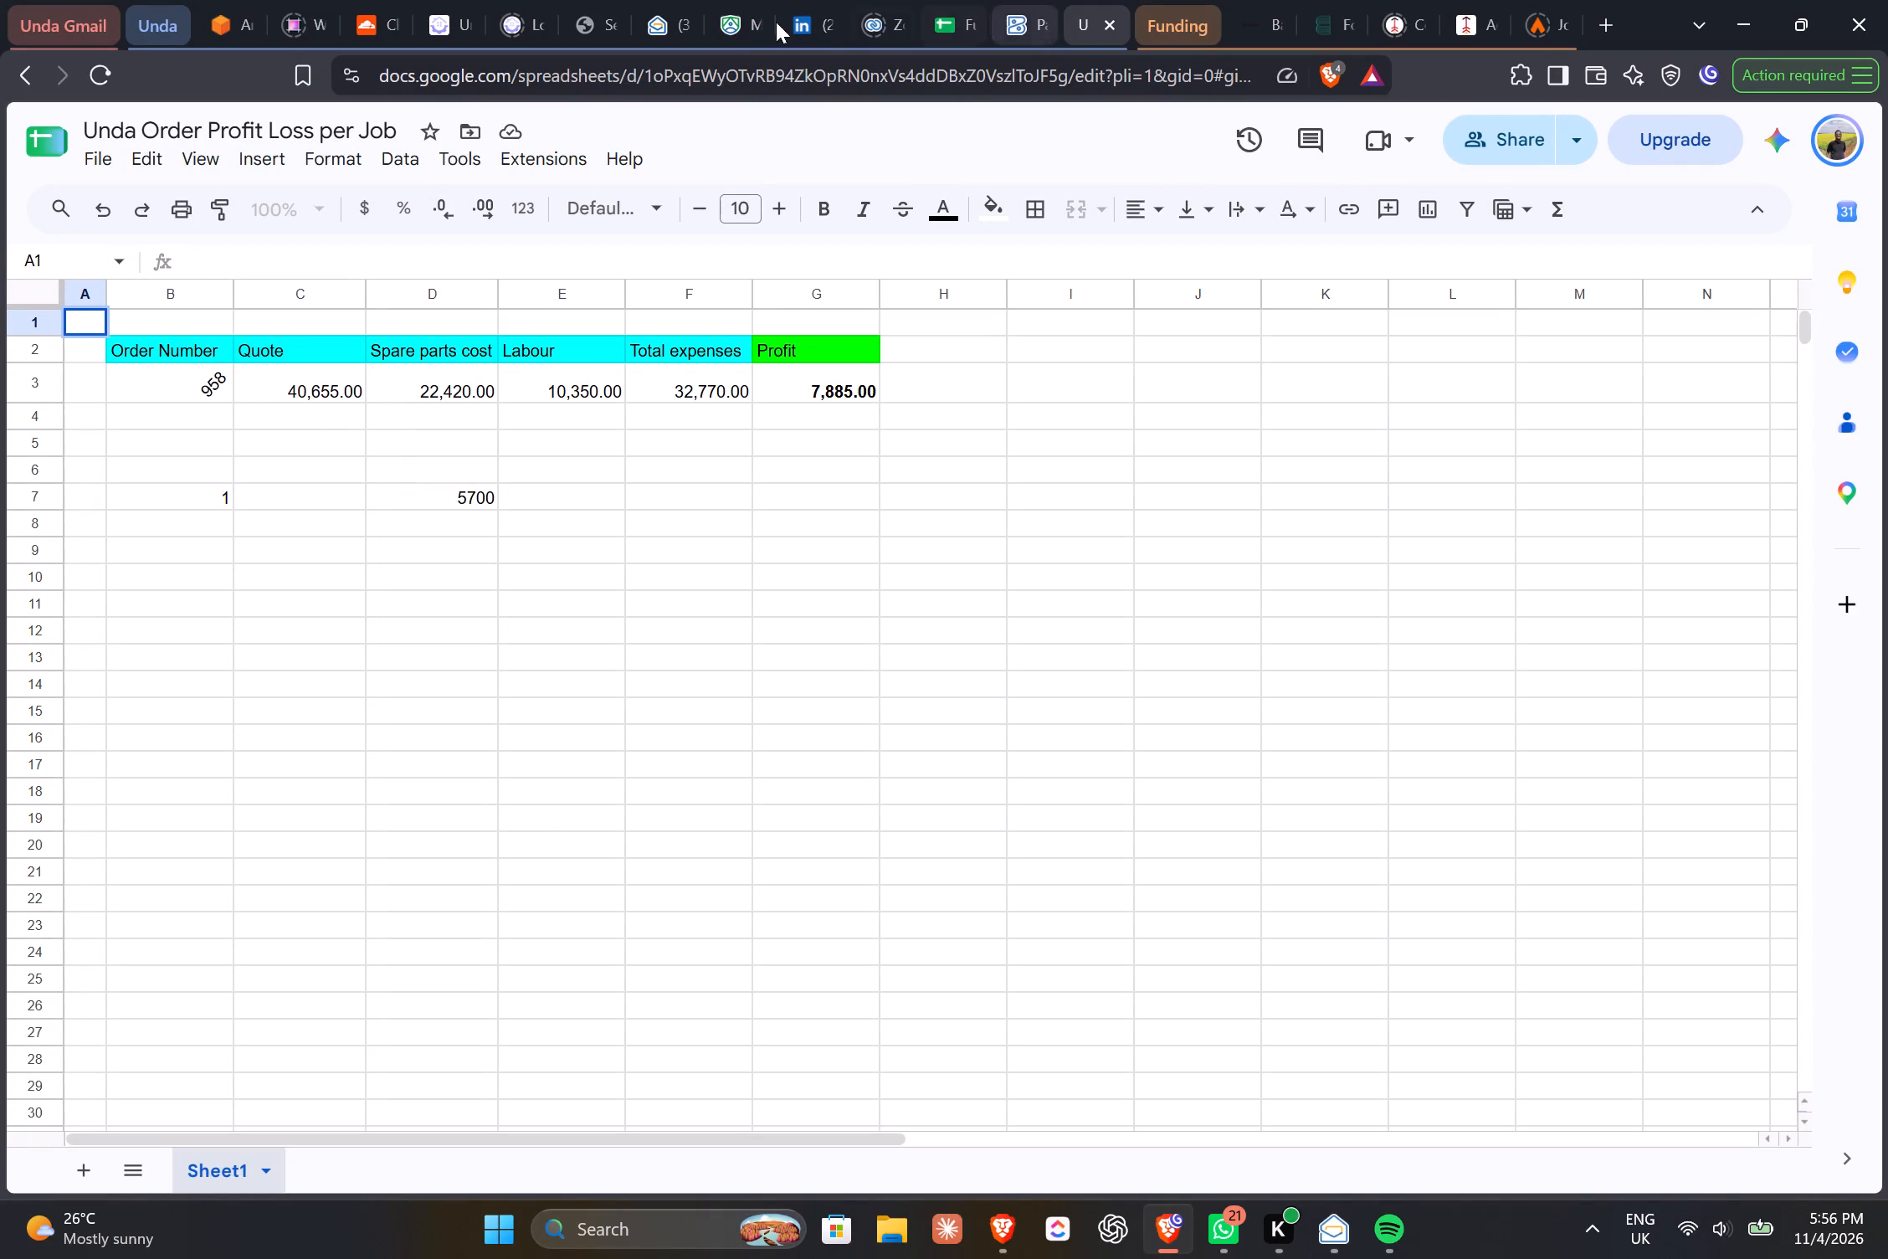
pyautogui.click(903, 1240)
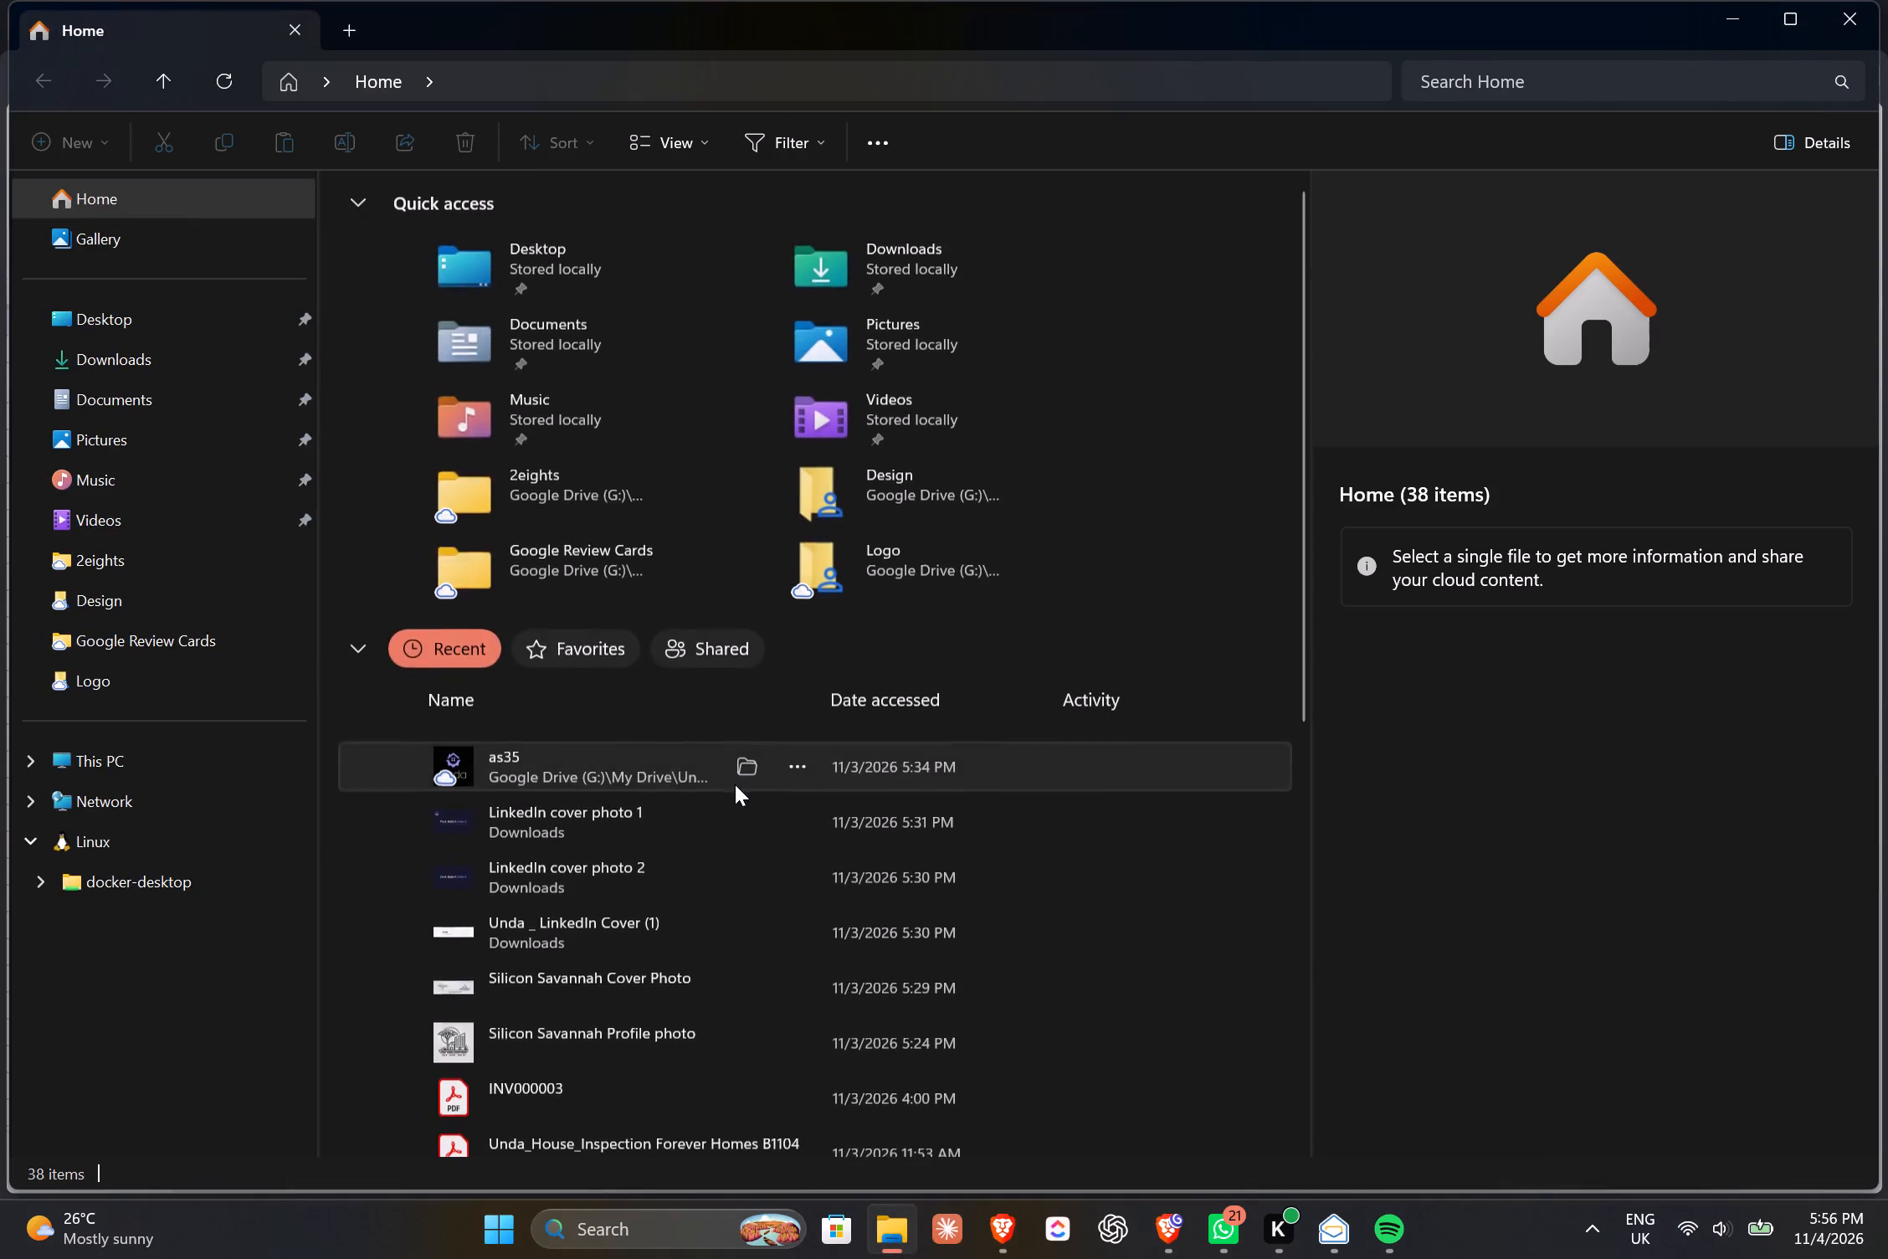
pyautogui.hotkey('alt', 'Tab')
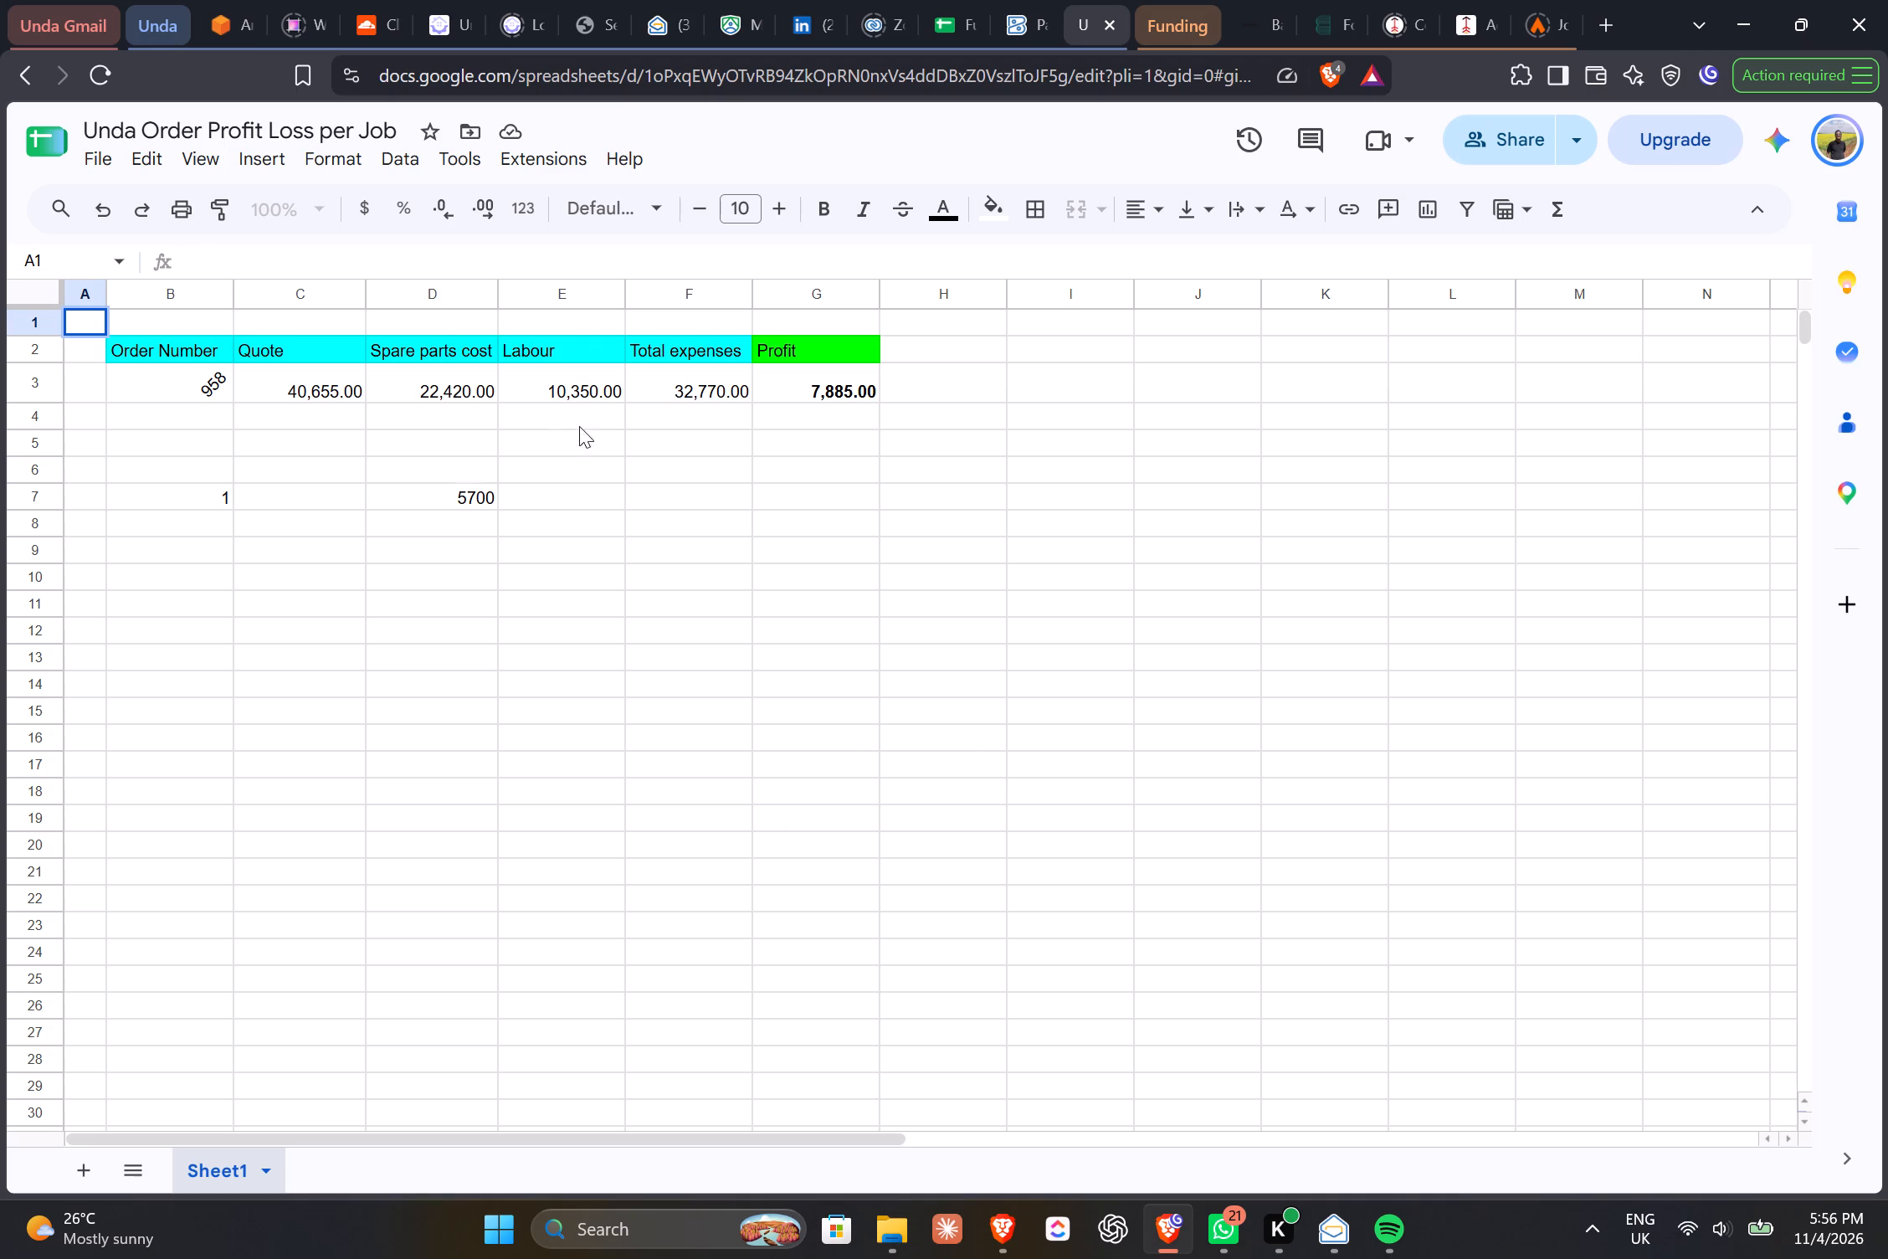
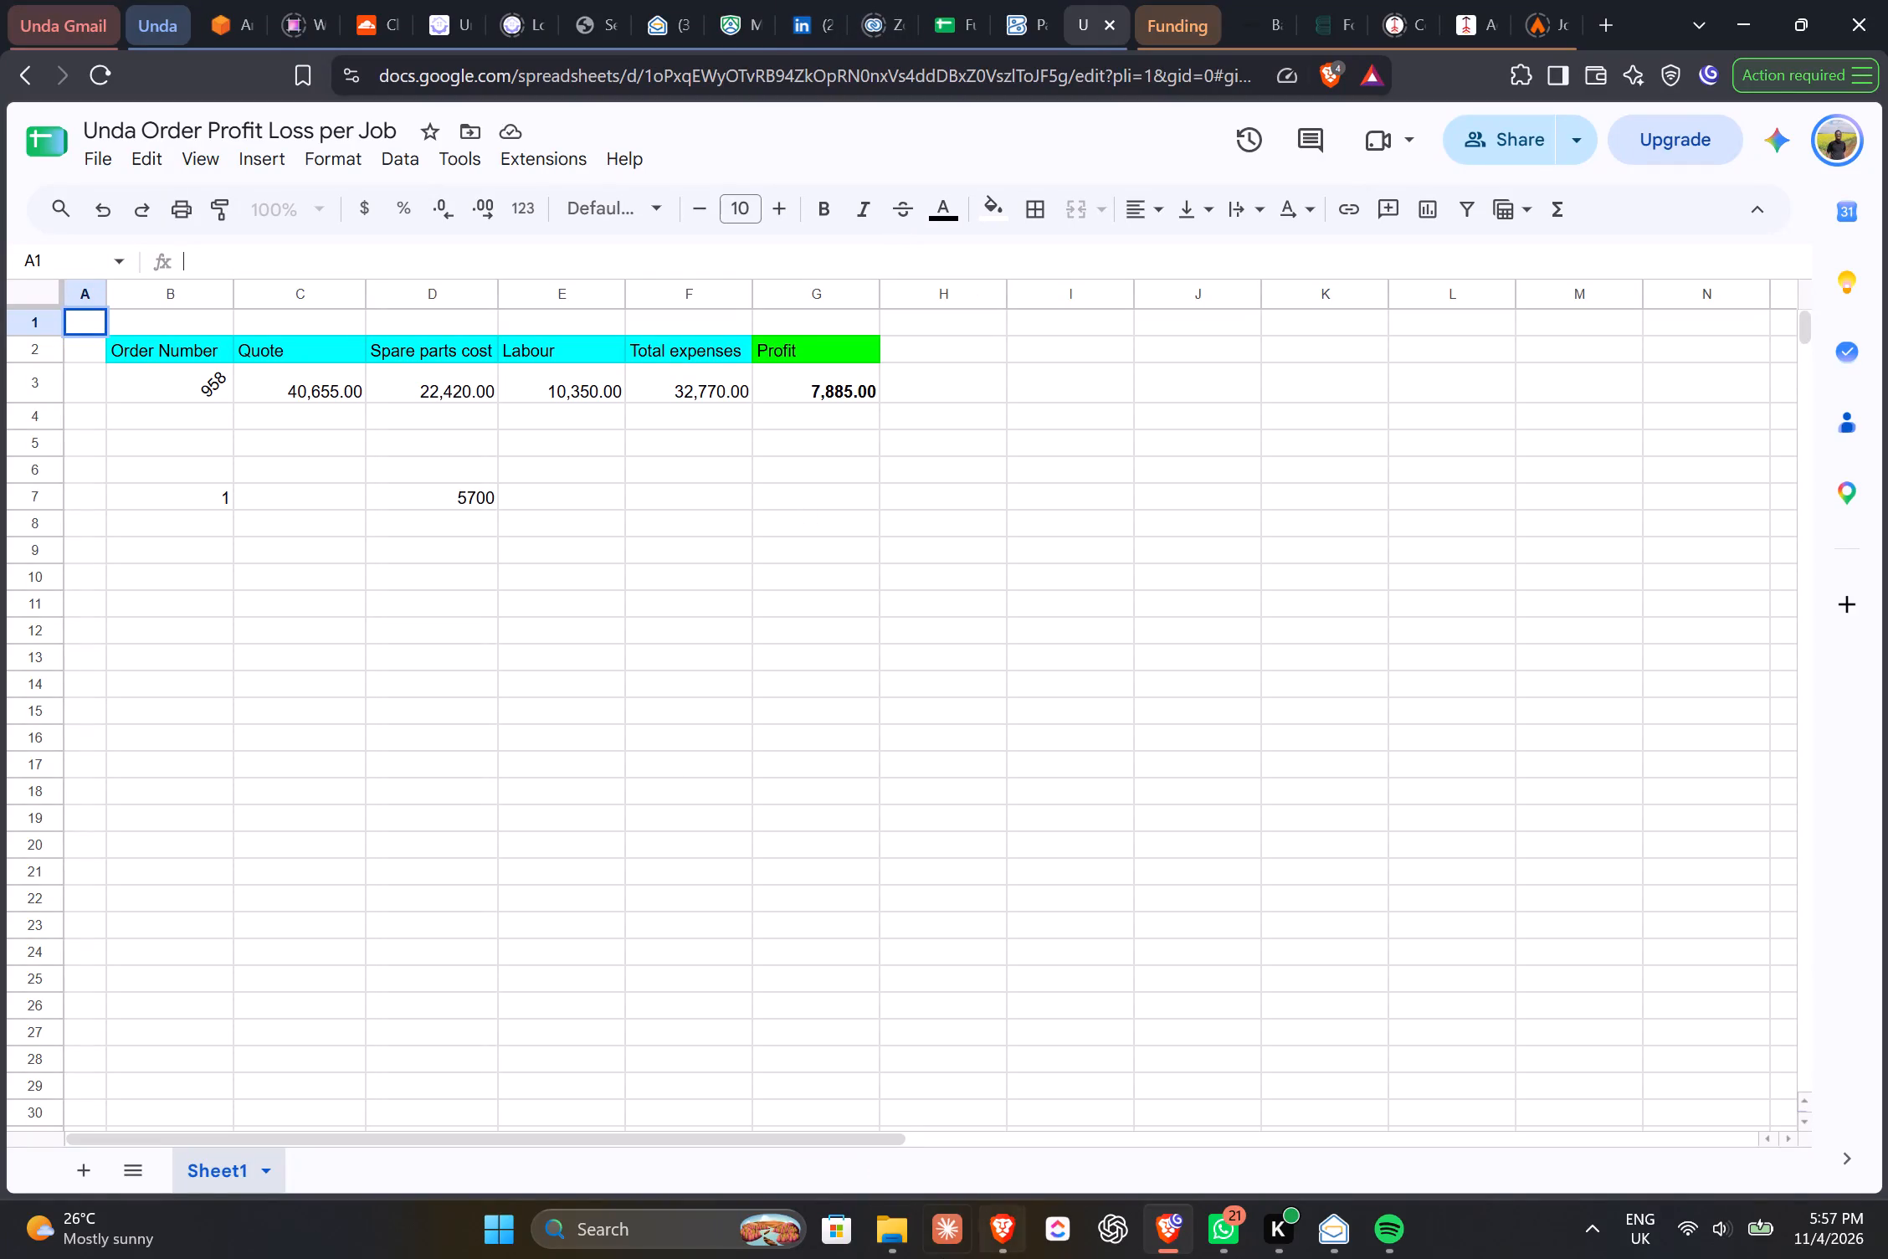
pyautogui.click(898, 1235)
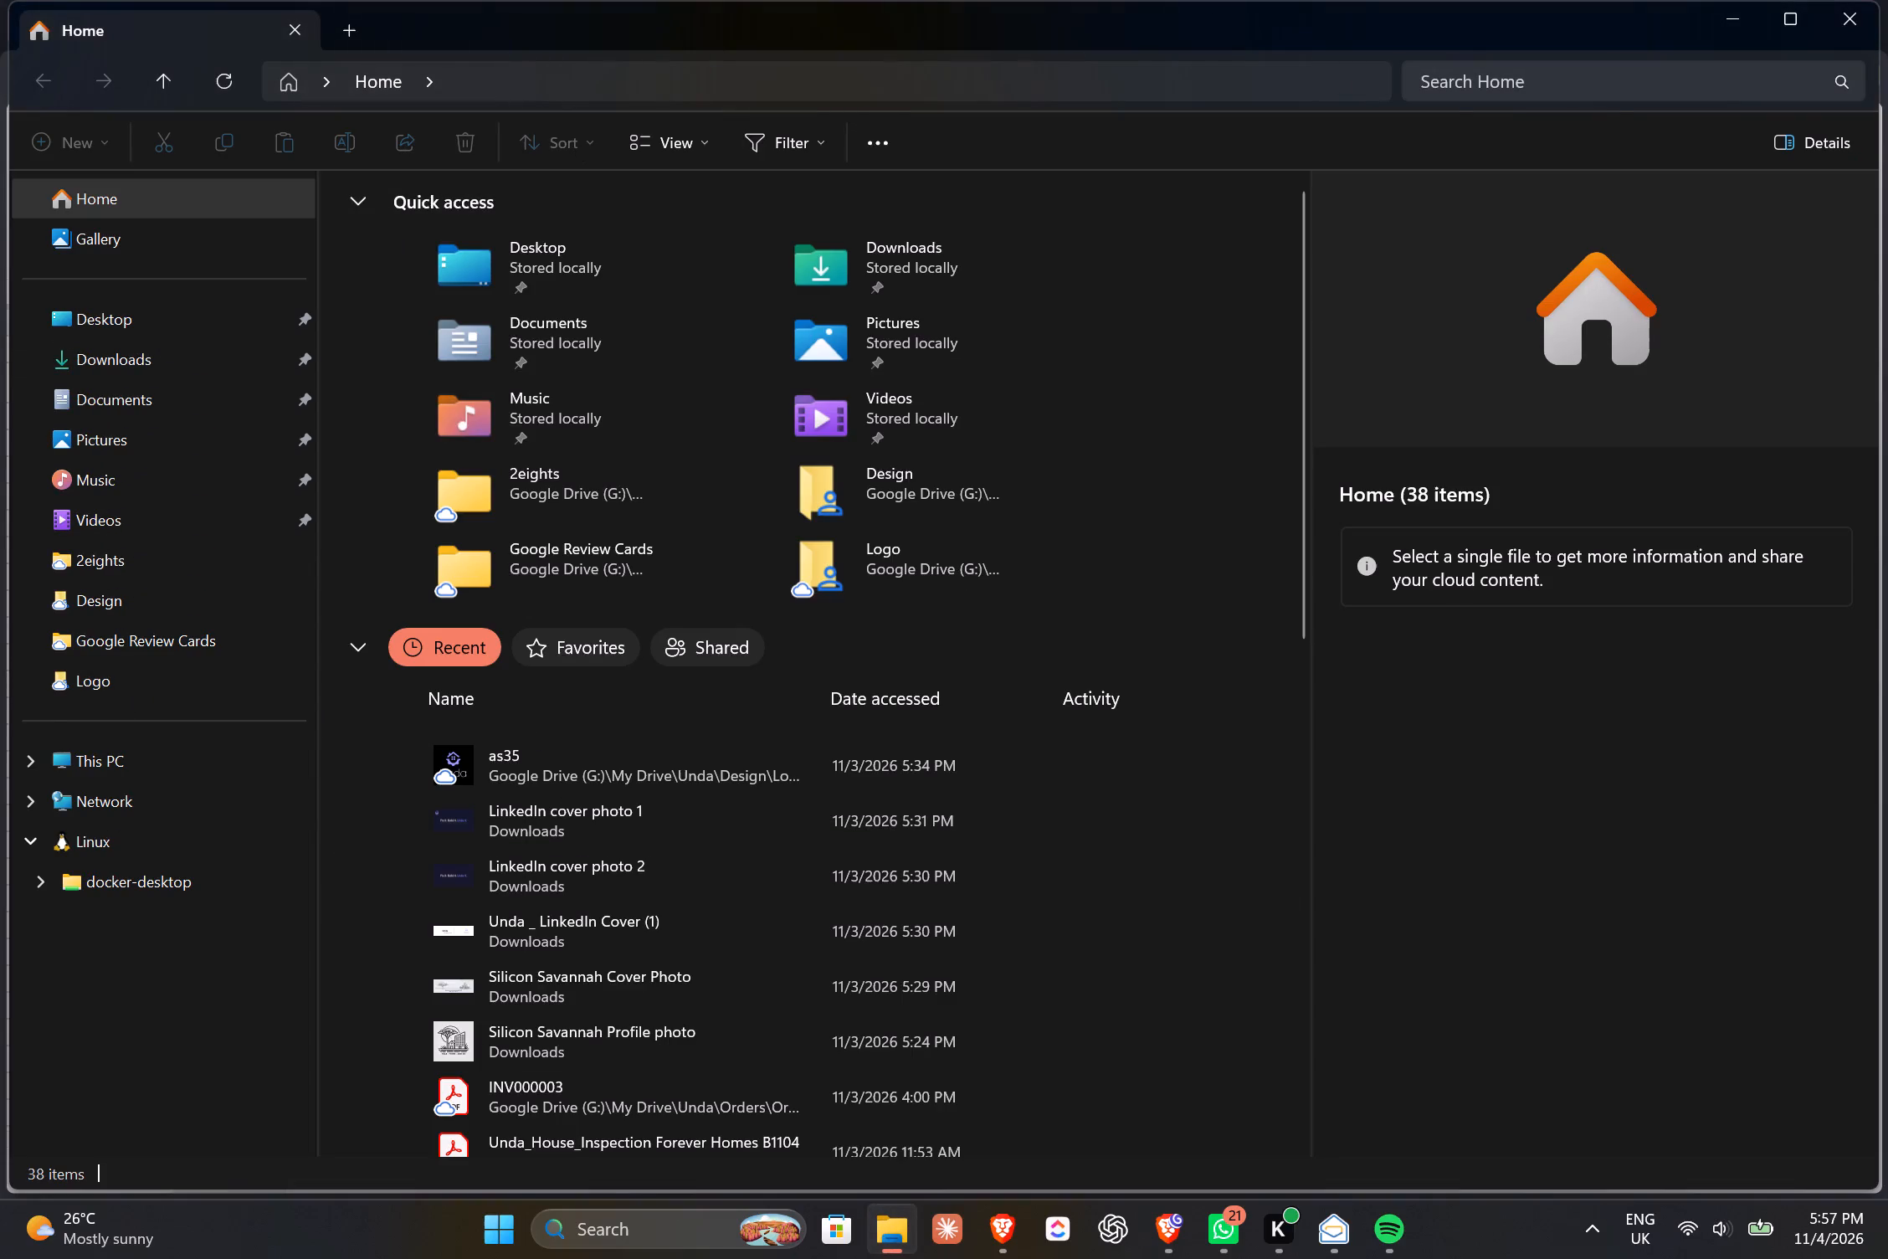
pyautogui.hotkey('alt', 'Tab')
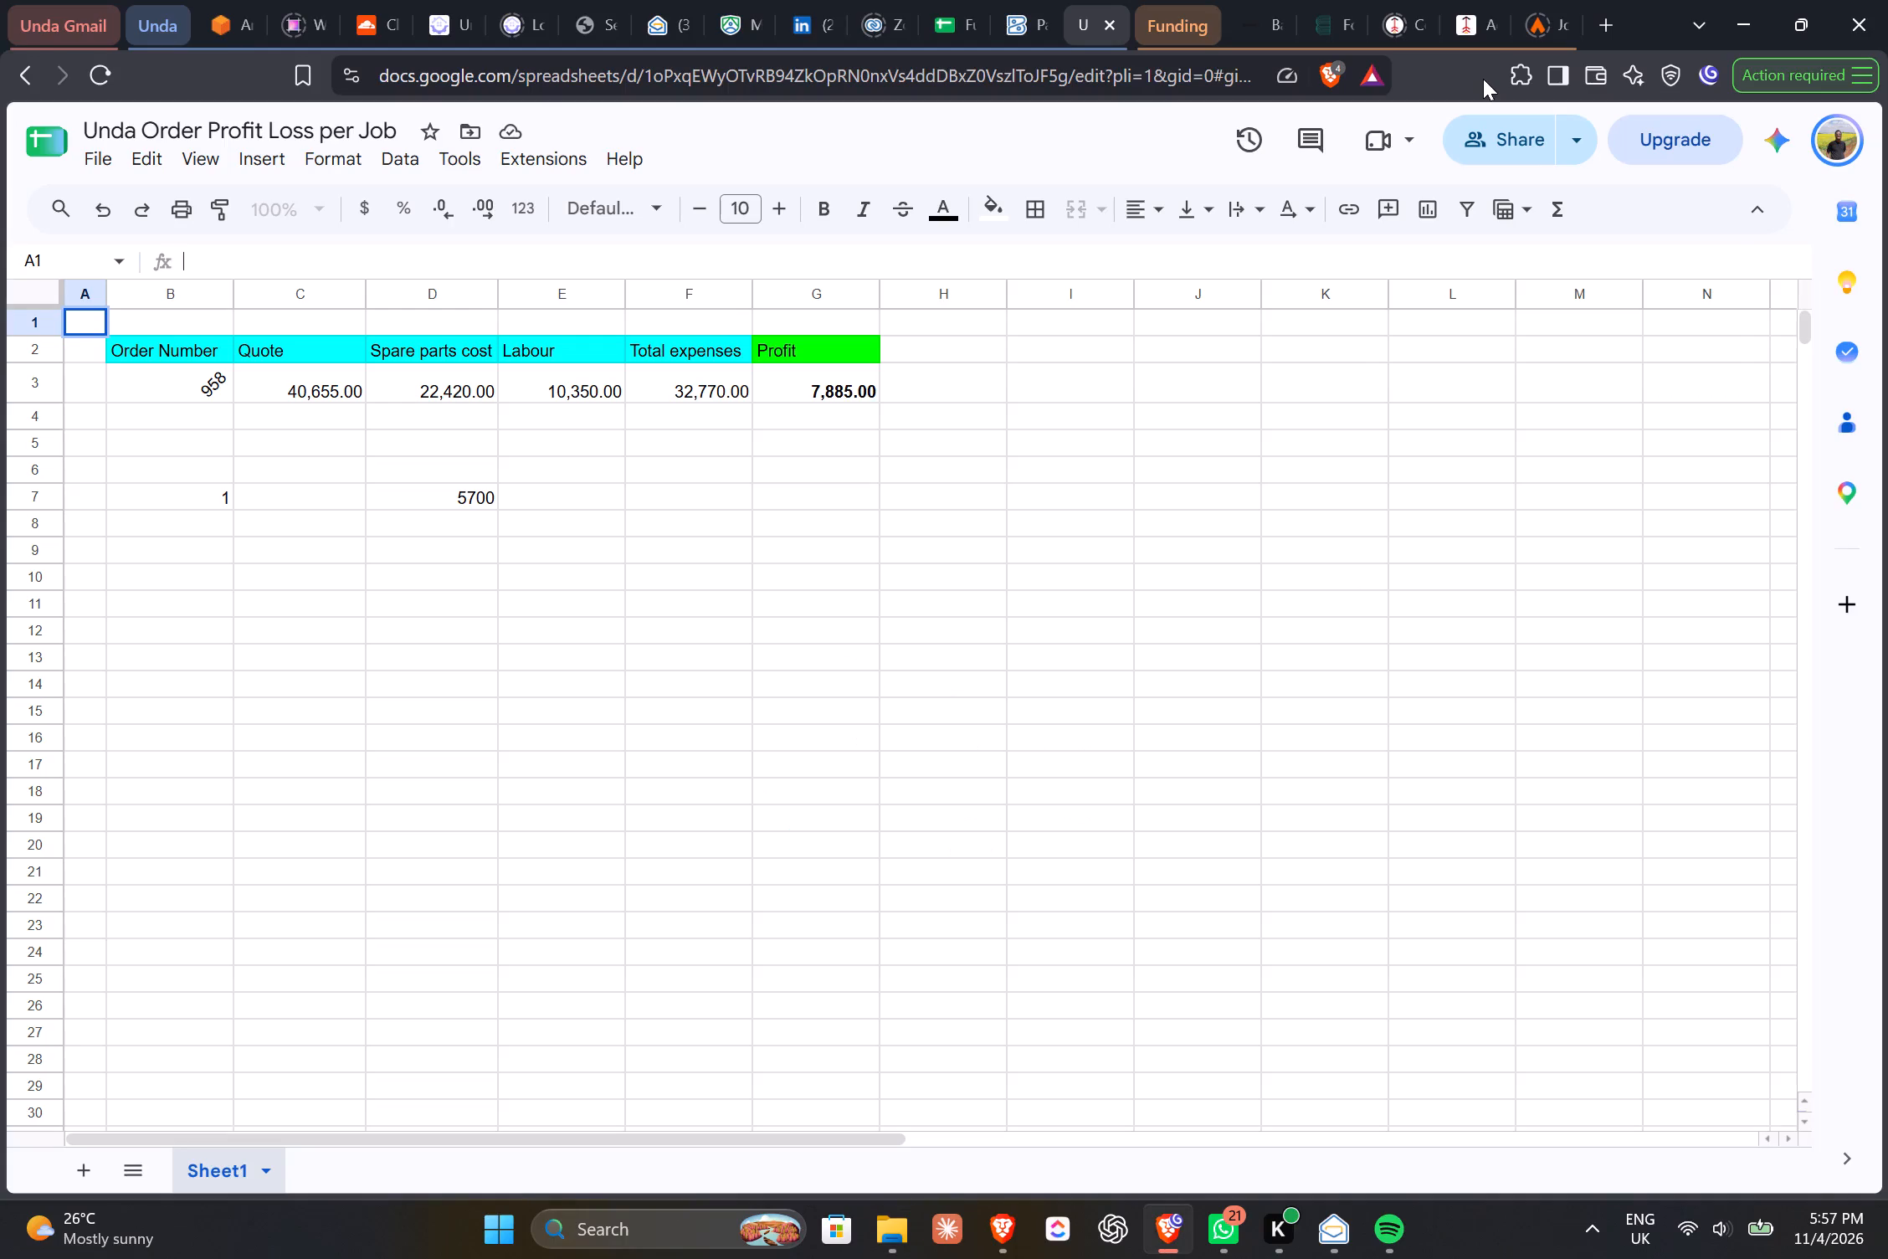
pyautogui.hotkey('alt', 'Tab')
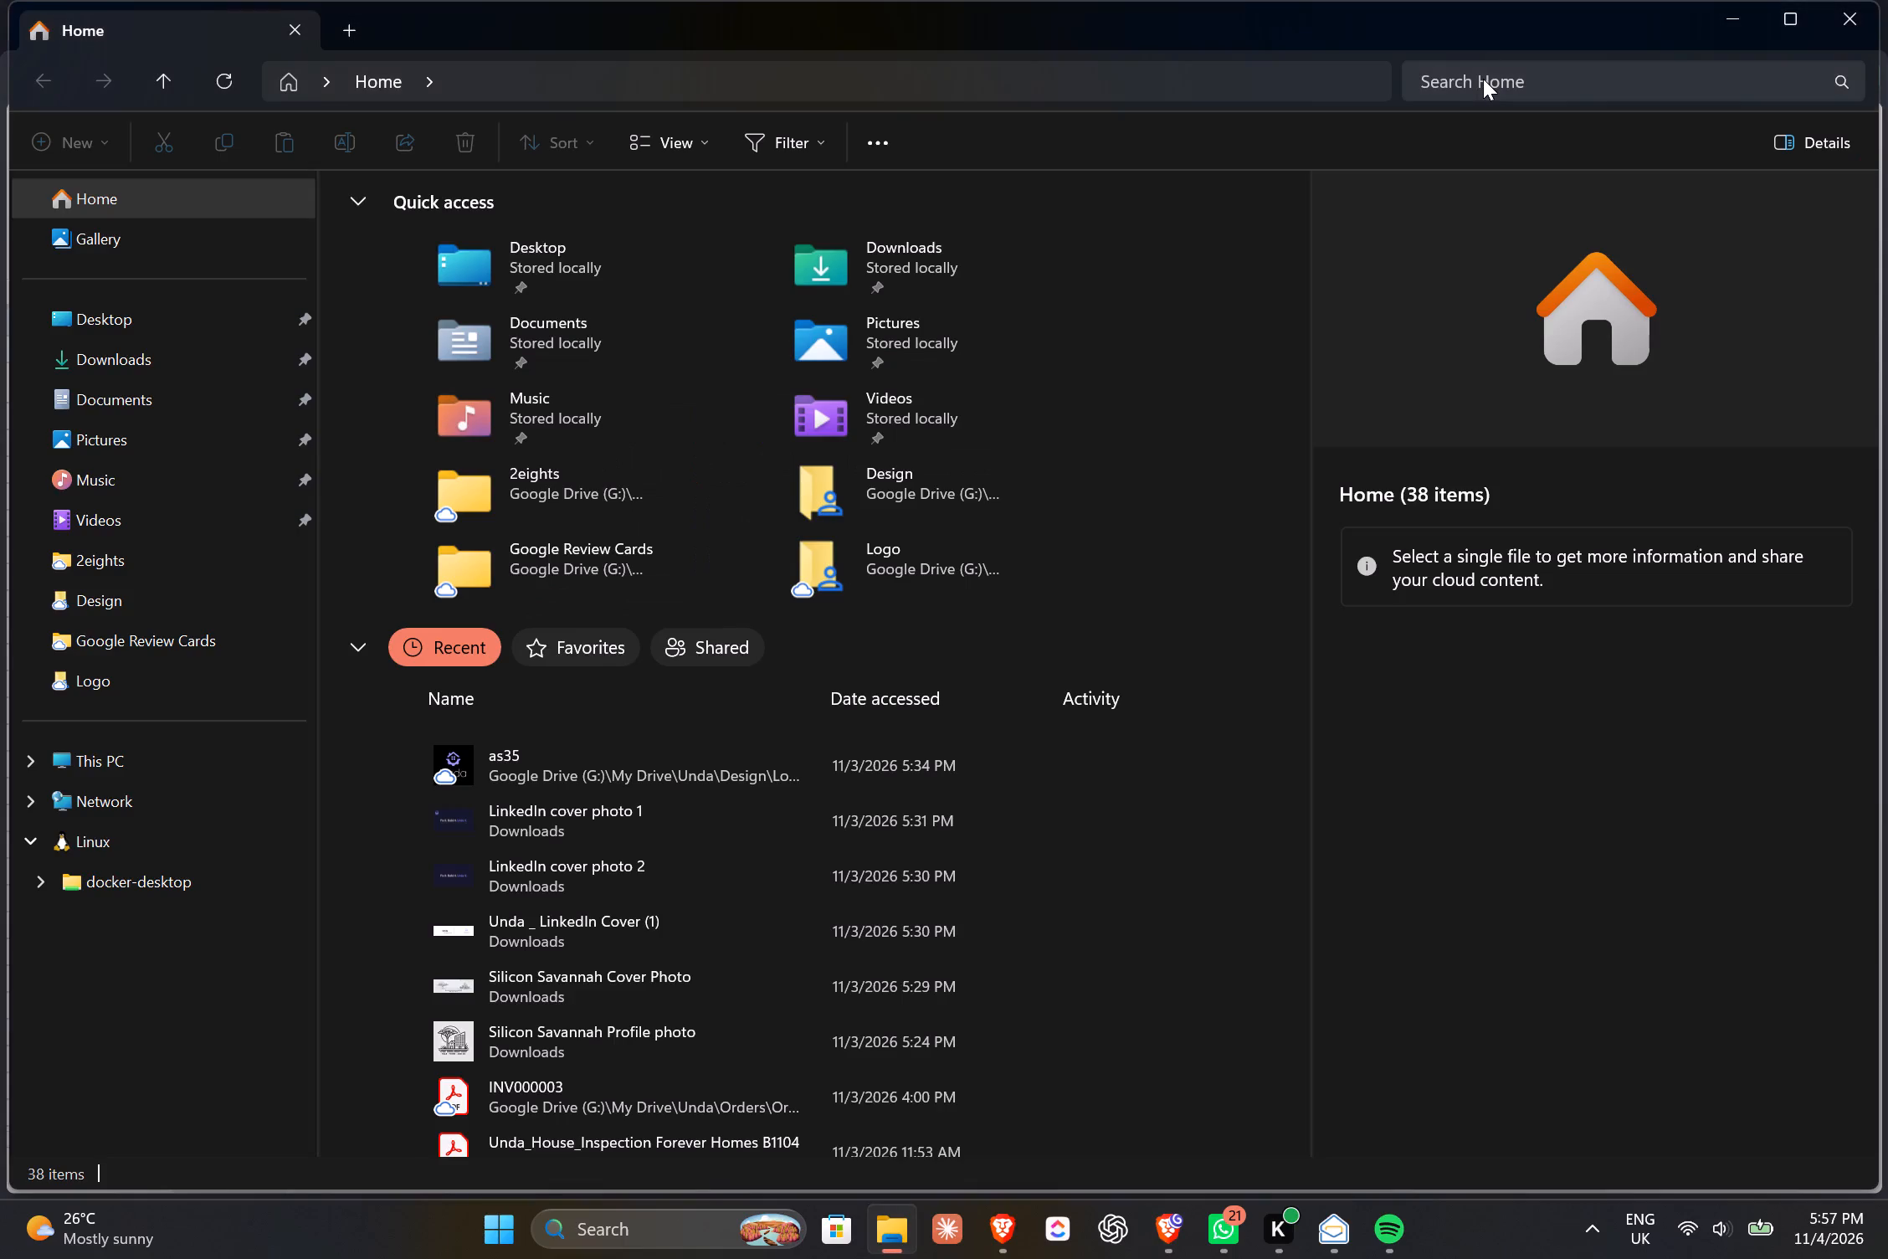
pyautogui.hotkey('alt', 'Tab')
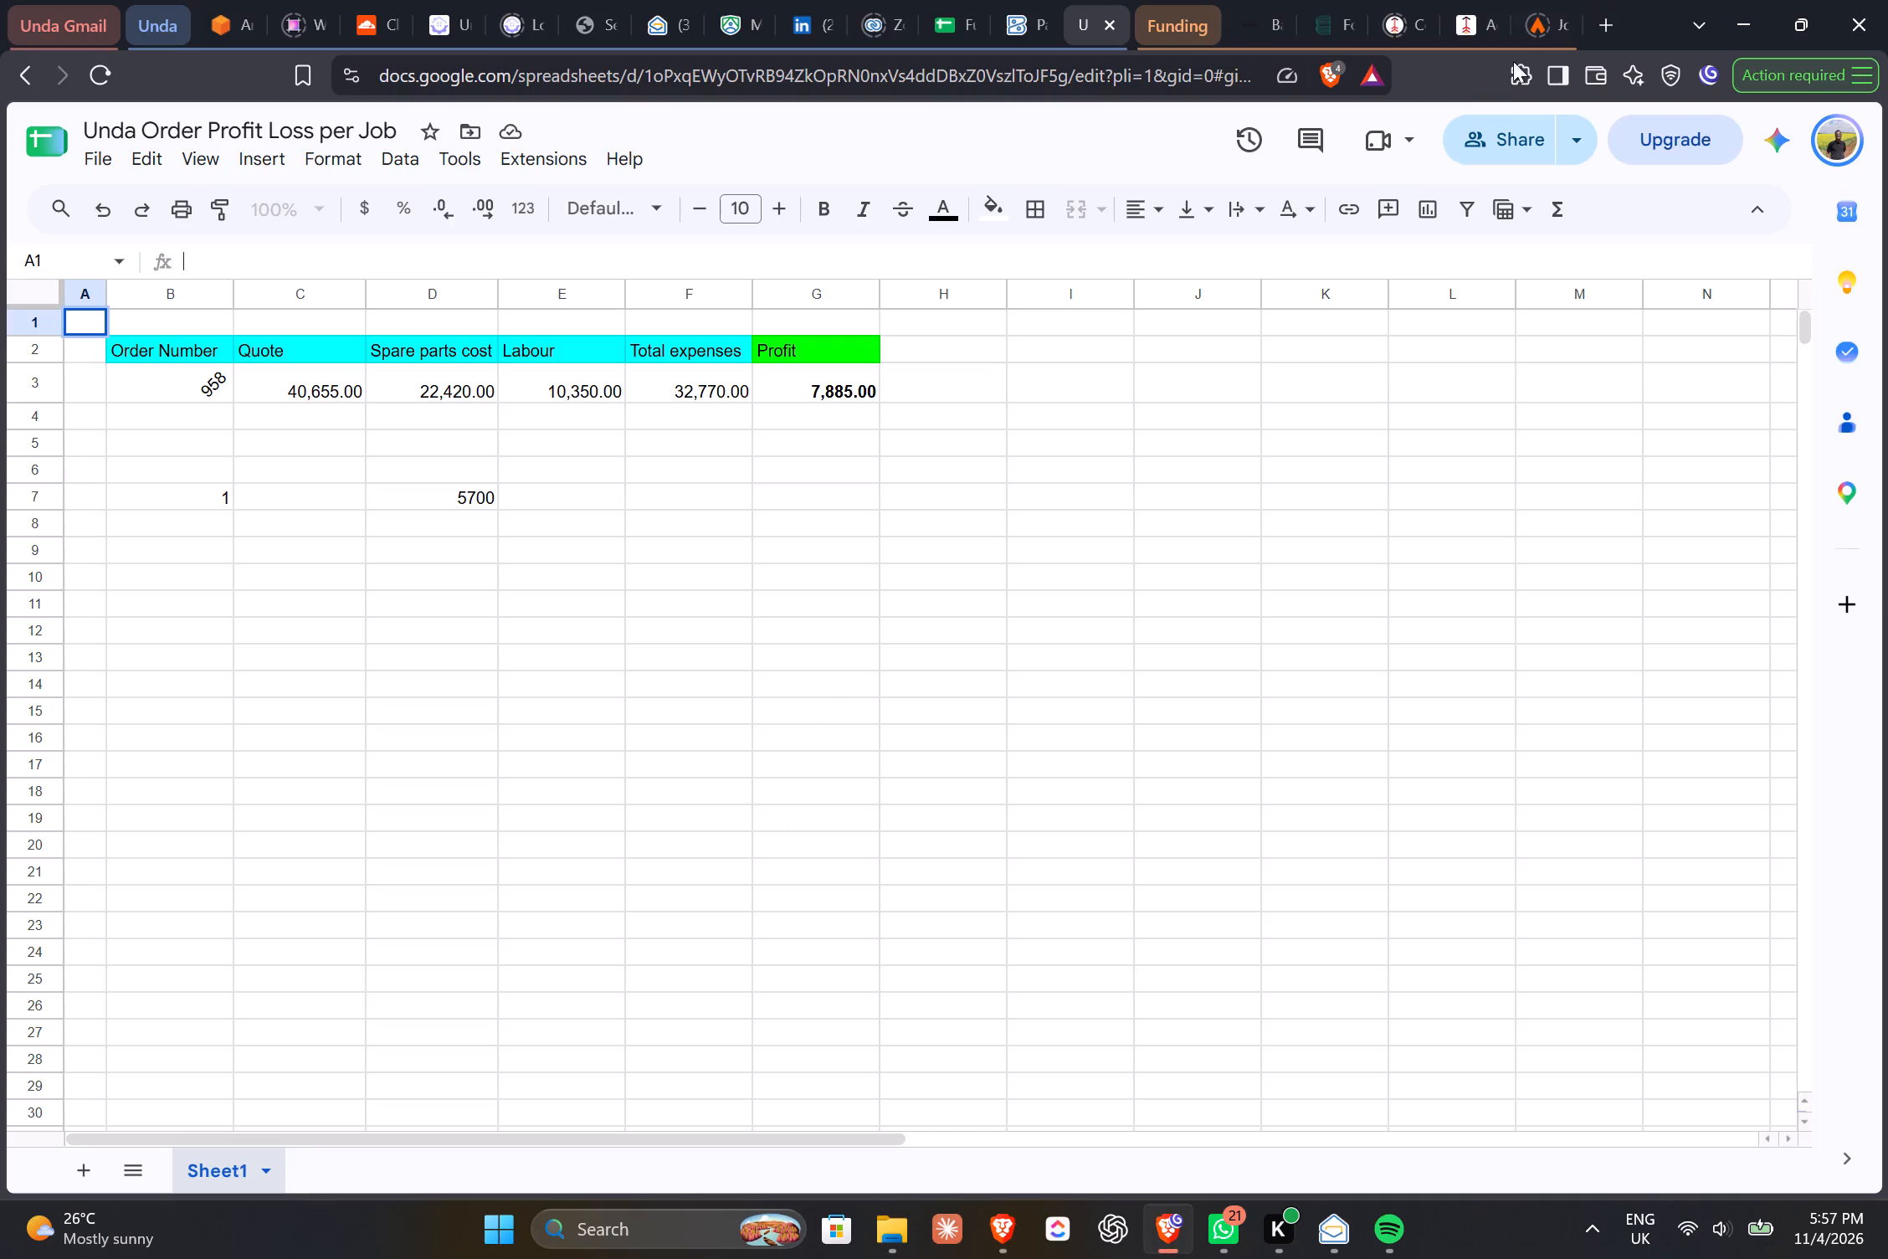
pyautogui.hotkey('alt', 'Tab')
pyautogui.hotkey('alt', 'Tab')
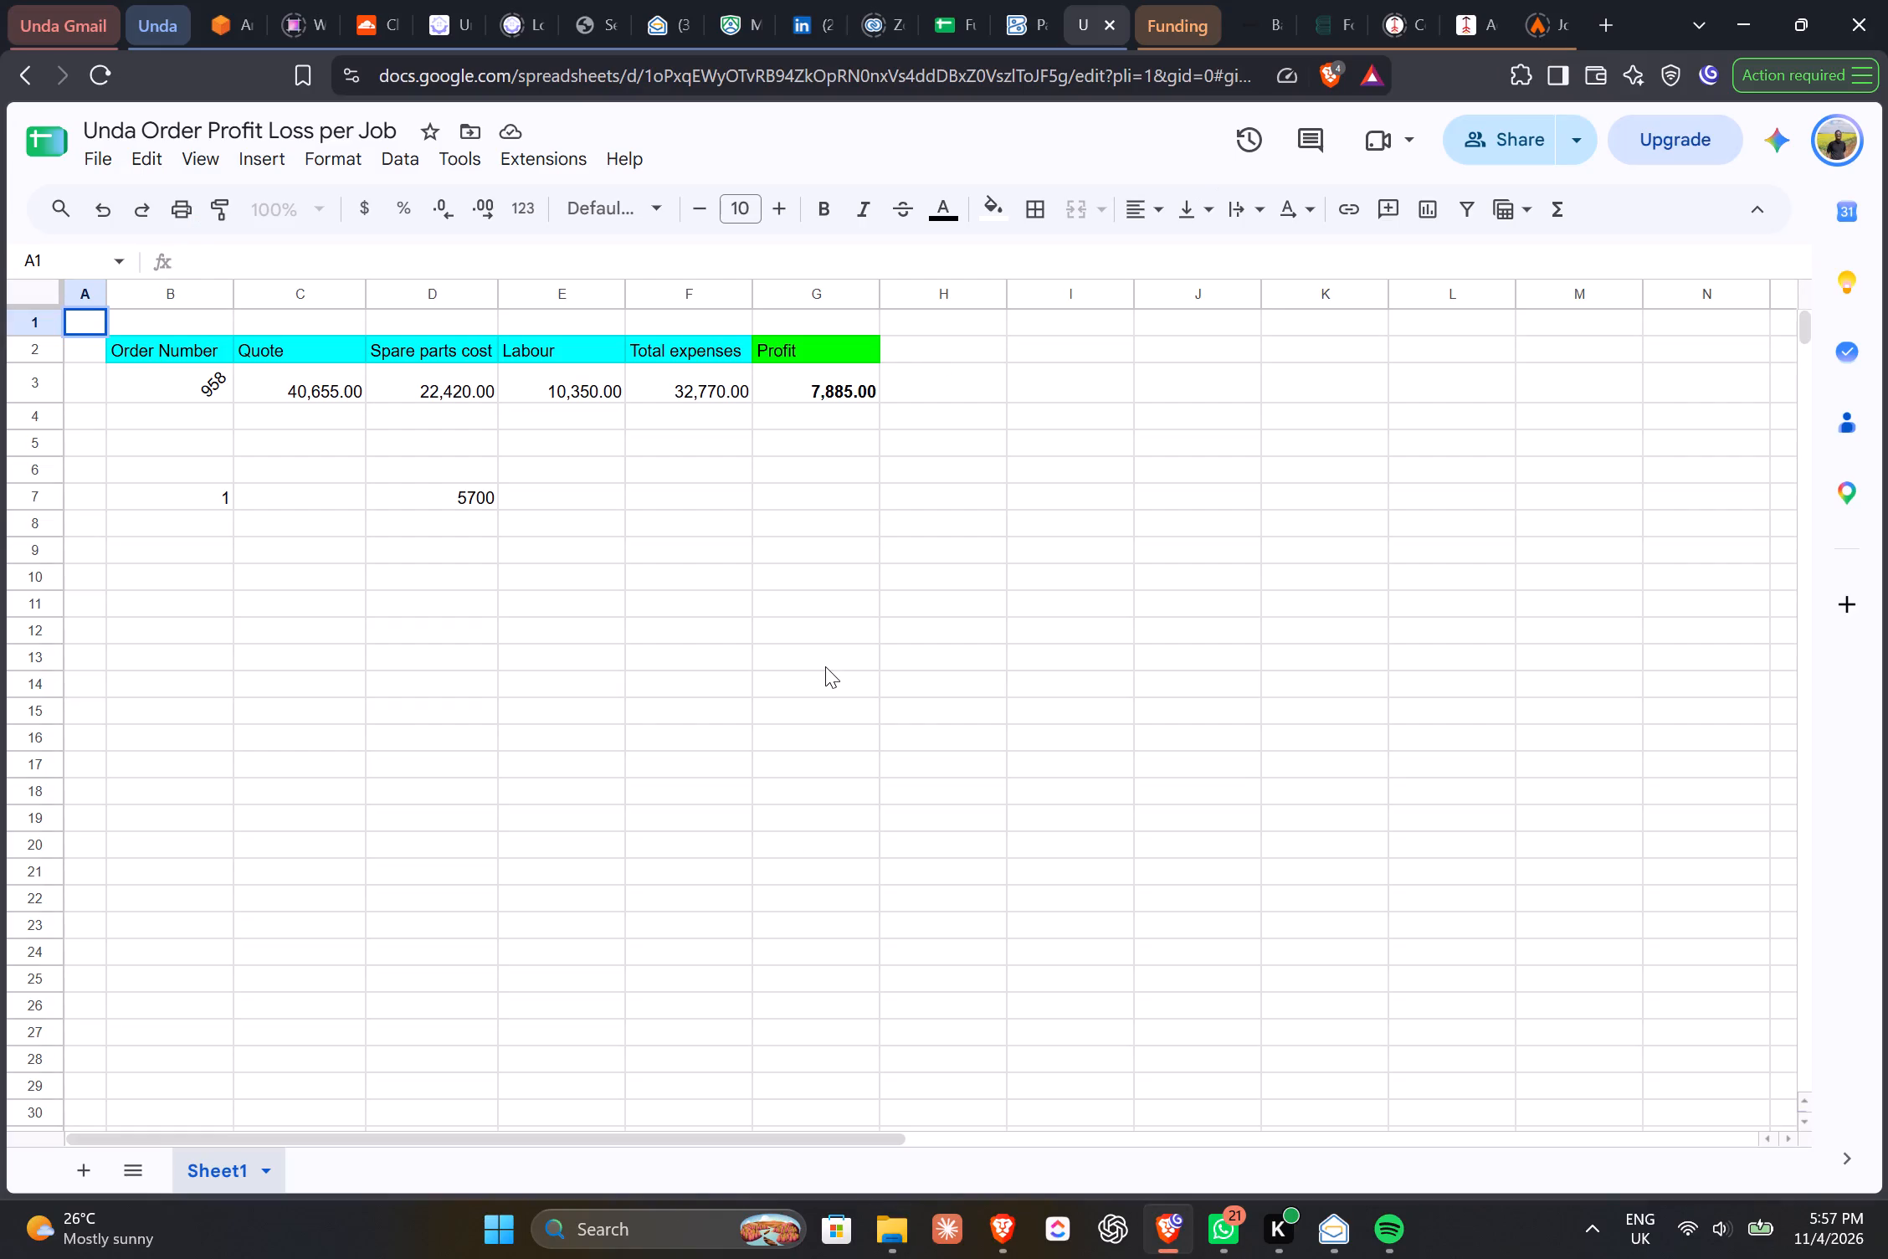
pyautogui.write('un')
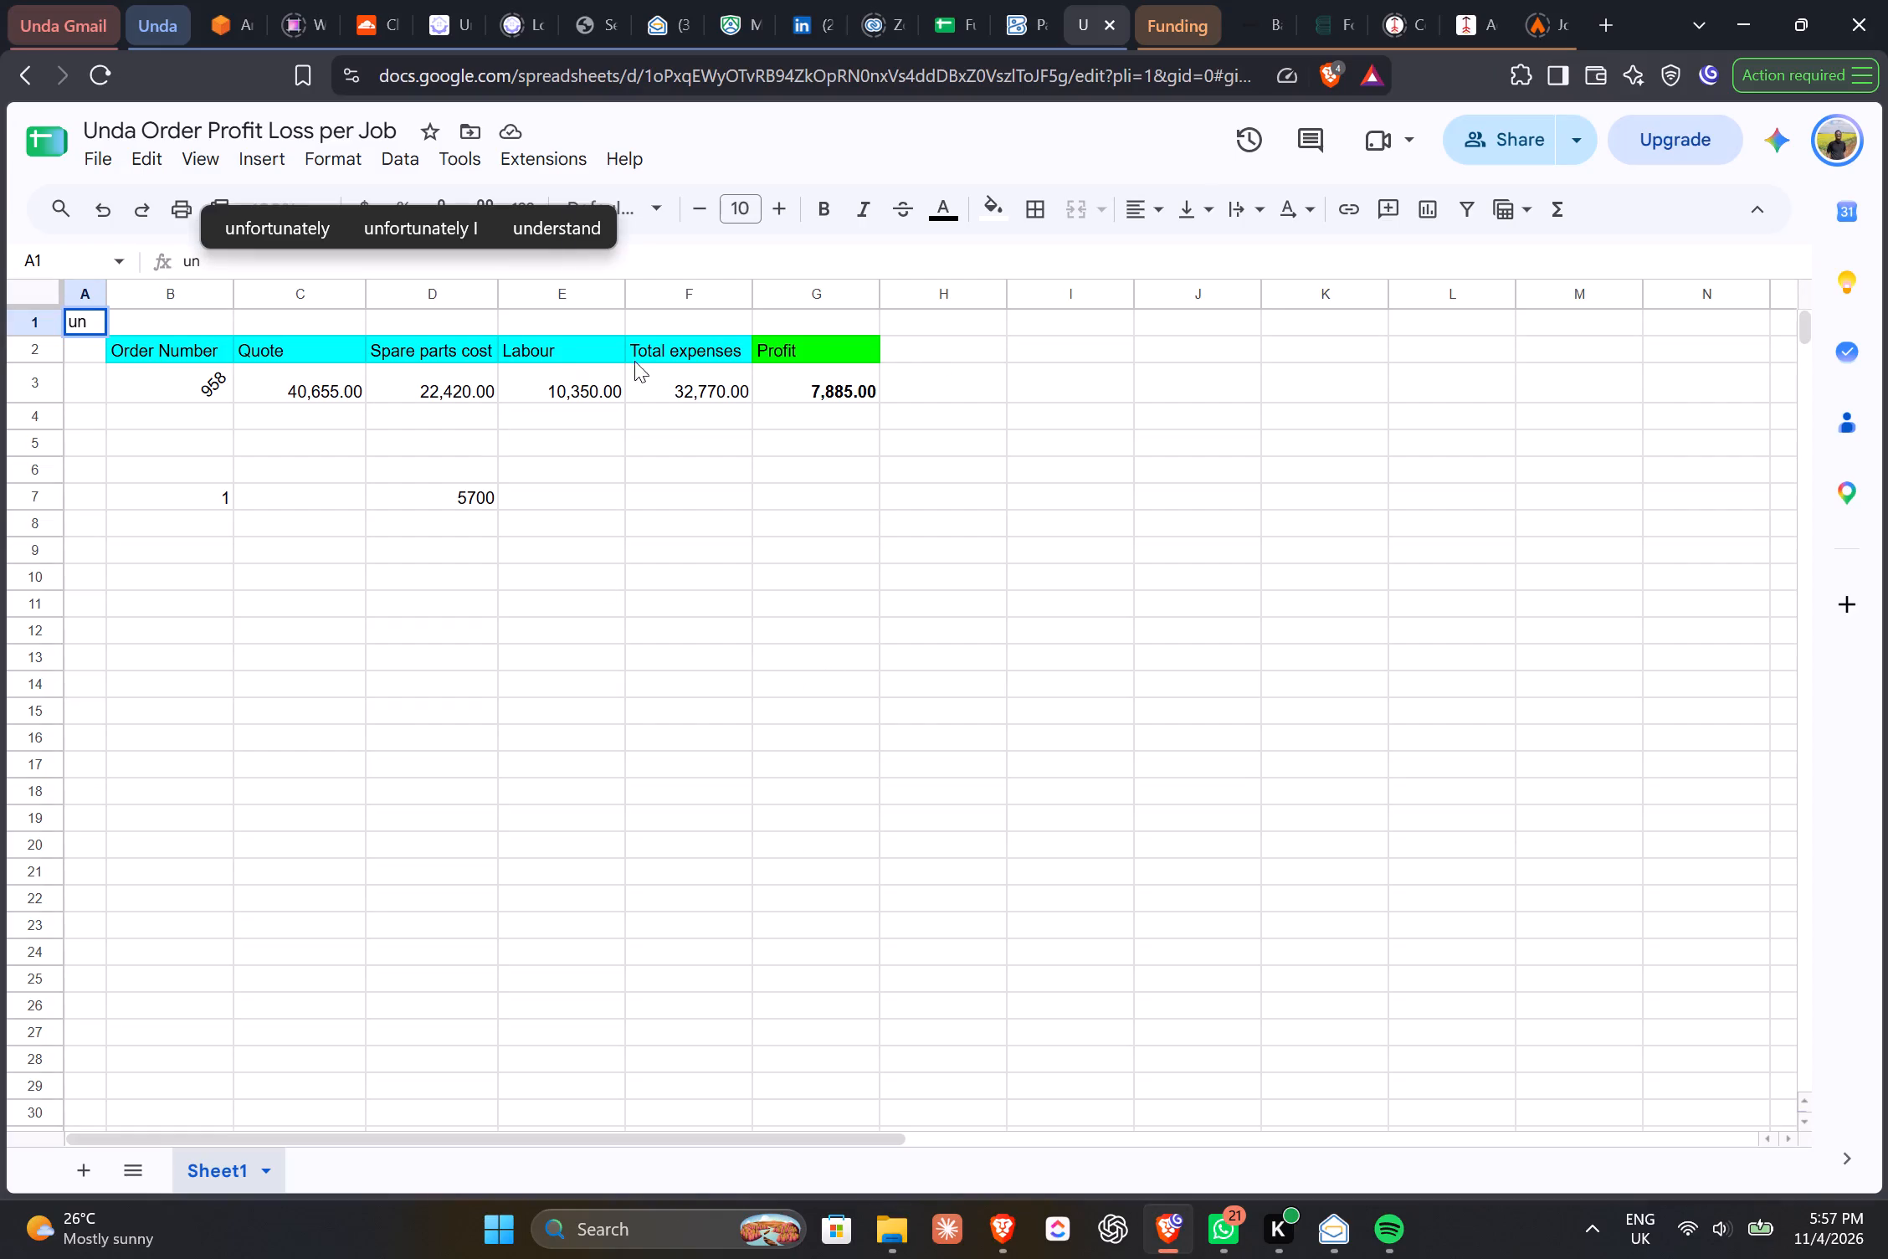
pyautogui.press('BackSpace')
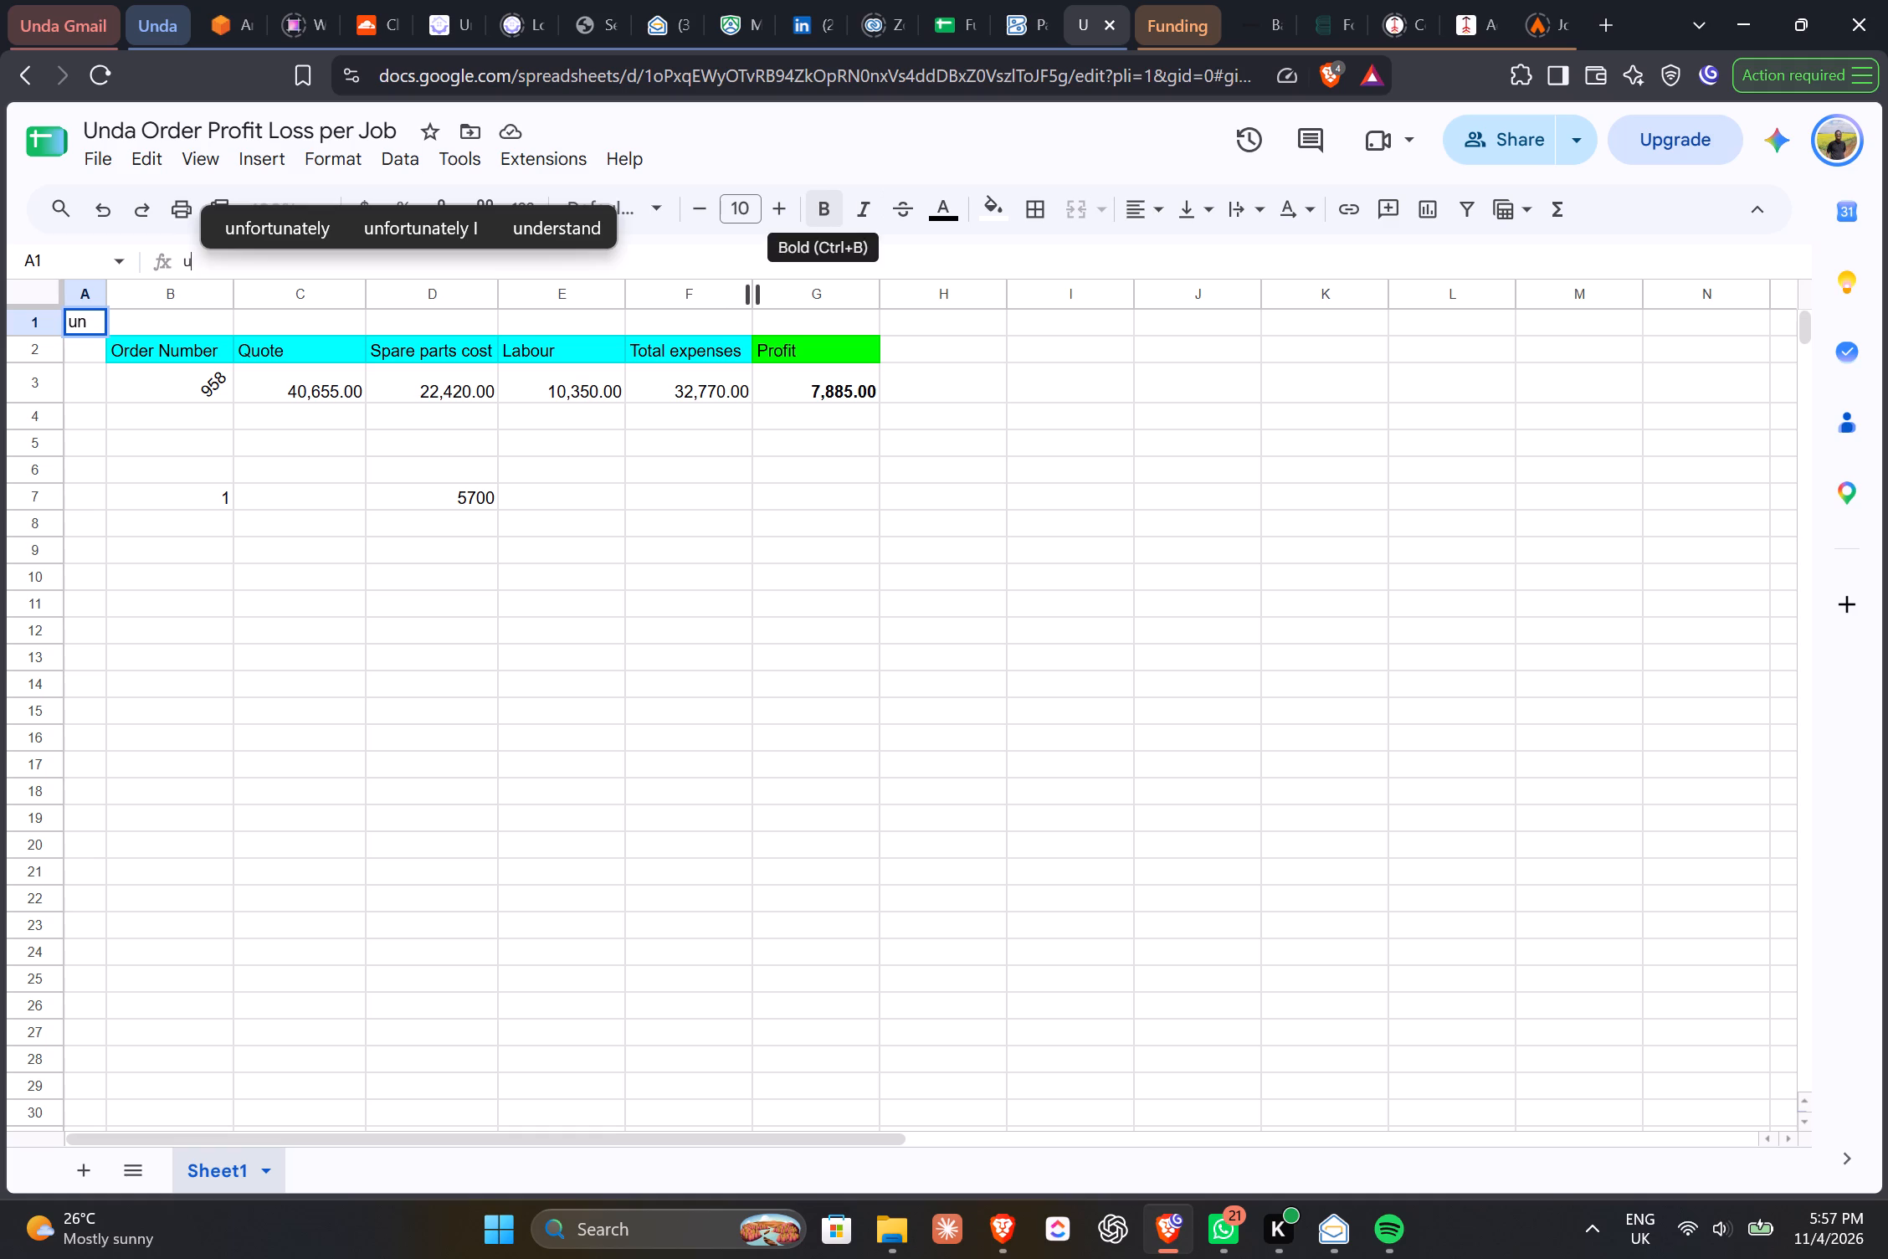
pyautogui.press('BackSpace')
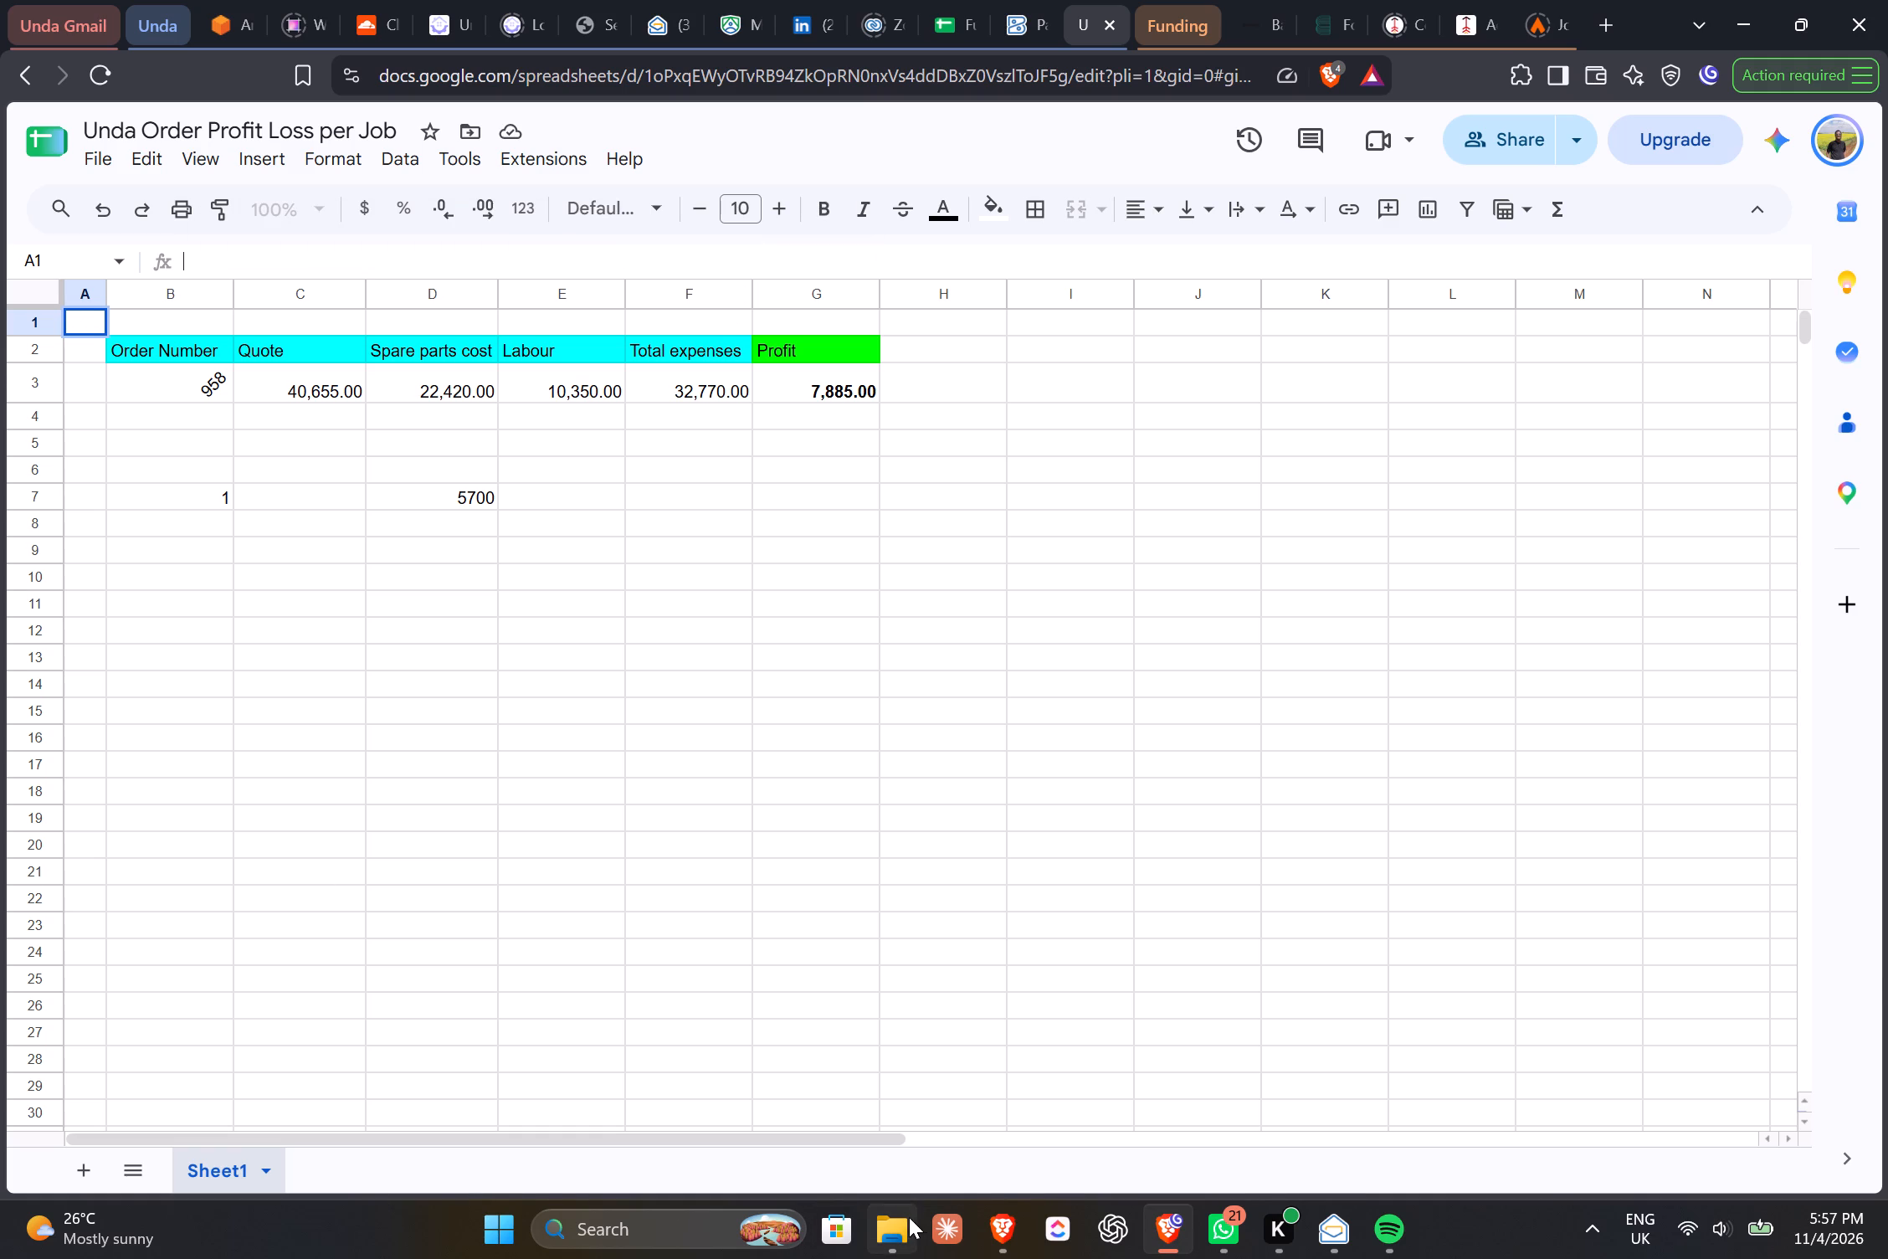
# In File Explorer, open the Order PMF 73 folder inside the Unda Orders folder on Google Drive.
pyautogui.click(909, 1217)
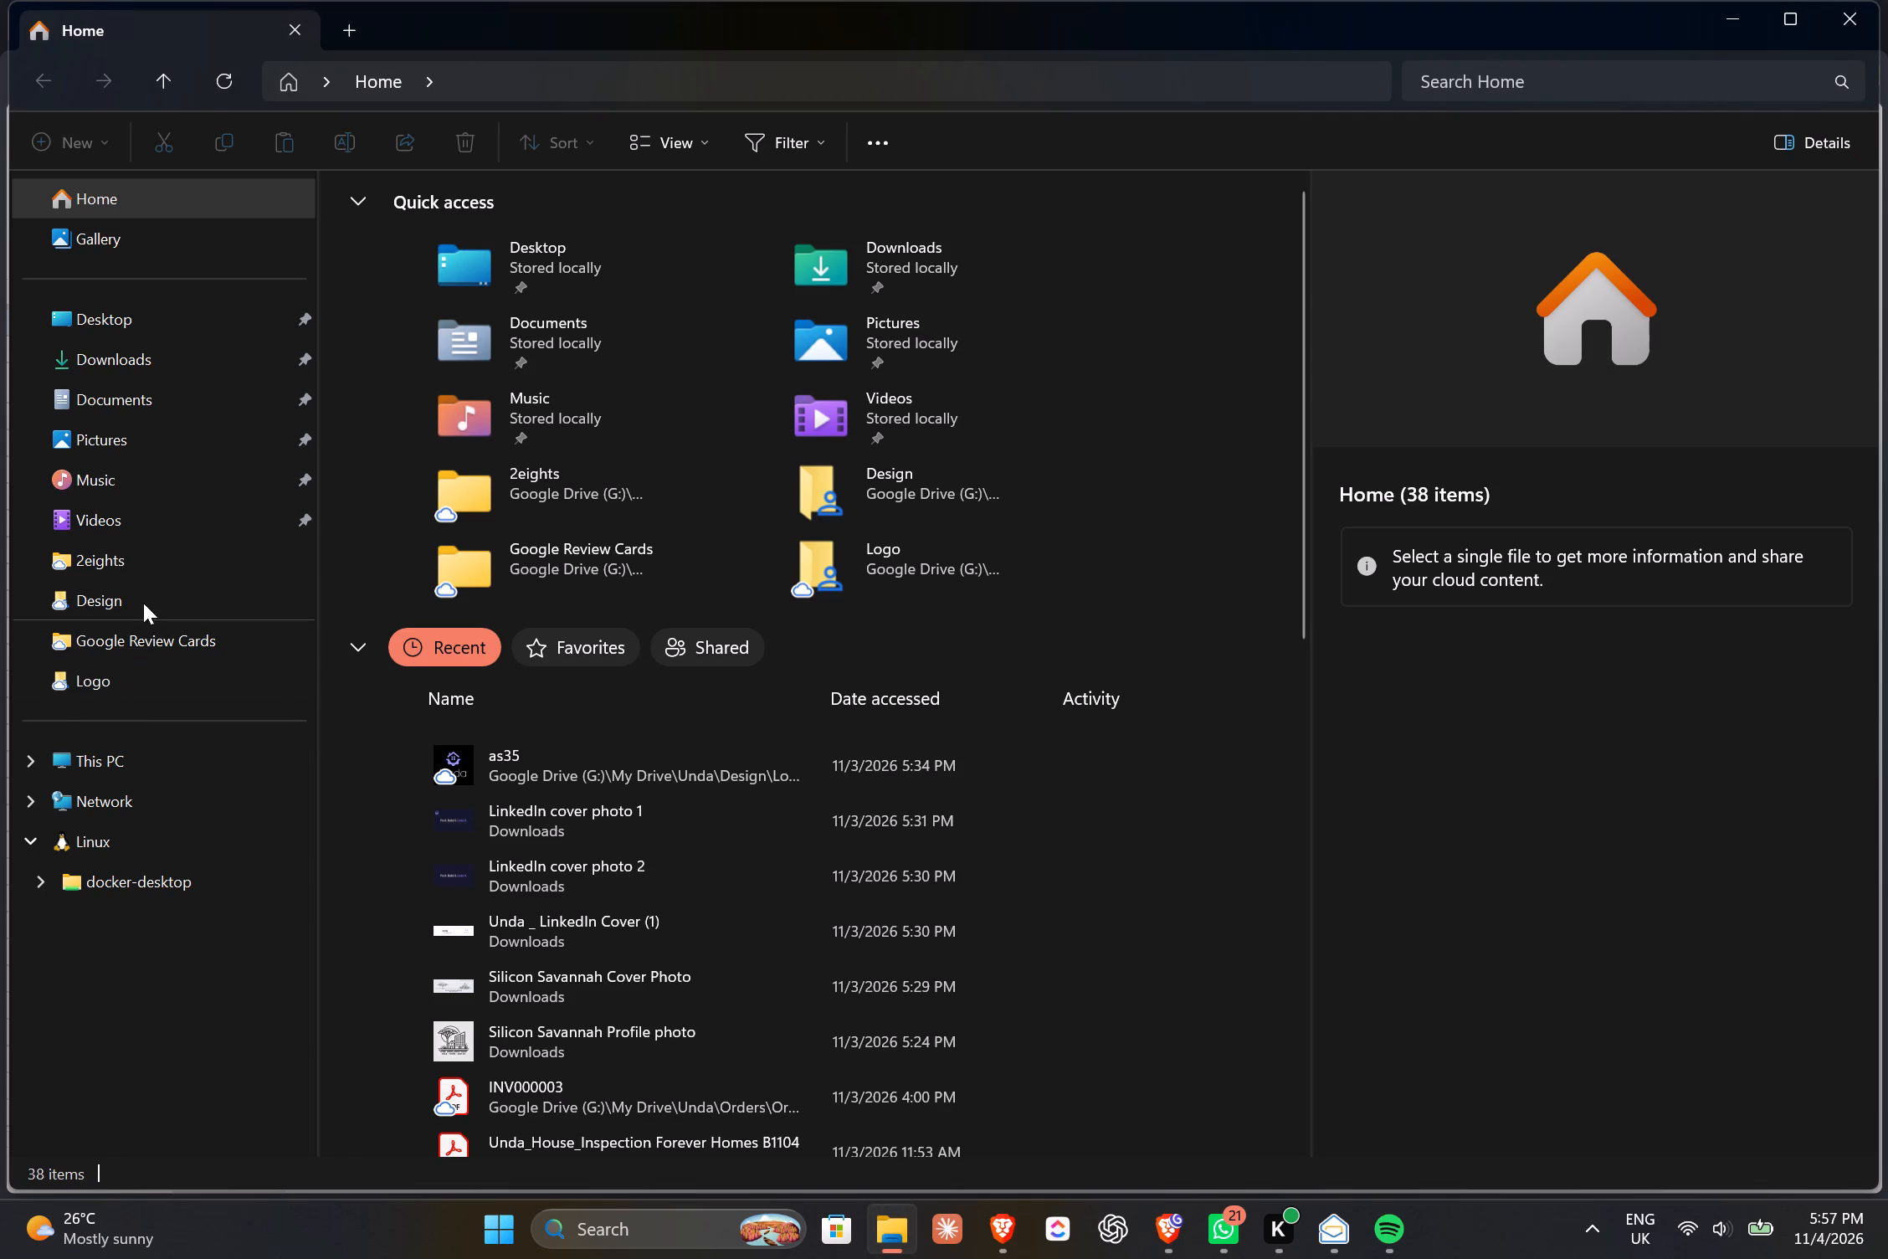
pyautogui.click(148, 574)
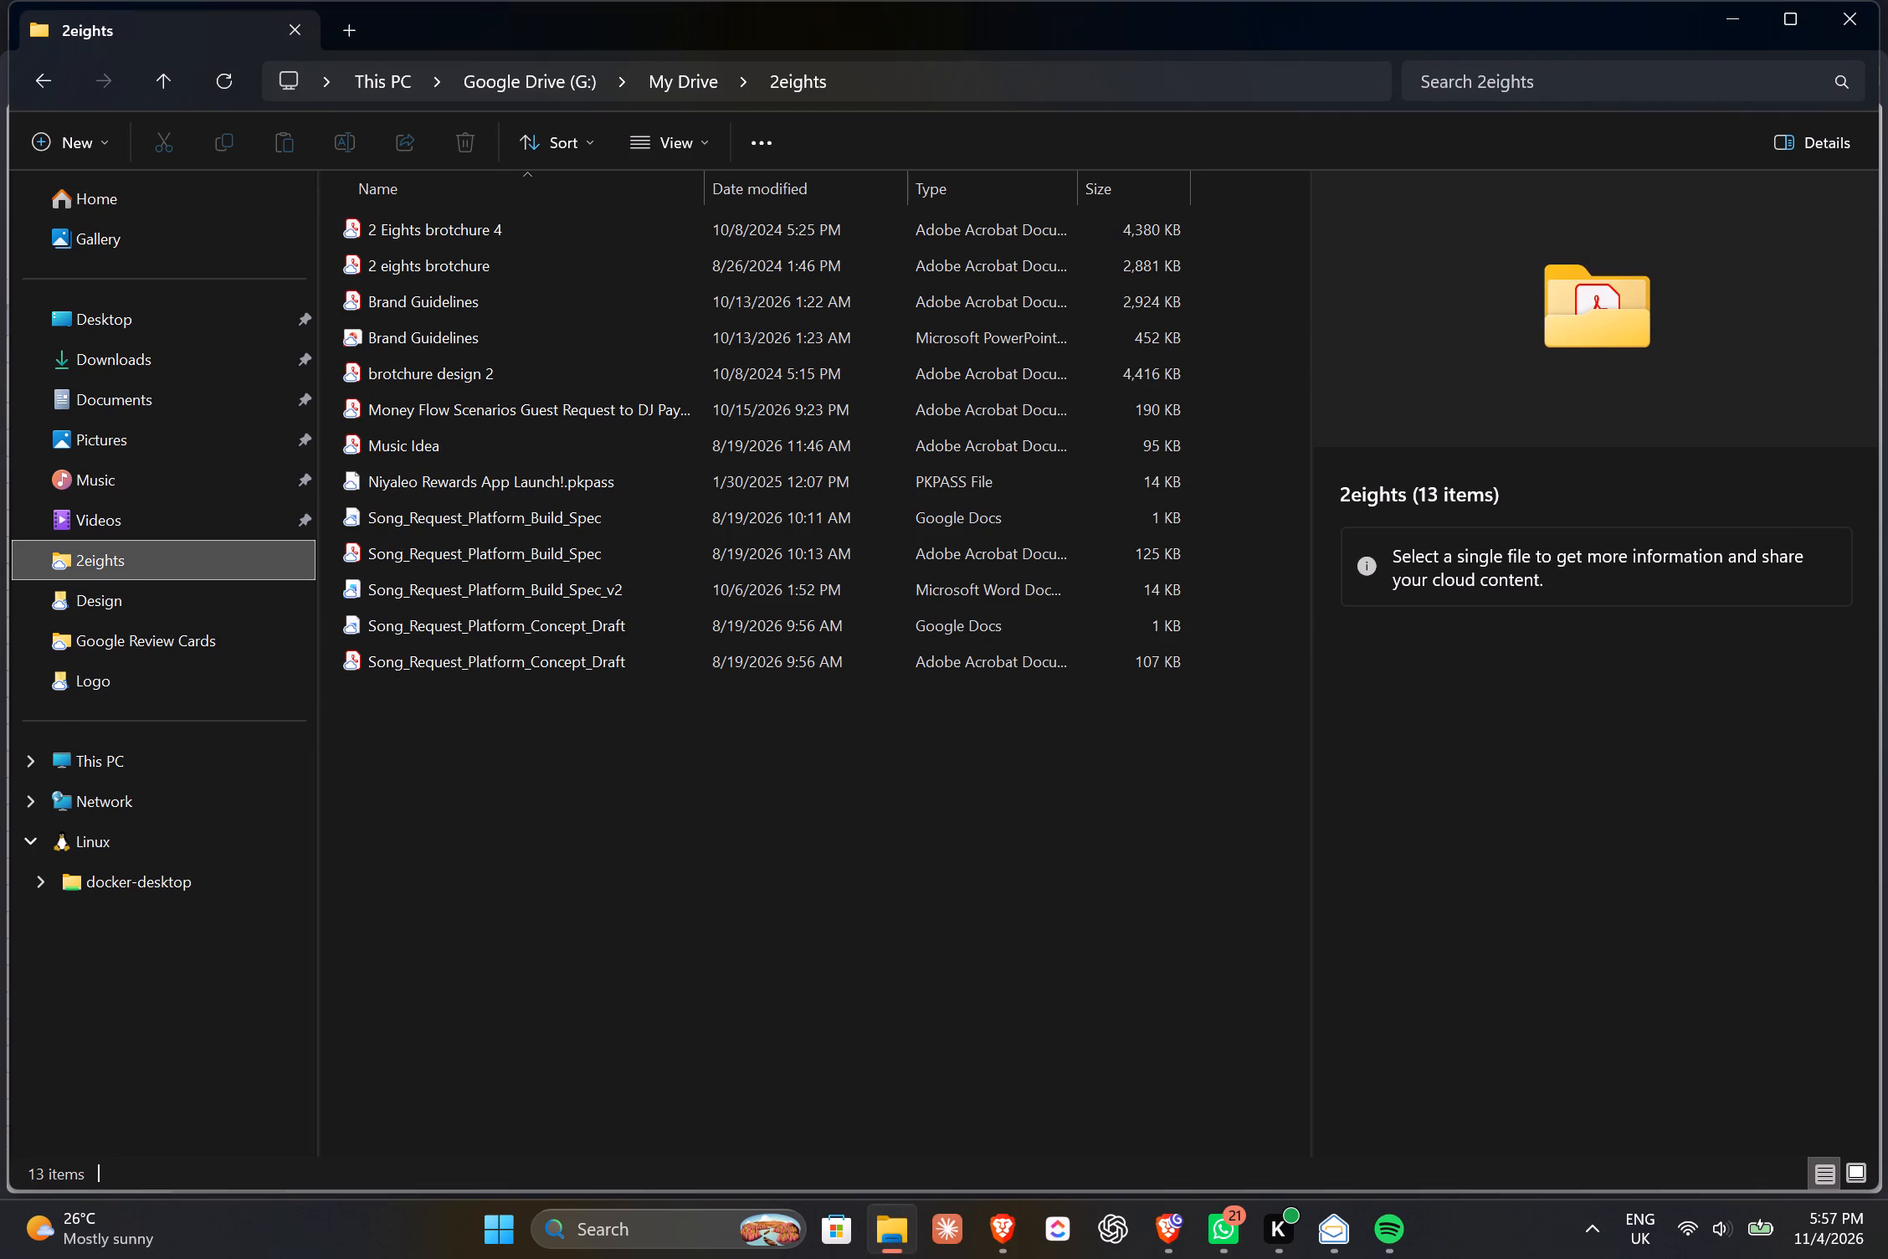
pyautogui.click(671, 84)
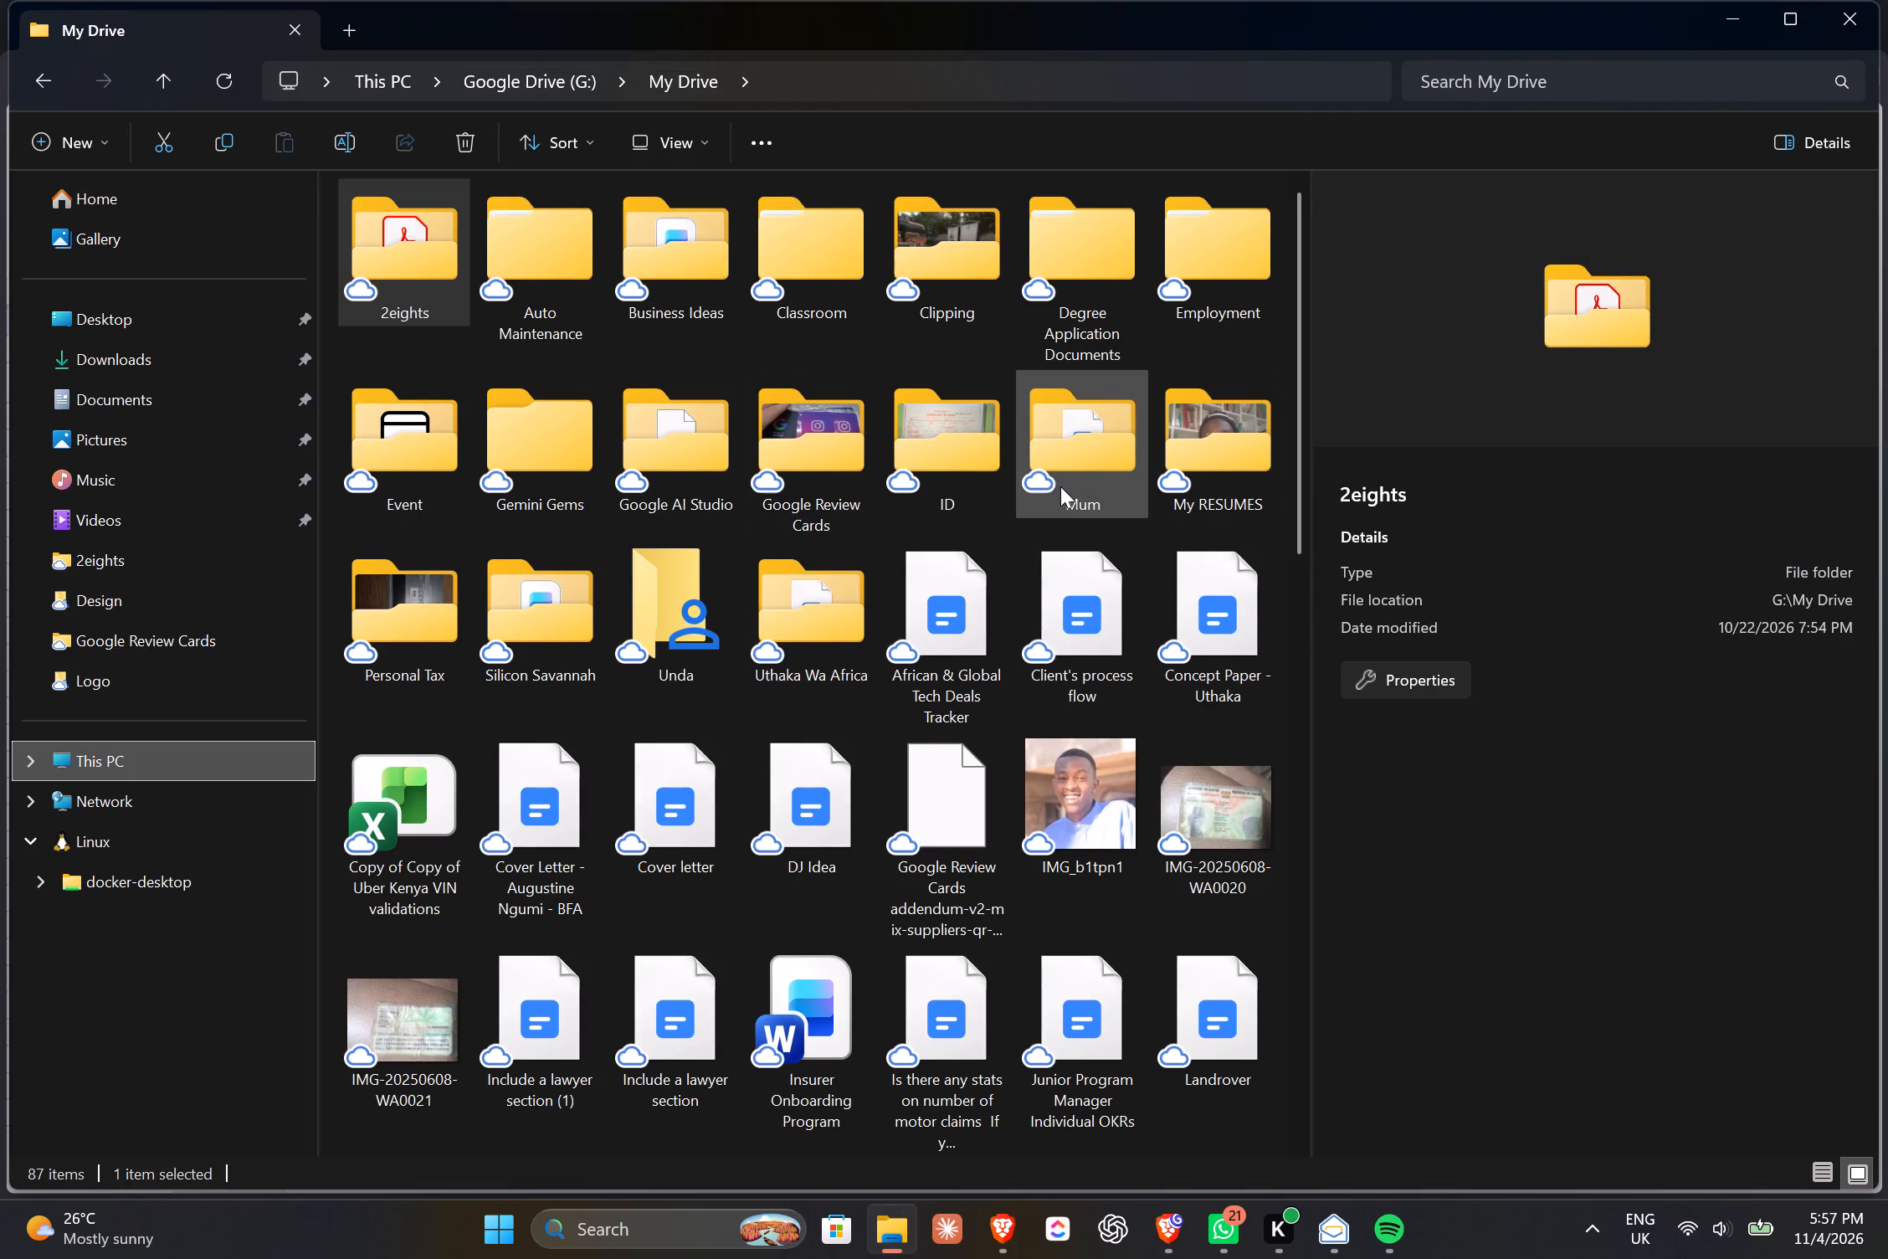
pyautogui.doubleClick(660, 622)
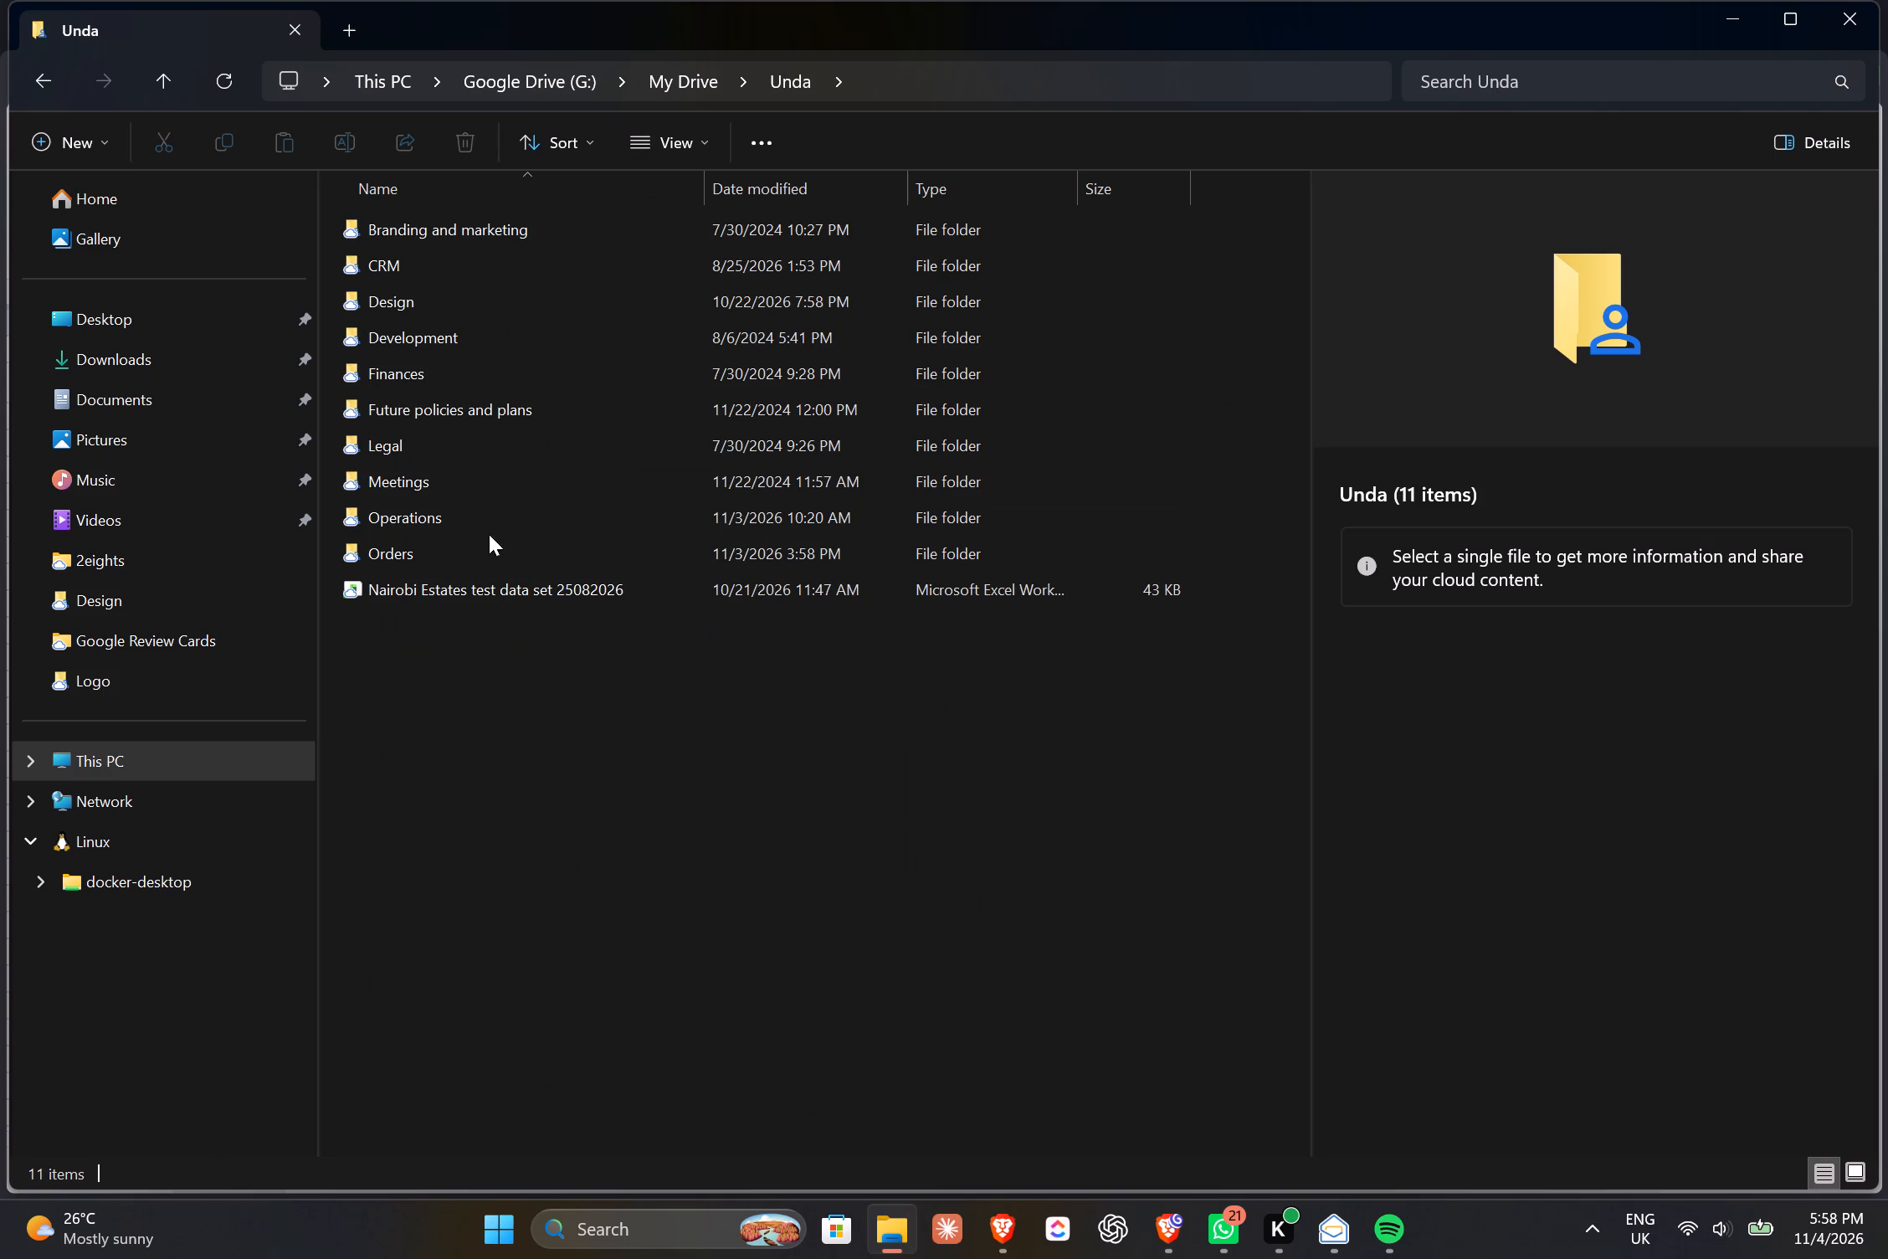
pyautogui.doubleClick(480, 564)
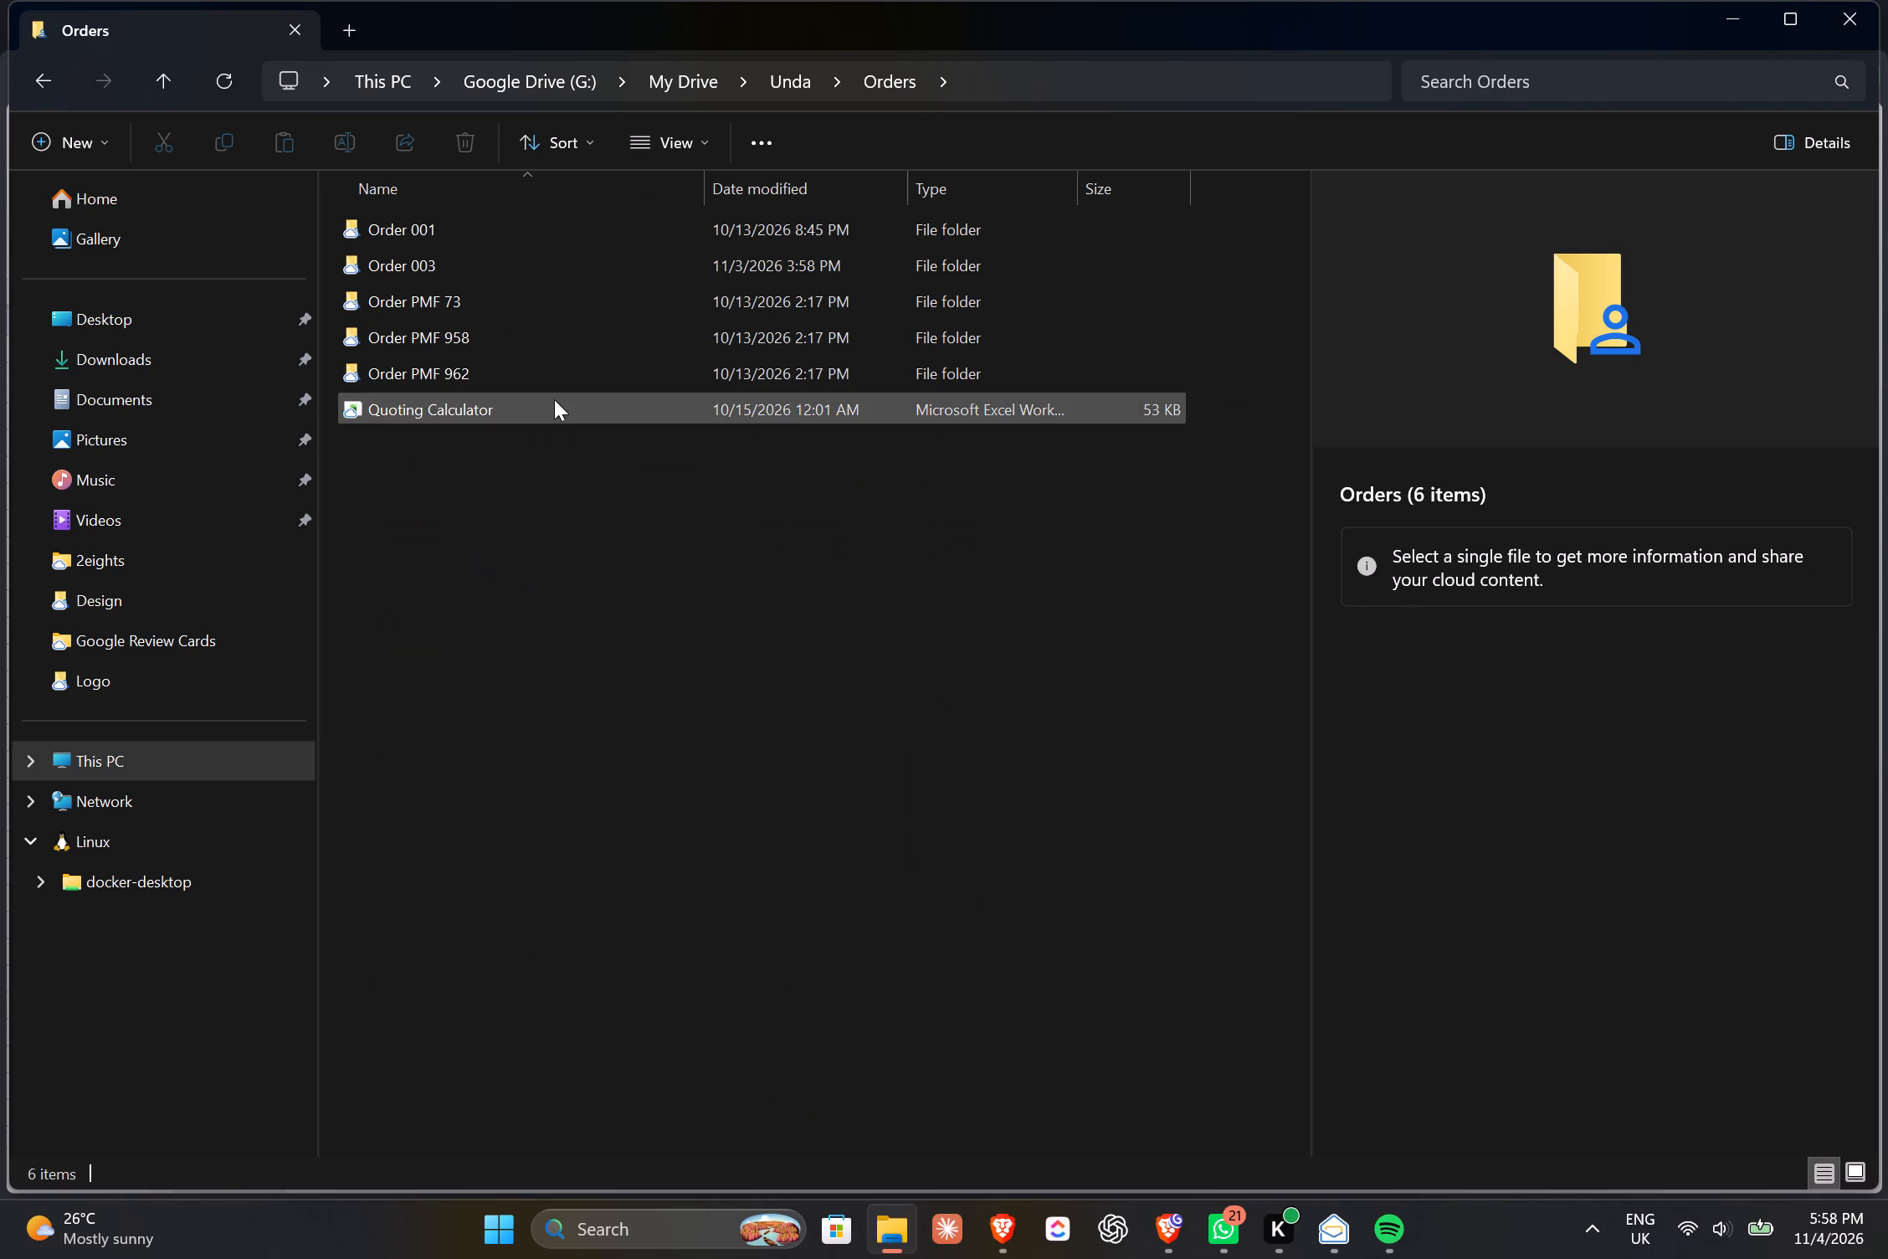
pyautogui.doubleClick(504, 297)
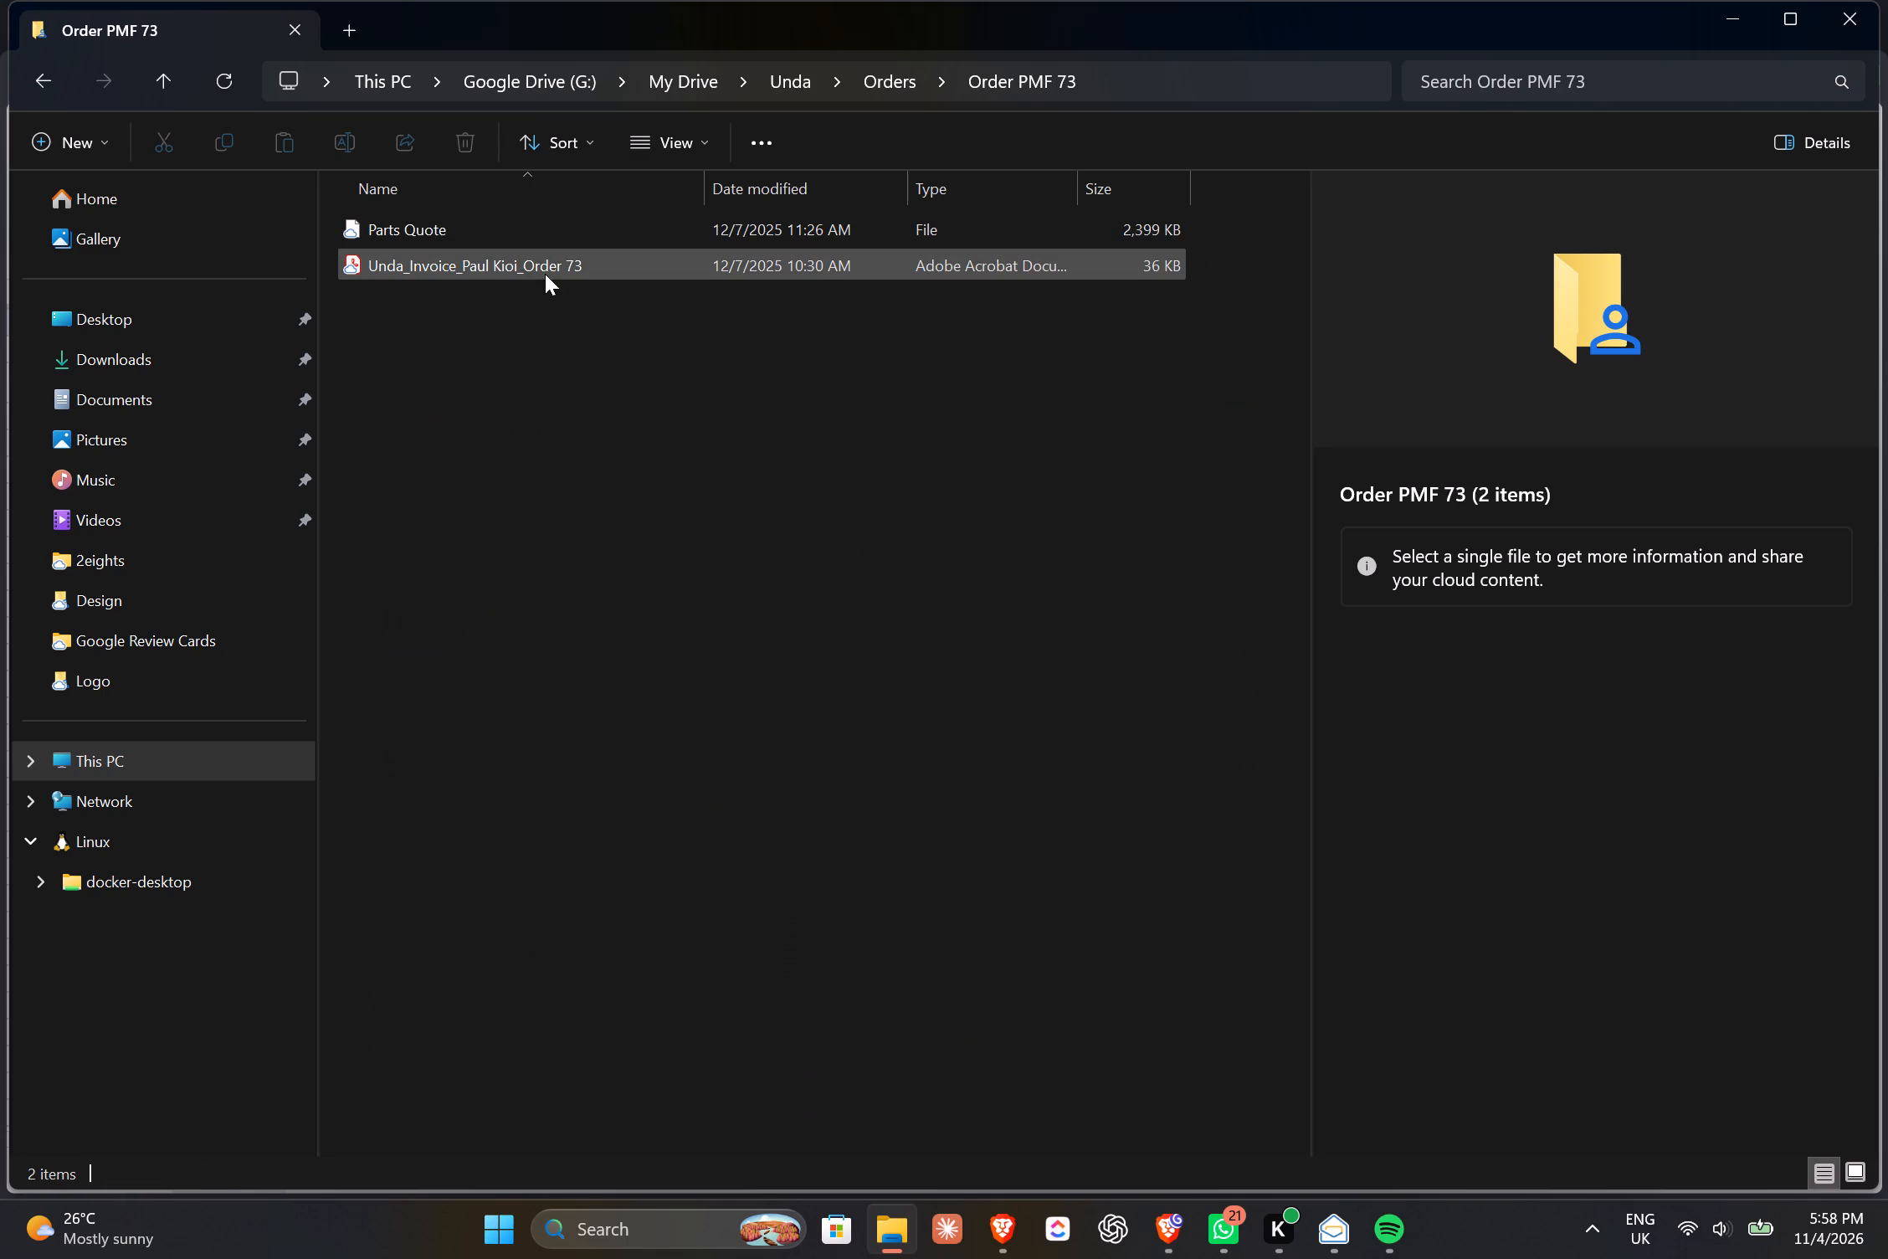
# Open the Order 73 invoice PDF, examine its line items and unit prices, and close it.
pyautogui.click(478, 256)
pyautogui.doubleClick(478, 256)
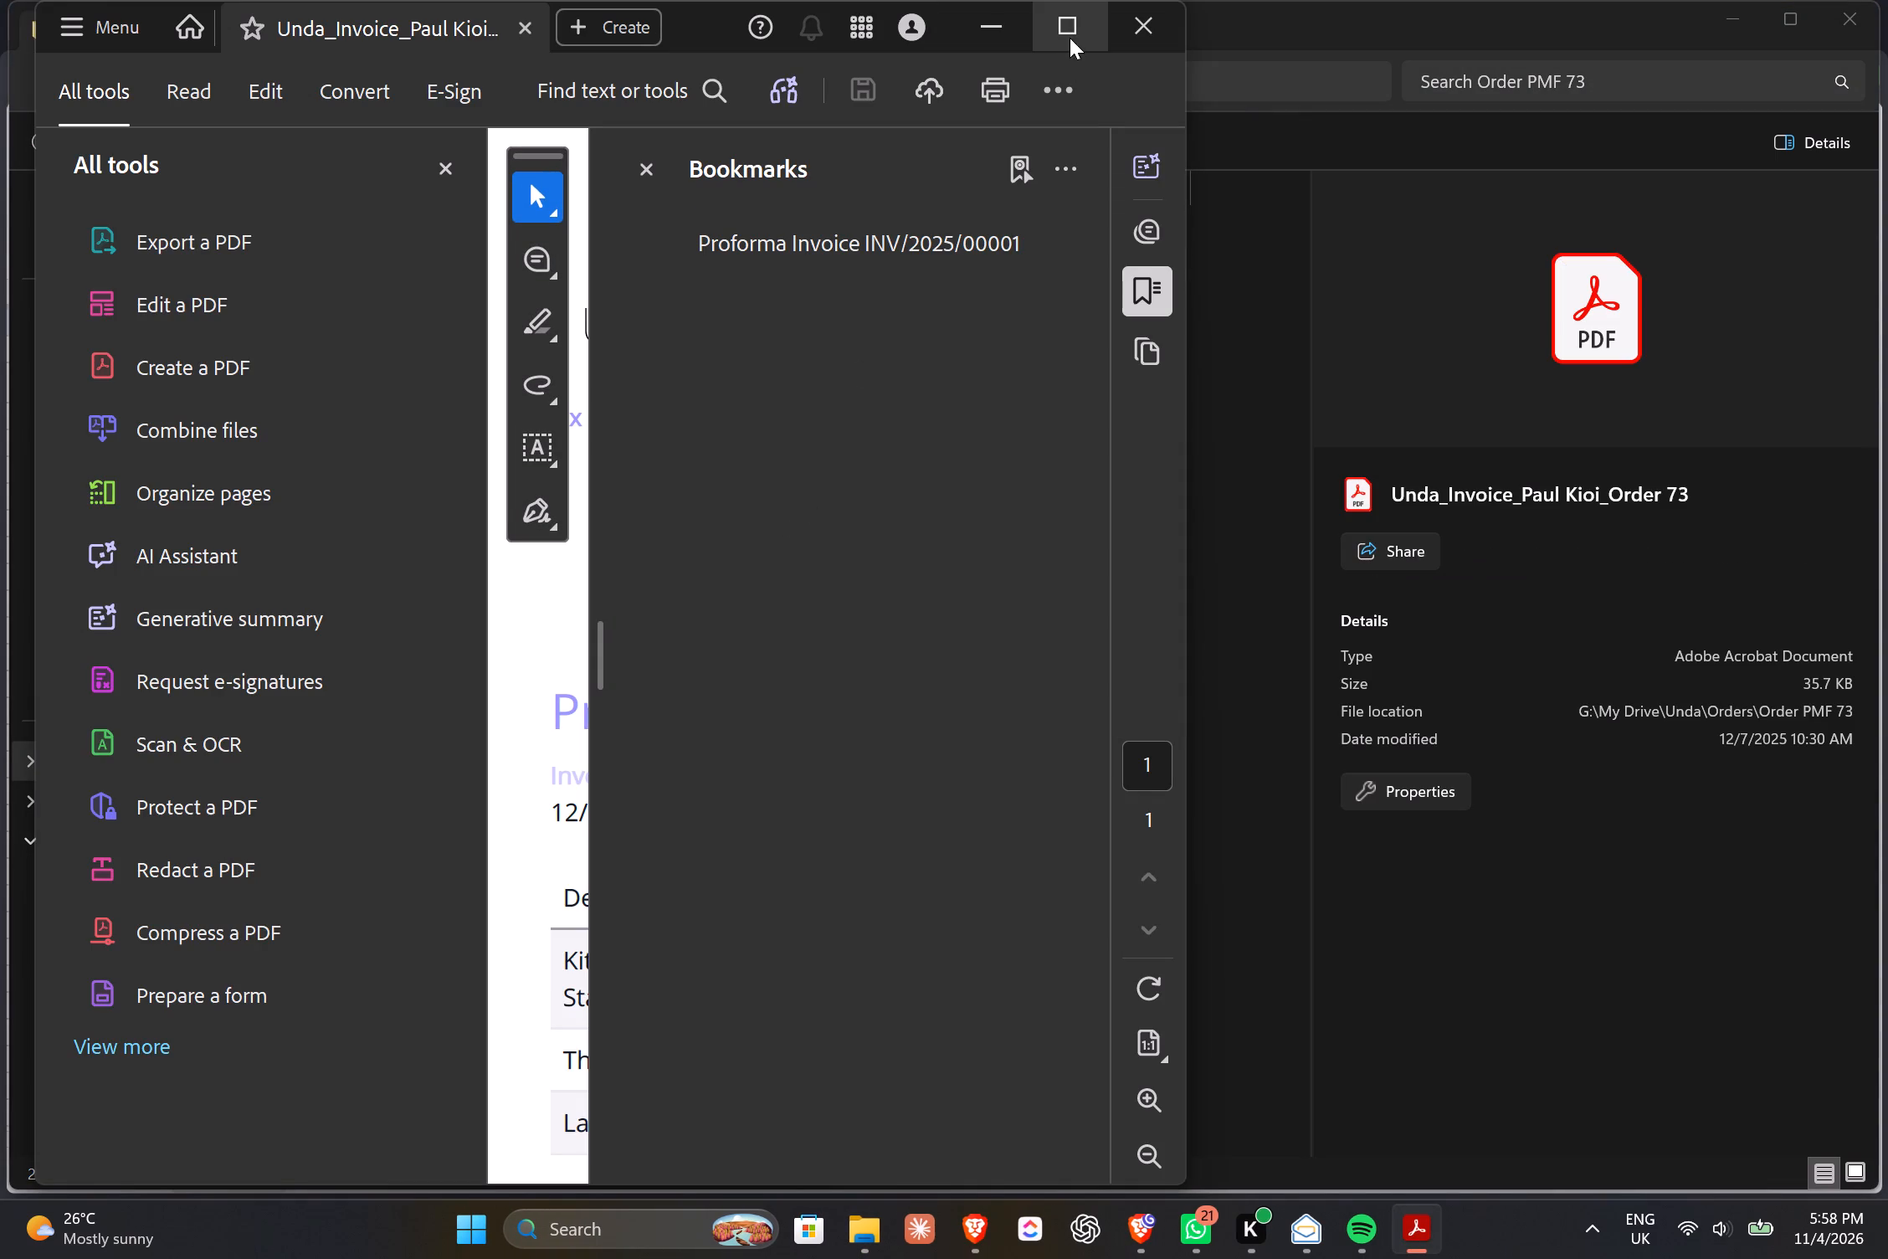
pyautogui.click(636, 184)
pyautogui.click(444, 162)
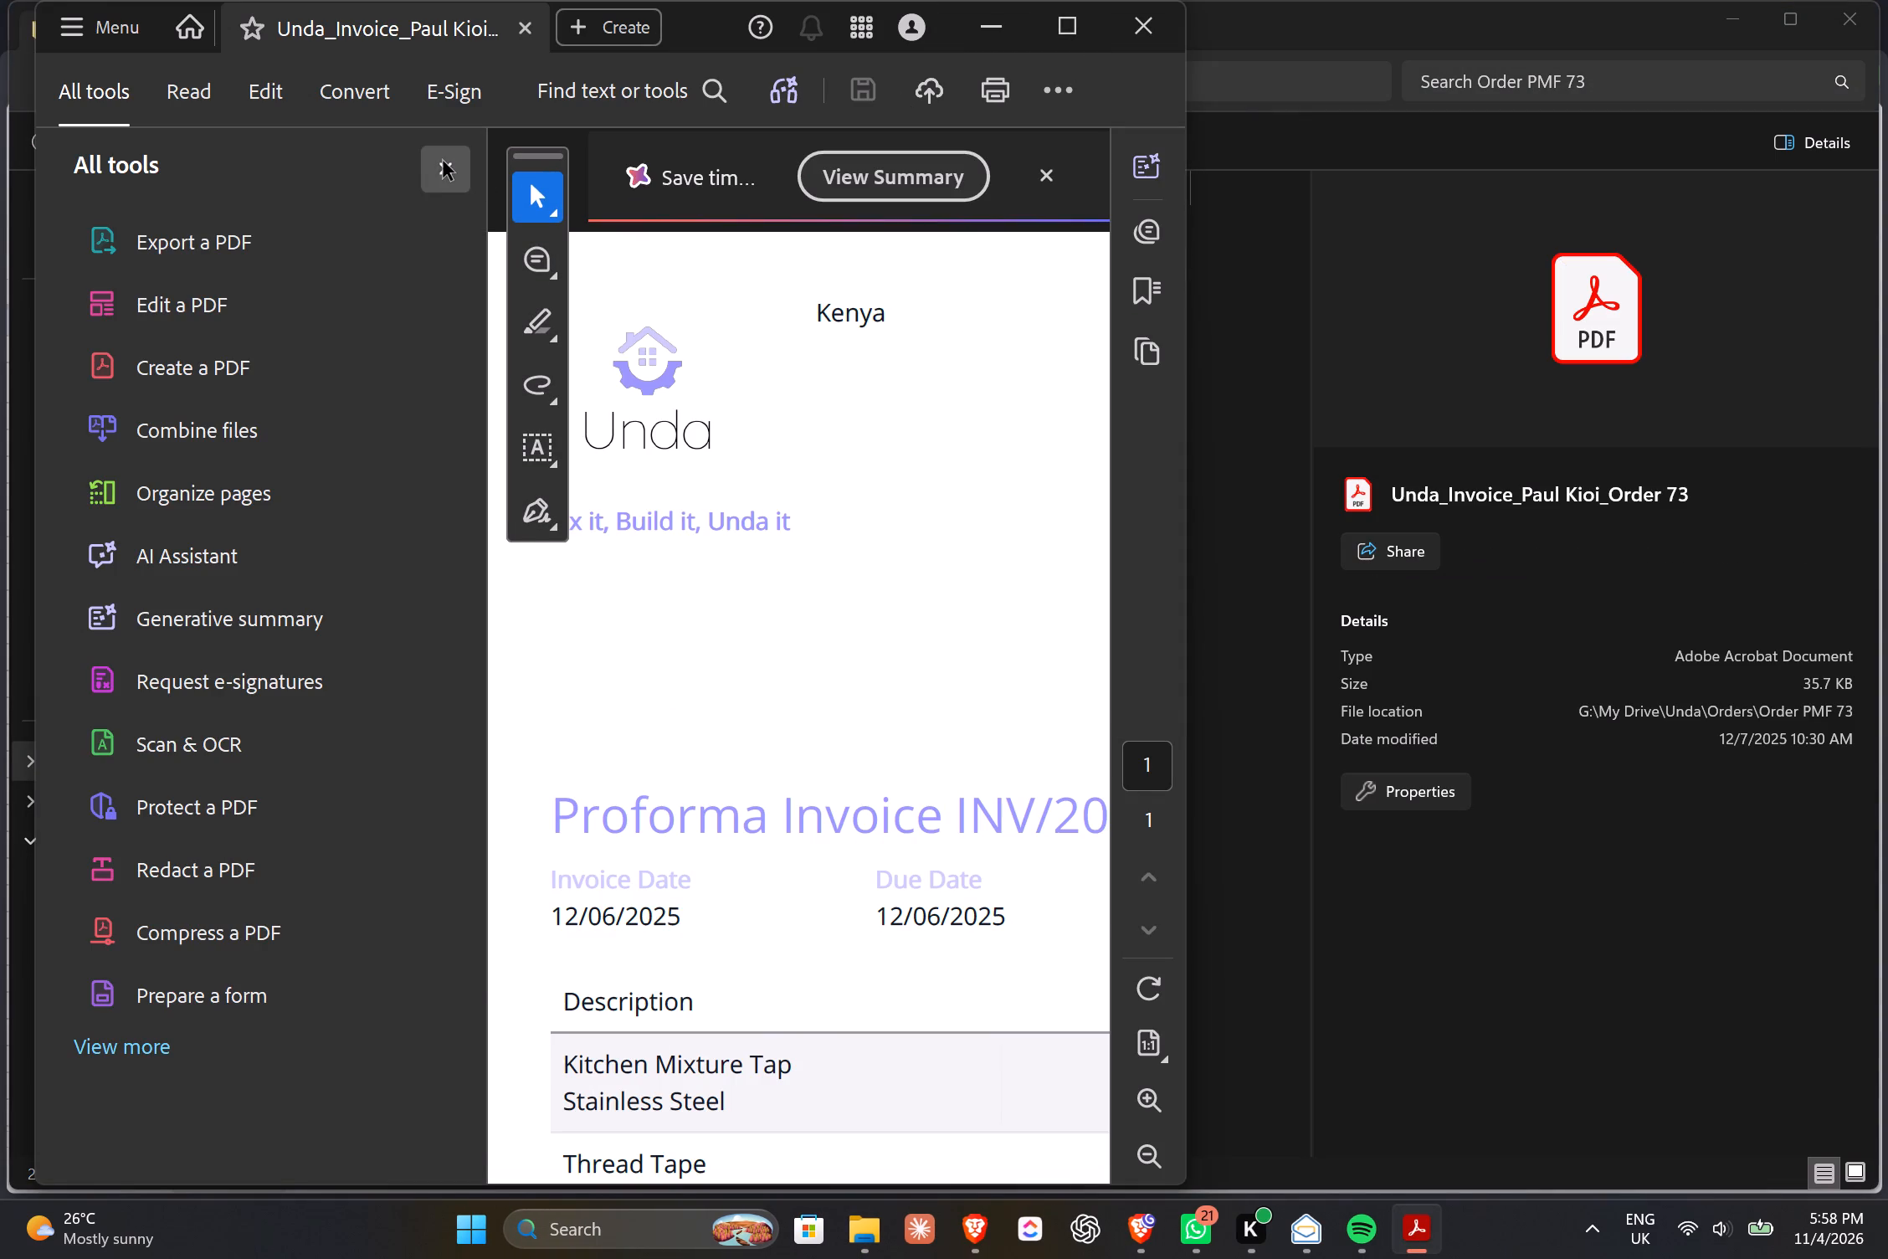
pyautogui.scroll(-3, 655, 460)
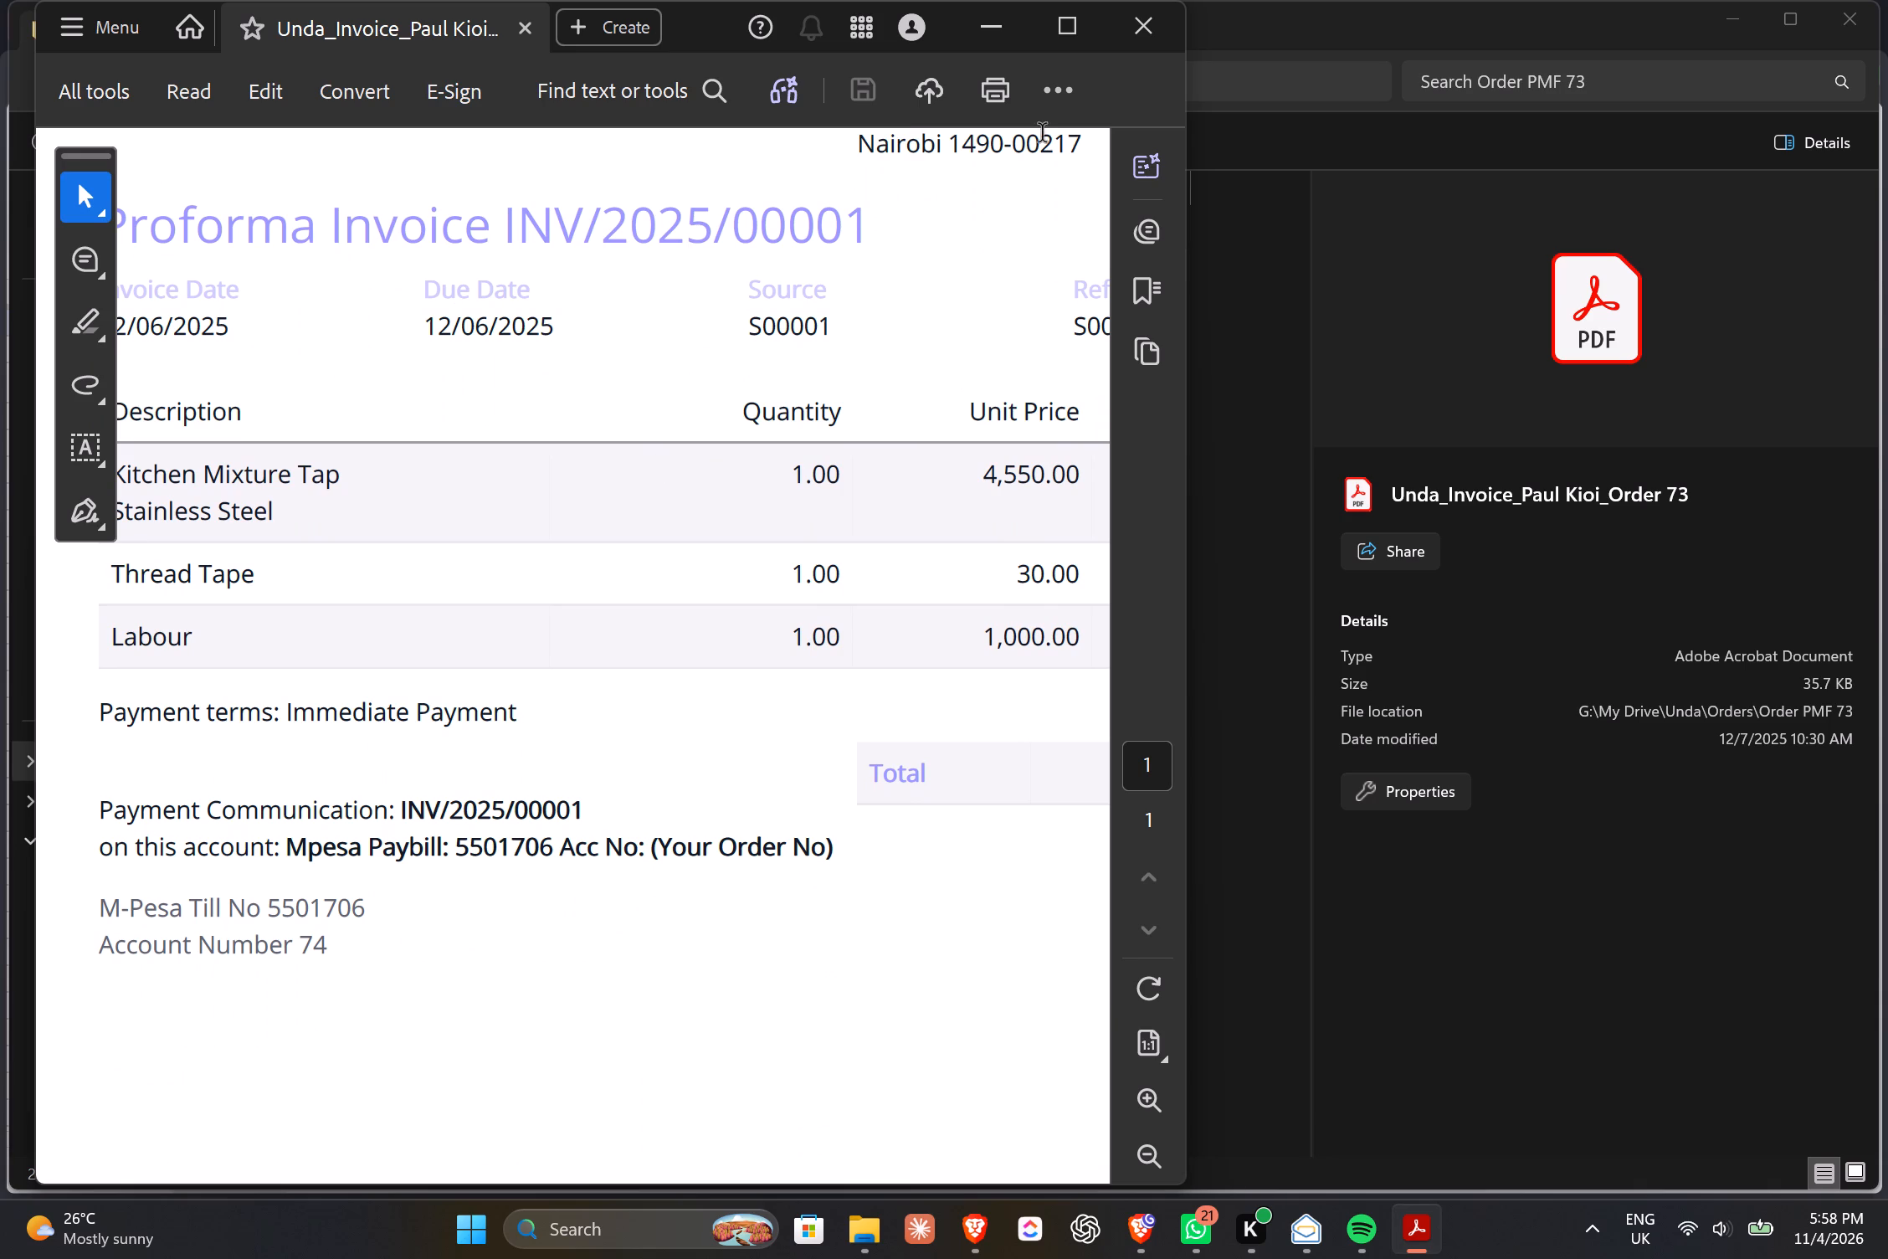
pyautogui.hscroll(-1, 867, 532)
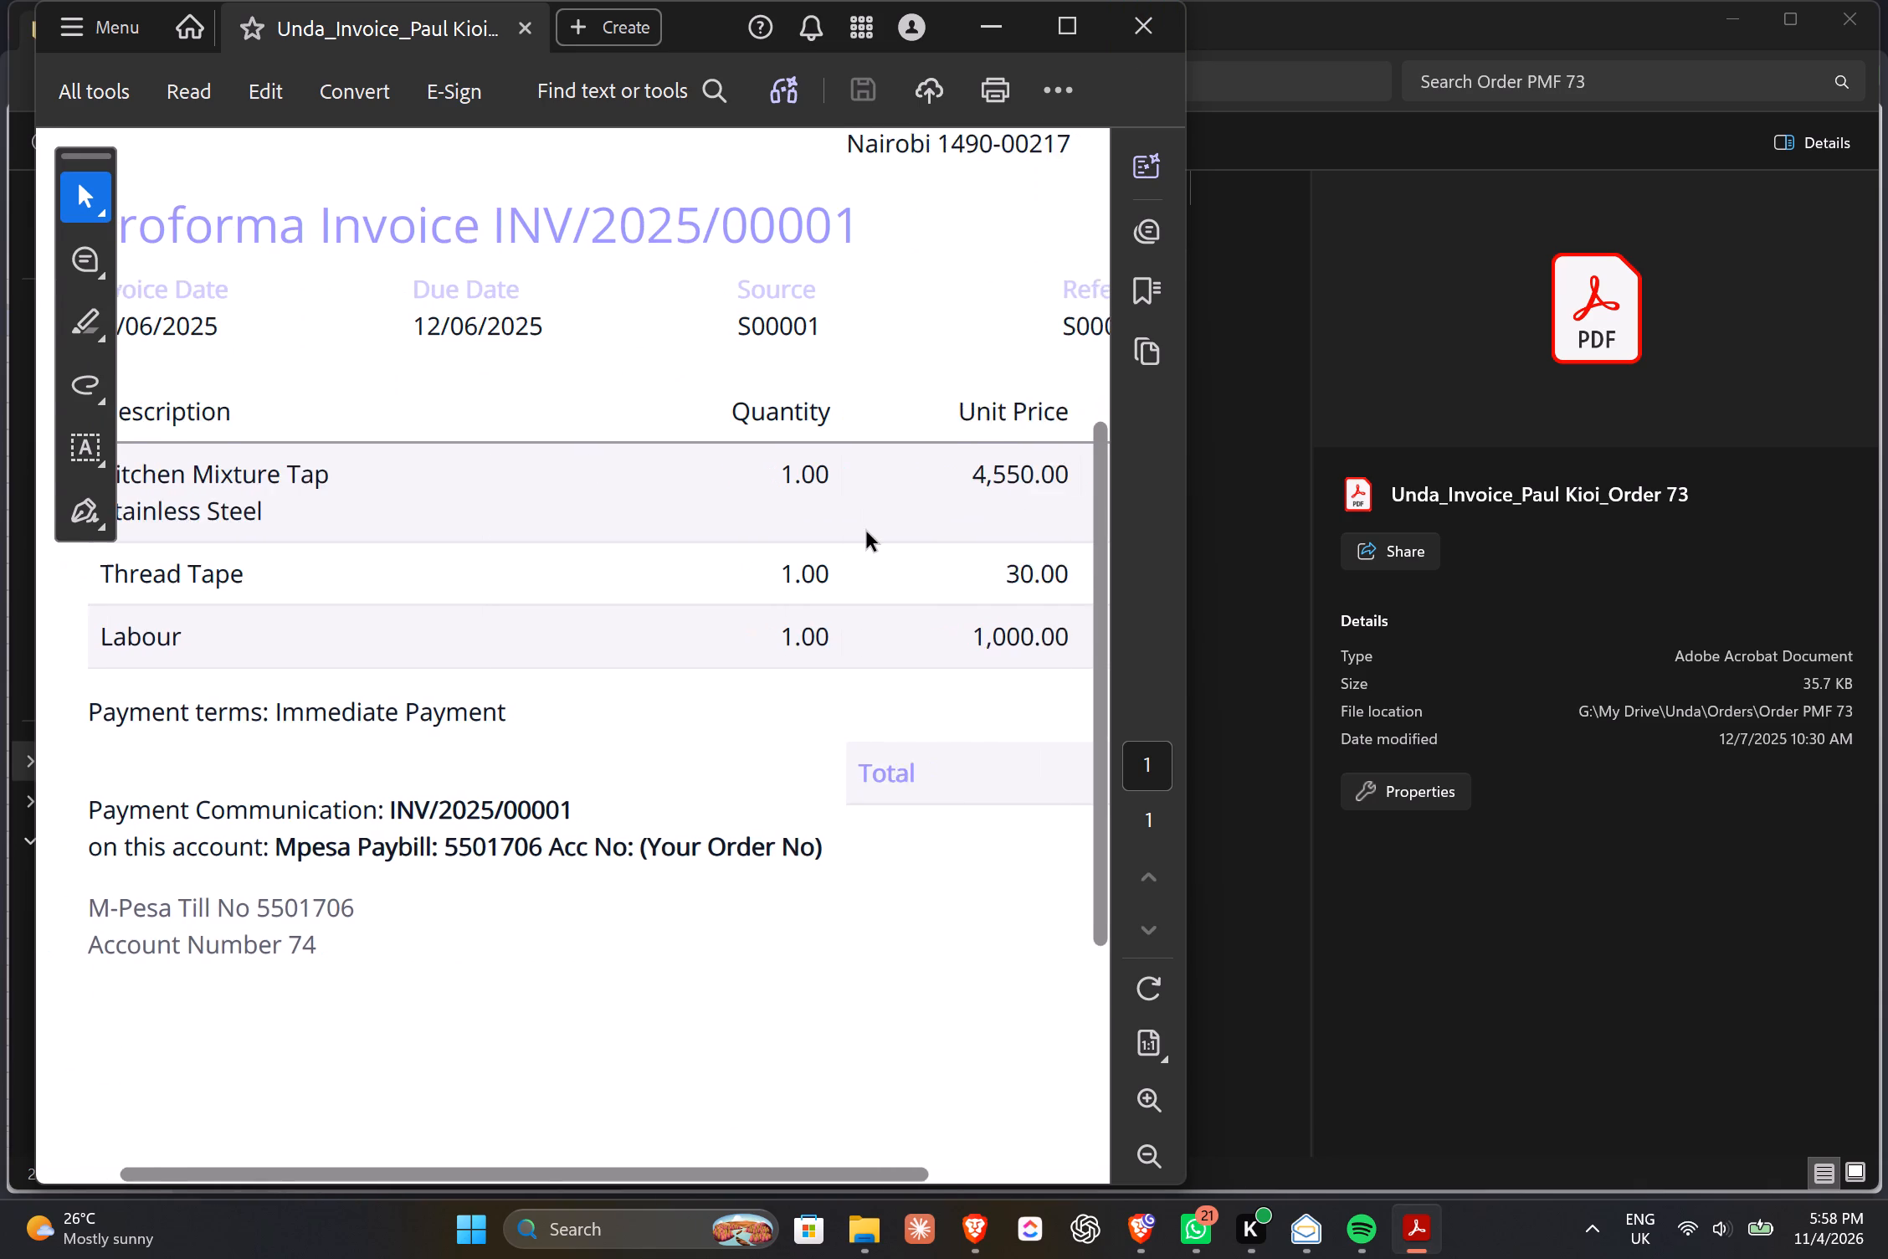
pyautogui.scroll(1, 867, 532)
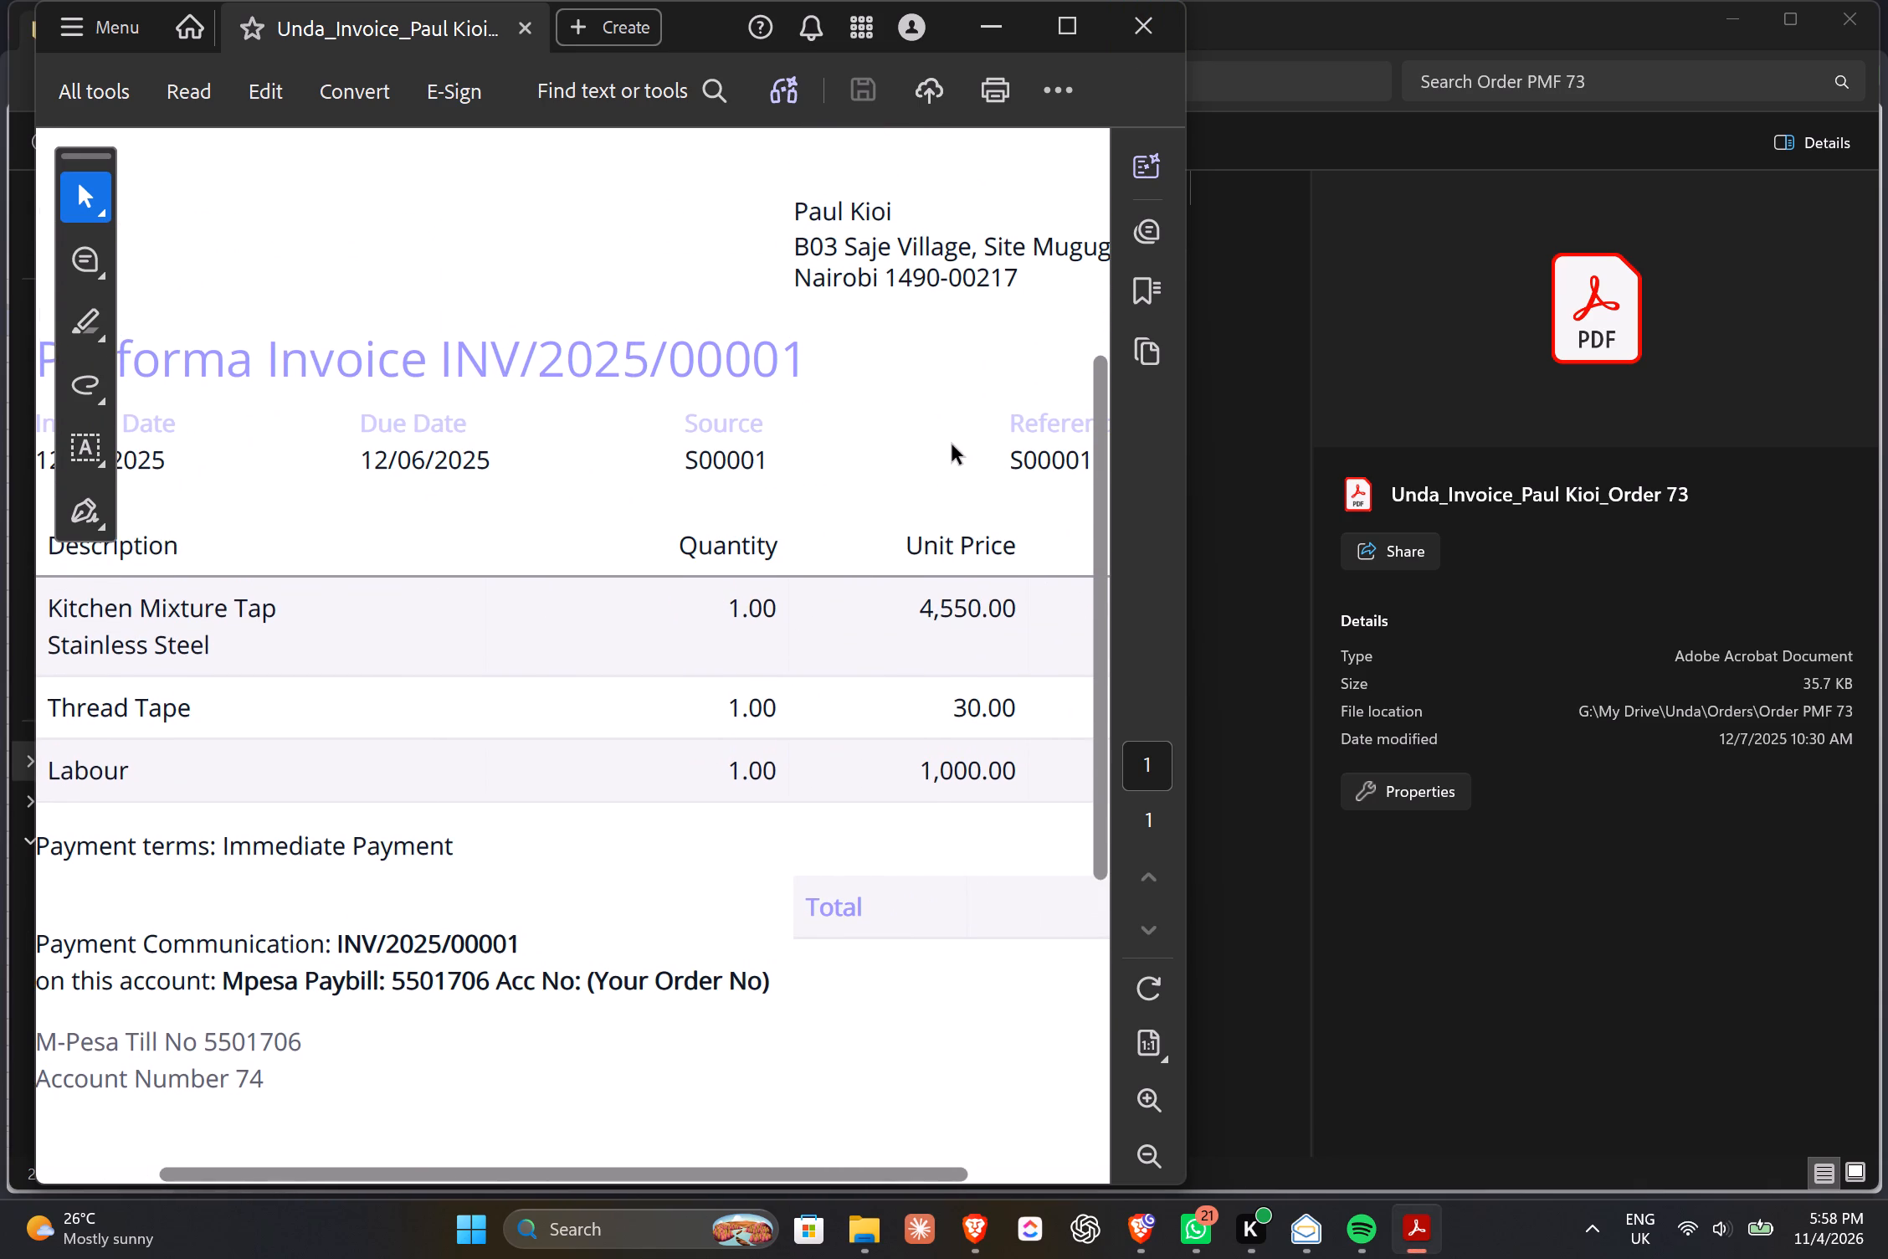
pyautogui.hscroll(-3, 785, 631)
pyautogui.hscroll(3, 785, 631)
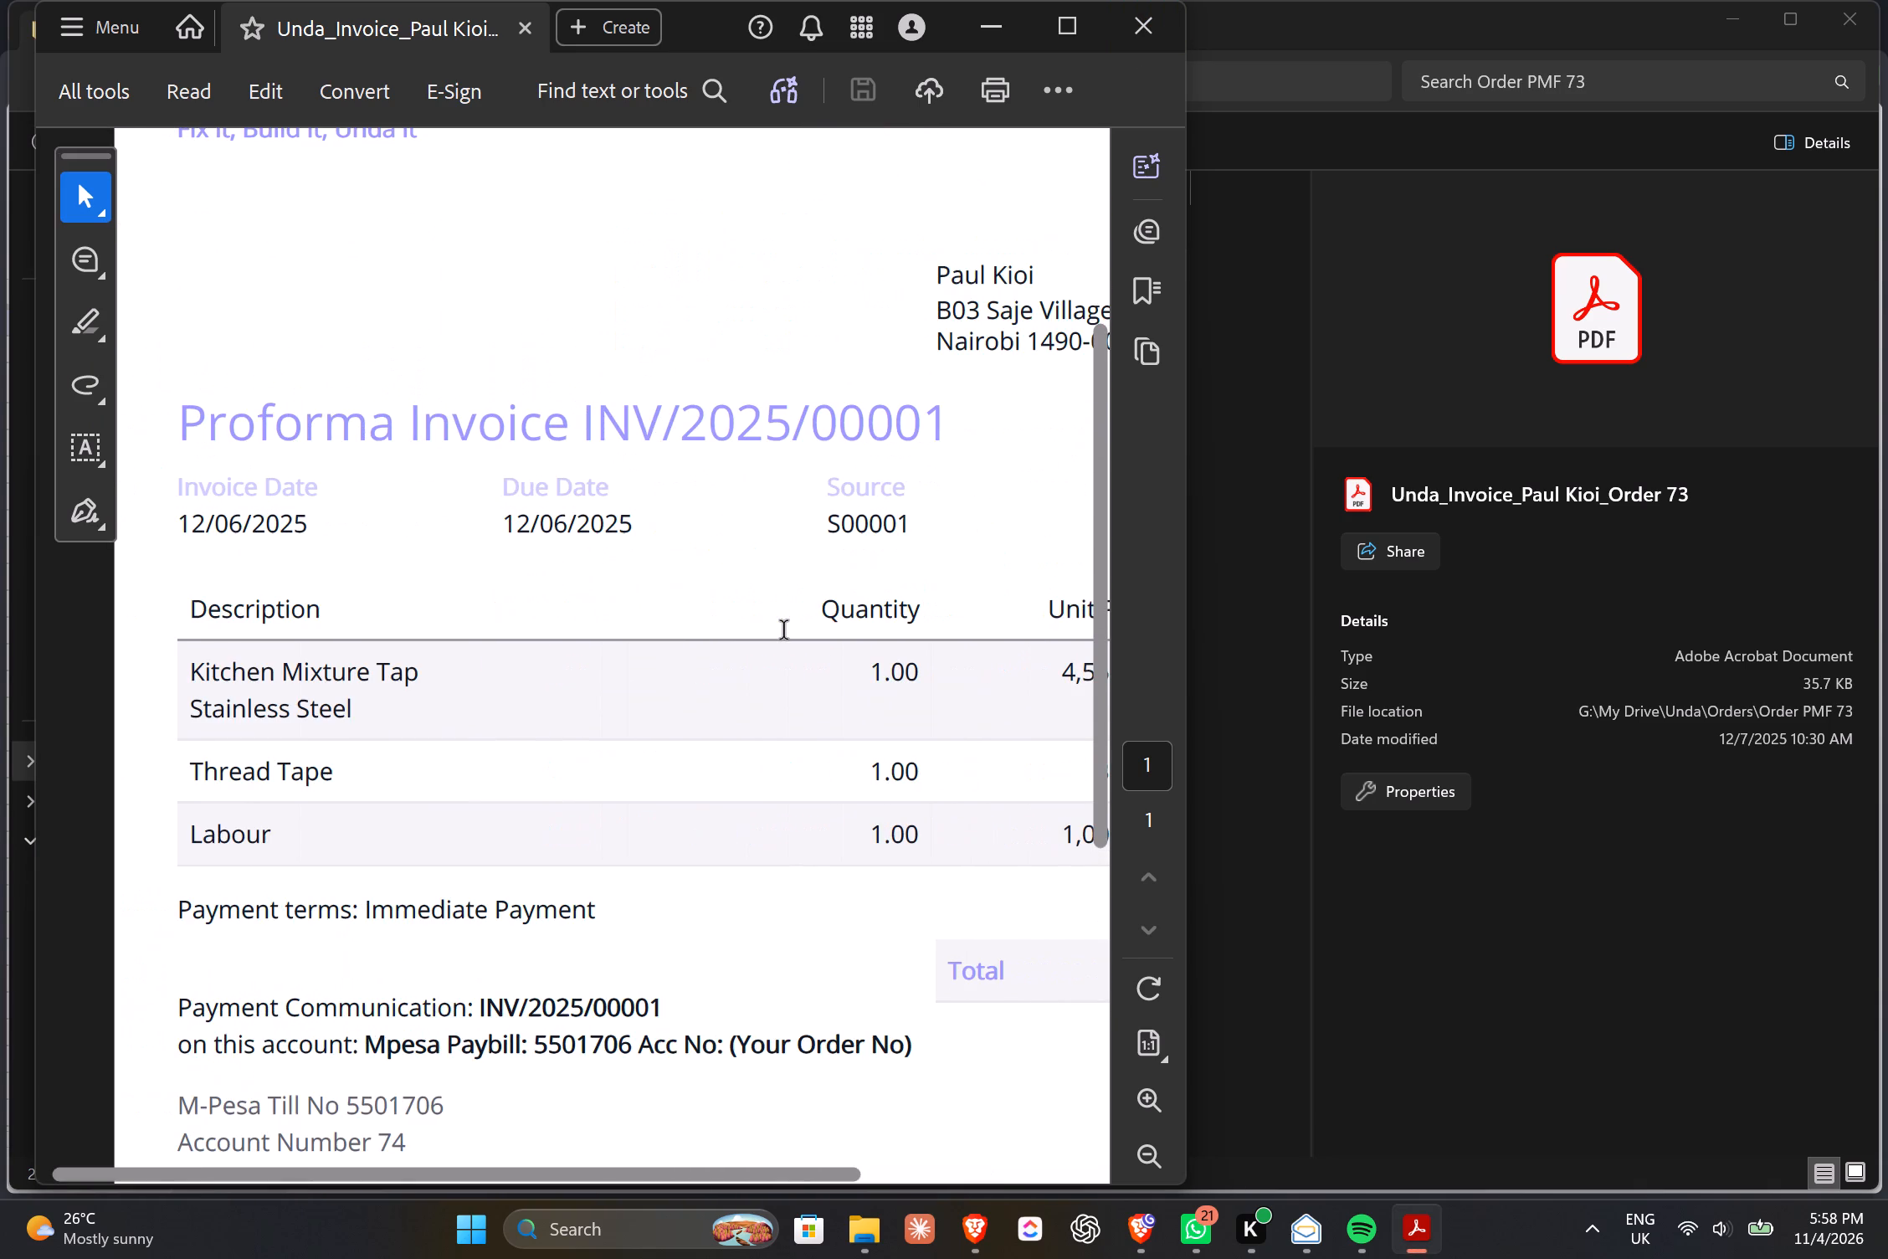
pyautogui.click(1139, 14)
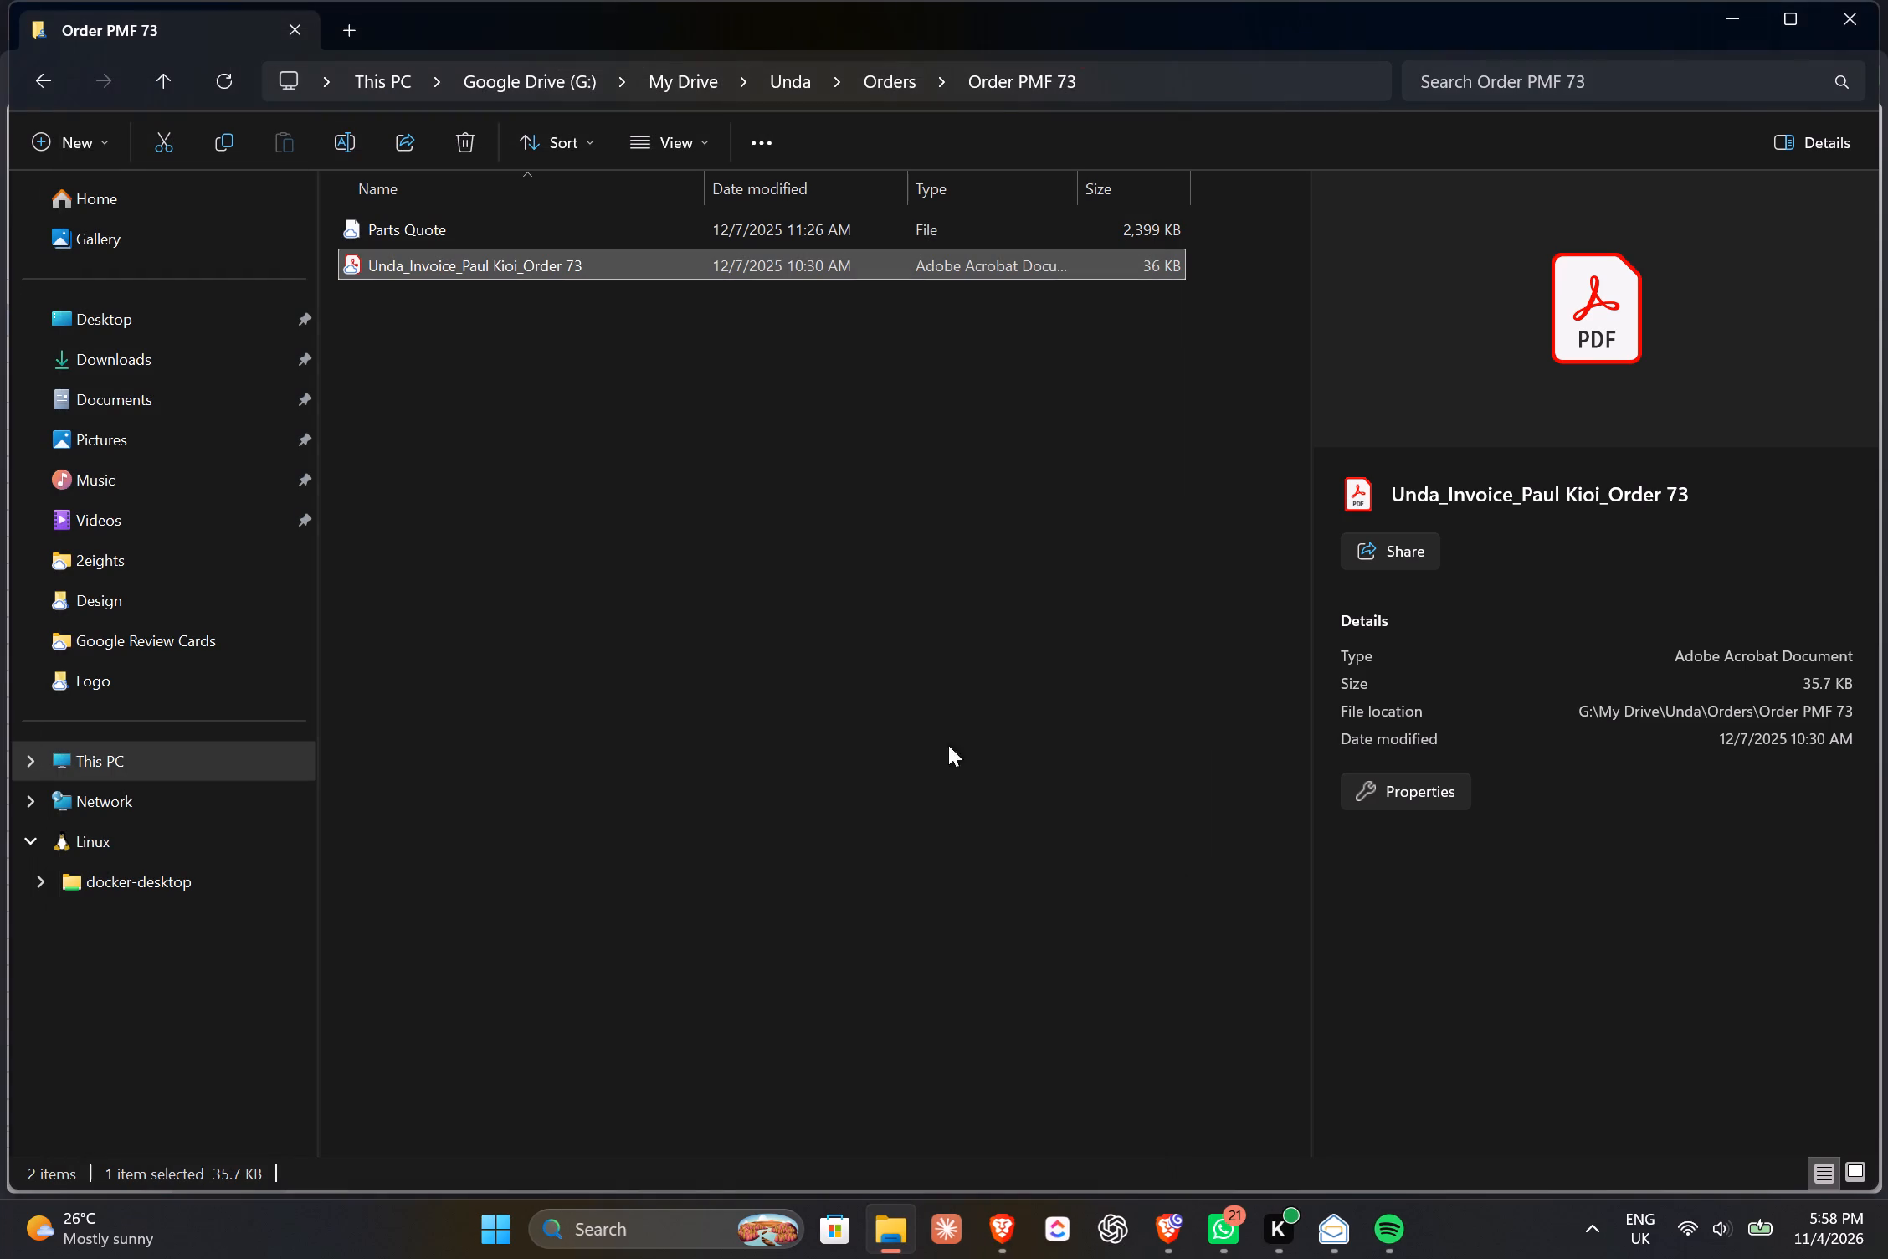
# Review receipt images Order 958 A and Order 958 B in the Order PMF 958 folder against the profit and loss spreadsheet.
pyautogui.click(898, 75)
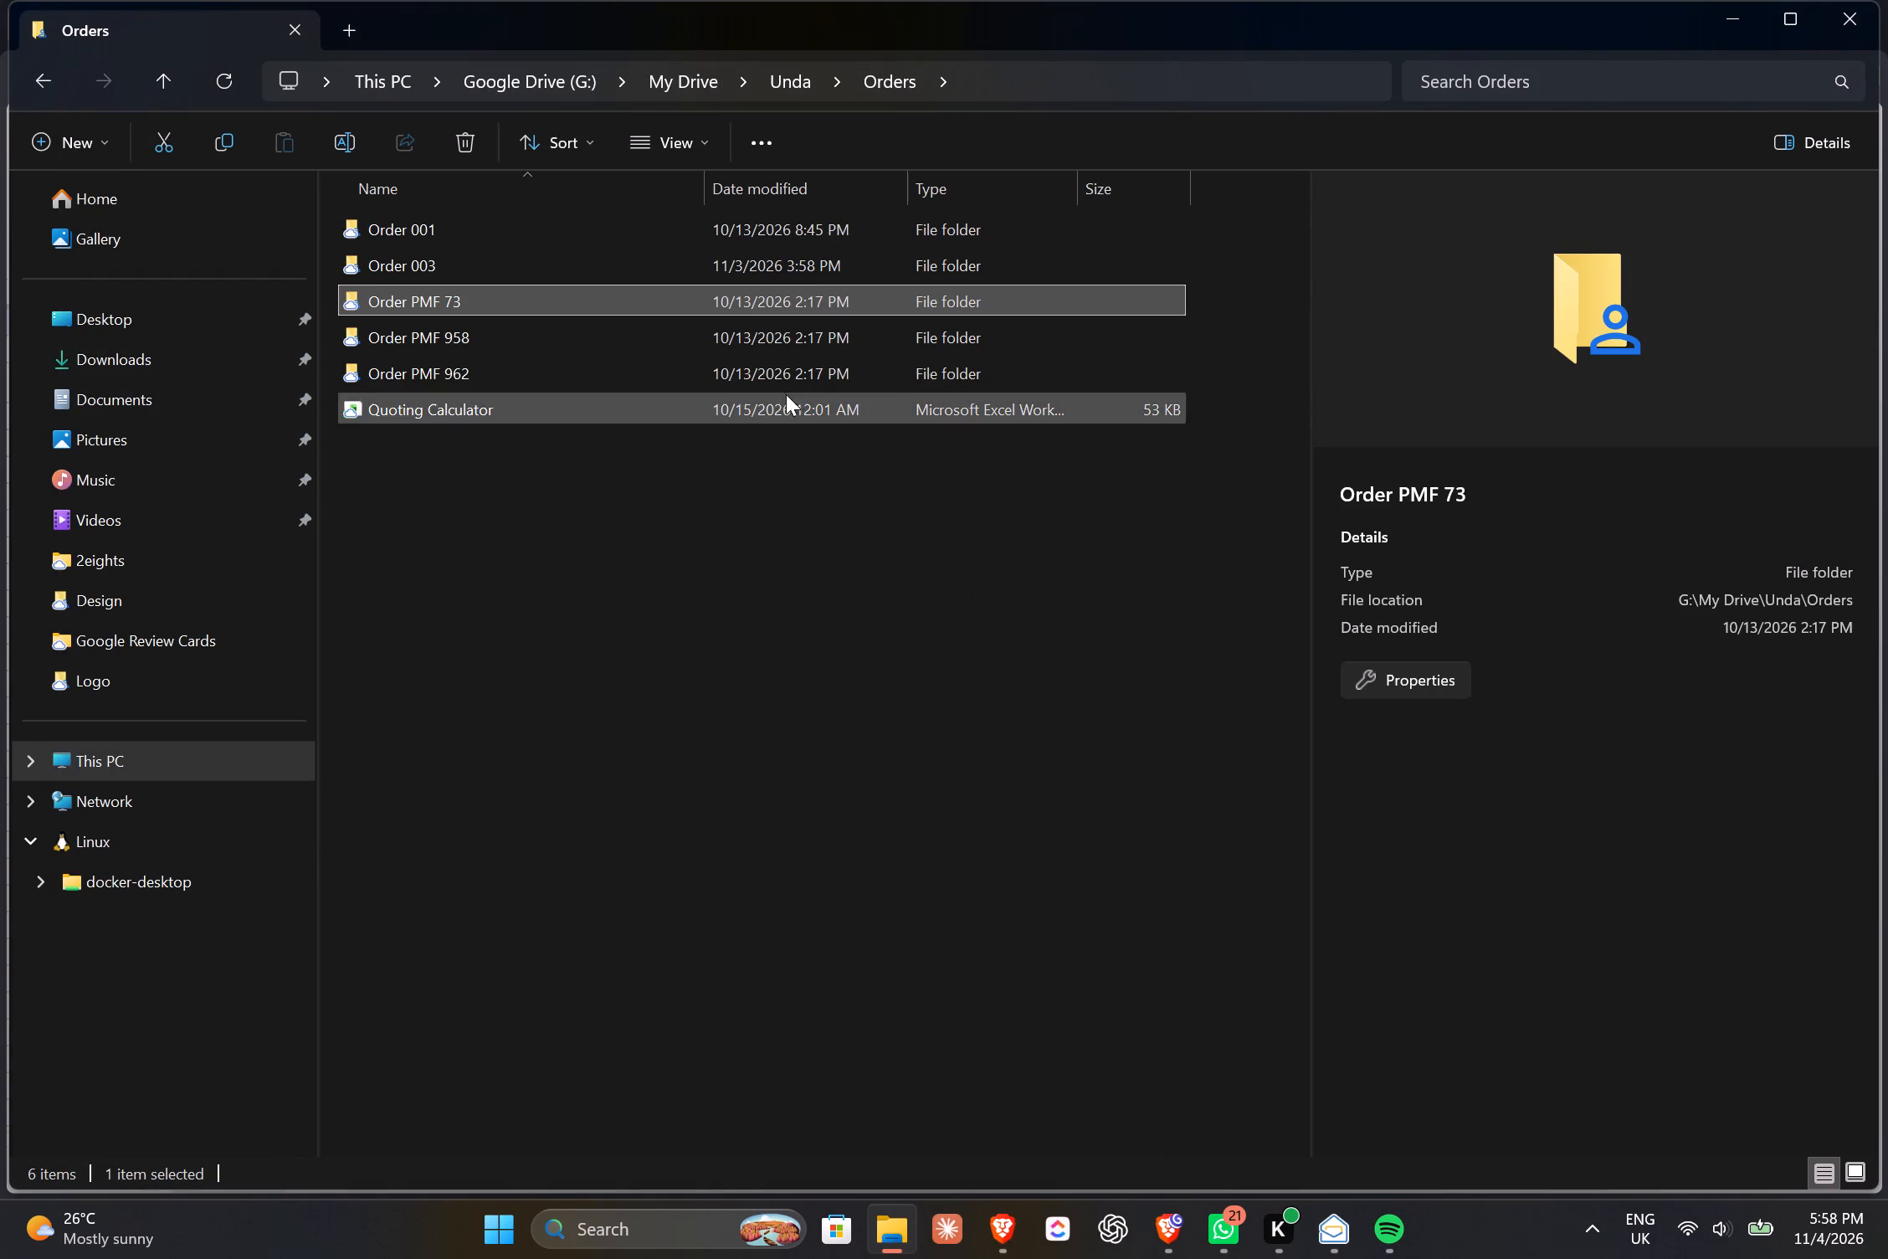
pyautogui.doubleClick(724, 347)
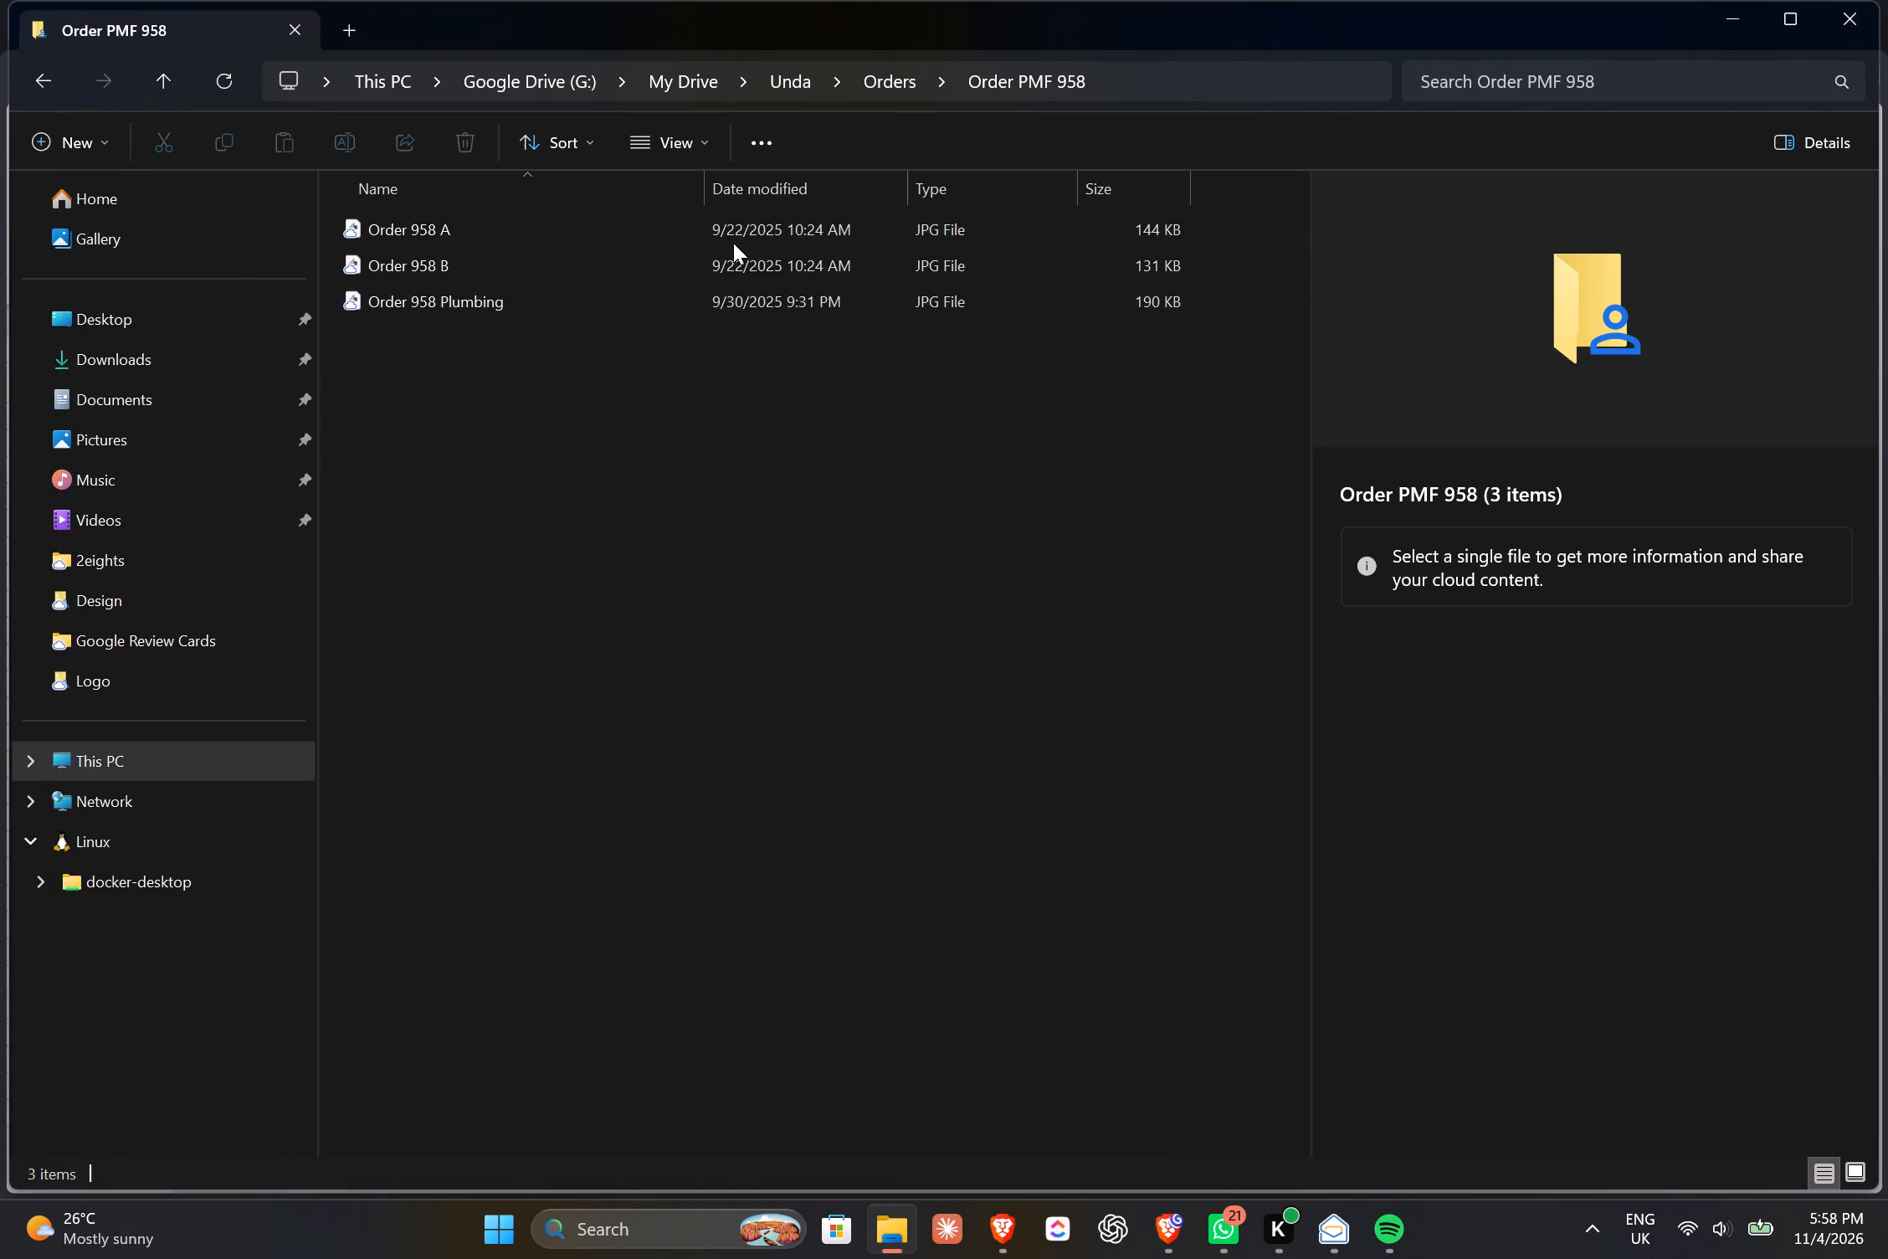
pyautogui.doubleClick(733, 234)
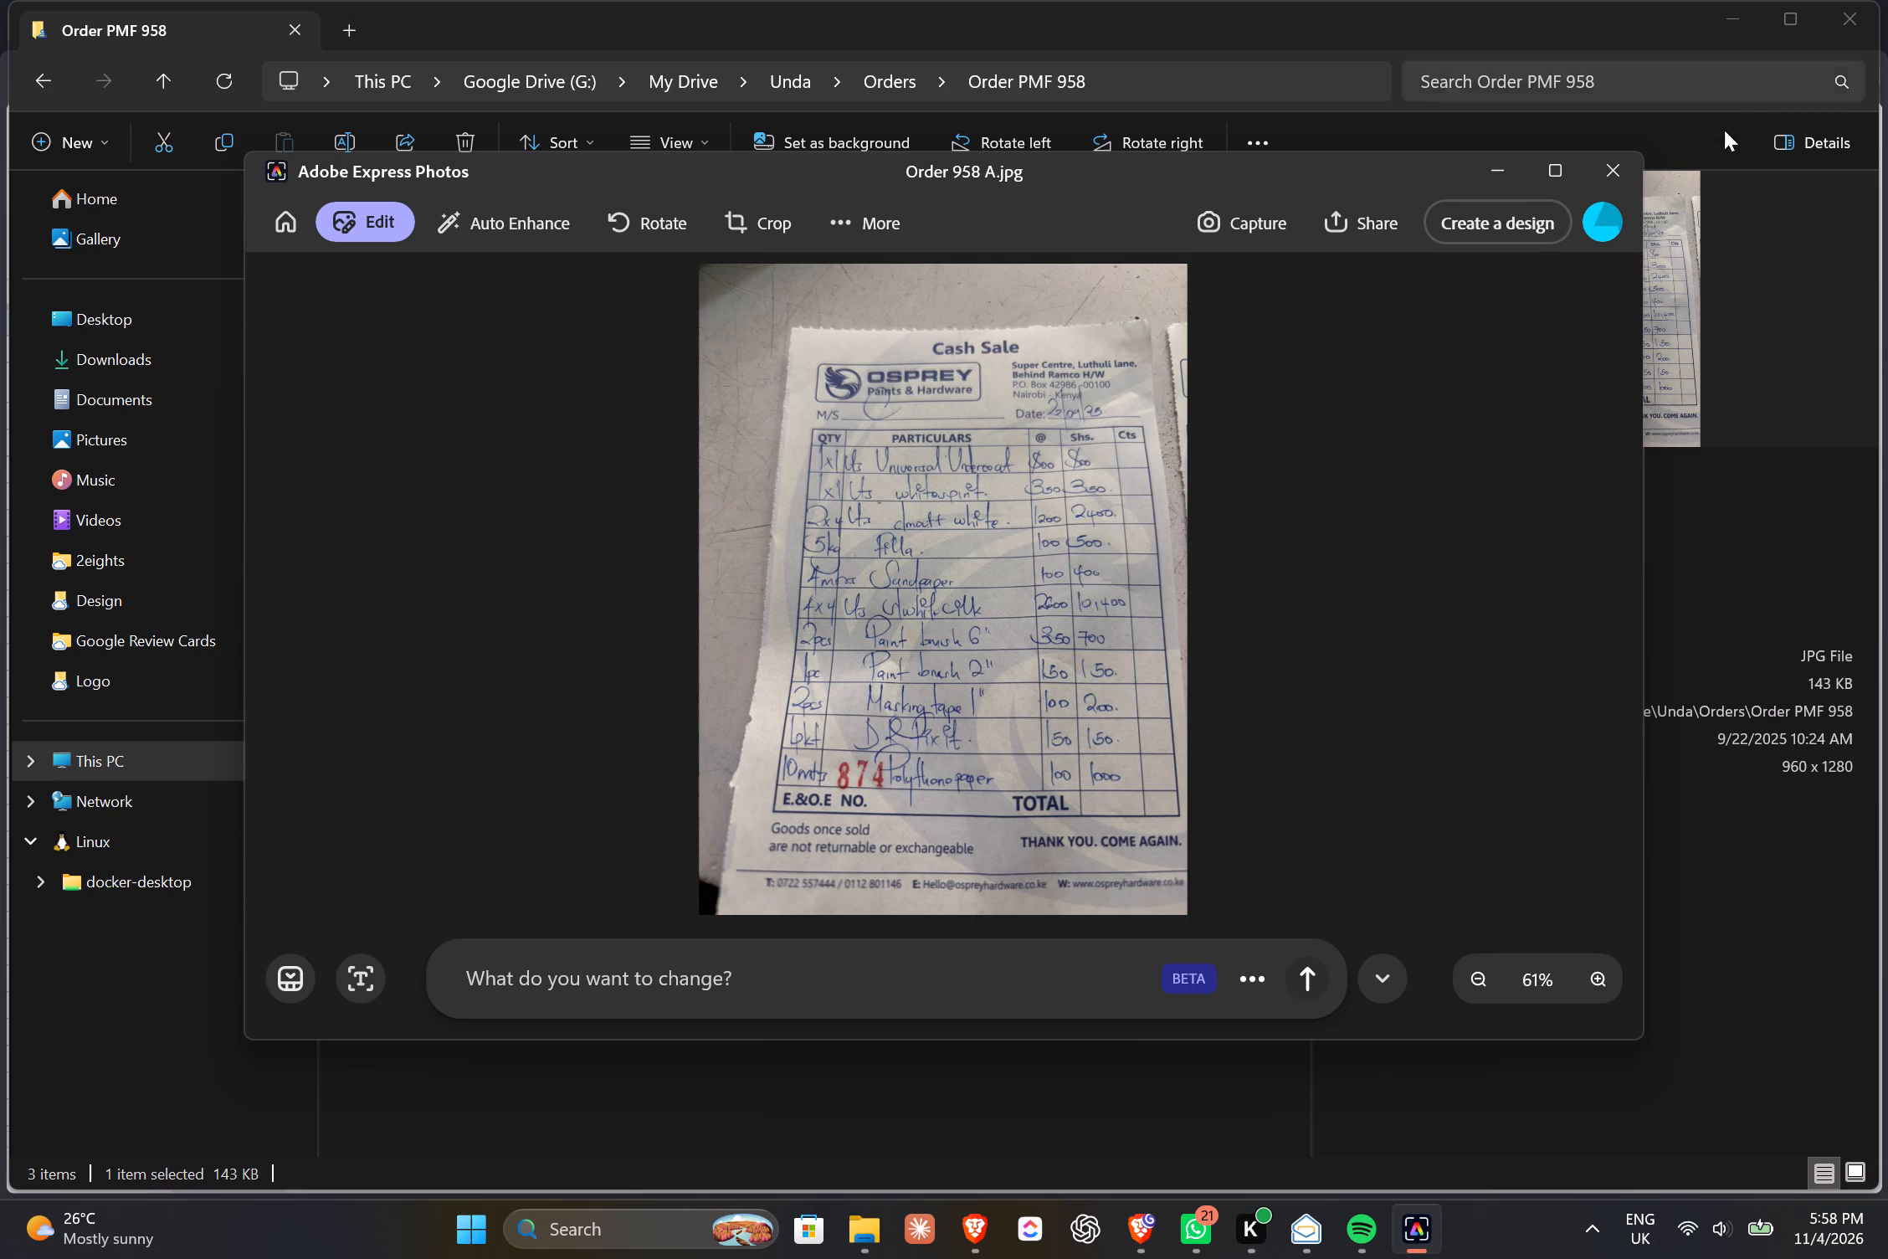
pyautogui.click(1608, 172)
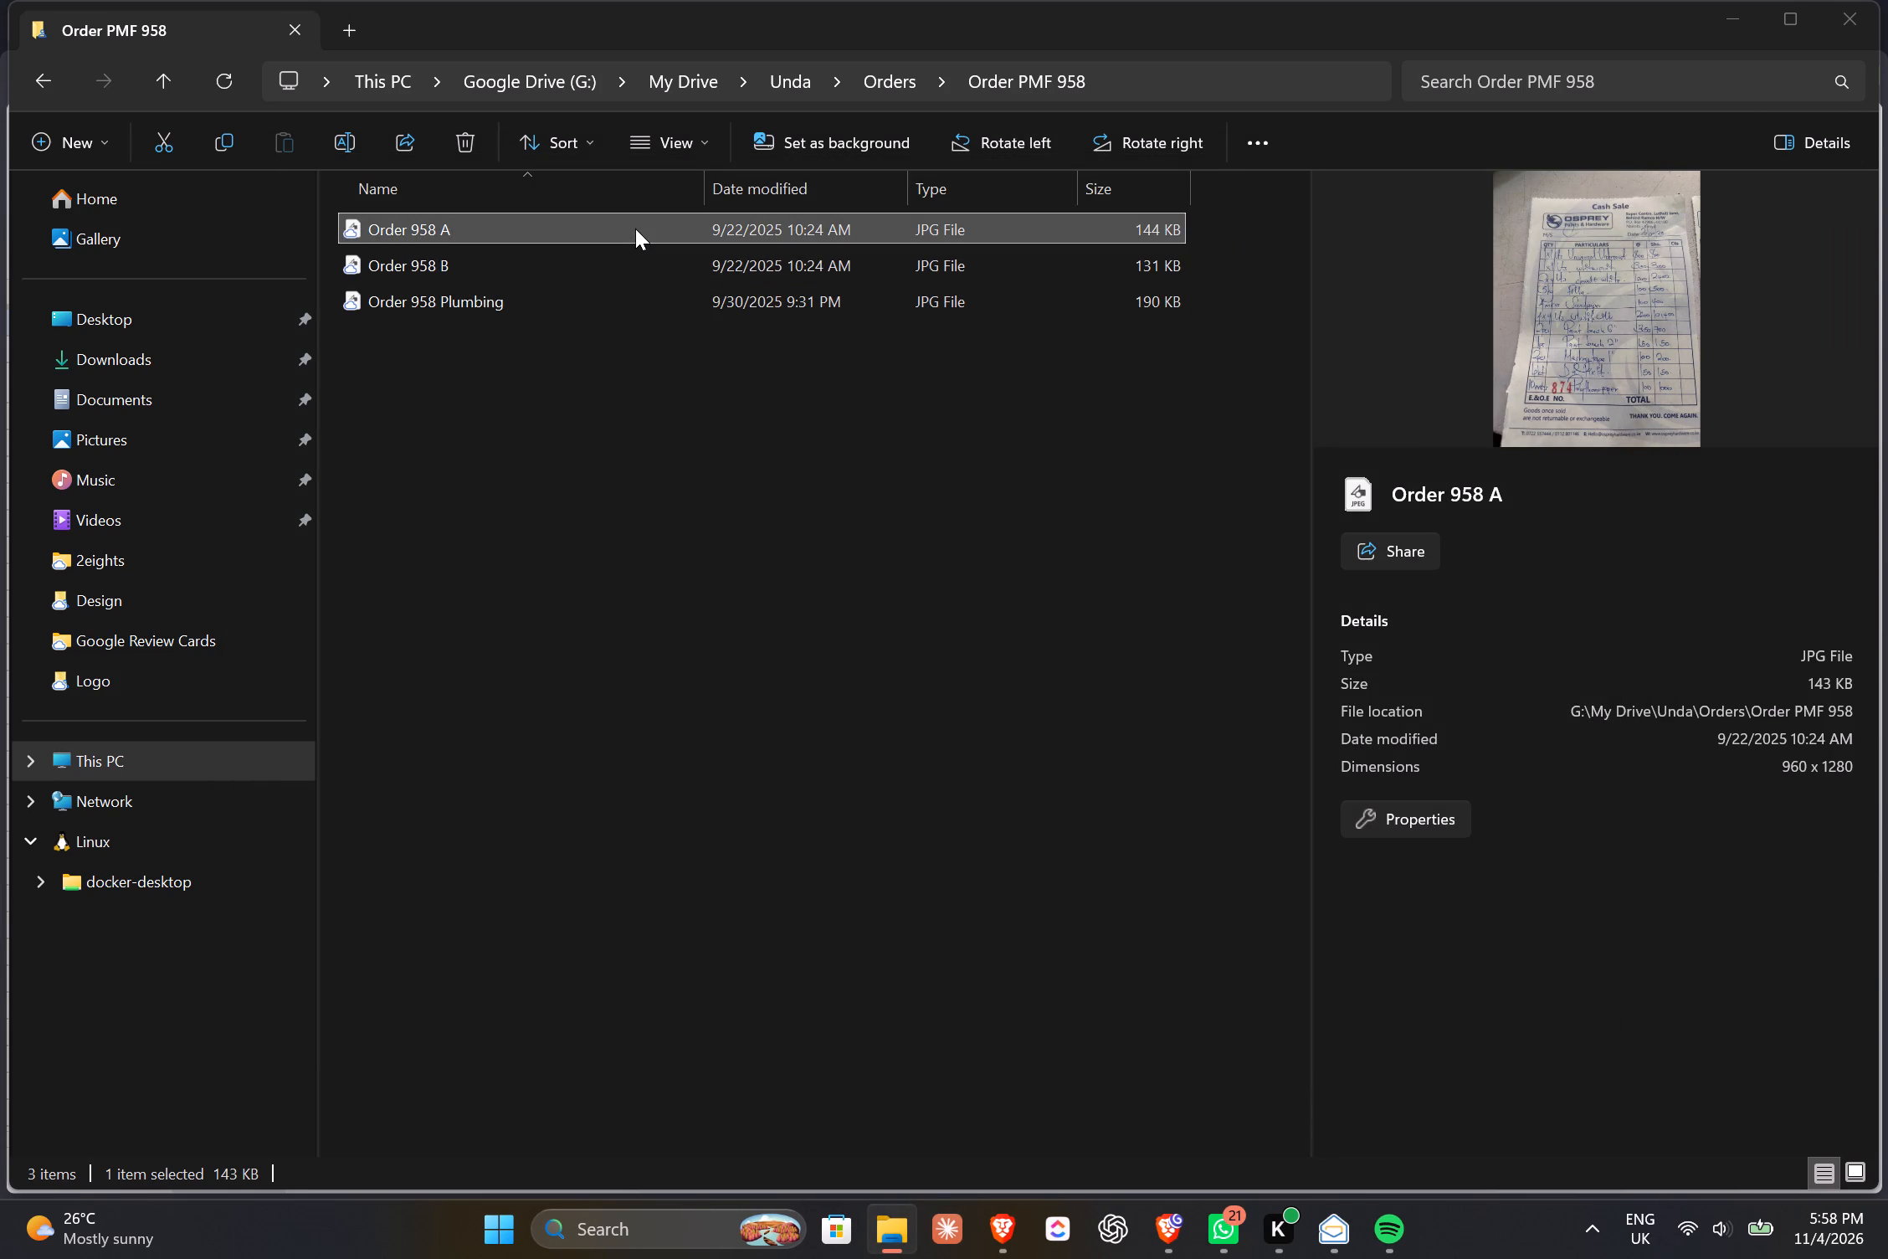
pyautogui.doubleClick(582, 269)
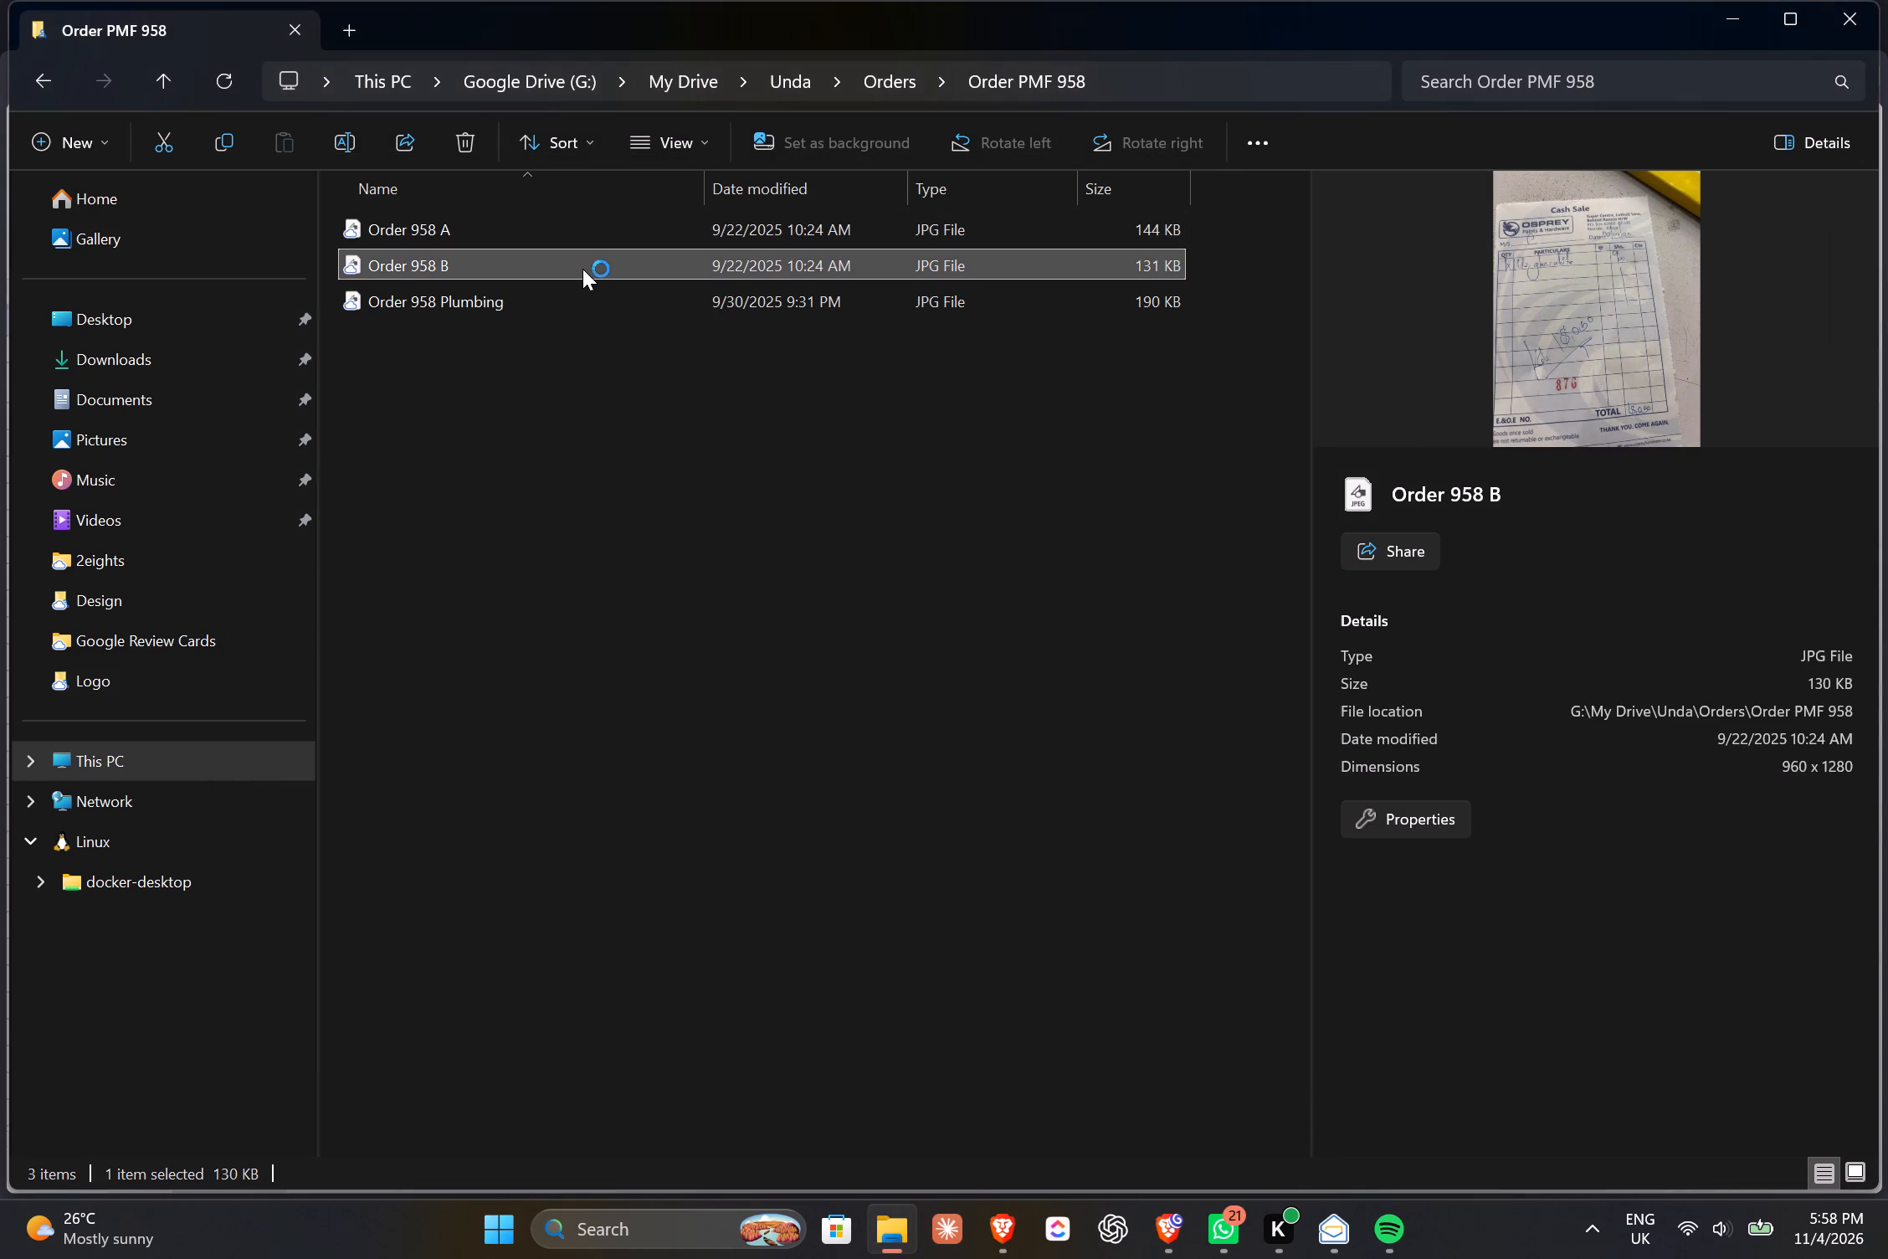
pyautogui.keyDown('ctrl'); pyautogui.scroll(8, 582, 269); pyautogui.keyUp('ctrl')
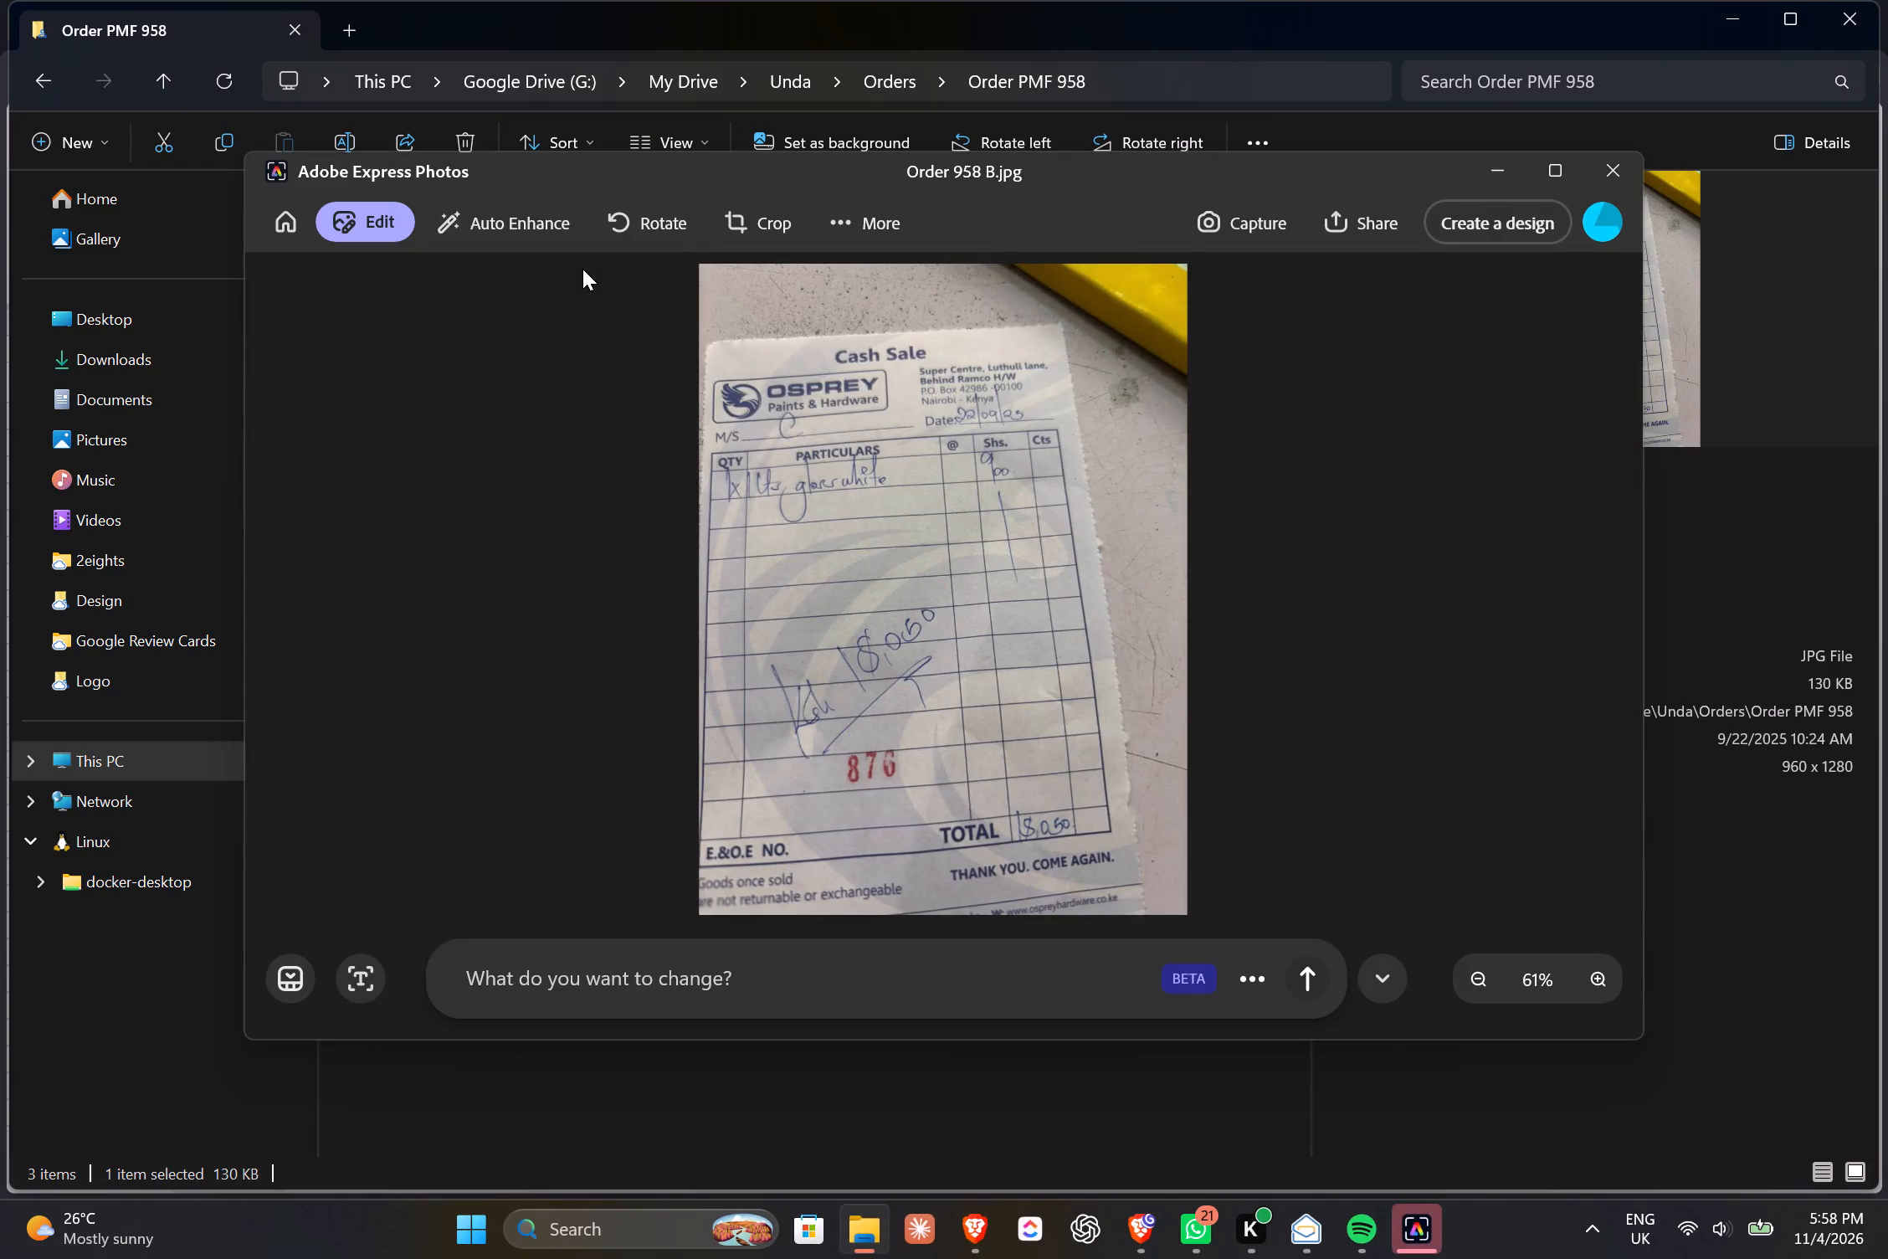
pyautogui.keyDown('ctrl'); pyautogui.scroll(4, 582, 269); pyautogui.keyUp('ctrl')
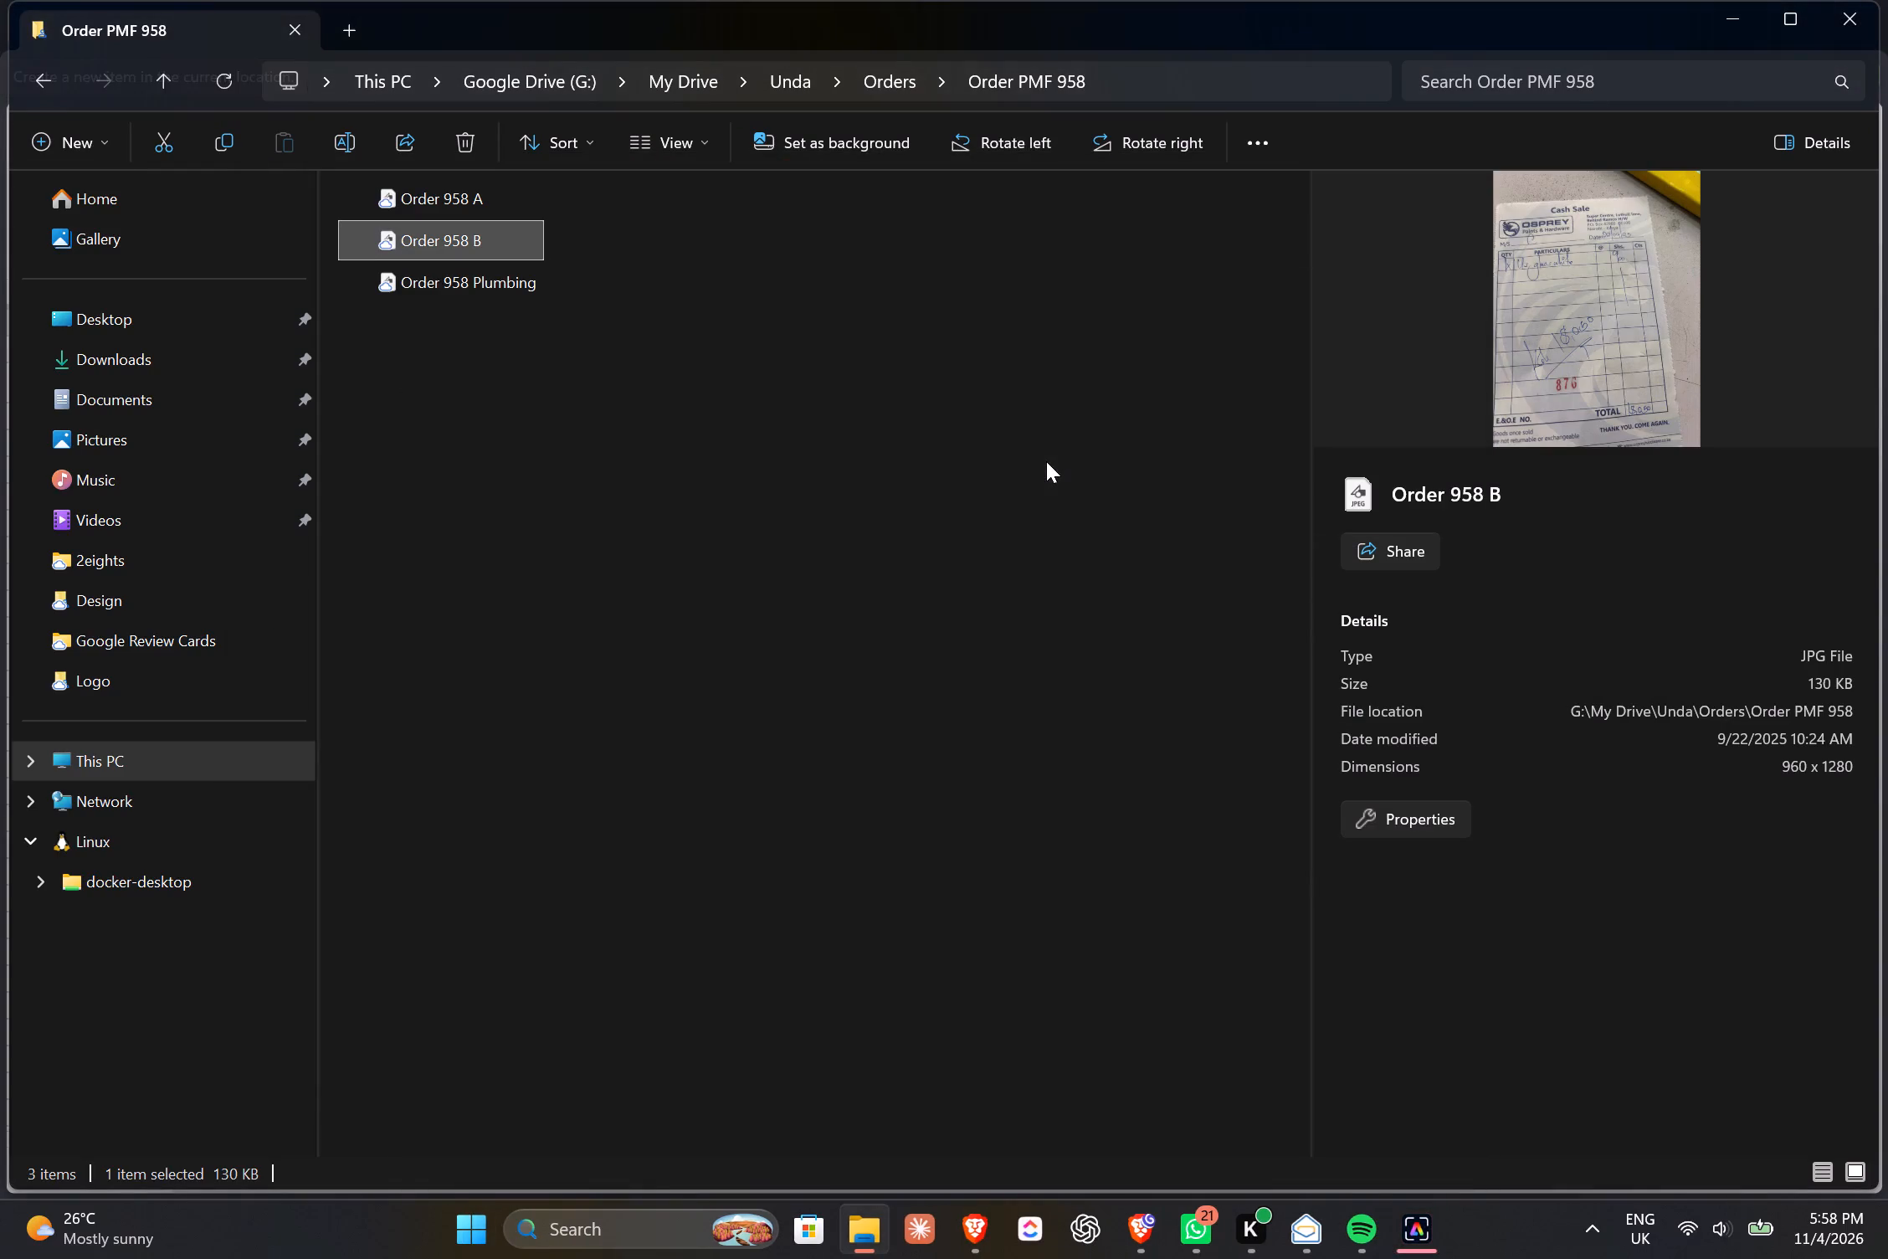
pyautogui.hotkey('alt', 'Tab')
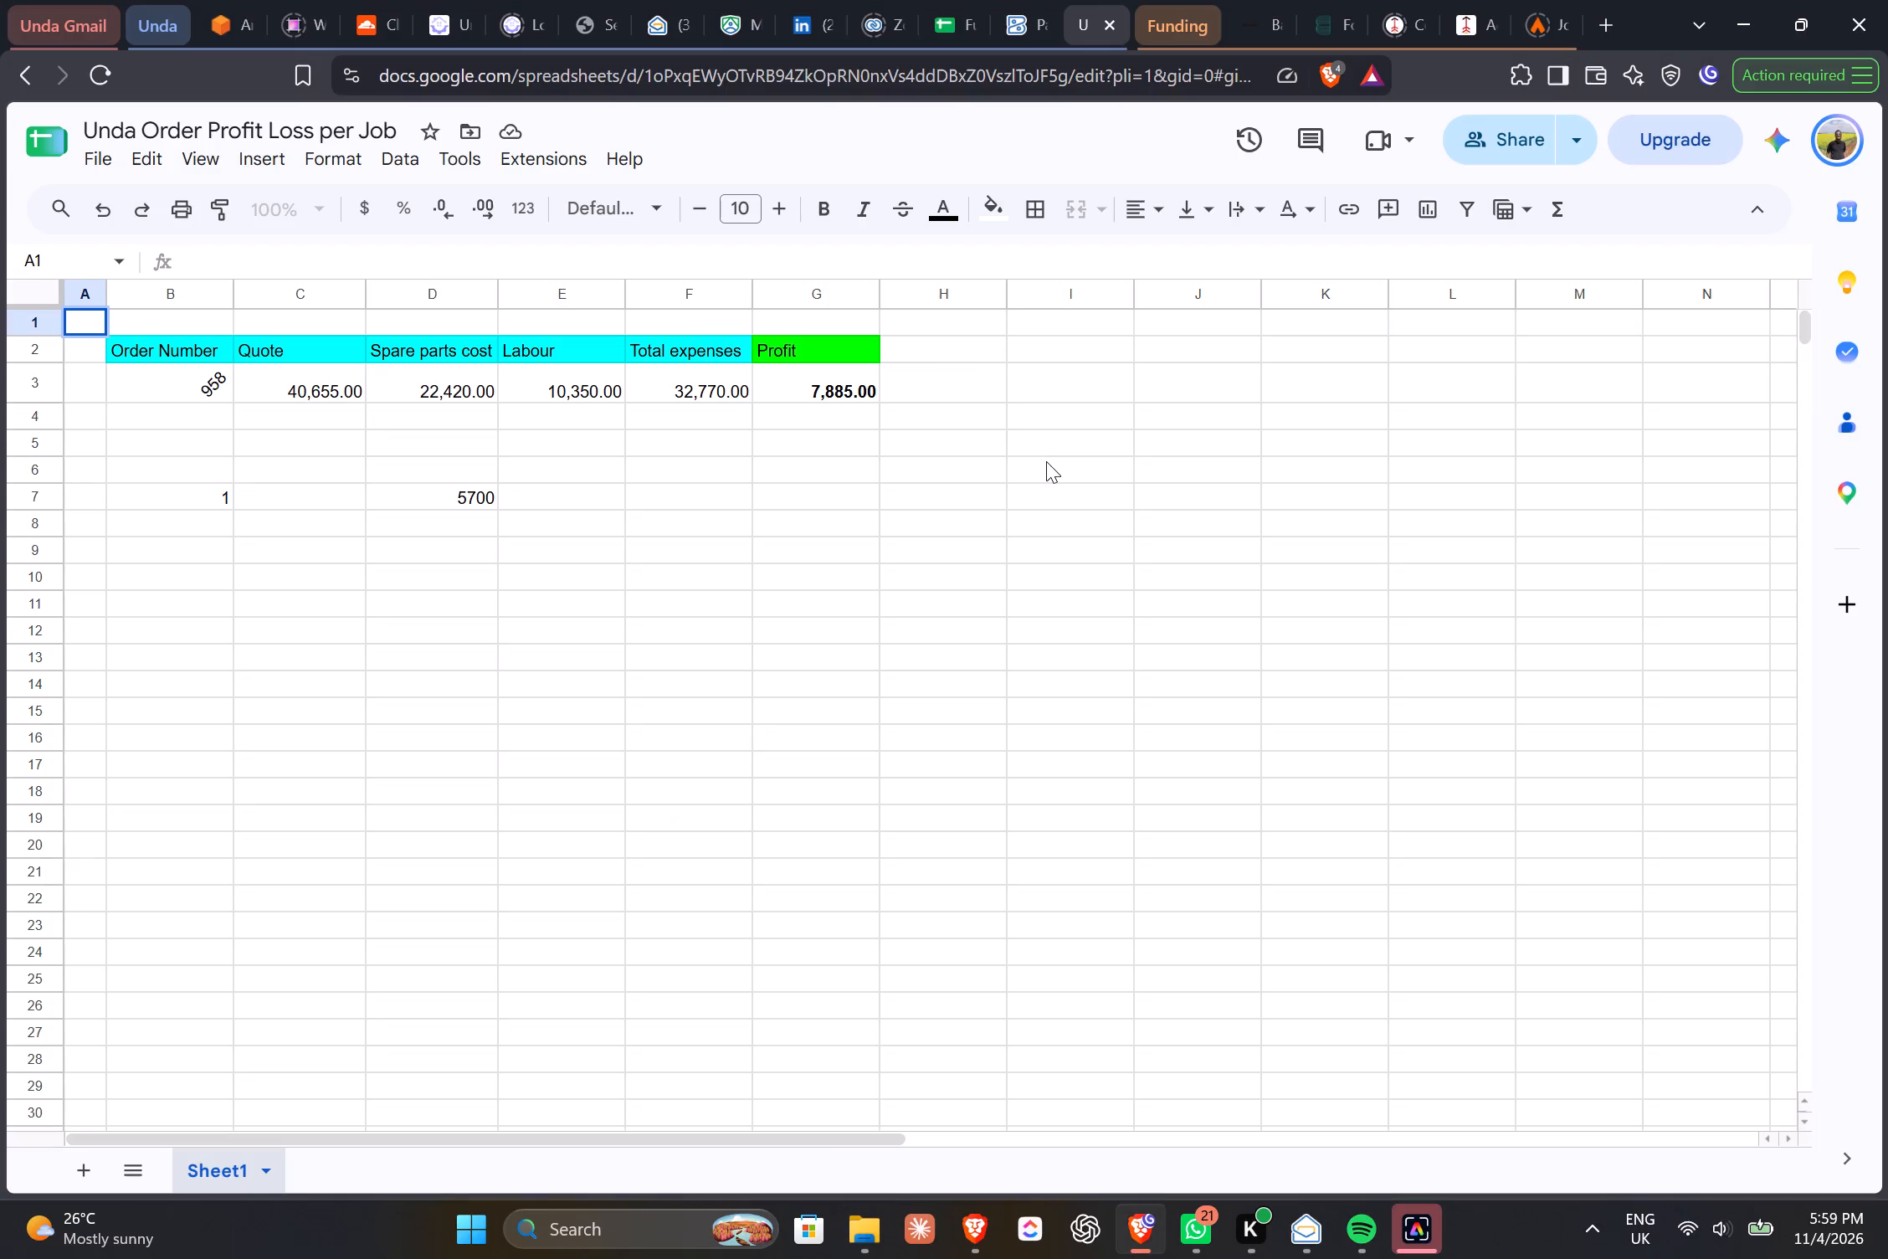
pyautogui.hotkey('alt', 'Tab')
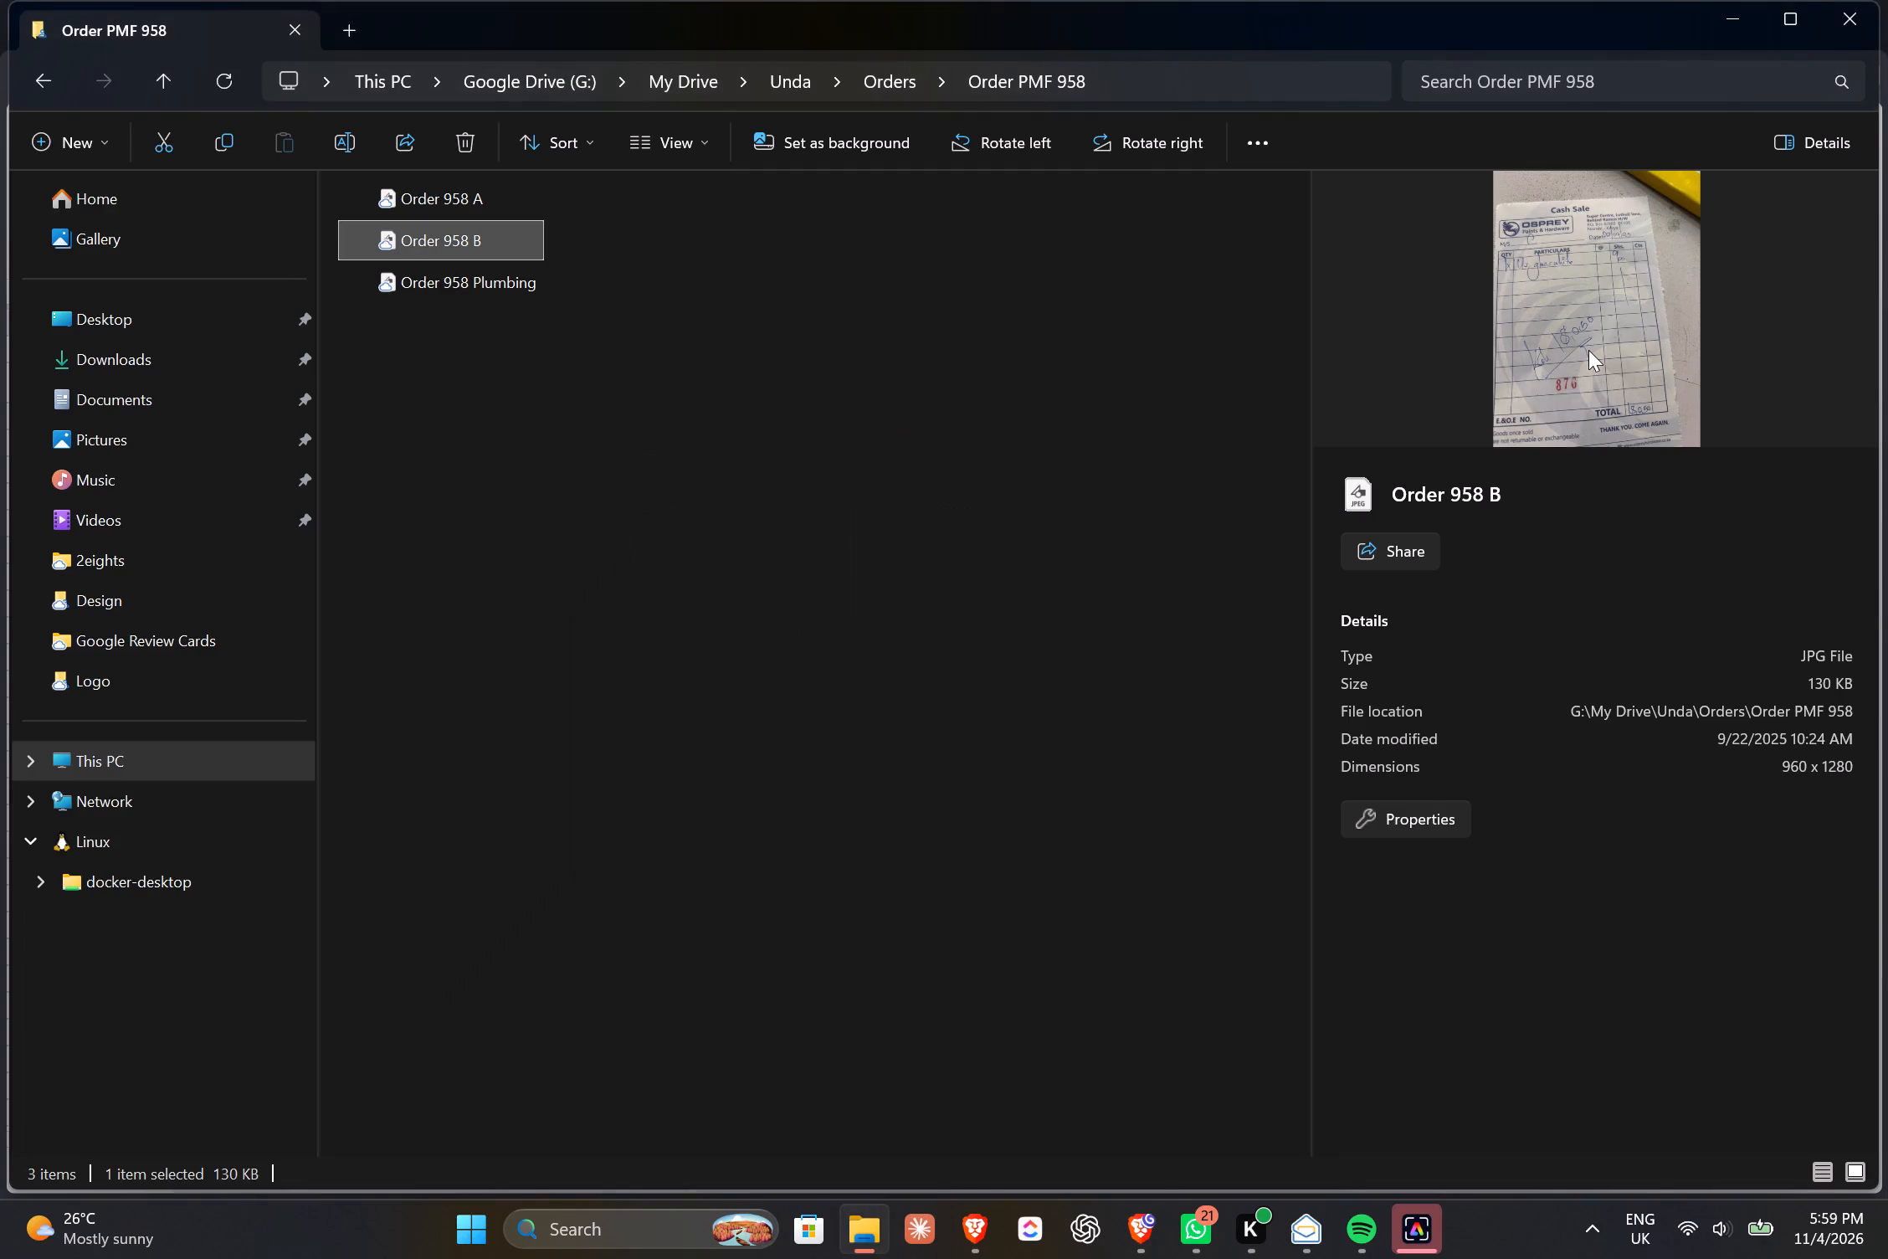
pyautogui.hotkey('alt', 'Tab')
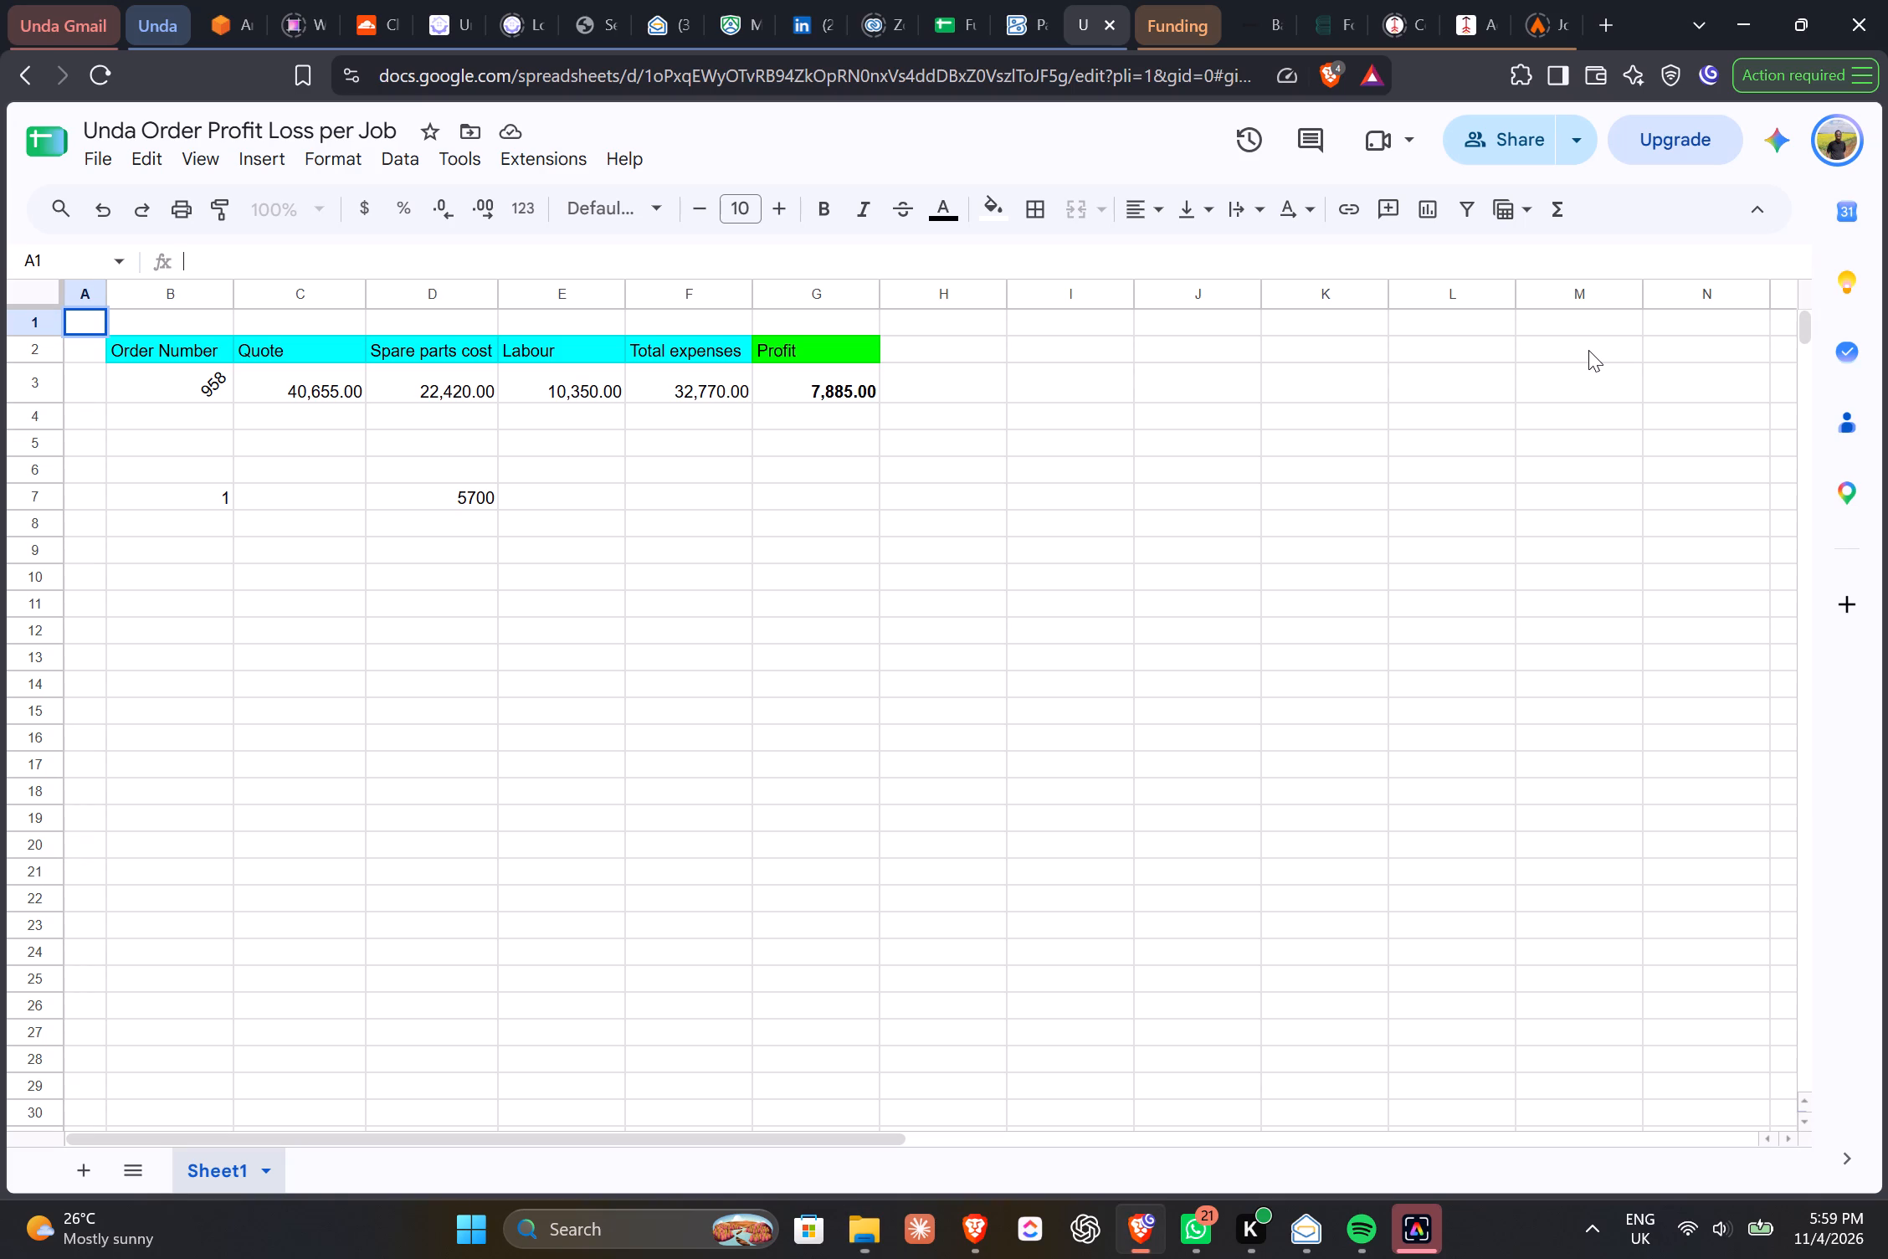
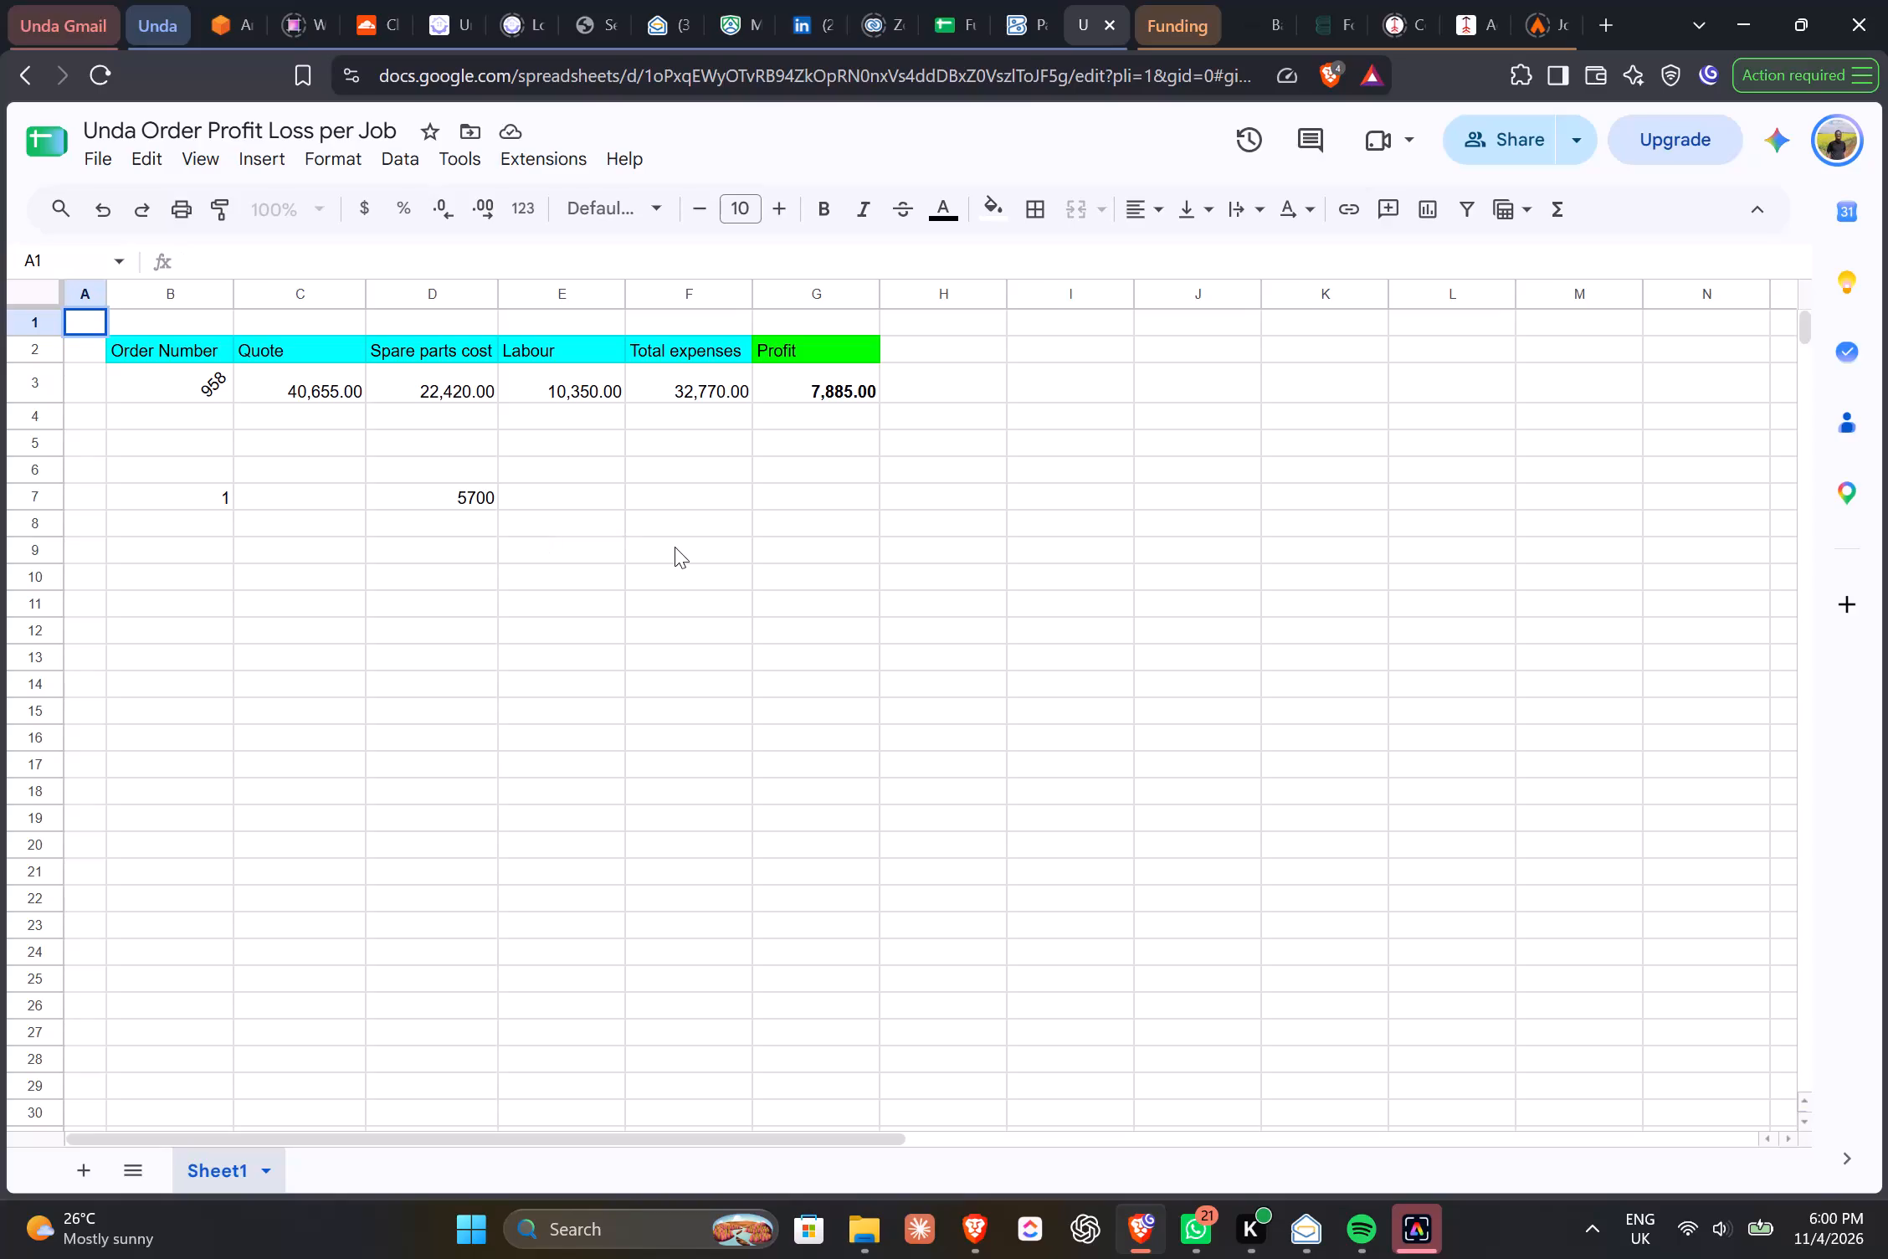
# Open the Order 958 Plumbing receipt image in the Order PMF 958 folder, examine its items and amounts, and close it.
pyautogui.hotkey('alt', 'Tab')
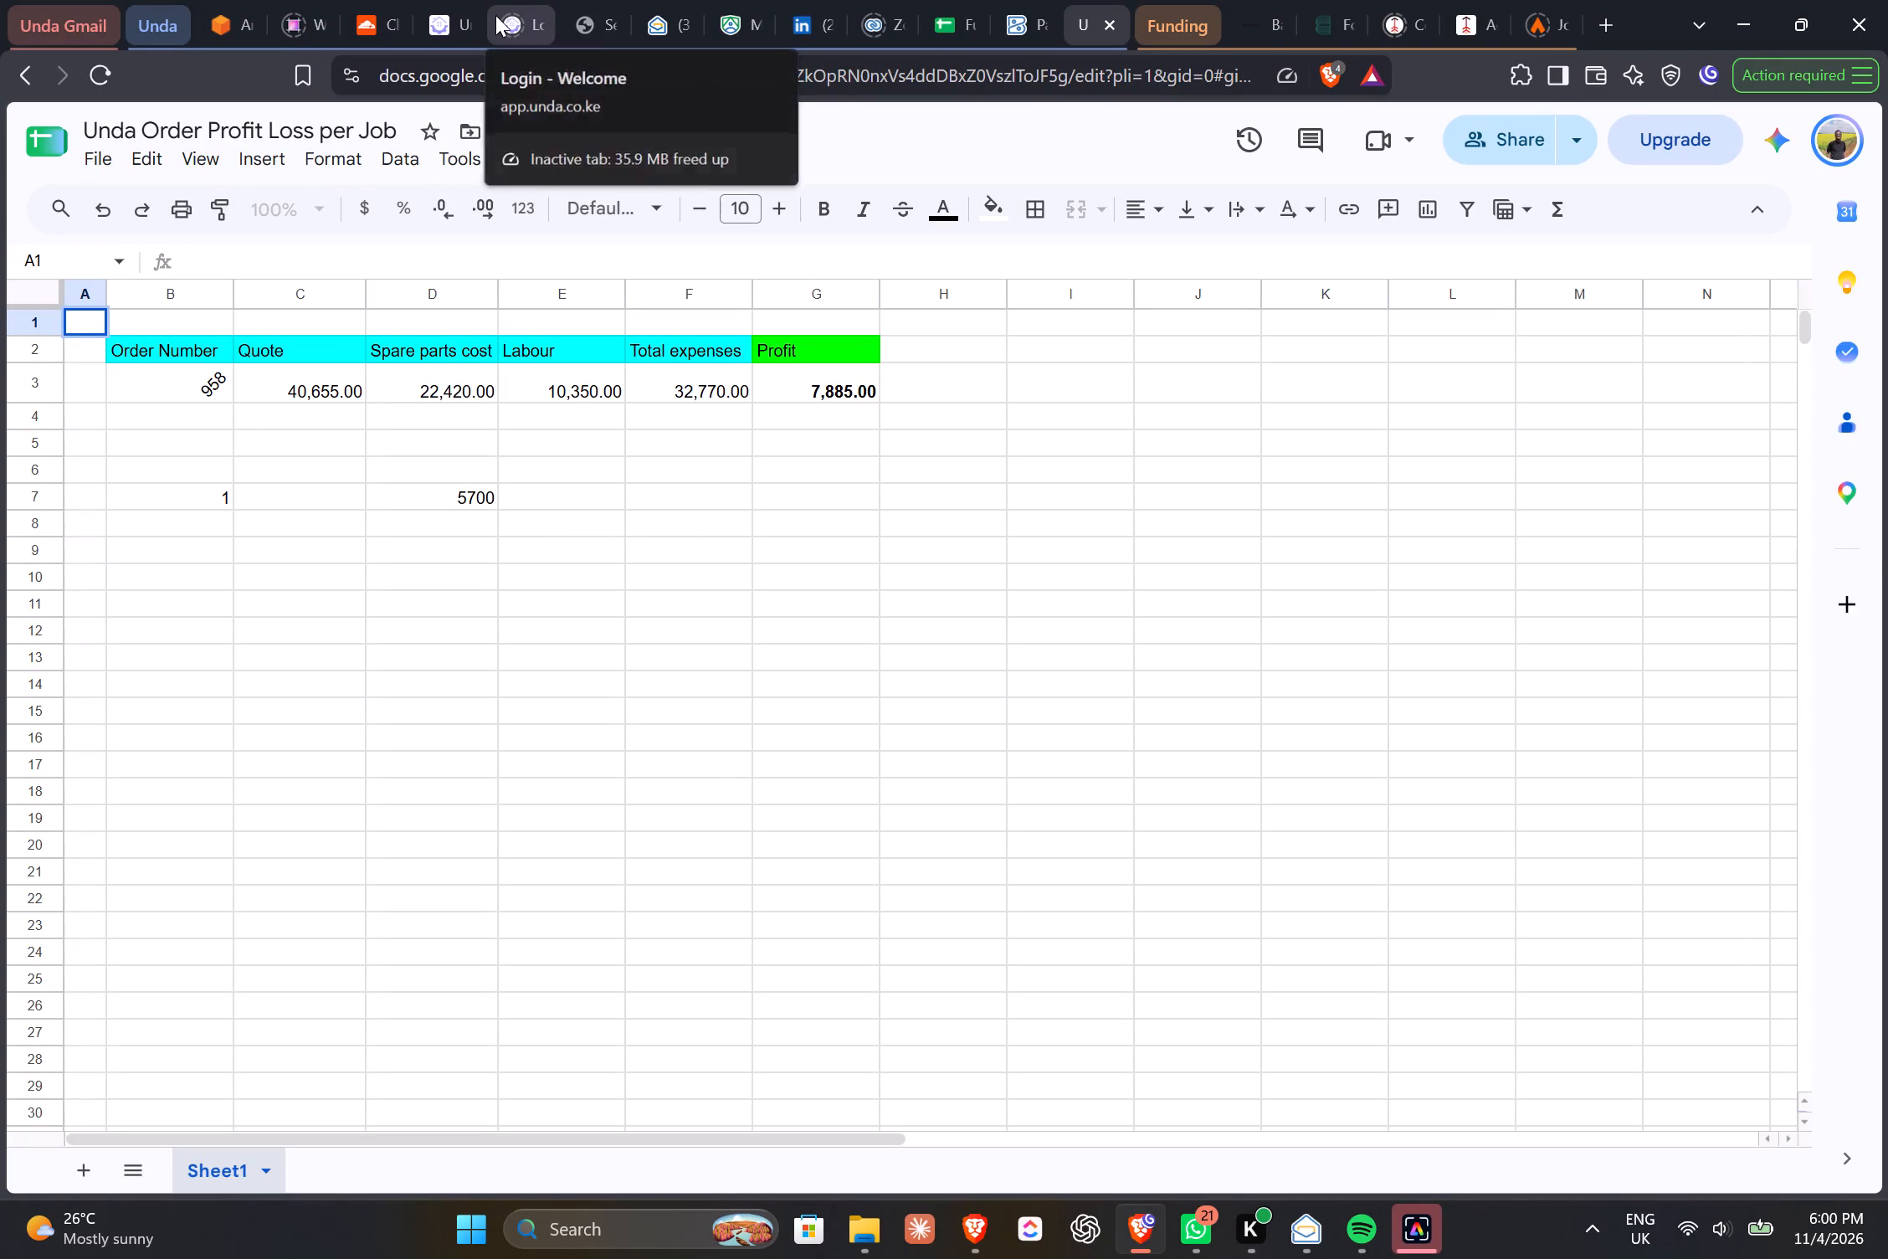
pyautogui.doubleClick(508, 297)
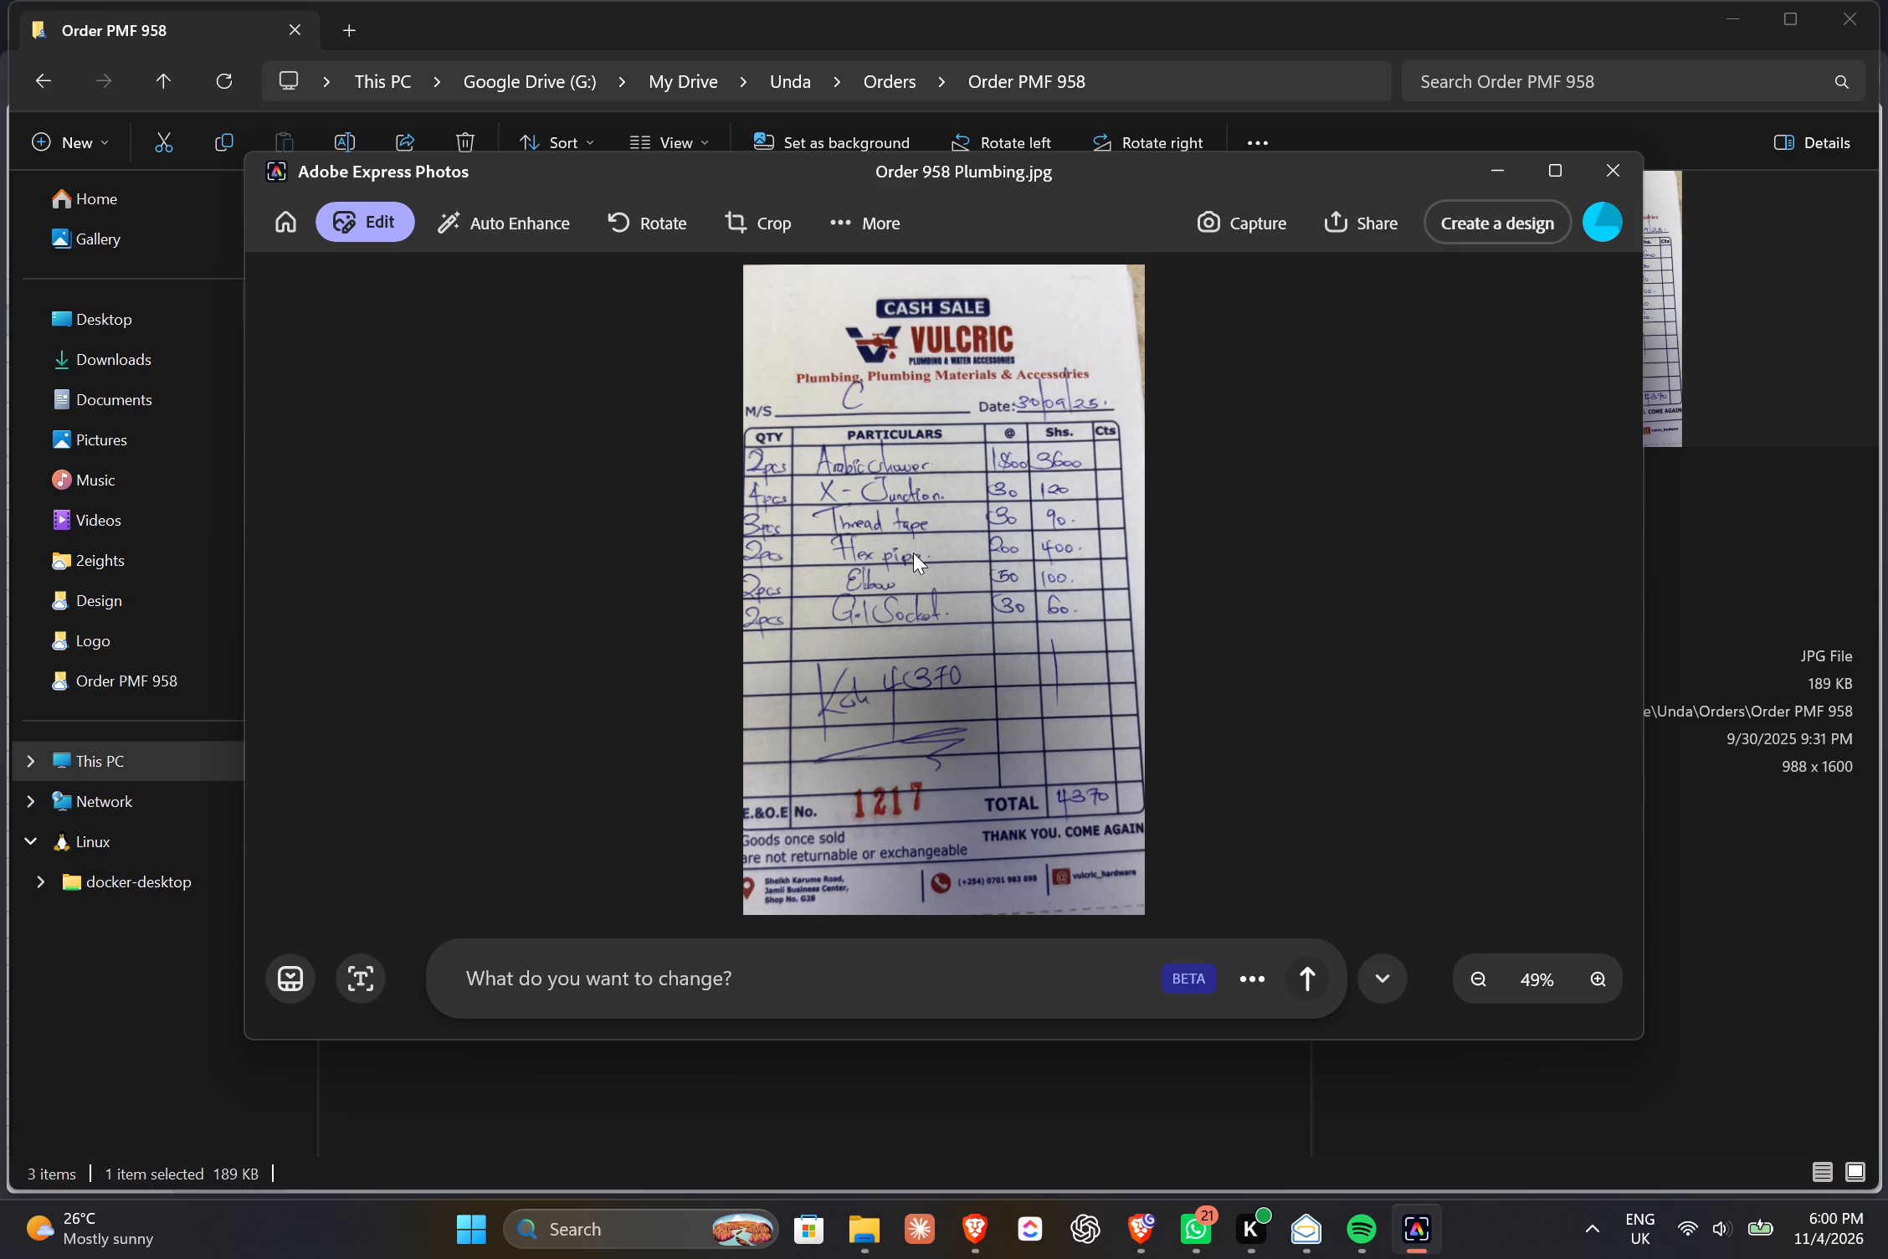
pyautogui.click(1626, 171)
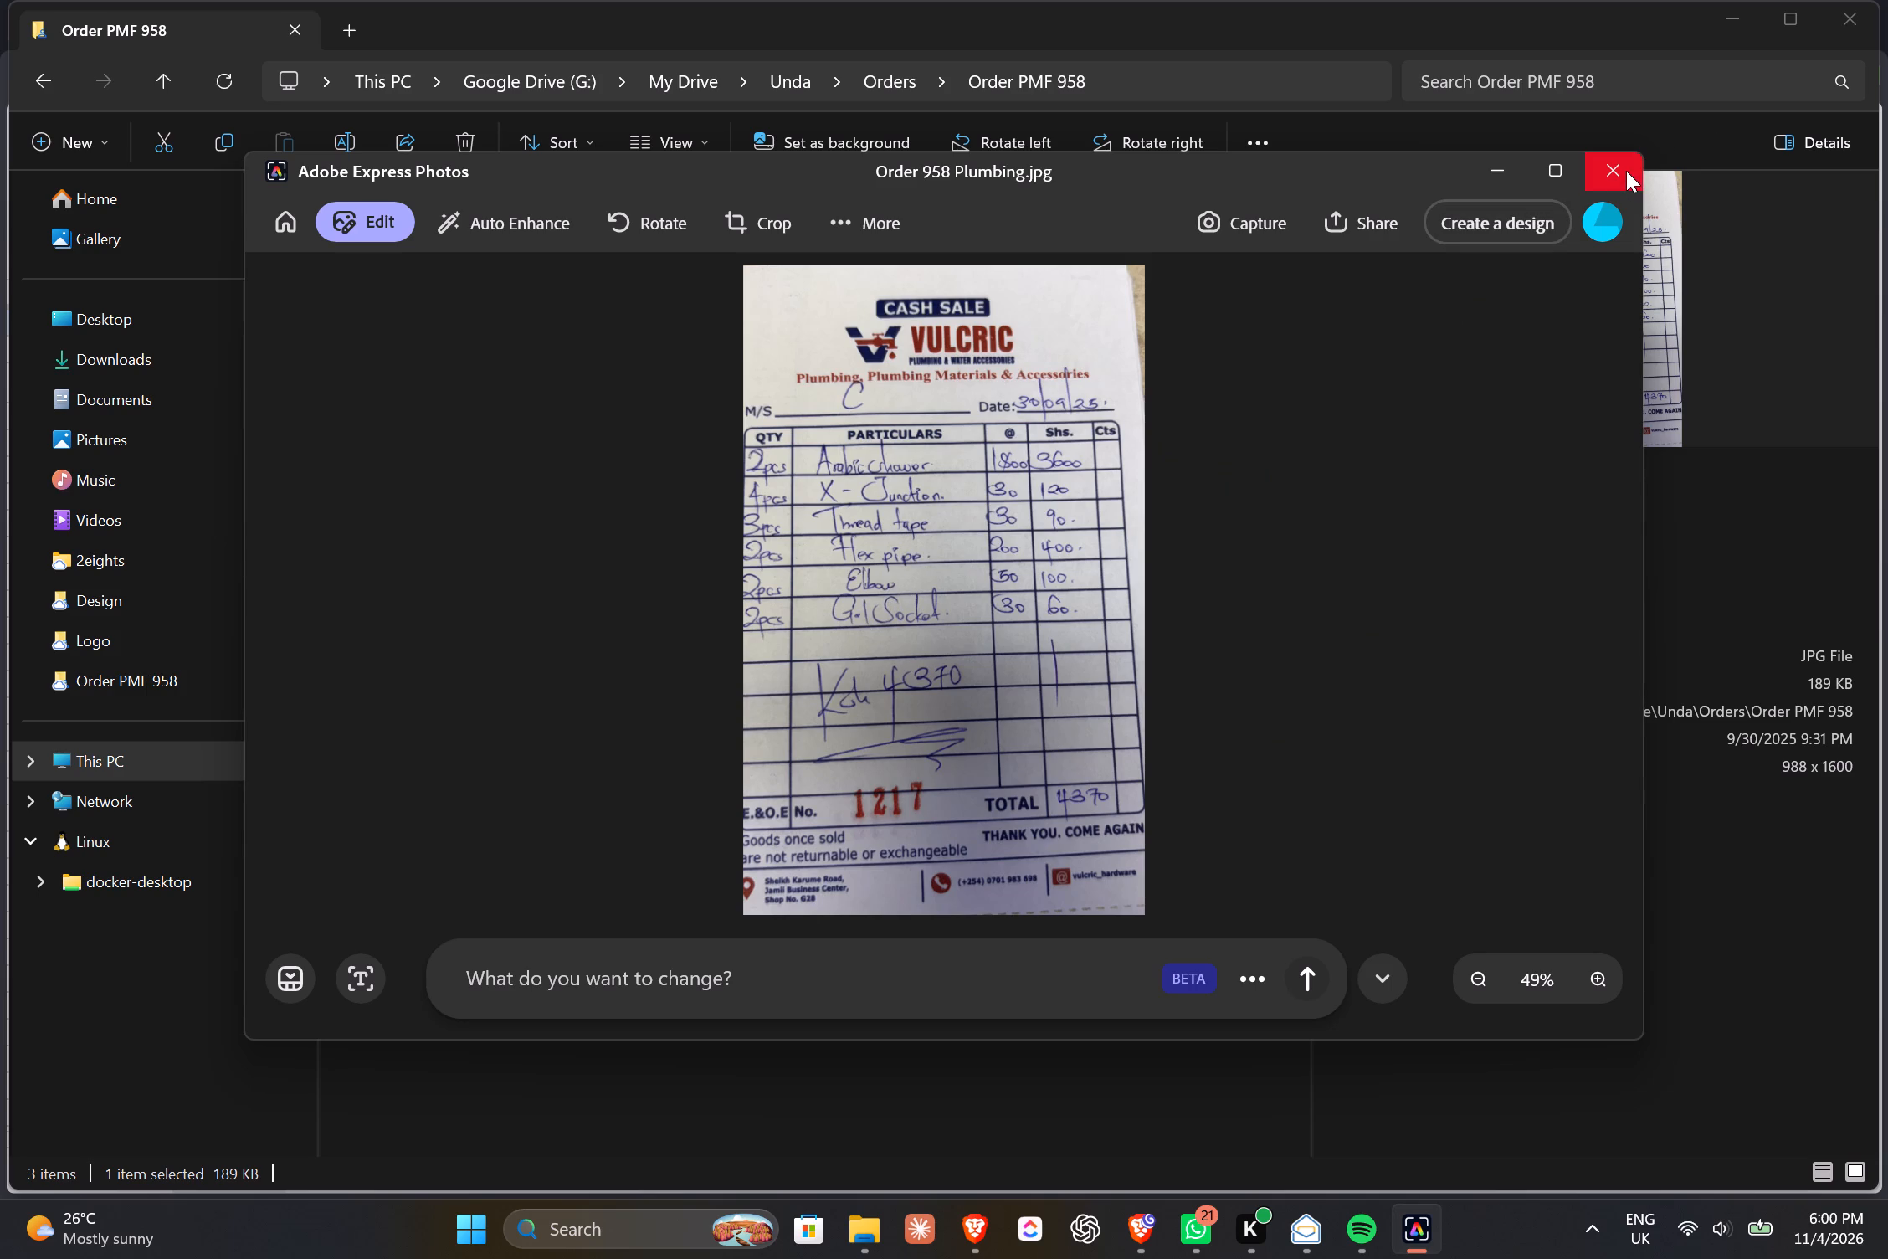
pyautogui.click(1615, 167)
# In the Unda Order Profit Loss per Job spreadsheet, examine order 958's quote, spare parts cost, labour, total expenses and profit cells.
pyautogui.hotkey('alt', 'Tab')
pyautogui.hotkey('alt', 'Tab')
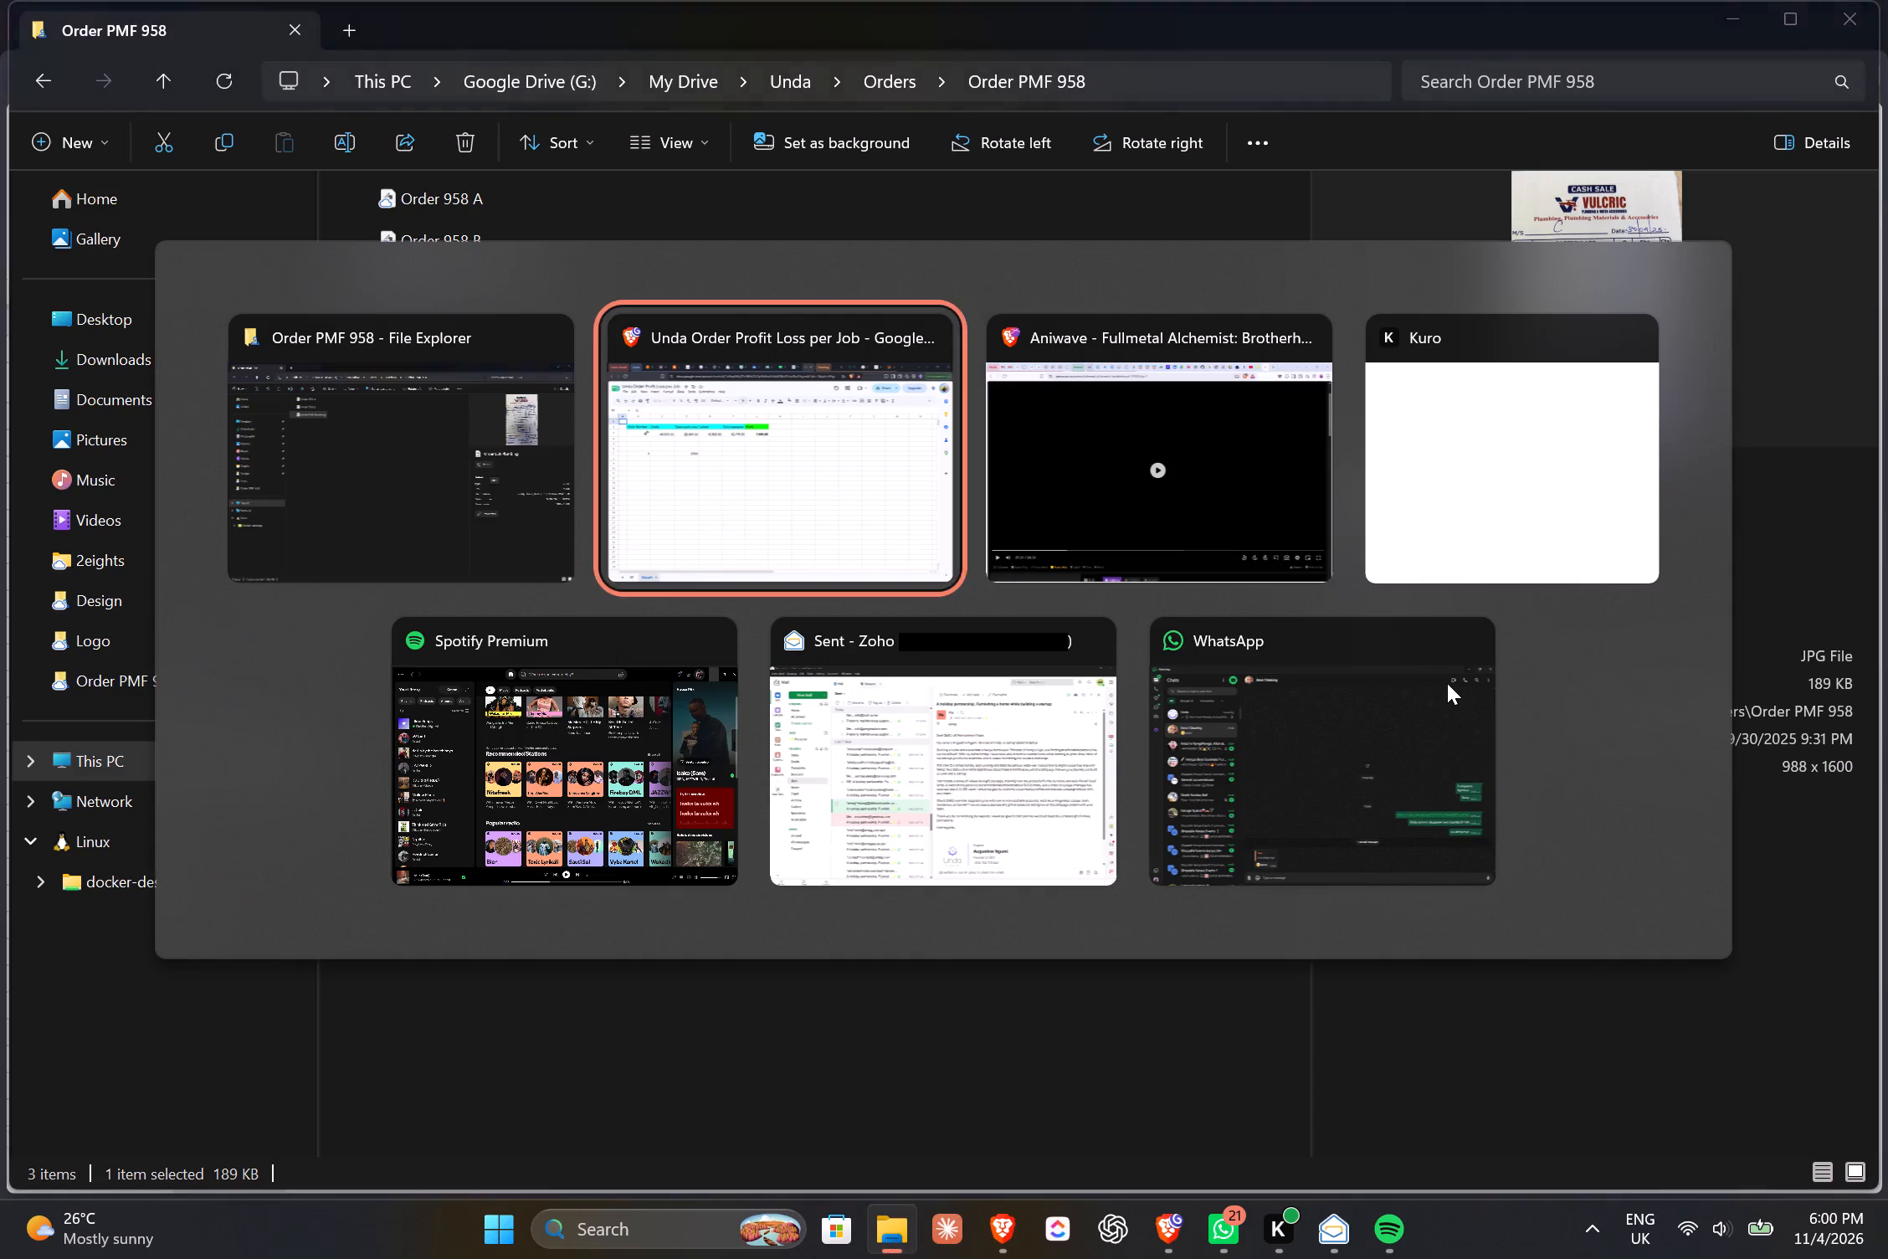
pyautogui.hotkey('alt', 'Tab')
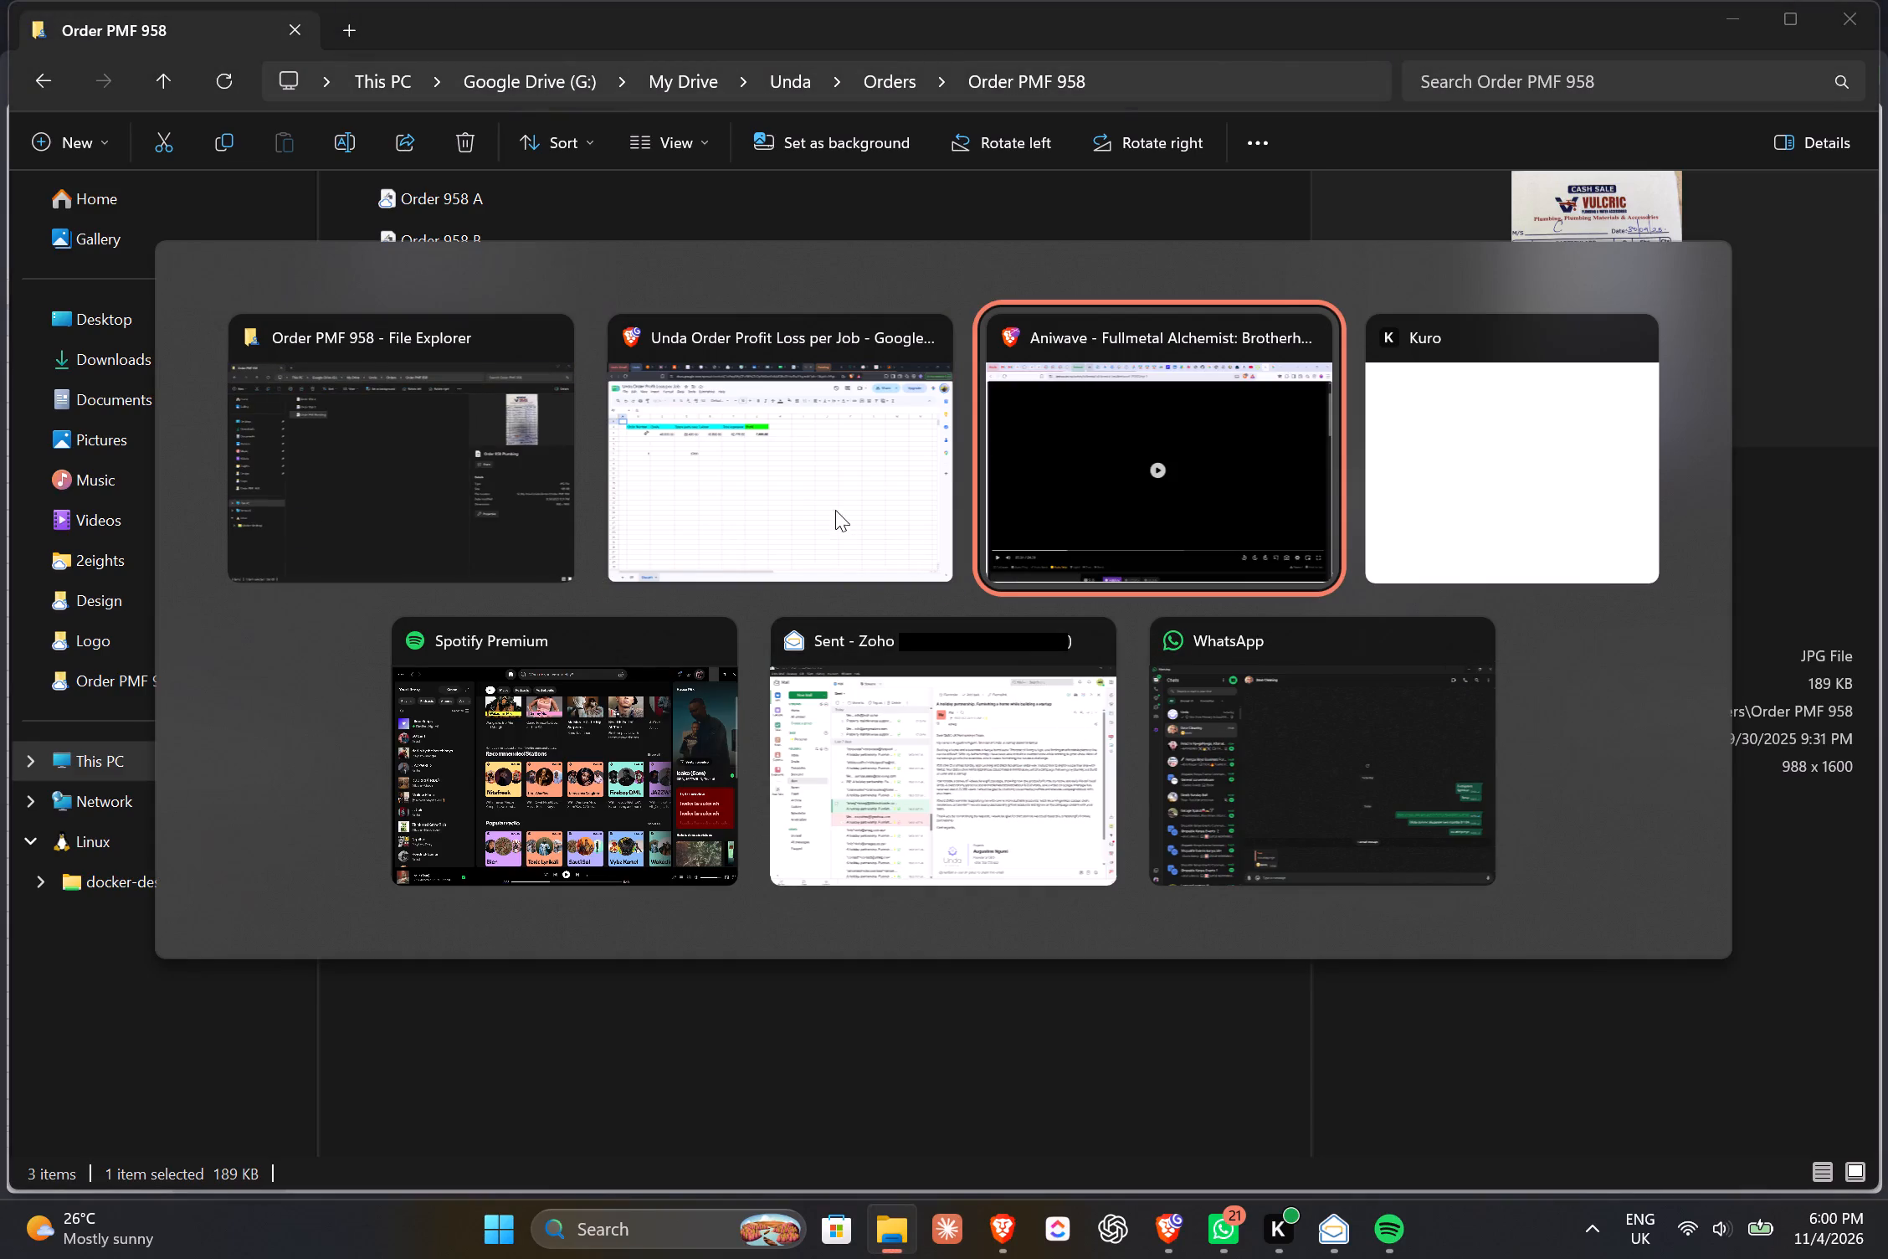
pyautogui.keyDown('alt'); pyautogui.click(818, 508); pyautogui.keyUp('alt')
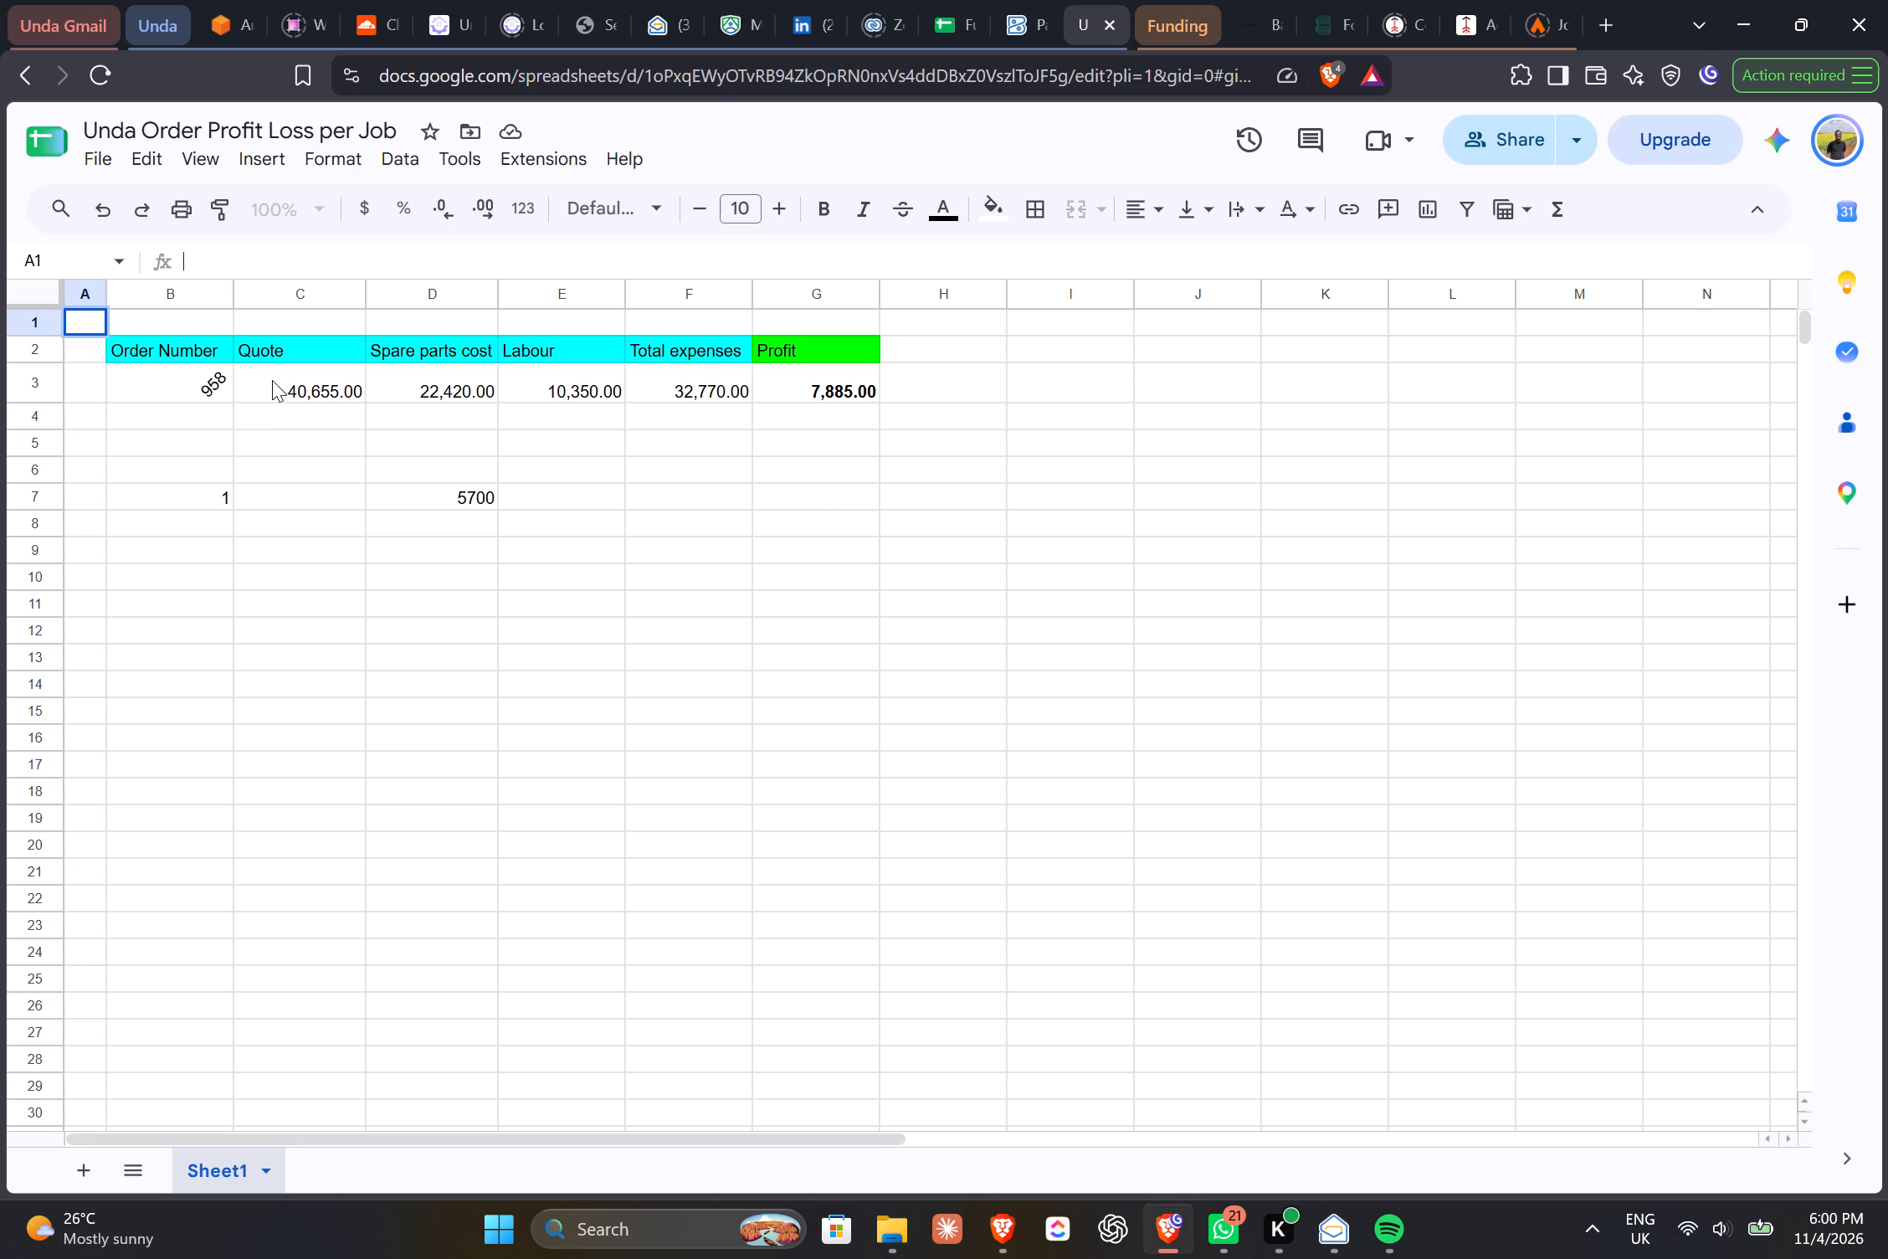
pyautogui.click(284, 374)
pyautogui.click(407, 379)
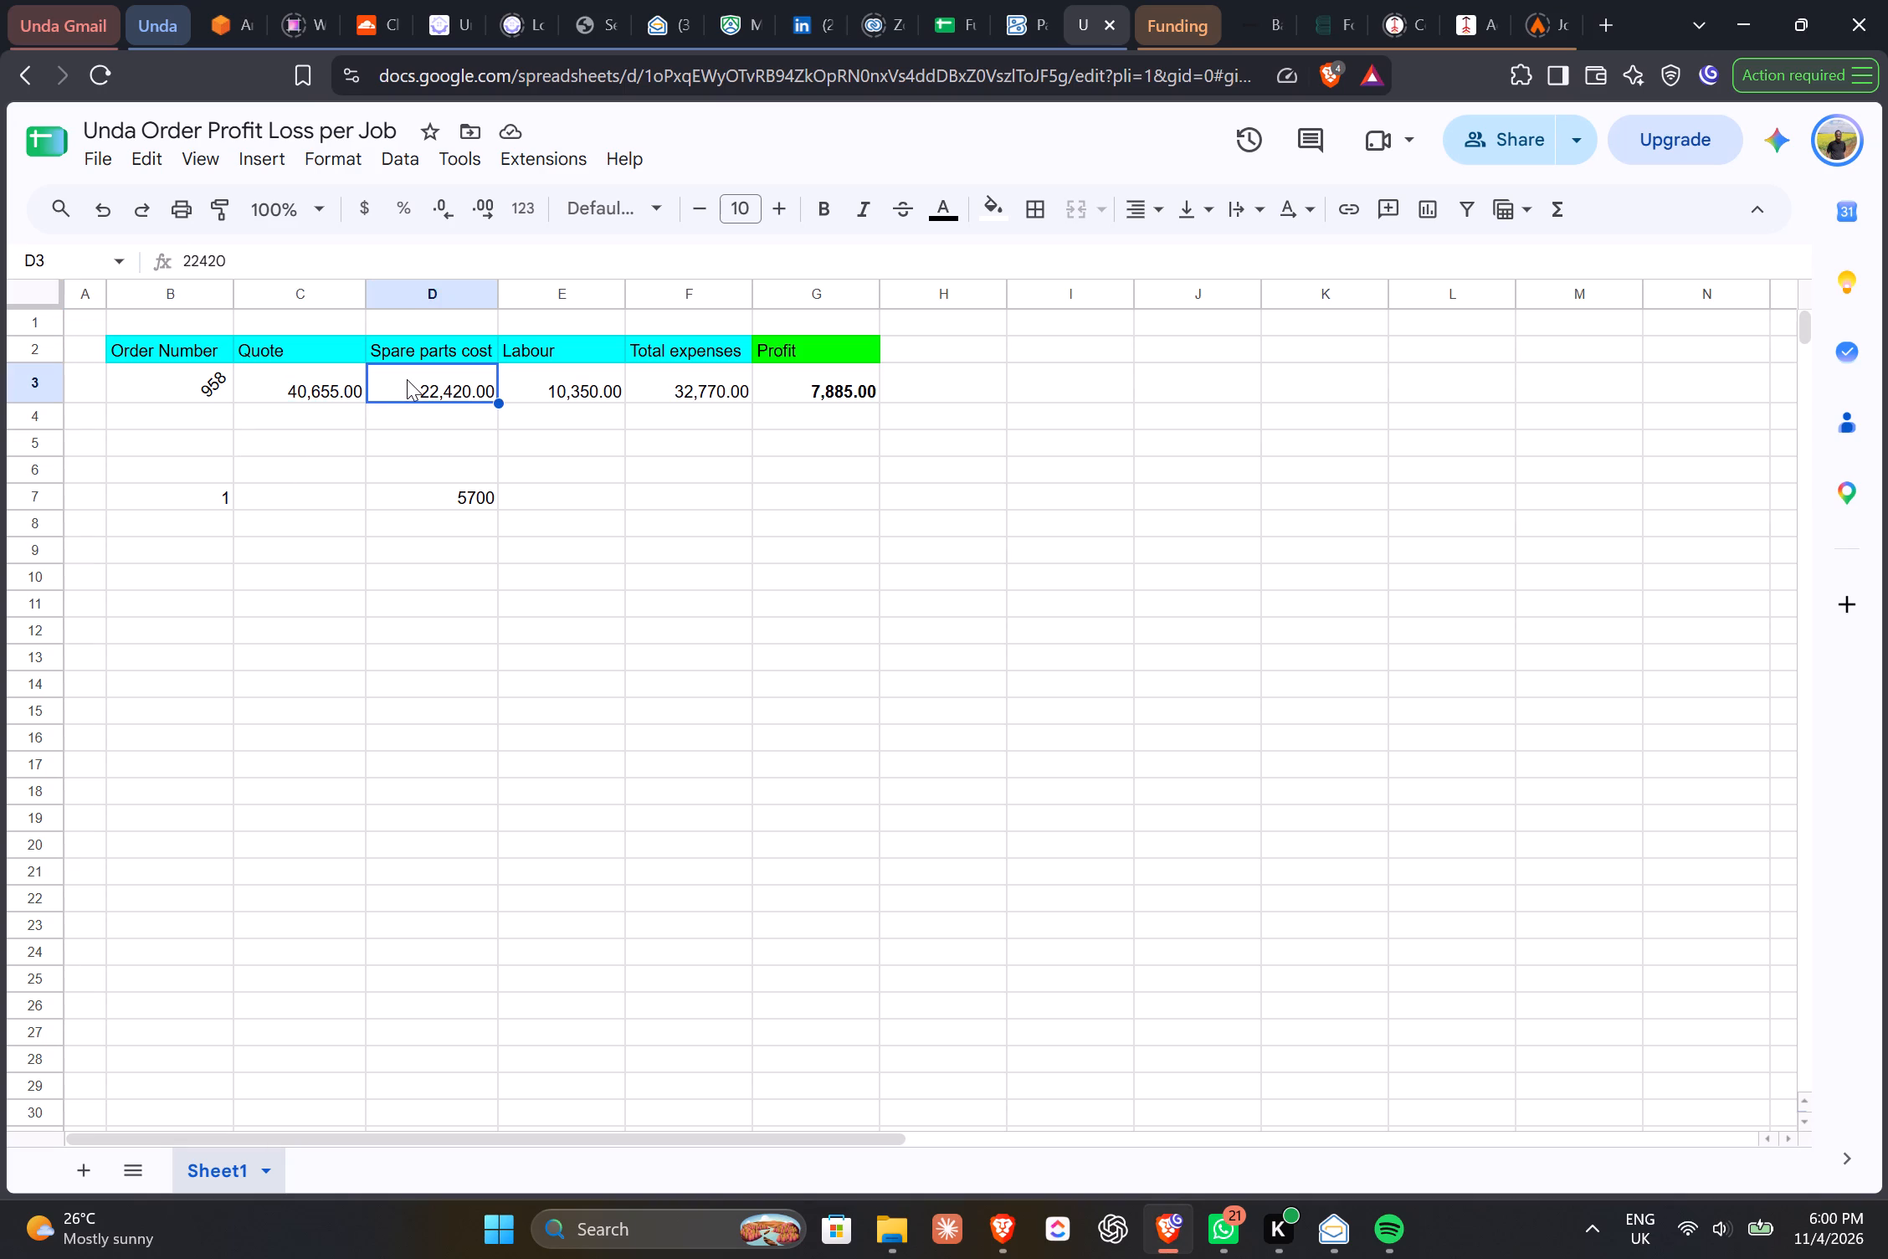
pyautogui.hotkey('shift', 'Right')
pyautogui.hotkey('shift', 'Right')
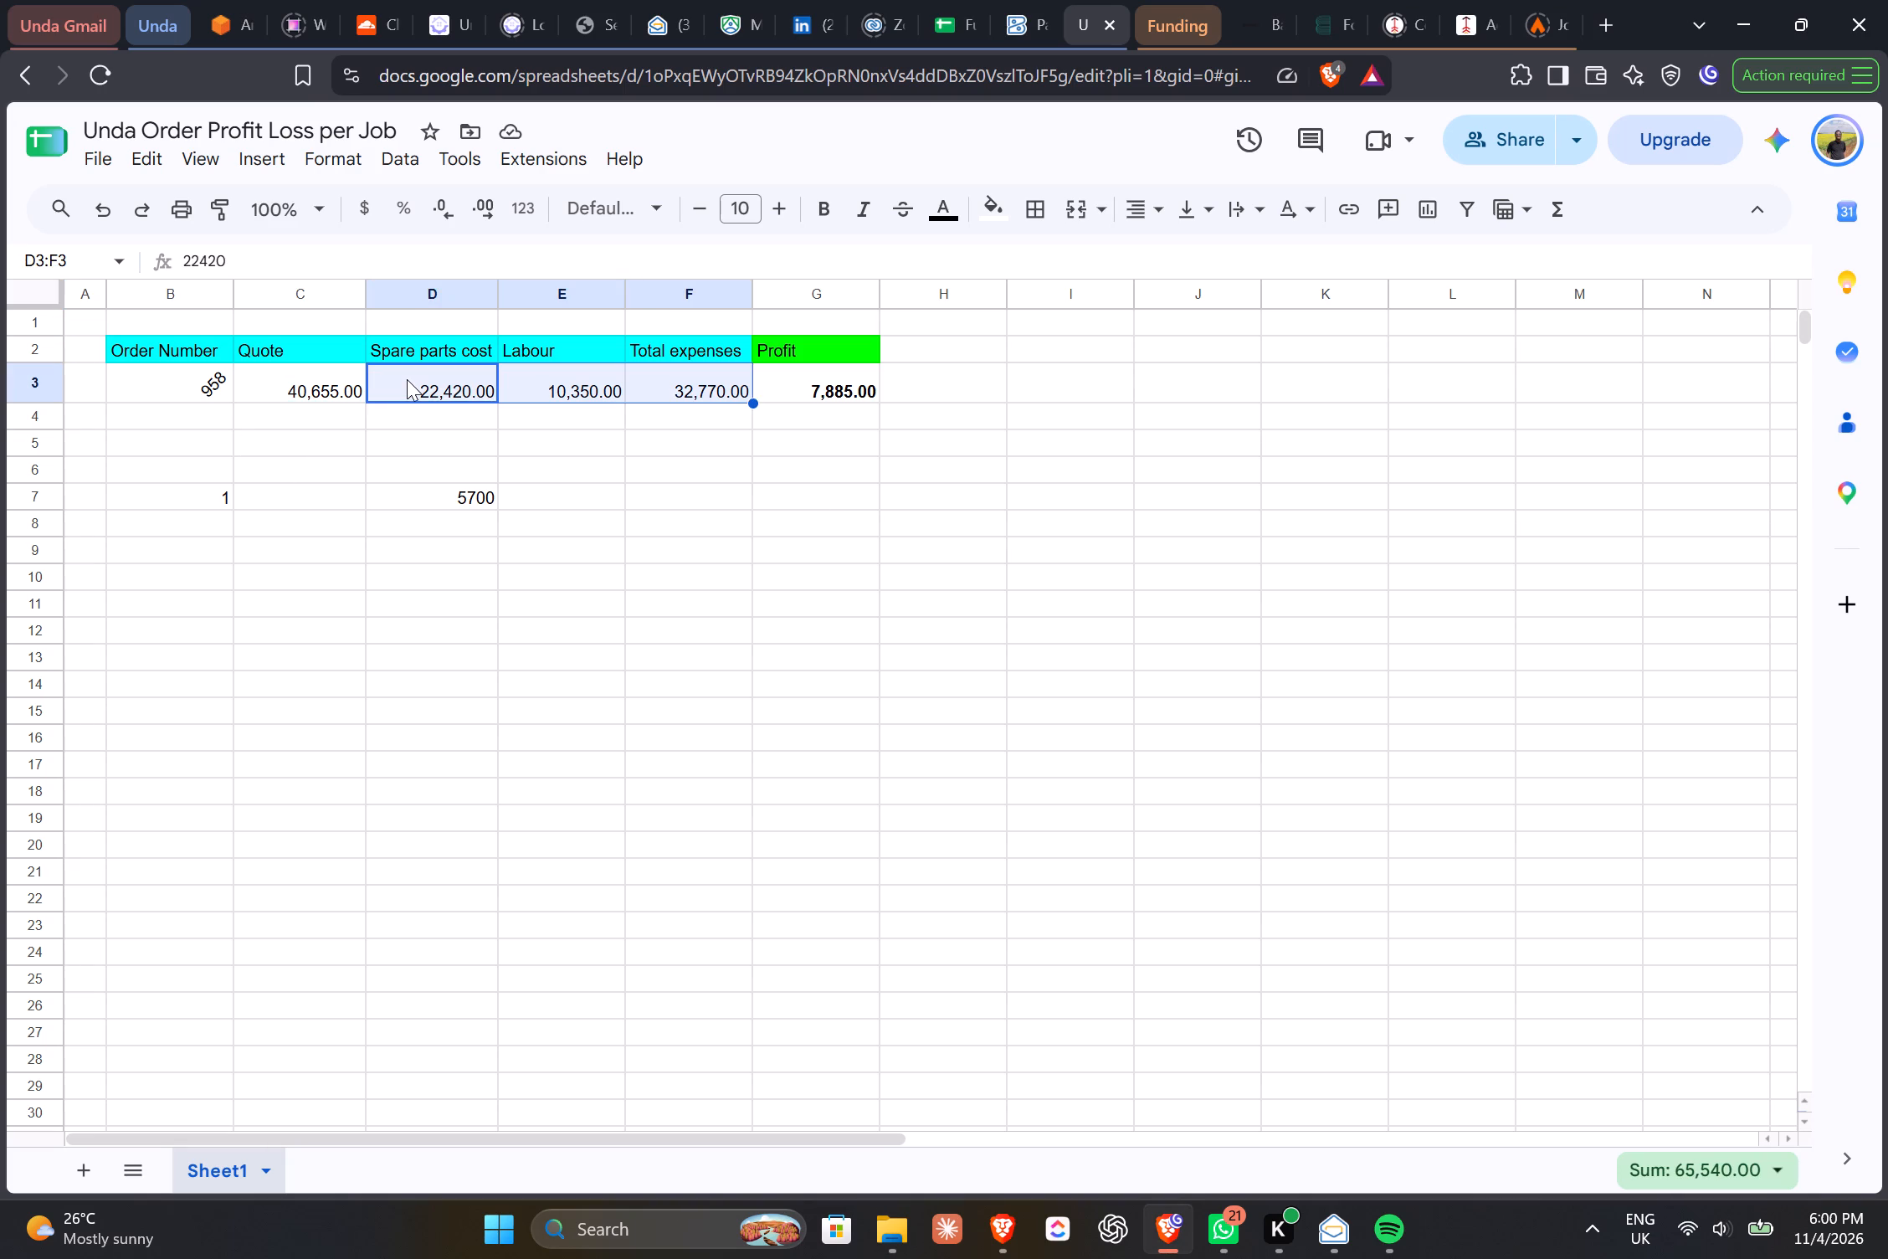
pyautogui.hotkey('shift', 'Left')
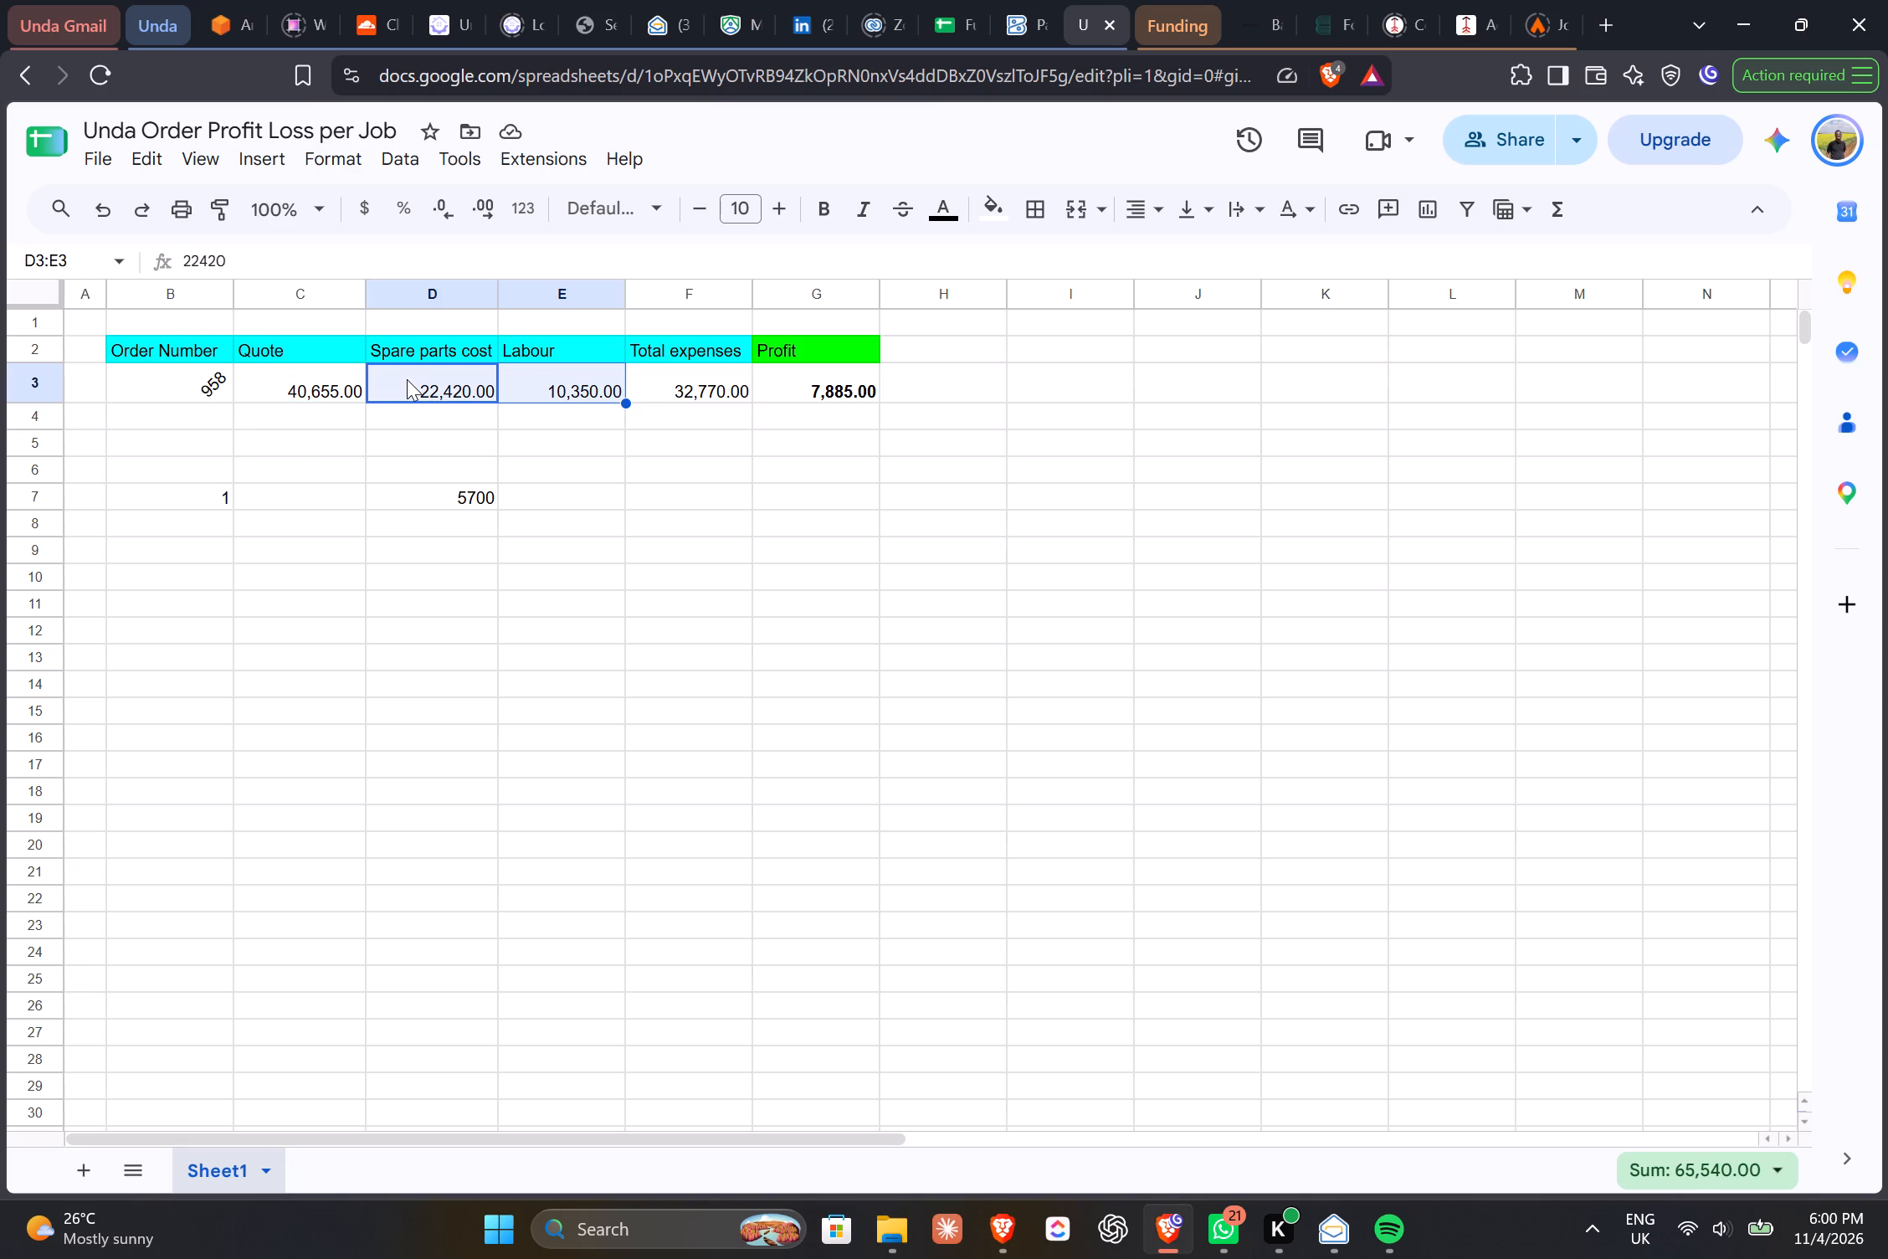
pyautogui.press('Right')
pyautogui.press('Right')
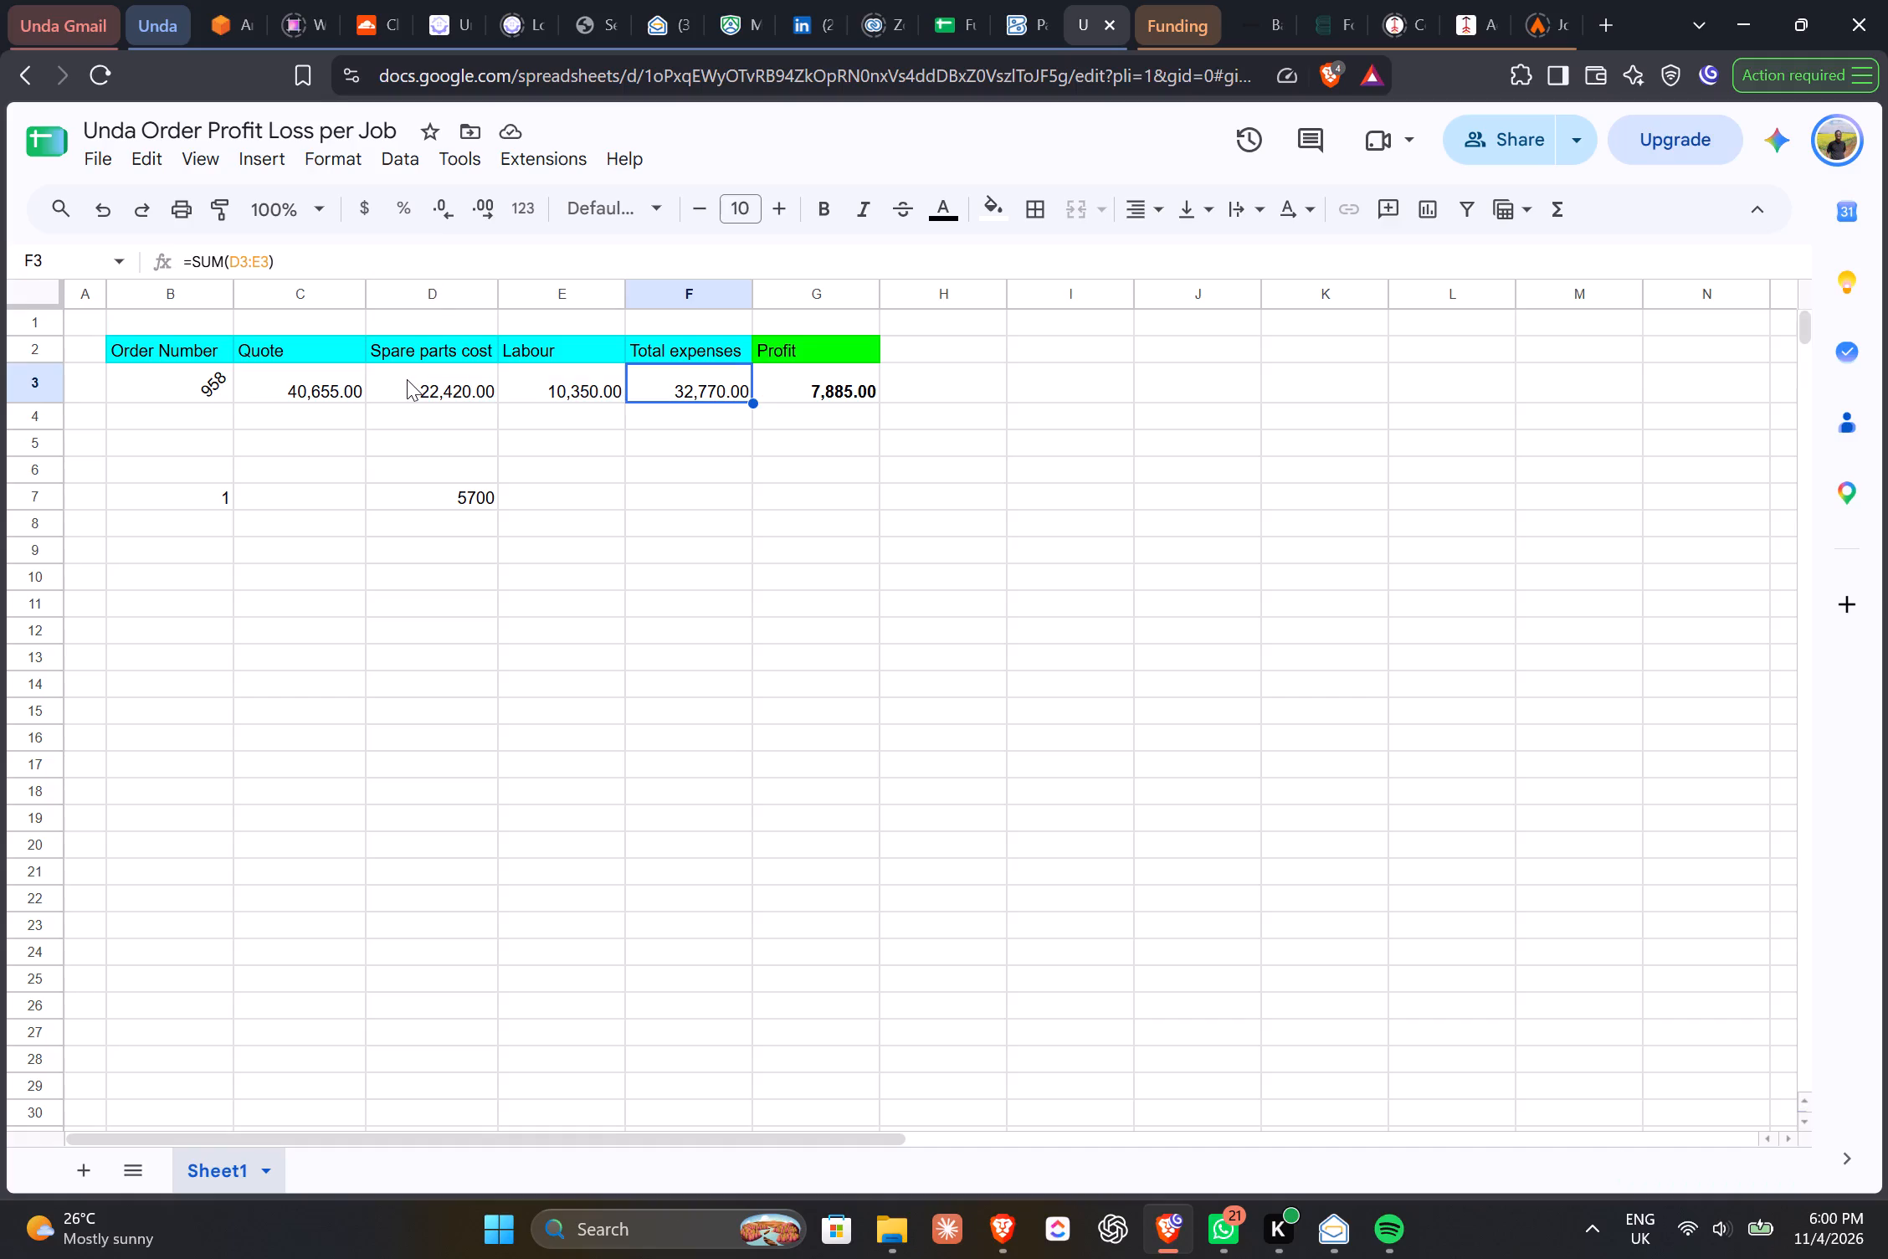
pyautogui.hotkey('shift', 'Right')
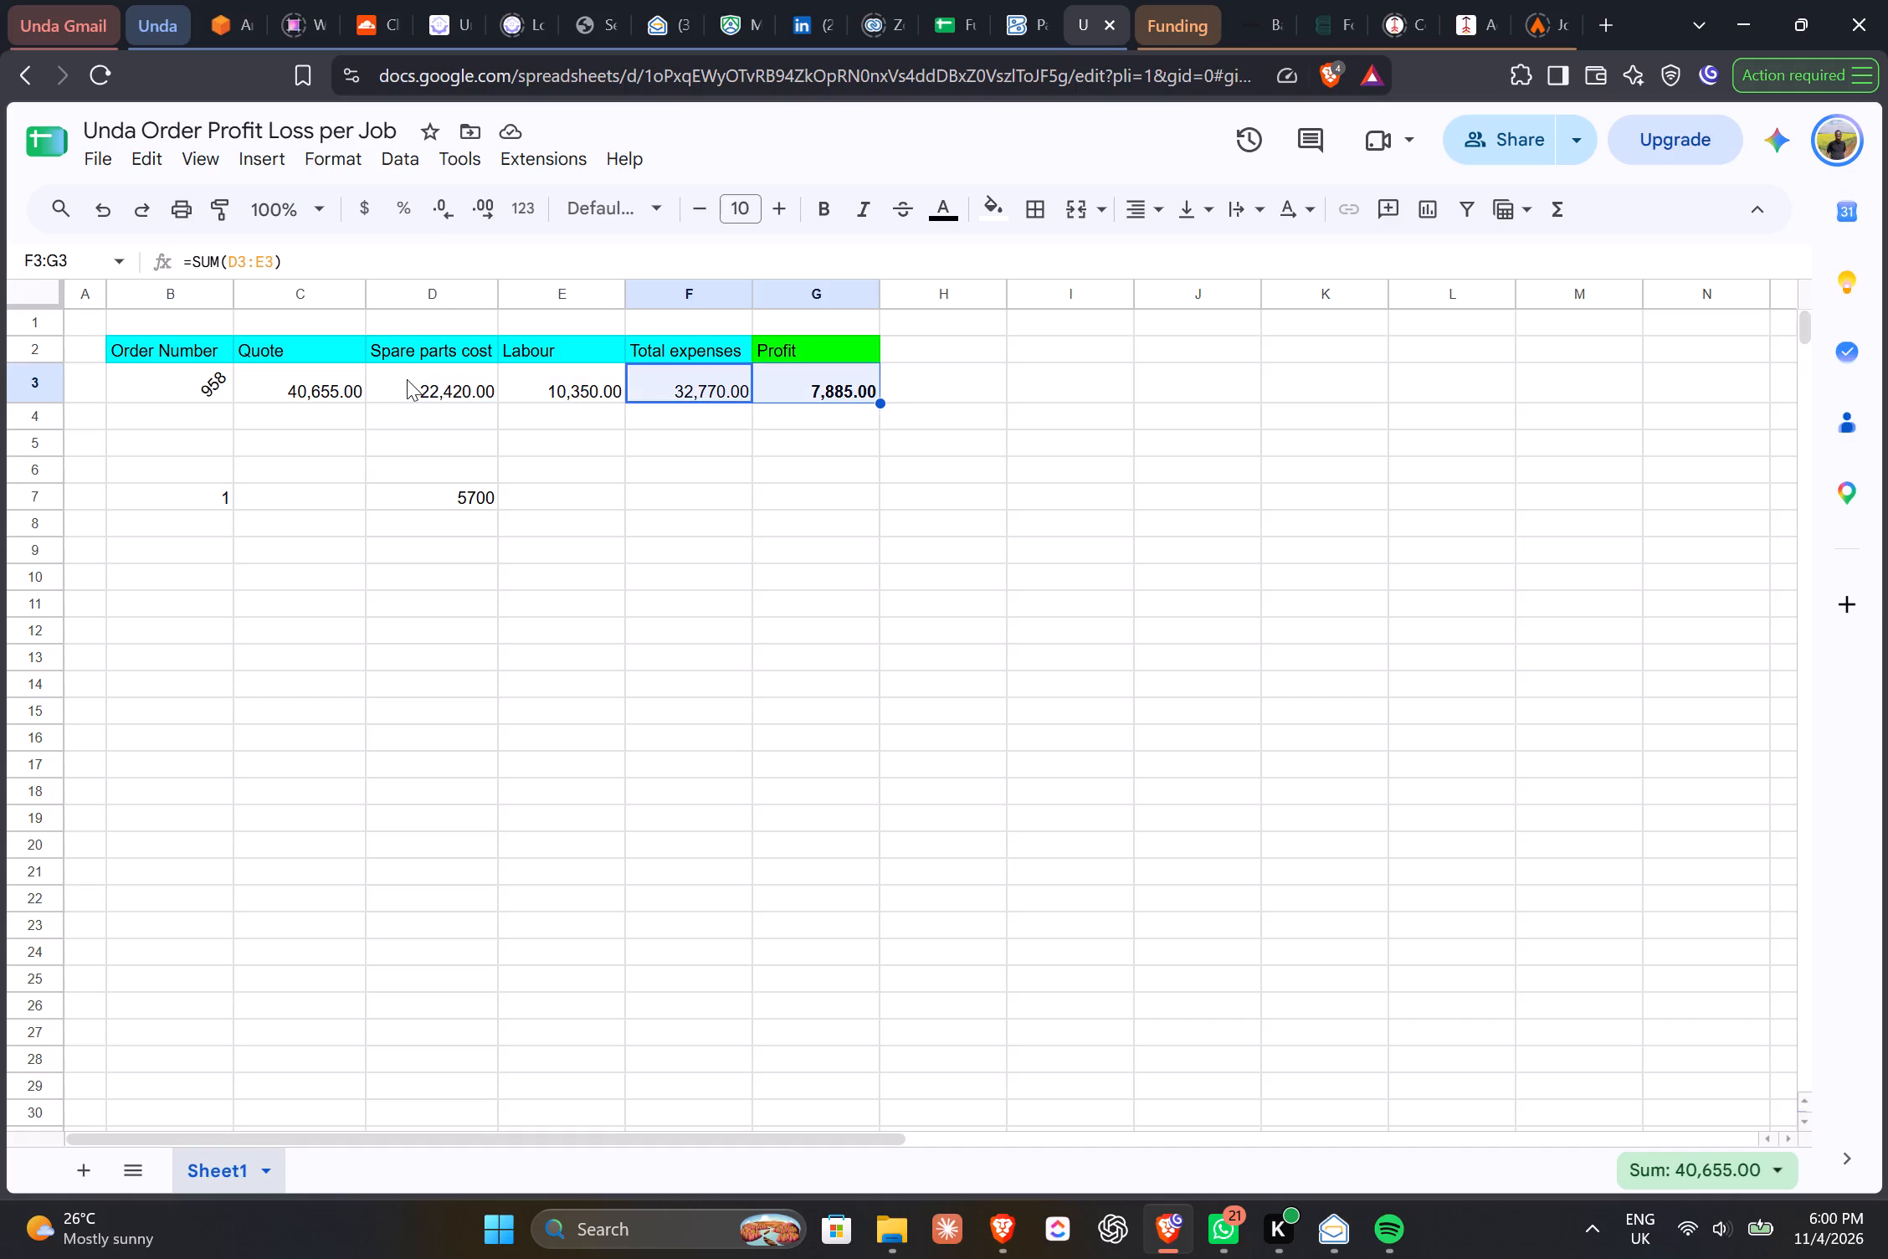
pyautogui.press('Left')
pyautogui.press('Left')
pyautogui.press('Left')
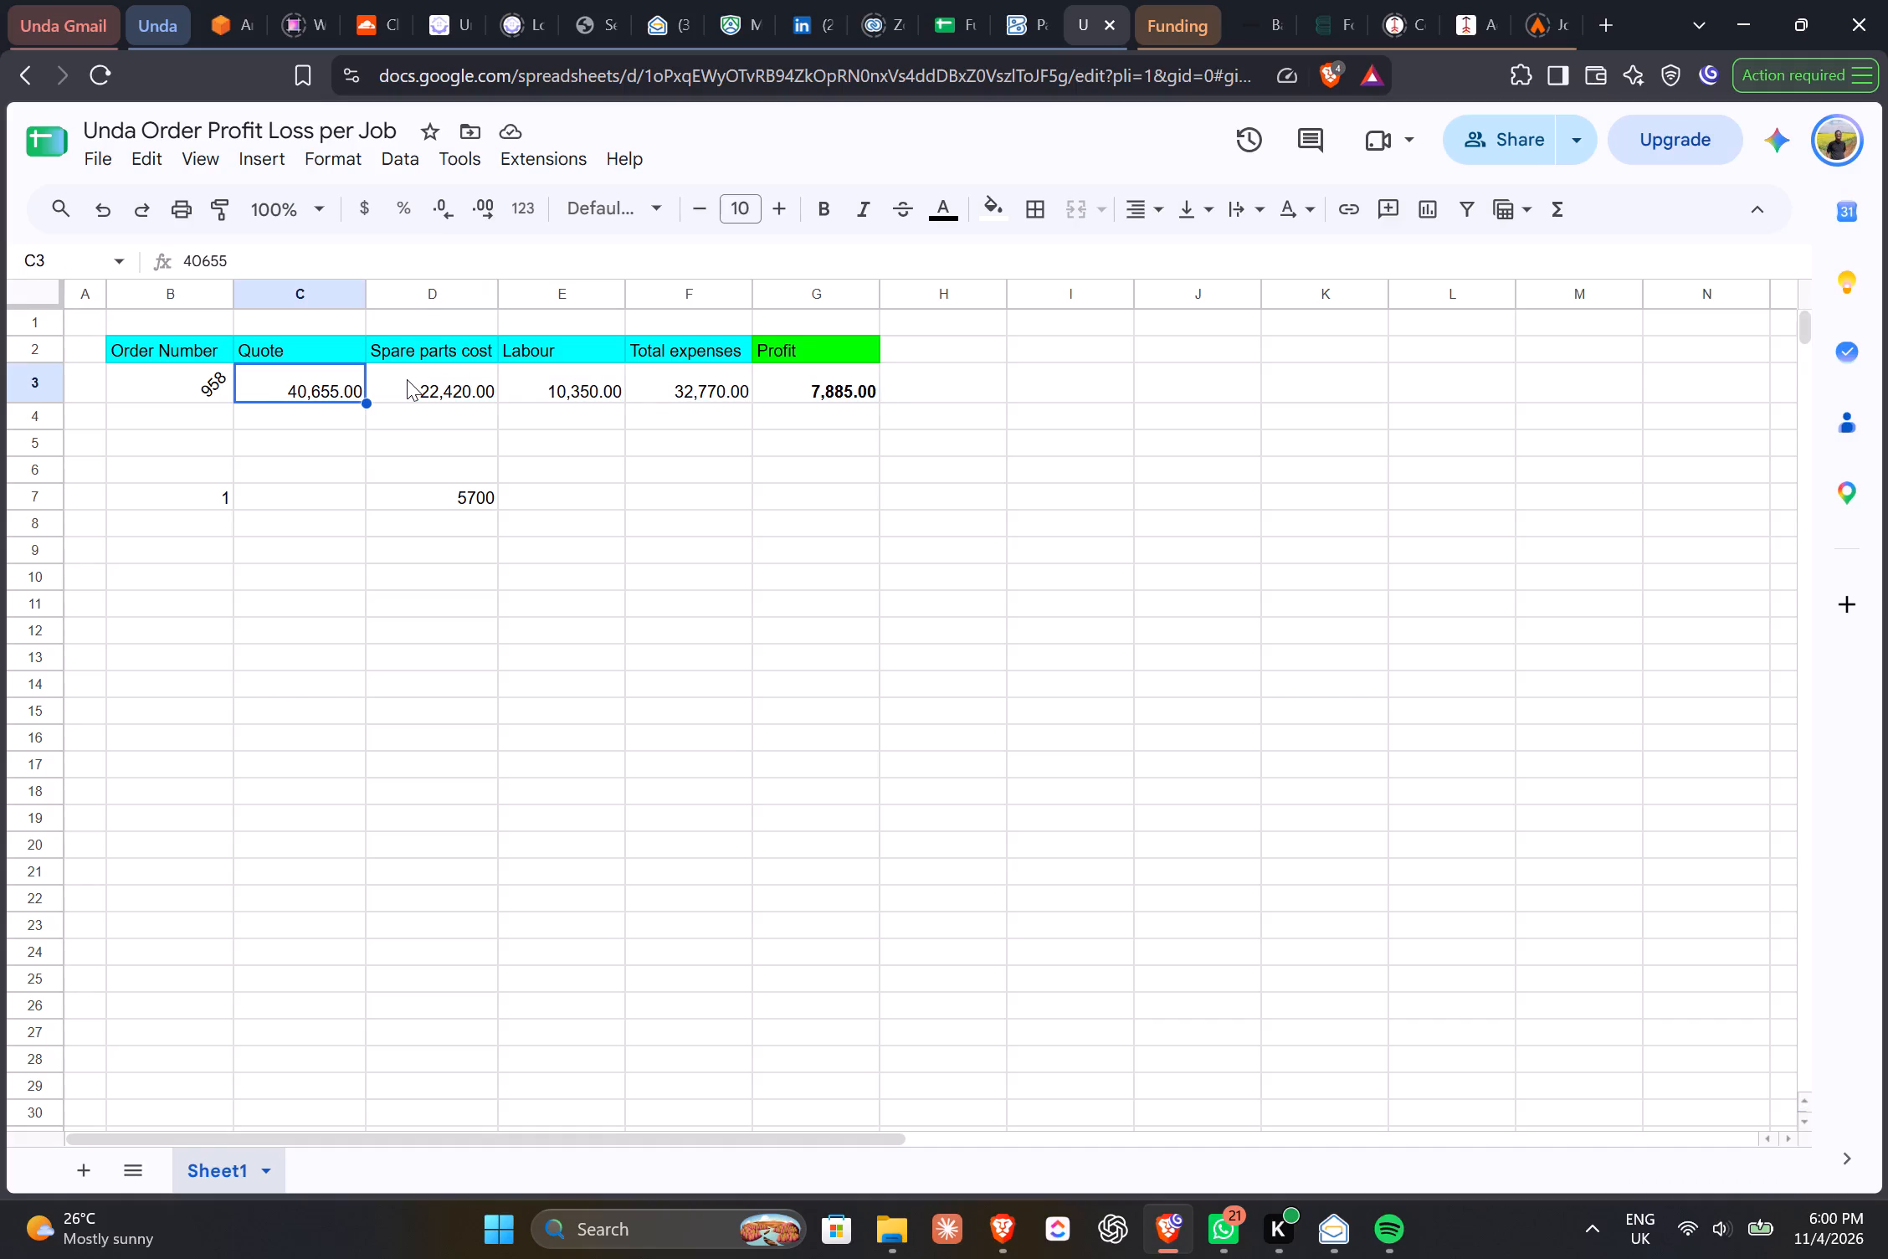
# Compare the Order 958 B and Order 958 Plumbing receipt previews in File Explorer with order 958's row in the profit and loss spreadsheet.
pyautogui.hotkey('alt', 'Tab')
pyautogui.hotkey('alt', 'Tab')
pyautogui.hotkey('alt', 'Tab')
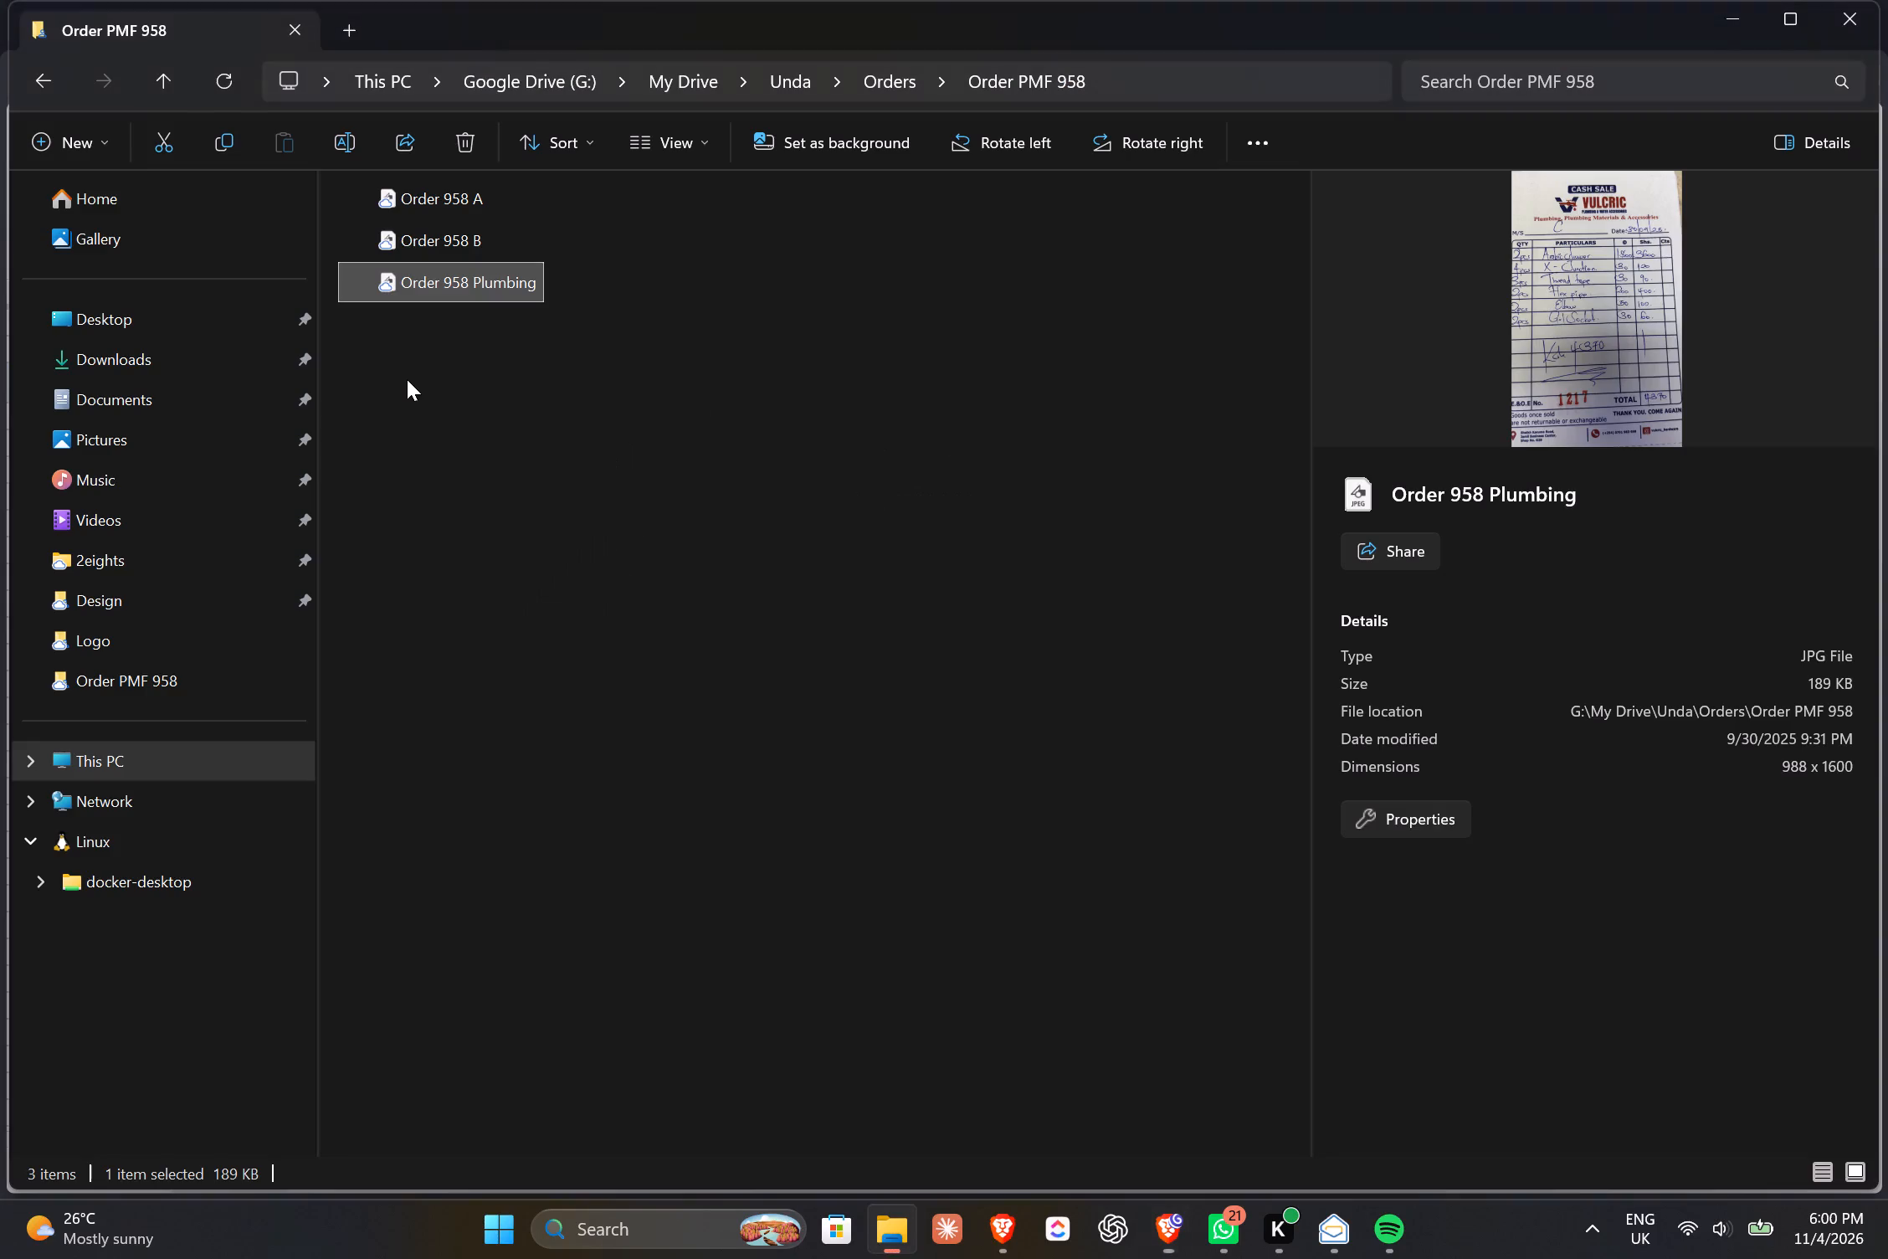
pyautogui.click(451, 235)
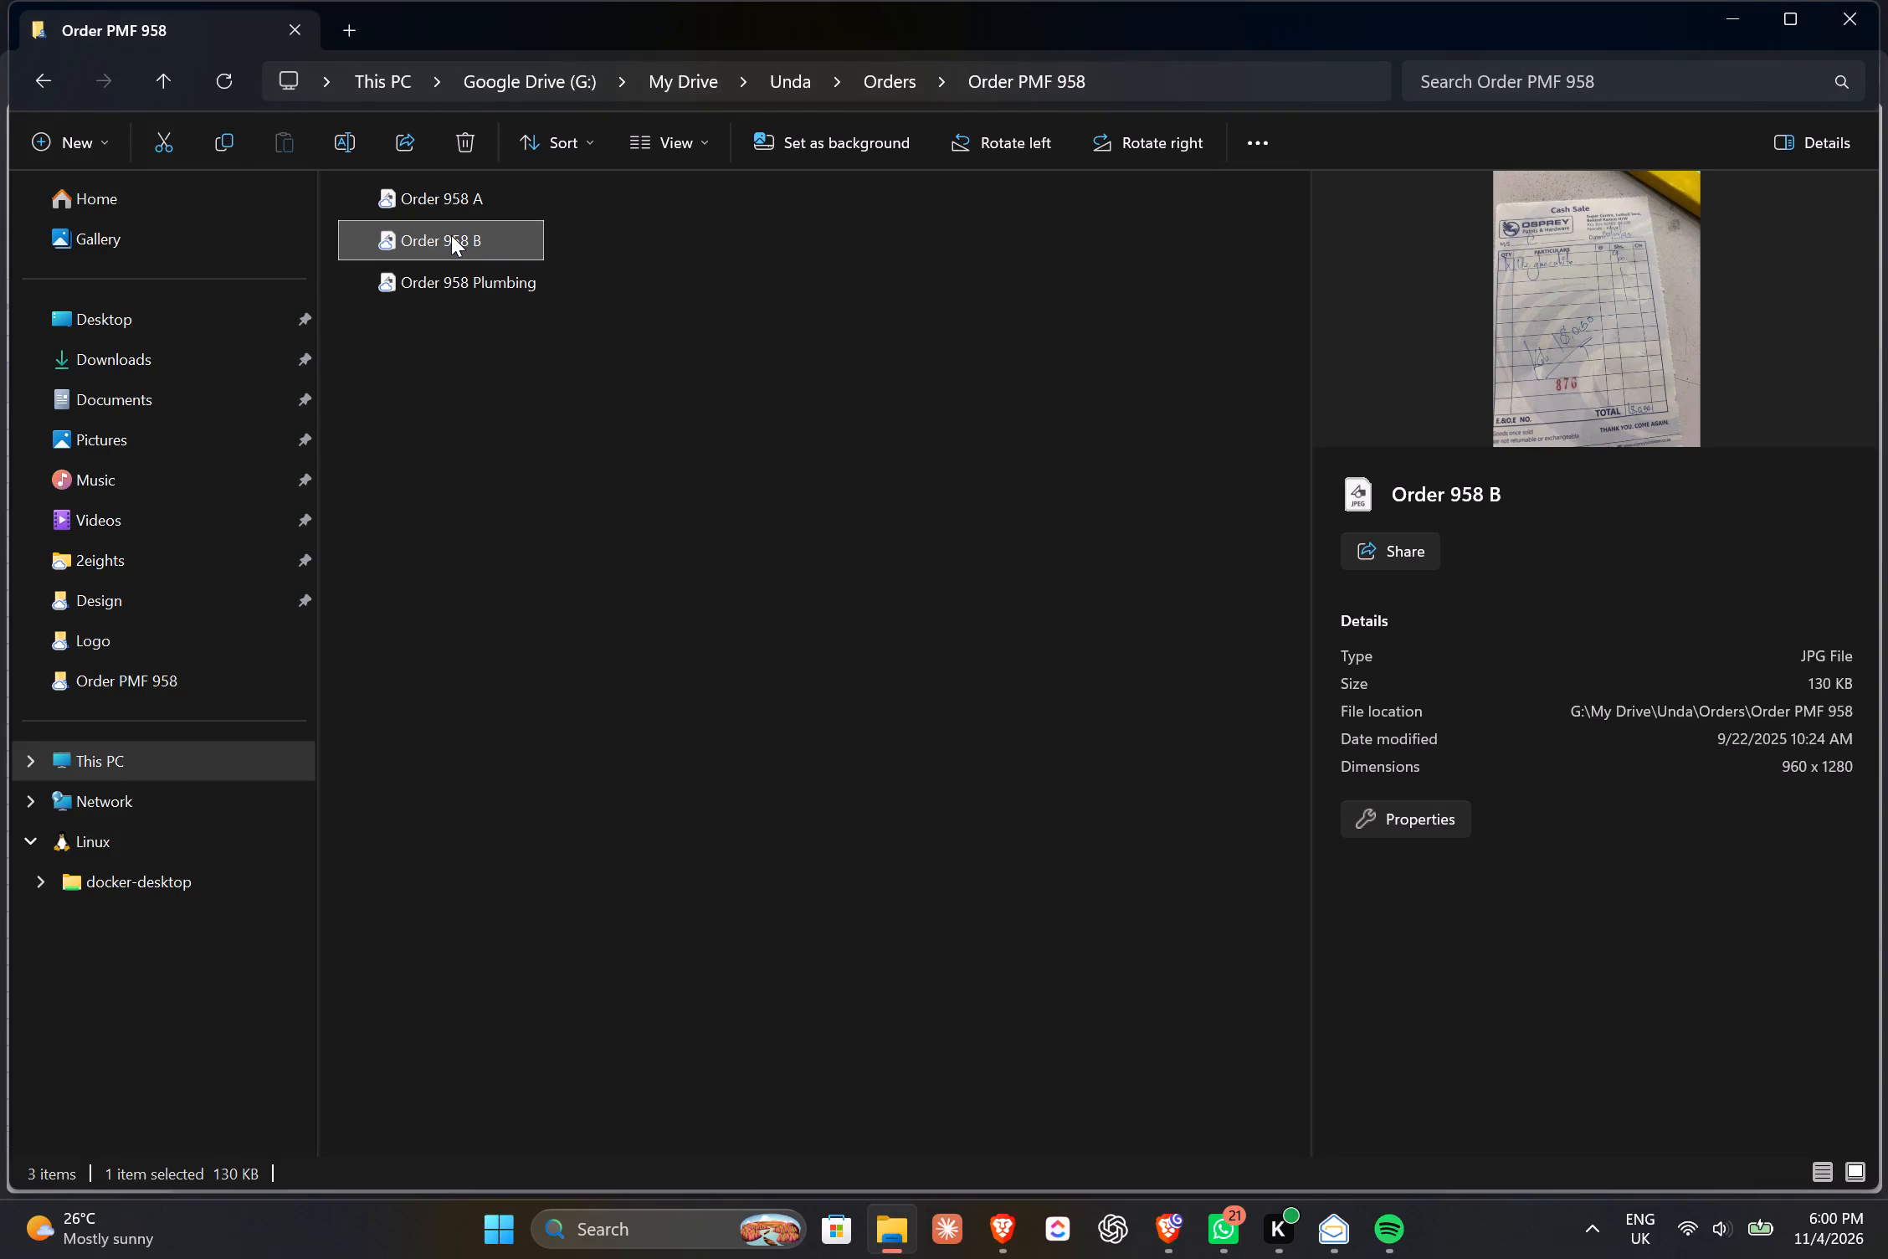
pyautogui.click(434, 289)
pyautogui.hotkey('alt', 'Tab')
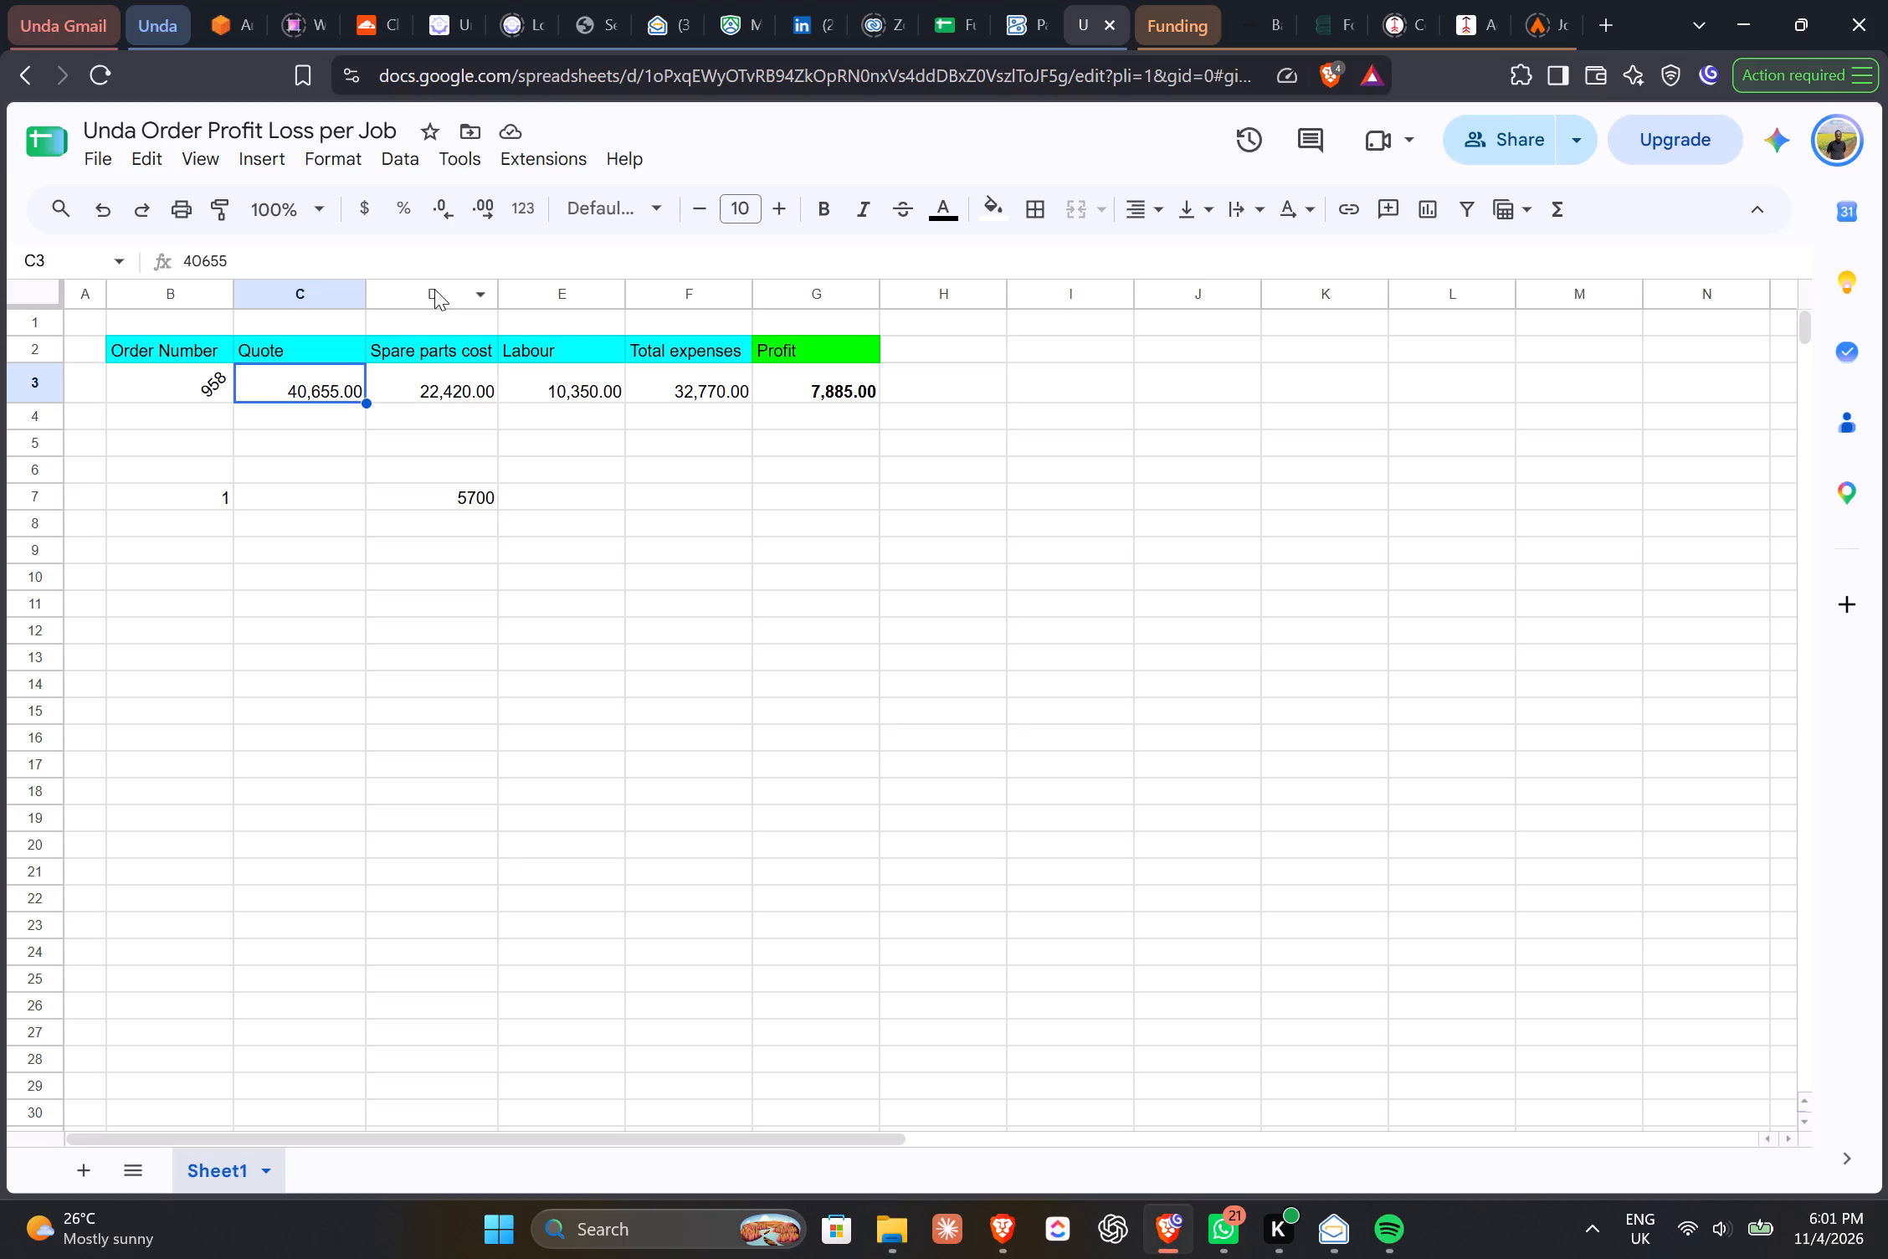
pyautogui.hotkey('alt', 'Tab')
pyautogui.hotkey('alt', 'Tab')
pyautogui.hotkey('alt', 'Tab')
pyautogui.hotkey('alt', 'Tab')
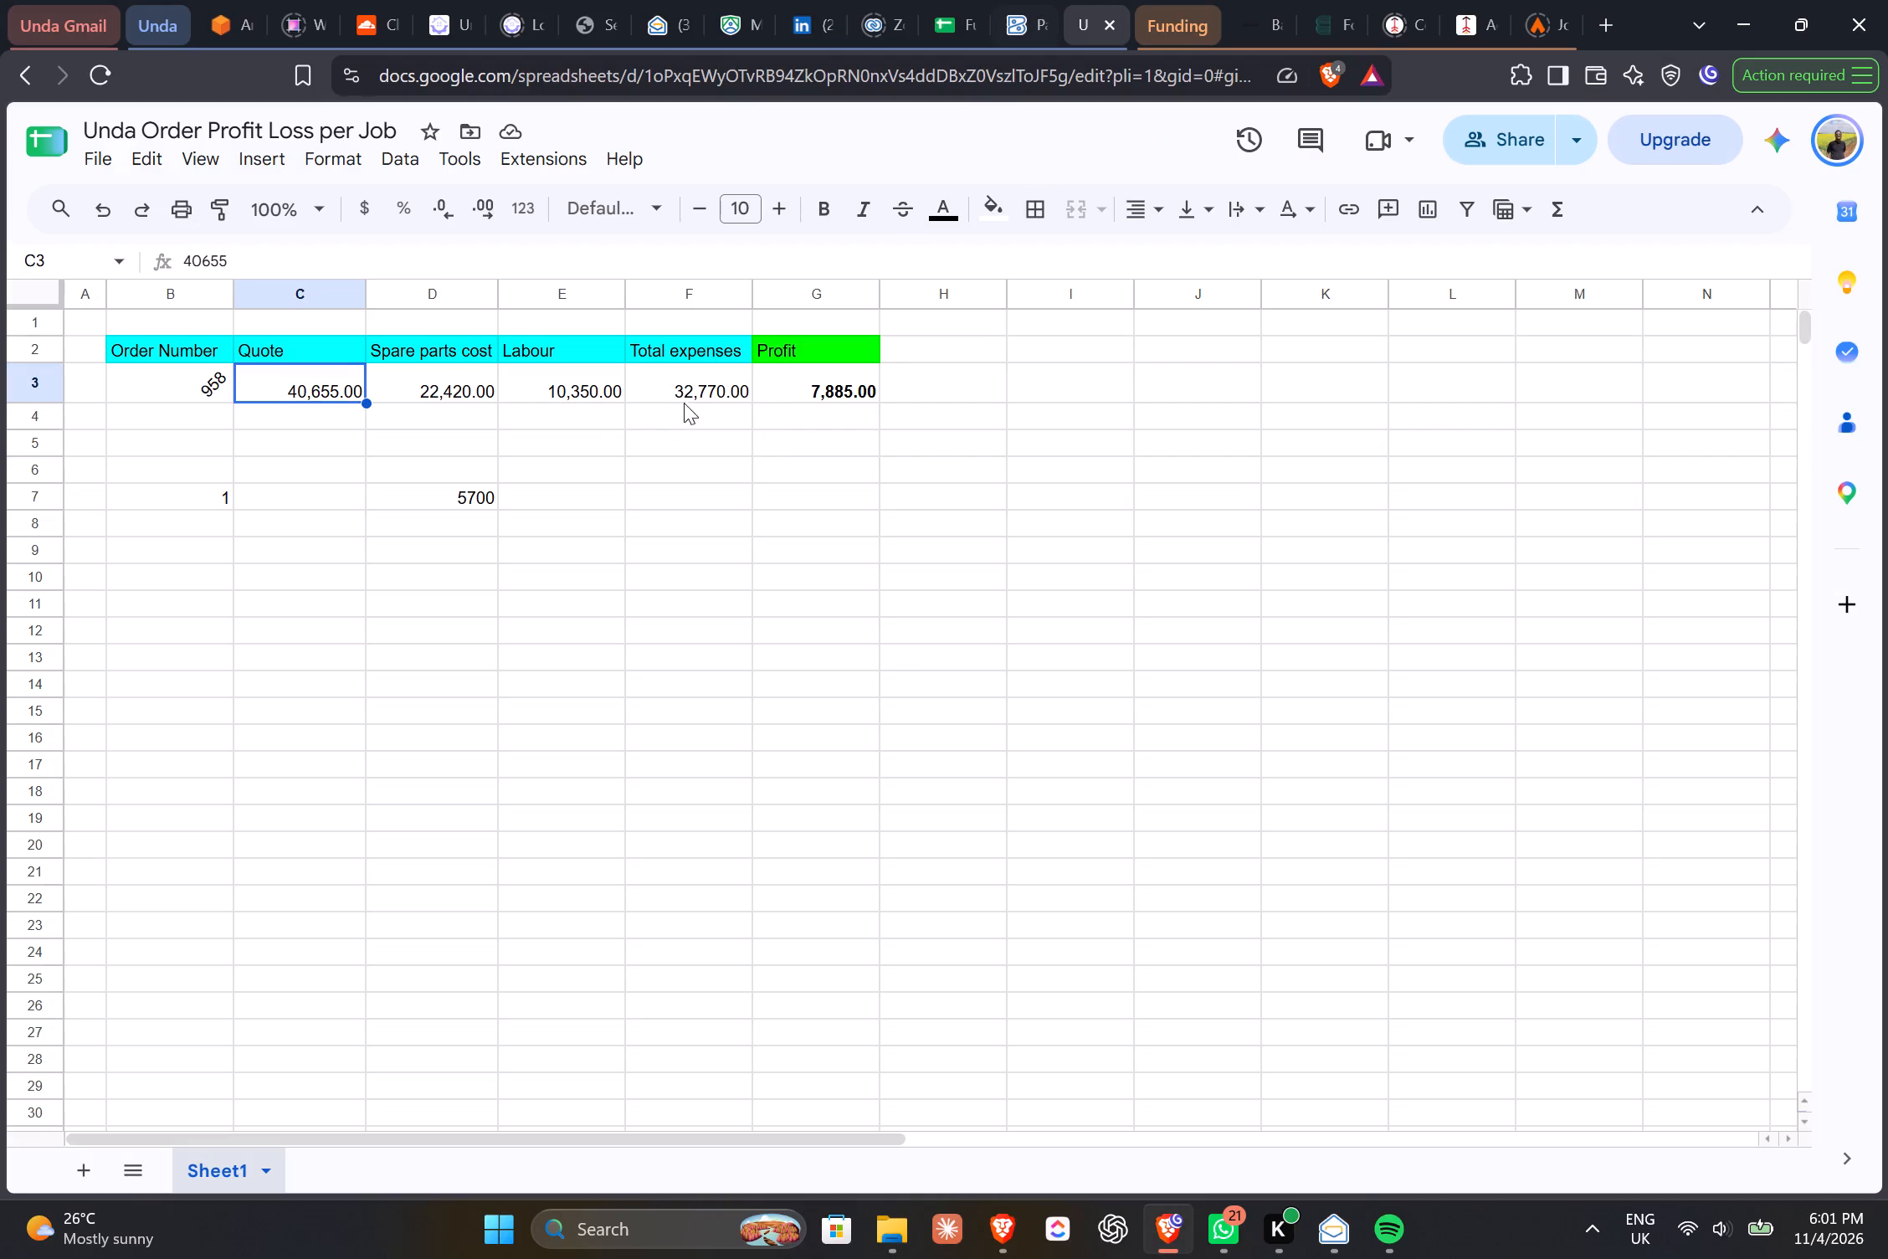
# Open the Fundi Paysheet spreadsheet and view the payment entries on its Old sheet.
pyautogui.click(944, 21)
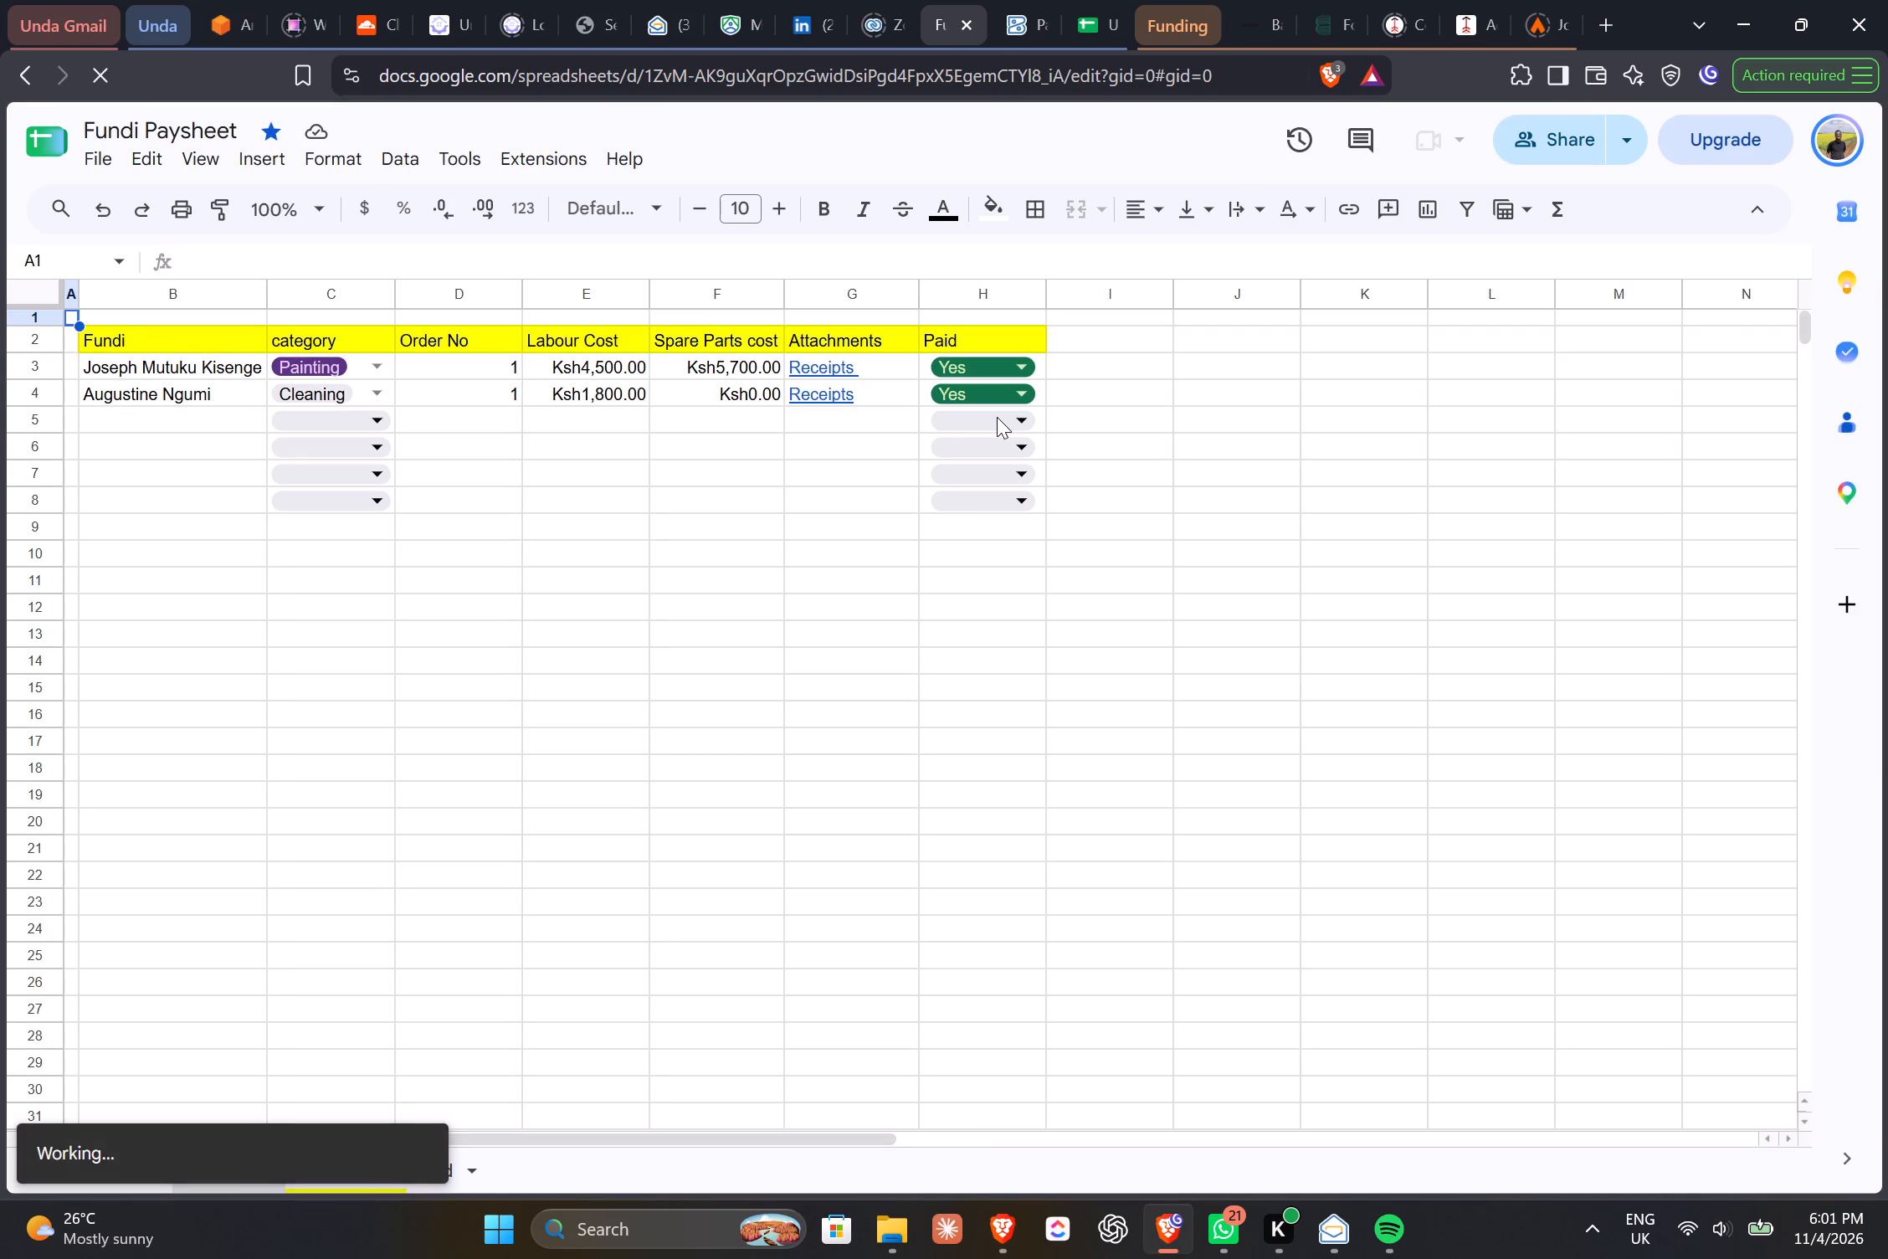
pyautogui.click(633, 938)
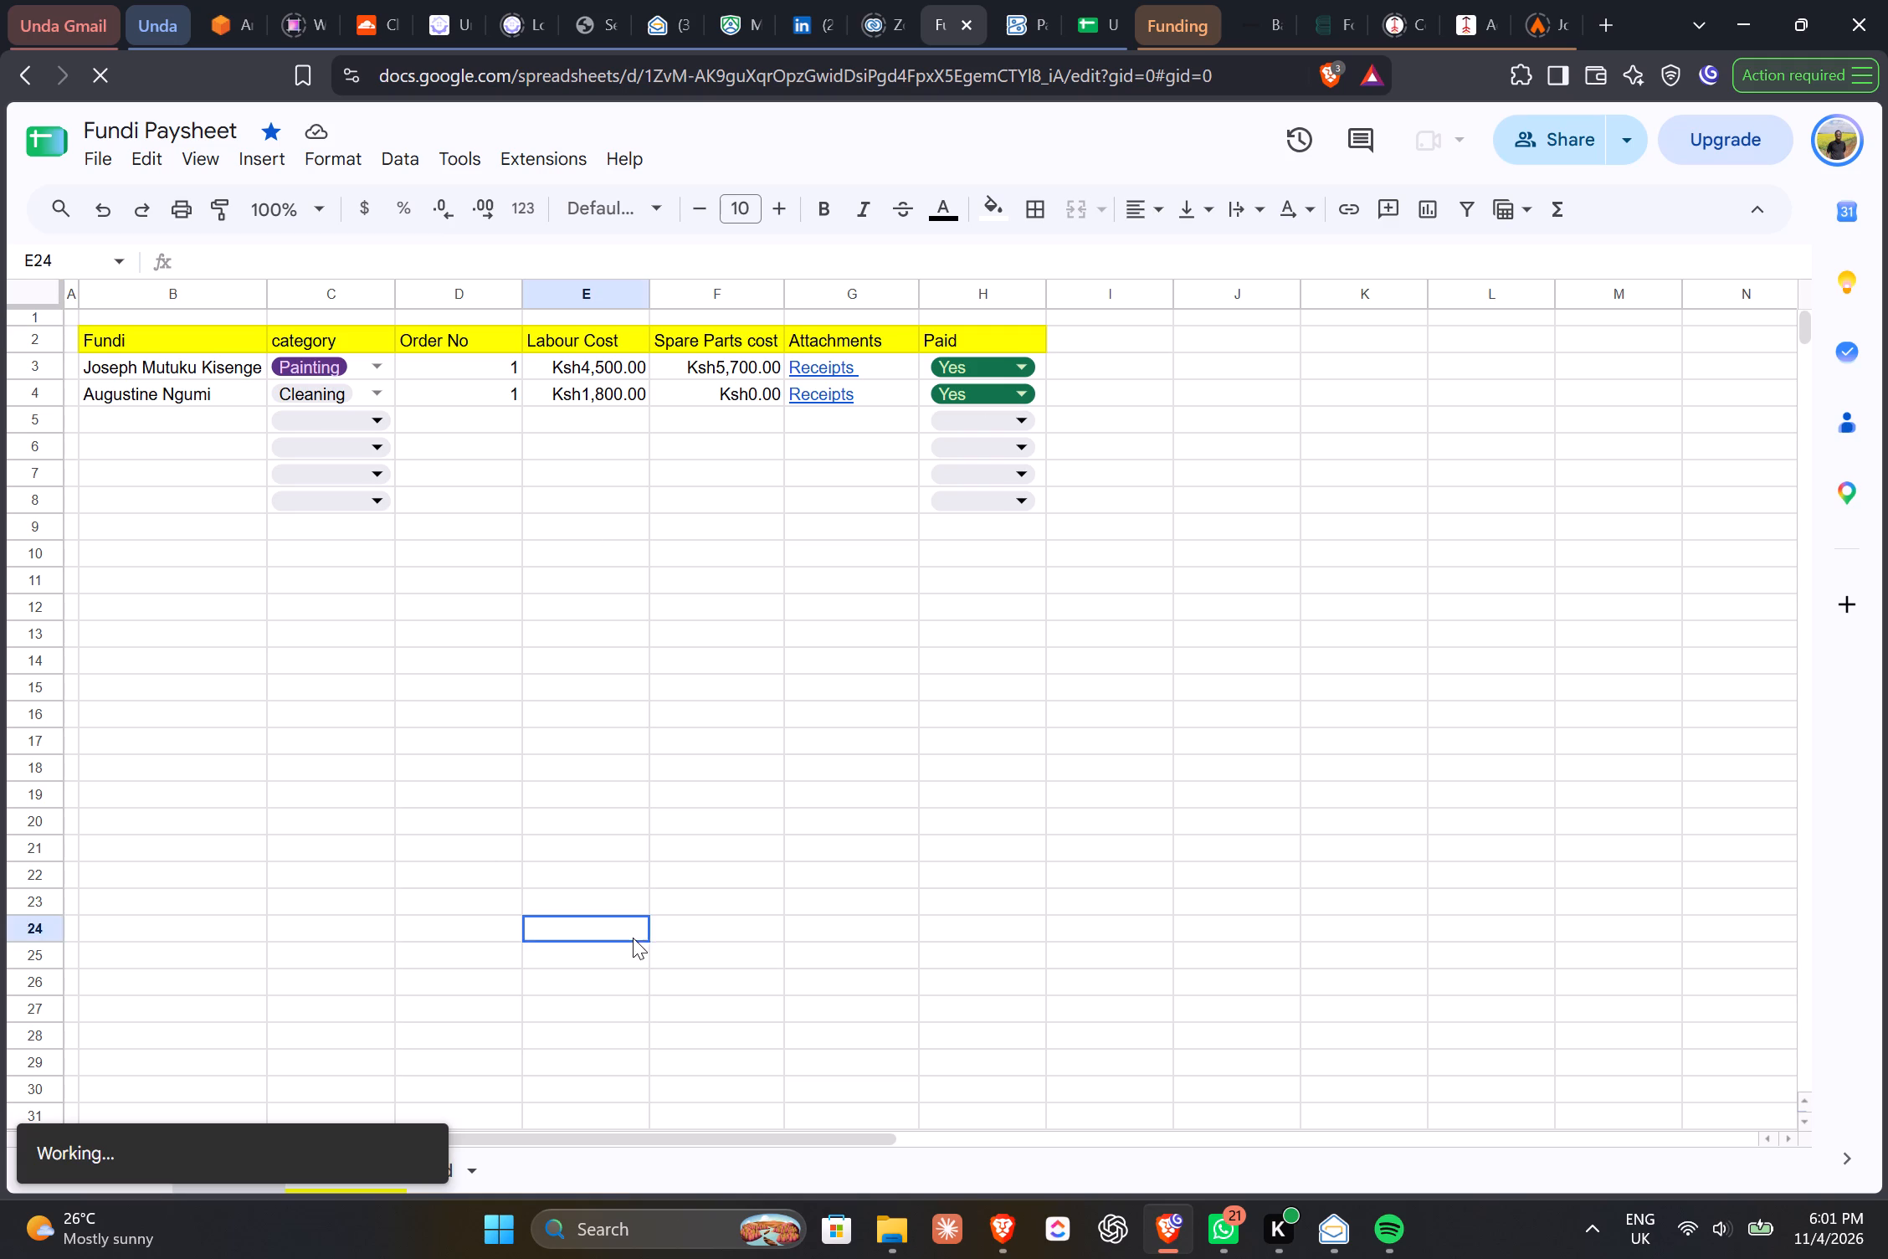
pyautogui.click(592, 1066)
pyautogui.click(541, 1161)
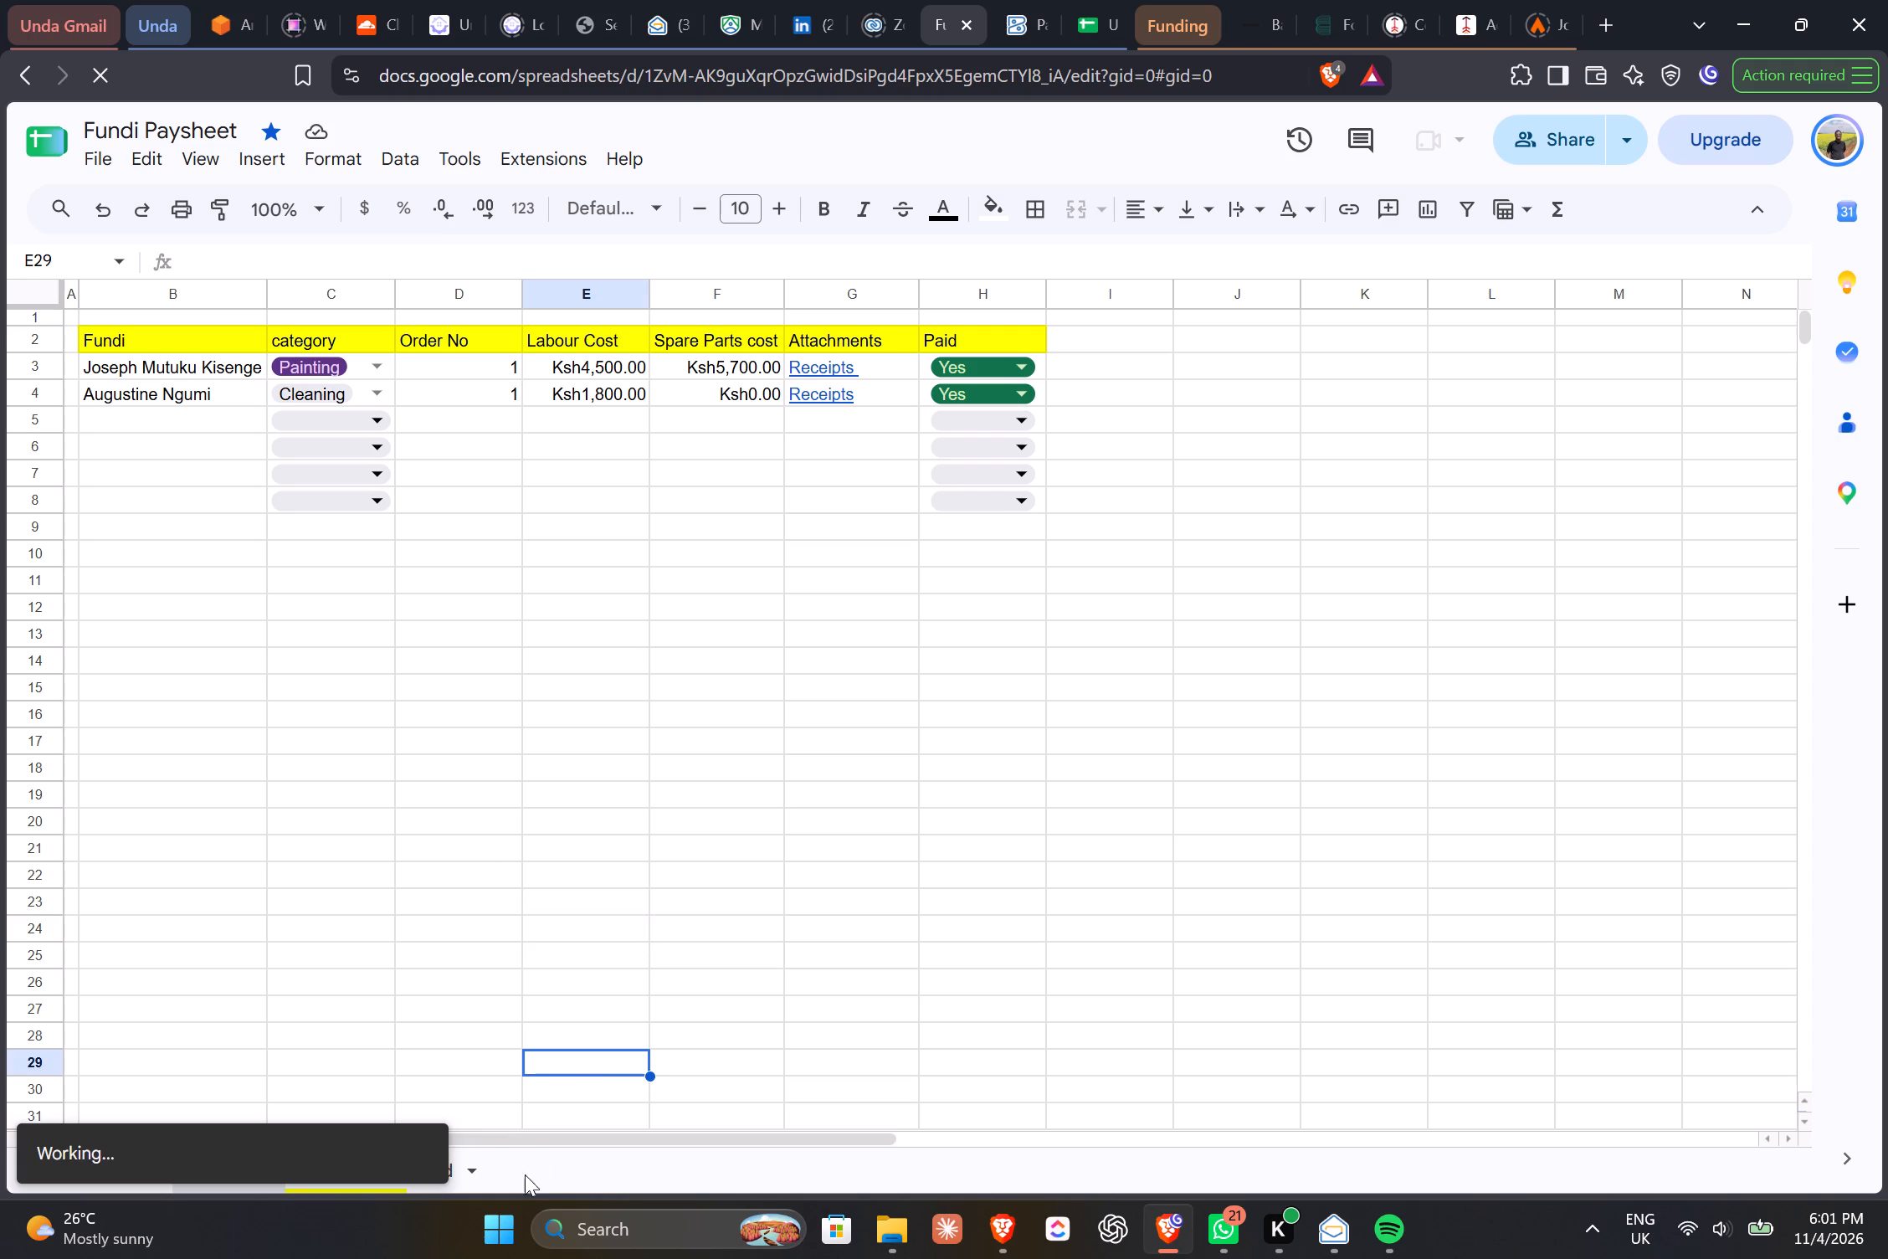
pyautogui.click(449, 1159)
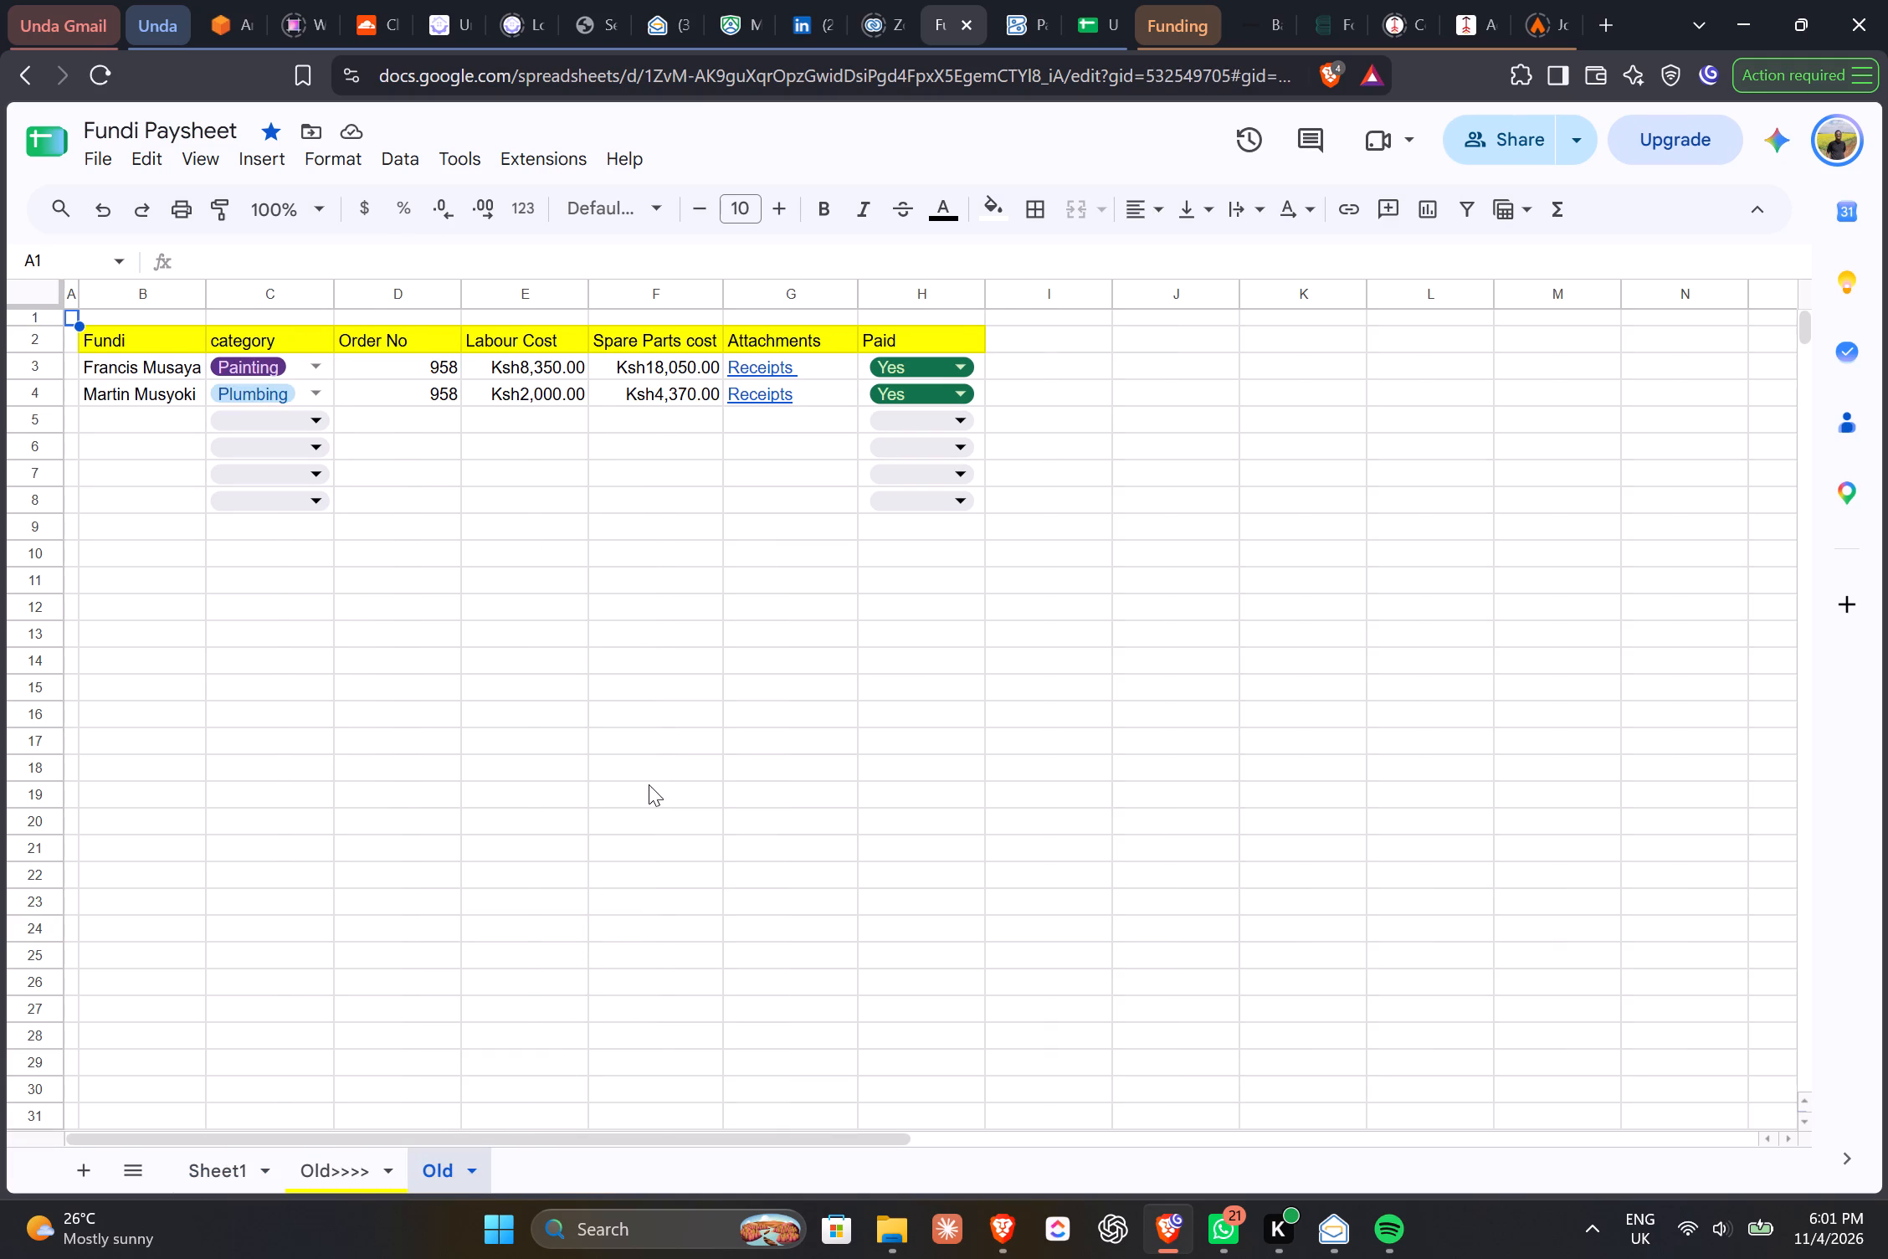
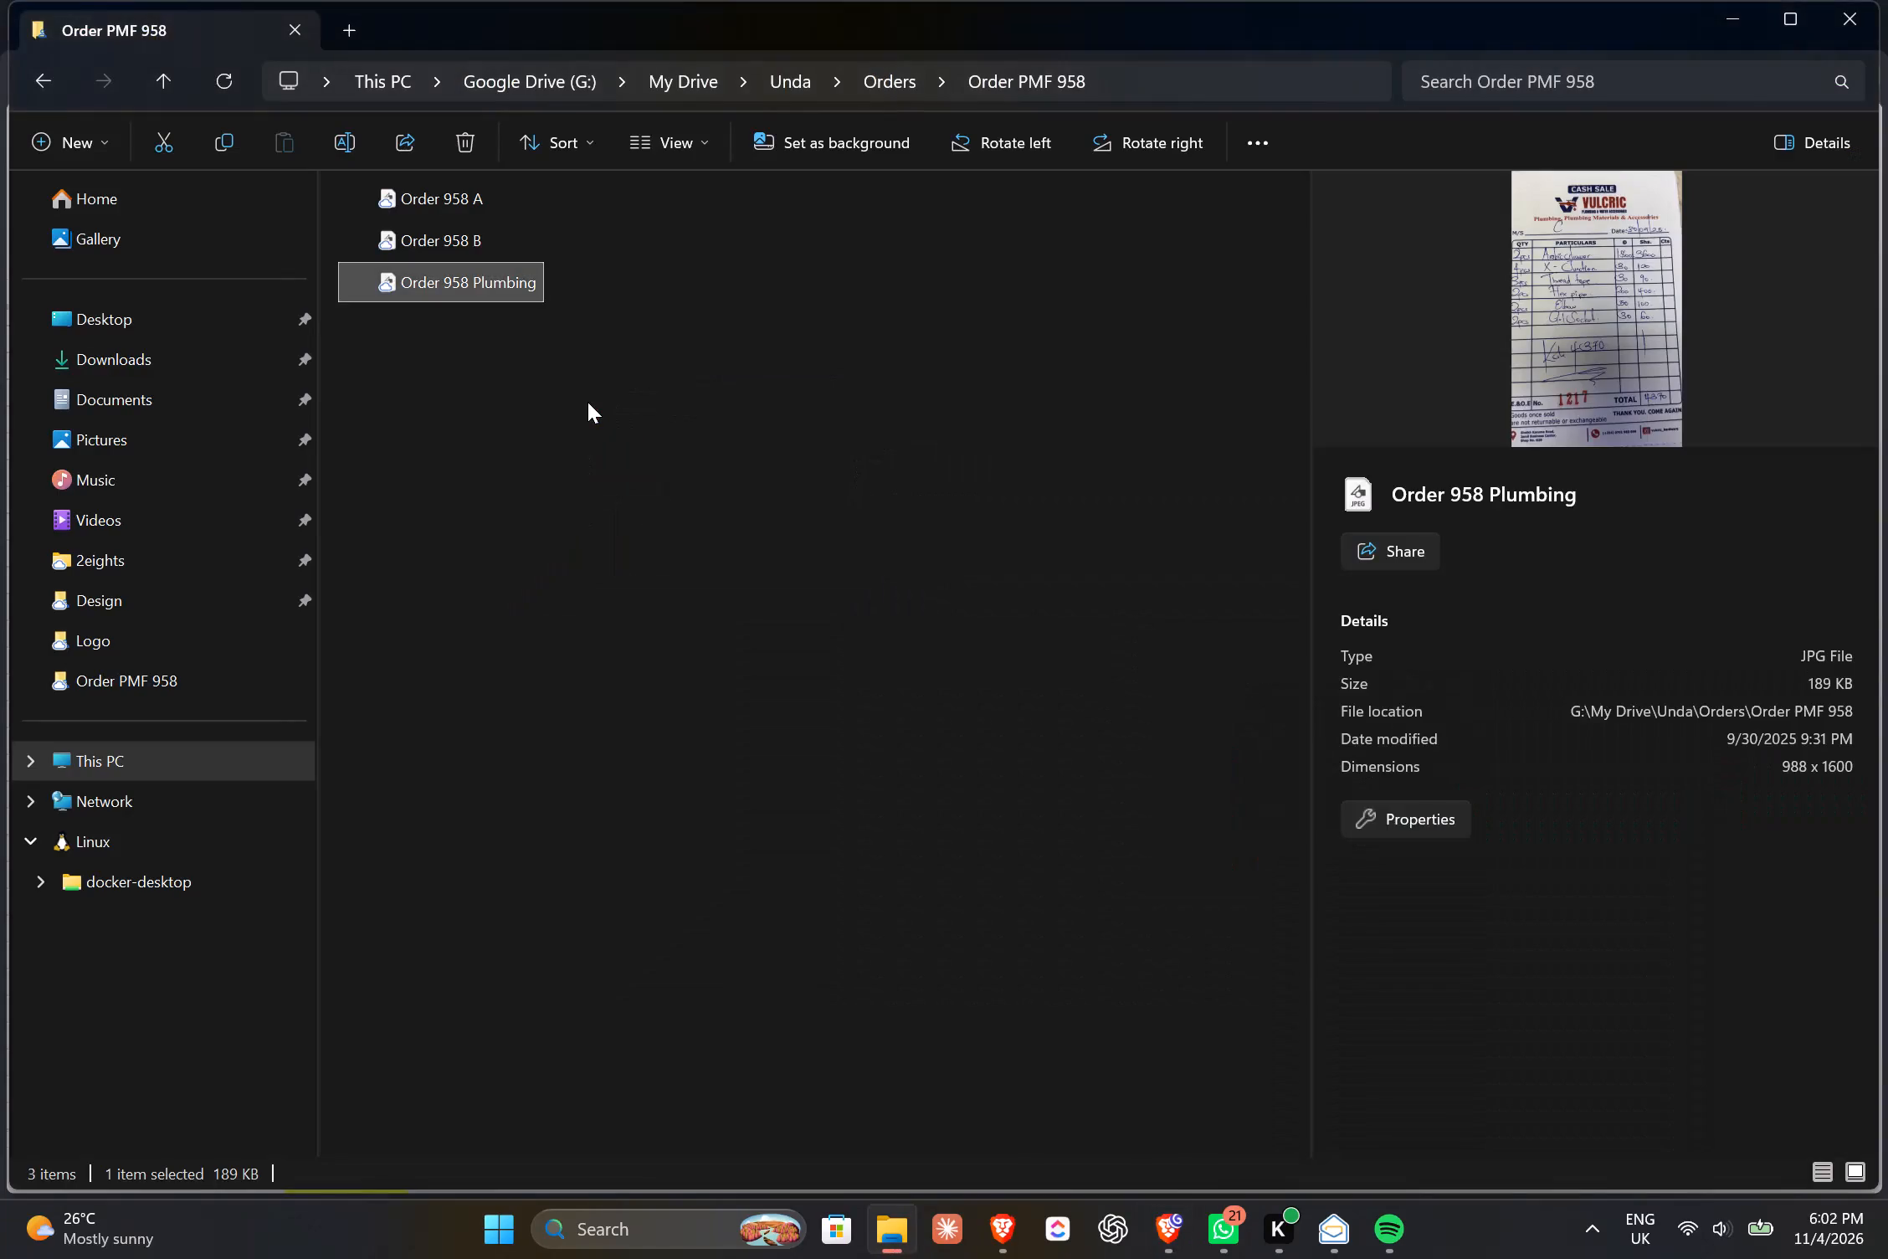
# Open the order 958 Painting row's Receipts link in Fundi Paysheet, compare its Drive folder with the local Order PMF 958 folder, and return to the sheet.
pyautogui.hotkey('alt', 'Tab')
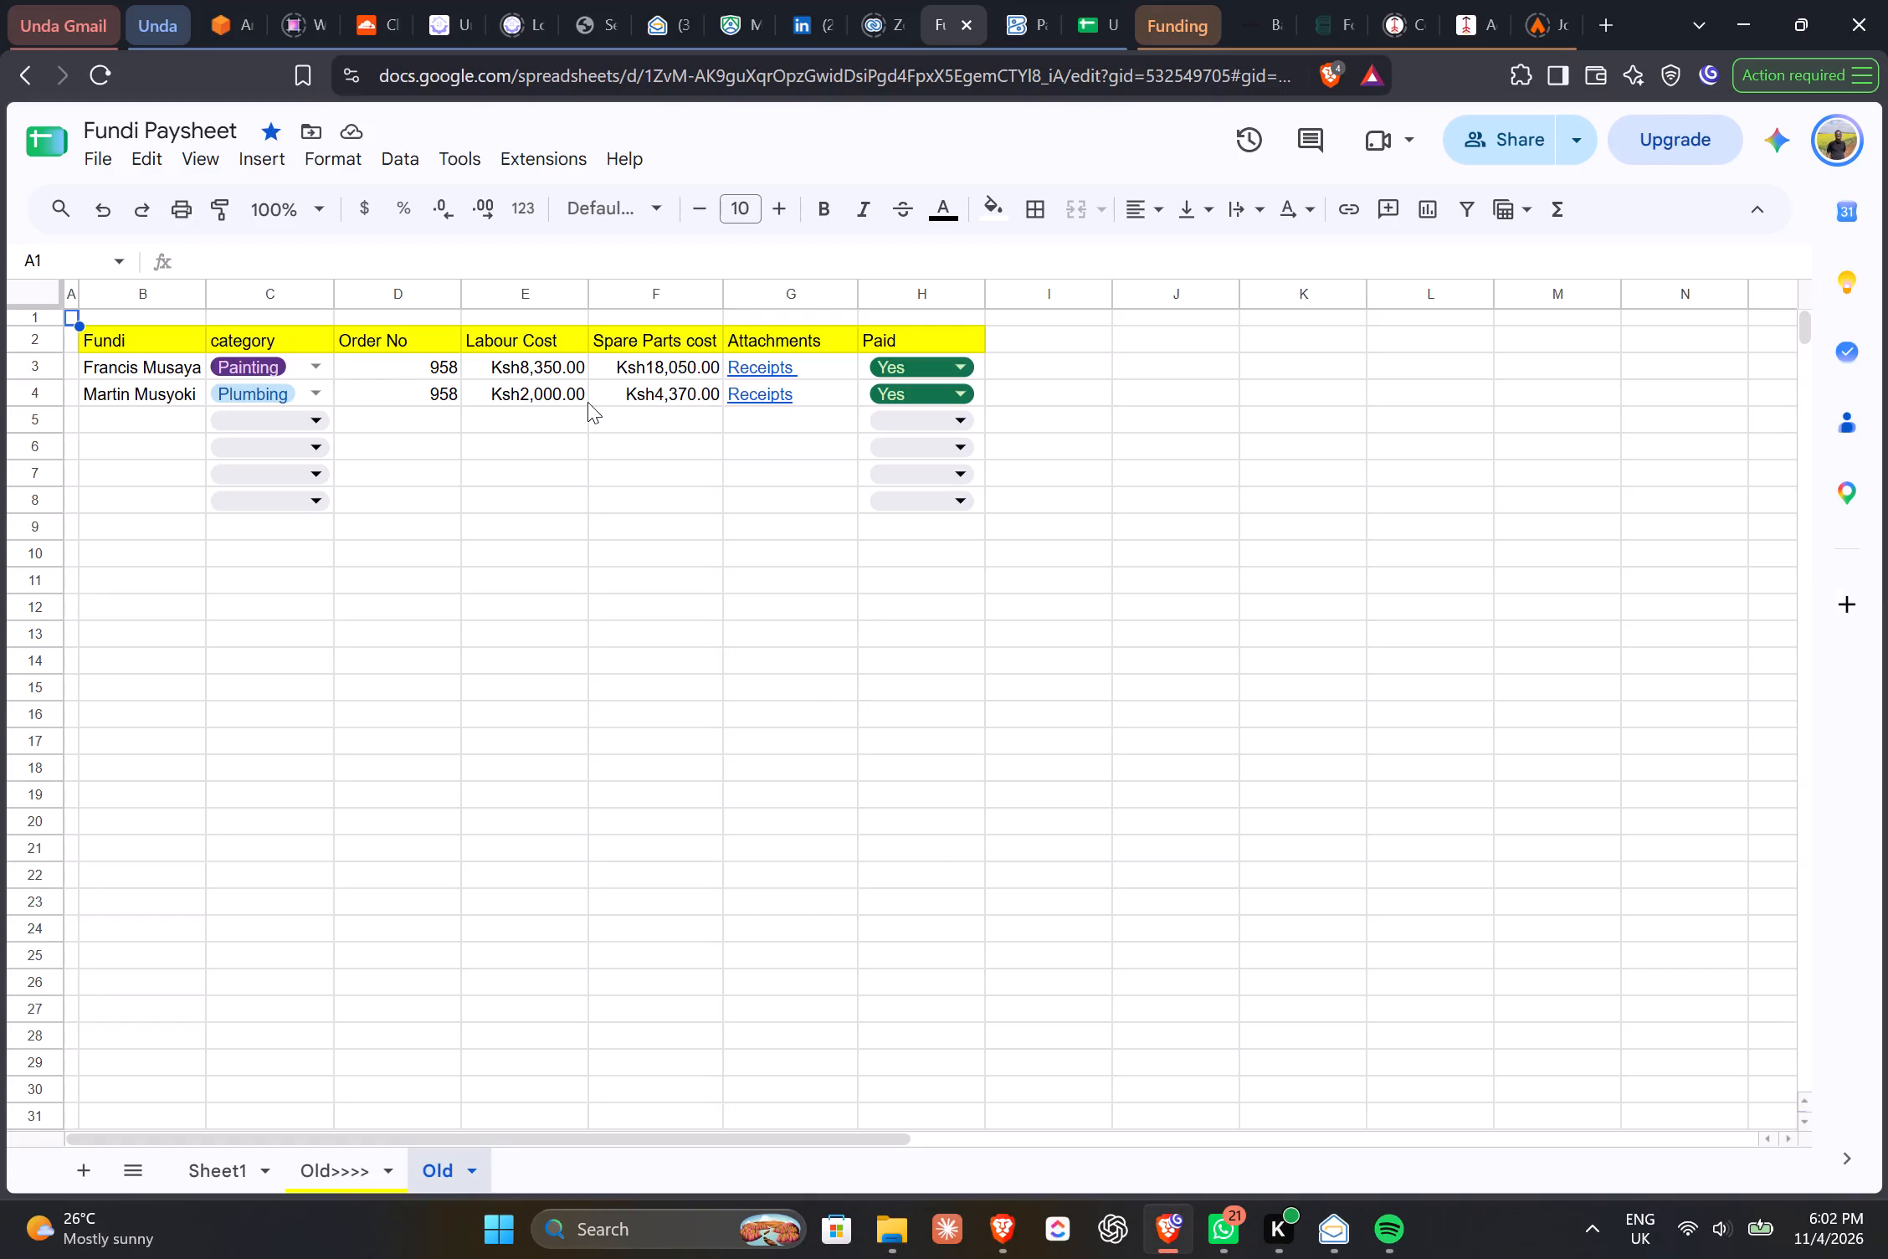
pyautogui.click(755, 367)
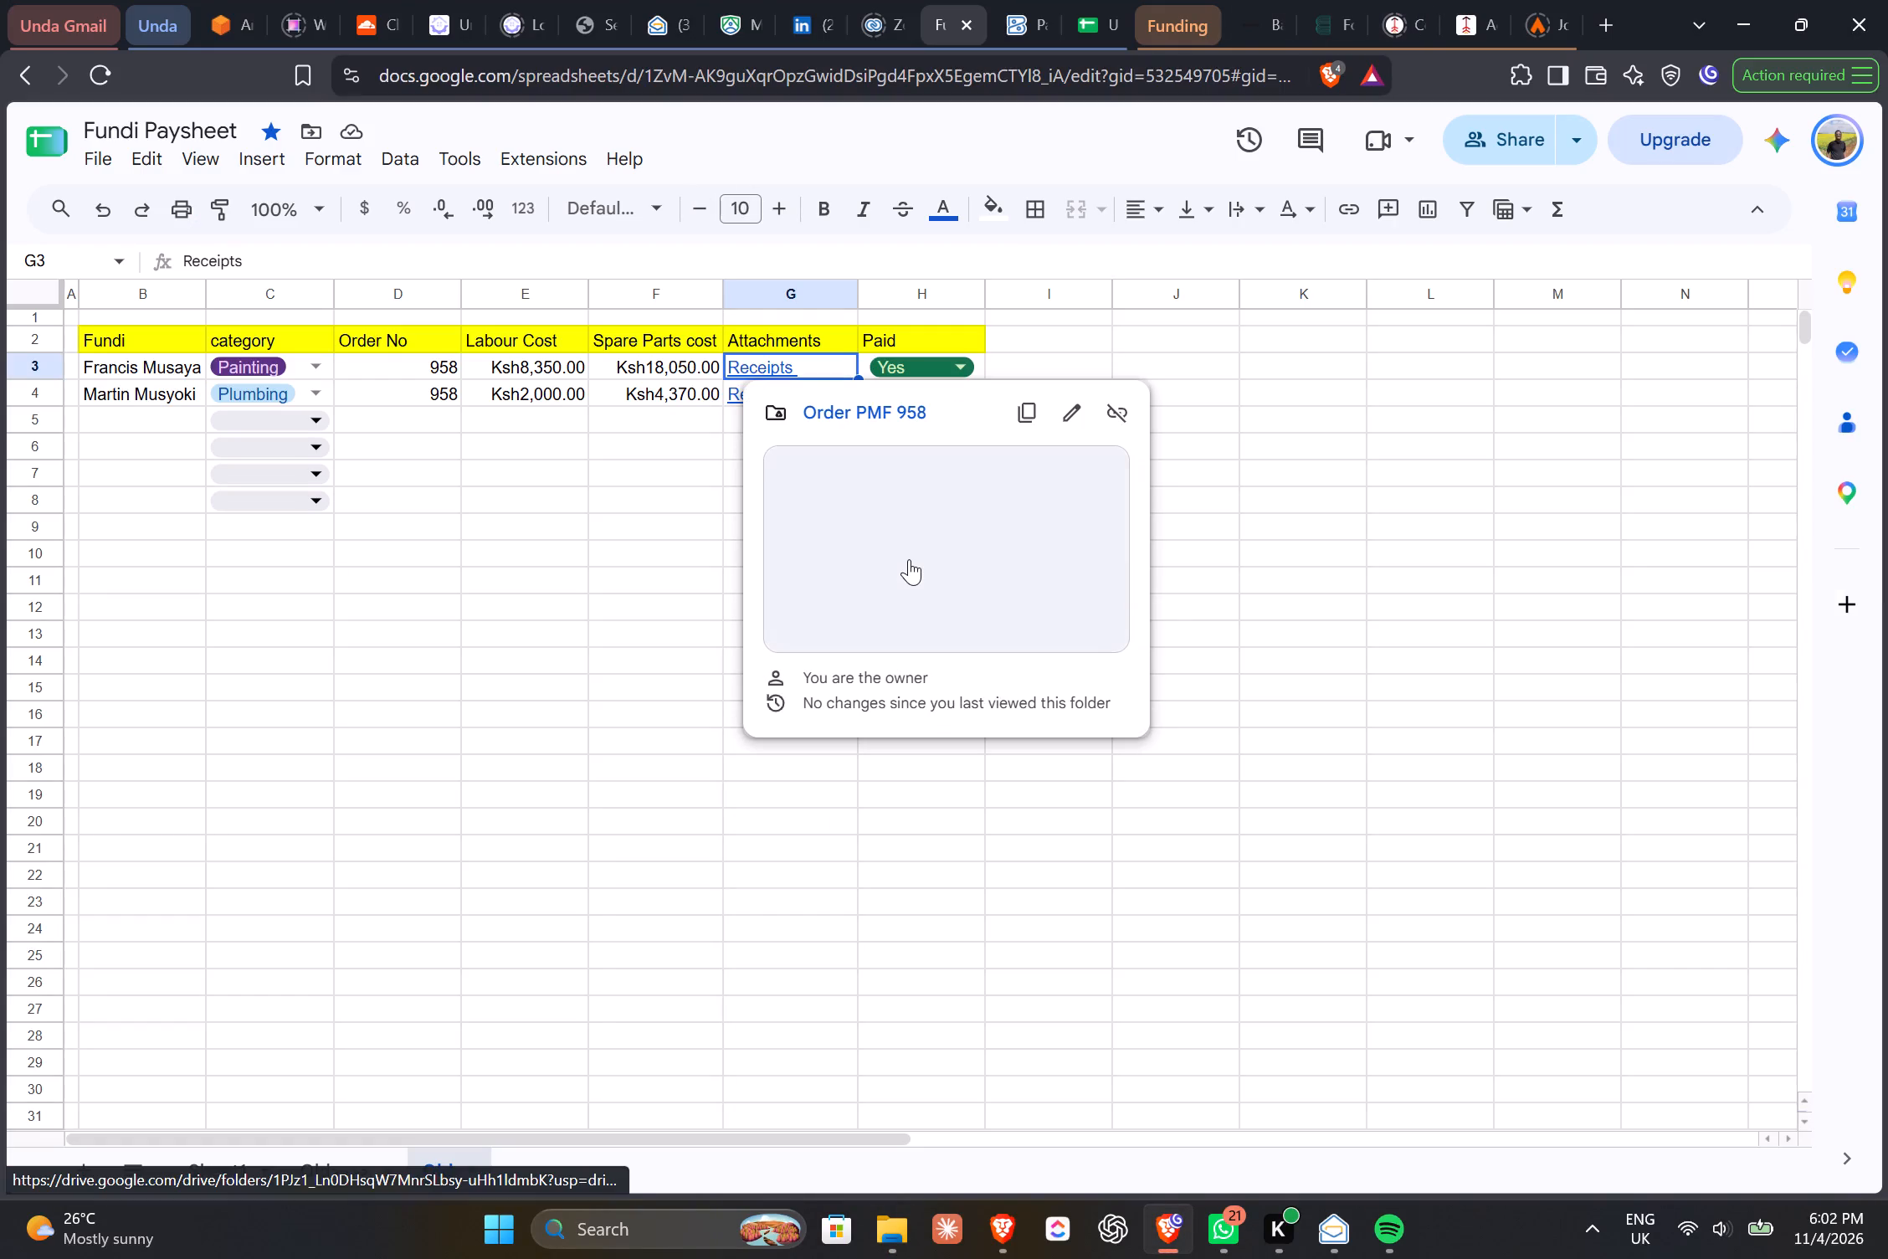
pyautogui.click(935, 571)
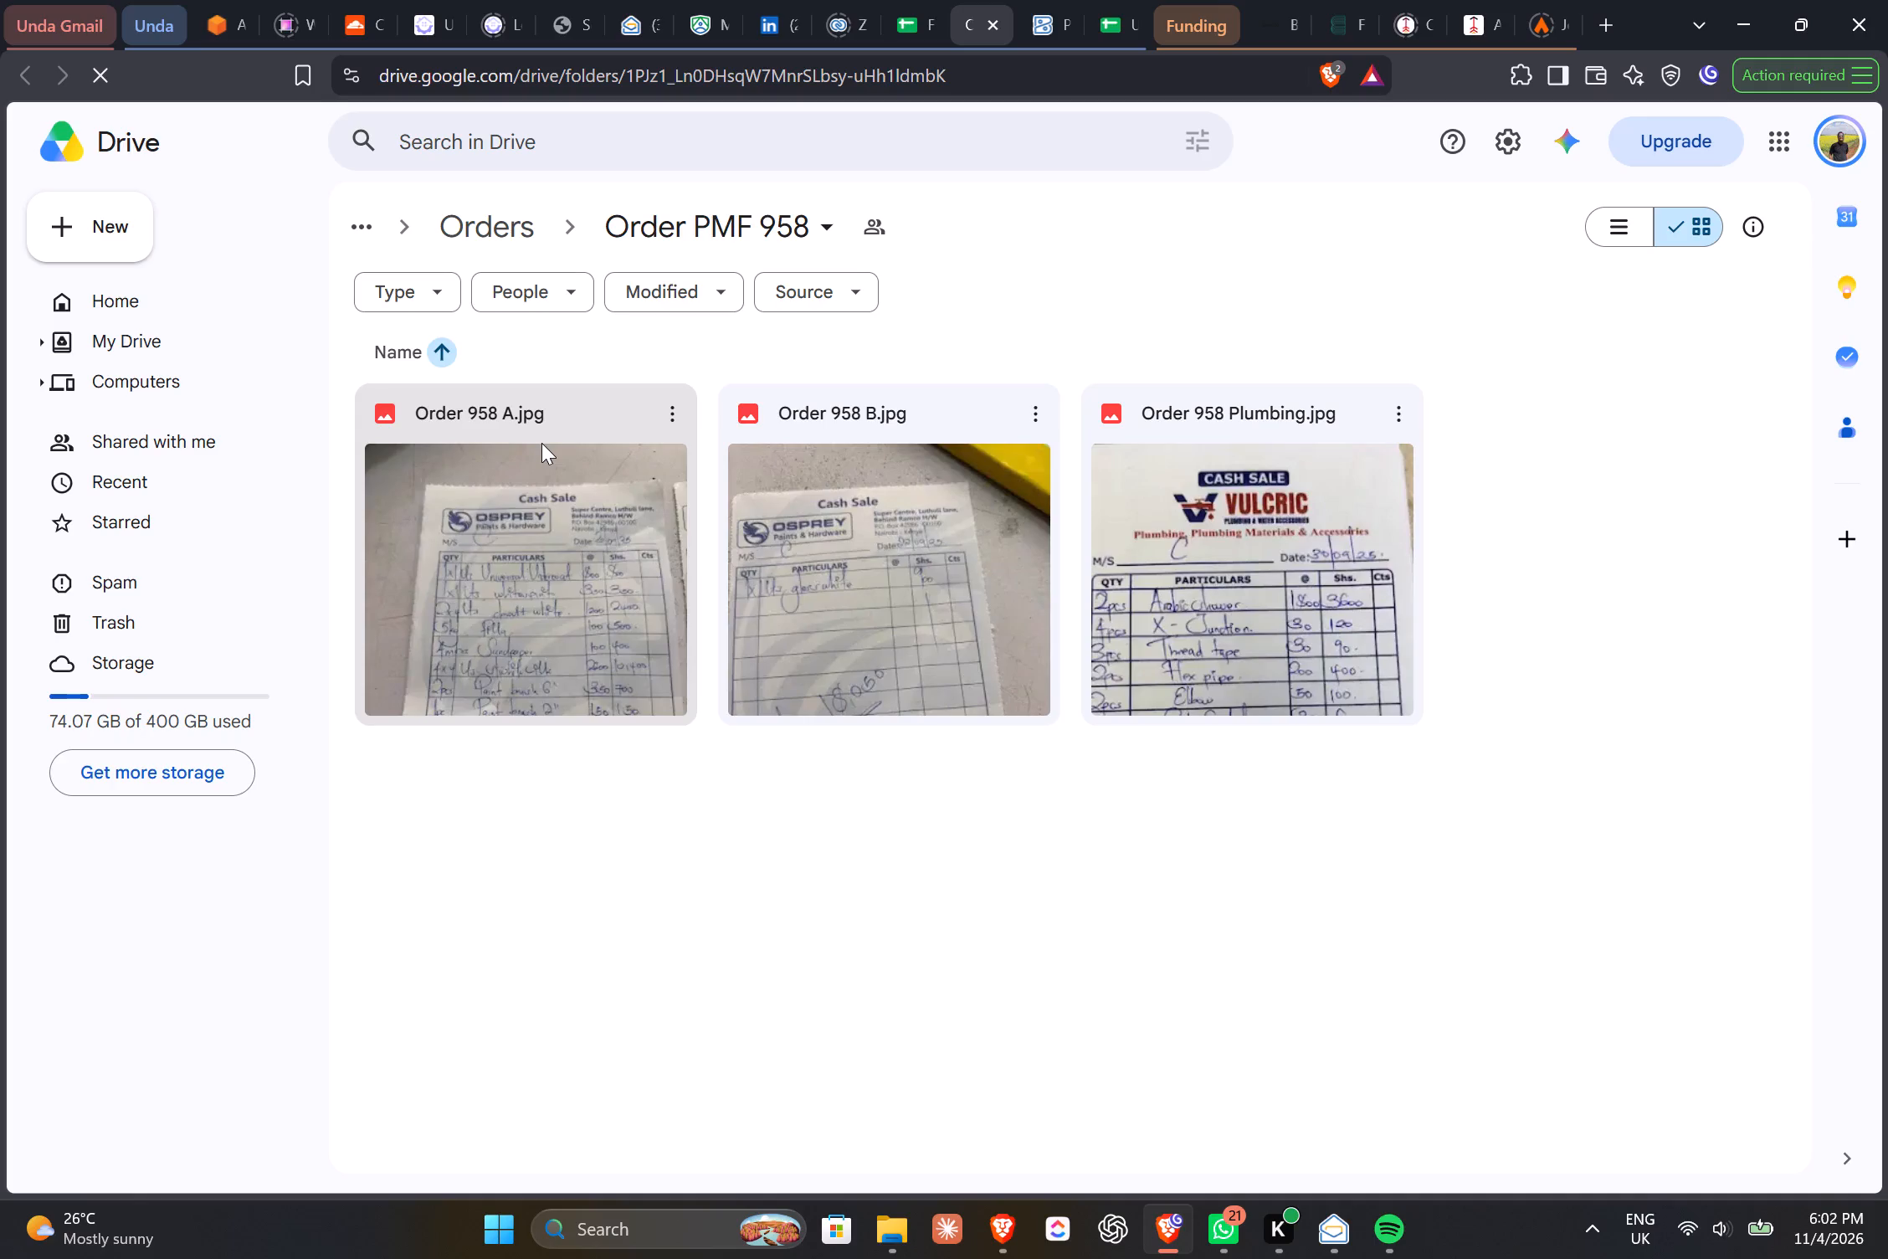
pyautogui.hotkey('alt', 'Tab')
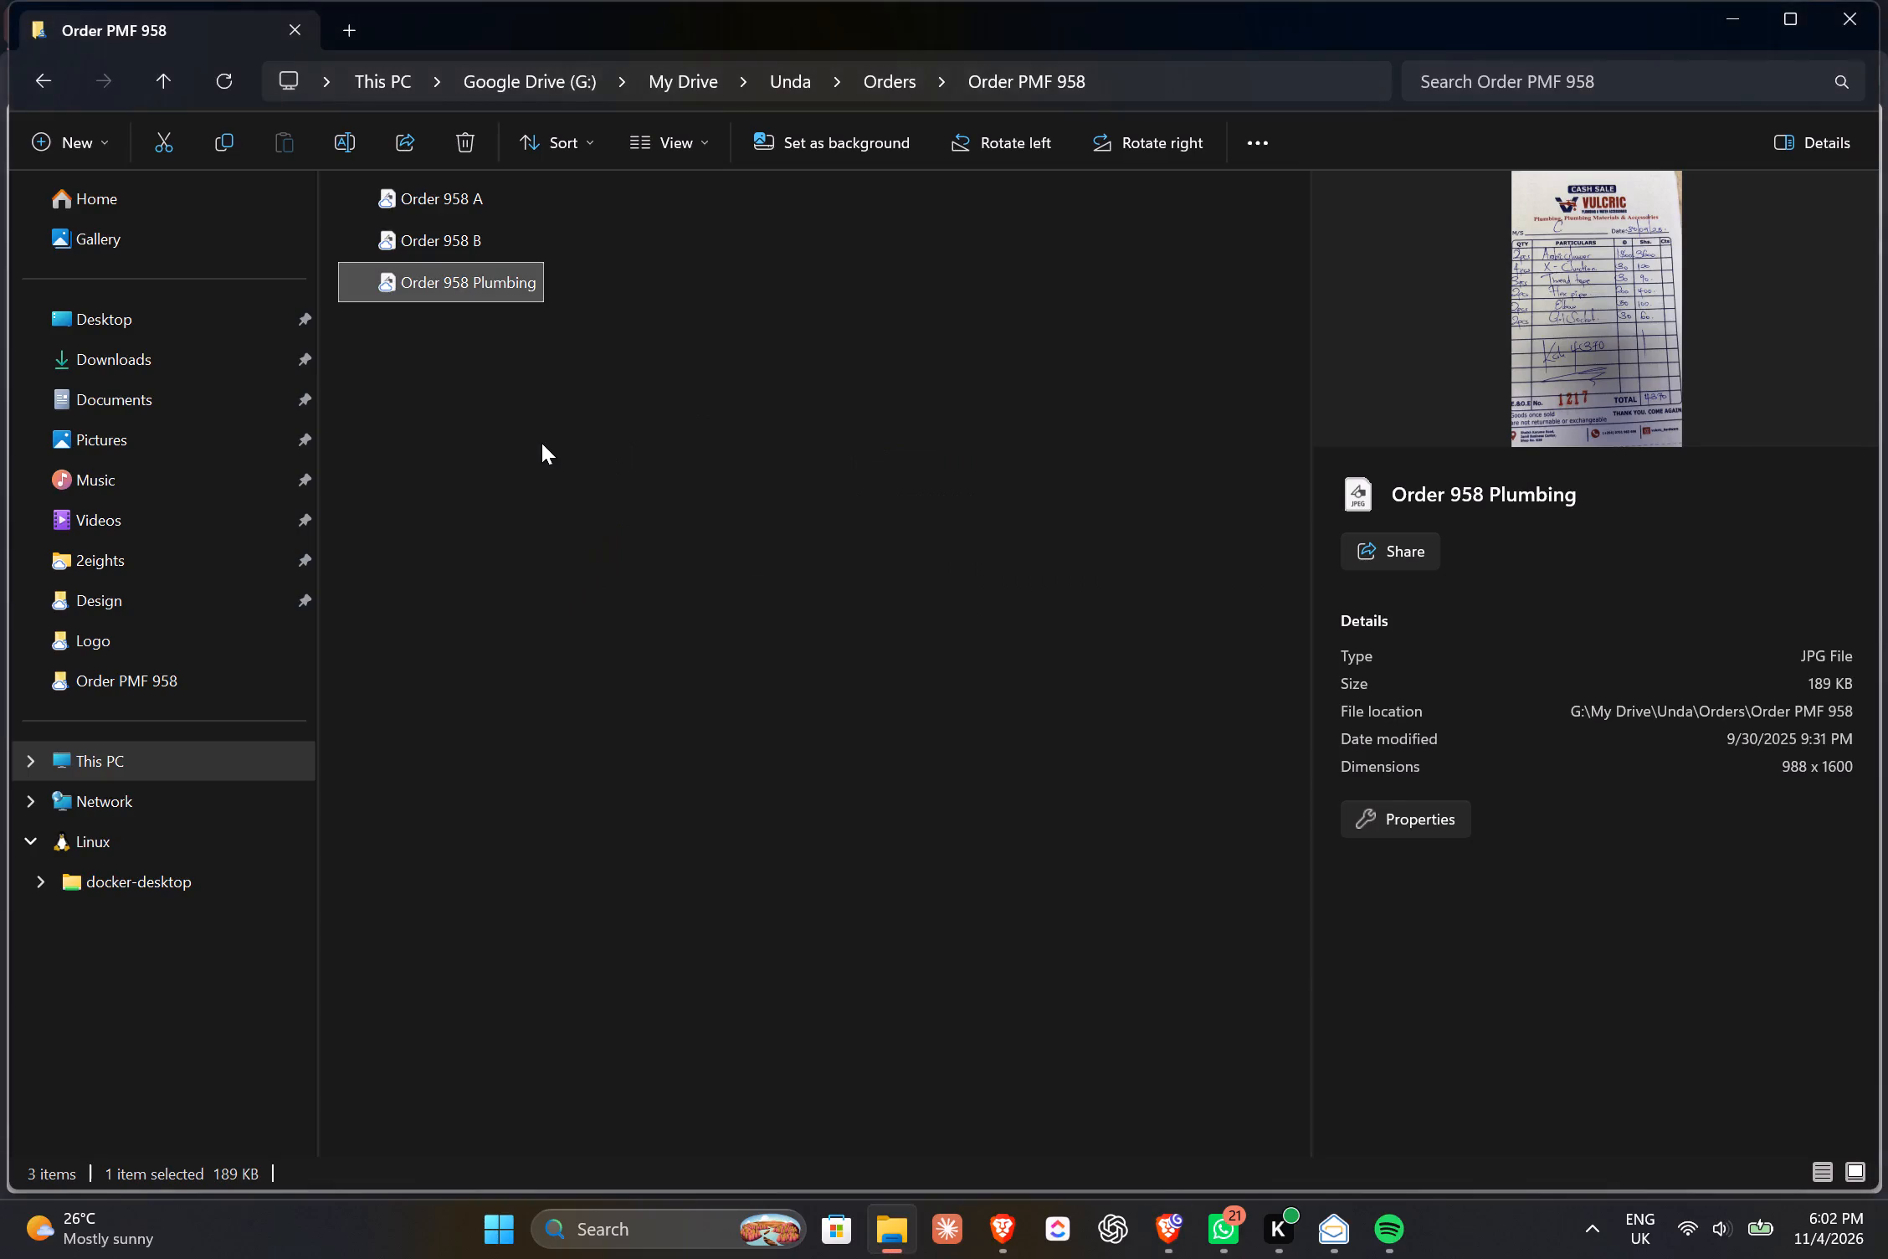
pyautogui.hotkey('alt', 'Tab')
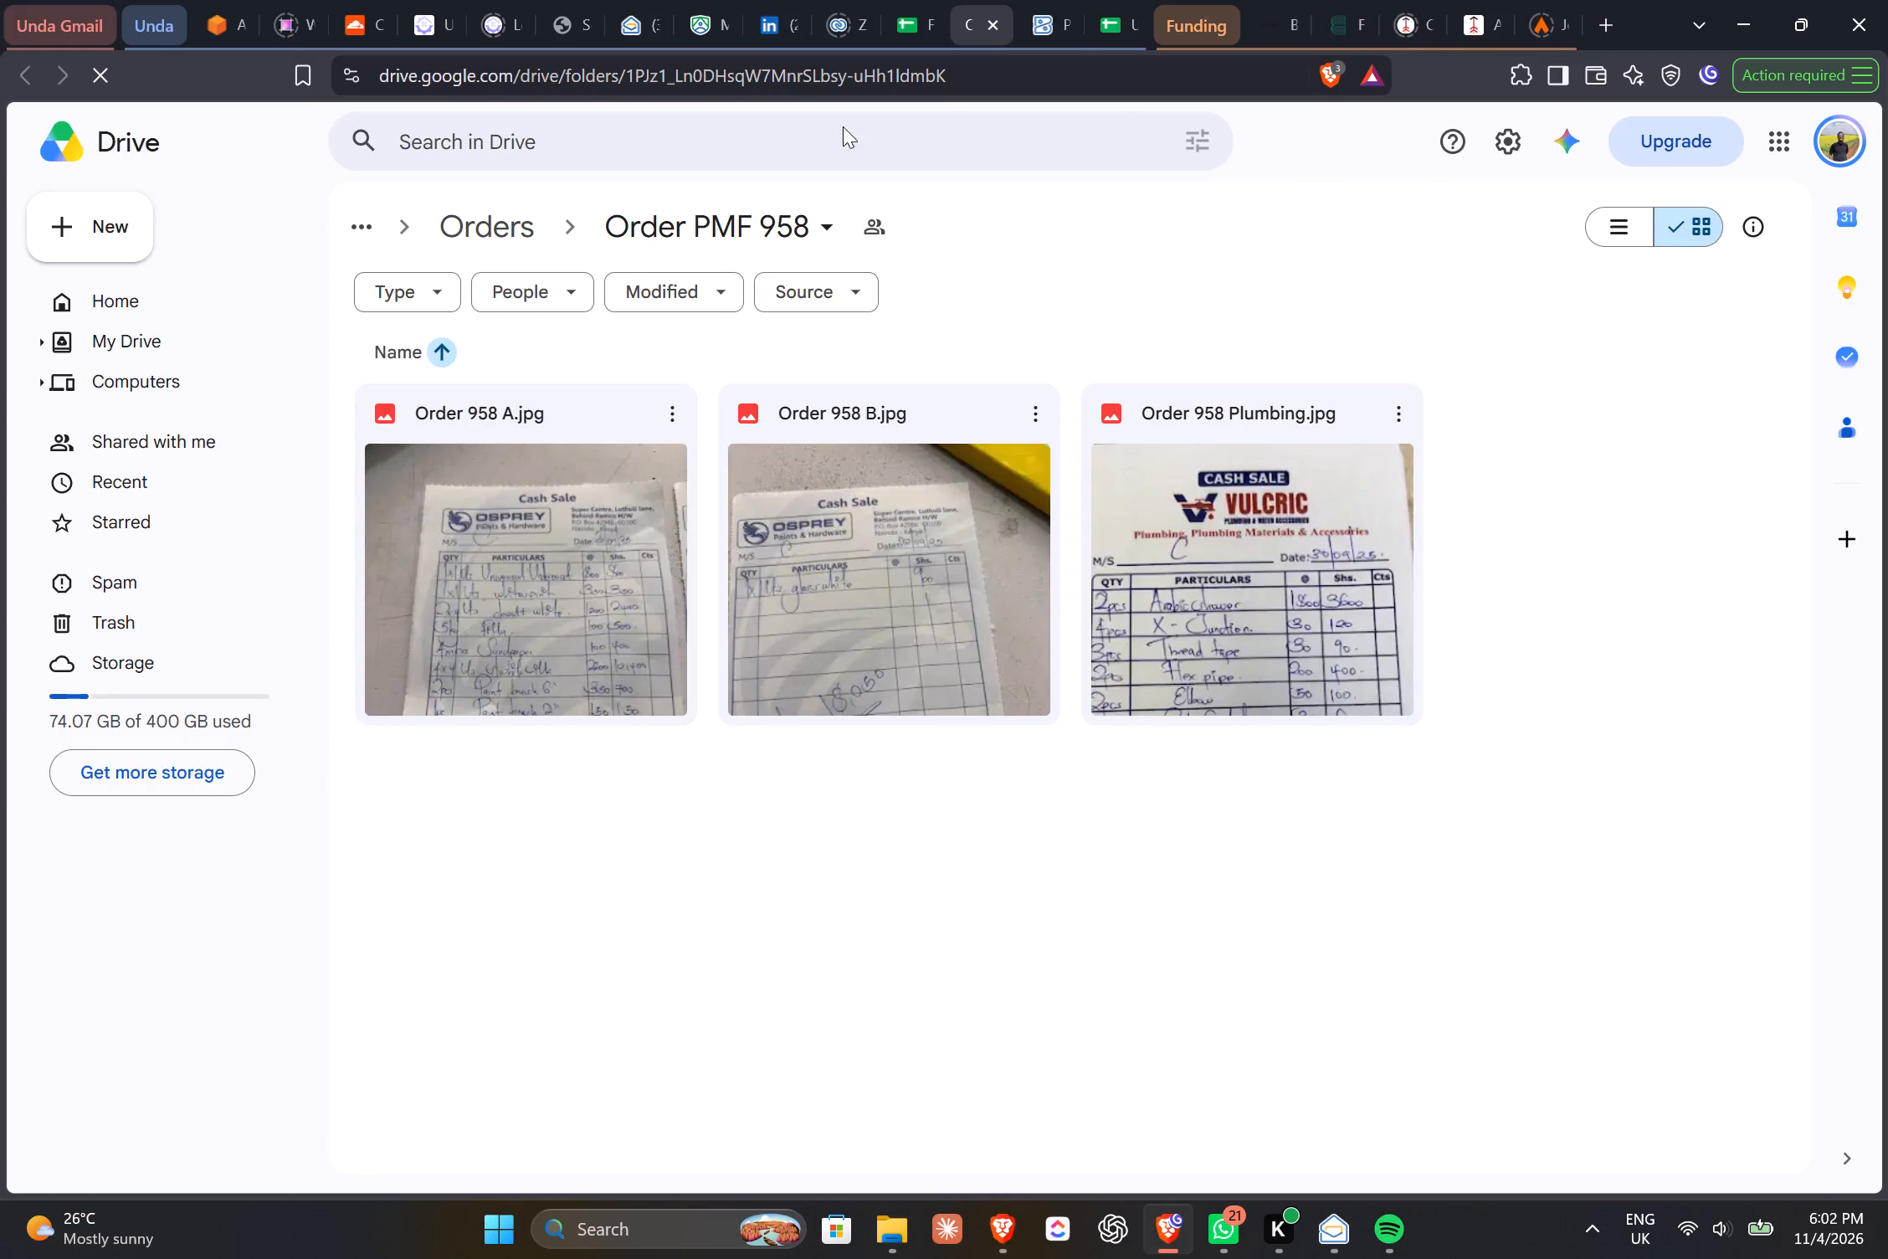
pyautogui.click(894, 15)
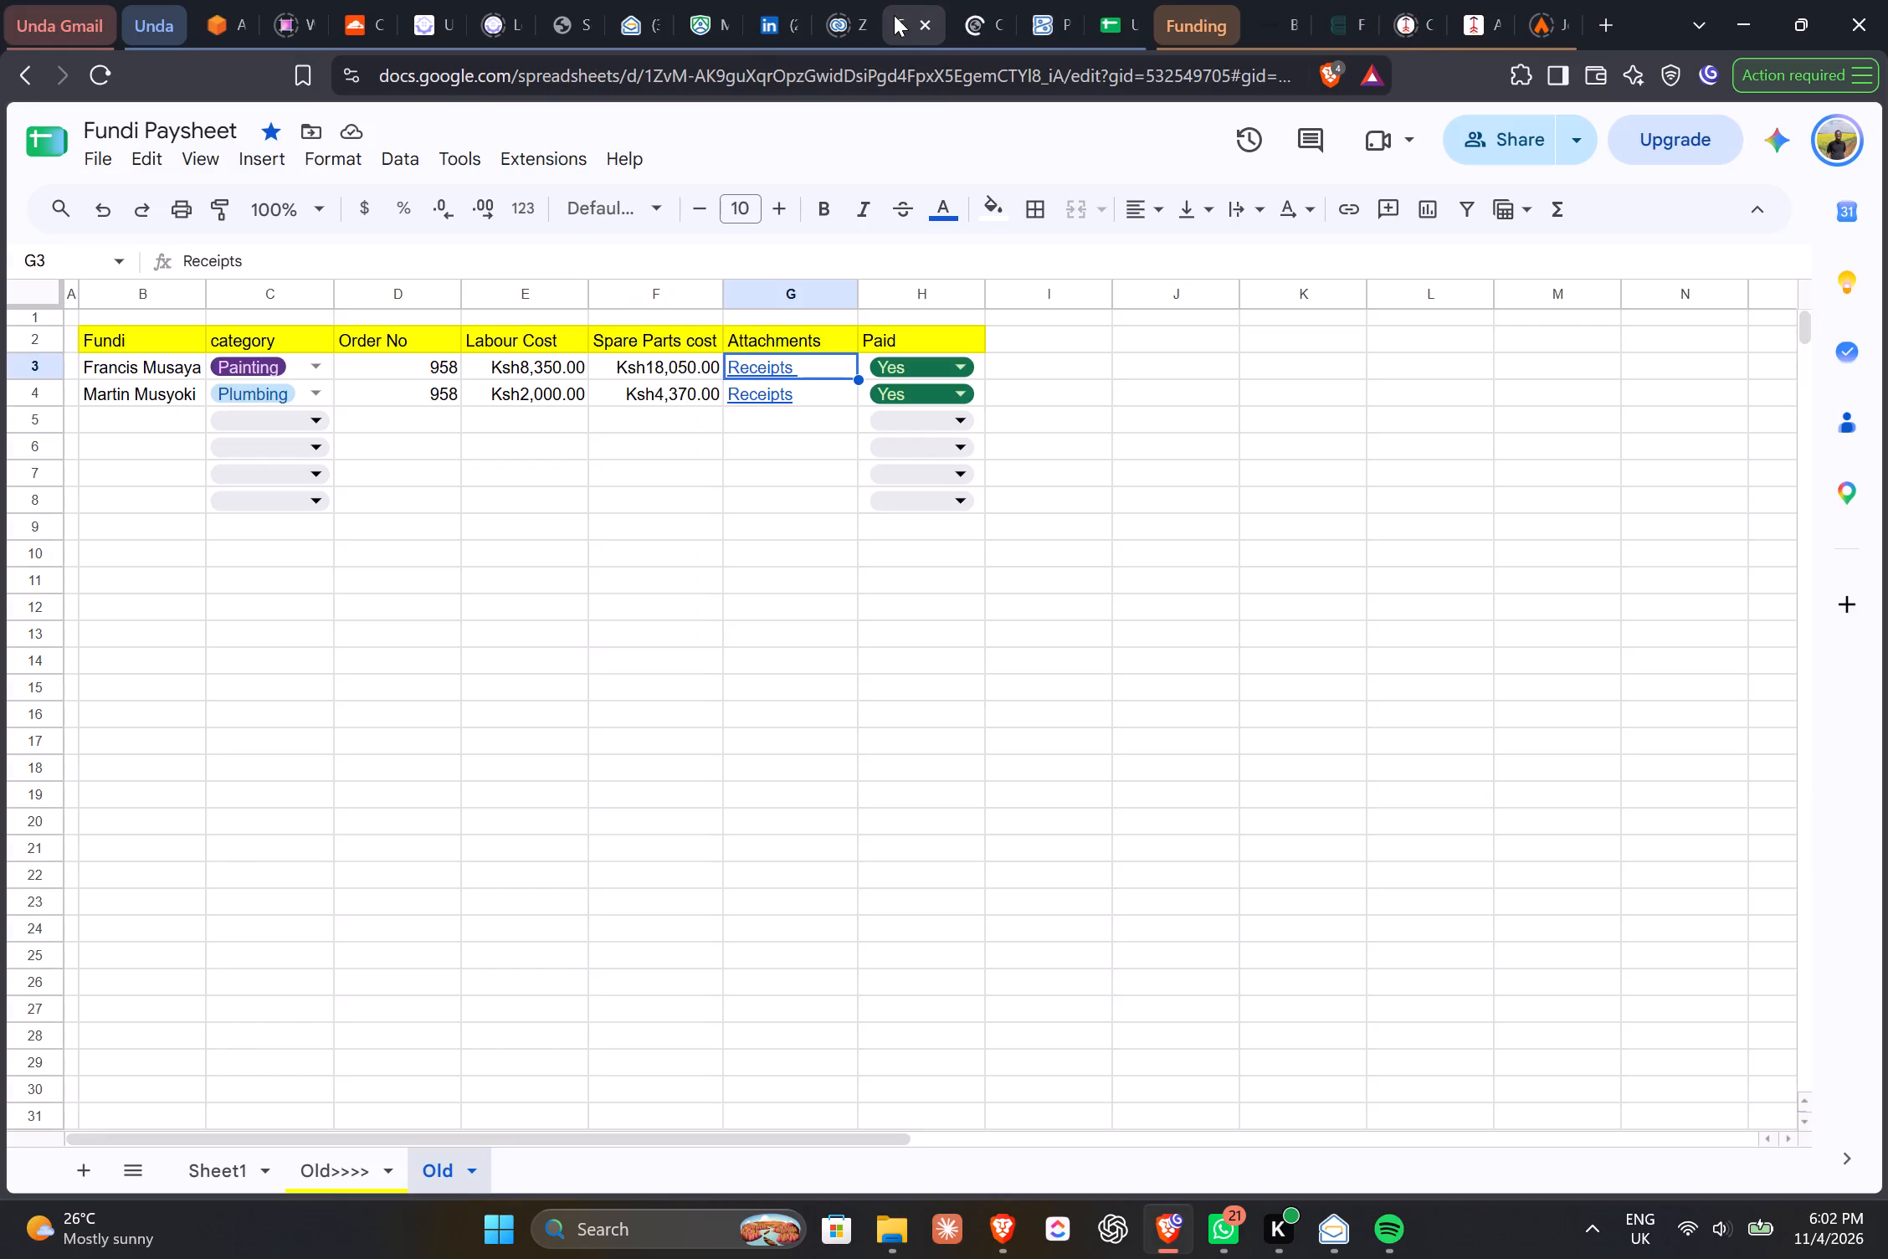
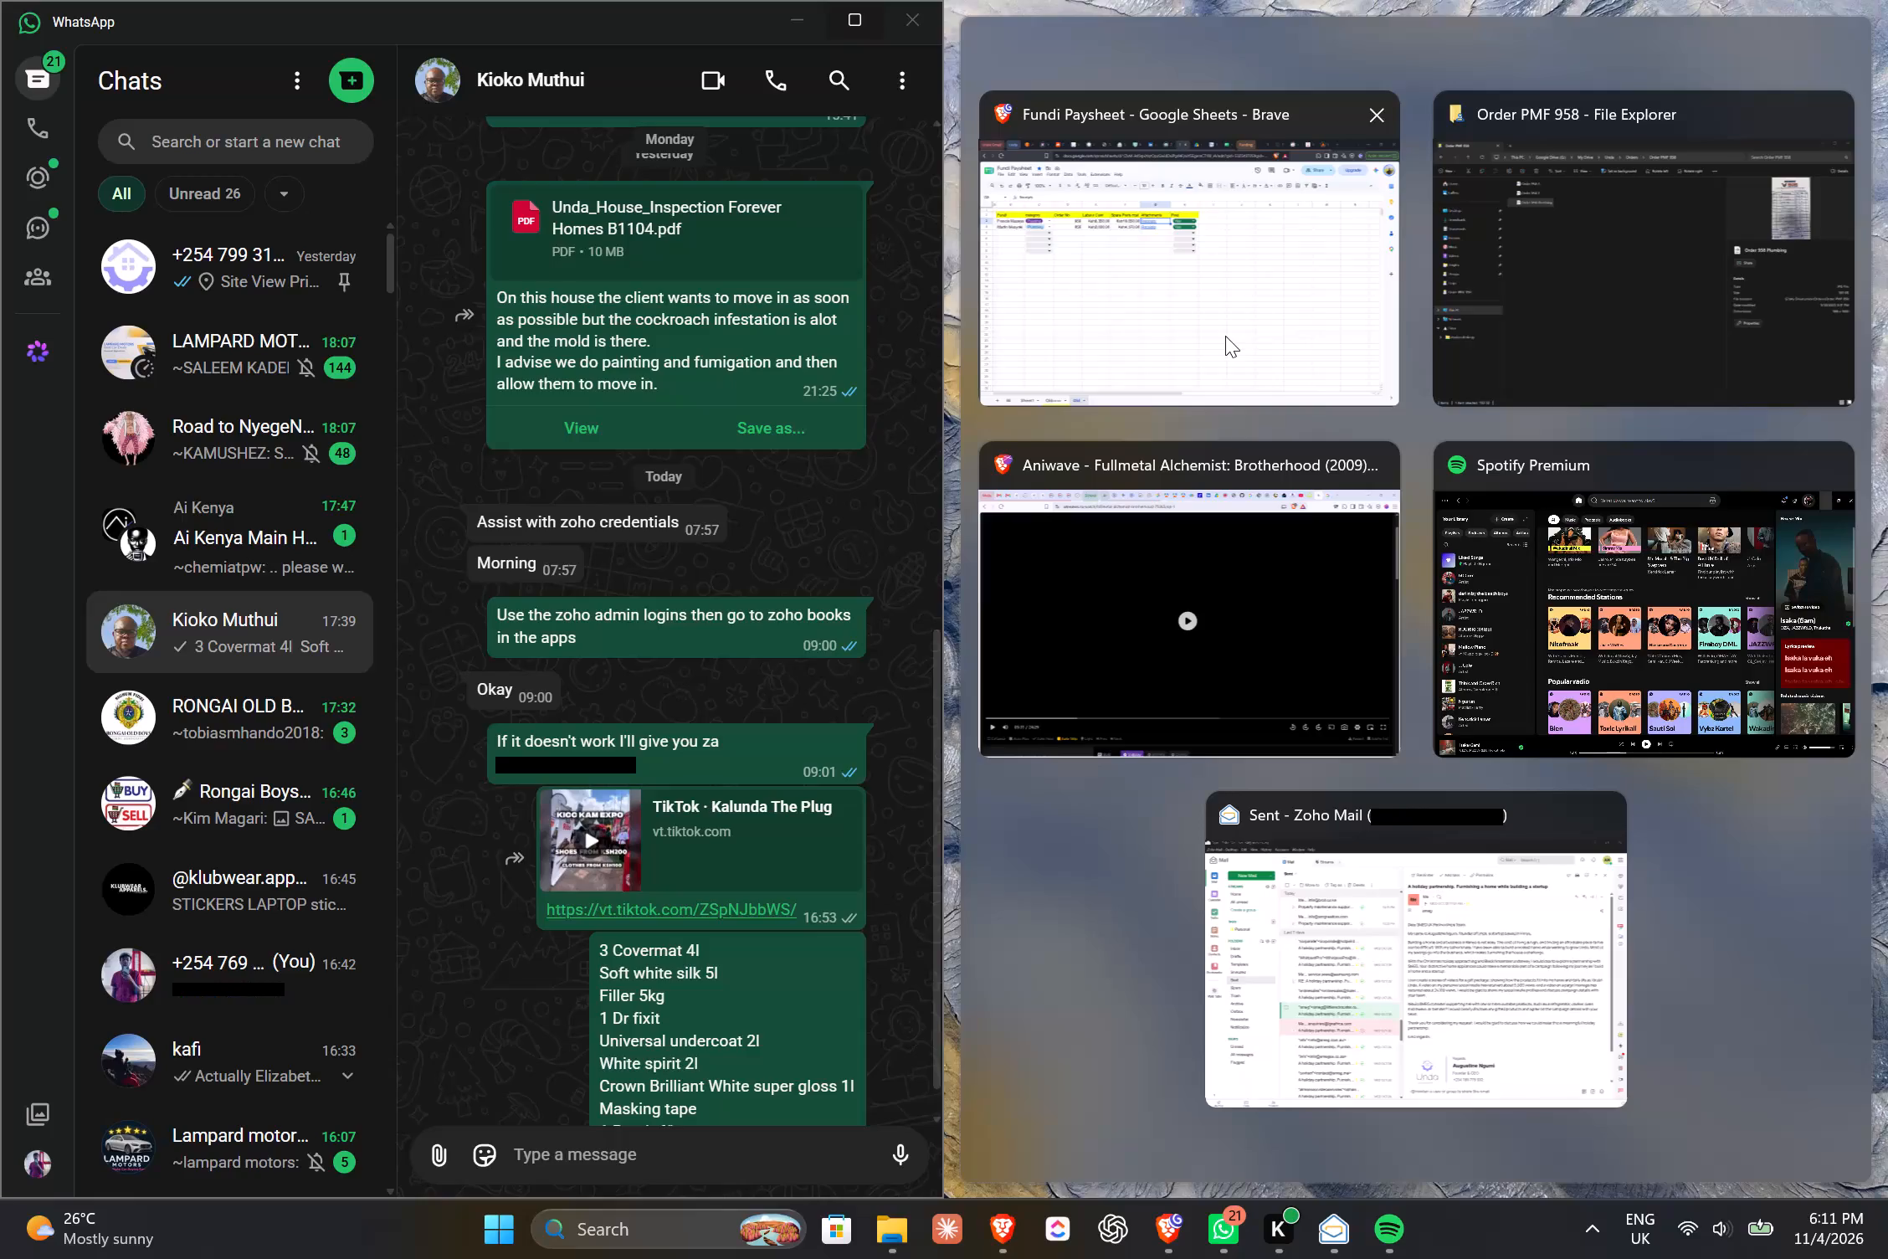
pyautogui.click(1225, 336)
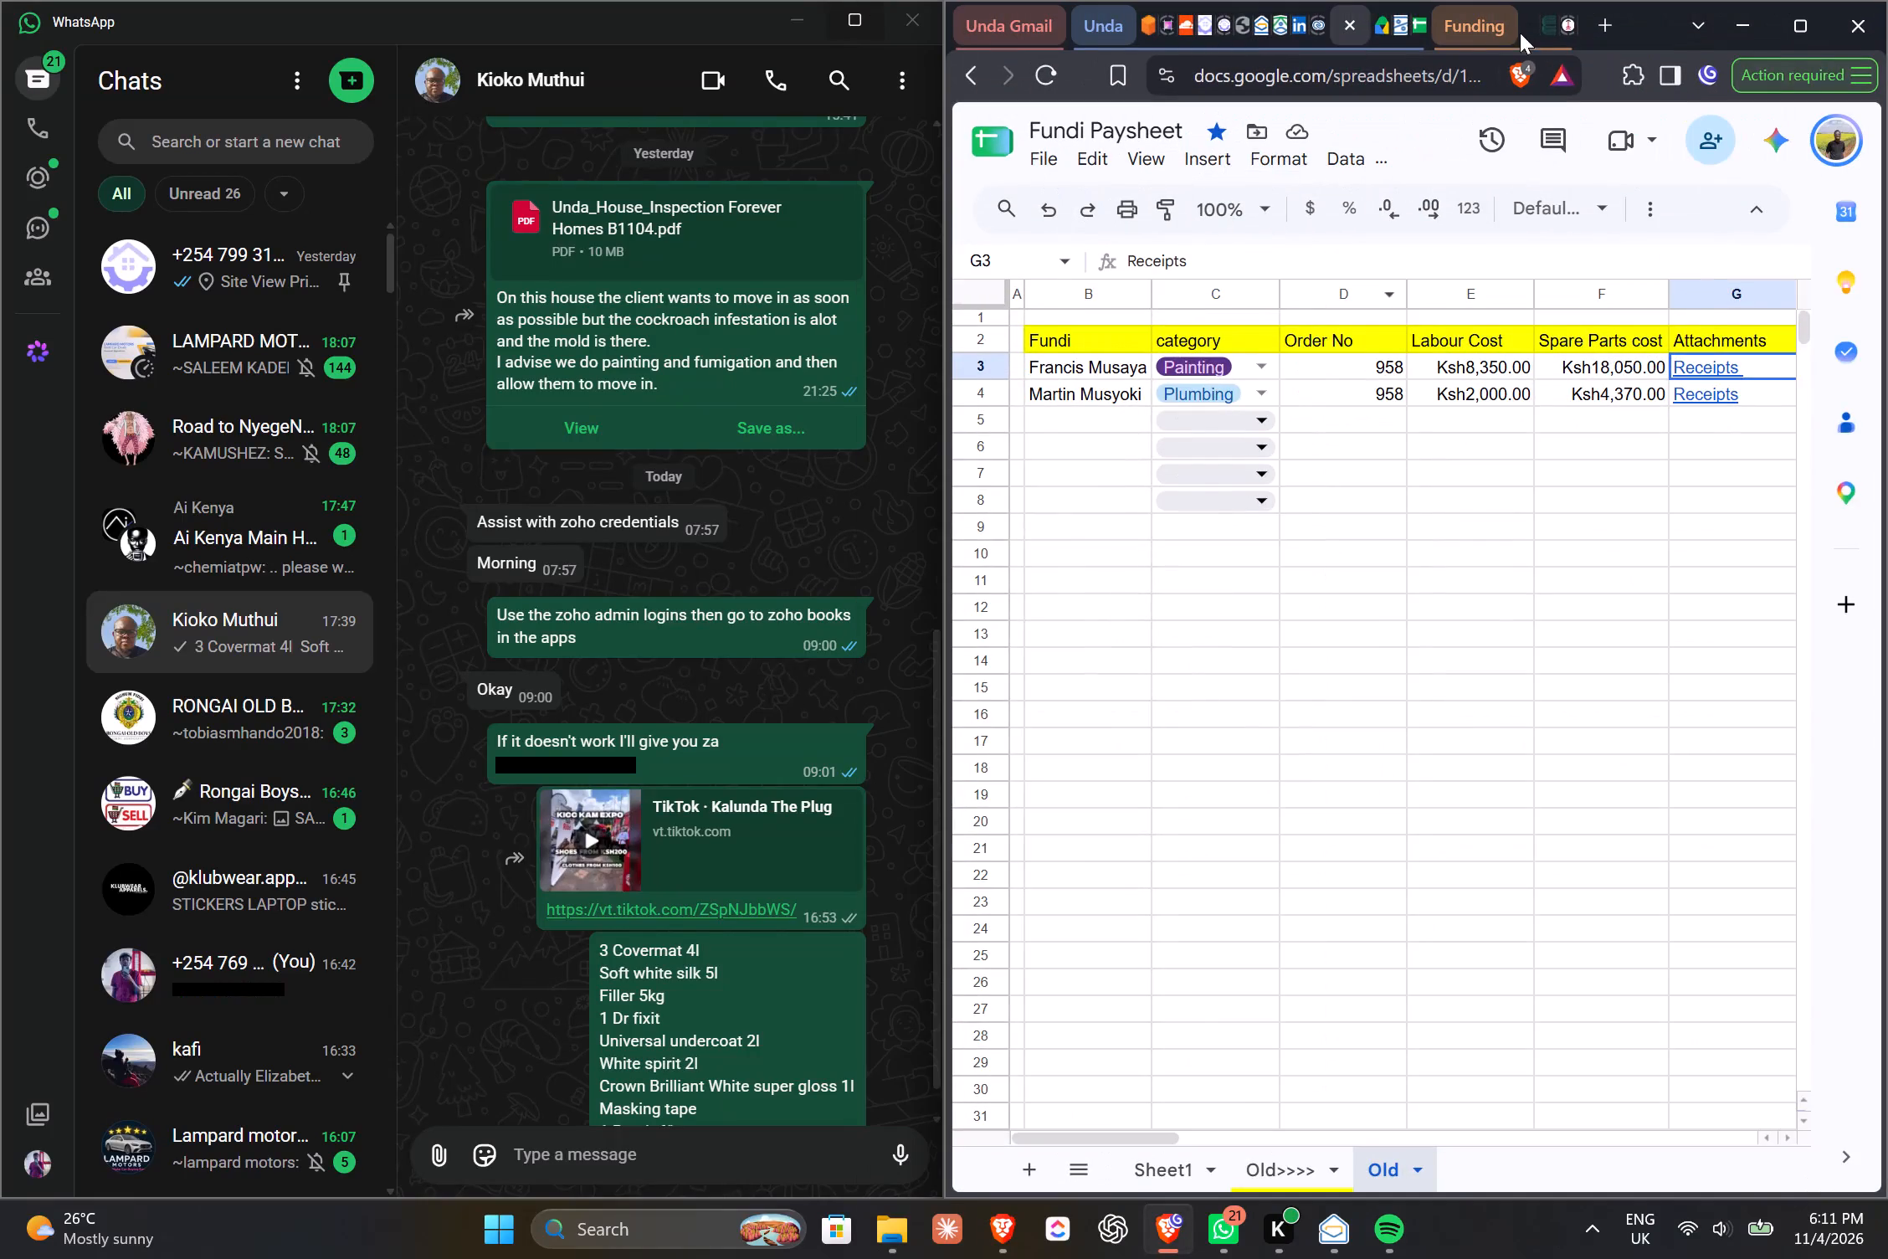
pyautogui.click(1377, 22)
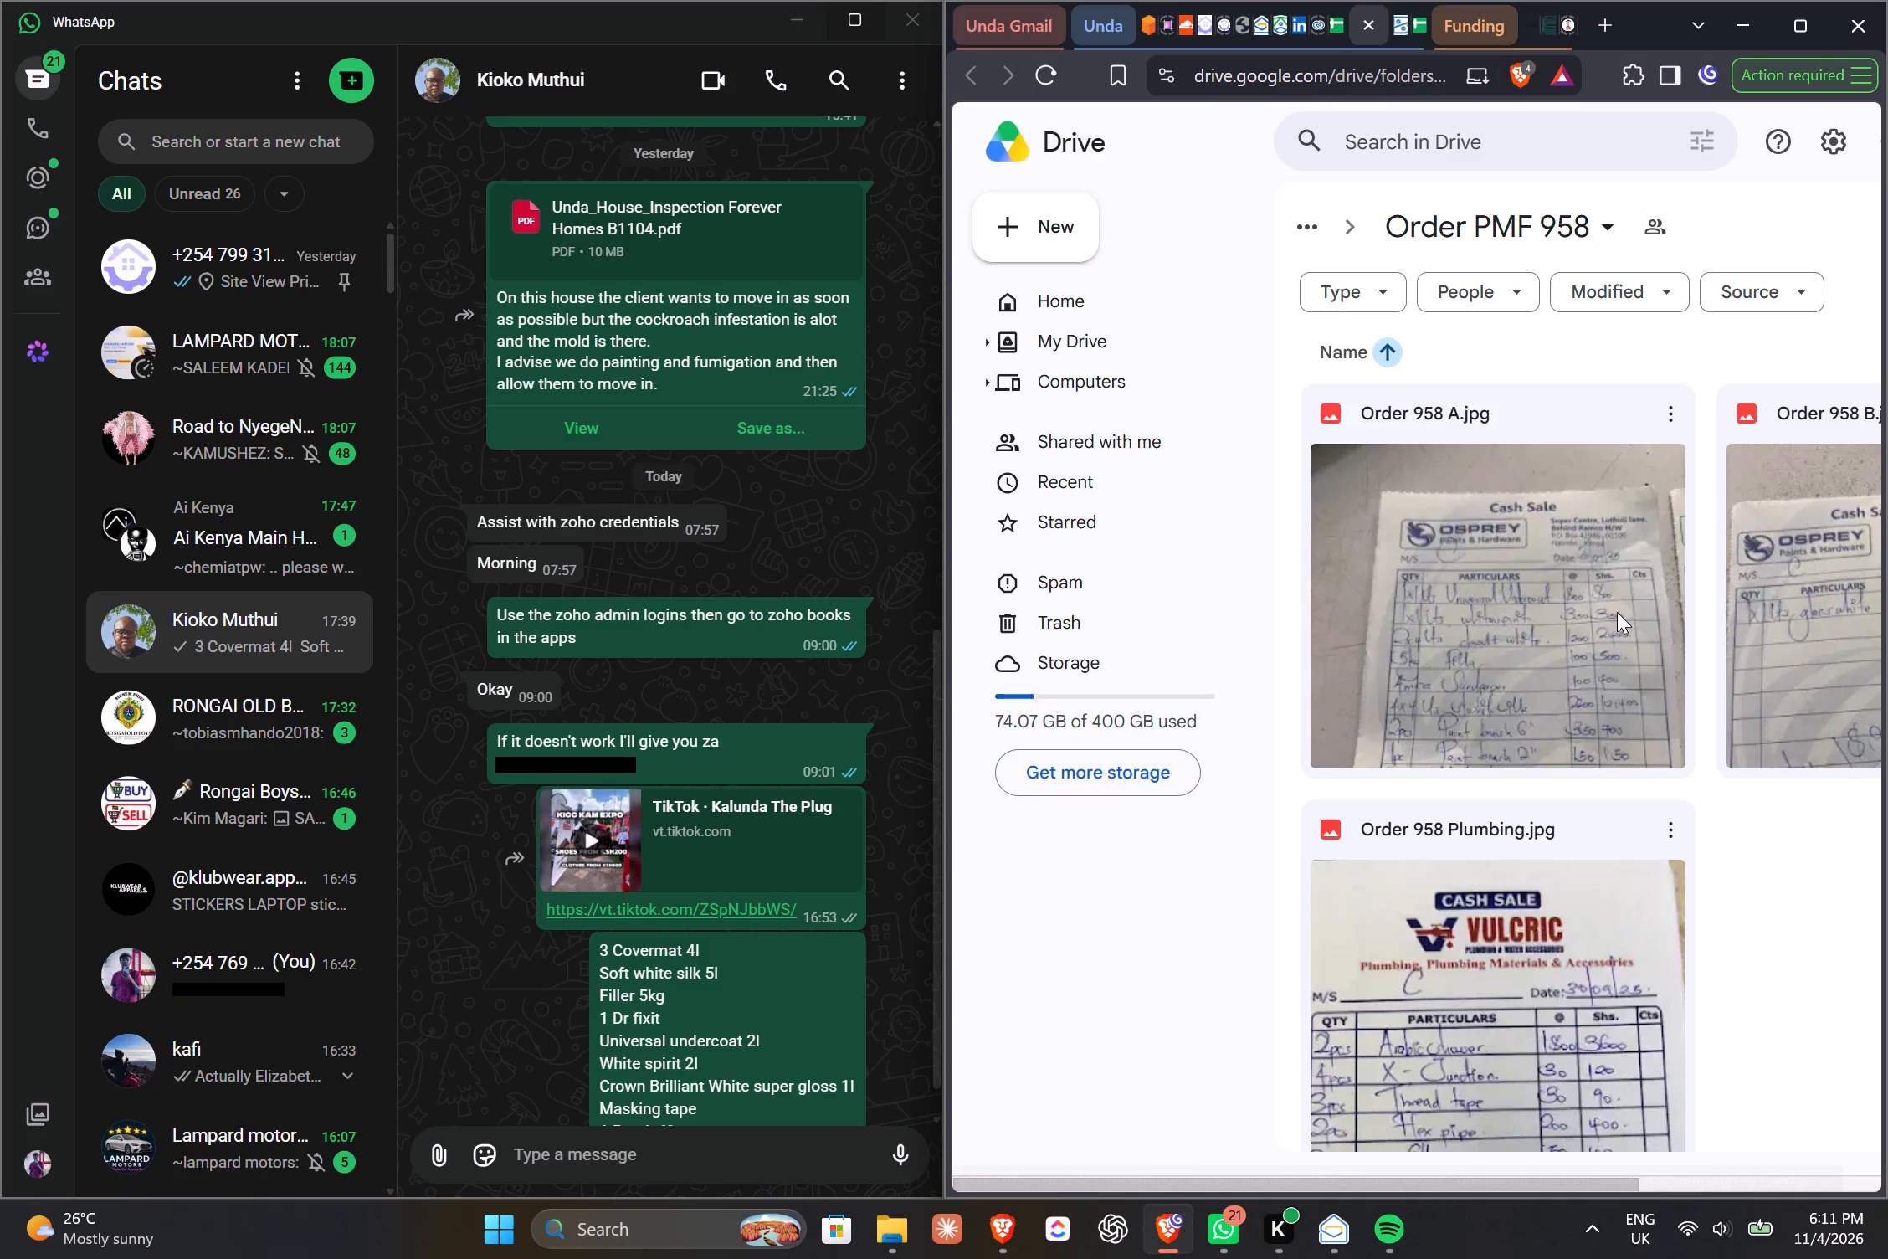
pyautogui.scroll(-1, 743, 963)
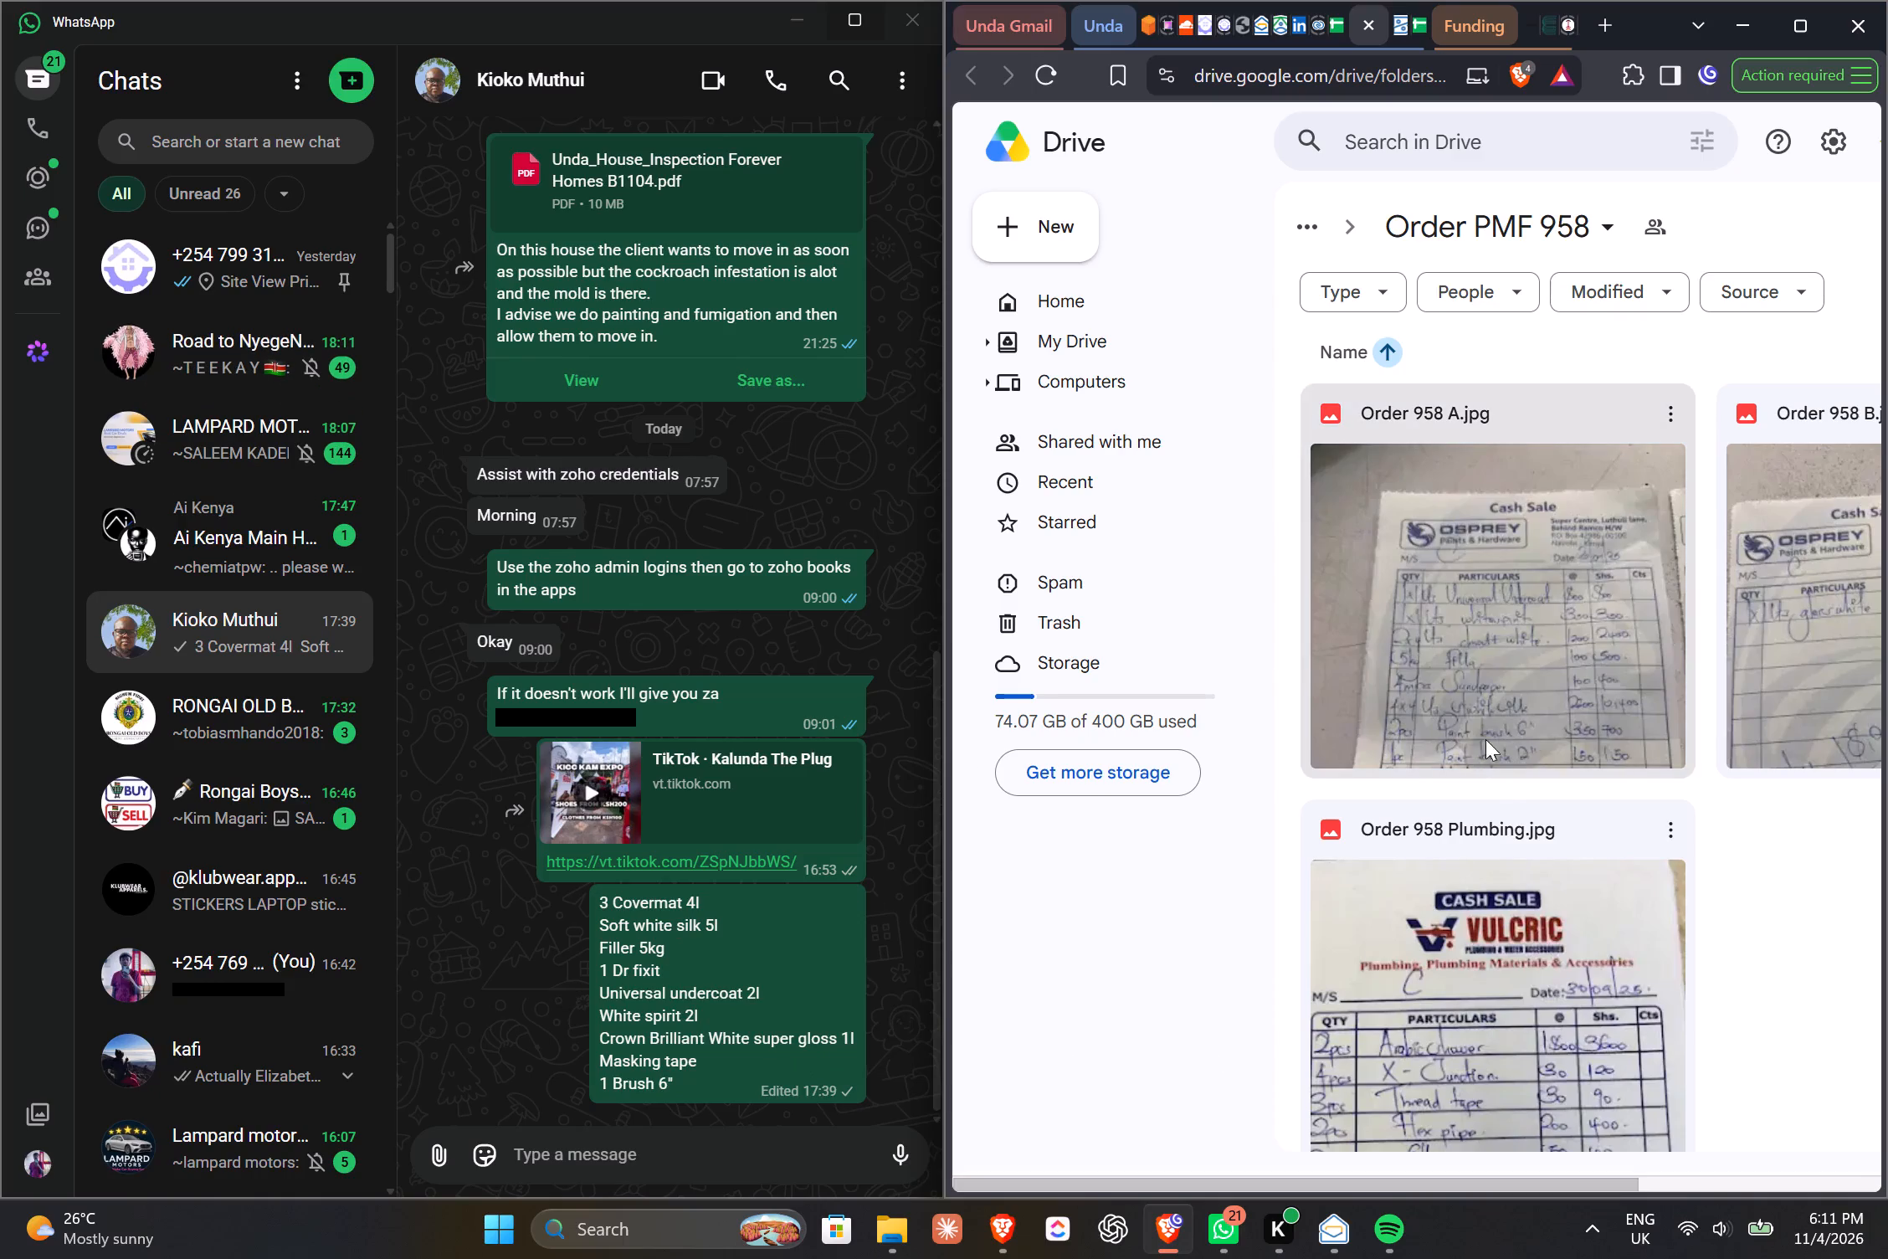
pyautogui.click(1462, 600)
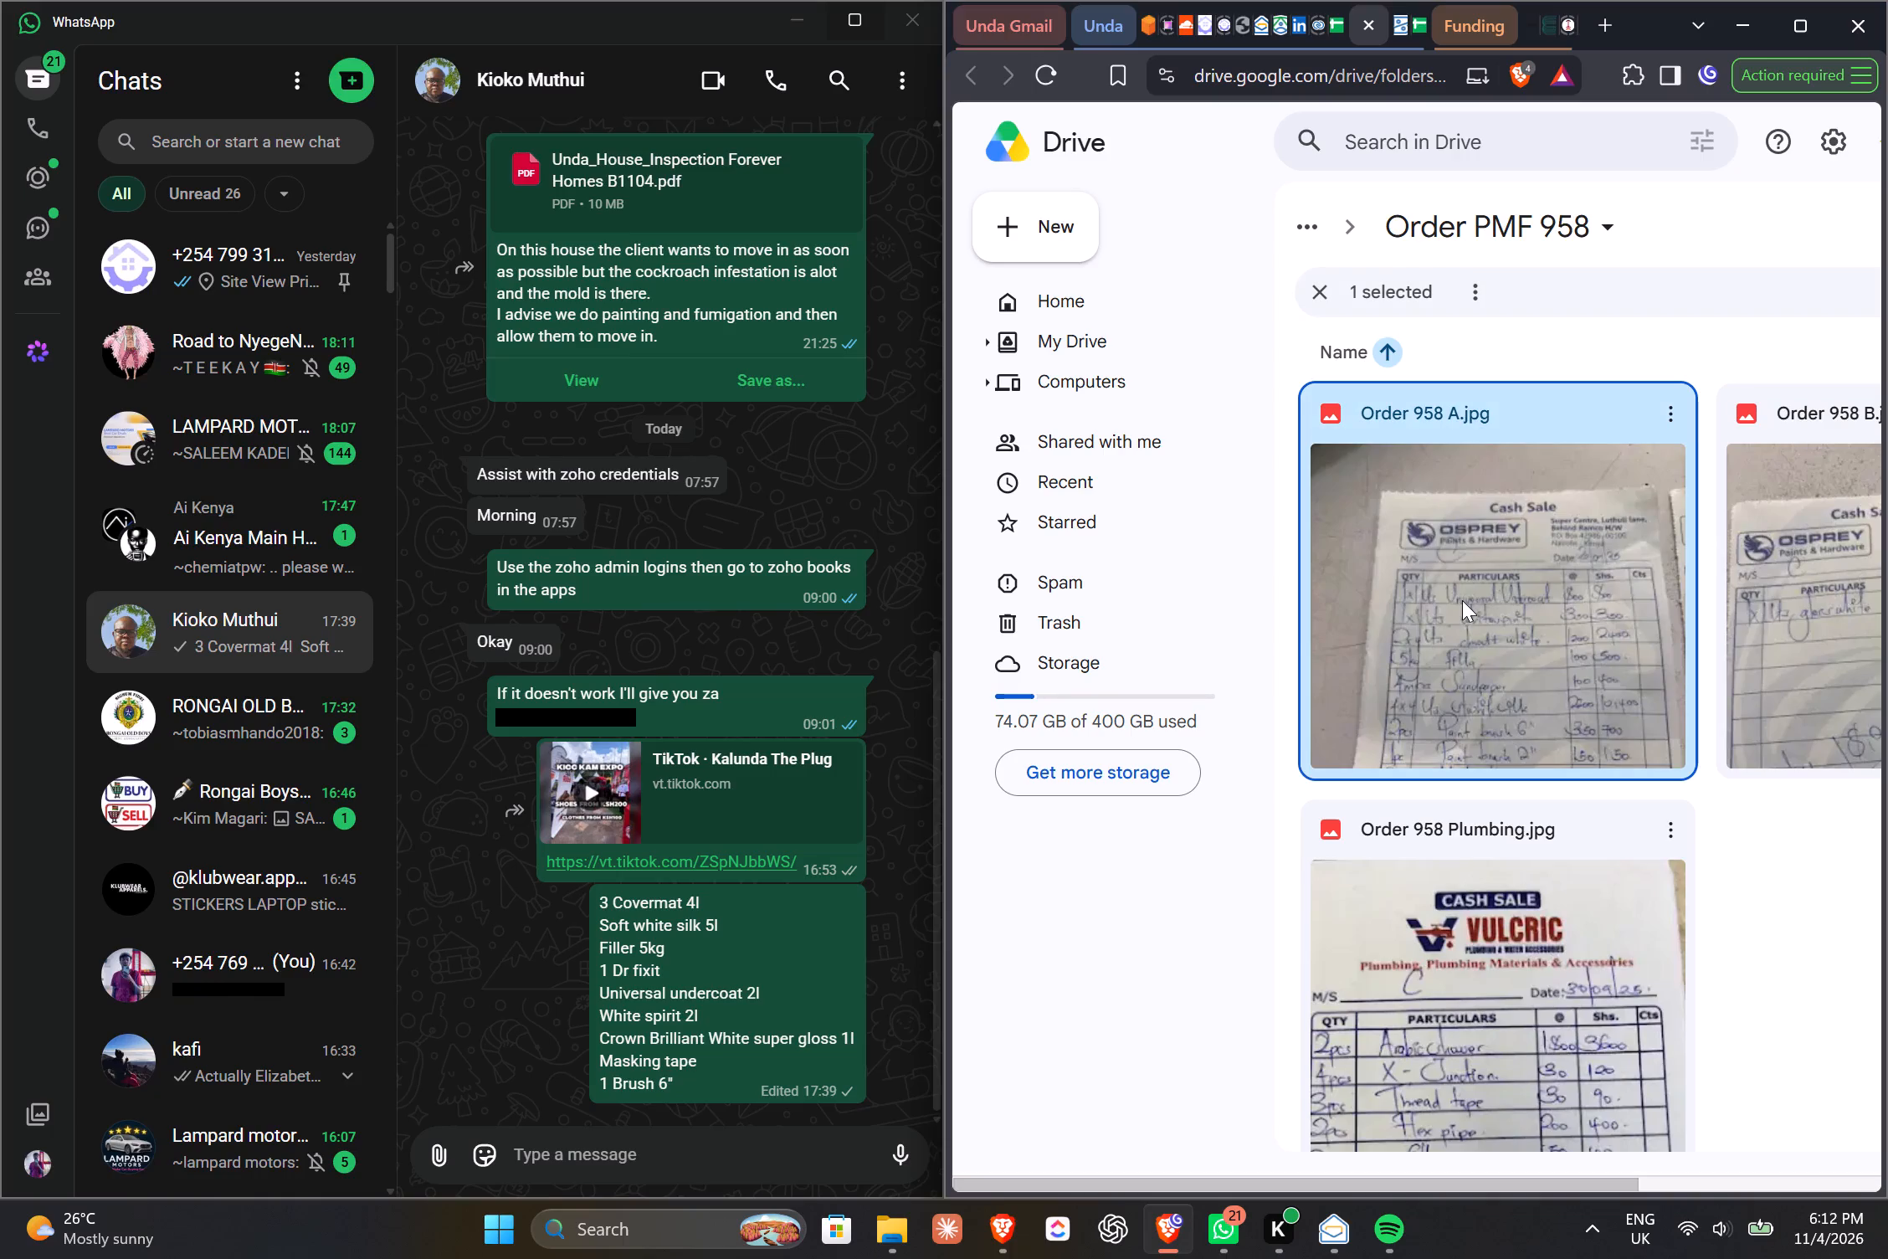
pyautogui.click(1462, 600)
pyautogui.doubleClick(1462, 600)
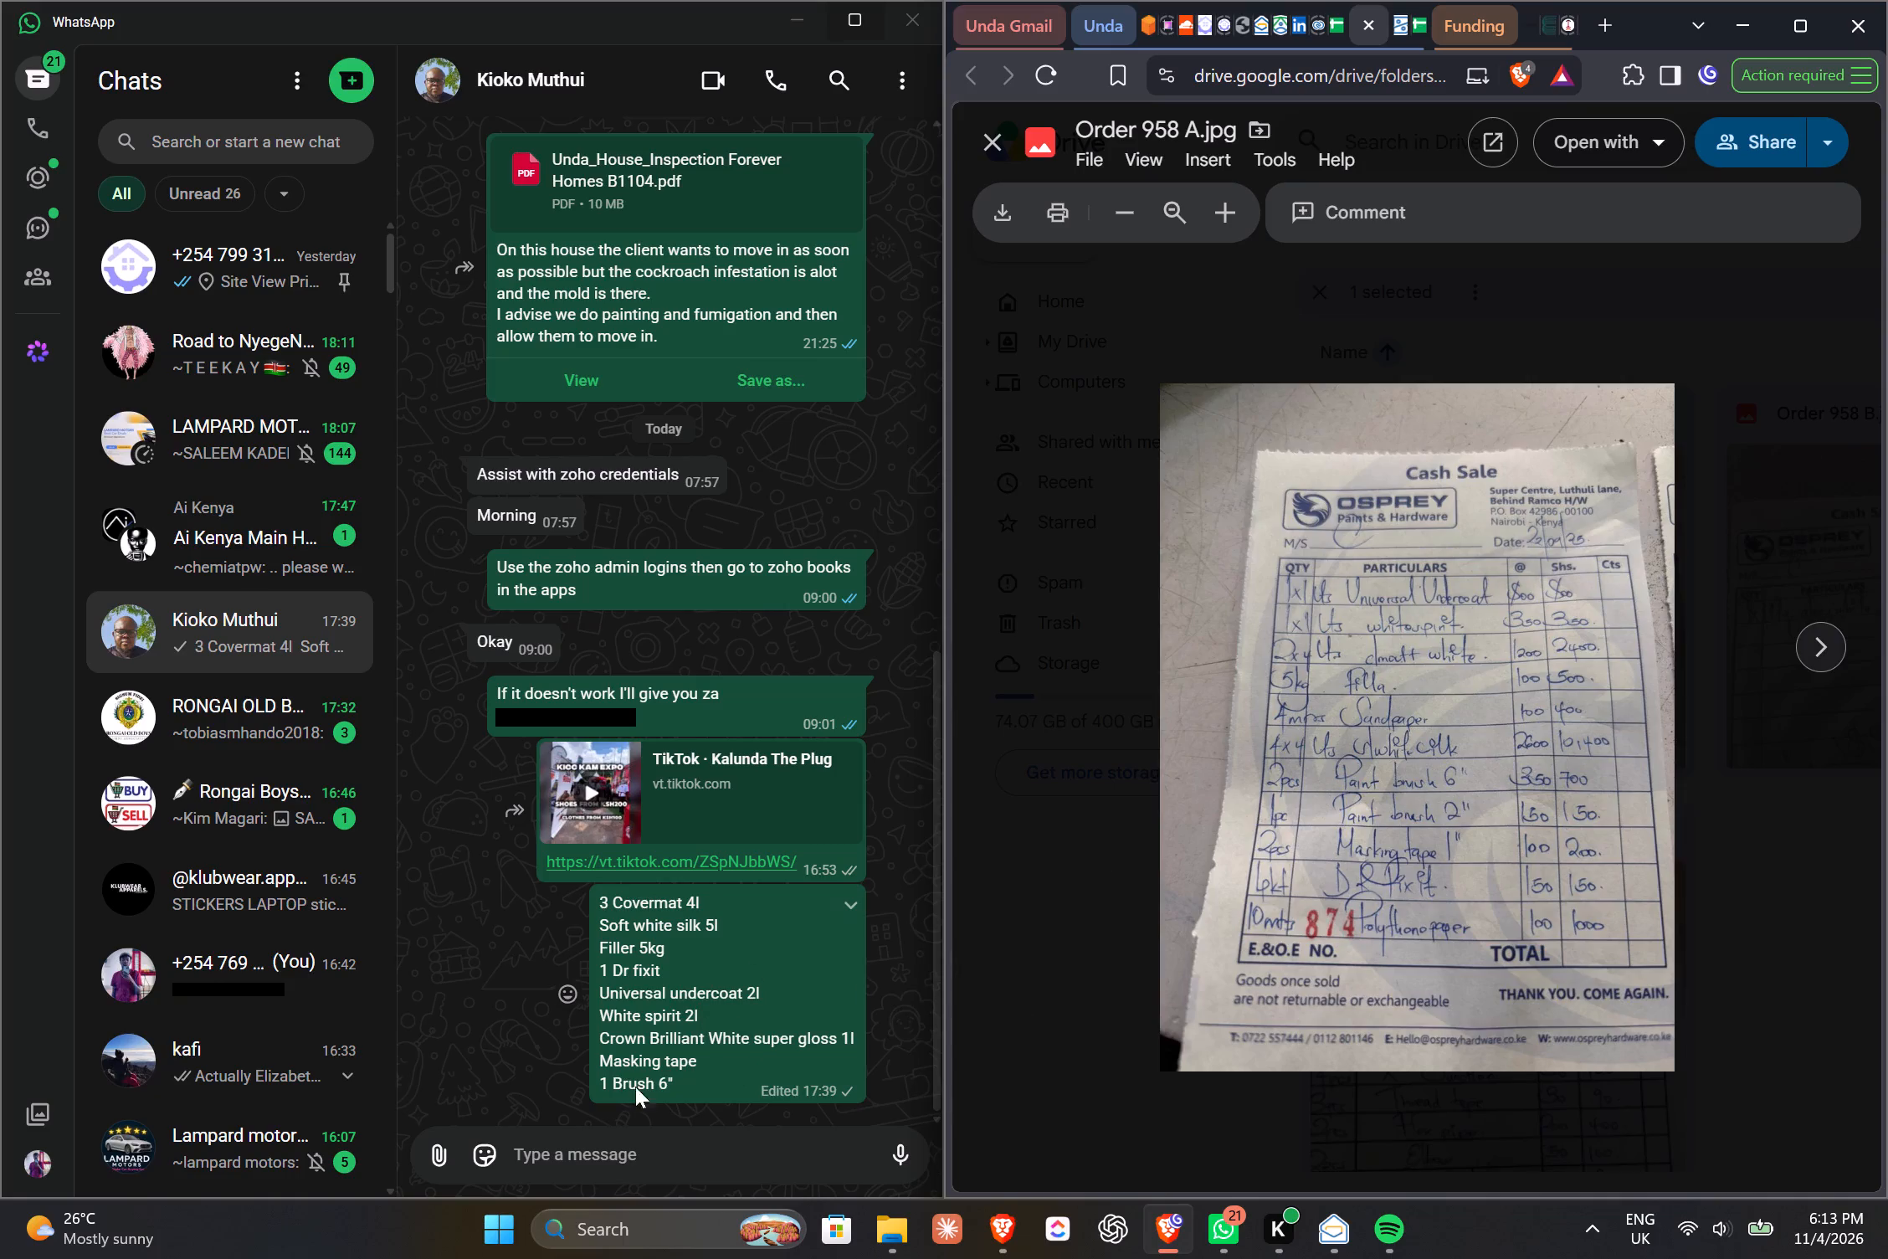
pyautogui.click(1814, 657)
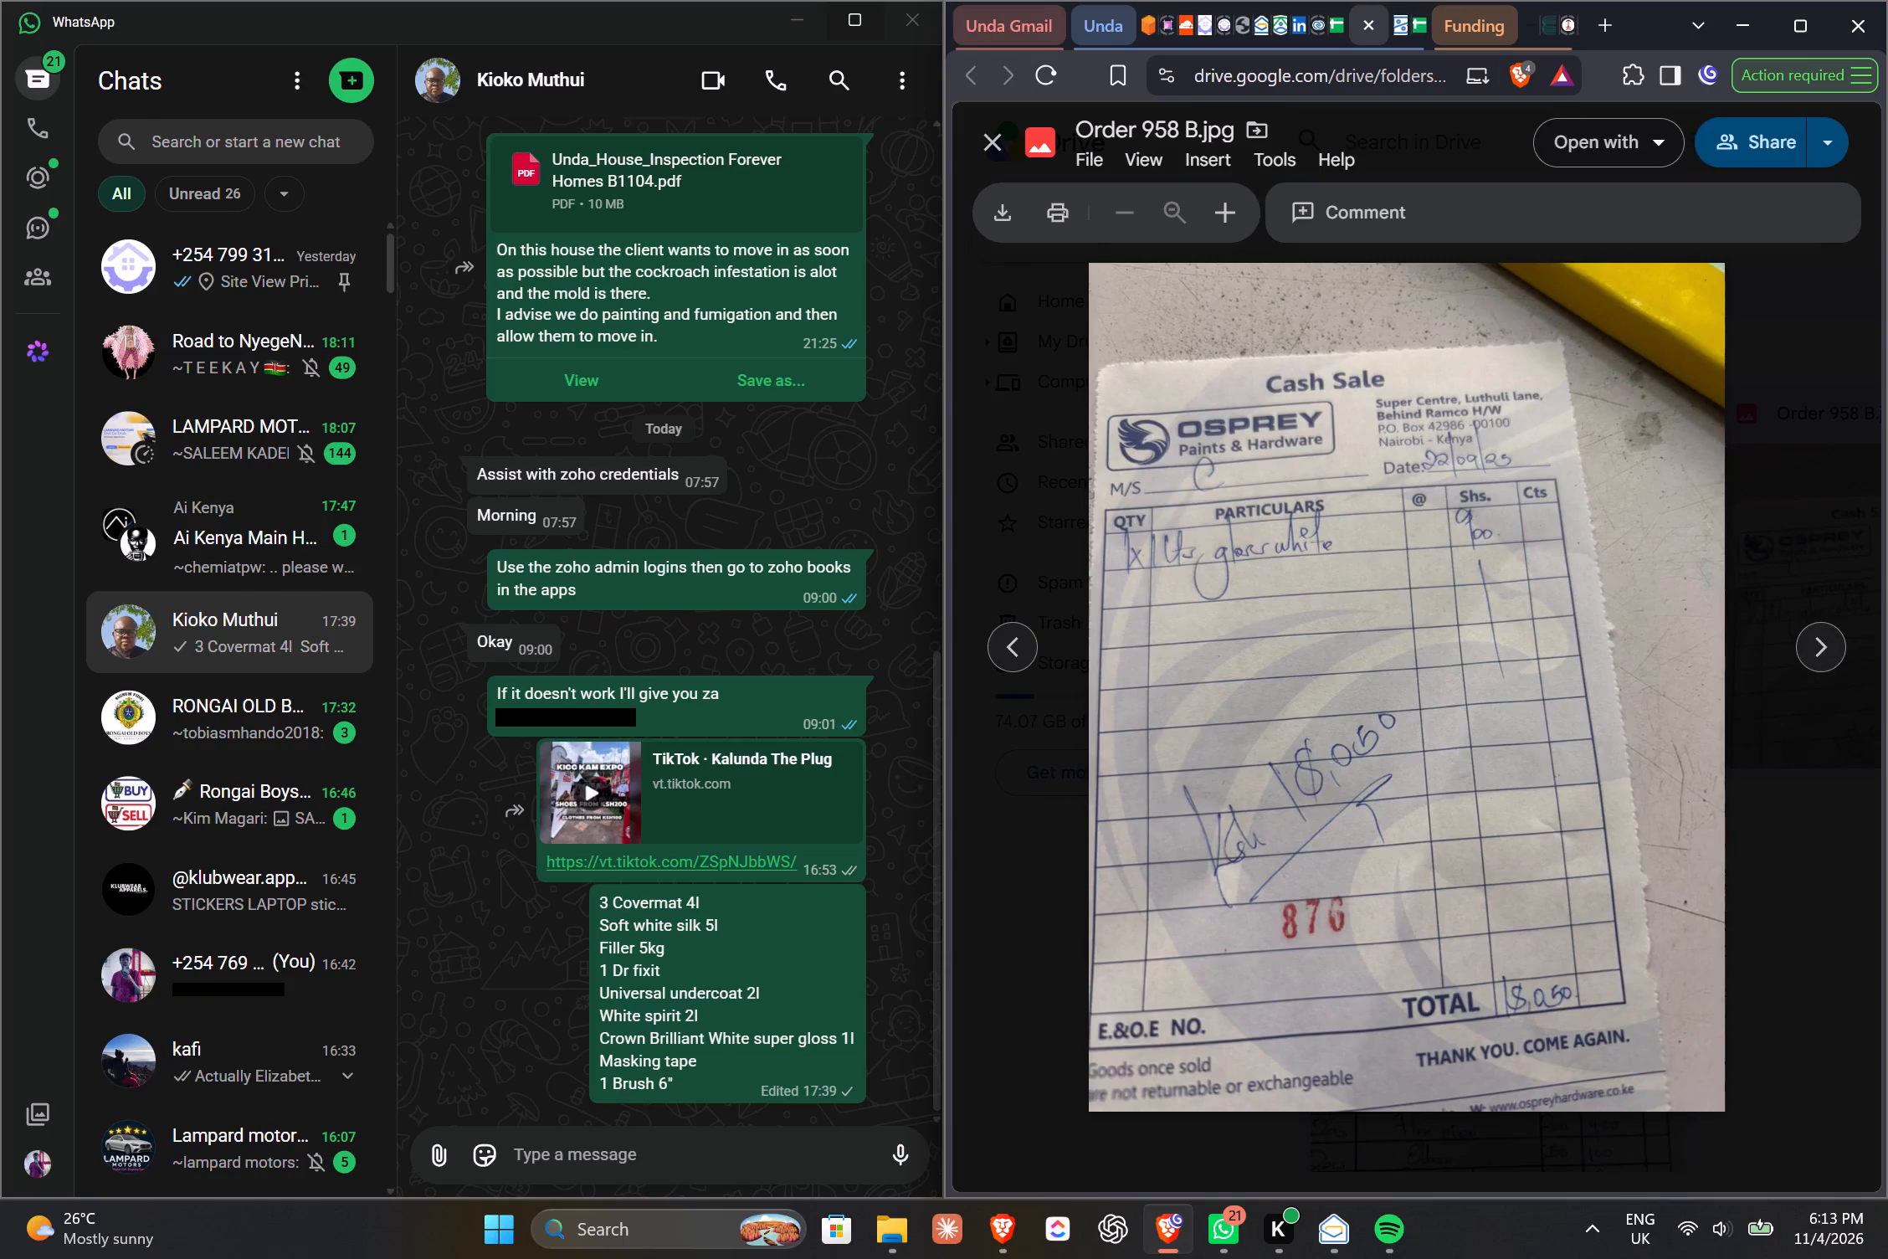
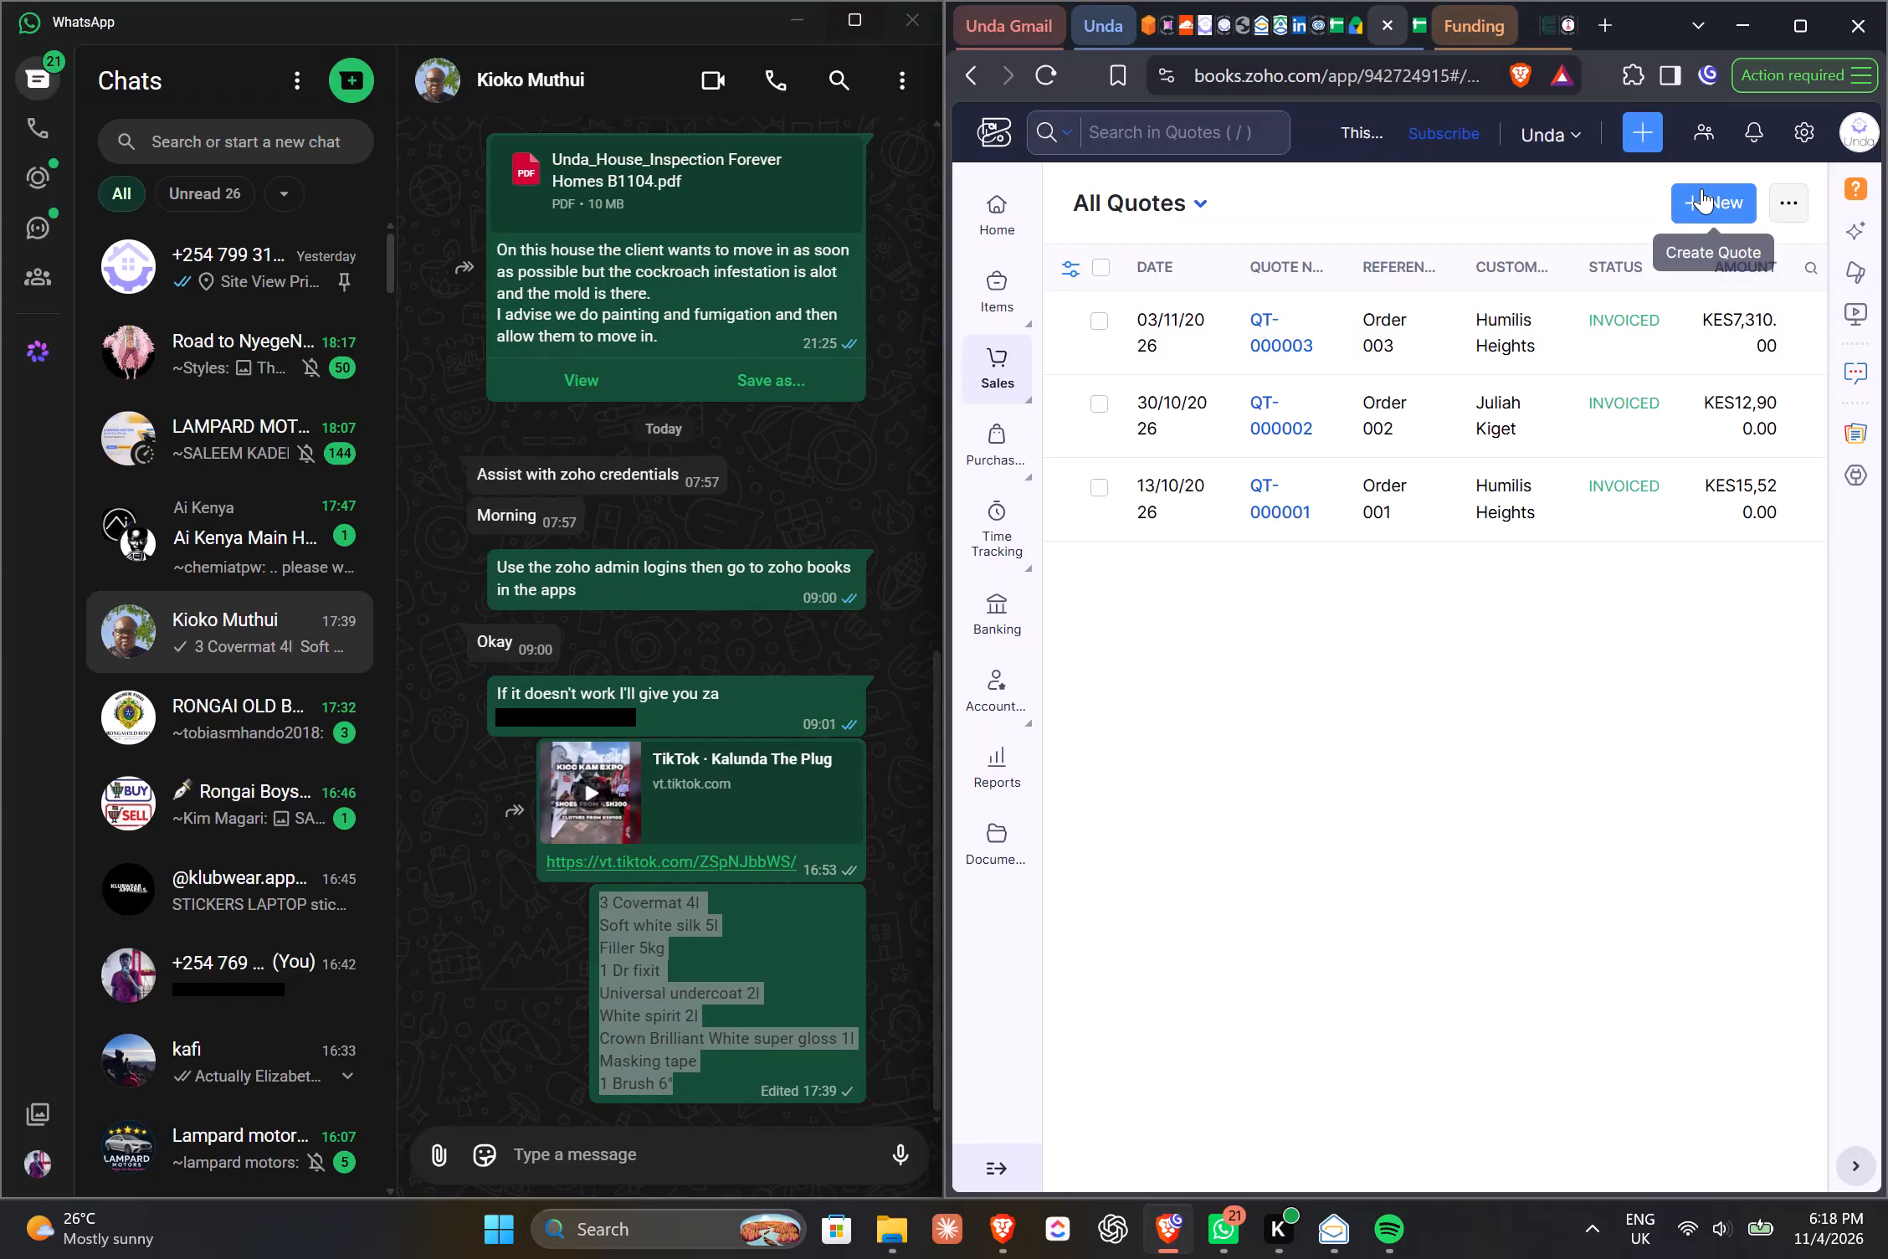
# Create a new quote in Zoho Books and start its reference with "Order".
pyautogui.click(1701, 188)
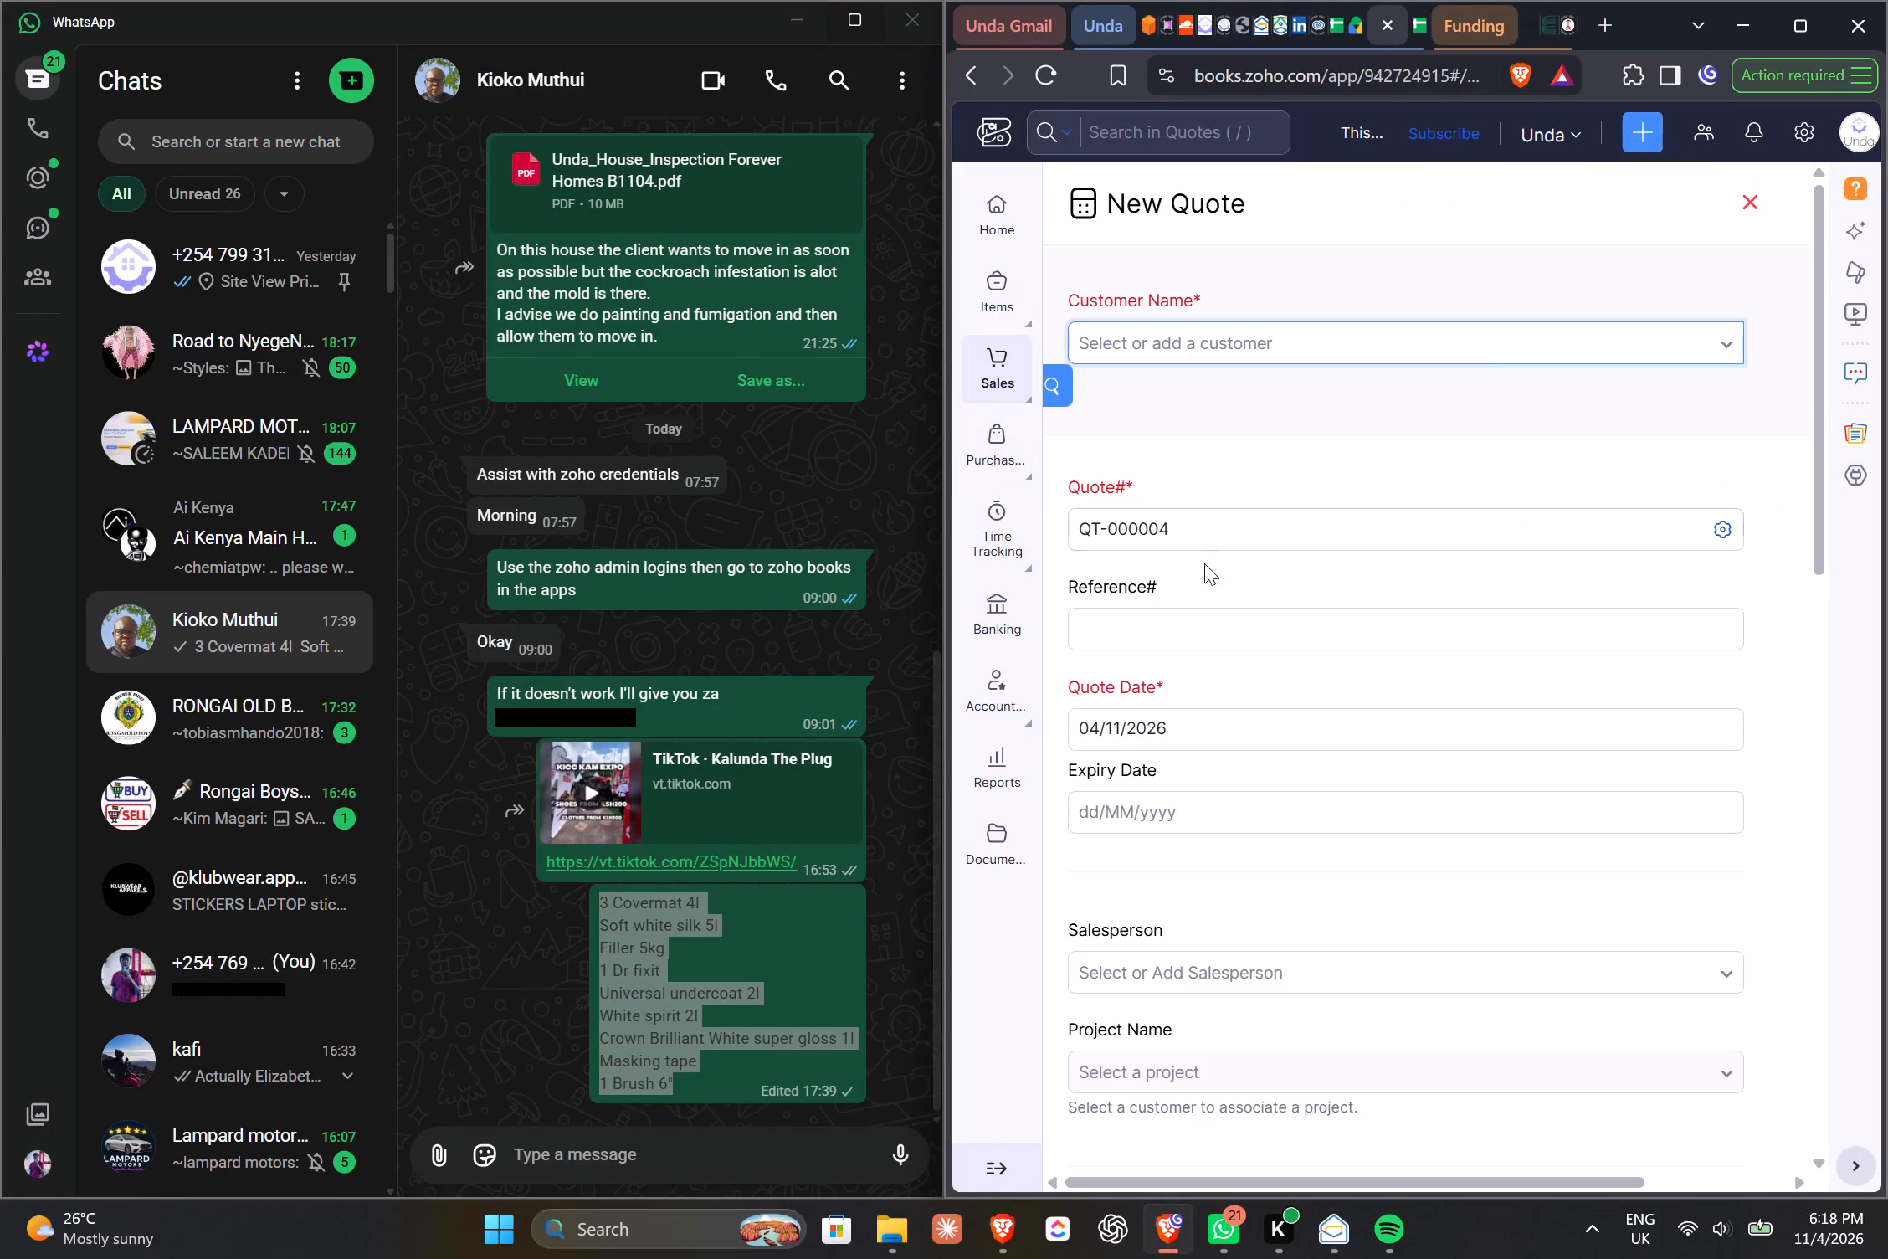
pyautogui.click(1228, 638)
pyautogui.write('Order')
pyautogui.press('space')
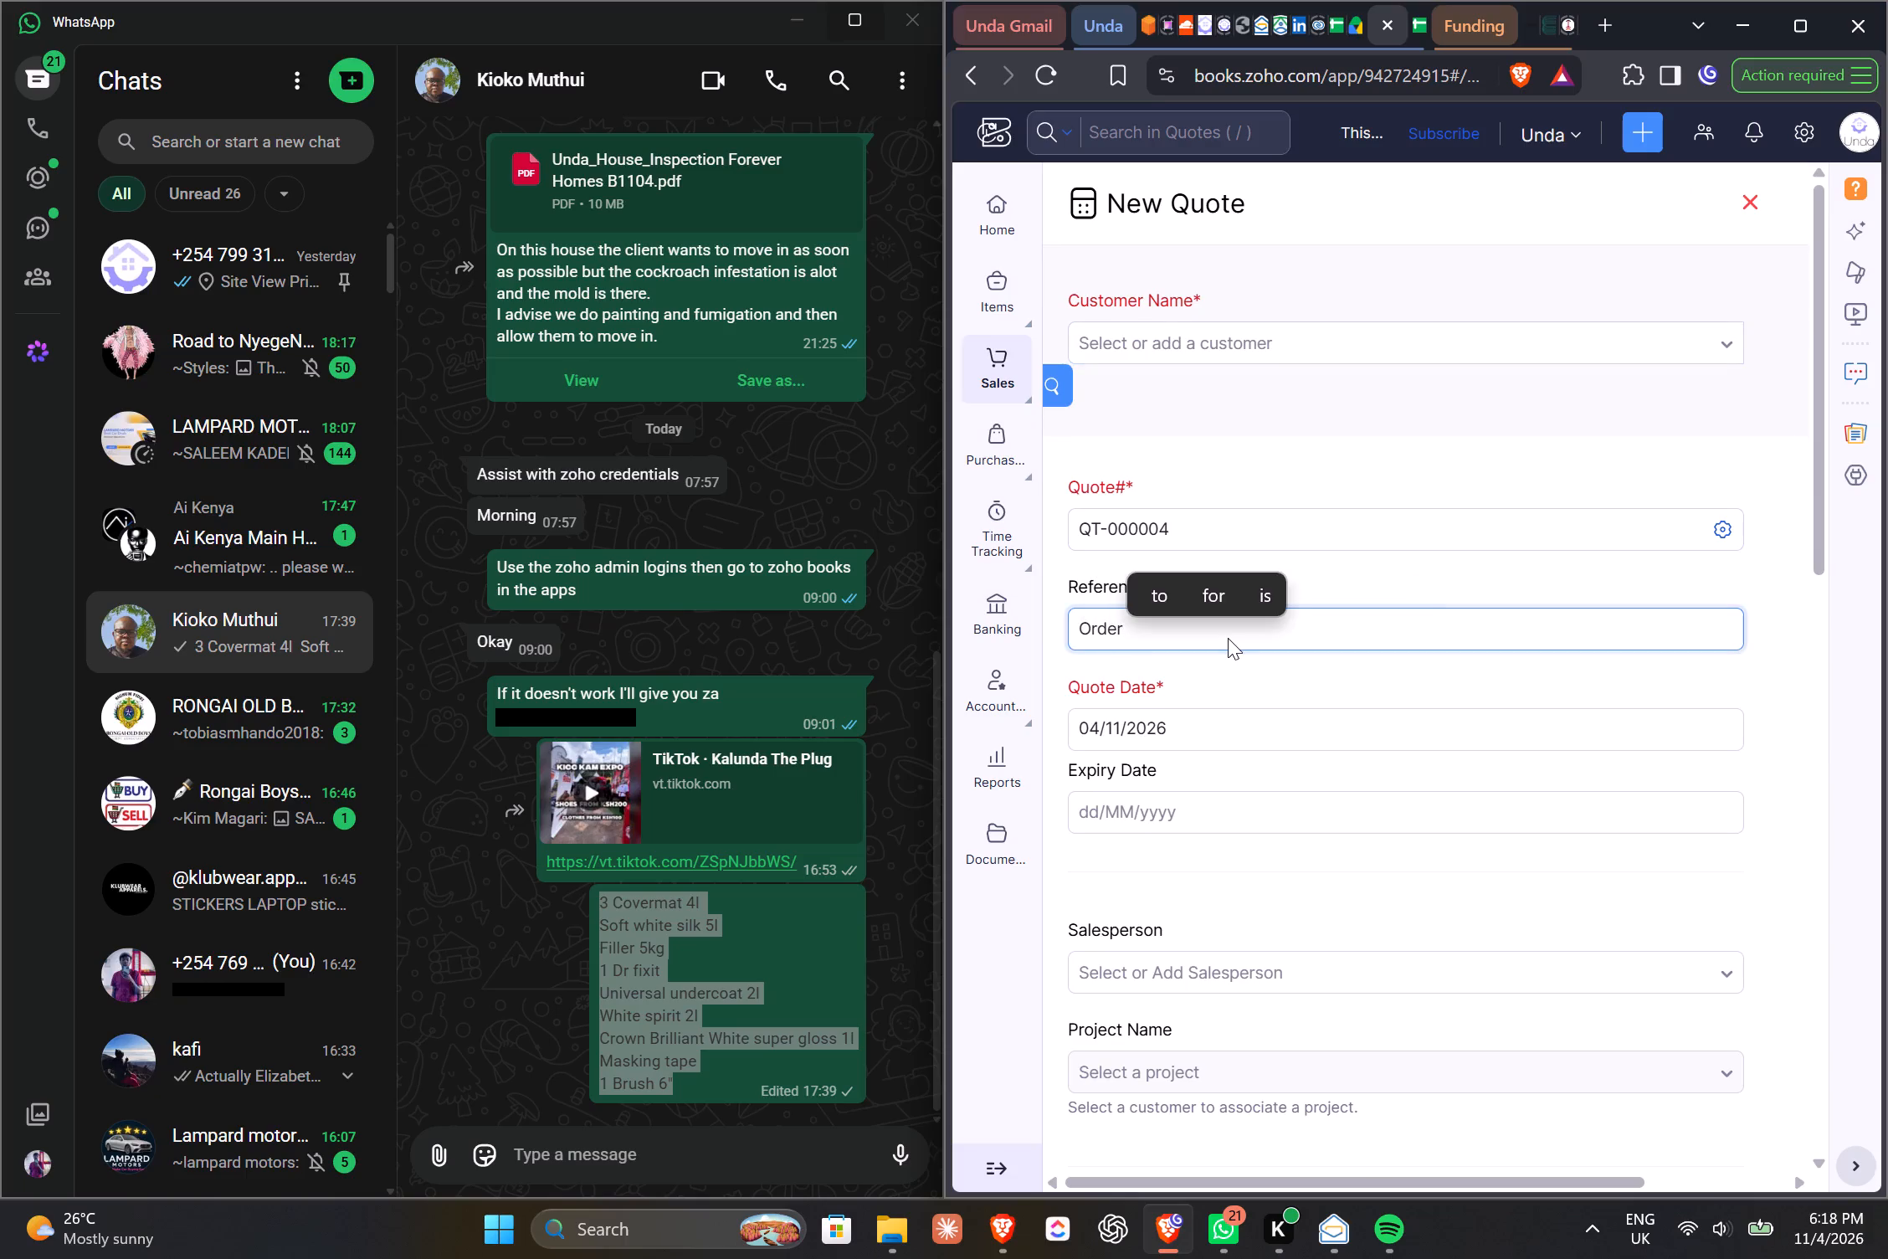
# Complete the quote's reference as Order 004 and set its expiry date to 05/11/2026.
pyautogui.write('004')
pyautogui.click(1234, 814)
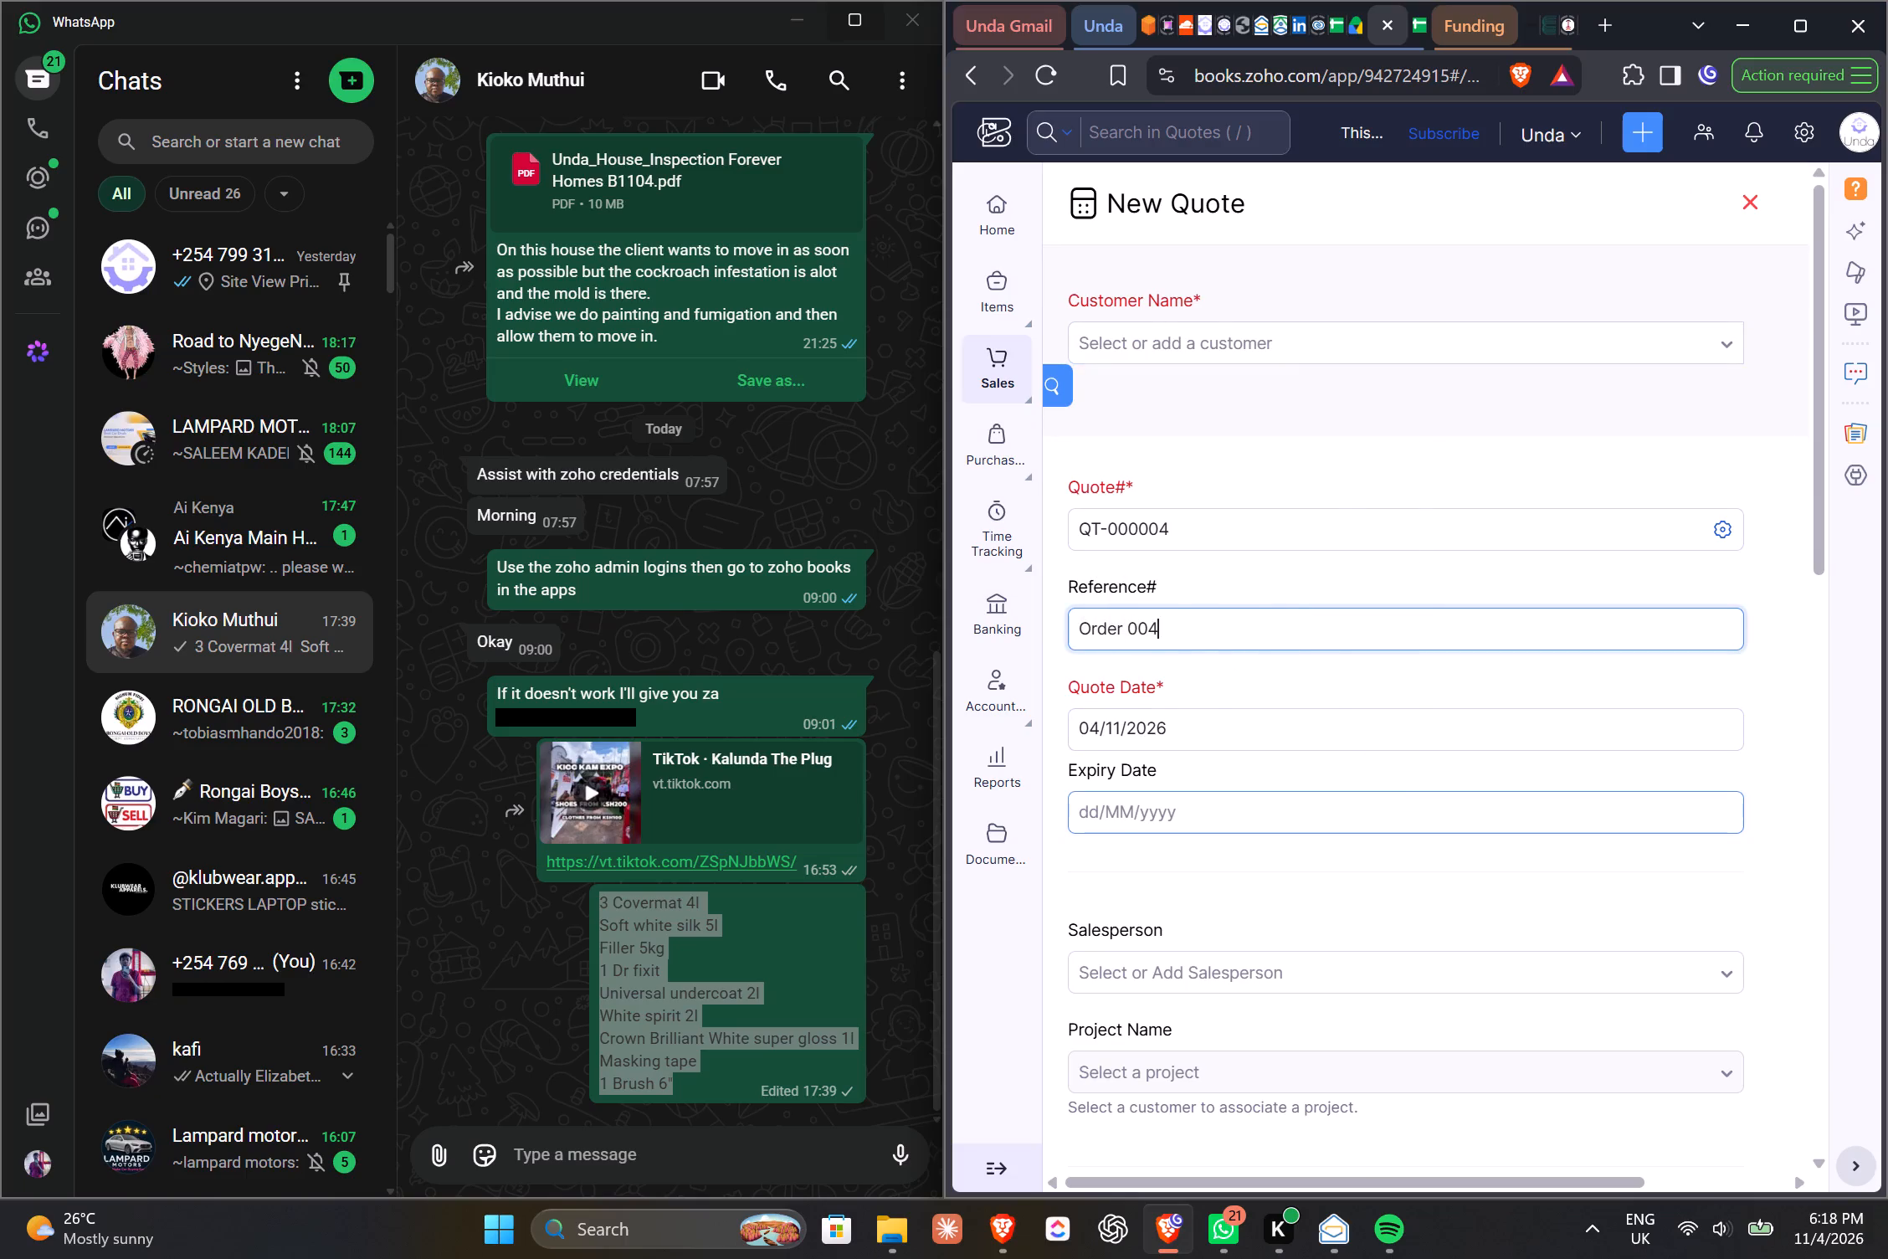
pyautogui.click(1263, 588)
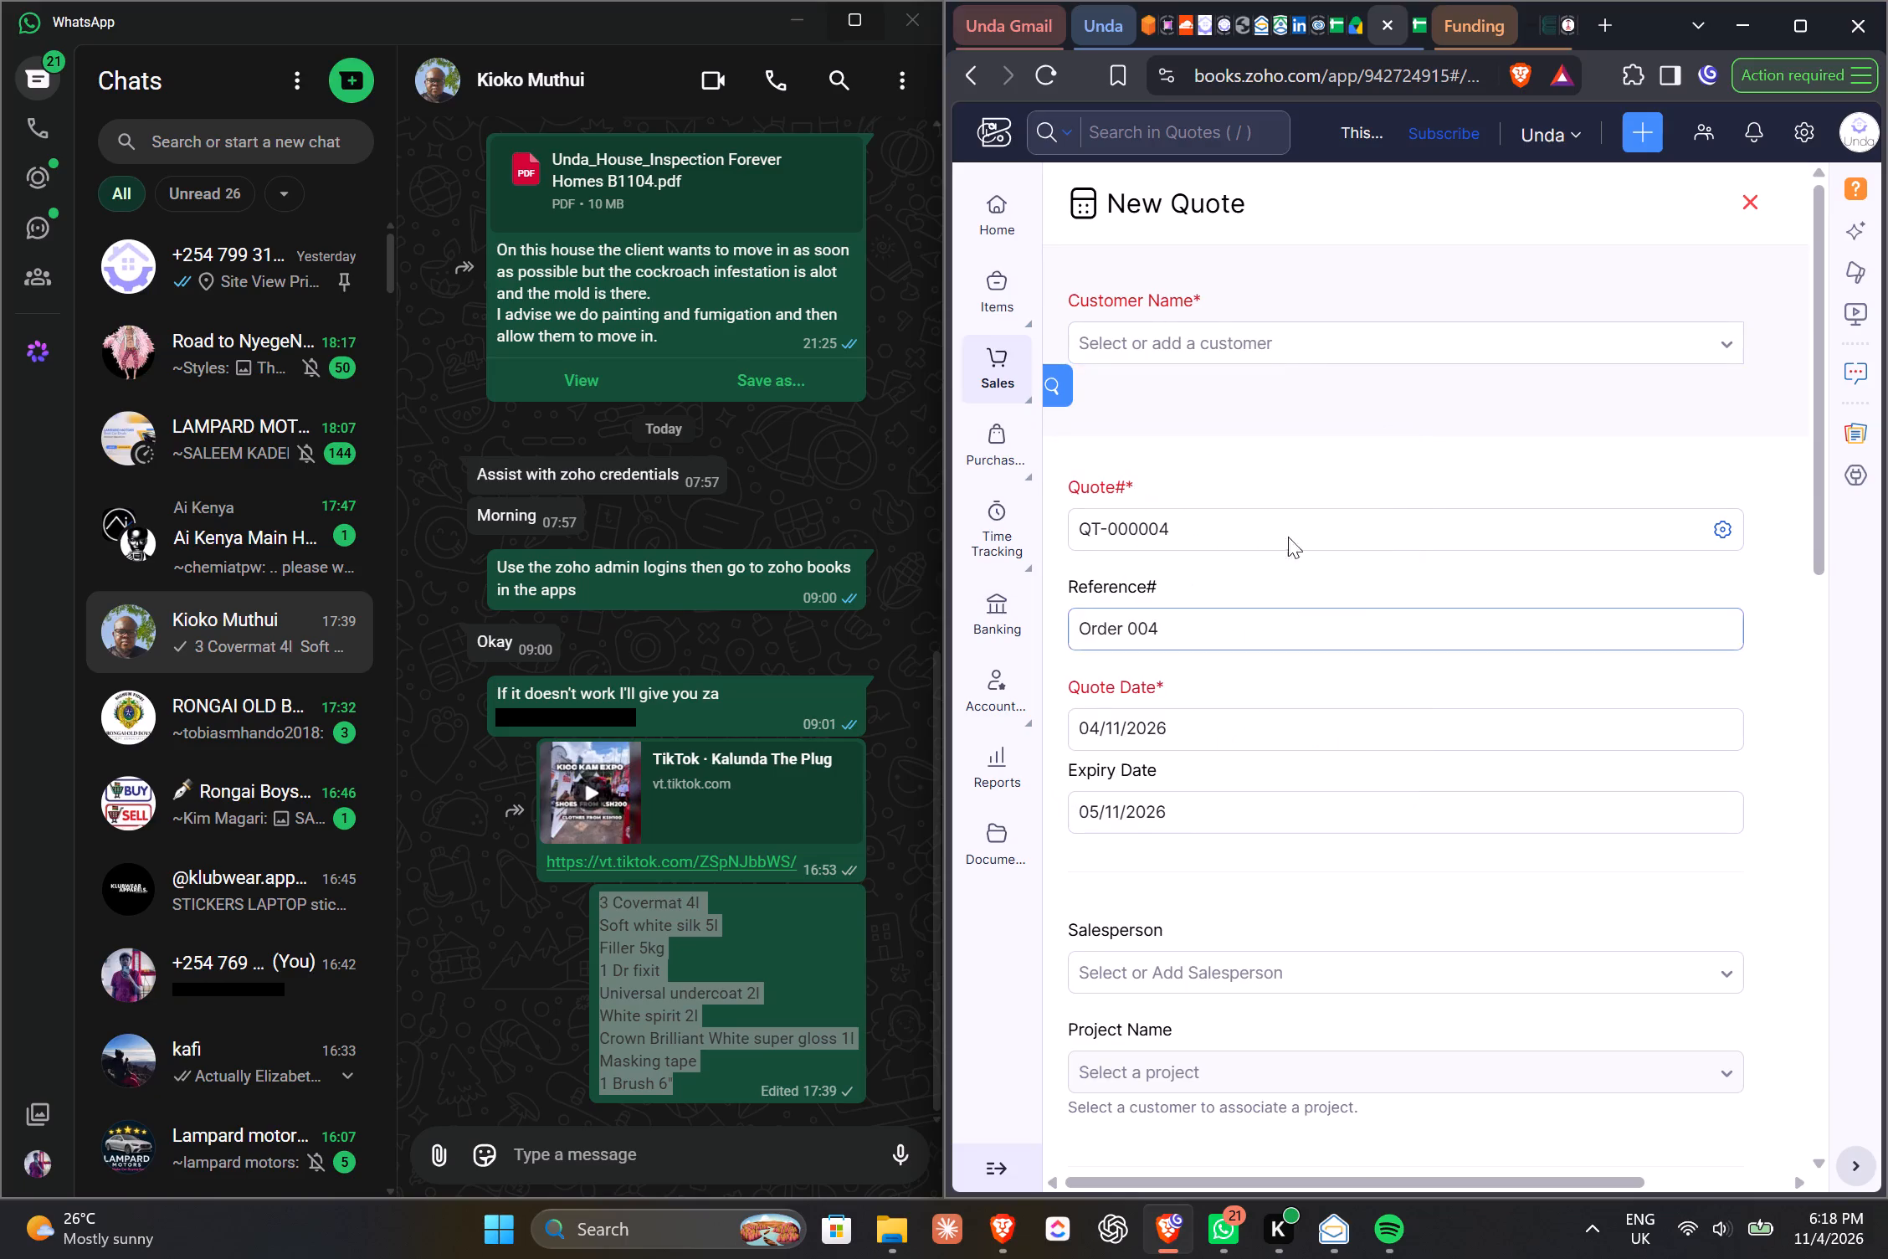
# Choose Humilis Heights as the quote's customer and Ngumi as its salesperson.
pyautogui.click(1275, 342)
pyautogui.click(1328, 475)
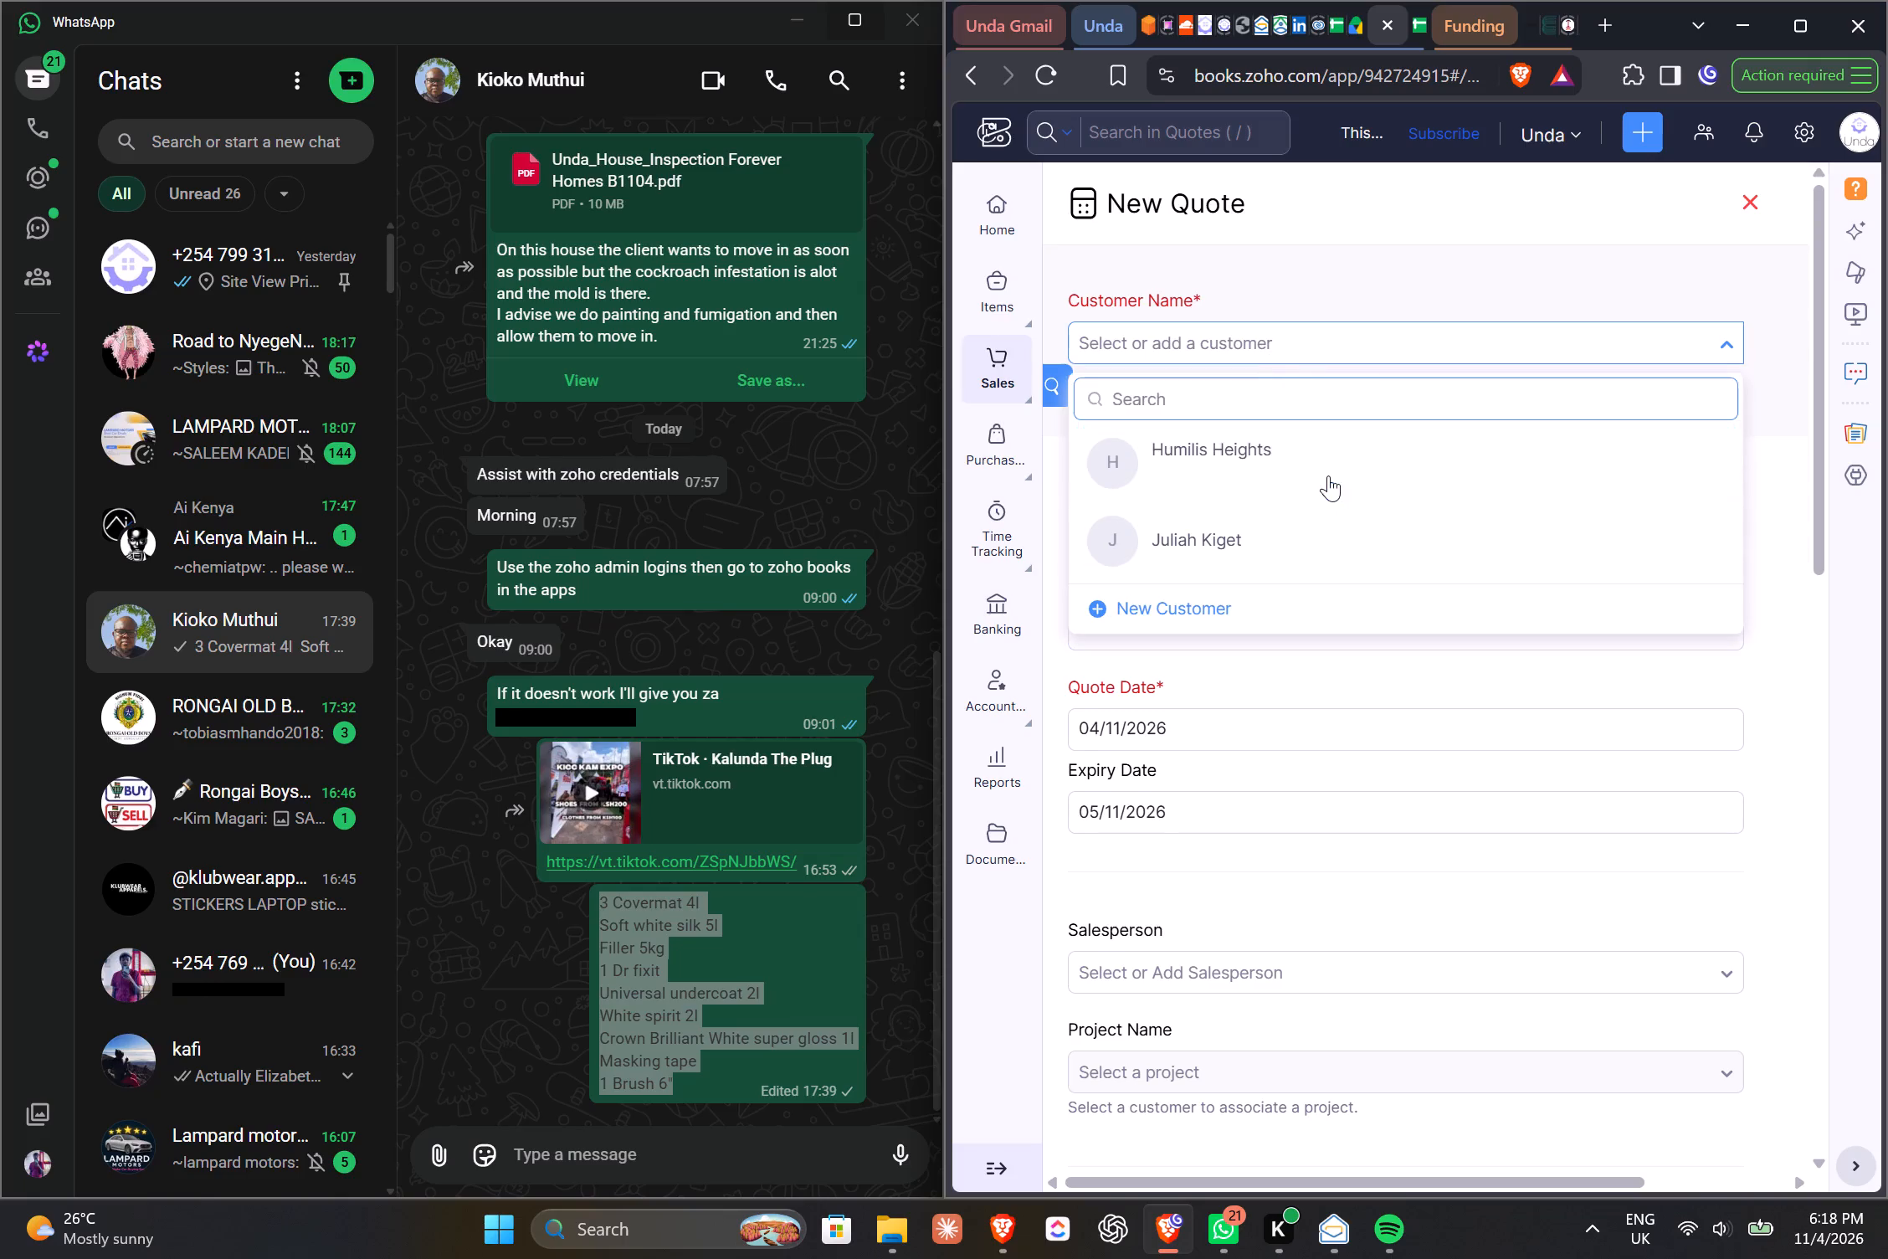
pyautogui.scroll(-3, 1300, 694)
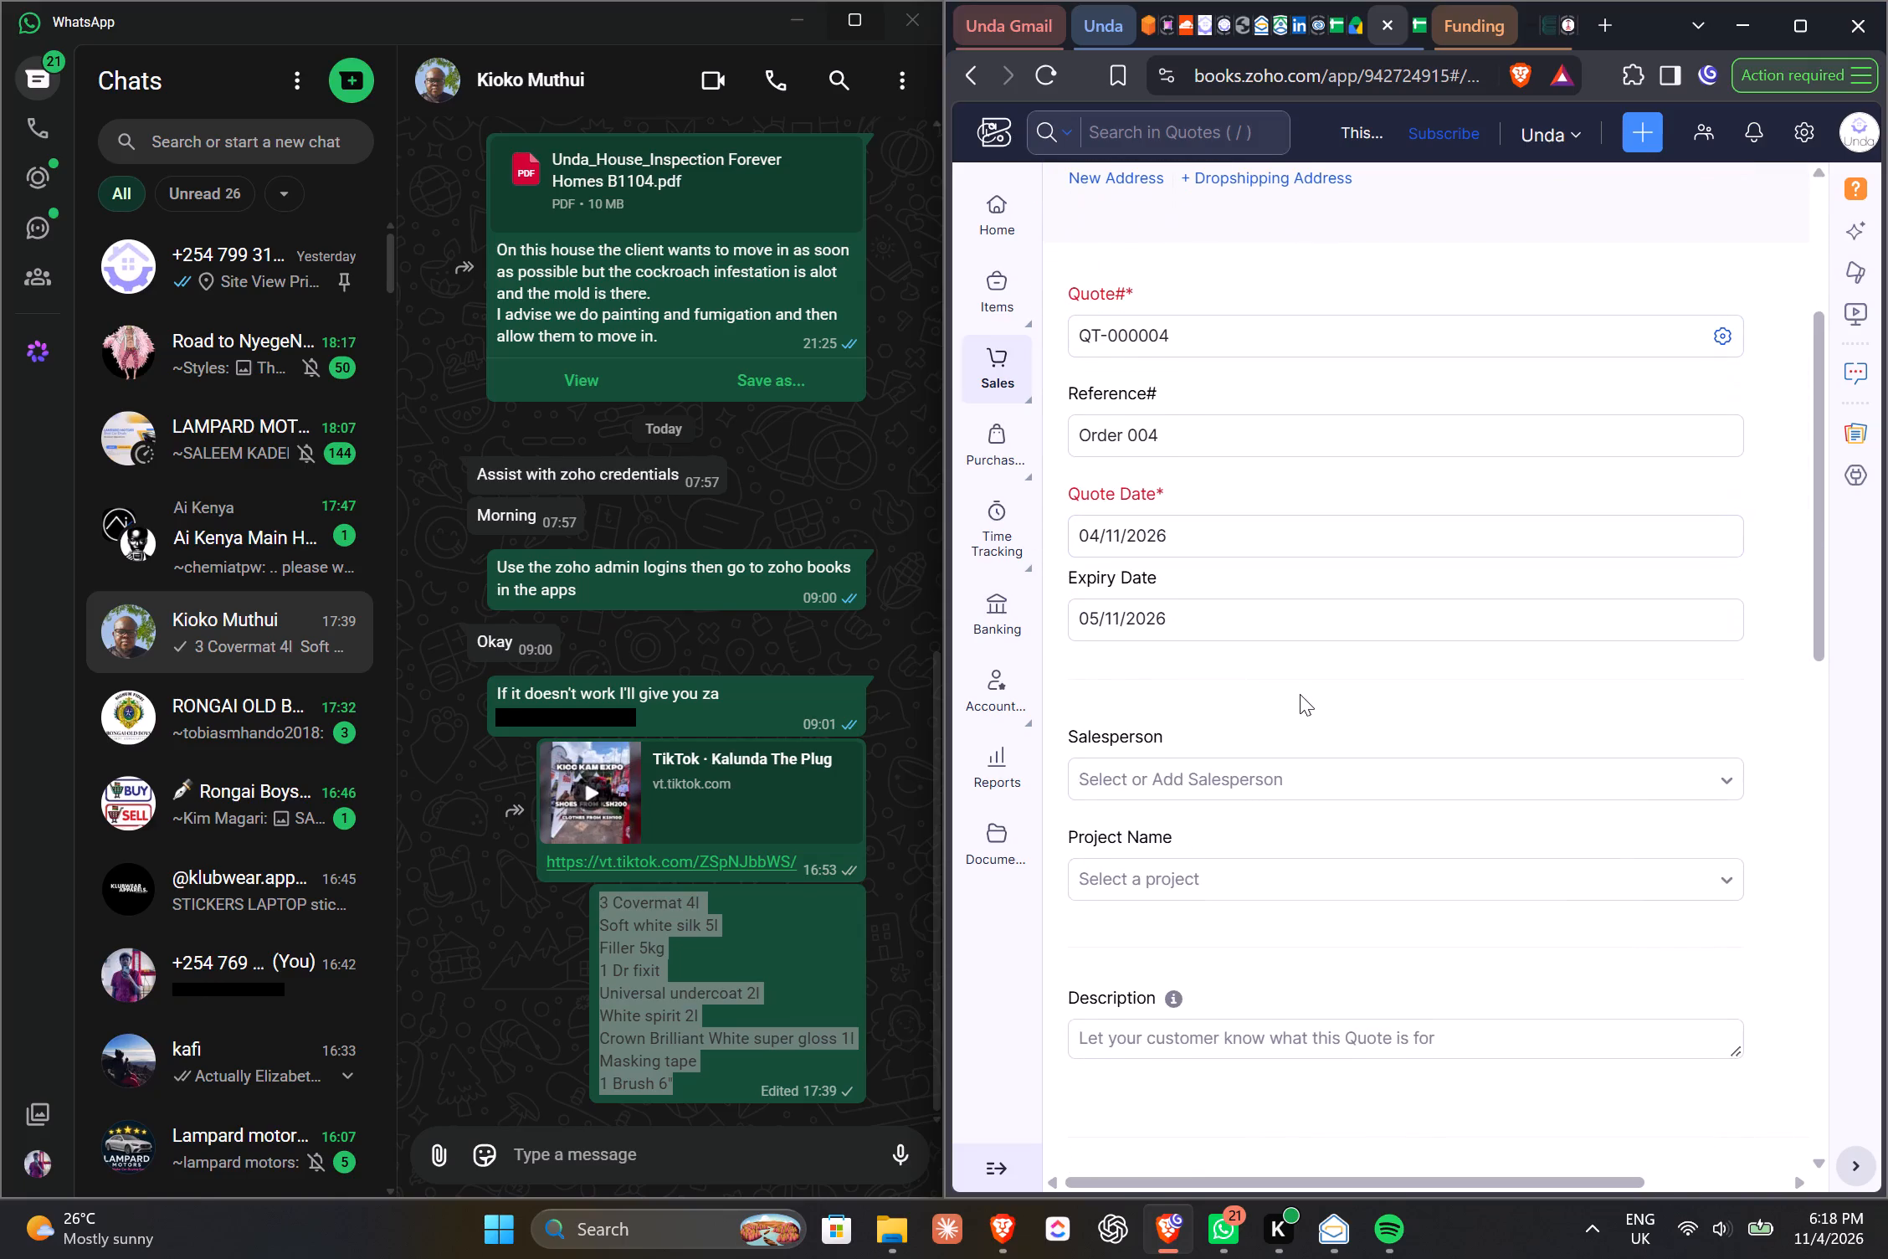
pyautogui.click(1281, 778)
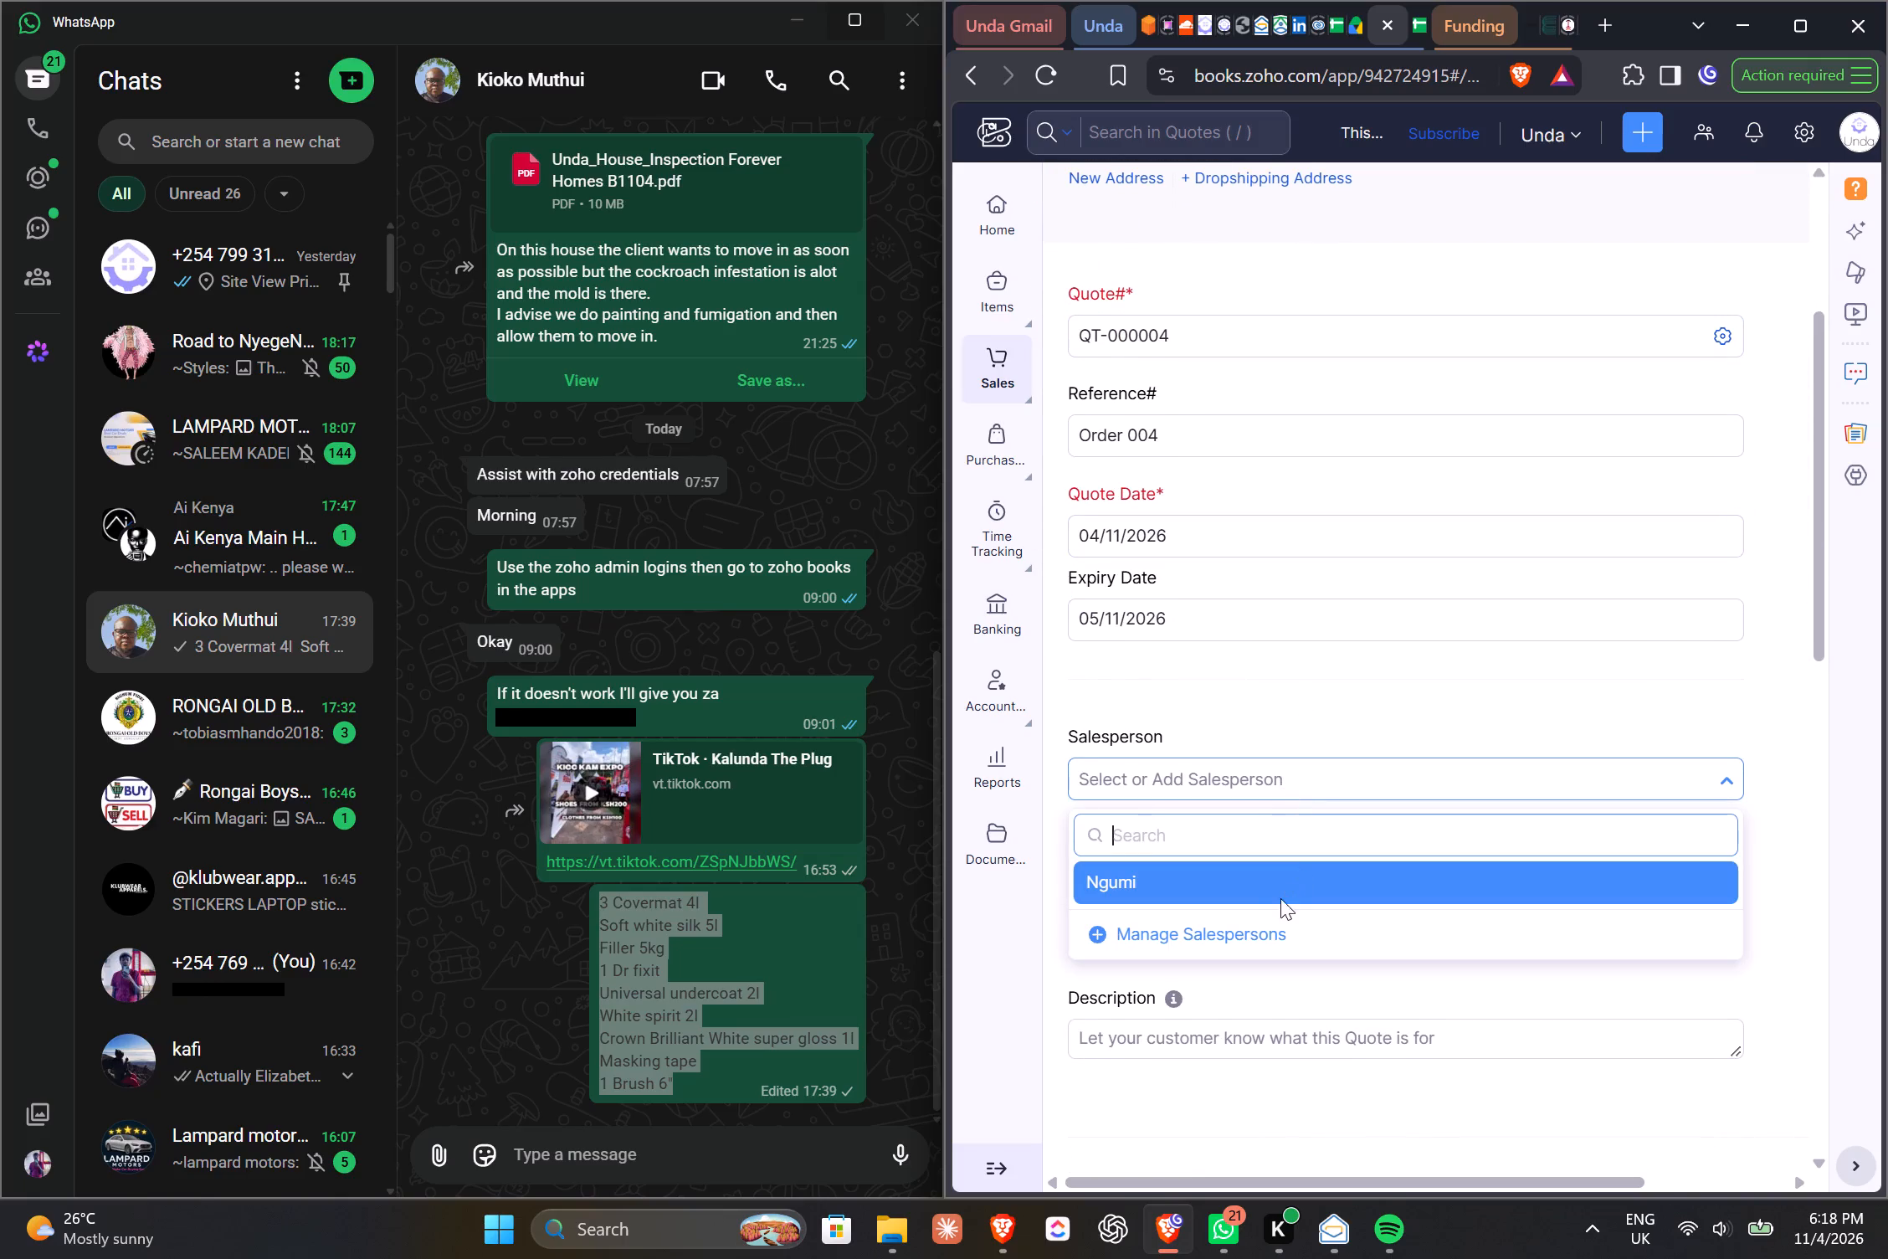
pyautogui.click(1290, 880)
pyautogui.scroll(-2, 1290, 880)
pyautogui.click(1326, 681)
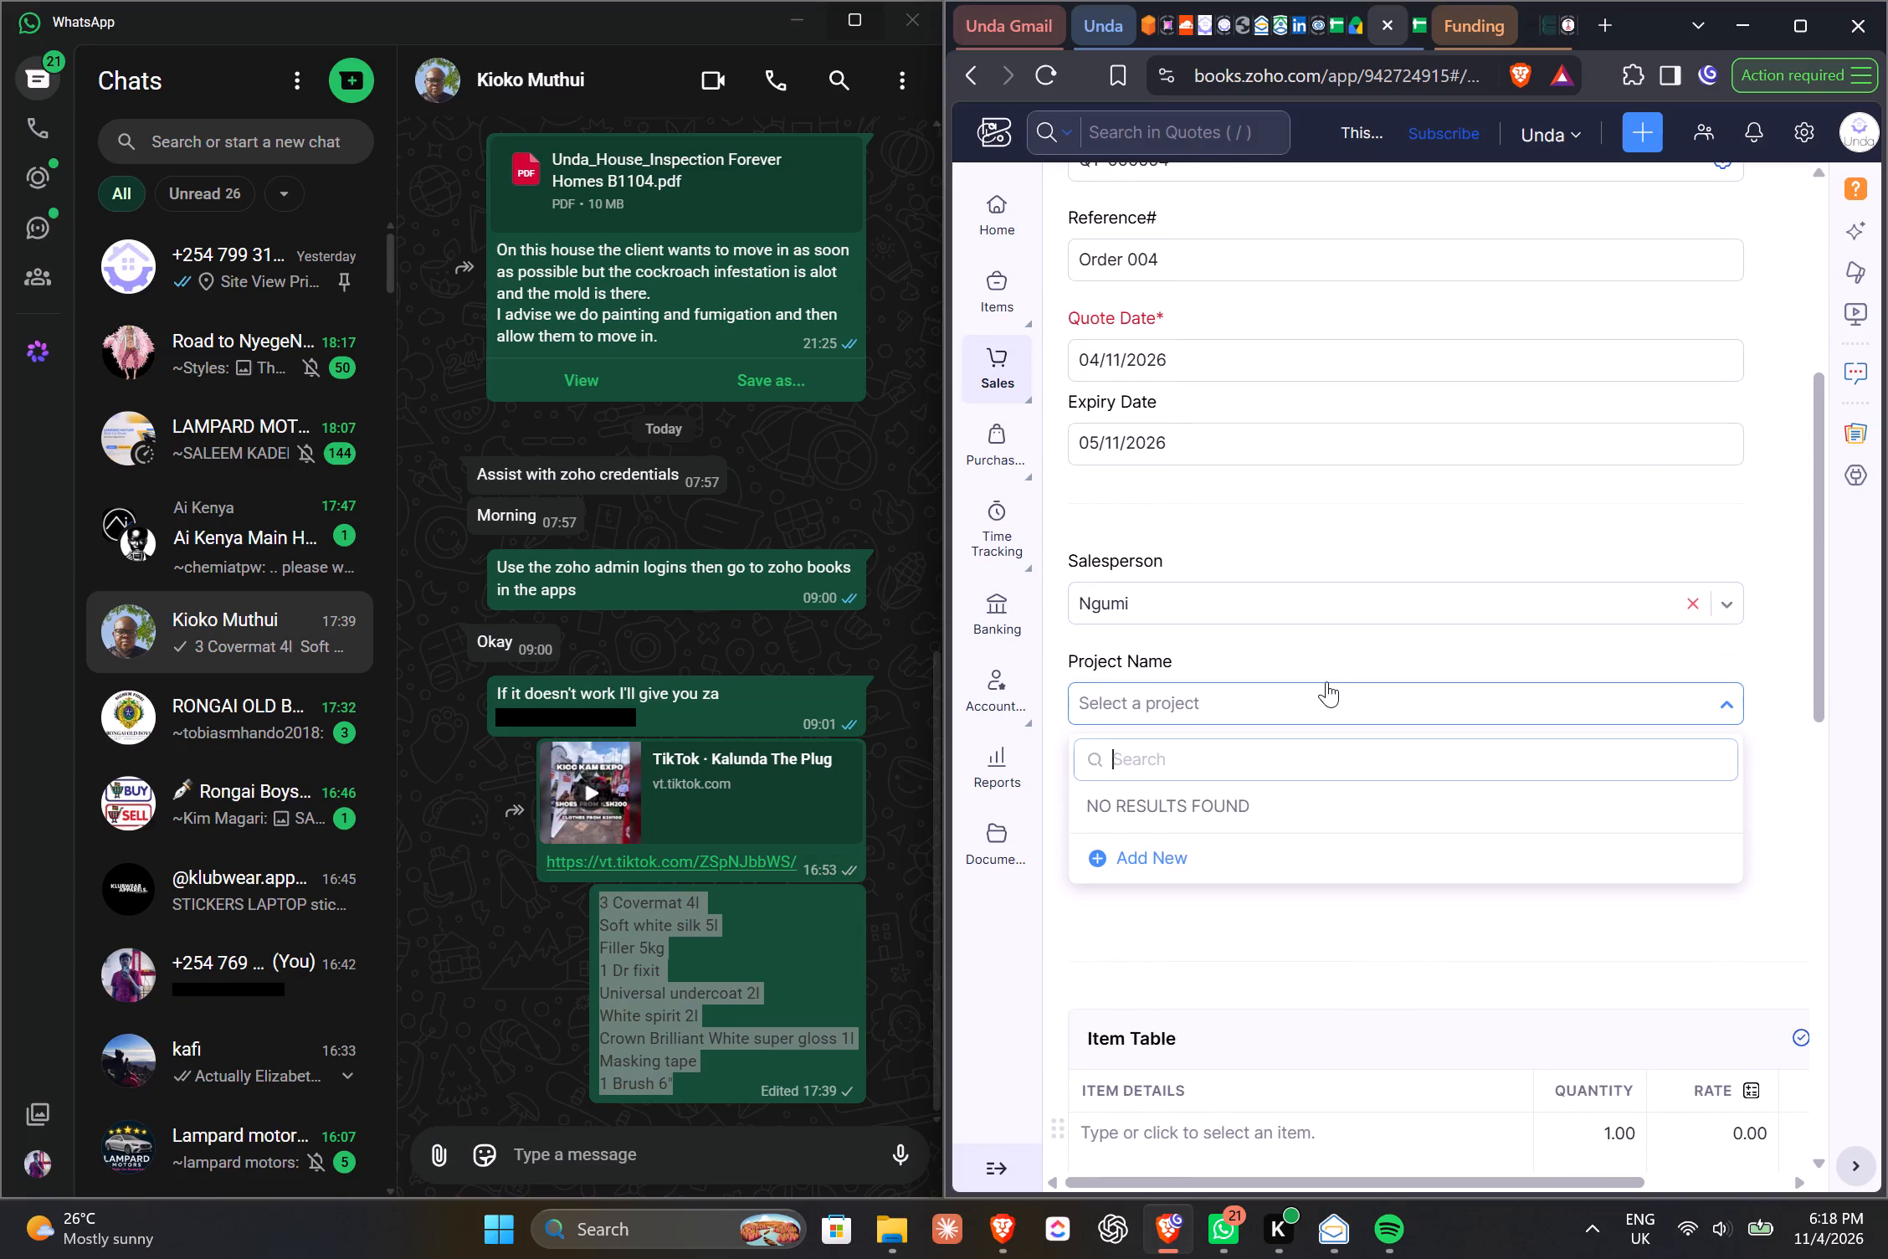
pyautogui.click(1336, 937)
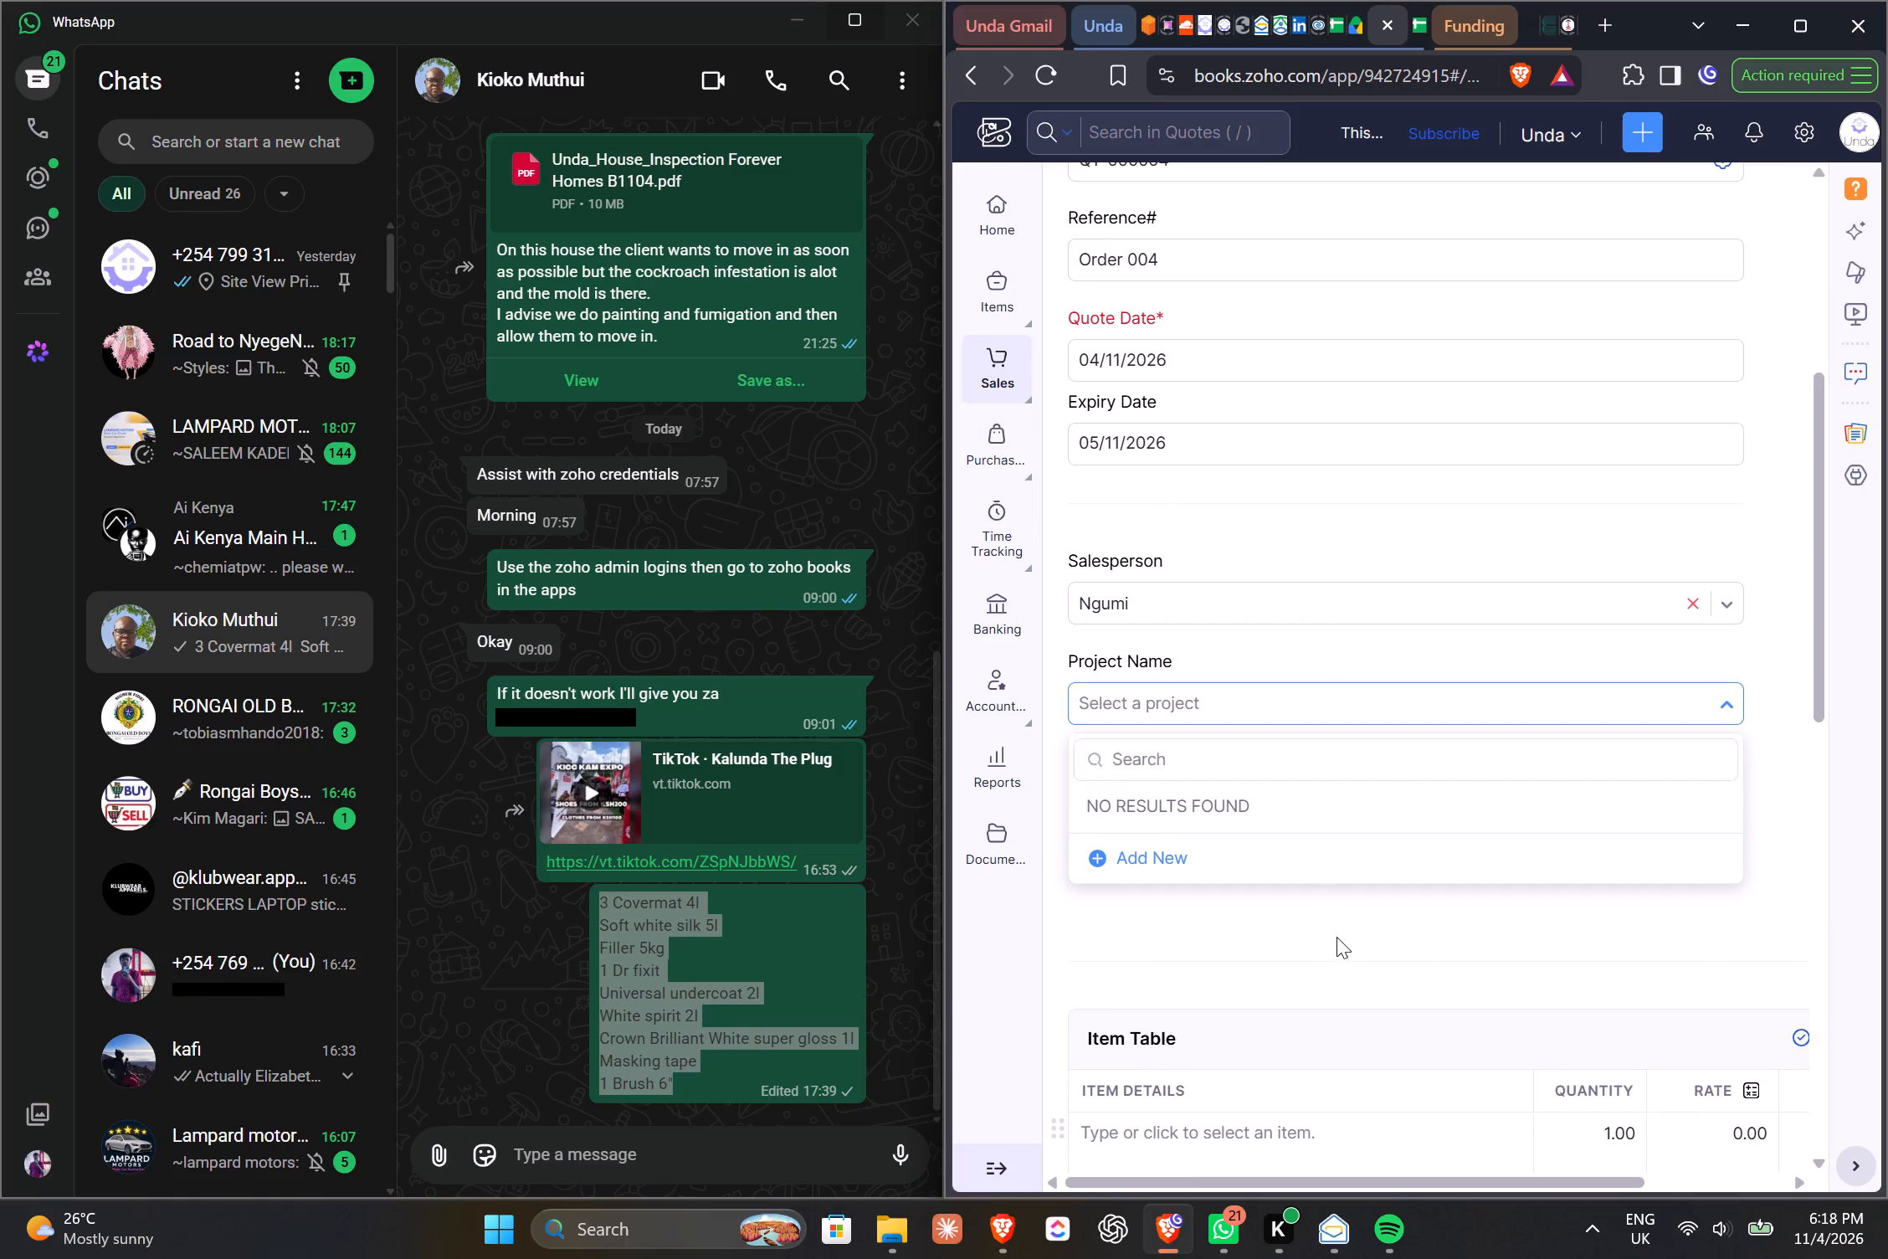
# Enter "Fumigation, Repainting and mold cure," in the quote's description.
pyautogui.click(1172, 869)
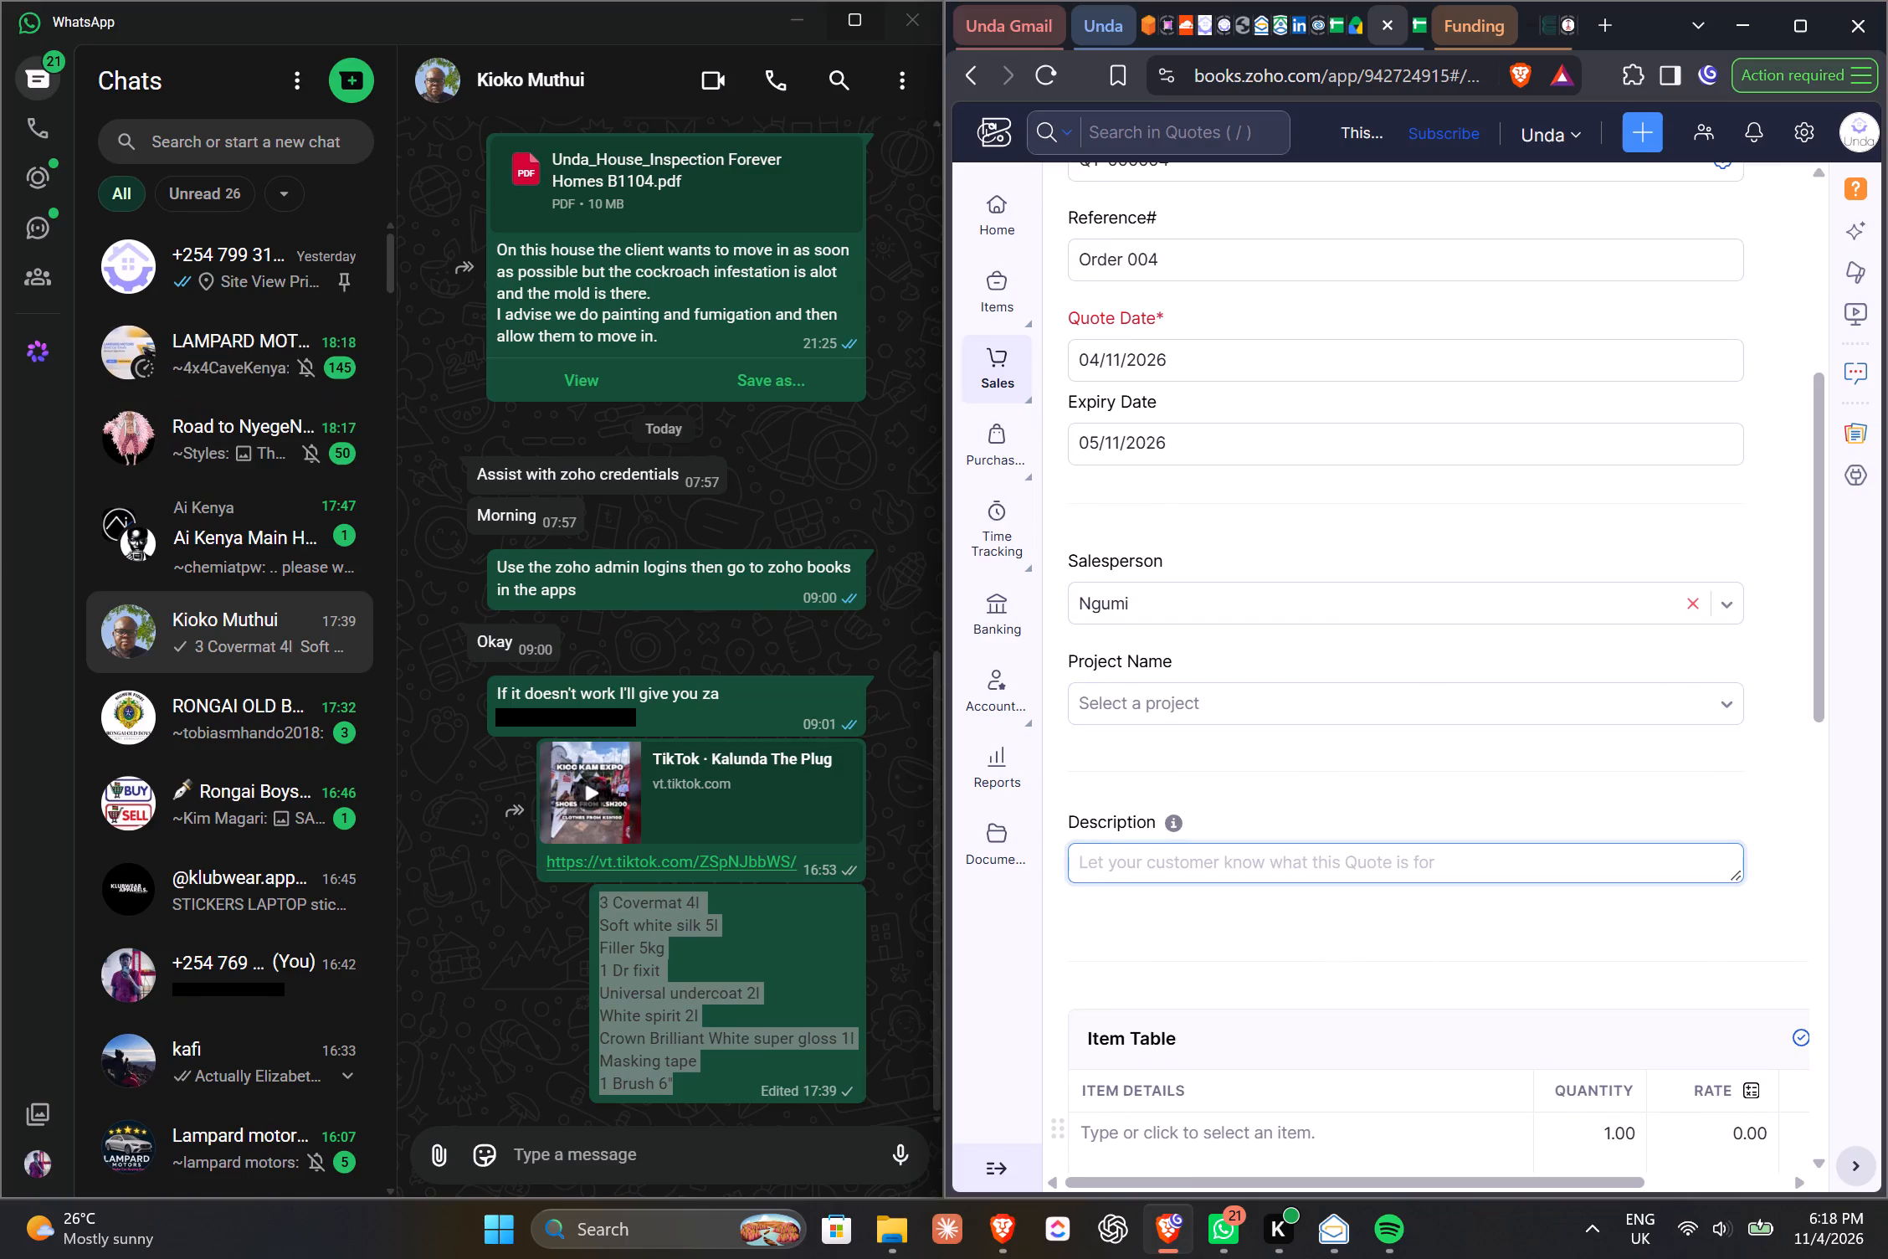
pyautogui.write('Fumigation,')
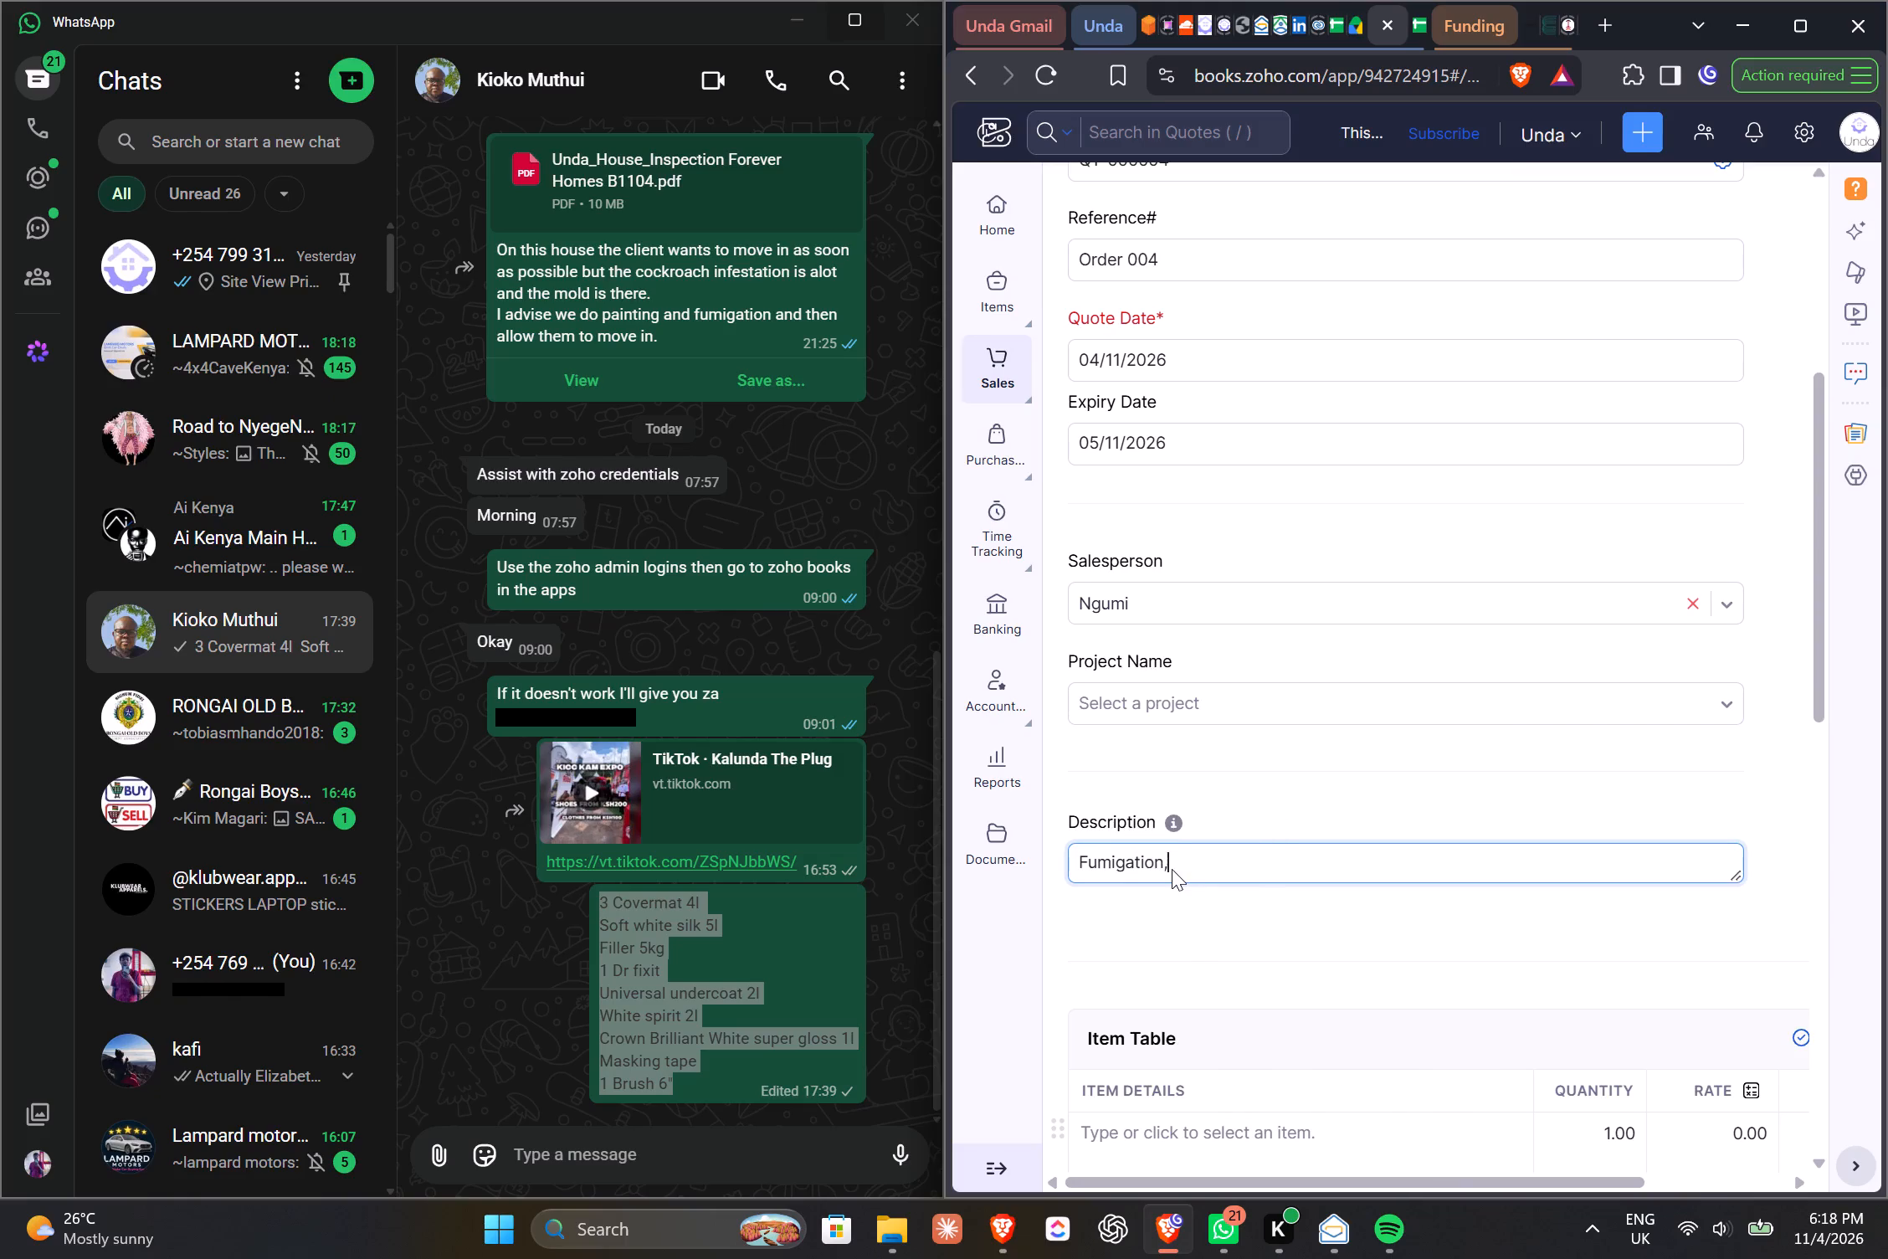
pyautogui.press('space')
pyautogui.write('Repainting and mold')
pyautogui.press('space')
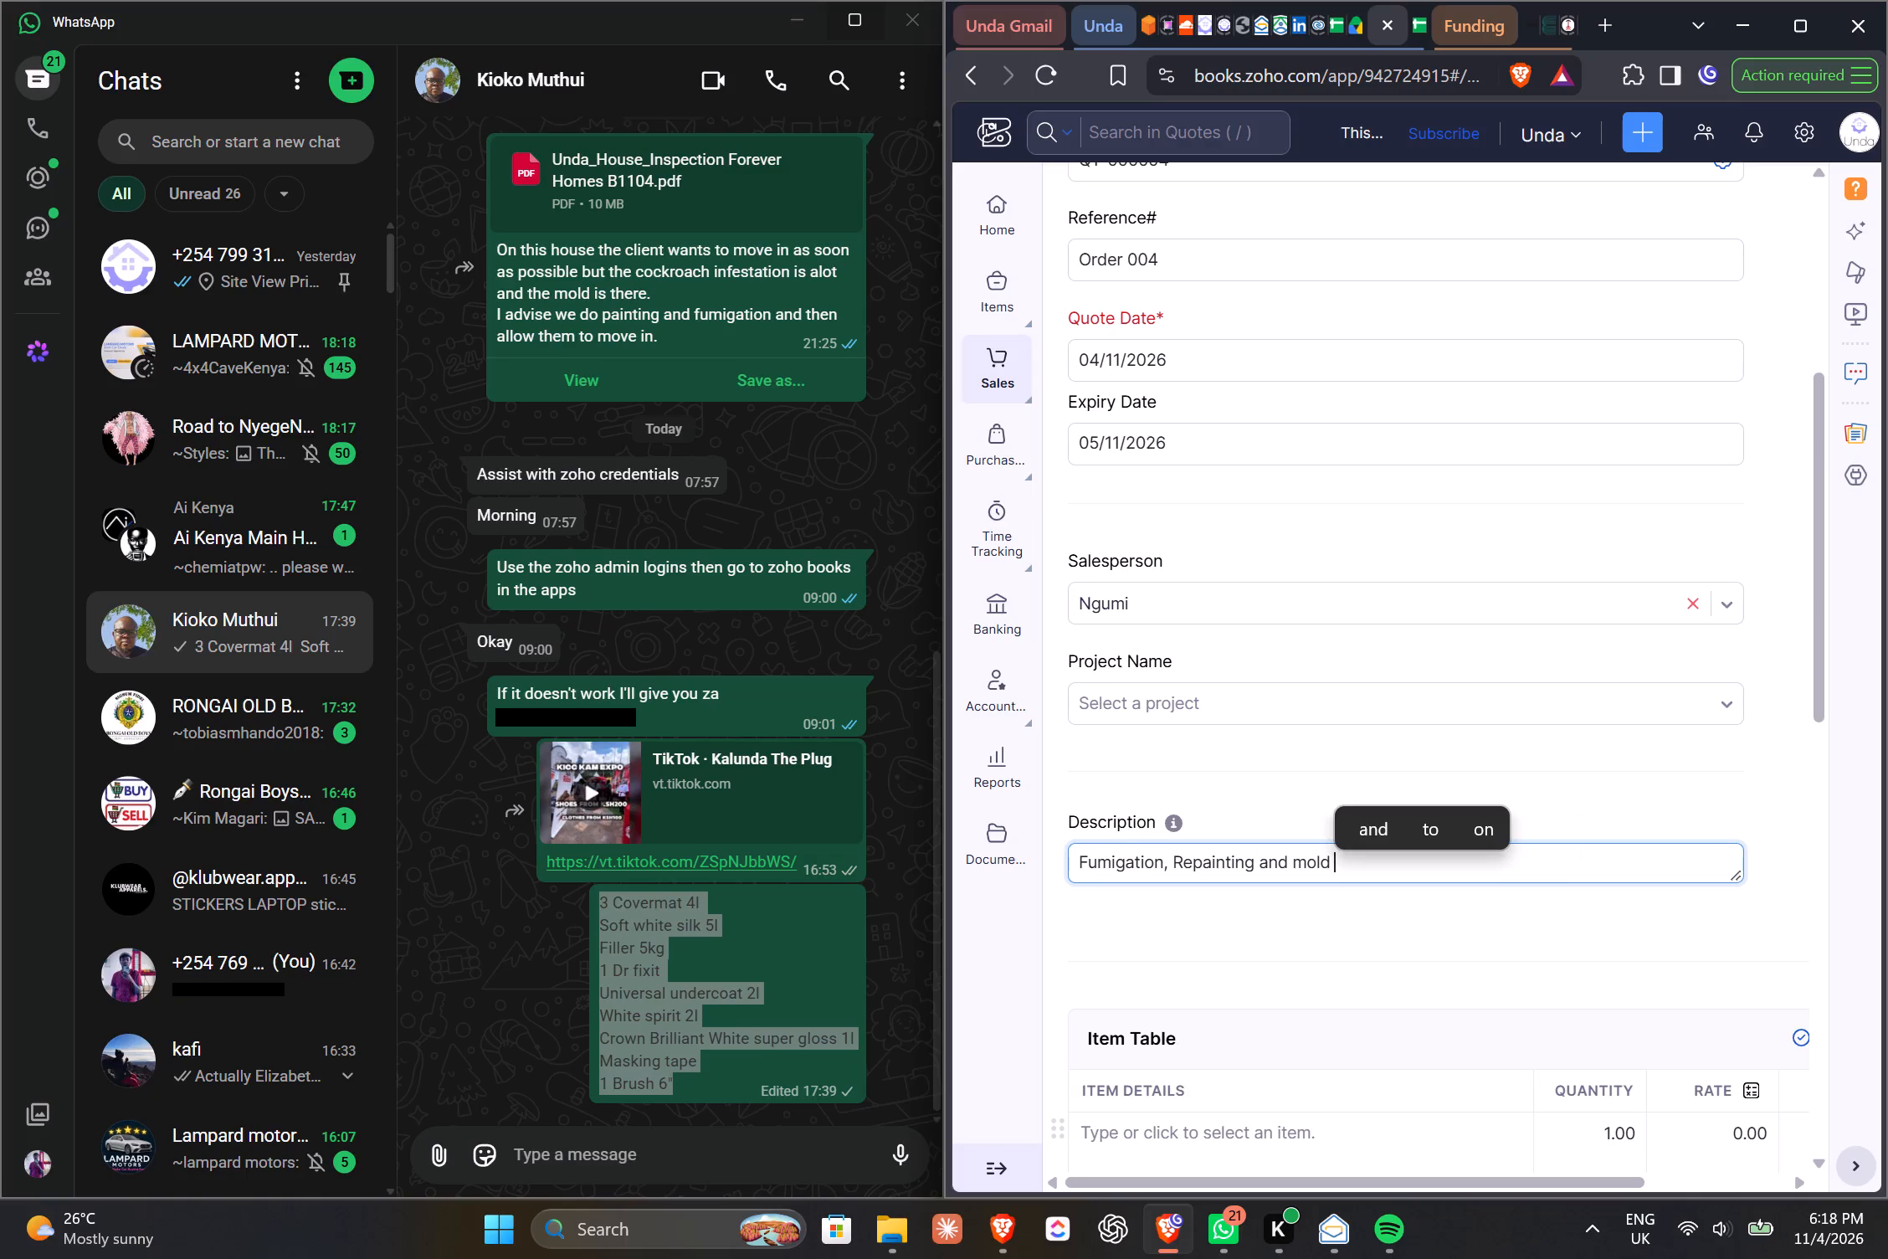
pyautogui.write('cure')
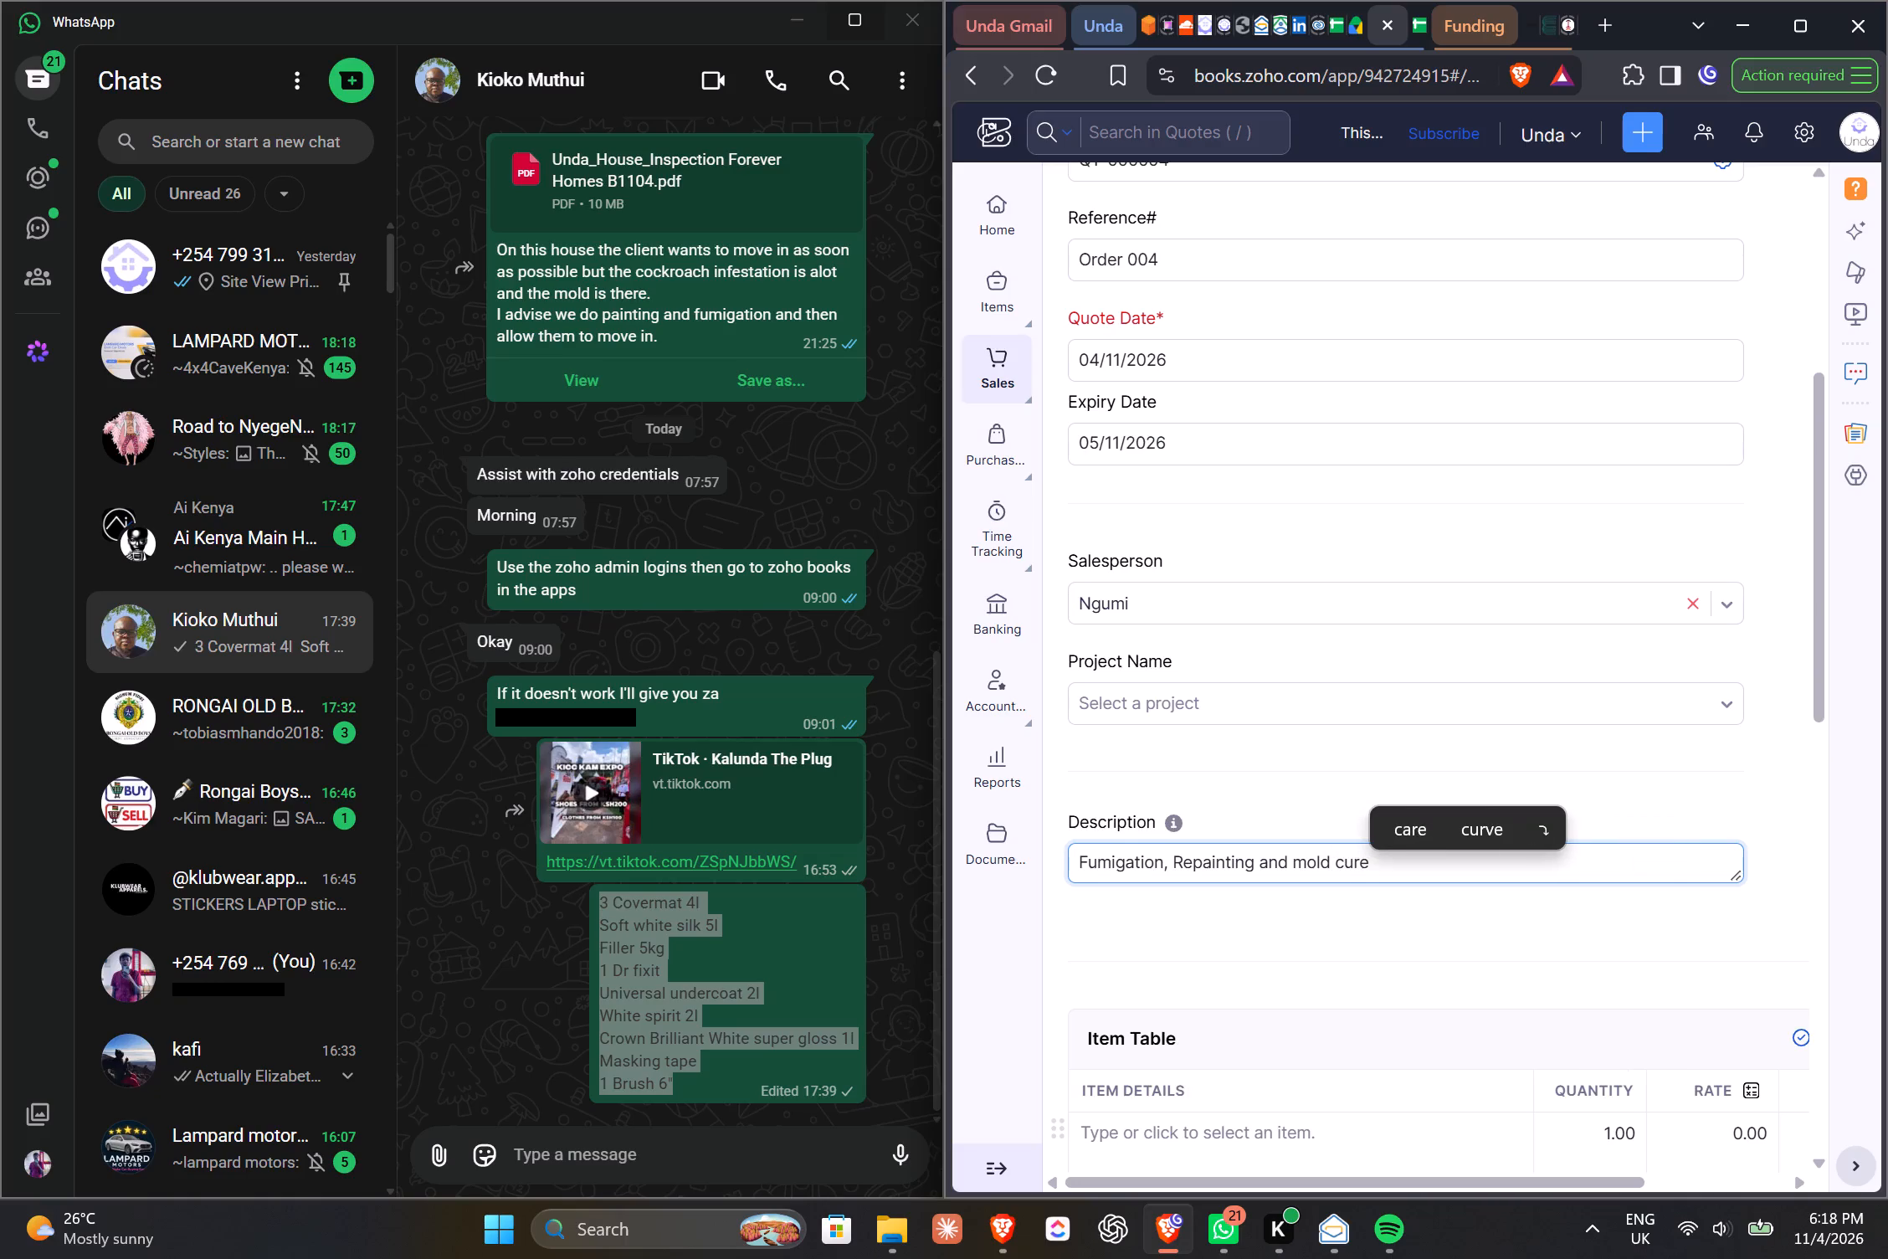
pyautogui.write(',')
pyautogui.press('space')
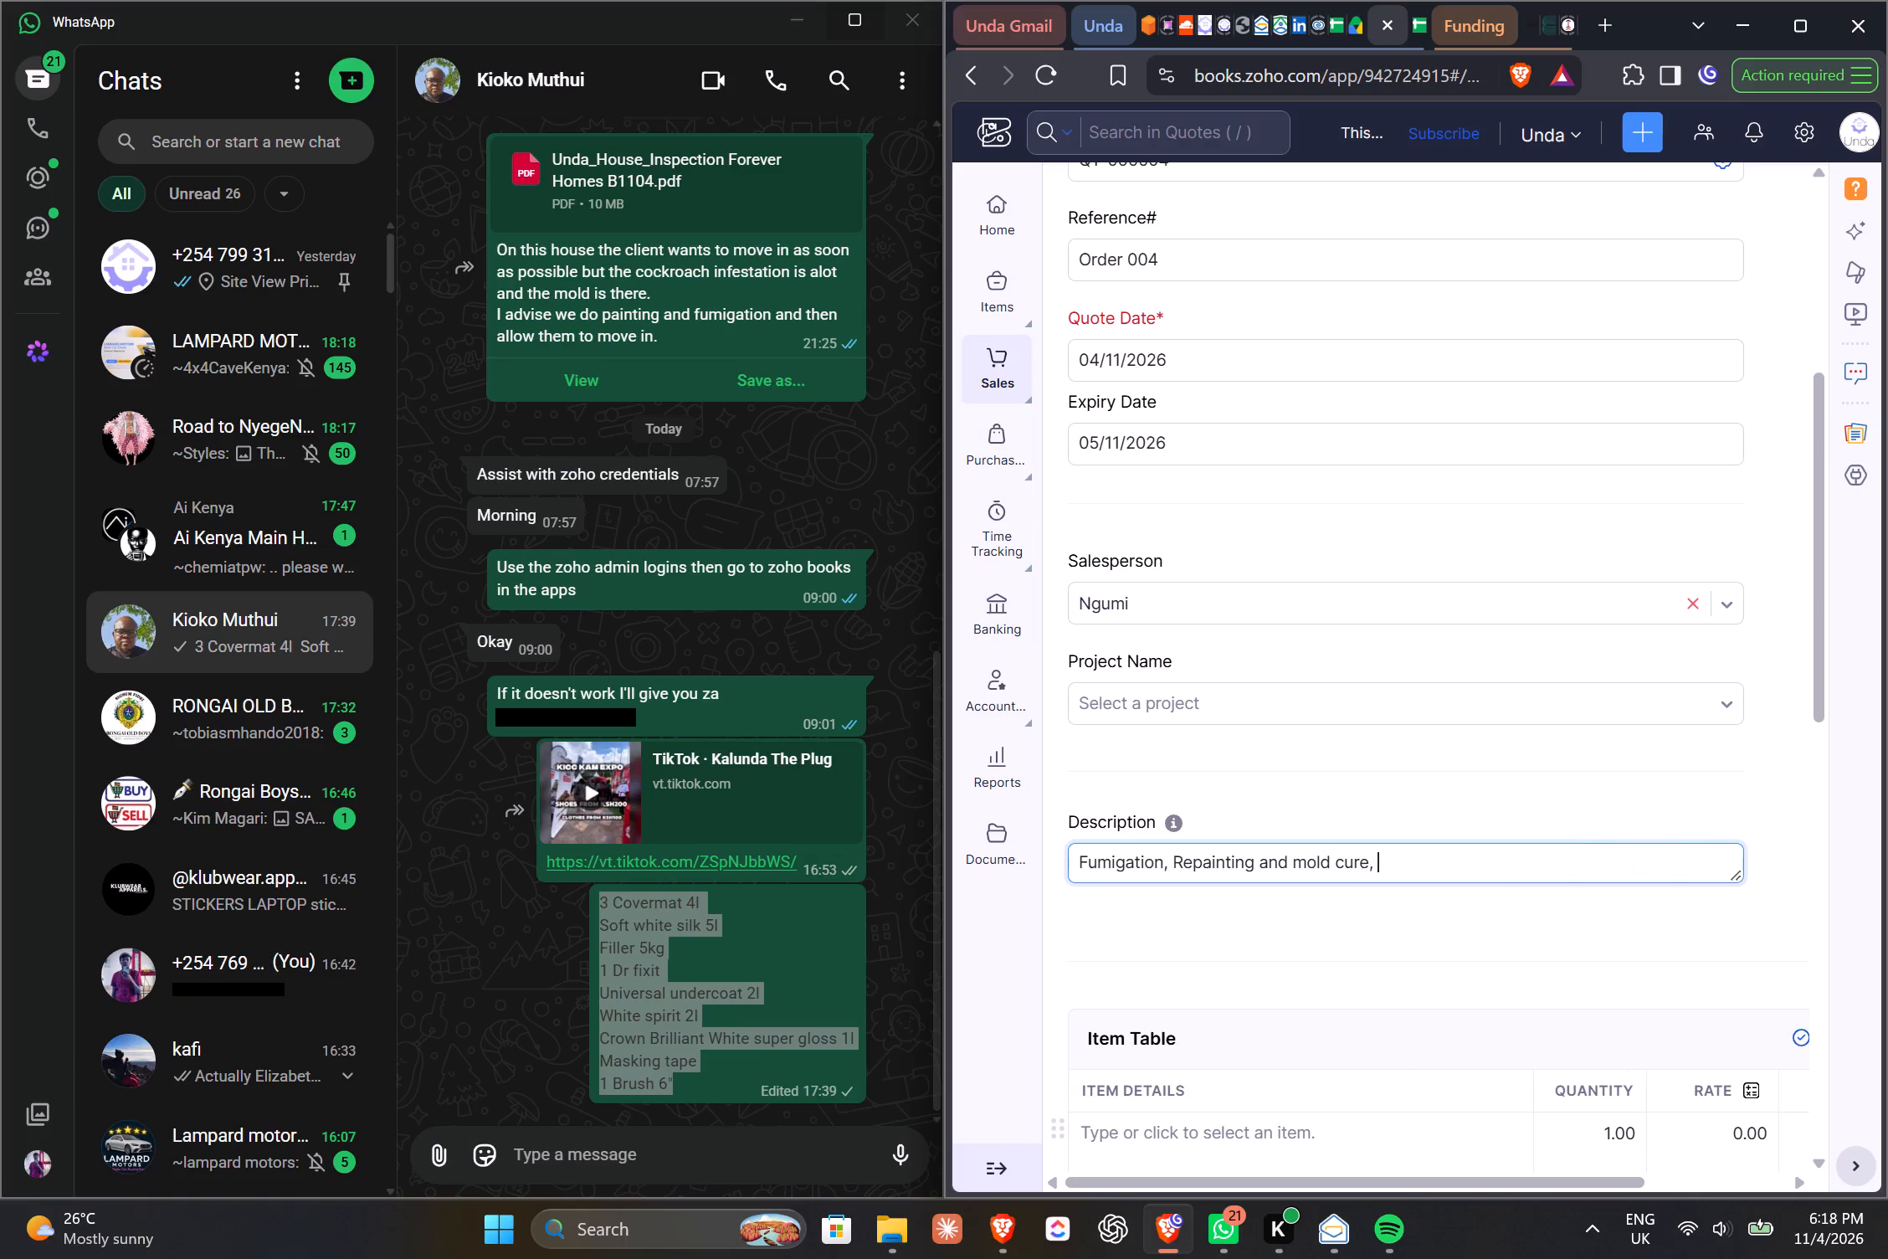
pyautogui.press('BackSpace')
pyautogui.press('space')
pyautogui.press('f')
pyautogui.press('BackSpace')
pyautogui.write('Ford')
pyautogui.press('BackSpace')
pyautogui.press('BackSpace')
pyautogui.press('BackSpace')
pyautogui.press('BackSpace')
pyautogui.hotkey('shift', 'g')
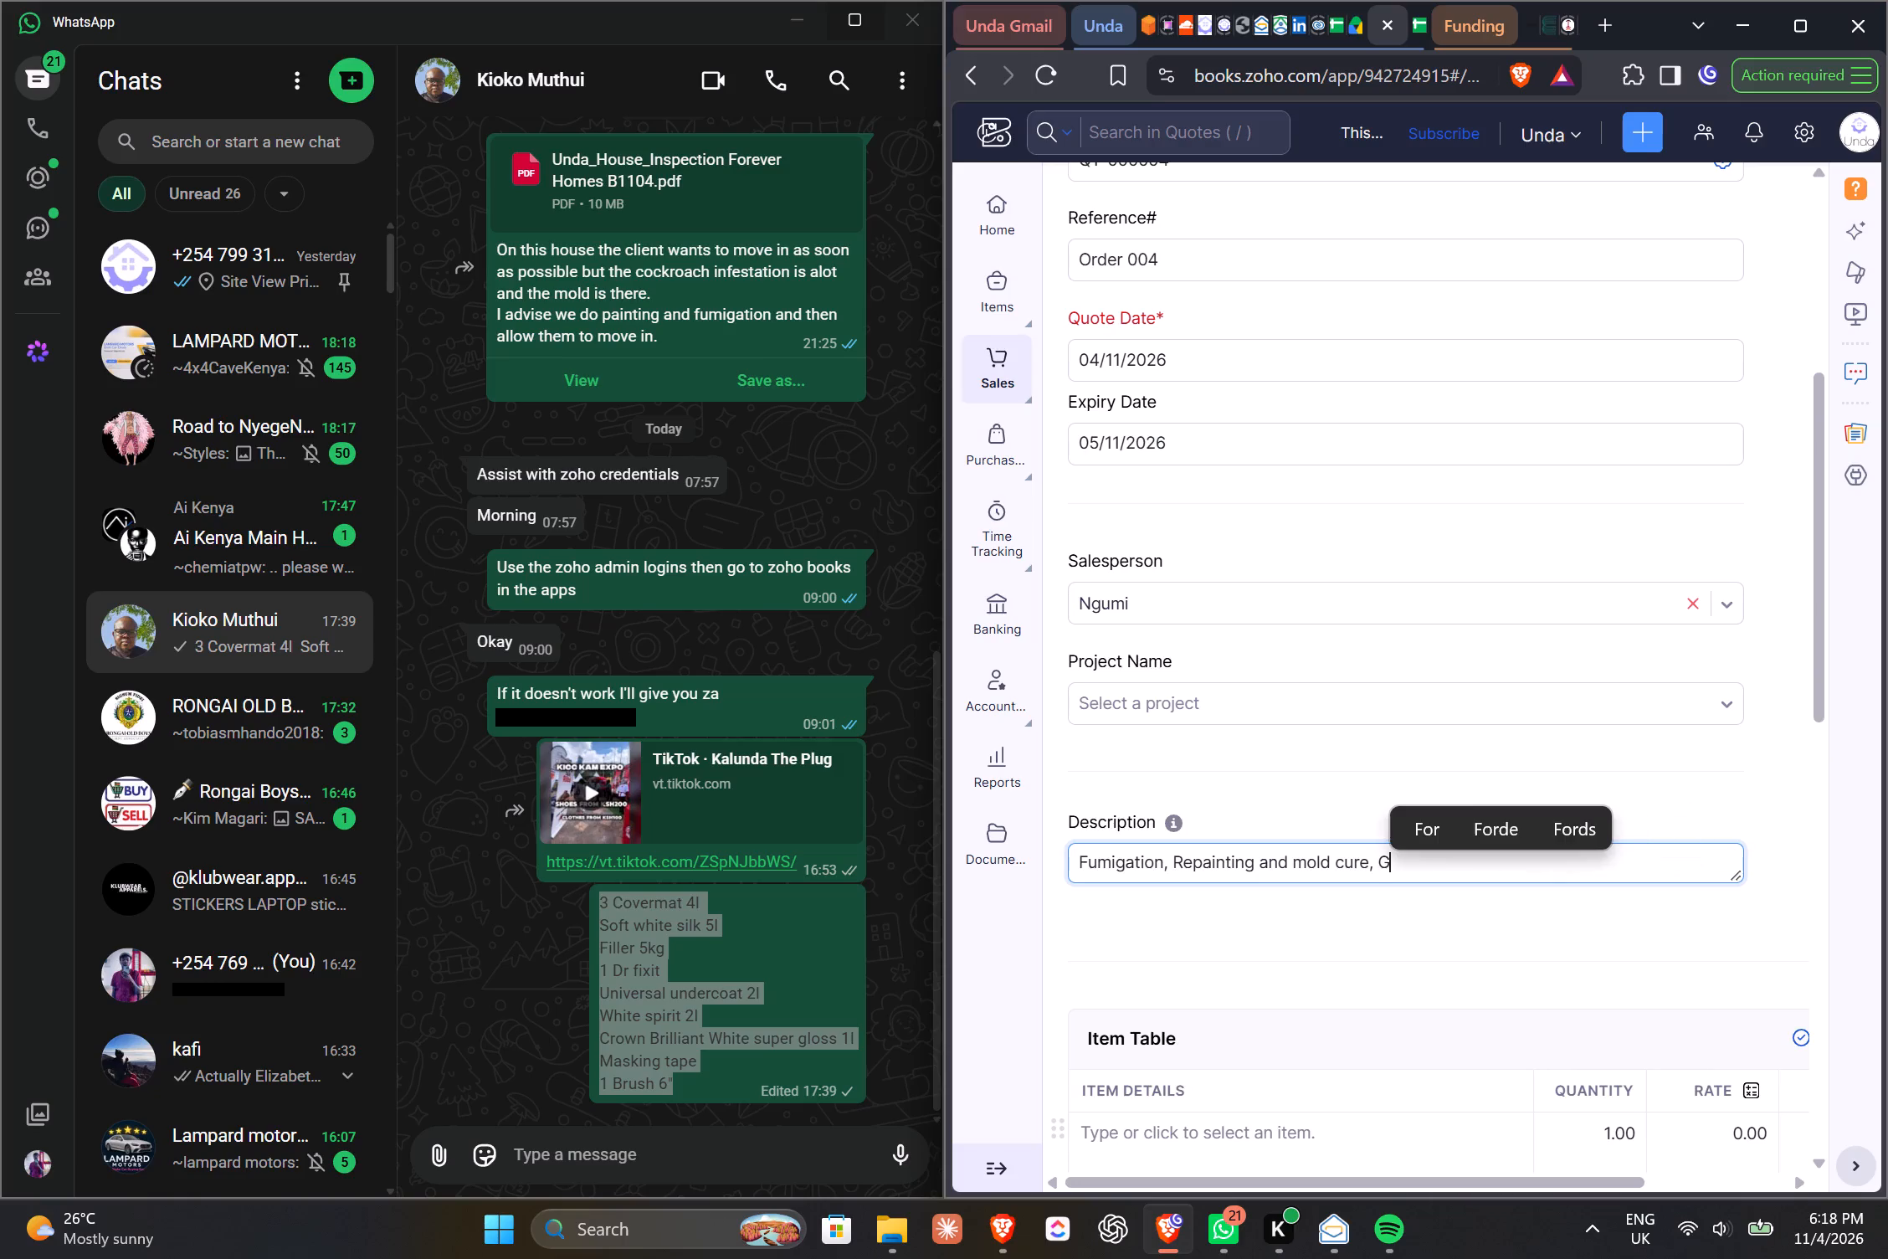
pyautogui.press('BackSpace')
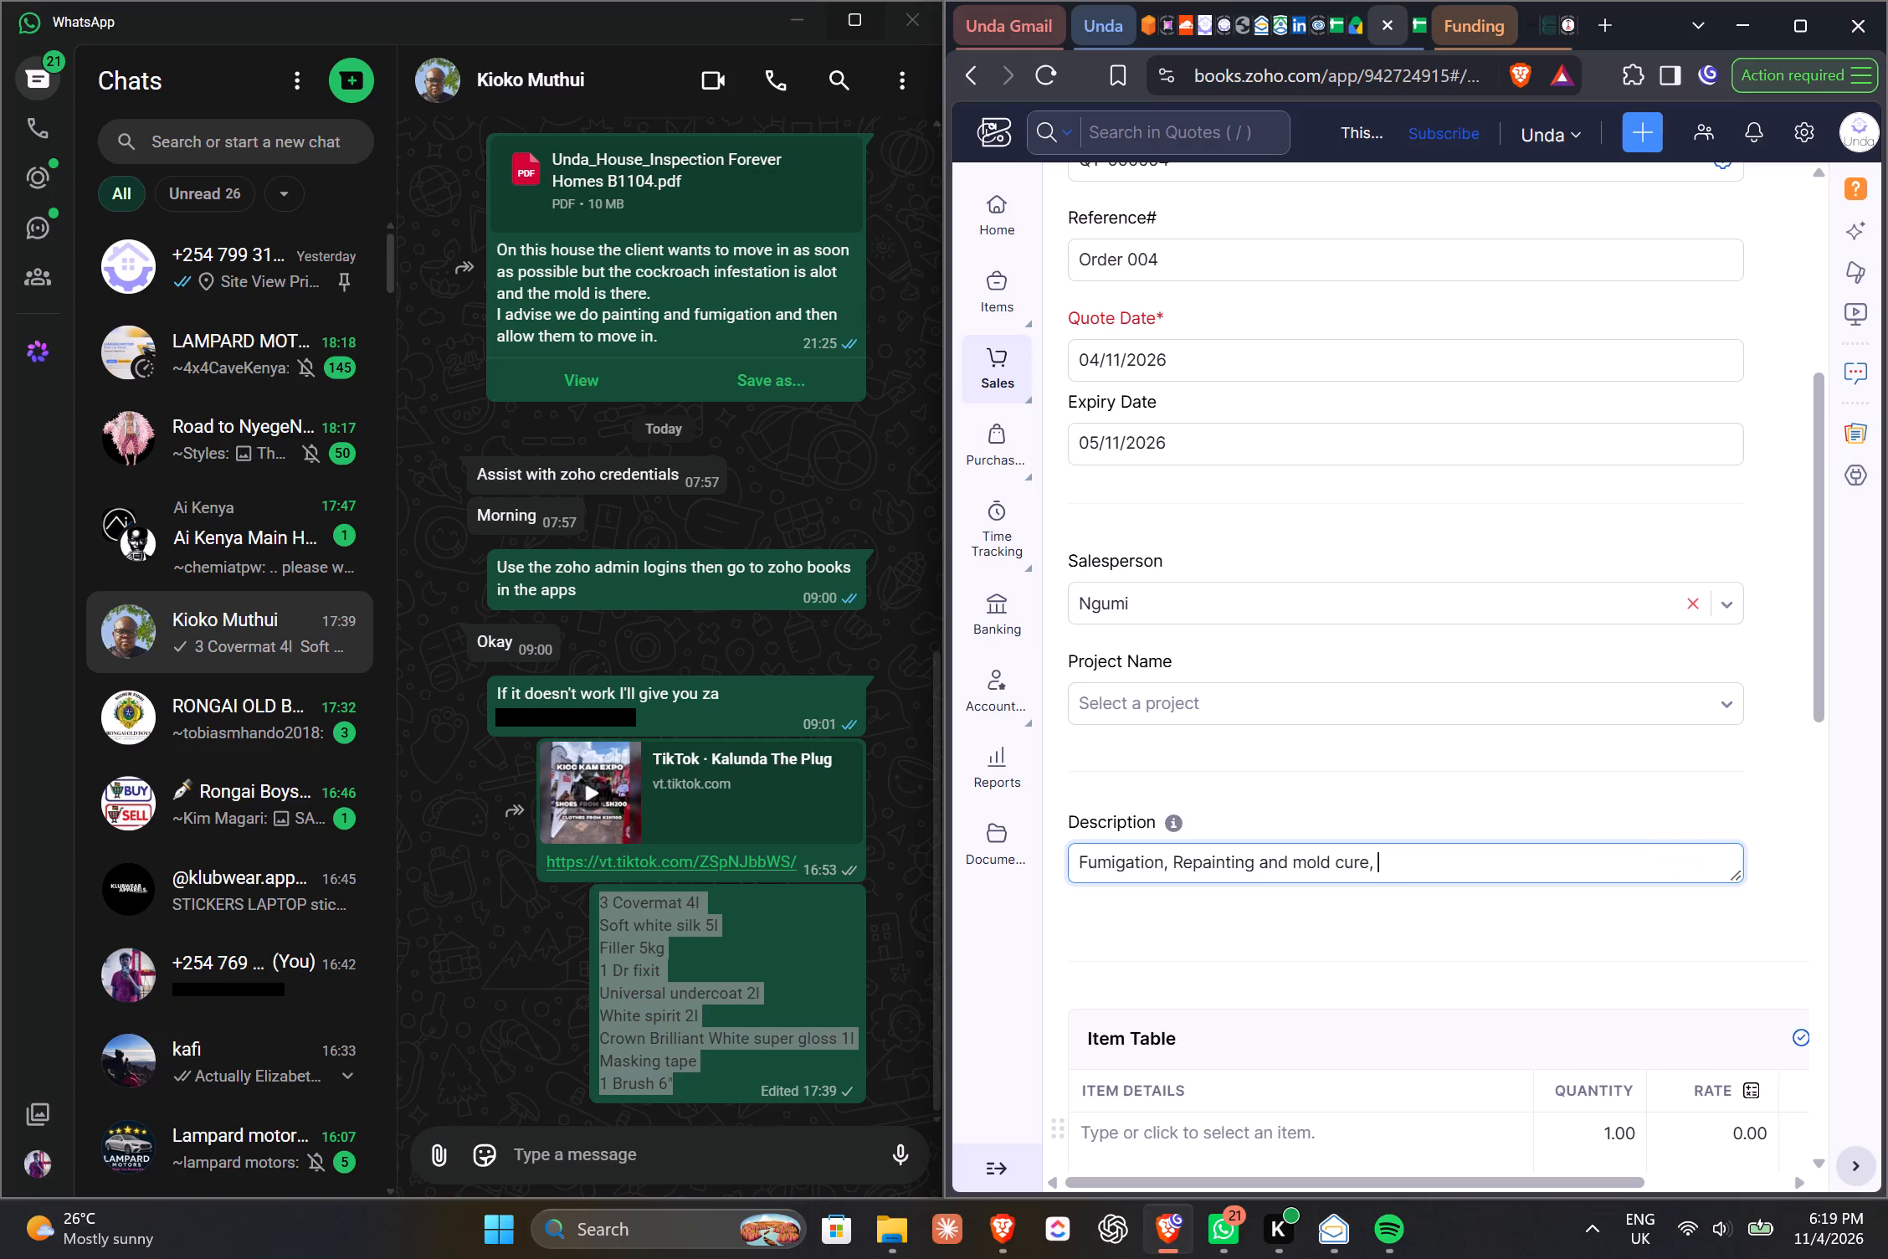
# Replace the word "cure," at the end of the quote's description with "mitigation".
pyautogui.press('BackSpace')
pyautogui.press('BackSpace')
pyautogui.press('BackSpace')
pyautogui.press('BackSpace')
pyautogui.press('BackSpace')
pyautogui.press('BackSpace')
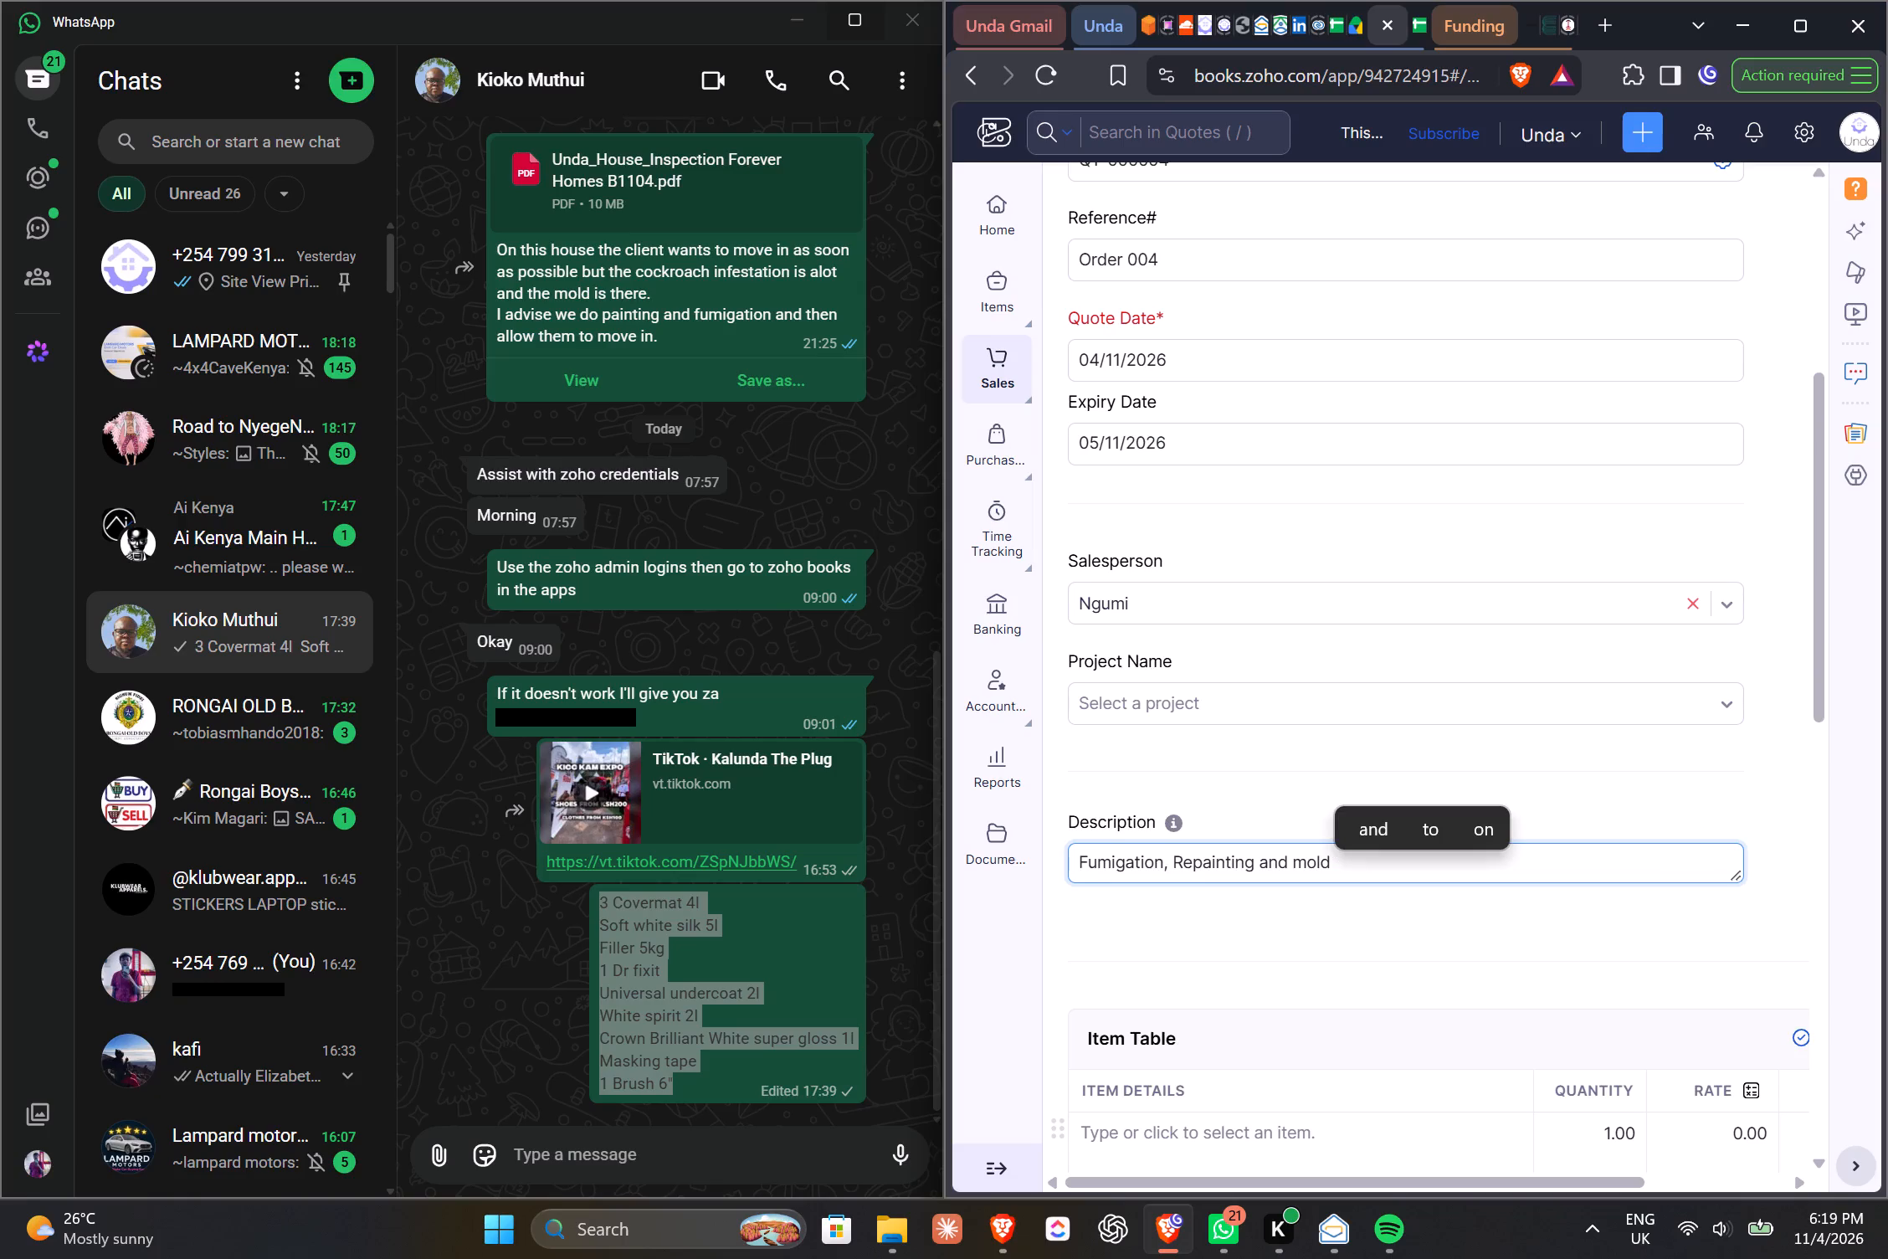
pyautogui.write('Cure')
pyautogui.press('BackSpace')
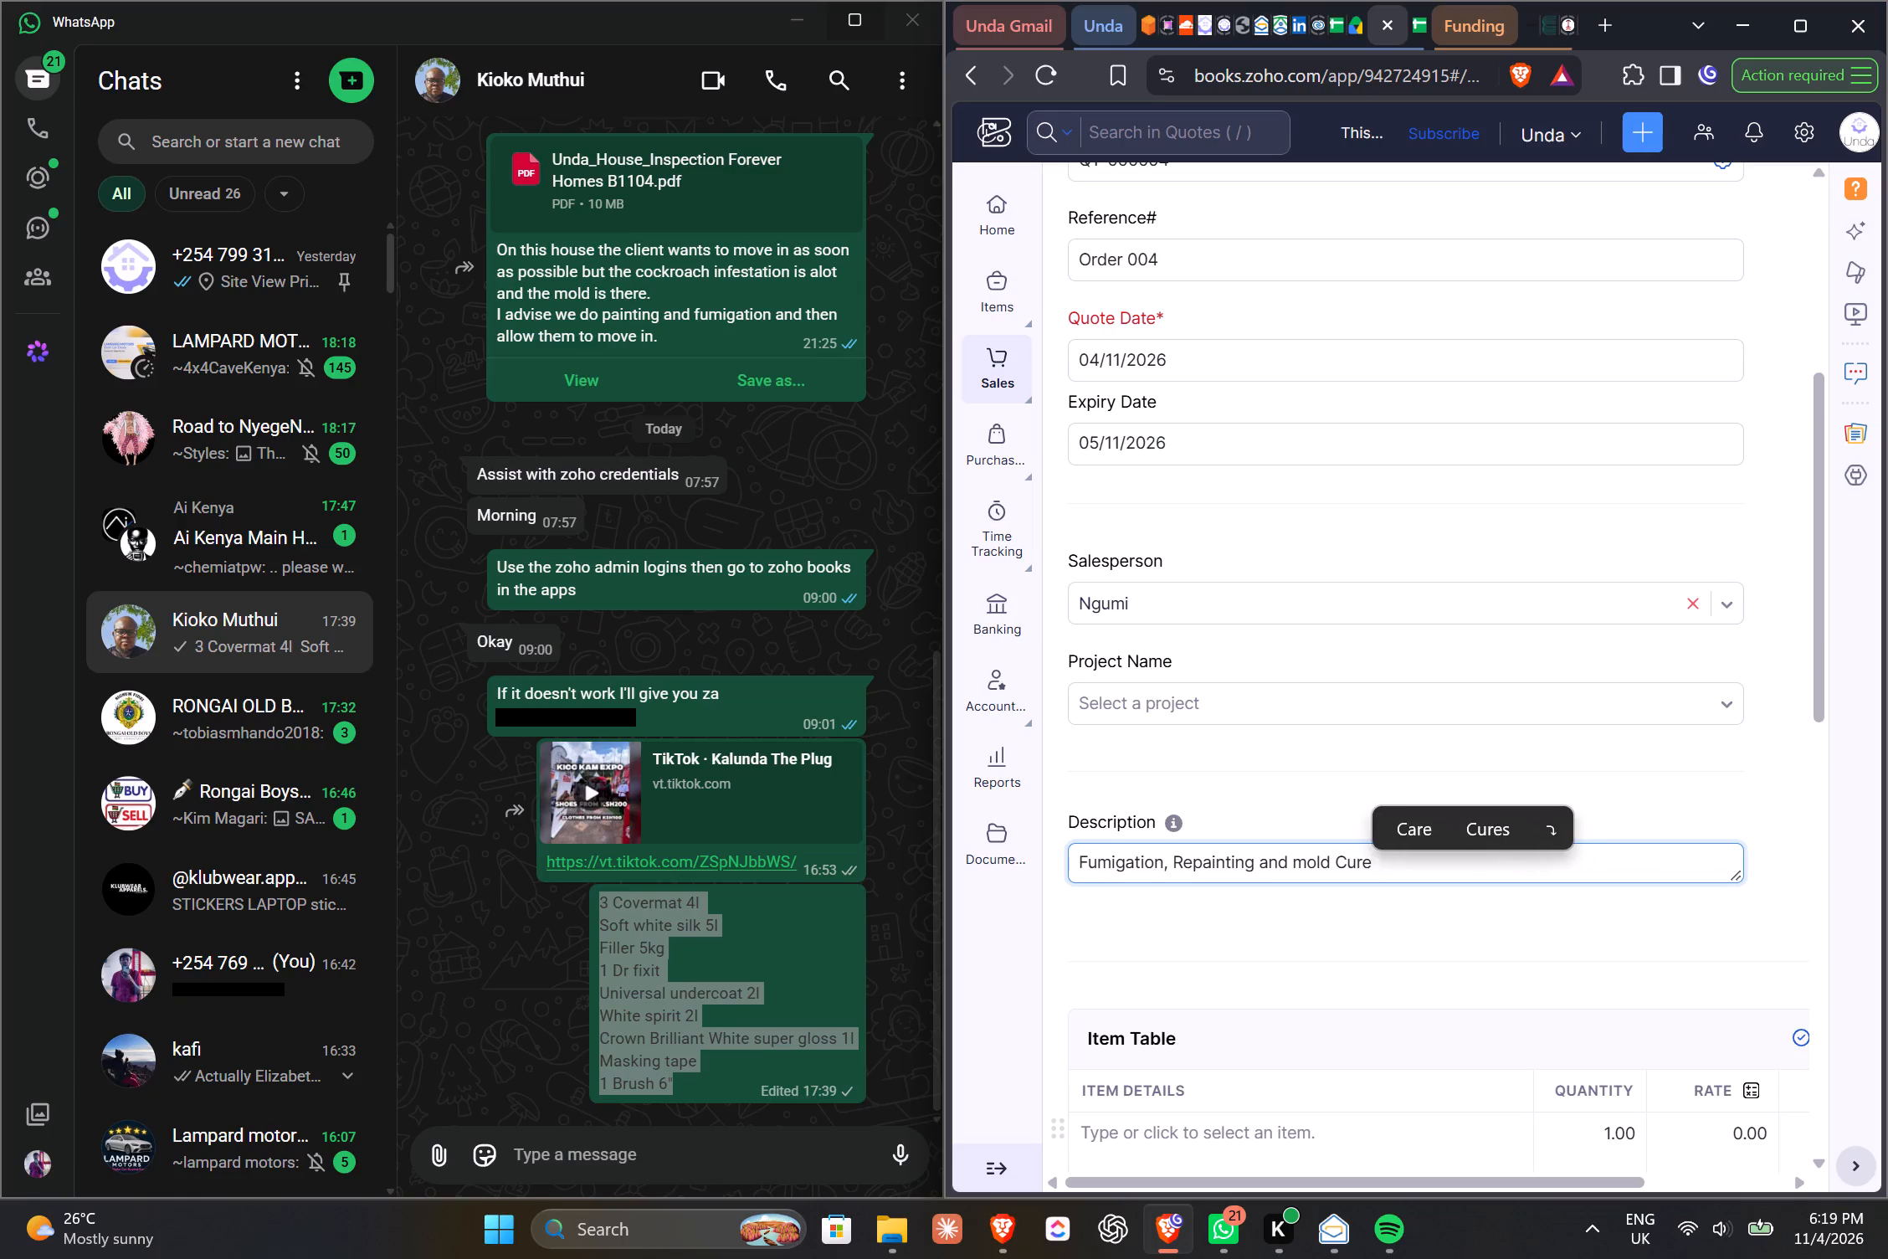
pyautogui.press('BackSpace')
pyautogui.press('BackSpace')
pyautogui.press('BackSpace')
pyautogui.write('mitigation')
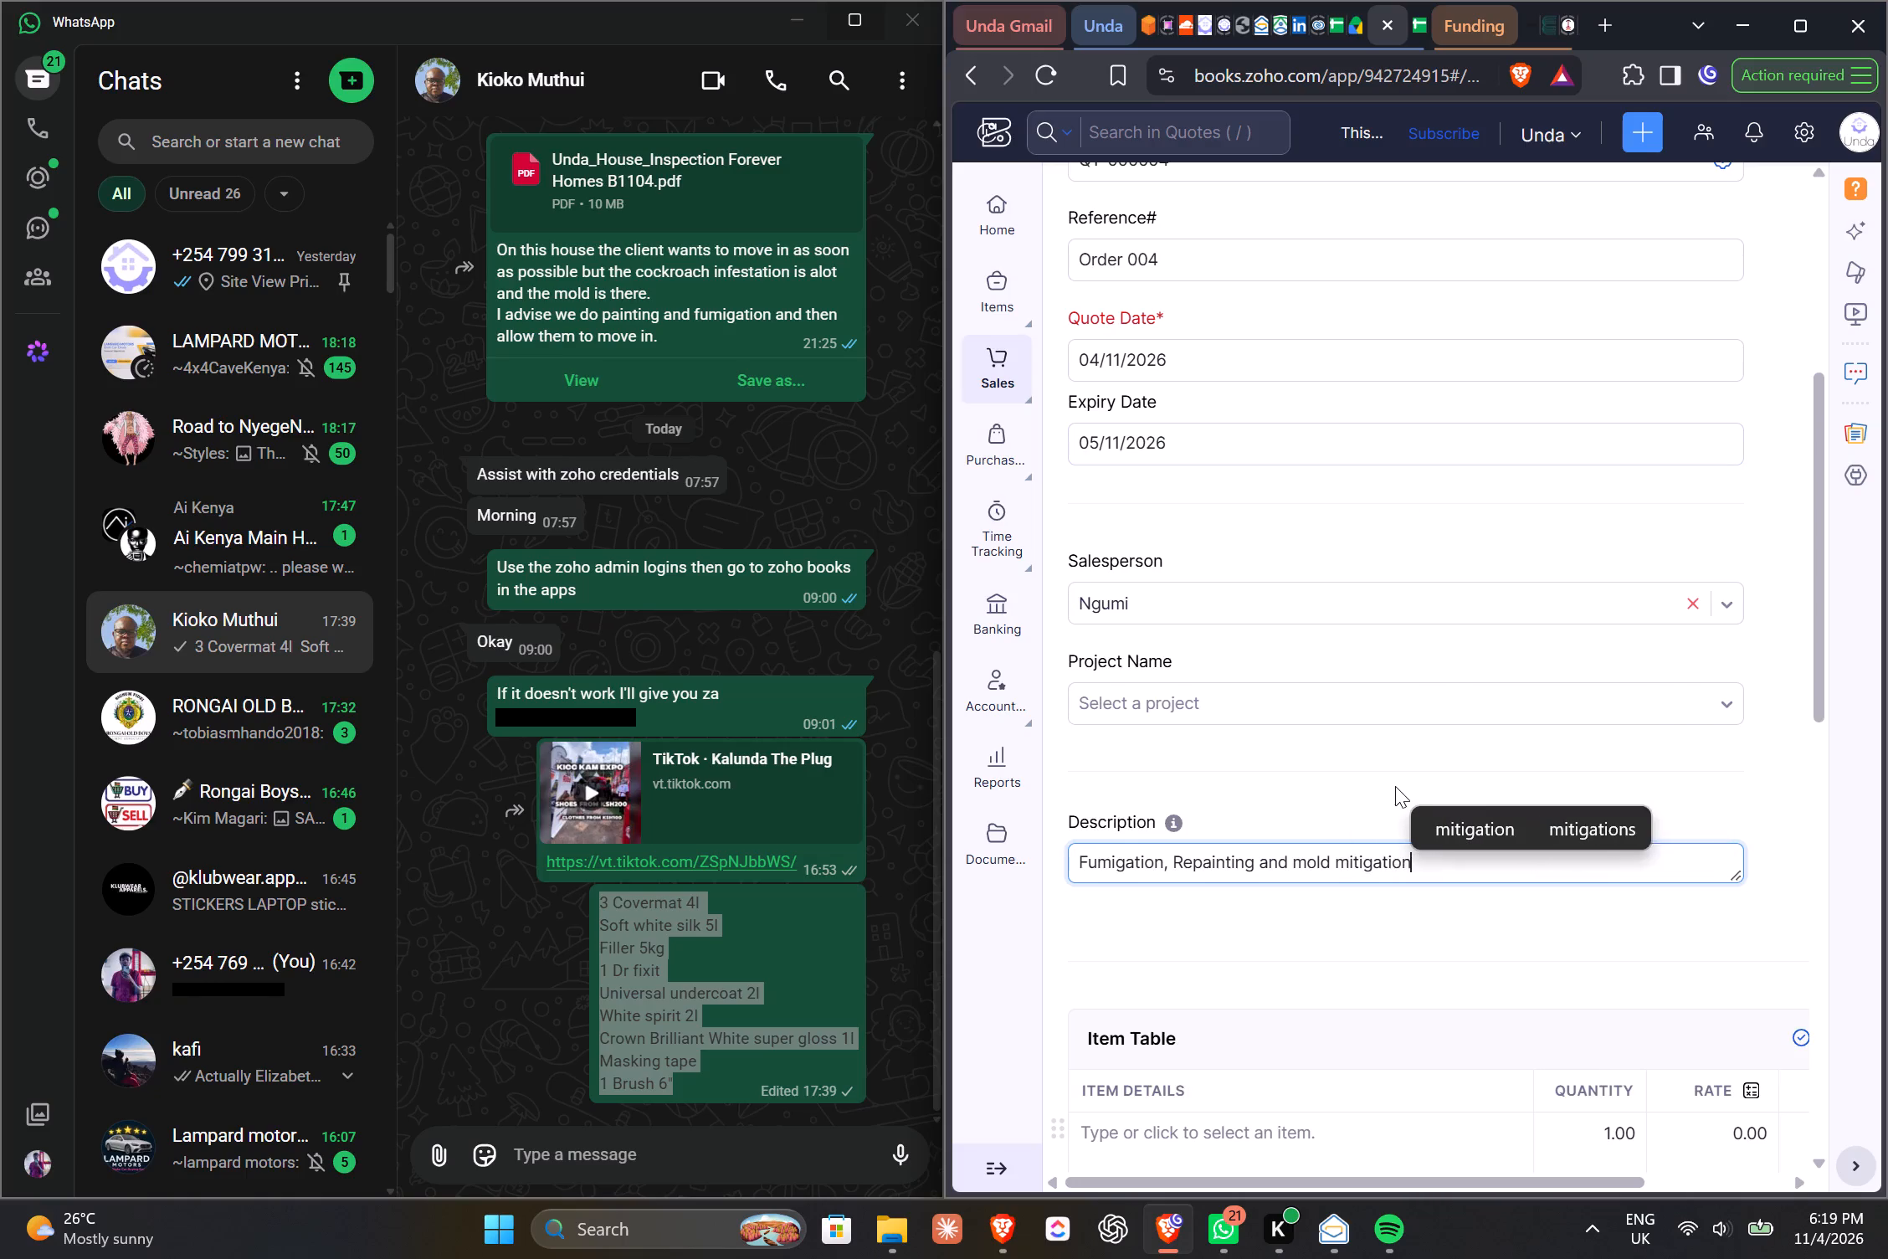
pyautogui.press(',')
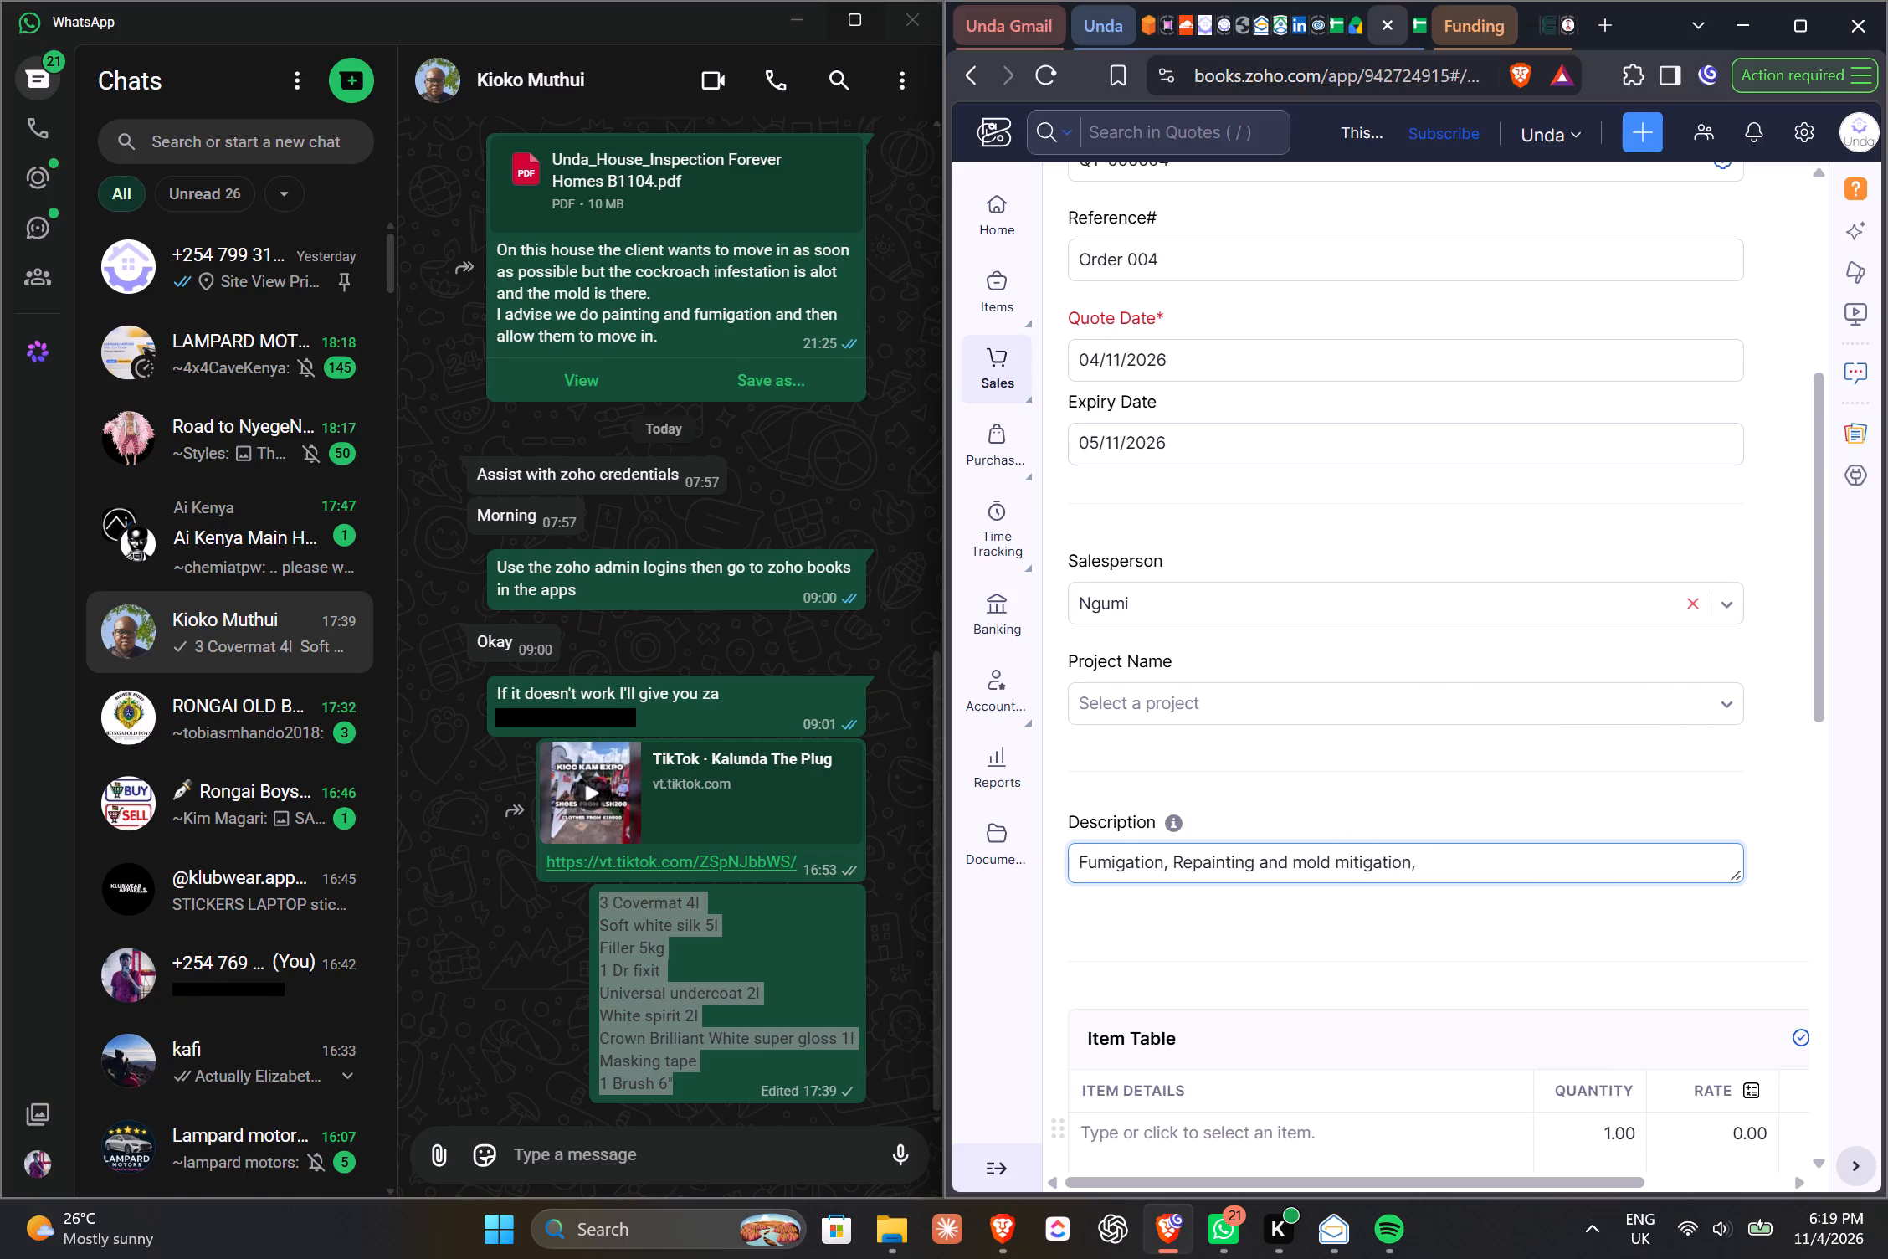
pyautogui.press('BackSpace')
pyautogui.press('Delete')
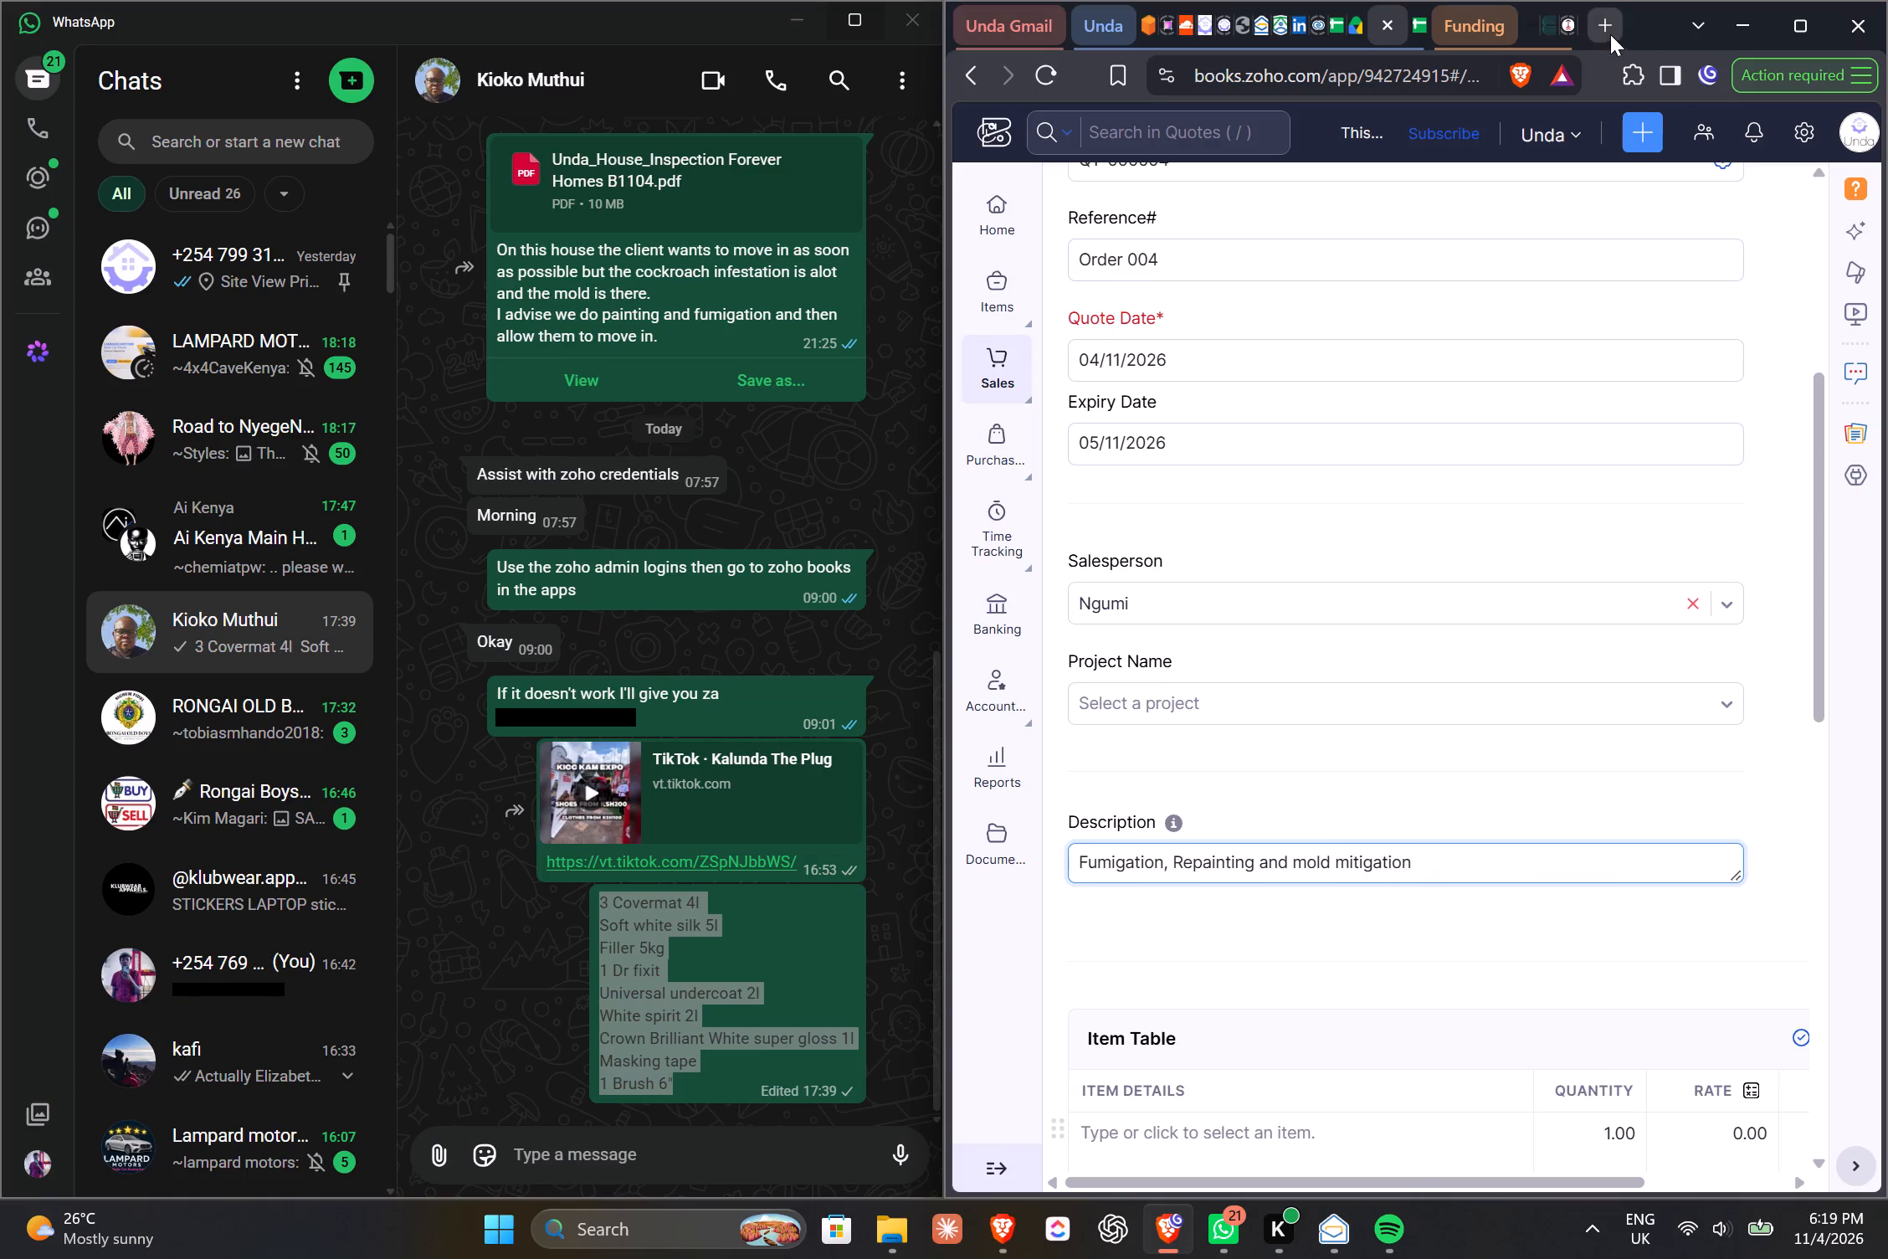
# Look up "Mold mitigation" on the web, choose the suggested mold remediation search, and examine how the term is defined.
pyautogui.click(1608, 32)
pyautogui.write('Mold miti')
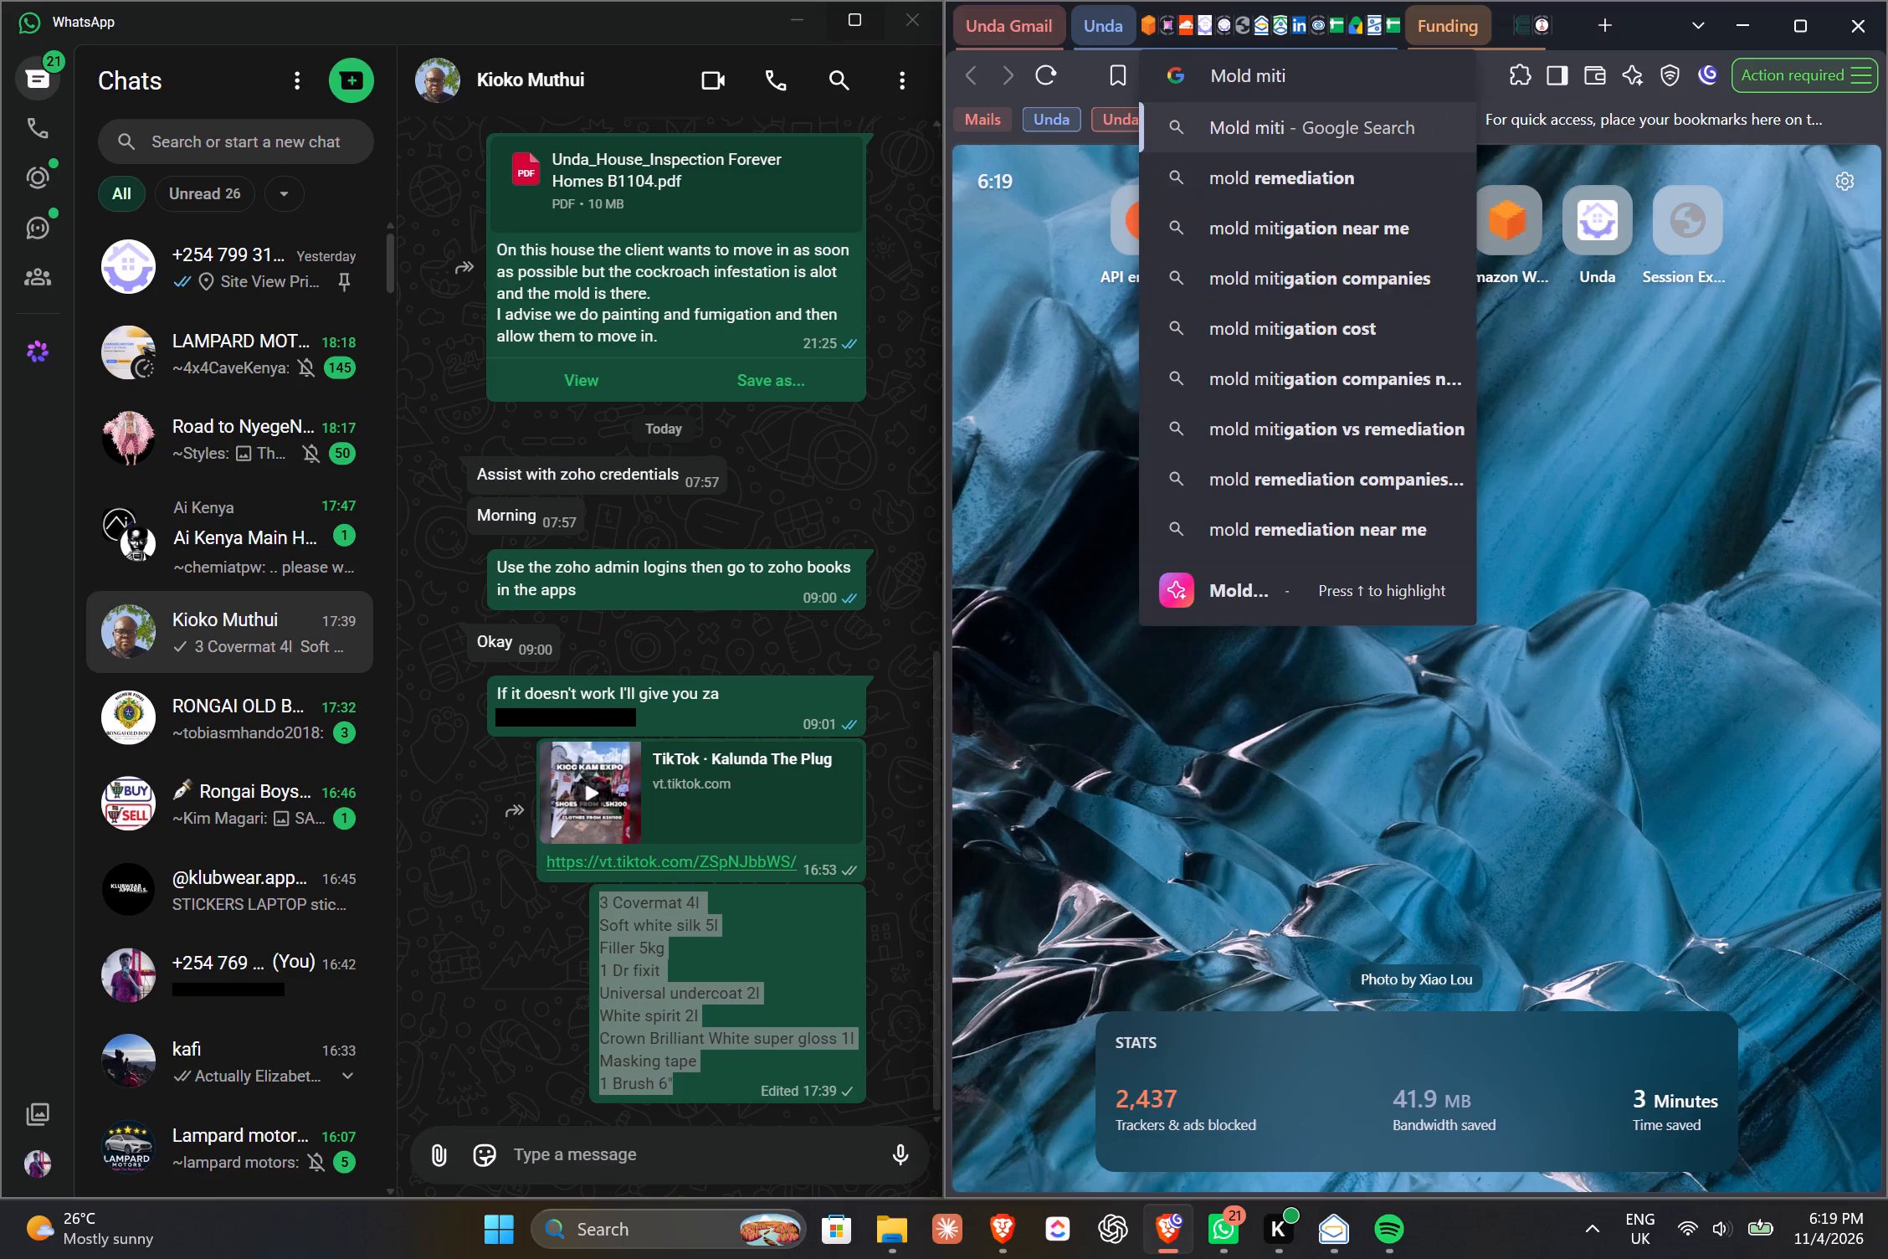
pyautogui.write('gation')
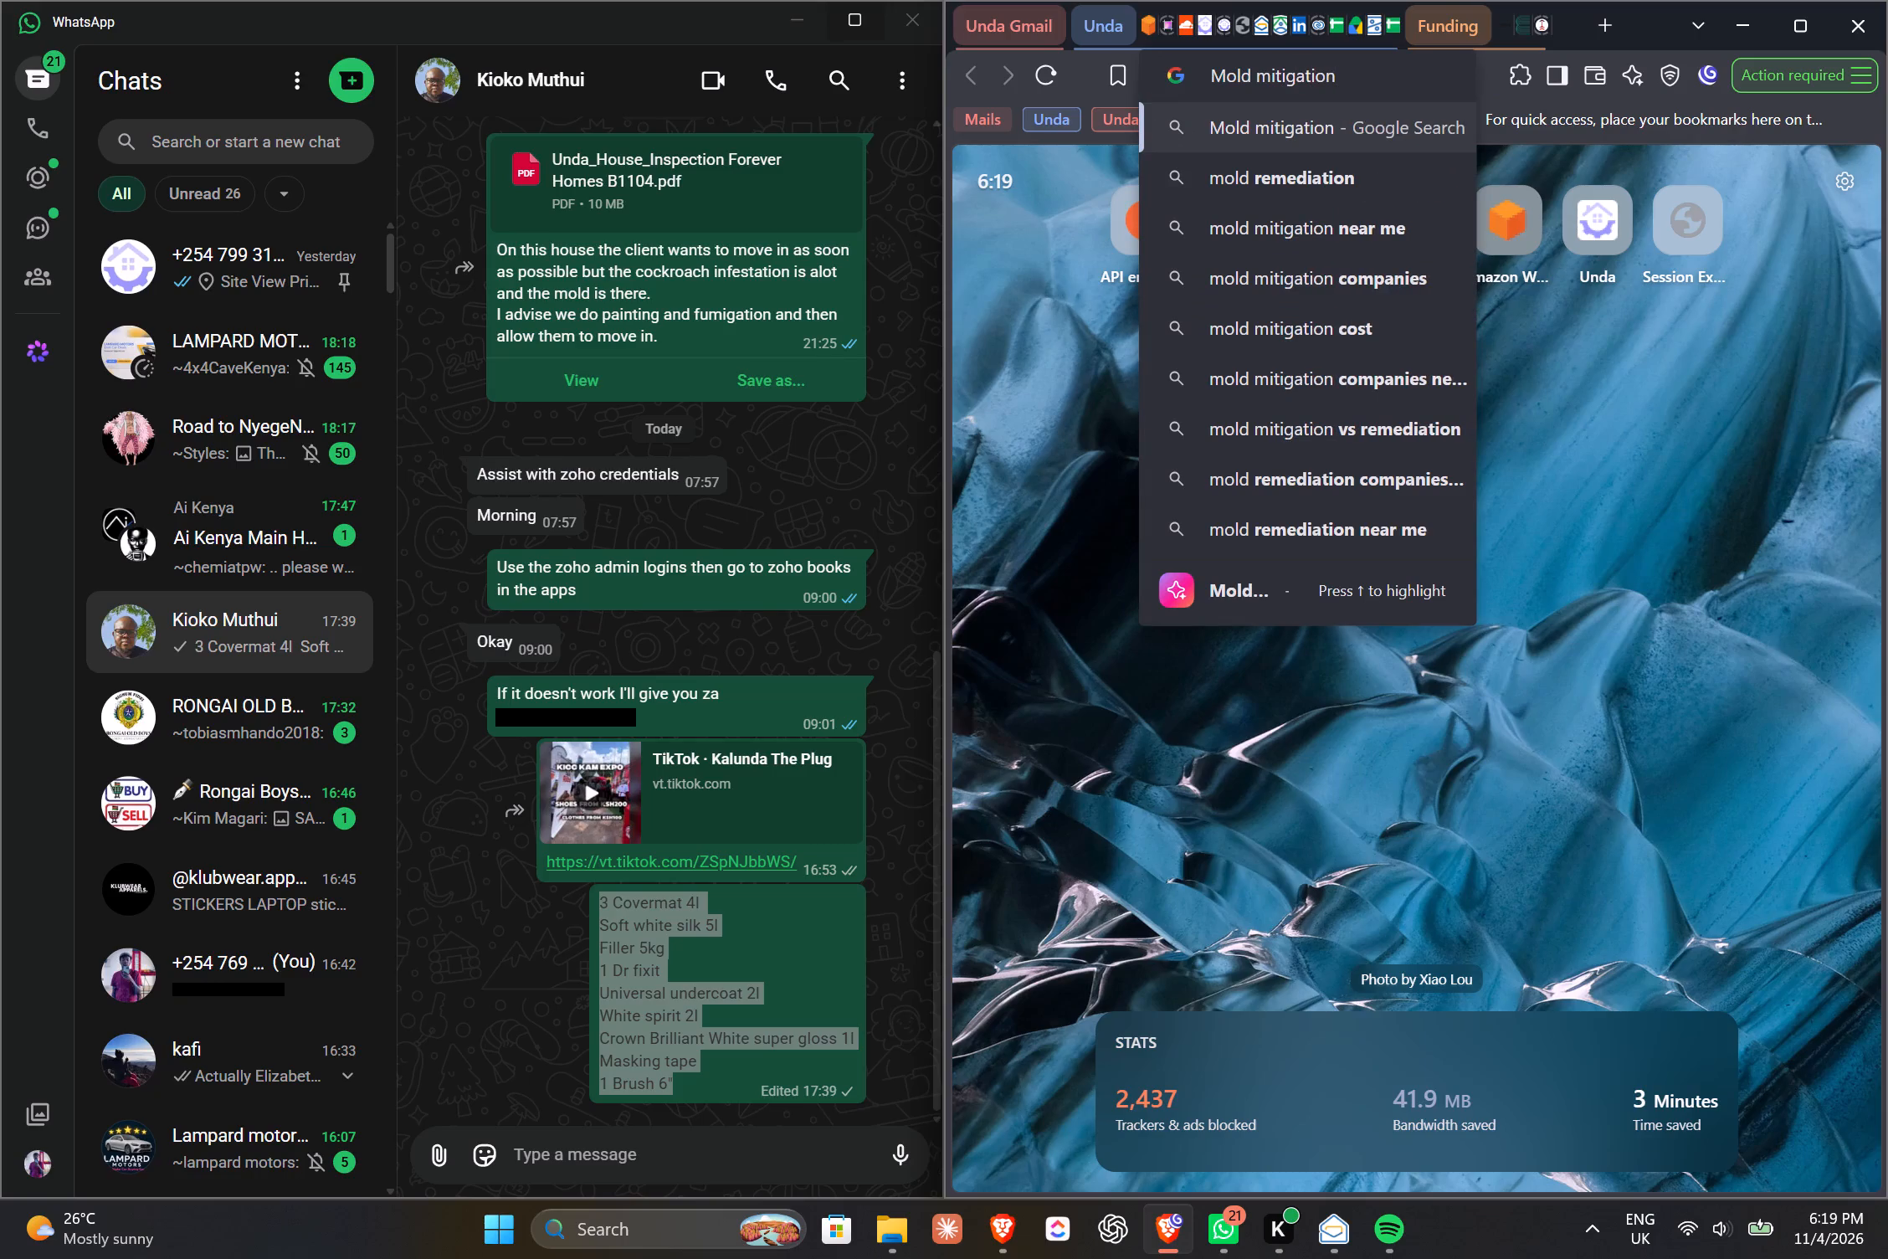
pyautogui.click(1379, 188)
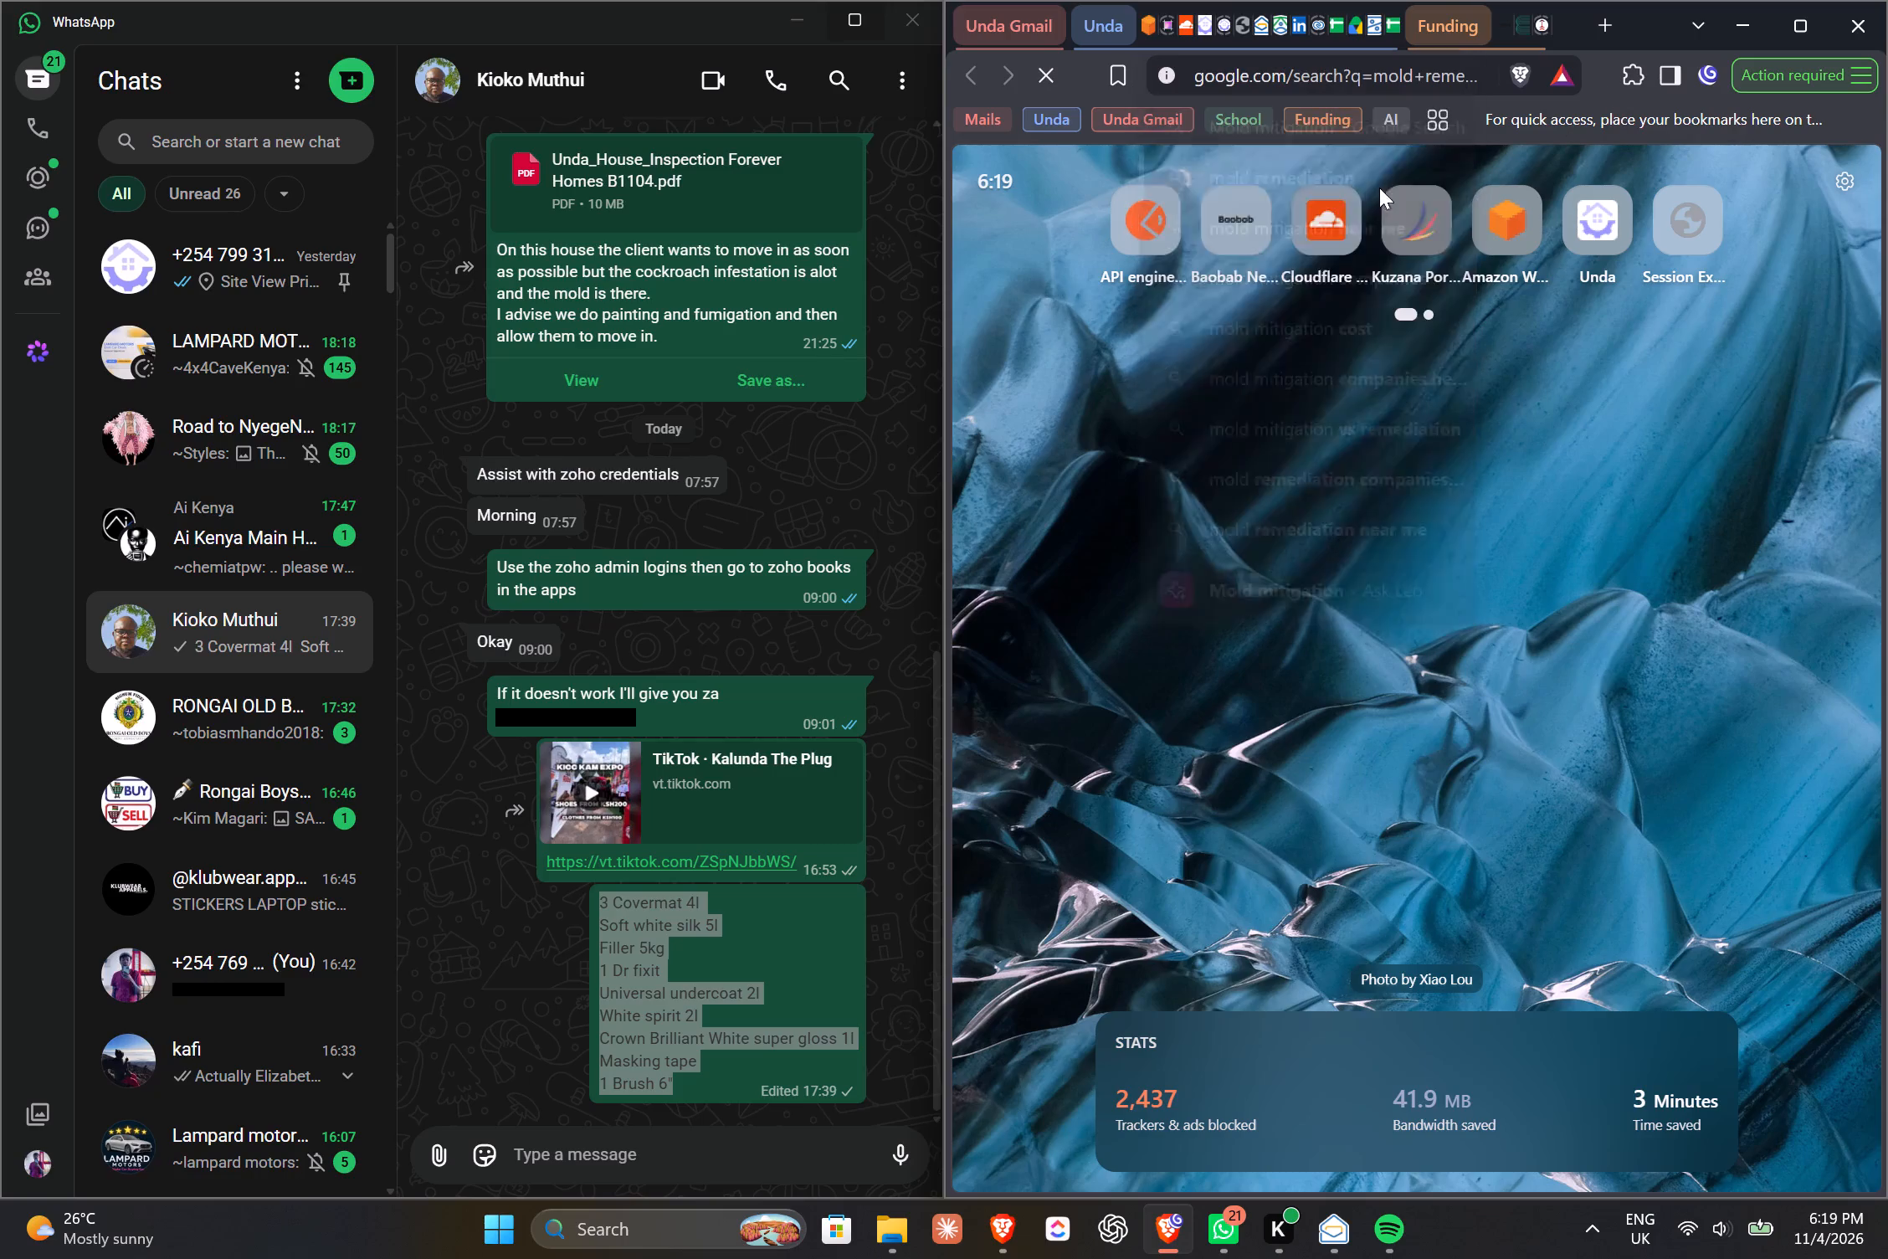
pyautogui.scroll(-1, 1490, 693)
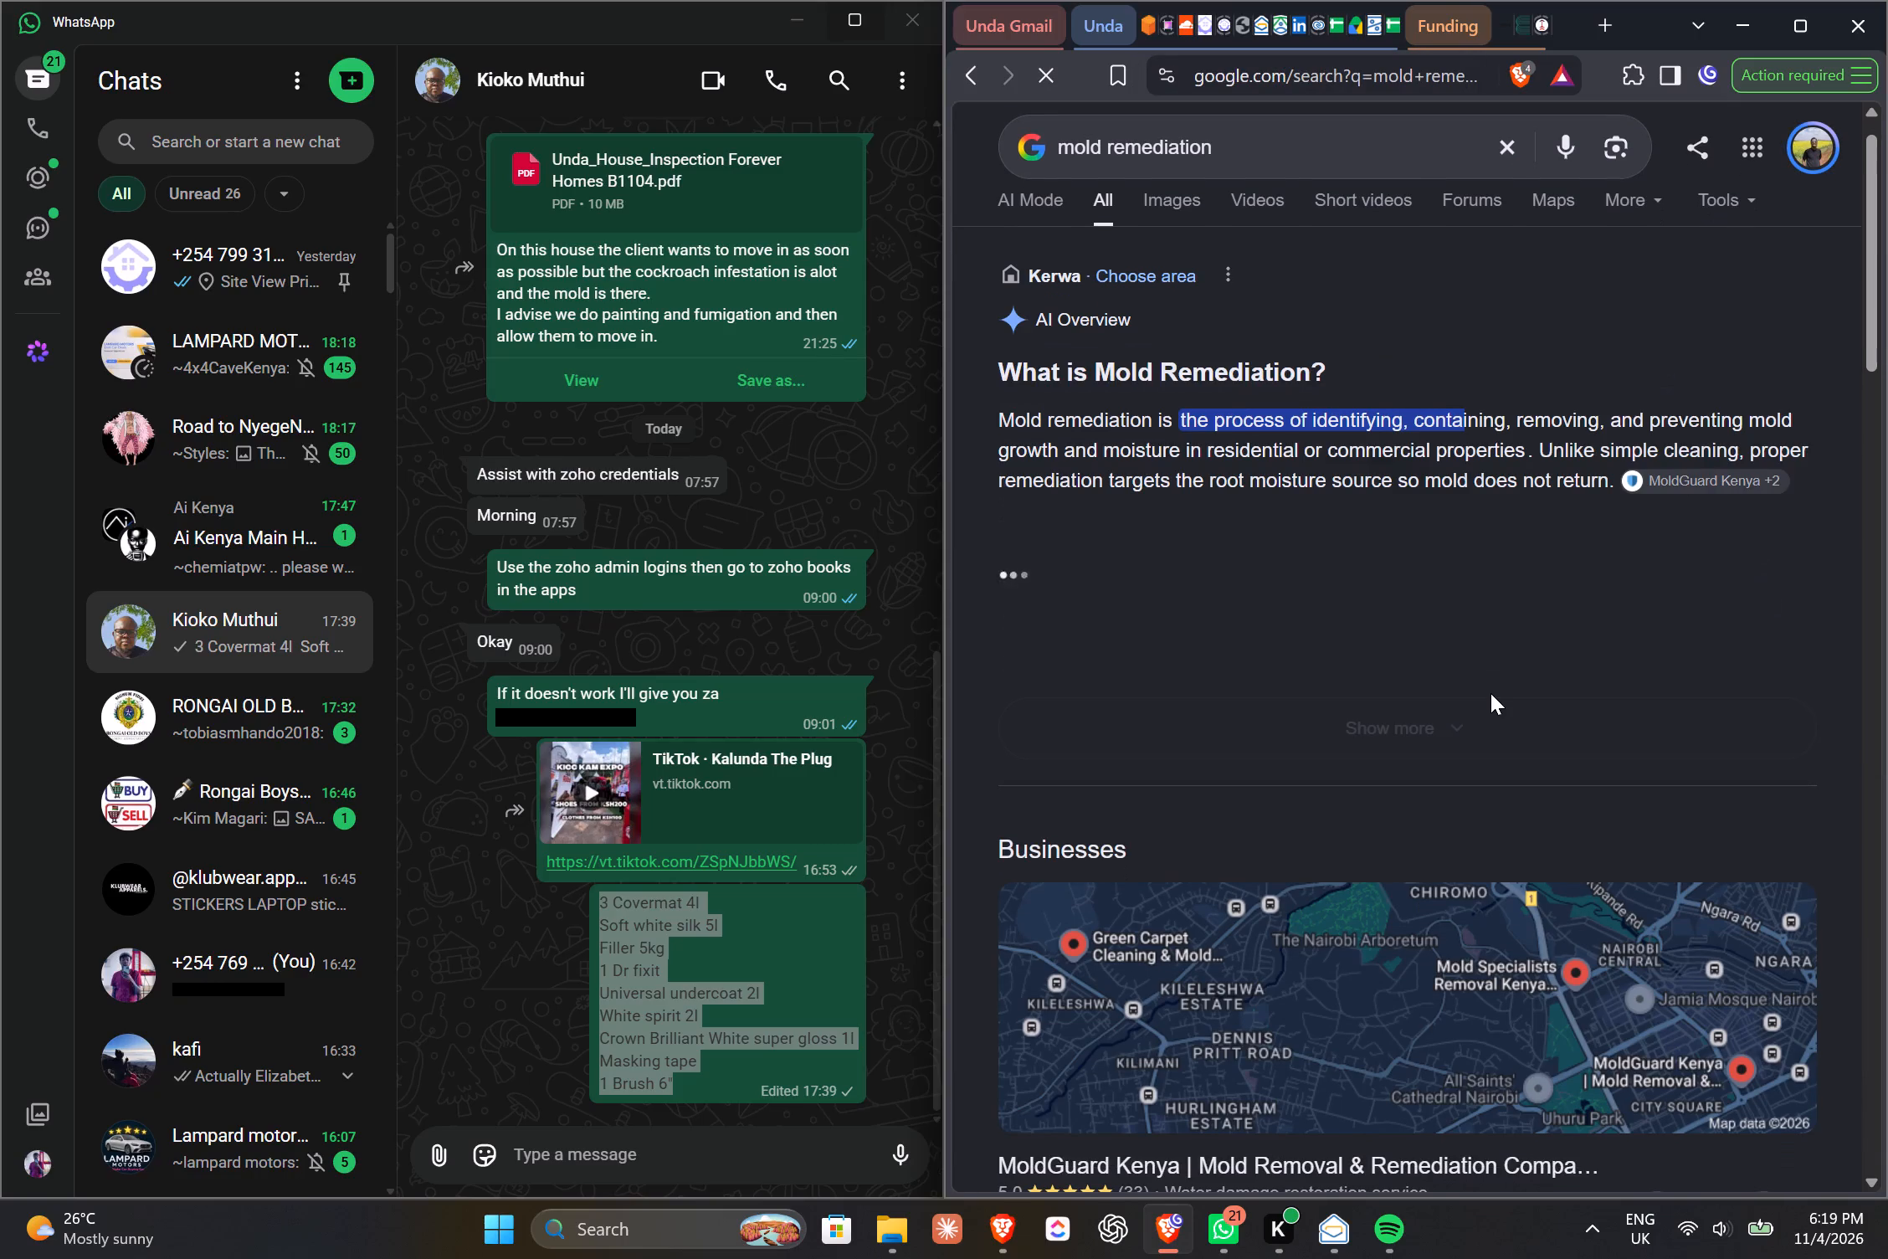
pyautogui.scroll(-1, 1490, 693)
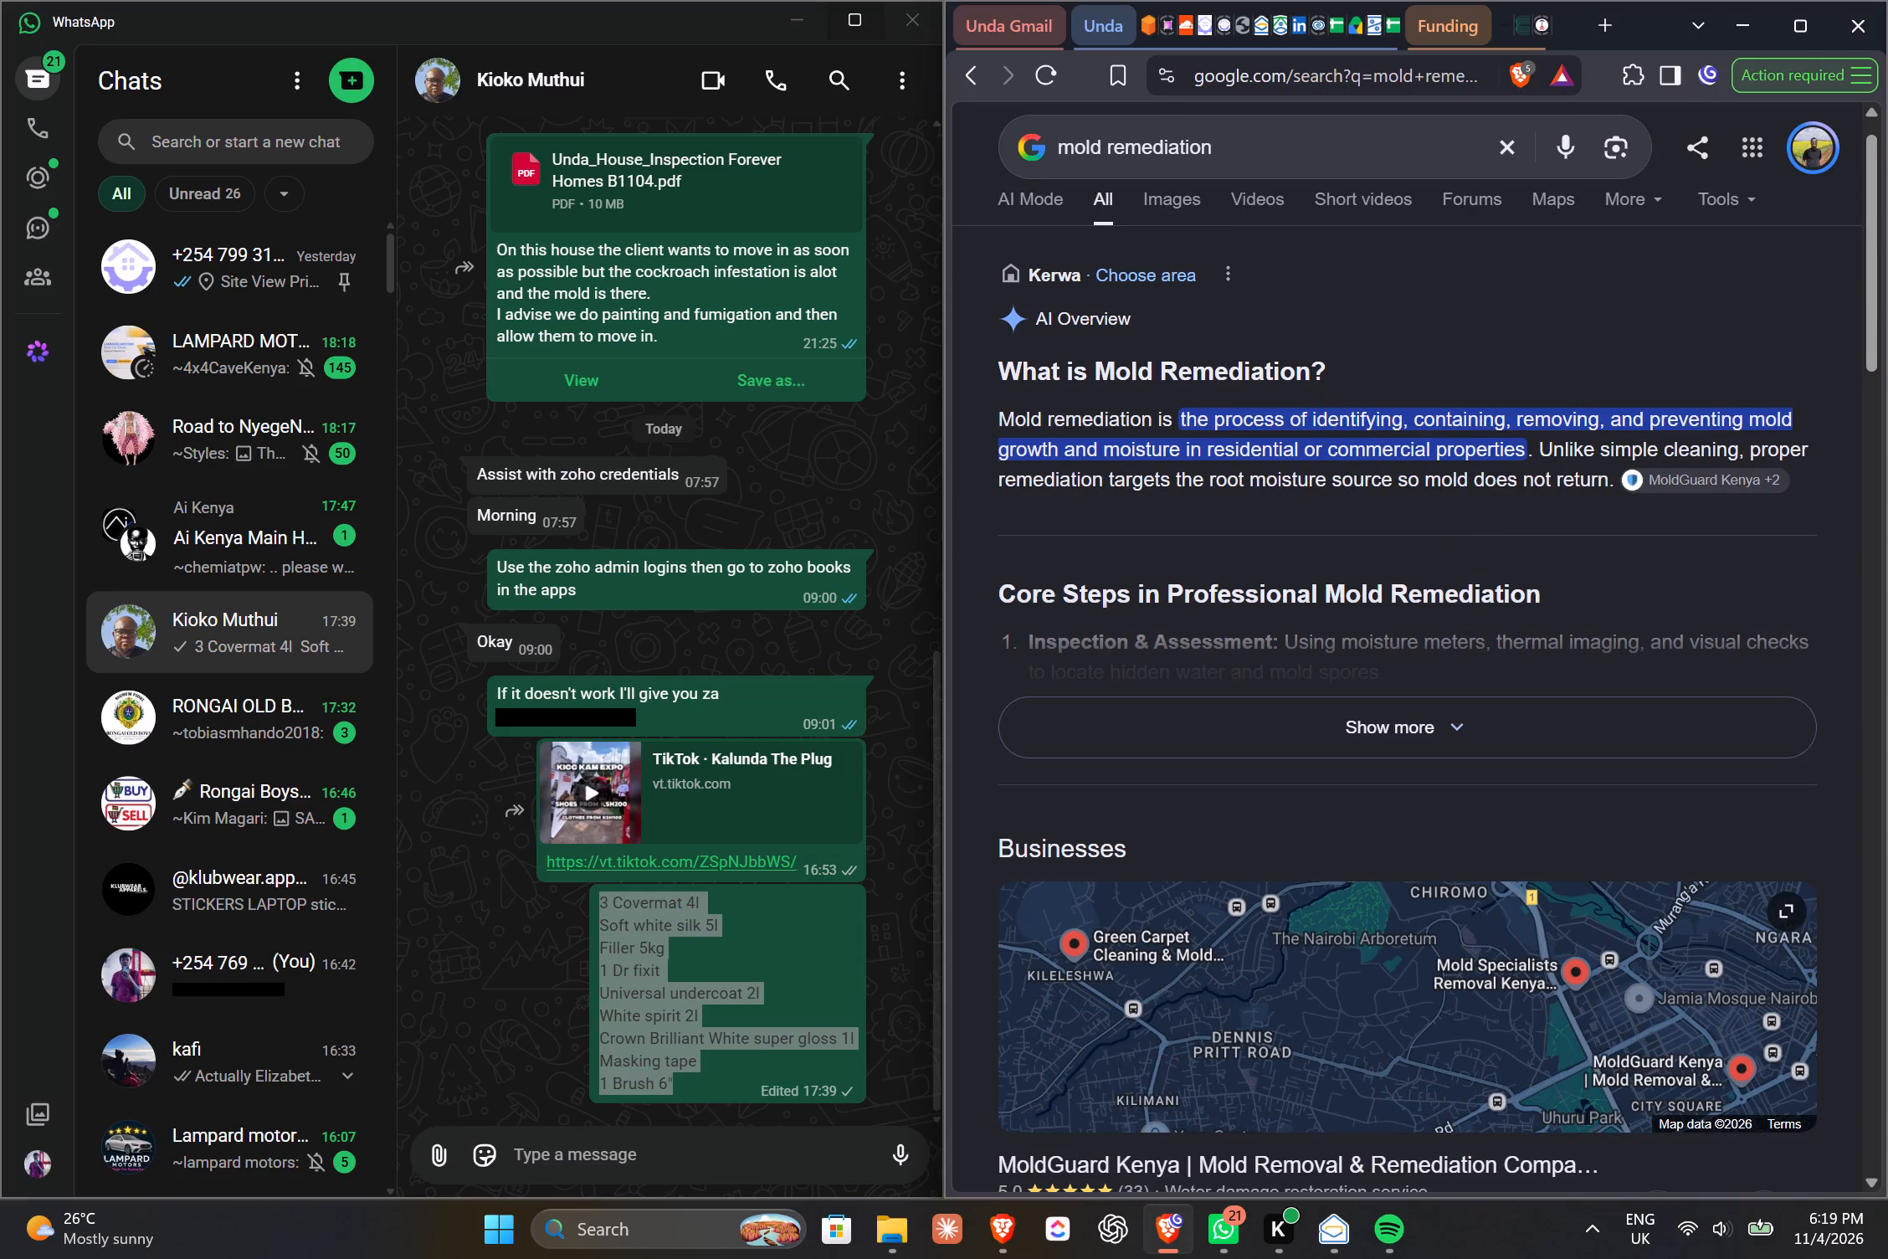
pyautogui.scroll(1, 1271, 445)
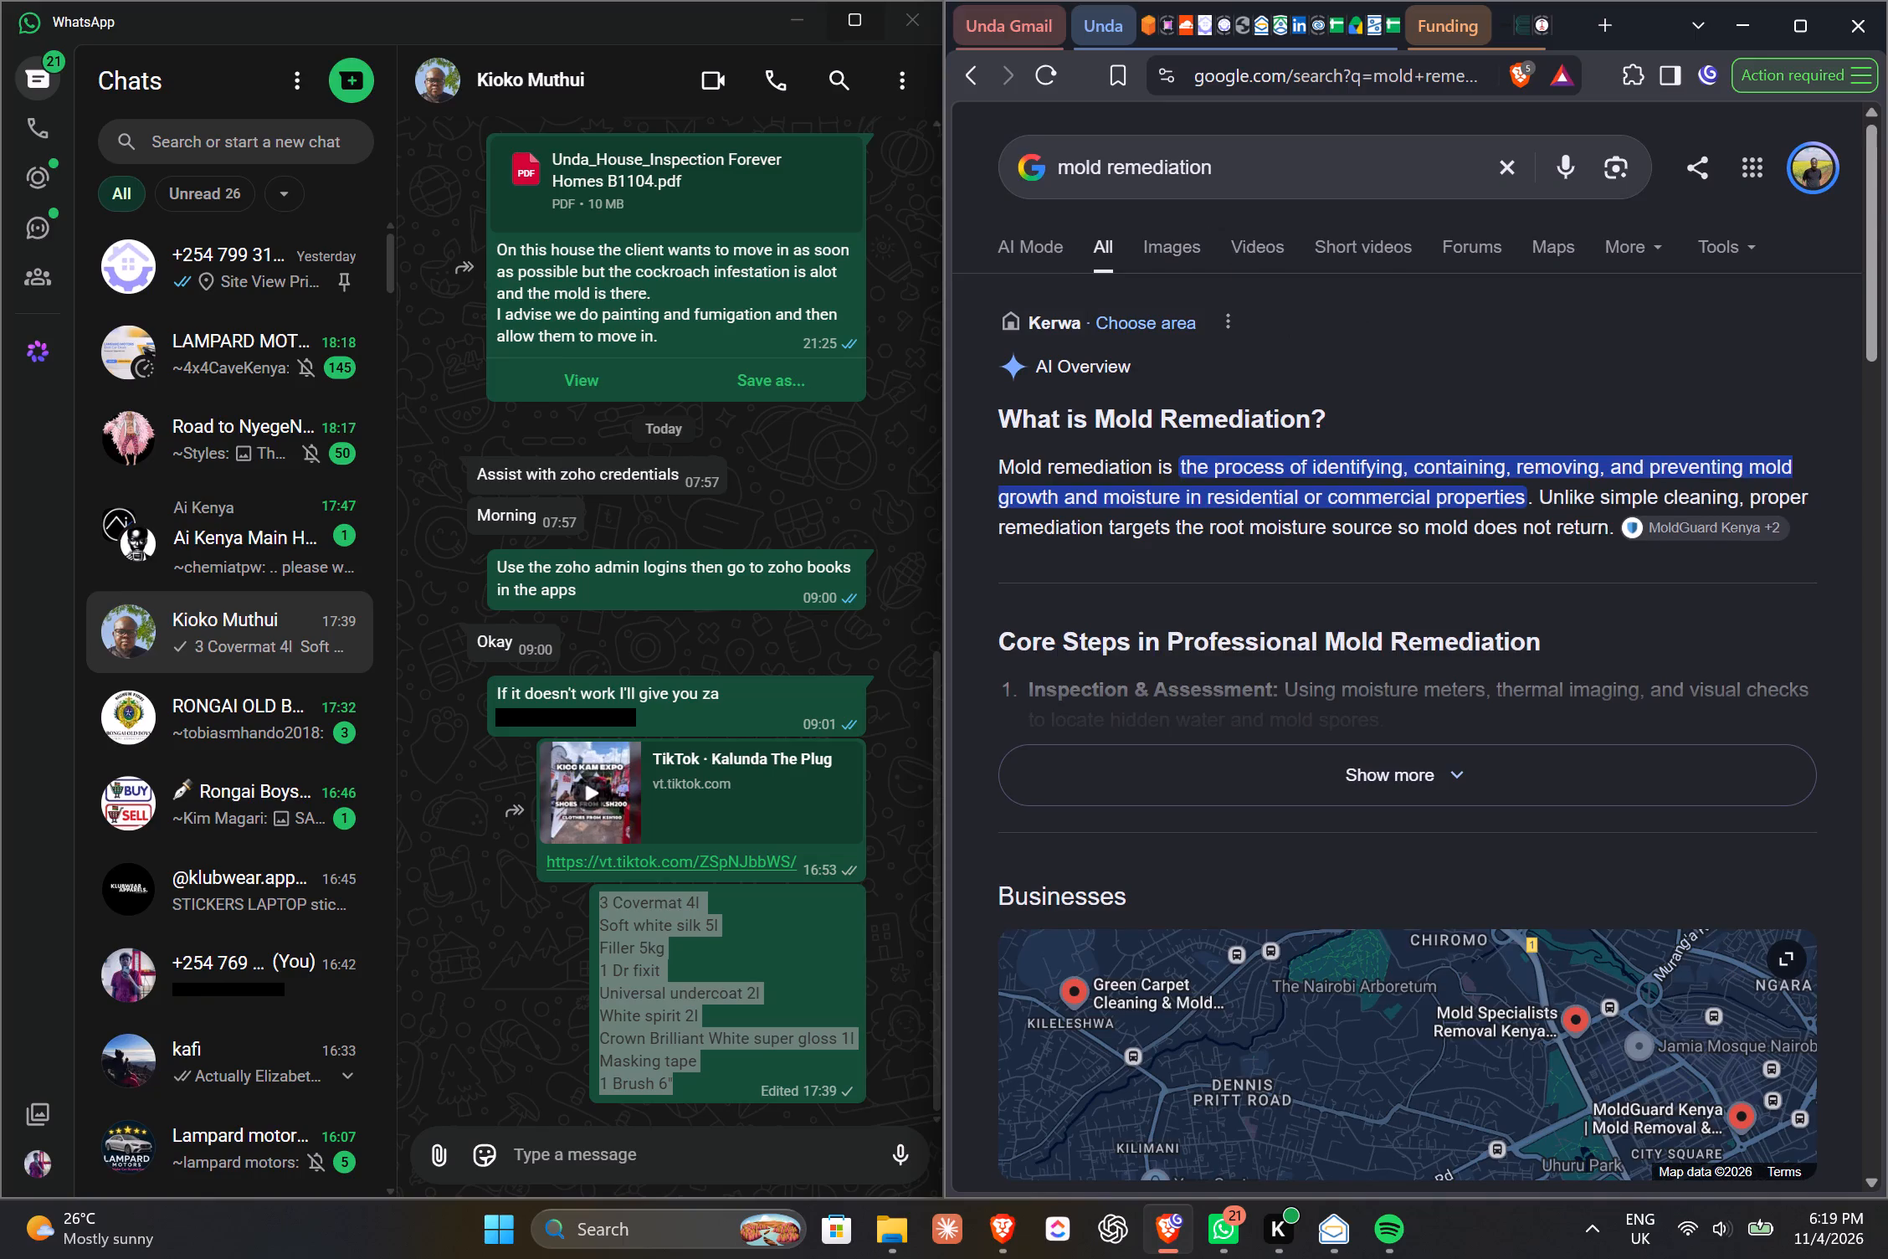
pyautogui.scroll(-1, 1224, 530)
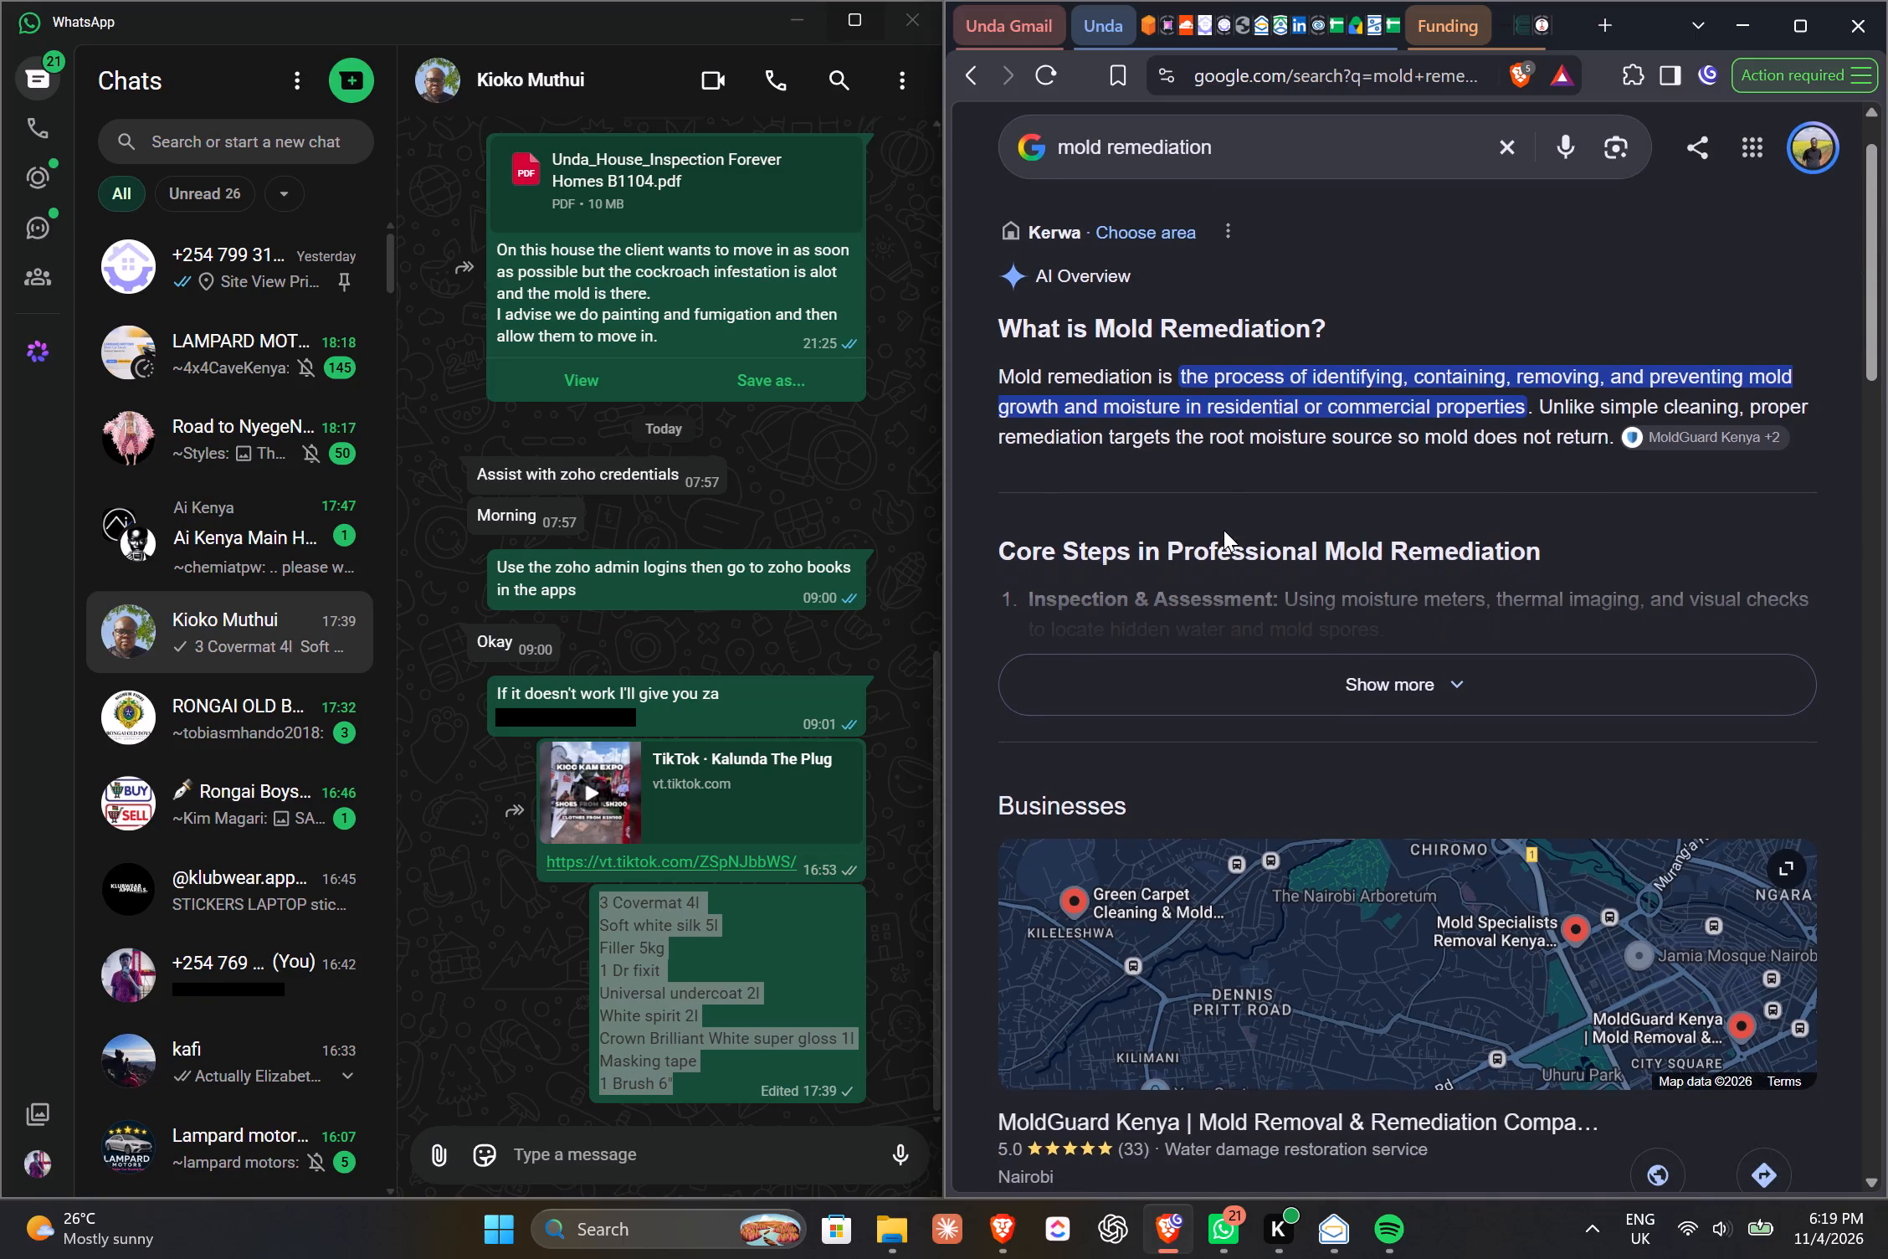
# Return to the new quote and replace "mitigation" in its description with "remediation and deep cleaning.".
pyautogui.click(1372, 13)
pyautogui.press('BackSpace')
pyautogui.press('BackSpace')
pyautogui.press('BackSpace')
pyautogui.press('BackSpace')
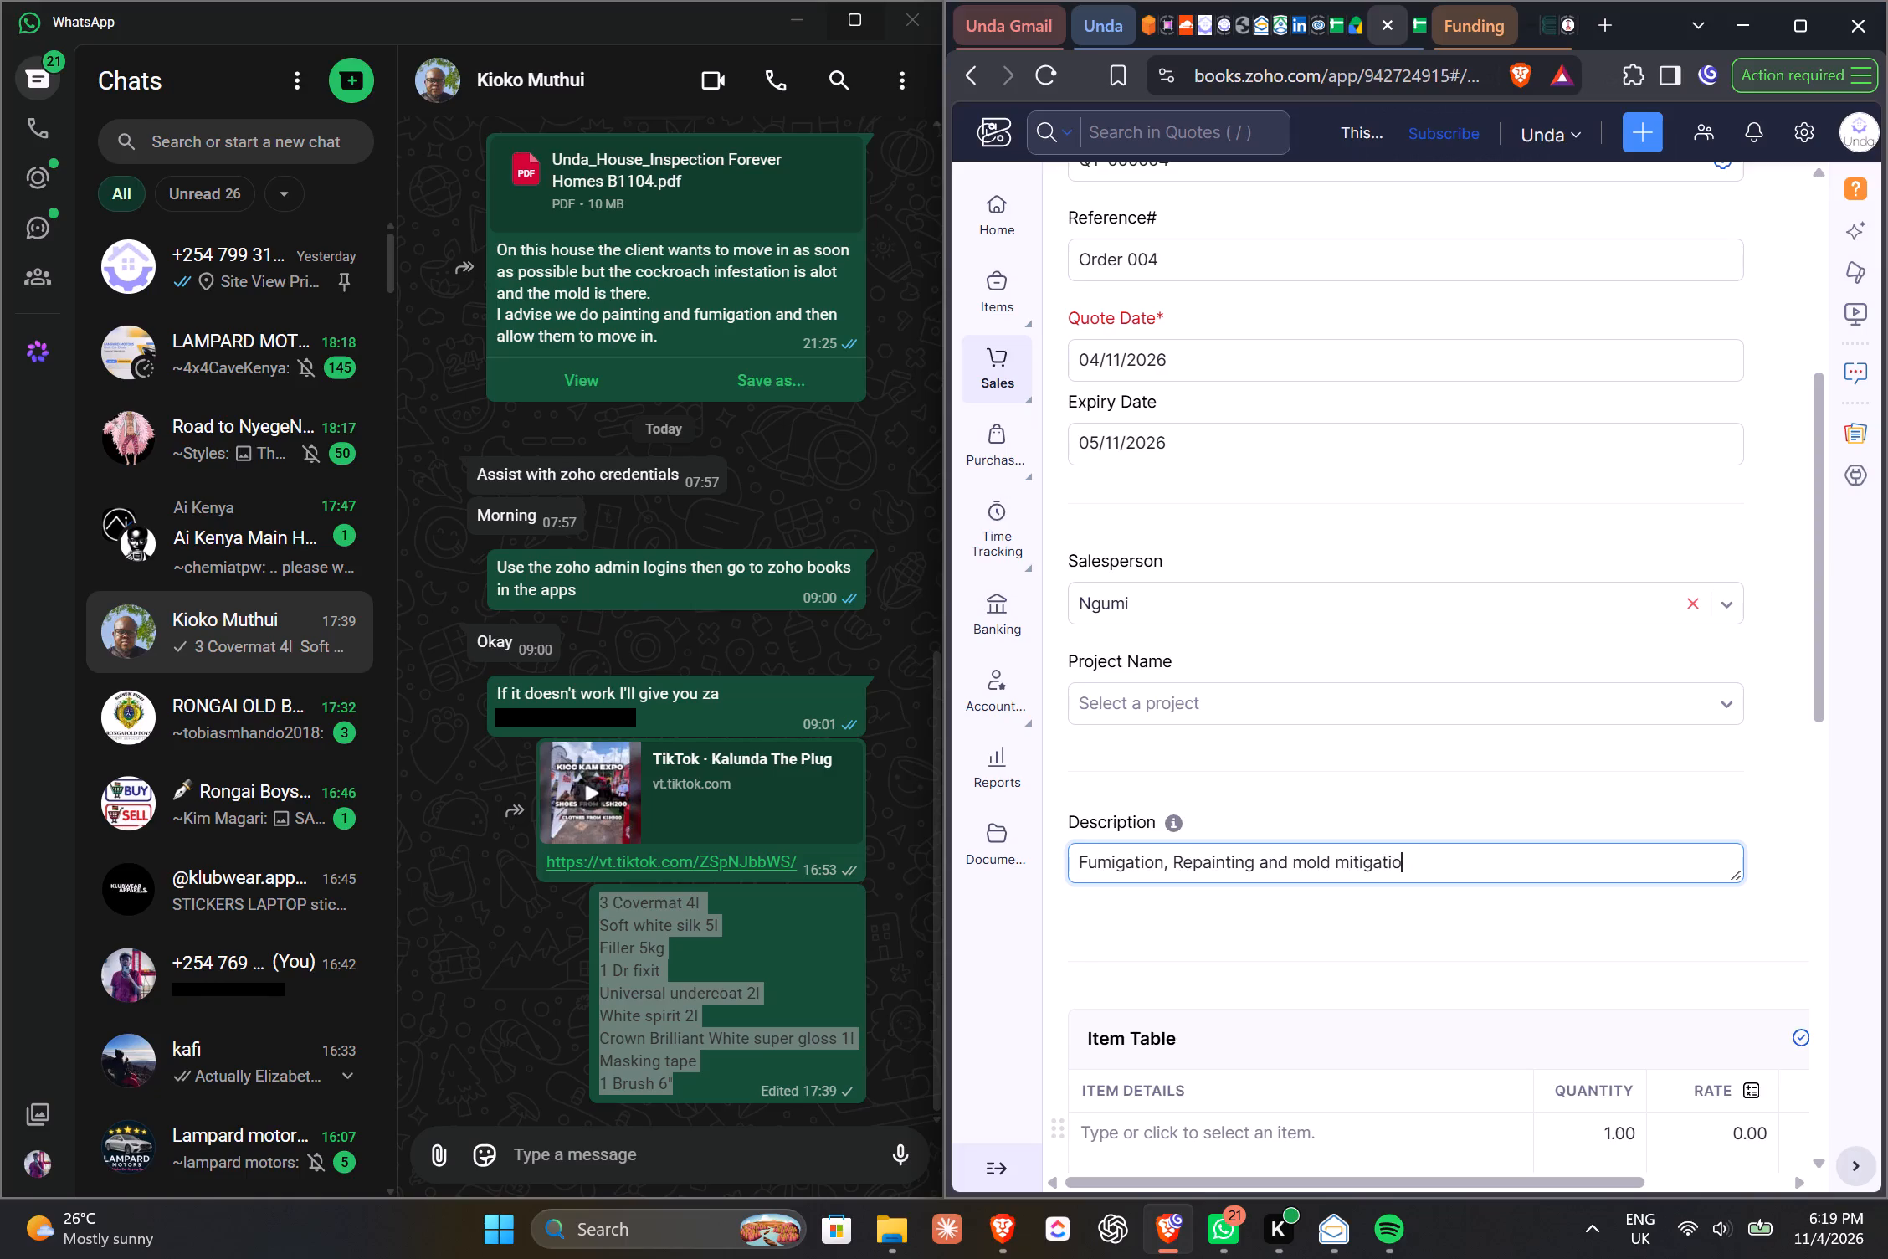
pyautogui.press('BackSpace')
pyautogui.press('BackSpace')
pyautogui.press('BackSpace')
pyautogui.press('BackSpace')
pyautogui.press('BackSpace')
pyautogui.press('BackSpace')
pyautogui.write('remediation and deep cleaning.')
pyautogui.press('space')
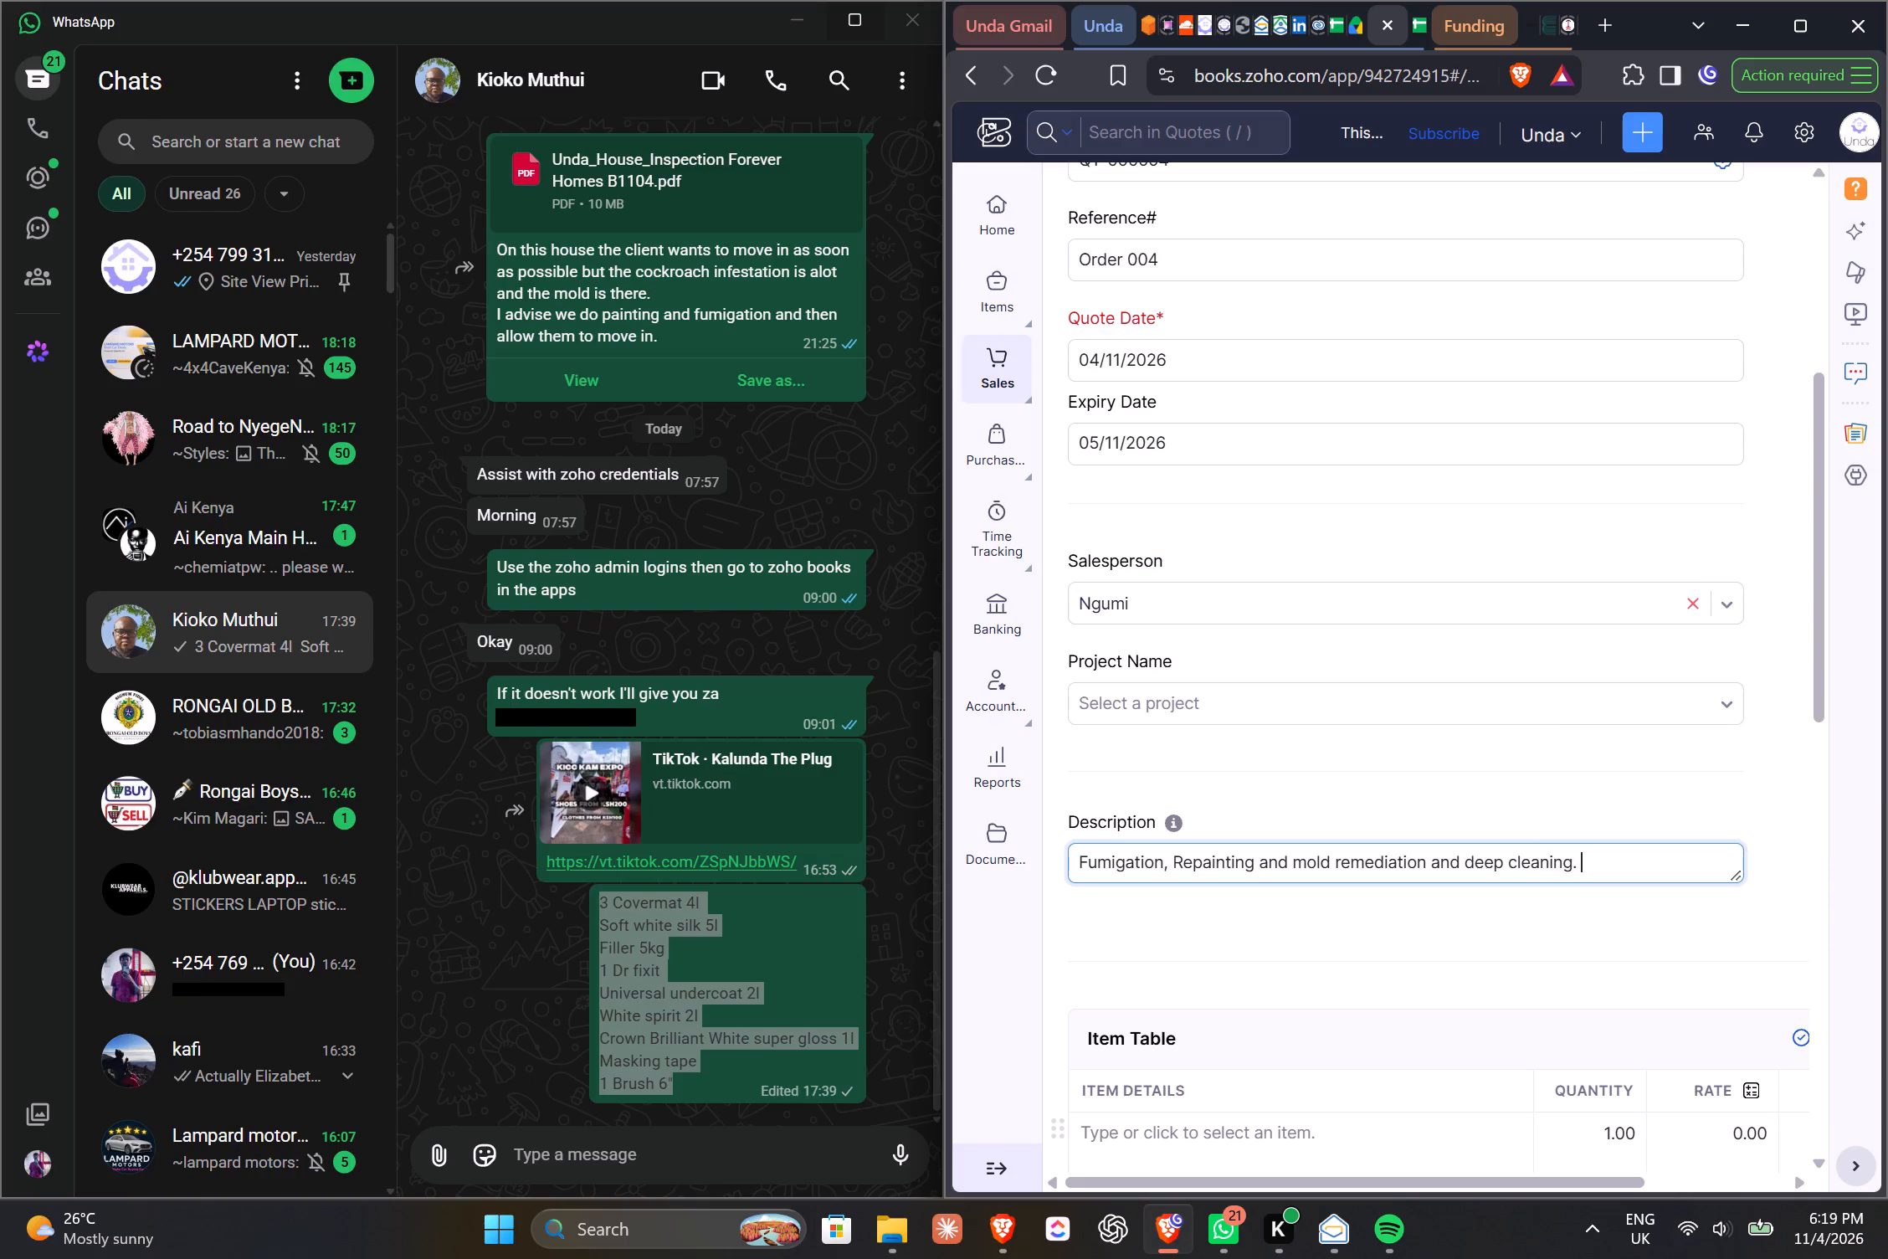
# Enter "Fumigation" as the first line item in the quote's item table.
pyautogui.scroll(-3, 1362, 899)
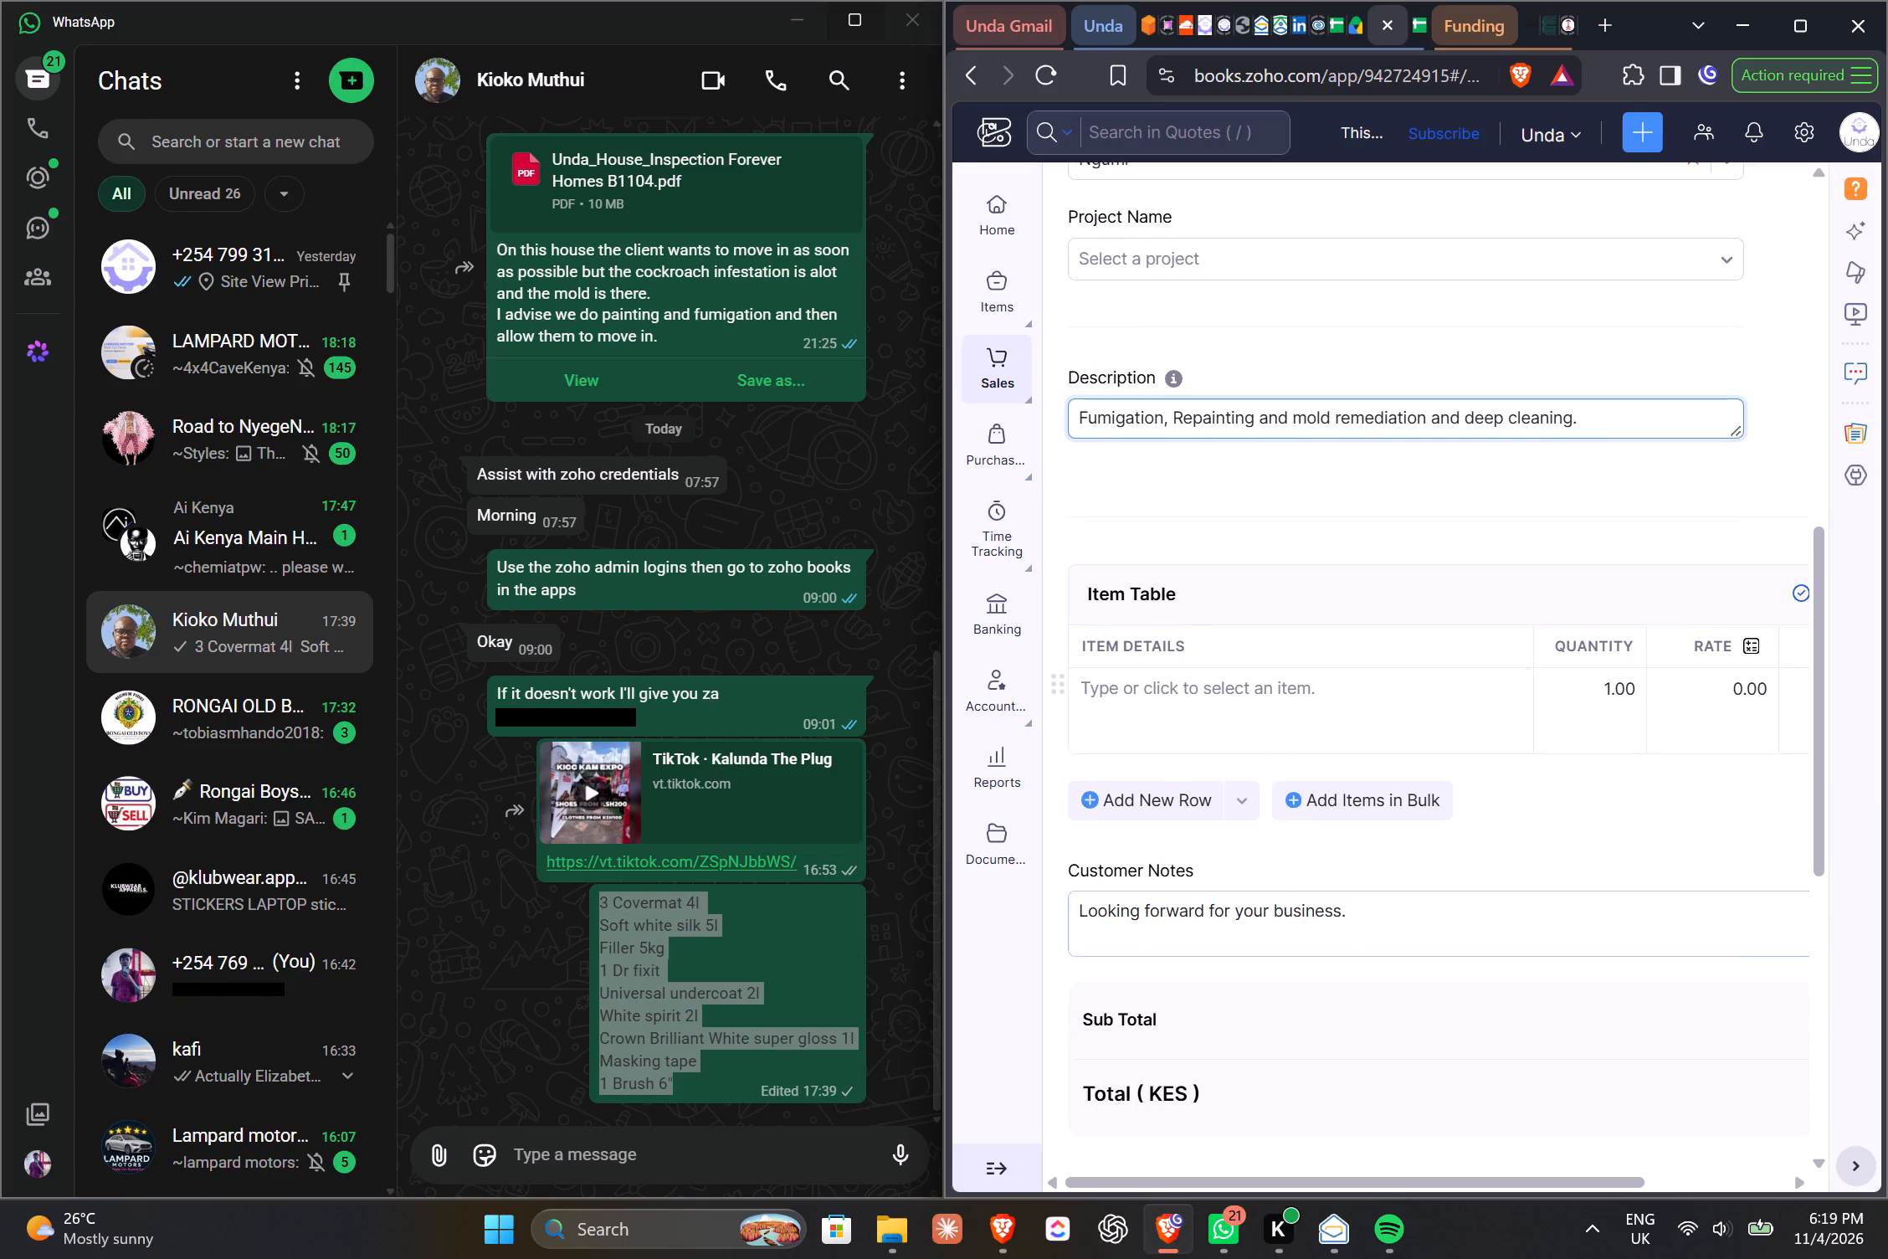
pyautogui.click(1306, 695)
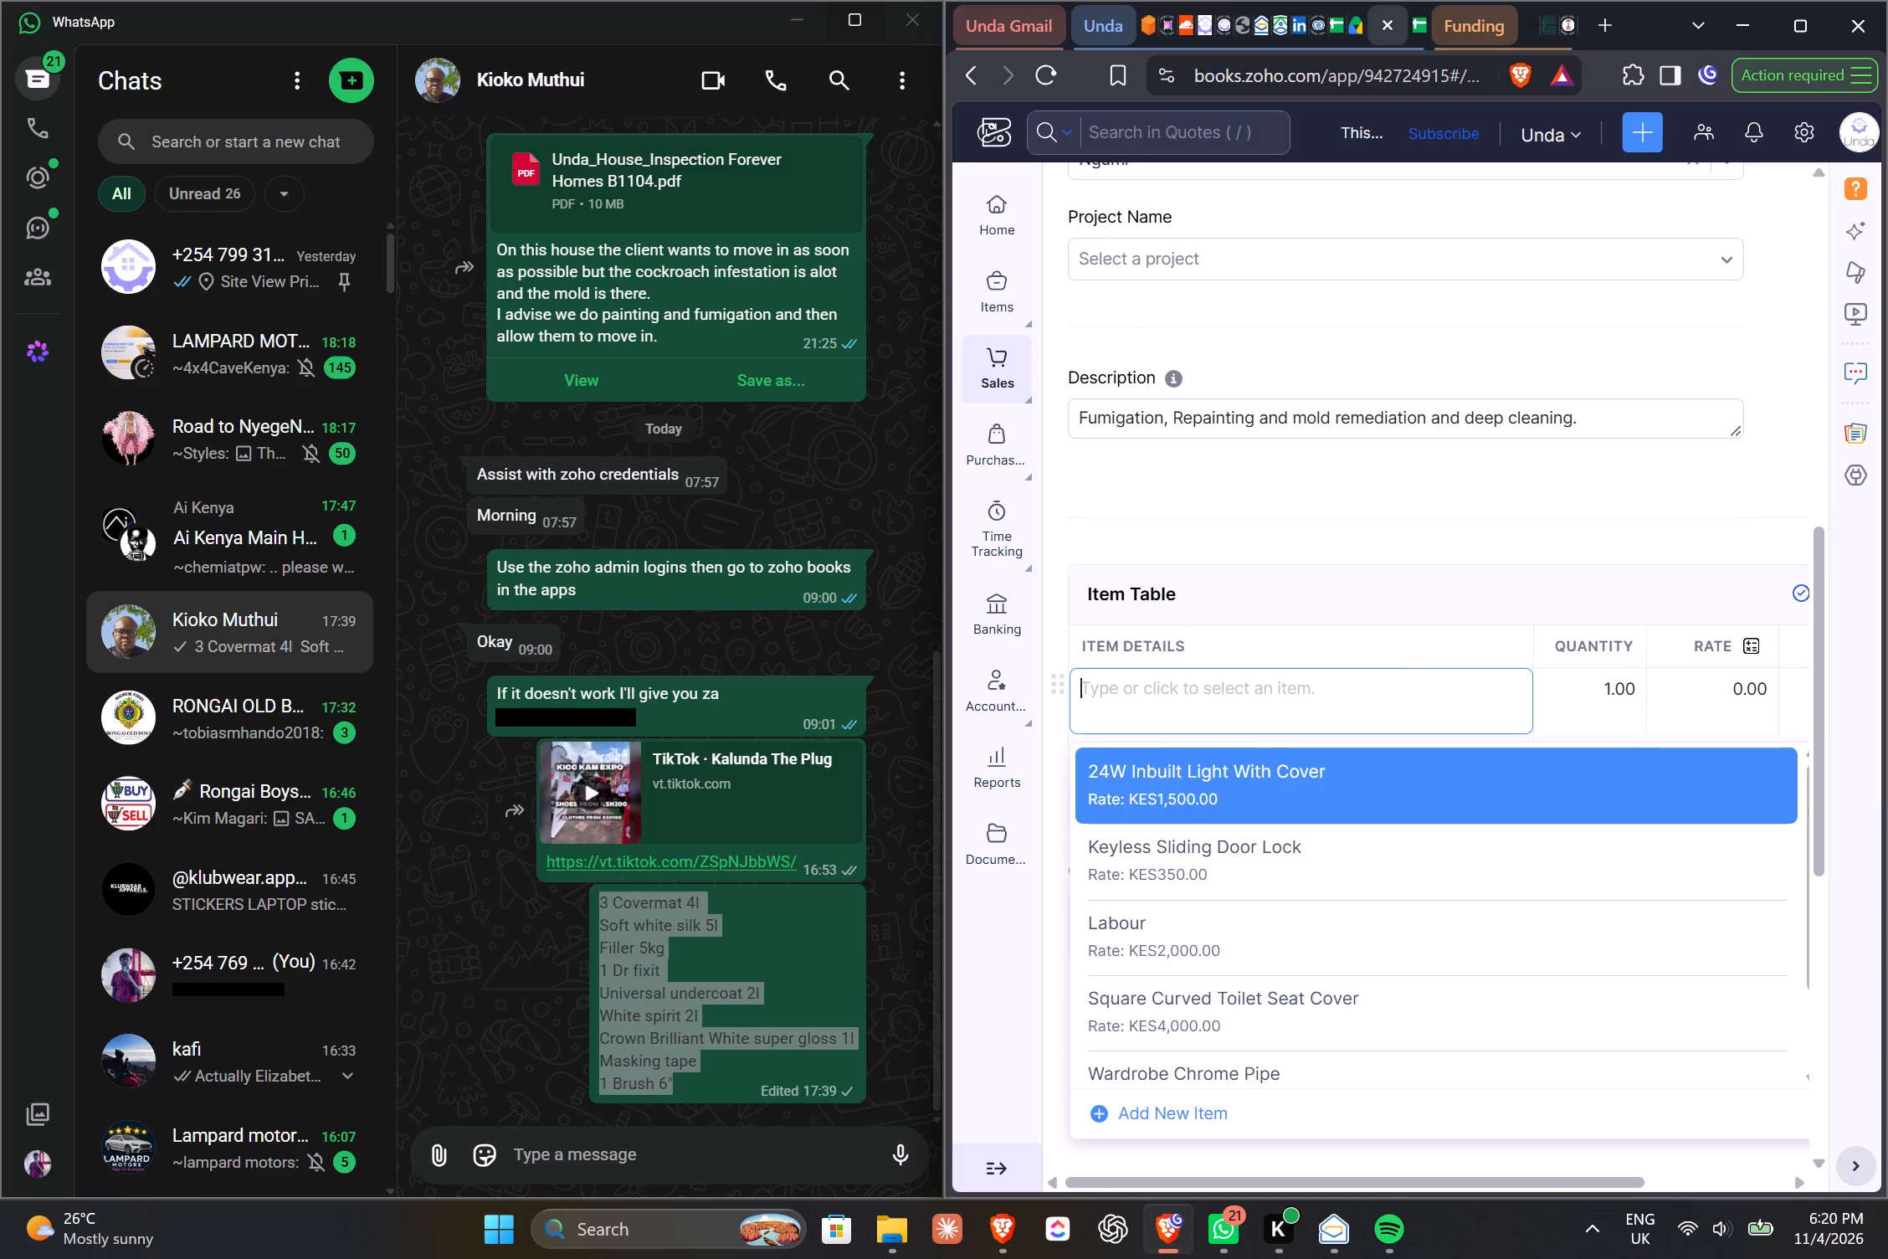
pyautogui.write('Fumi')
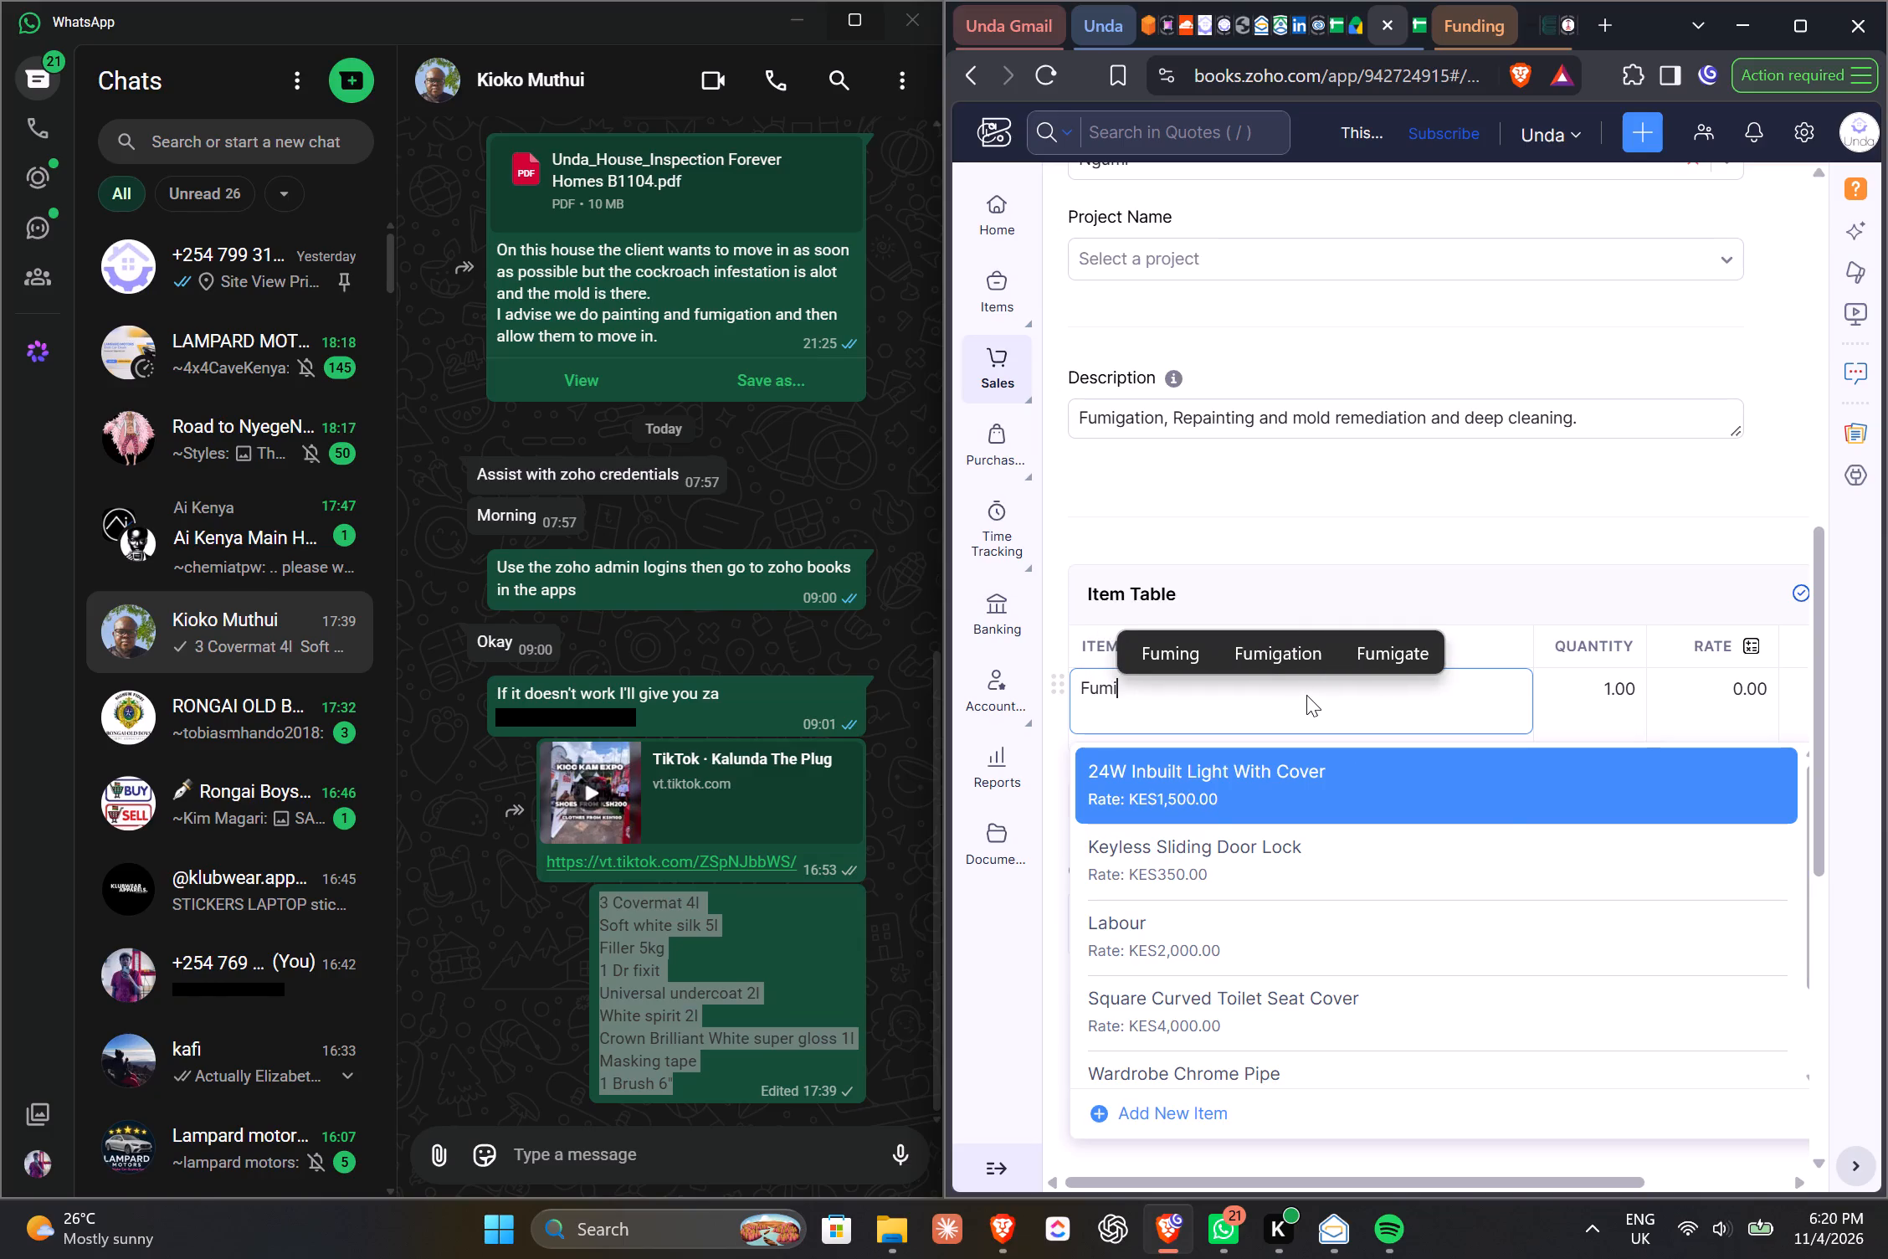
pyautogui.write('gat')
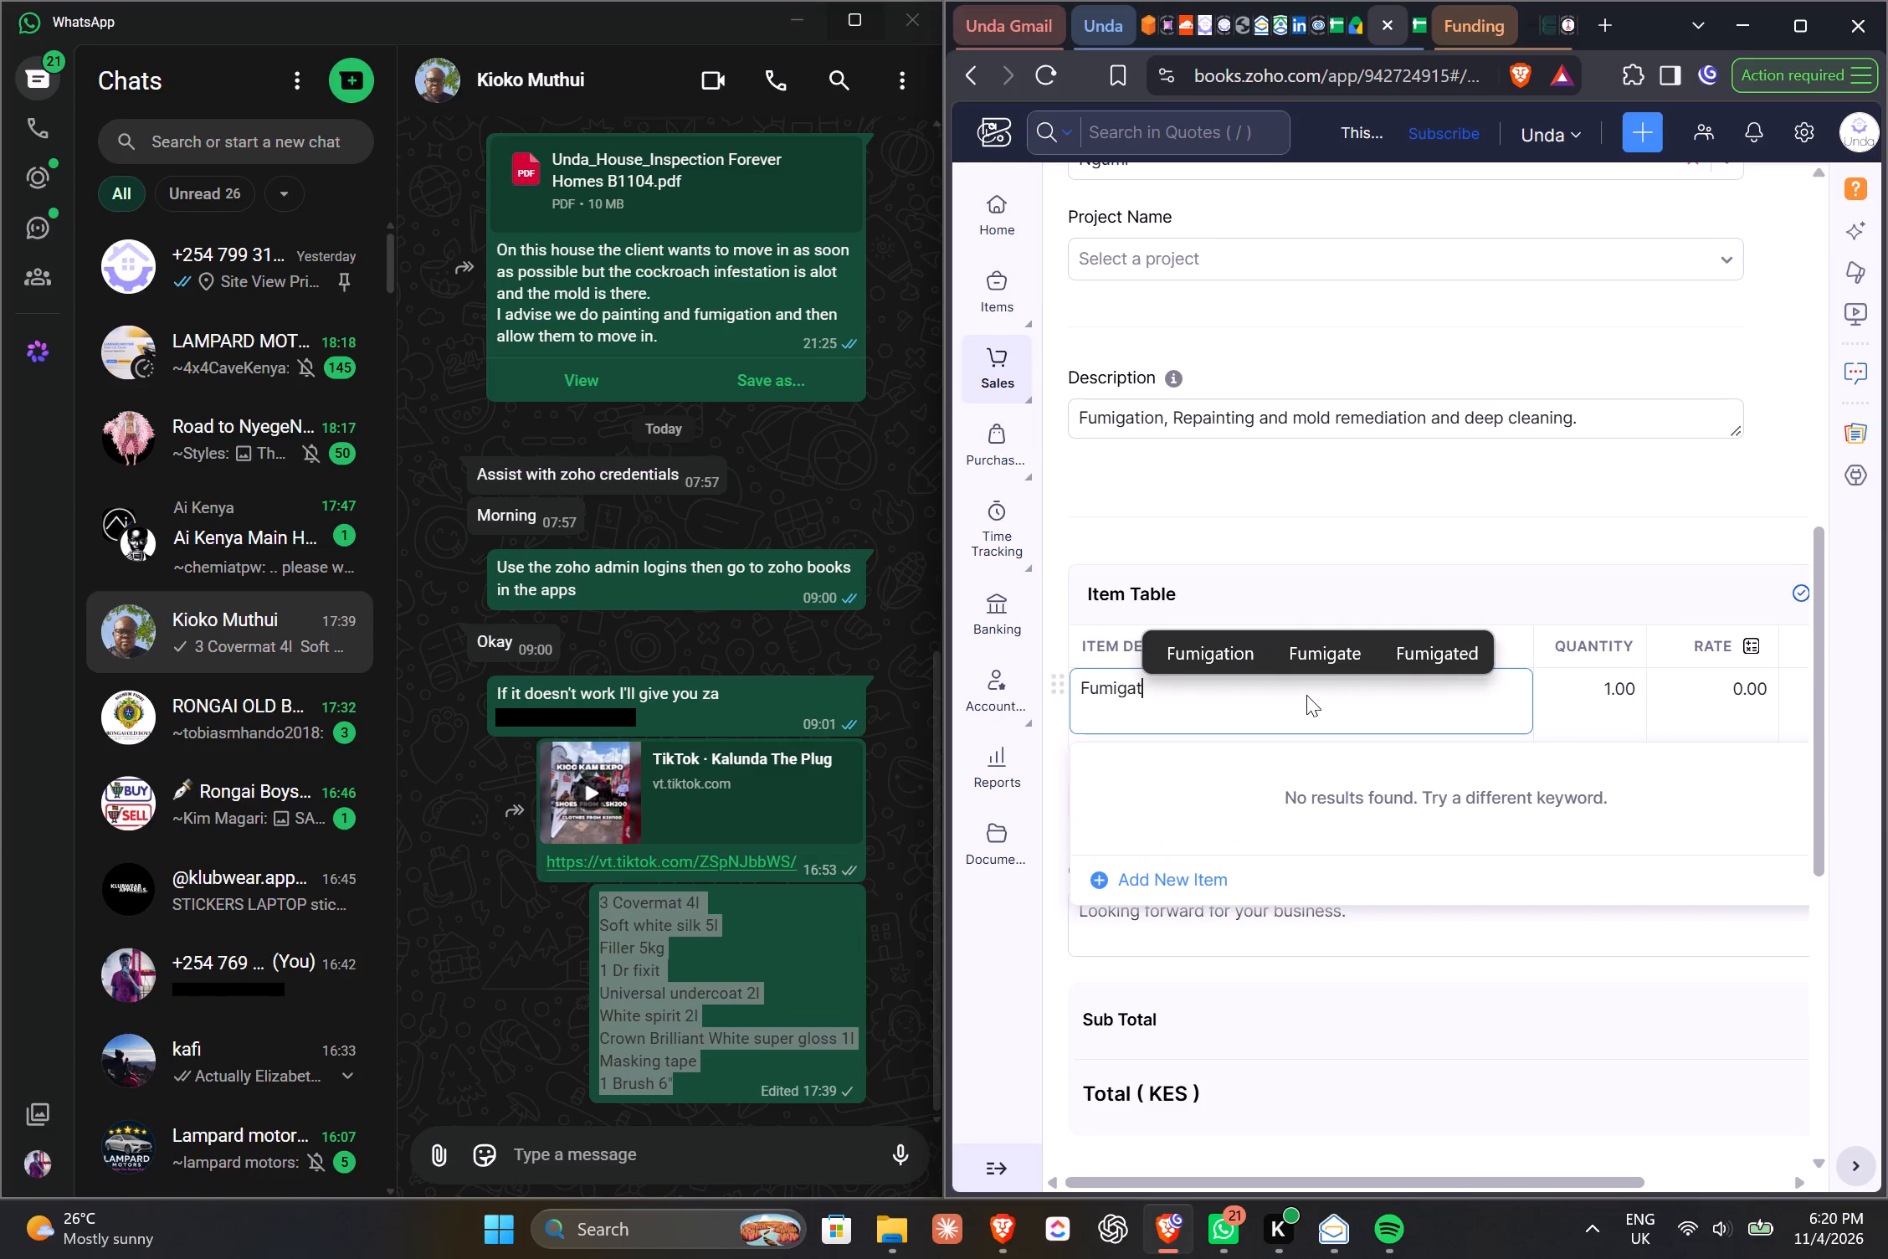
pyautogui.write('iom')
pyautogui.press('BackSpace')
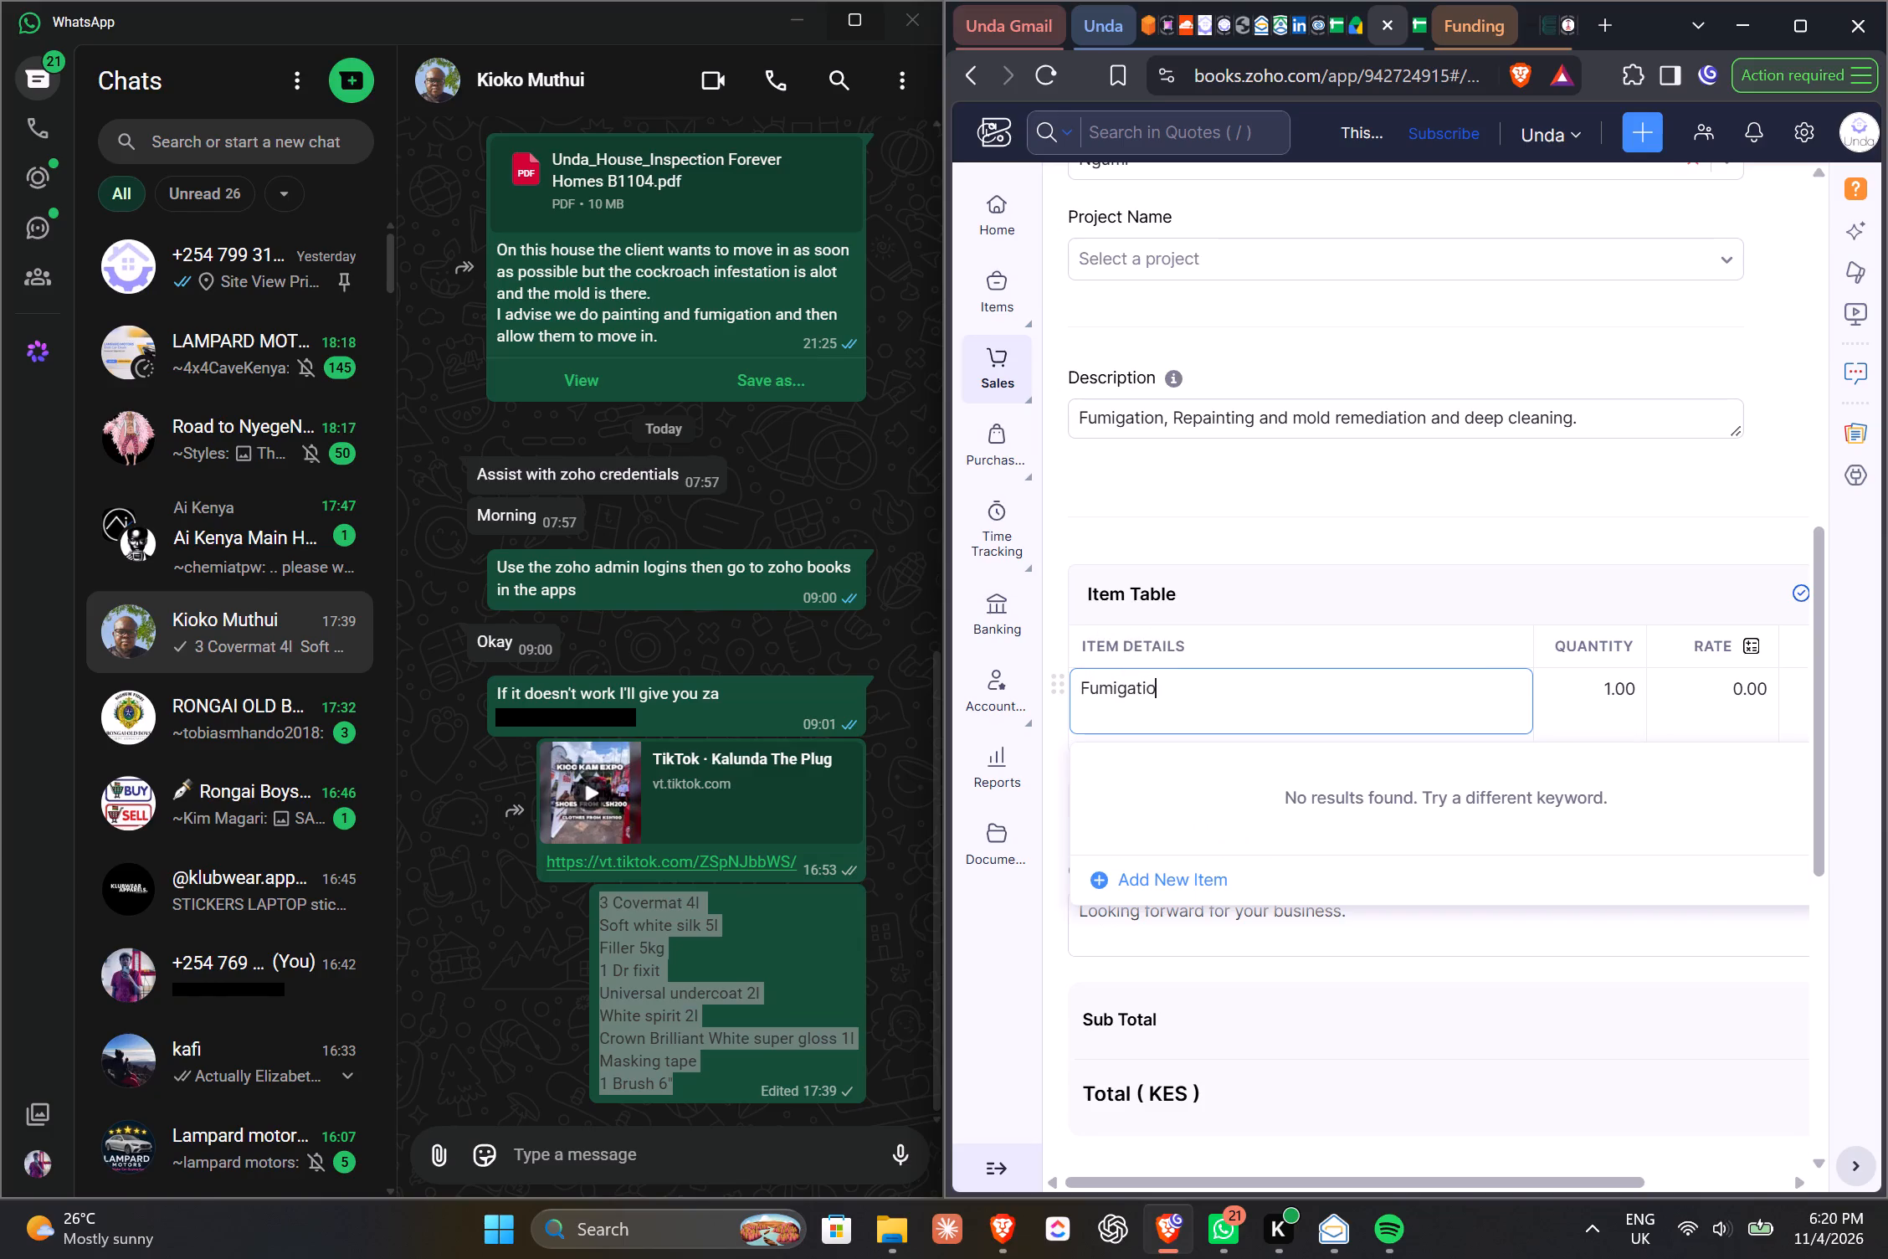
pyautogui.press('n')
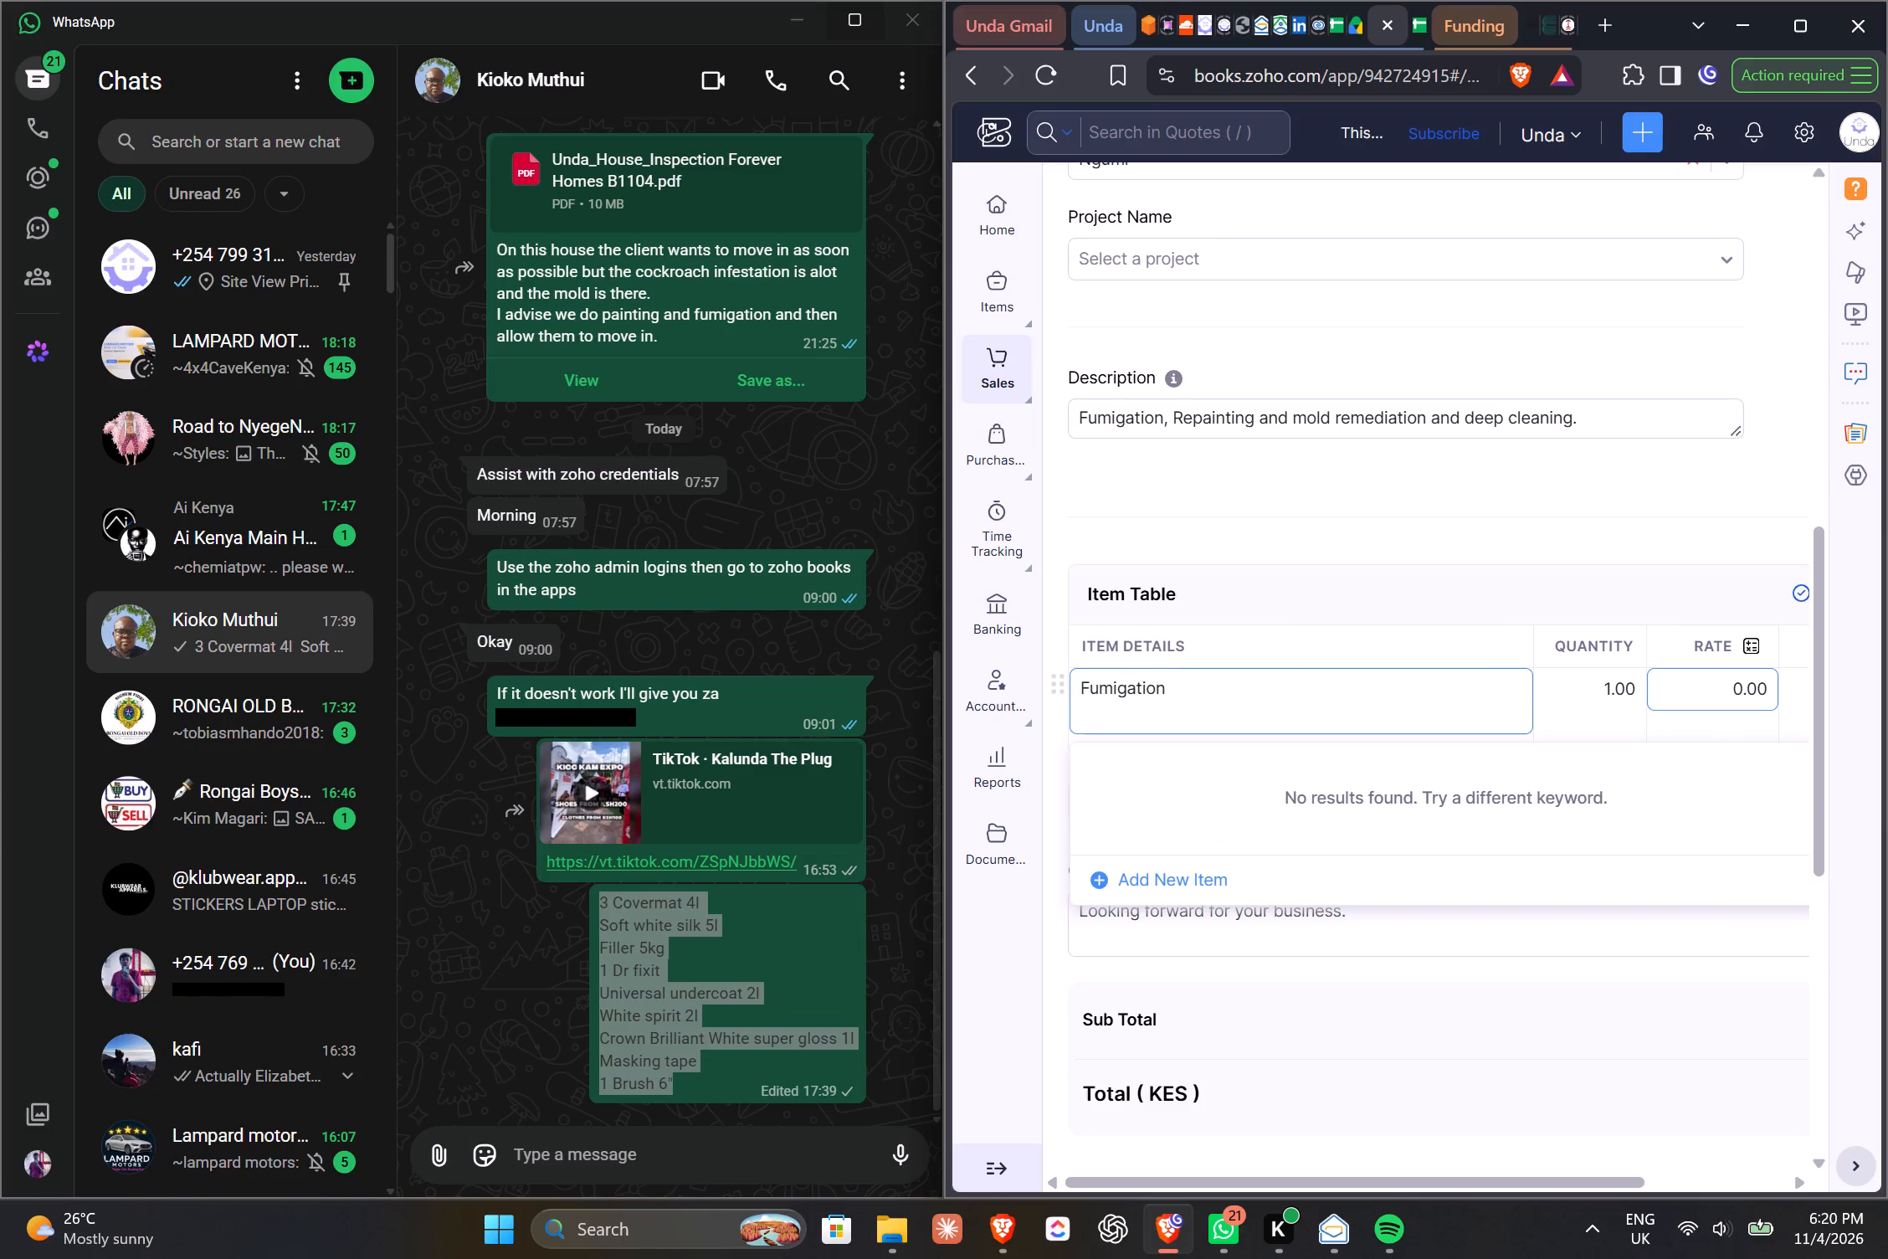
pyautogui.click(1735, 695)
# Paste the copied materials list into the second item row and trim it to "Covermat 4l", cutting the remaining materials.
pyautogui.click(1157, 793)
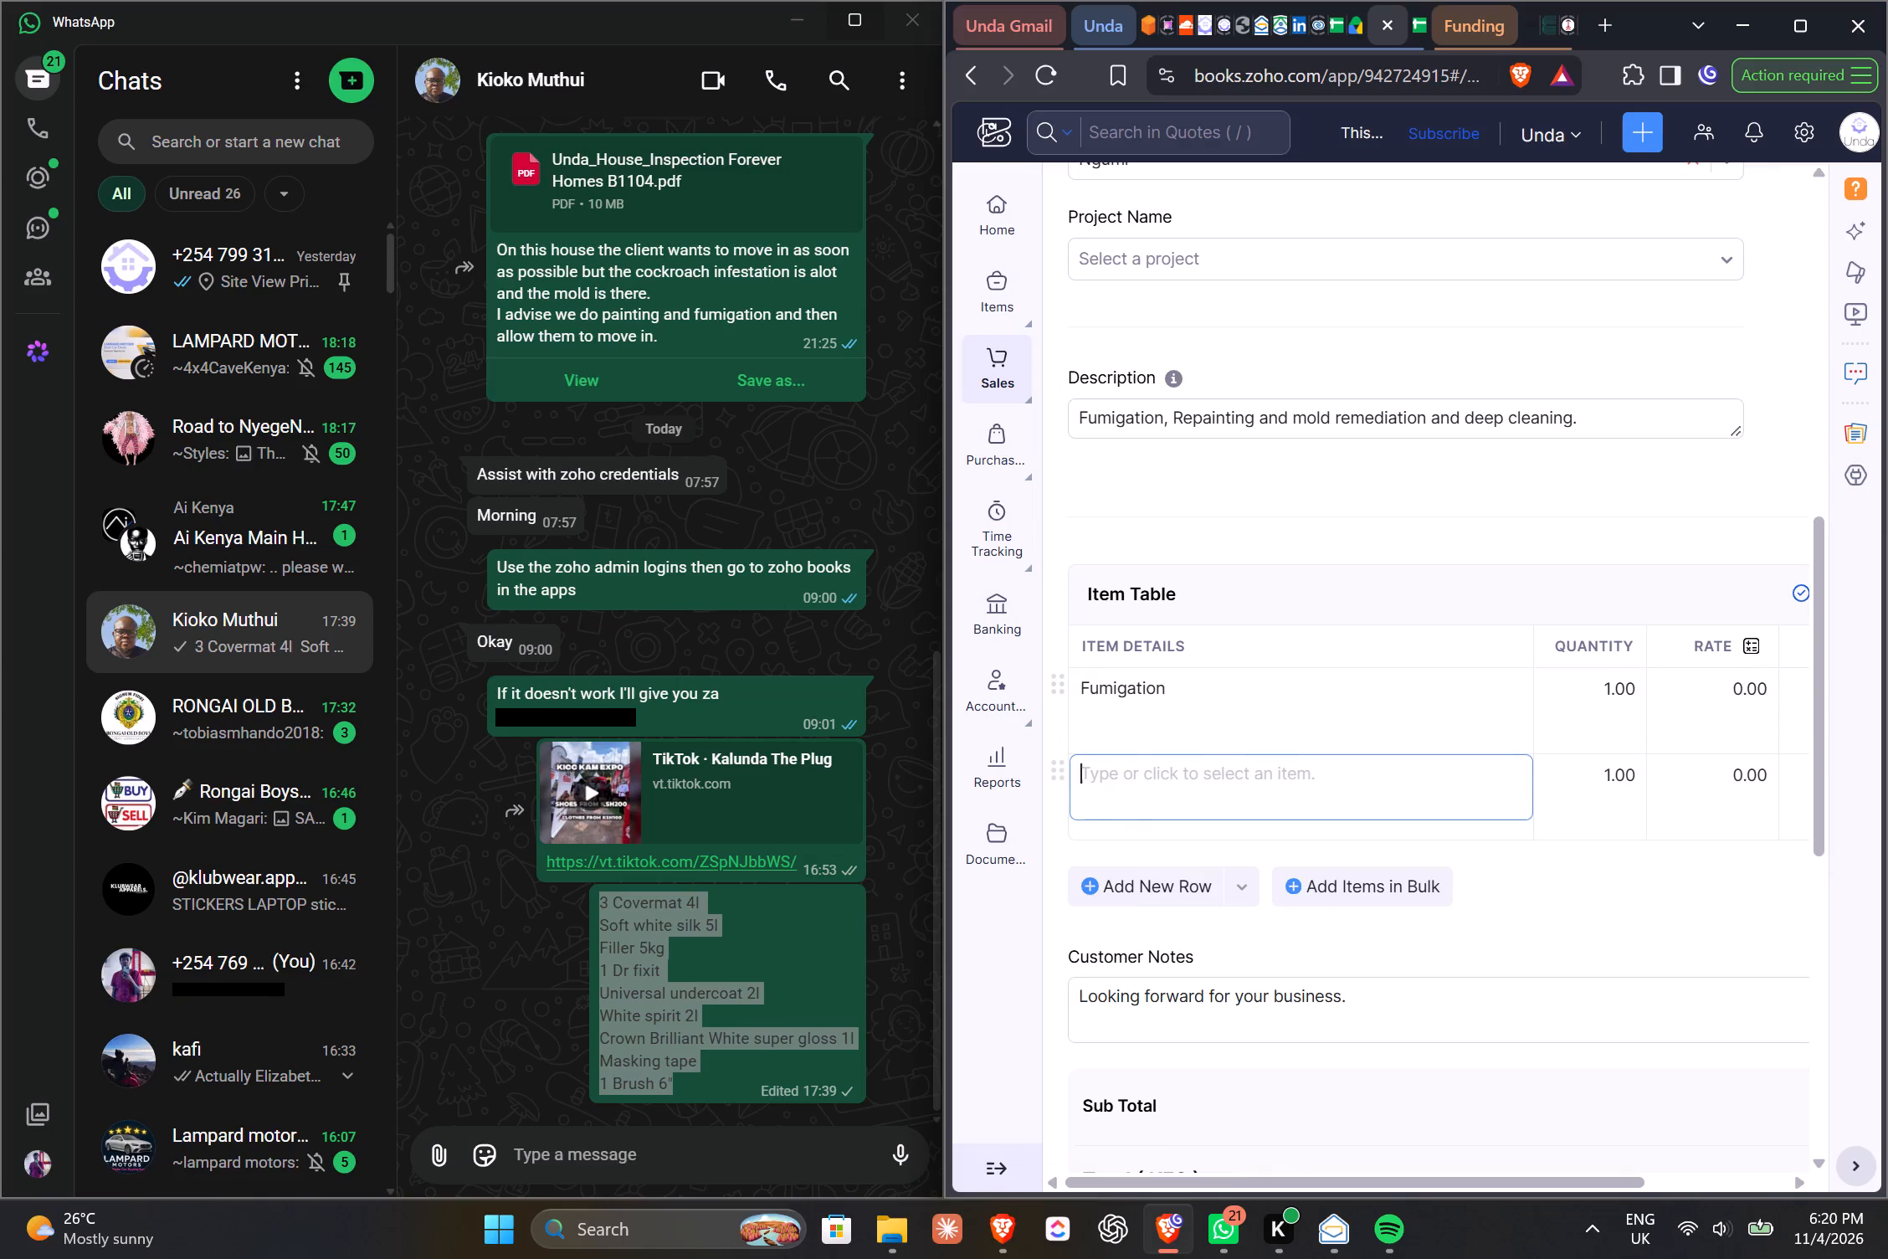
pyautogui.hotkey('ctrl', 'v')
pyautogui.moveTo(1187, 981); pyautogui.dragTo(1051, 878)
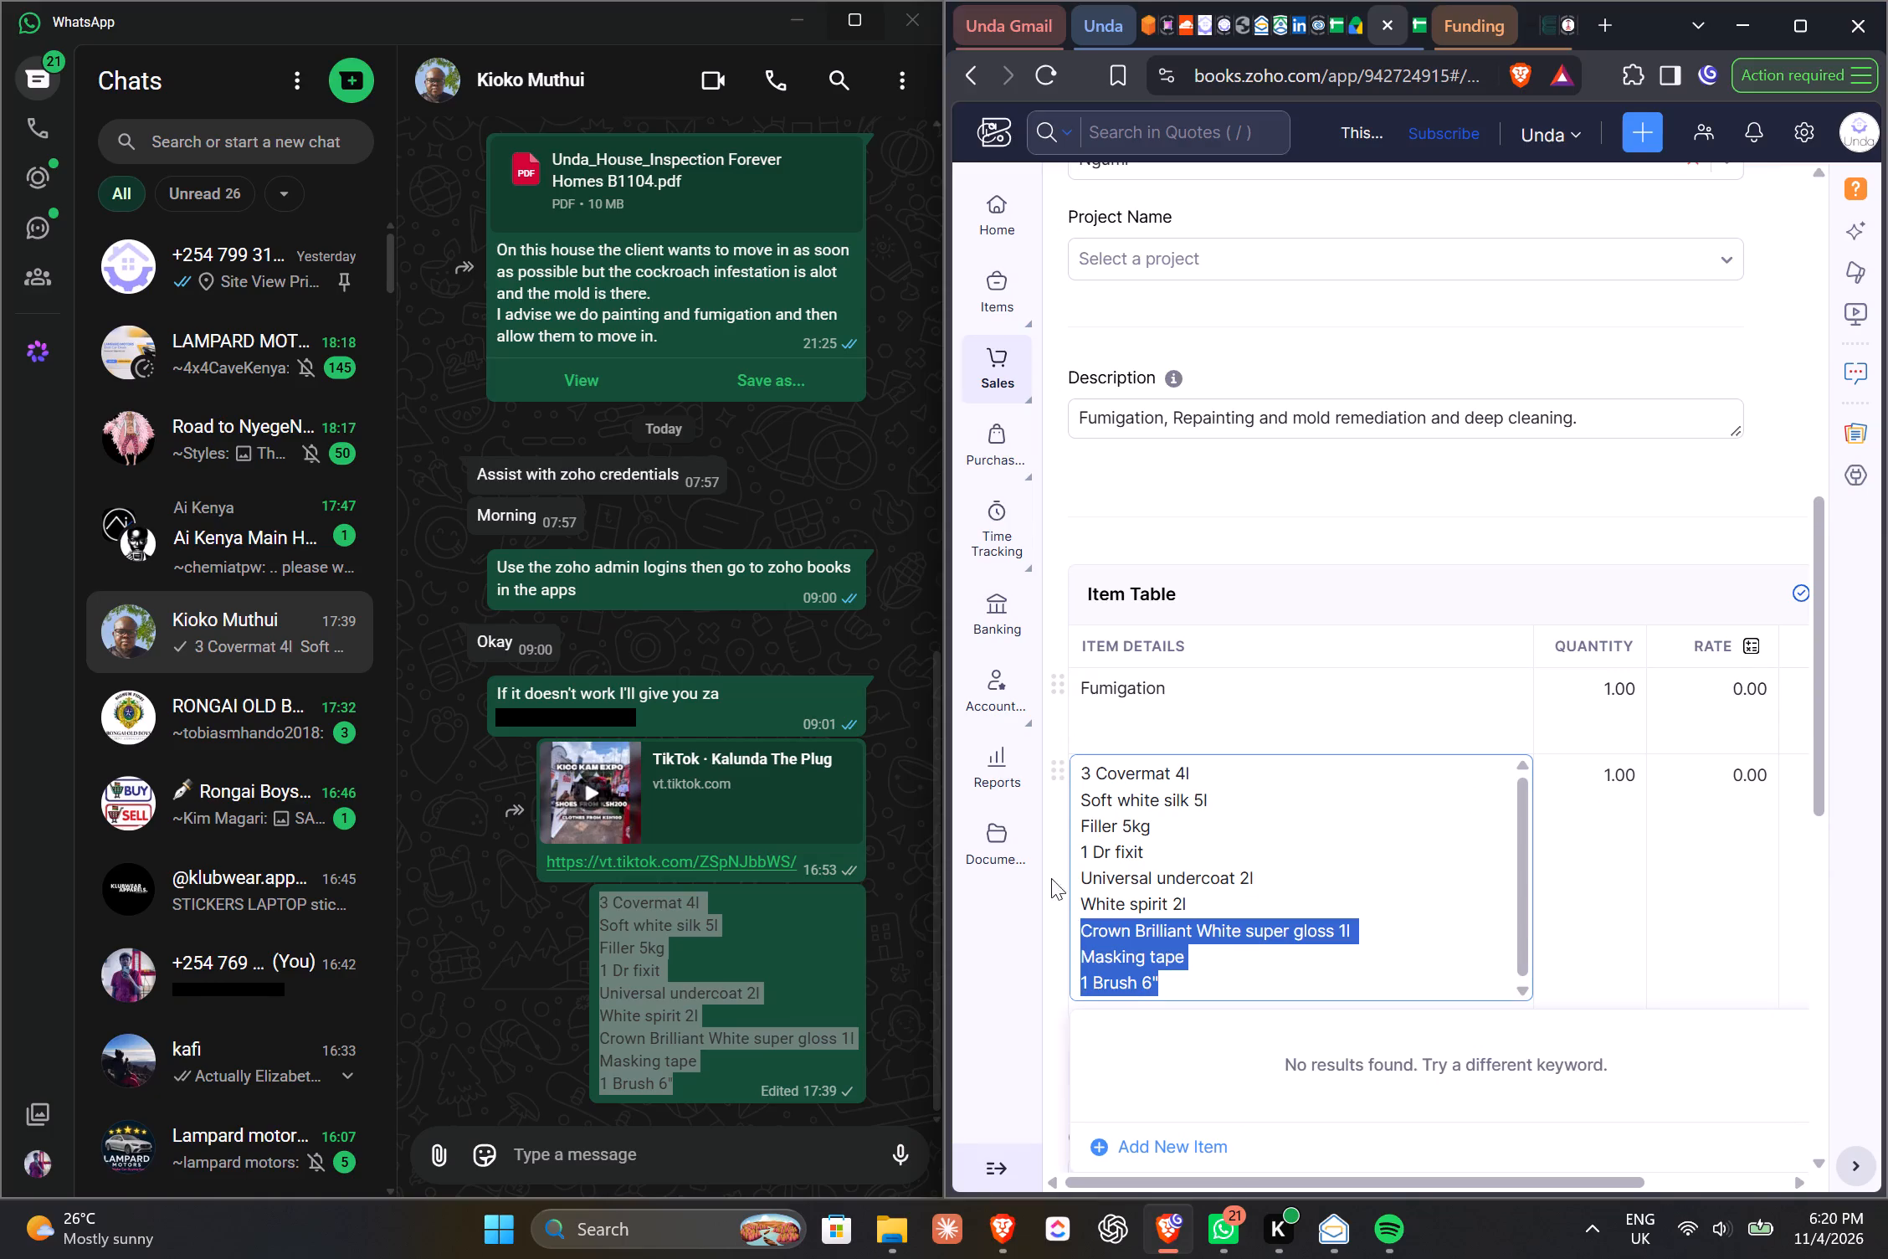
pyautogui.moveTo(1051, 878); pyautogui.dragTo(1041, 804)
pyautogui.hotkey('ctrl', 'x')
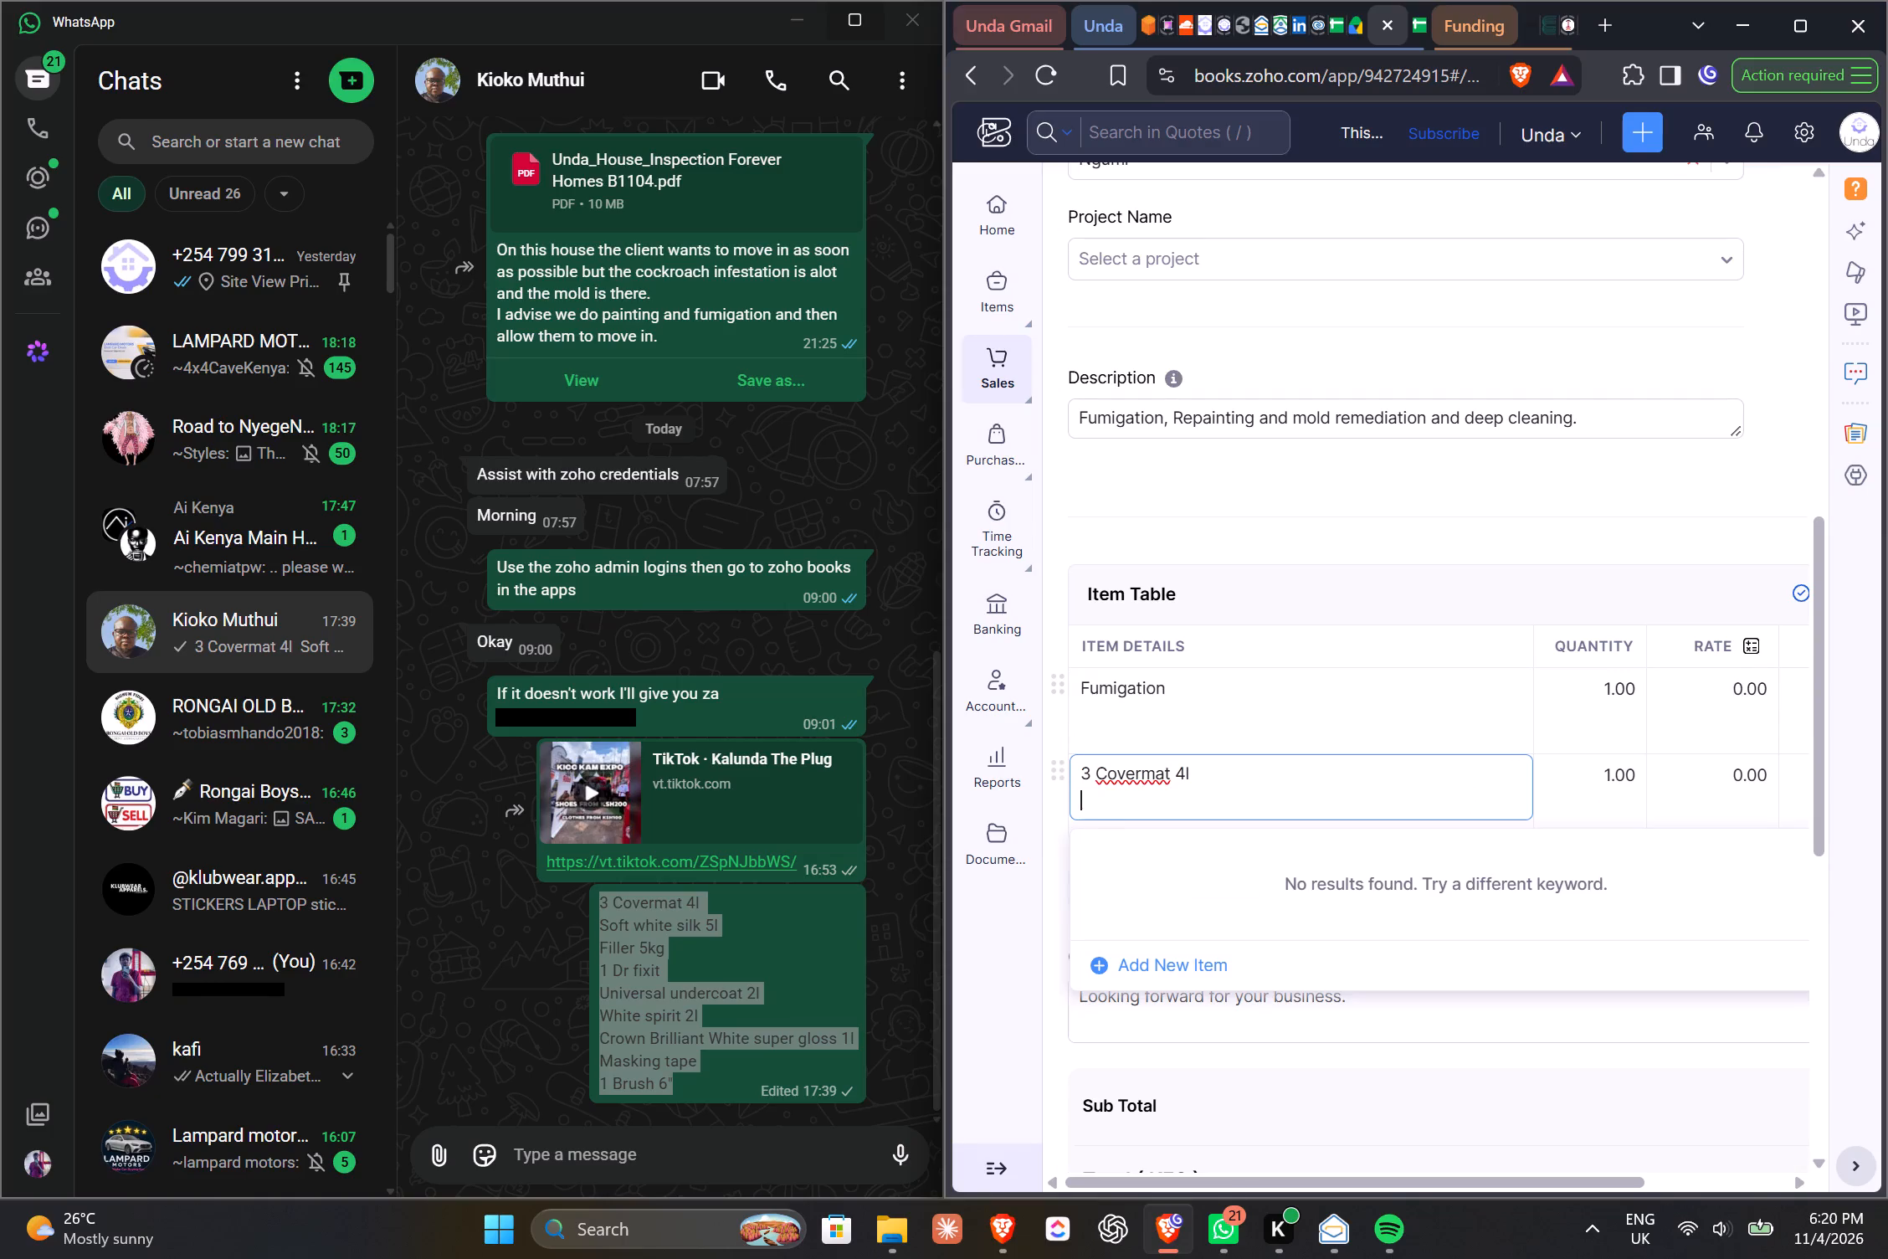
pyautogui.press('BackSpace')
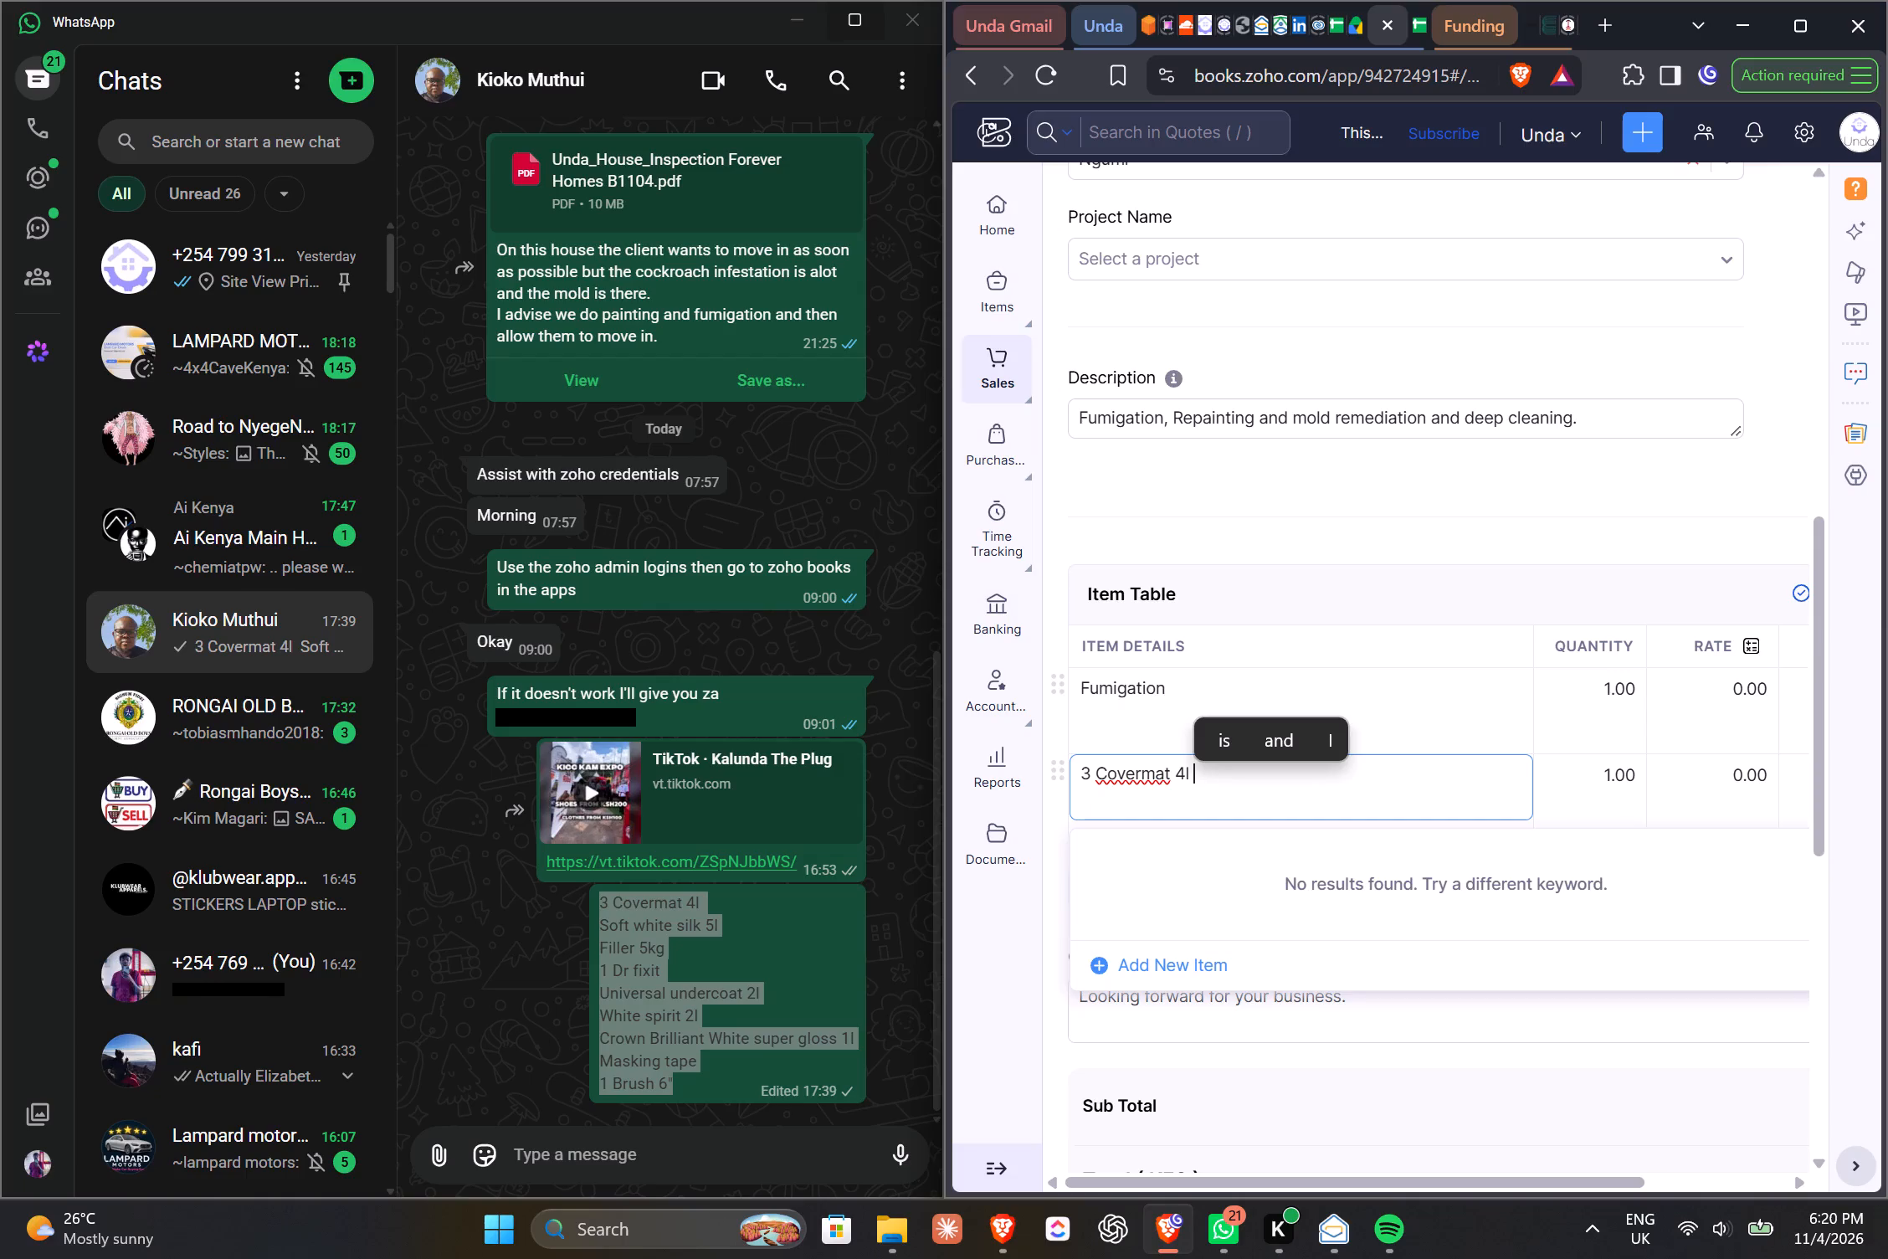
pyautogui.press('Delete')
pyautogui.click(1095, 769)
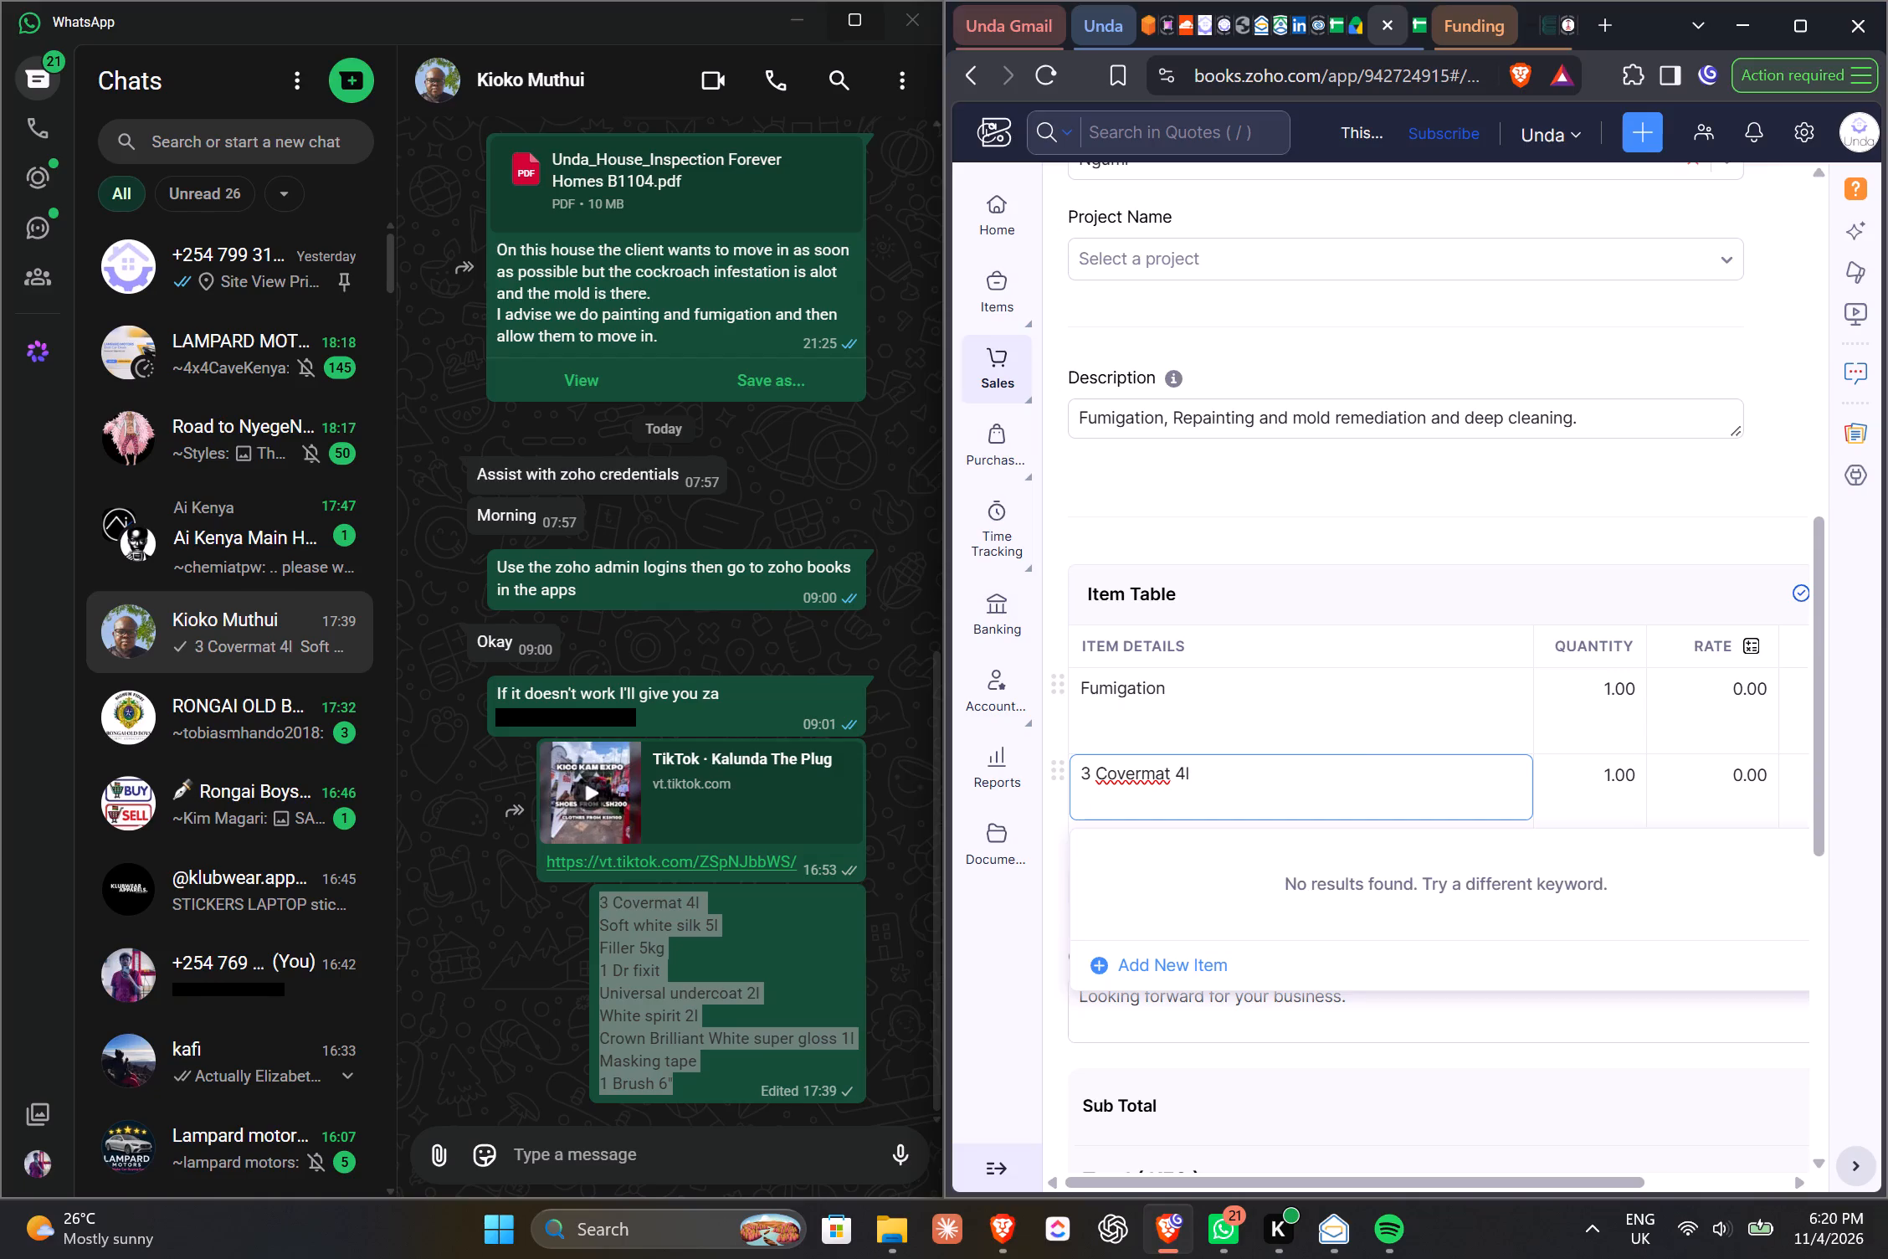
pyautogui.press('BackSpace')
pyautogui.press('BackSpace')
# Start a new item record for "Covermat 4l" and look through the available measurement units.
pyautogui.click(1227, 971)
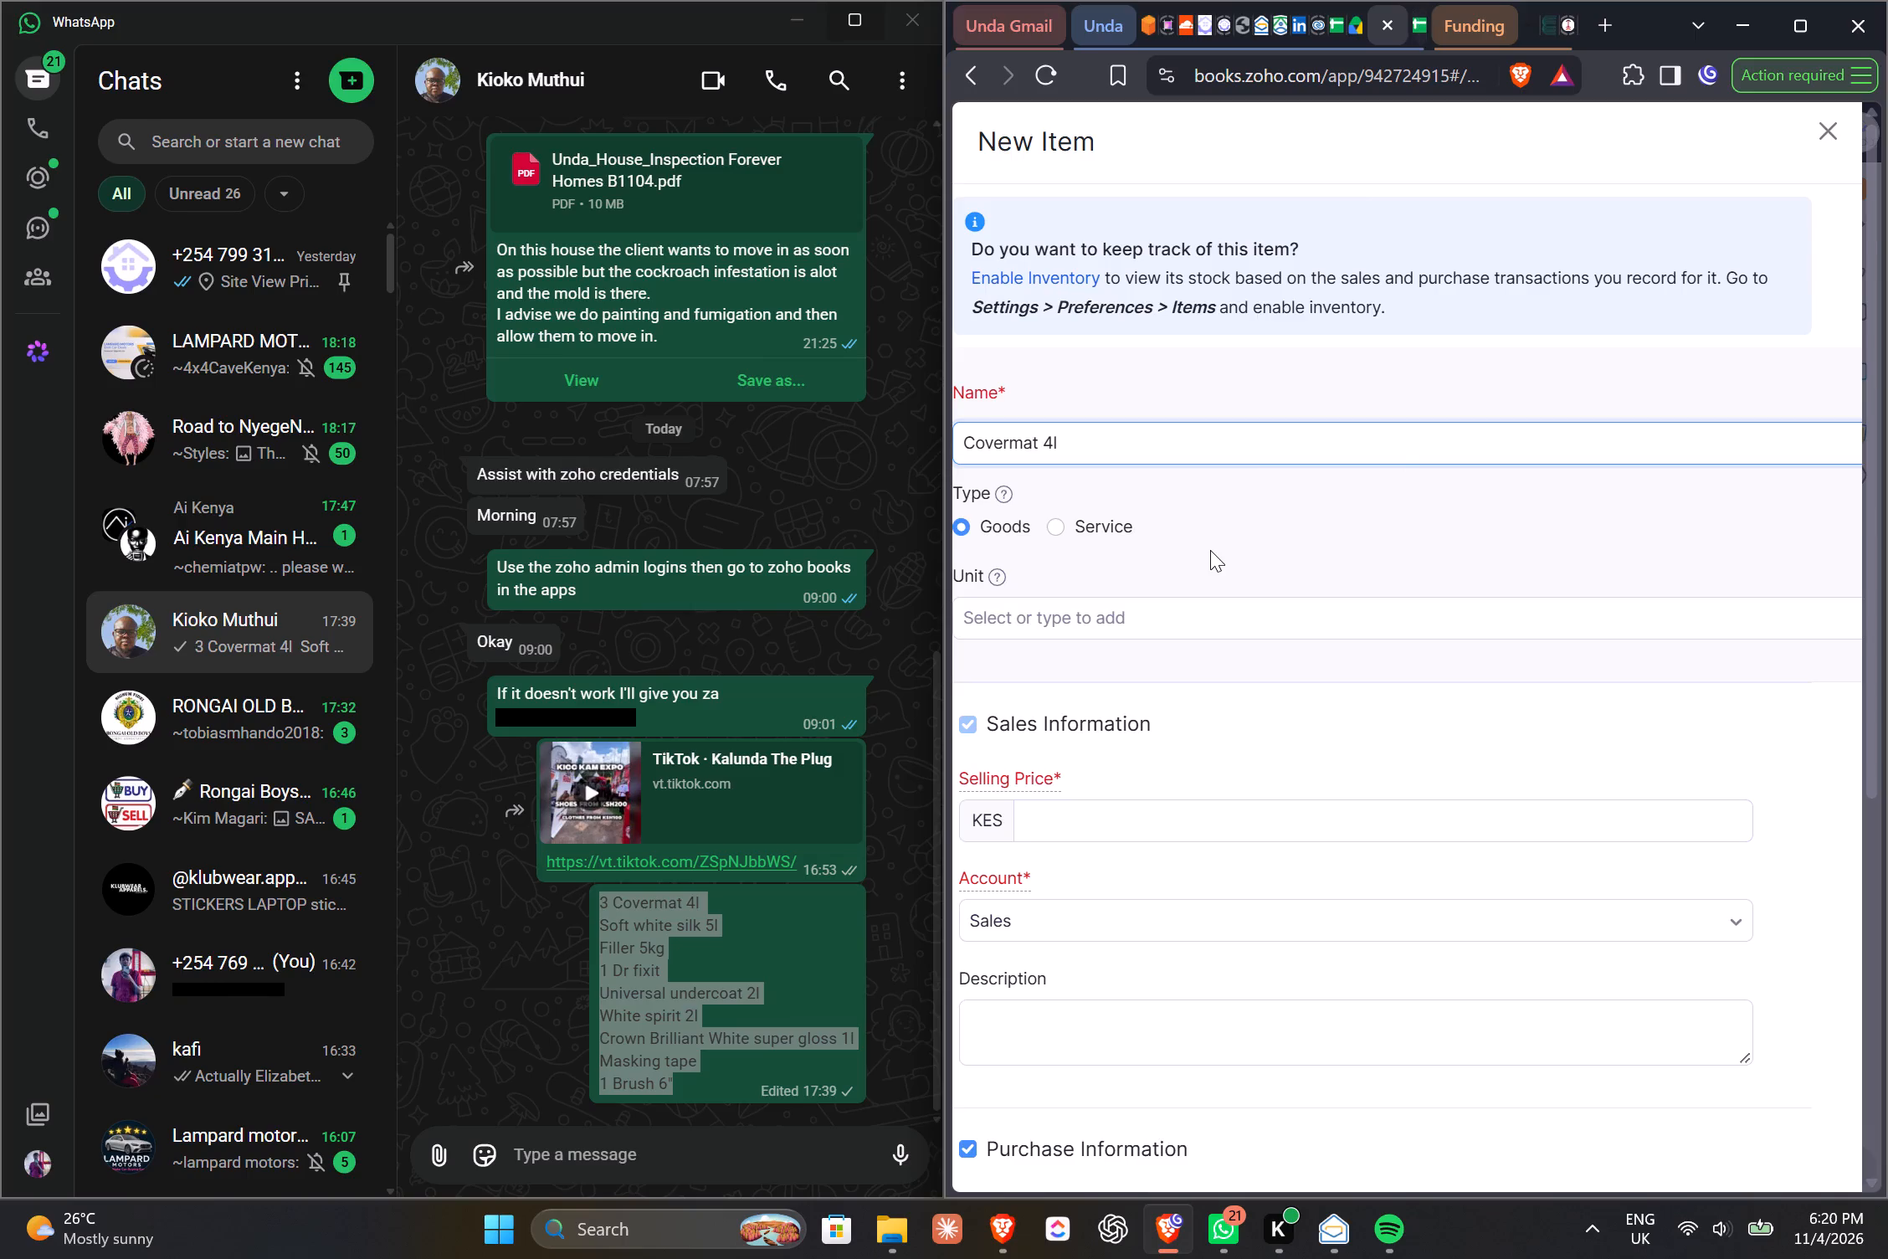
pyautogui.hscroll(1, 1210, 550)
pyautogui.click(1104, 623)
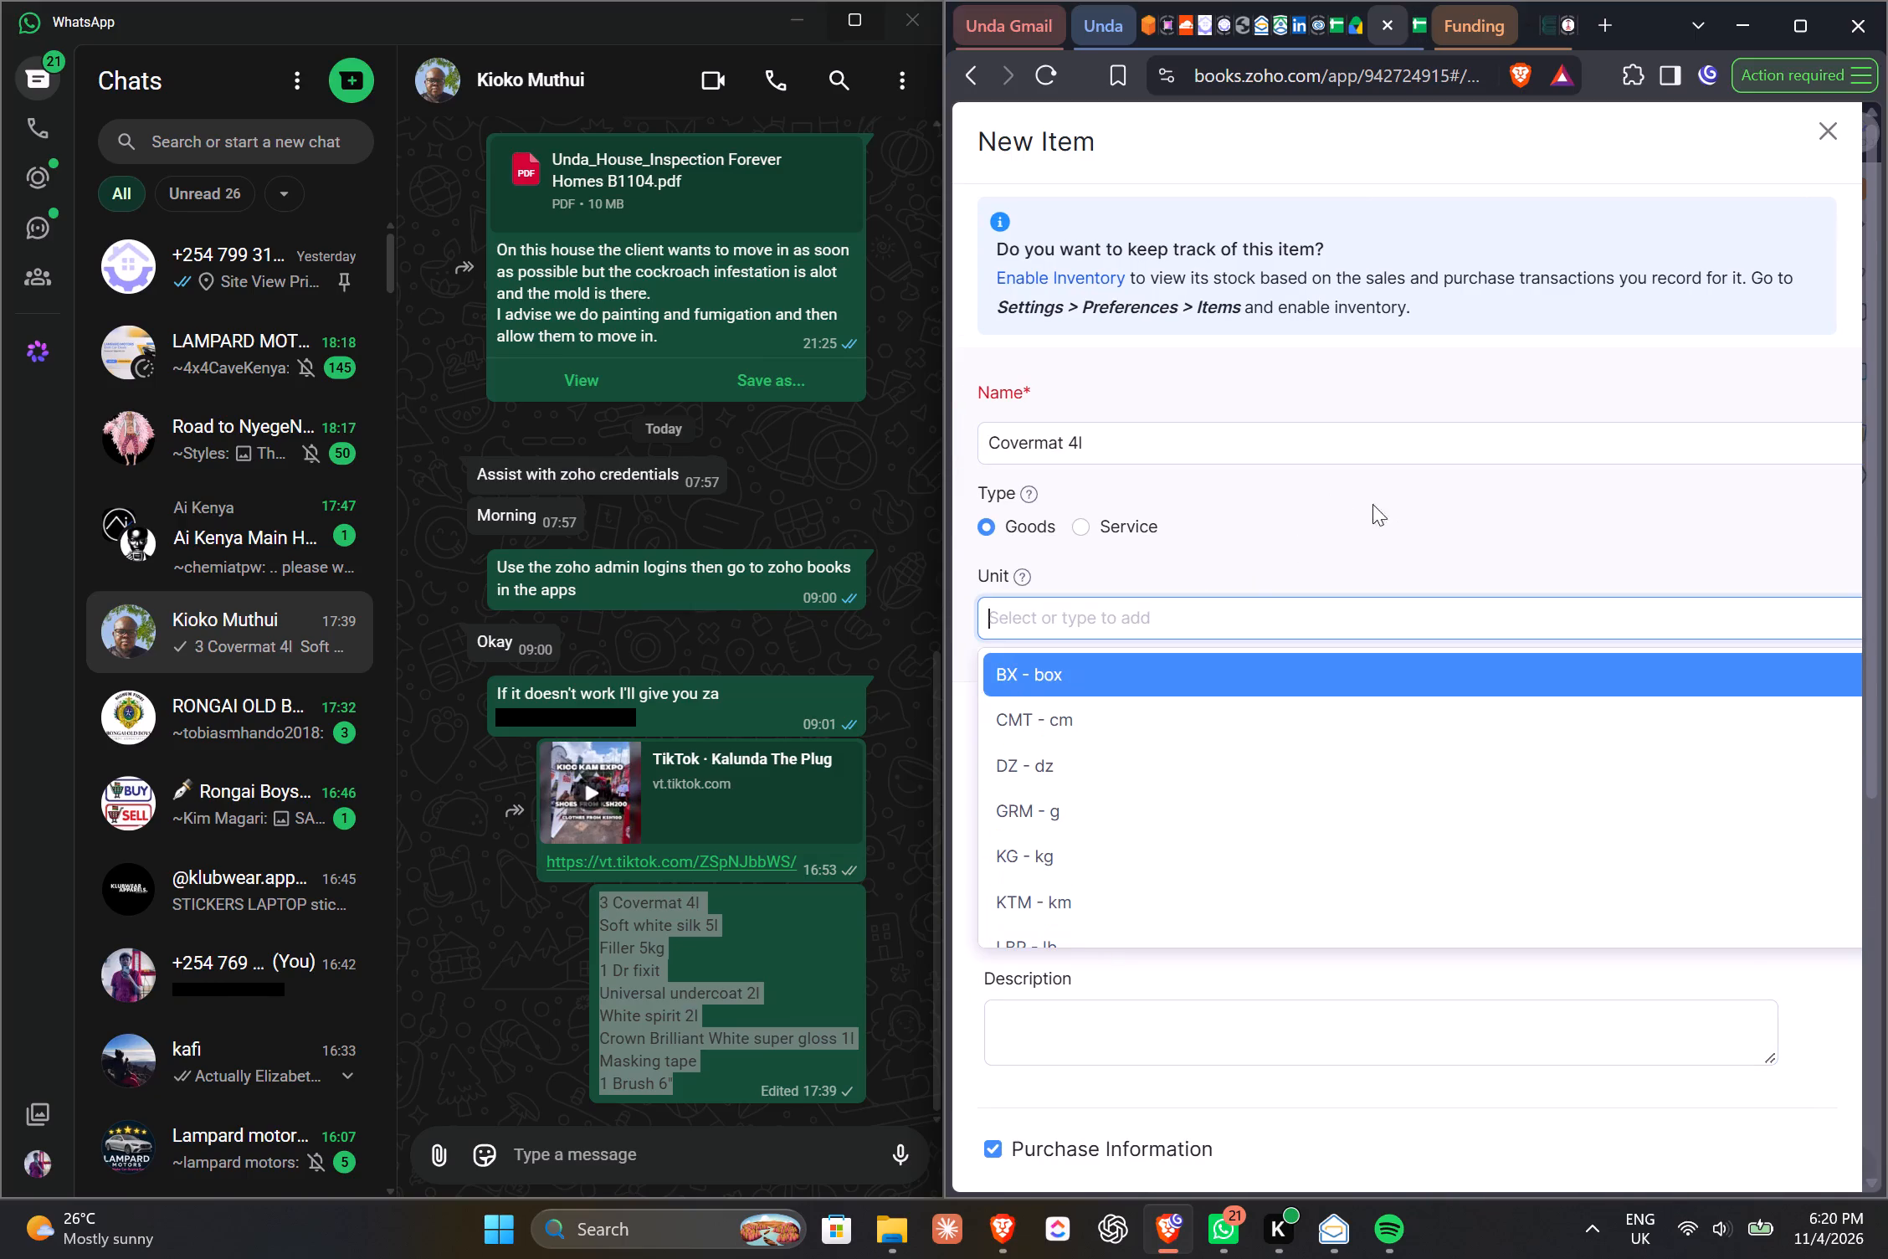
pyautogui.click(1446, 531)
pyautogui.click(1175, 627)
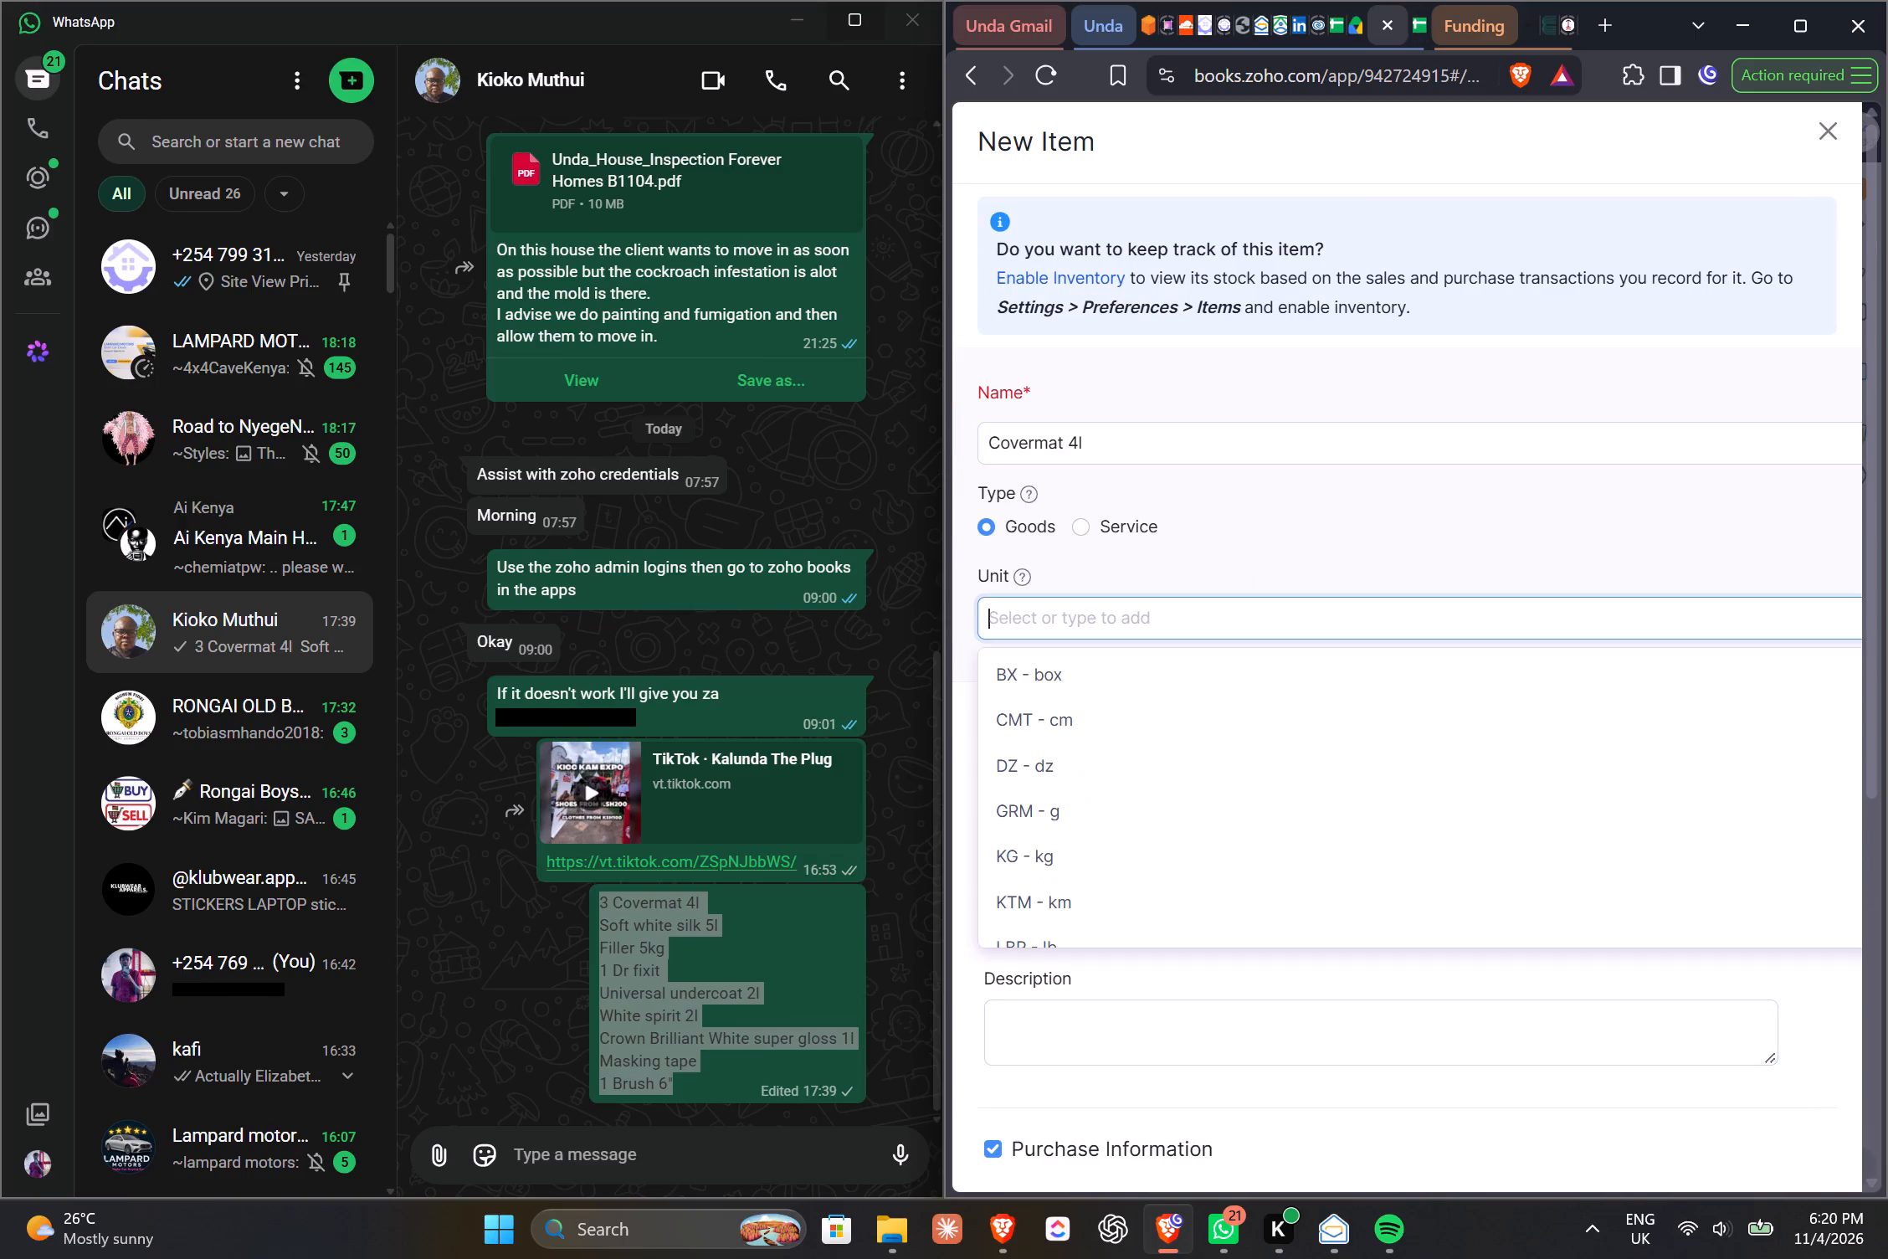
pyautogui.scroll(-2, 1131, 892)
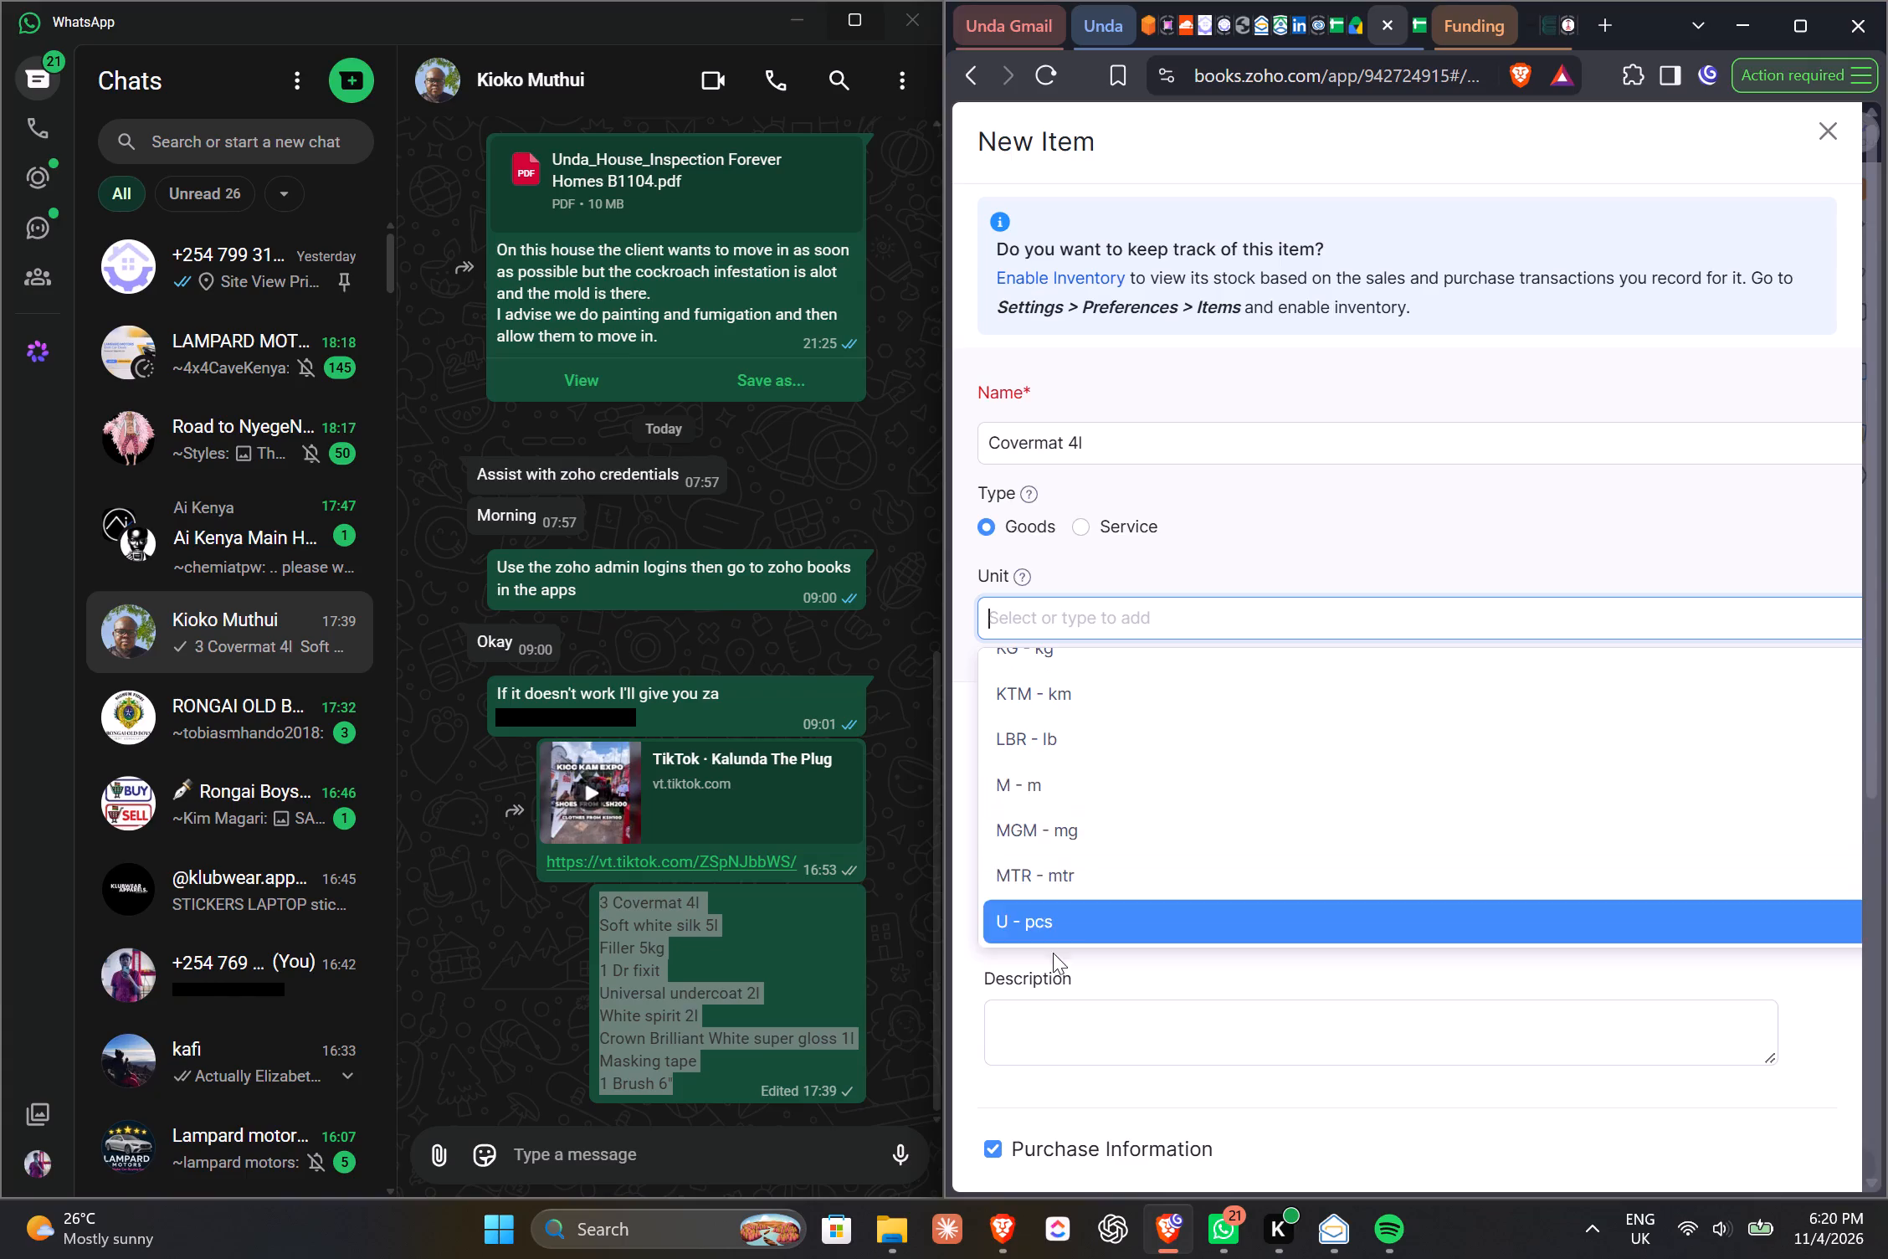
pyautogui.scroll(4, 1106, 761)
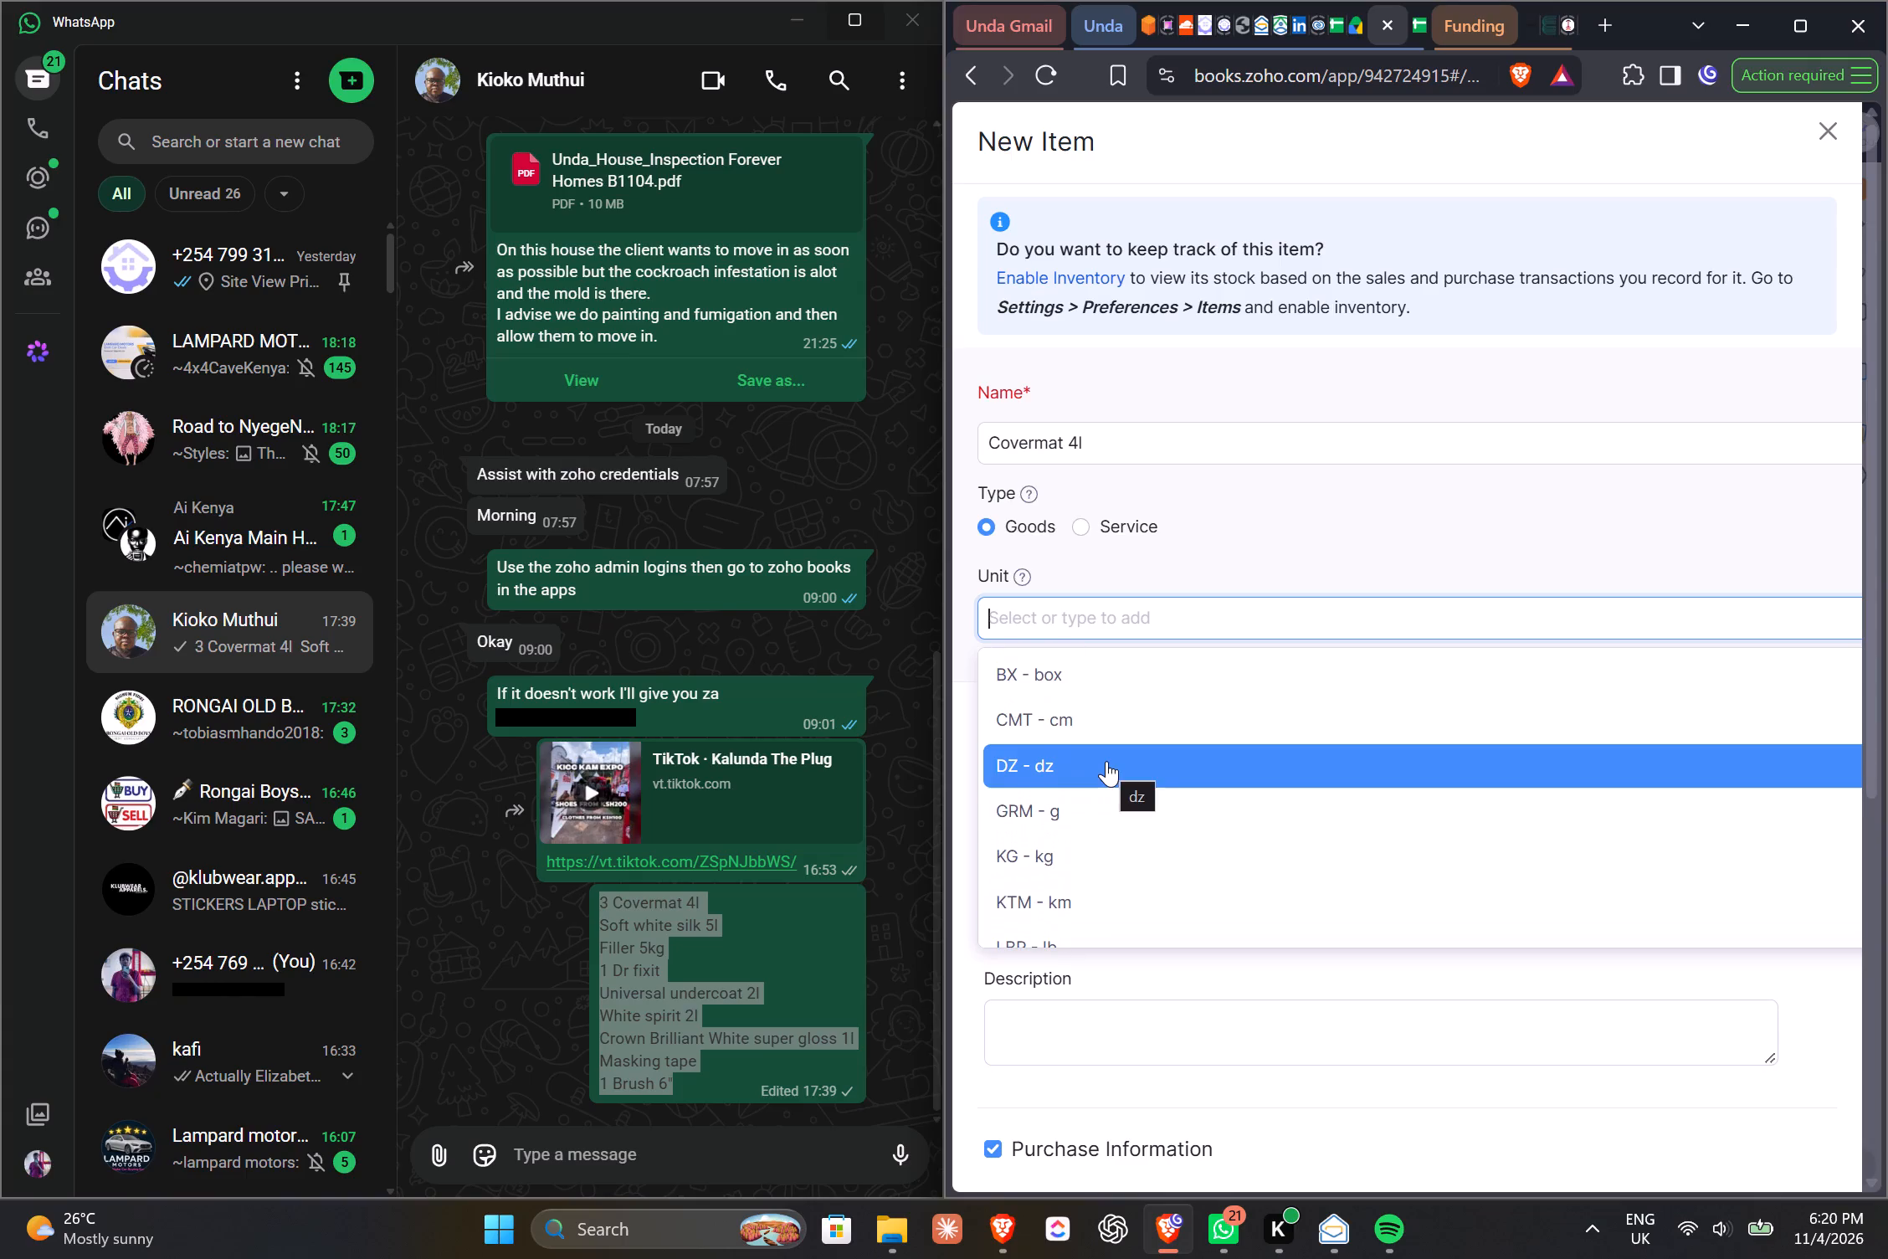
pyautogui.scroll(-3, 1106, 761)
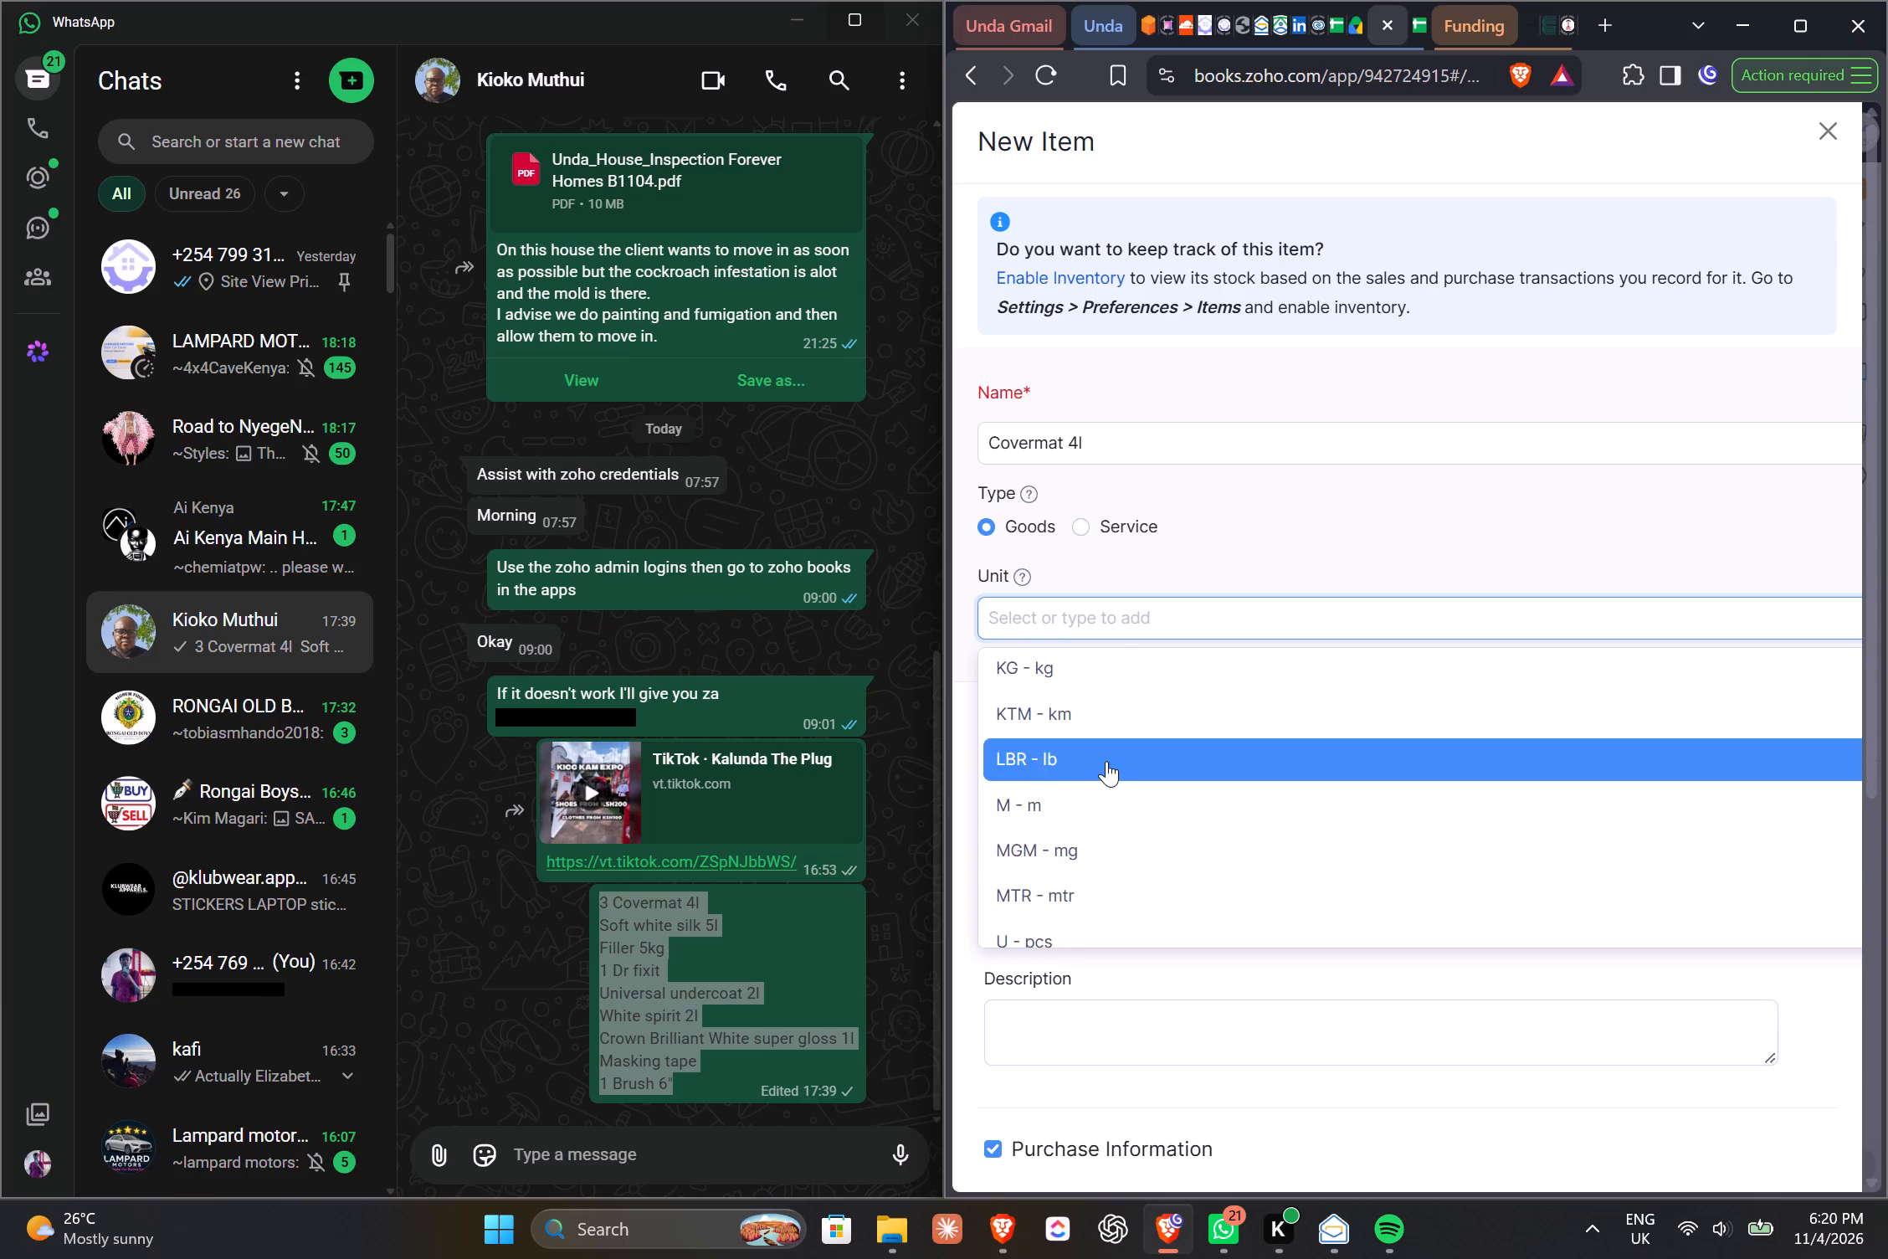
pyautogui.scroll(-1, 1088, 753)
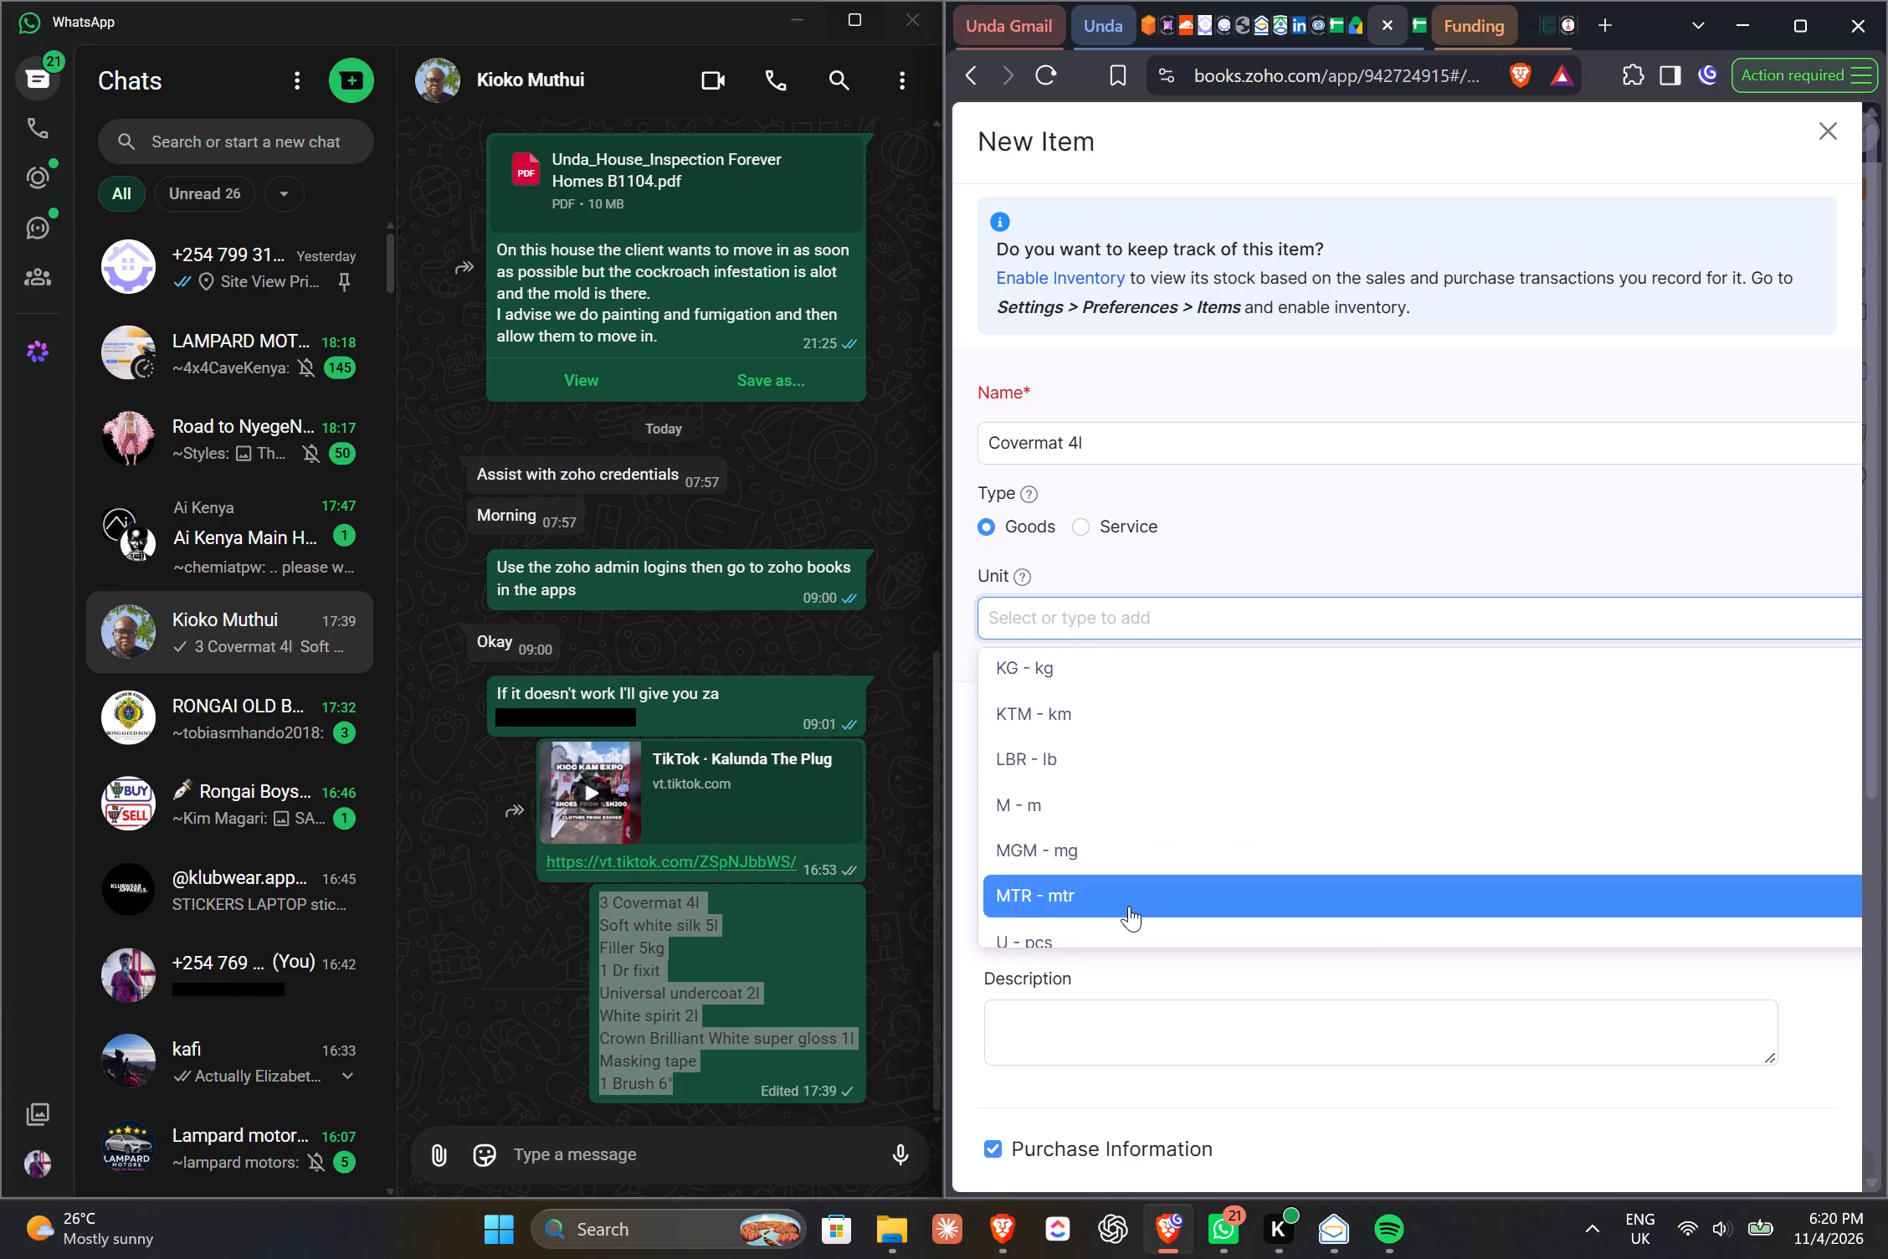
# Enter "Litre" as the unit of the new Covermat 4l item.
pyautogui.click(1116, 614)
pyautogui.press('l')
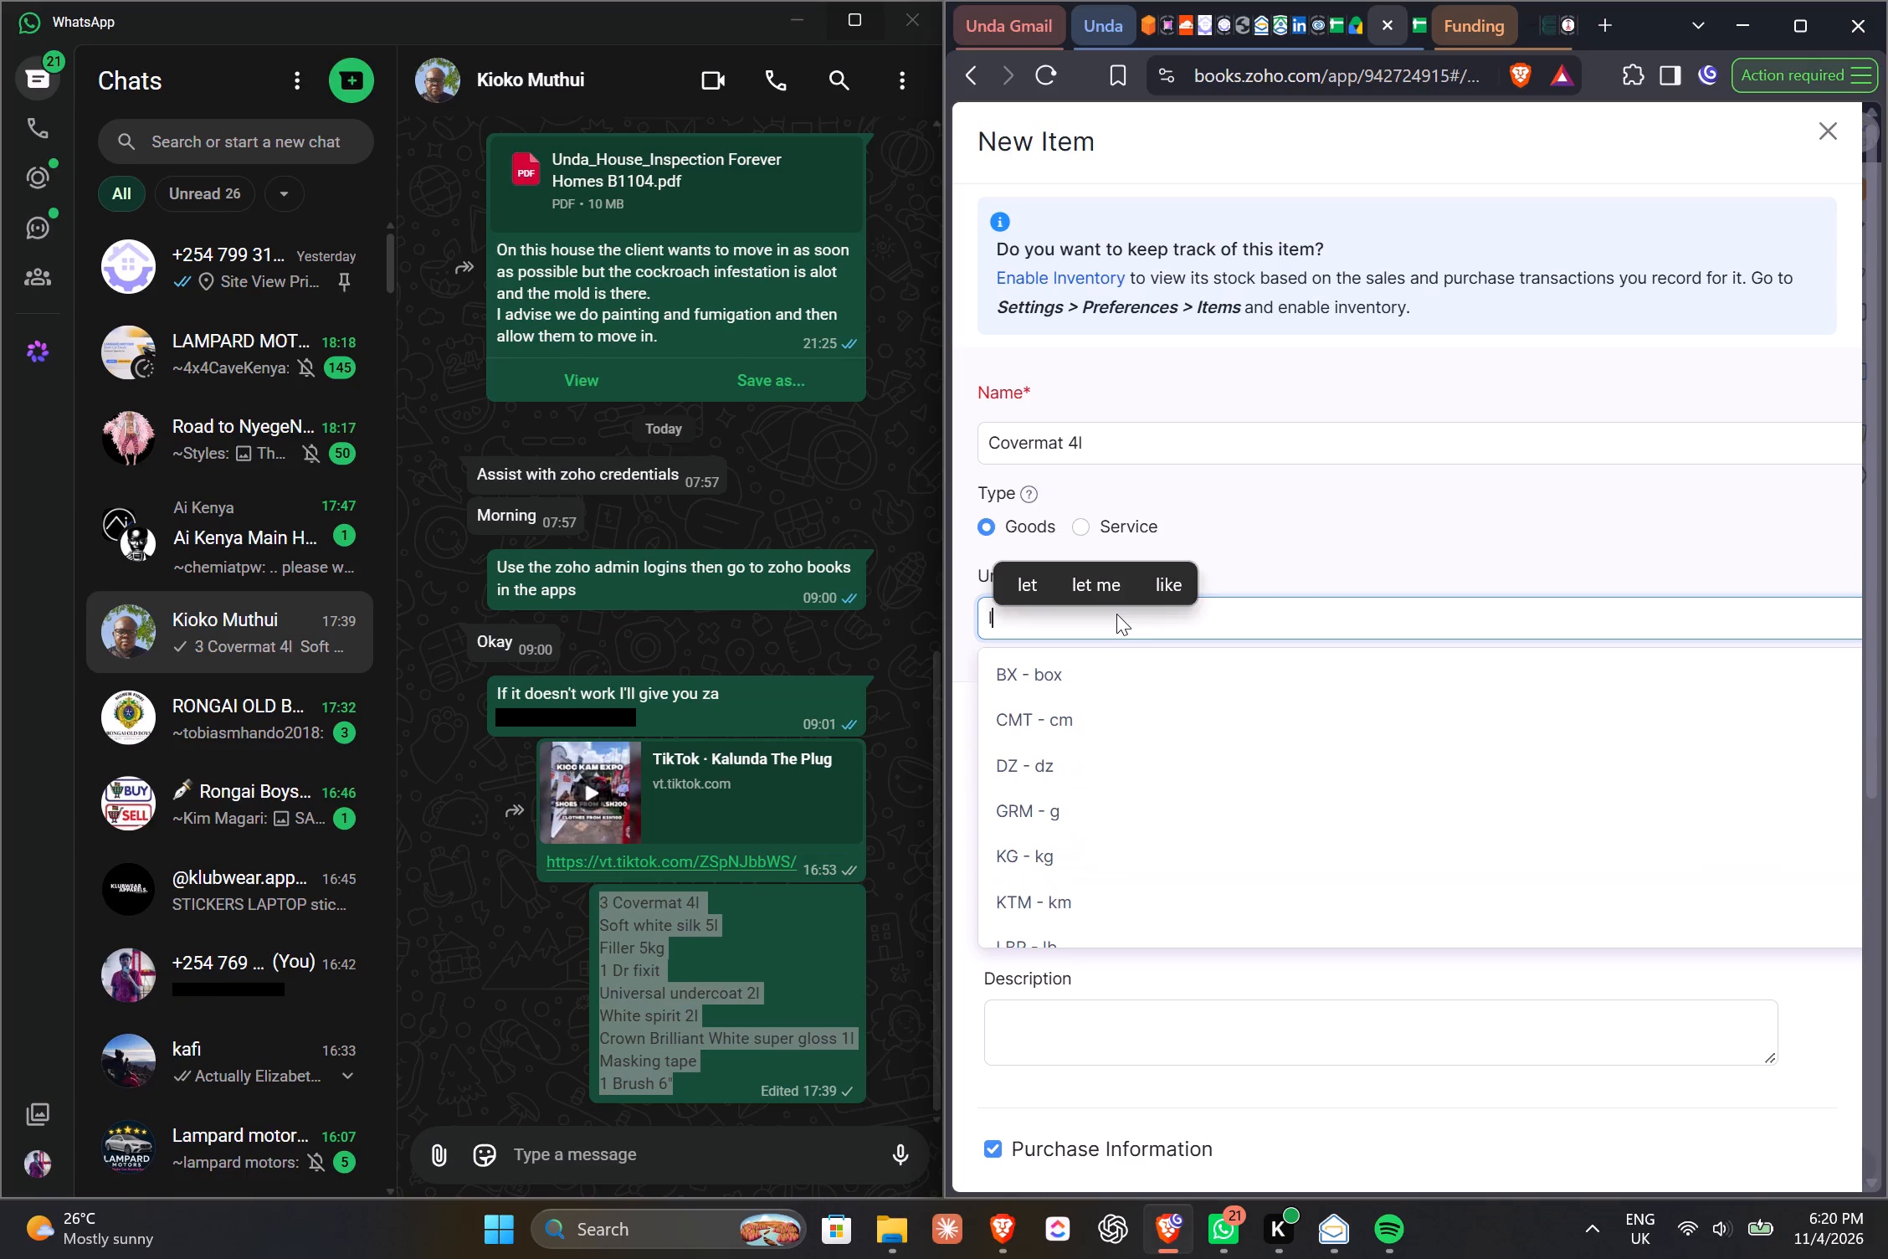
pyautogui.press('i')
pyautogui.press('t')
pyautogui.press('BackSpace')
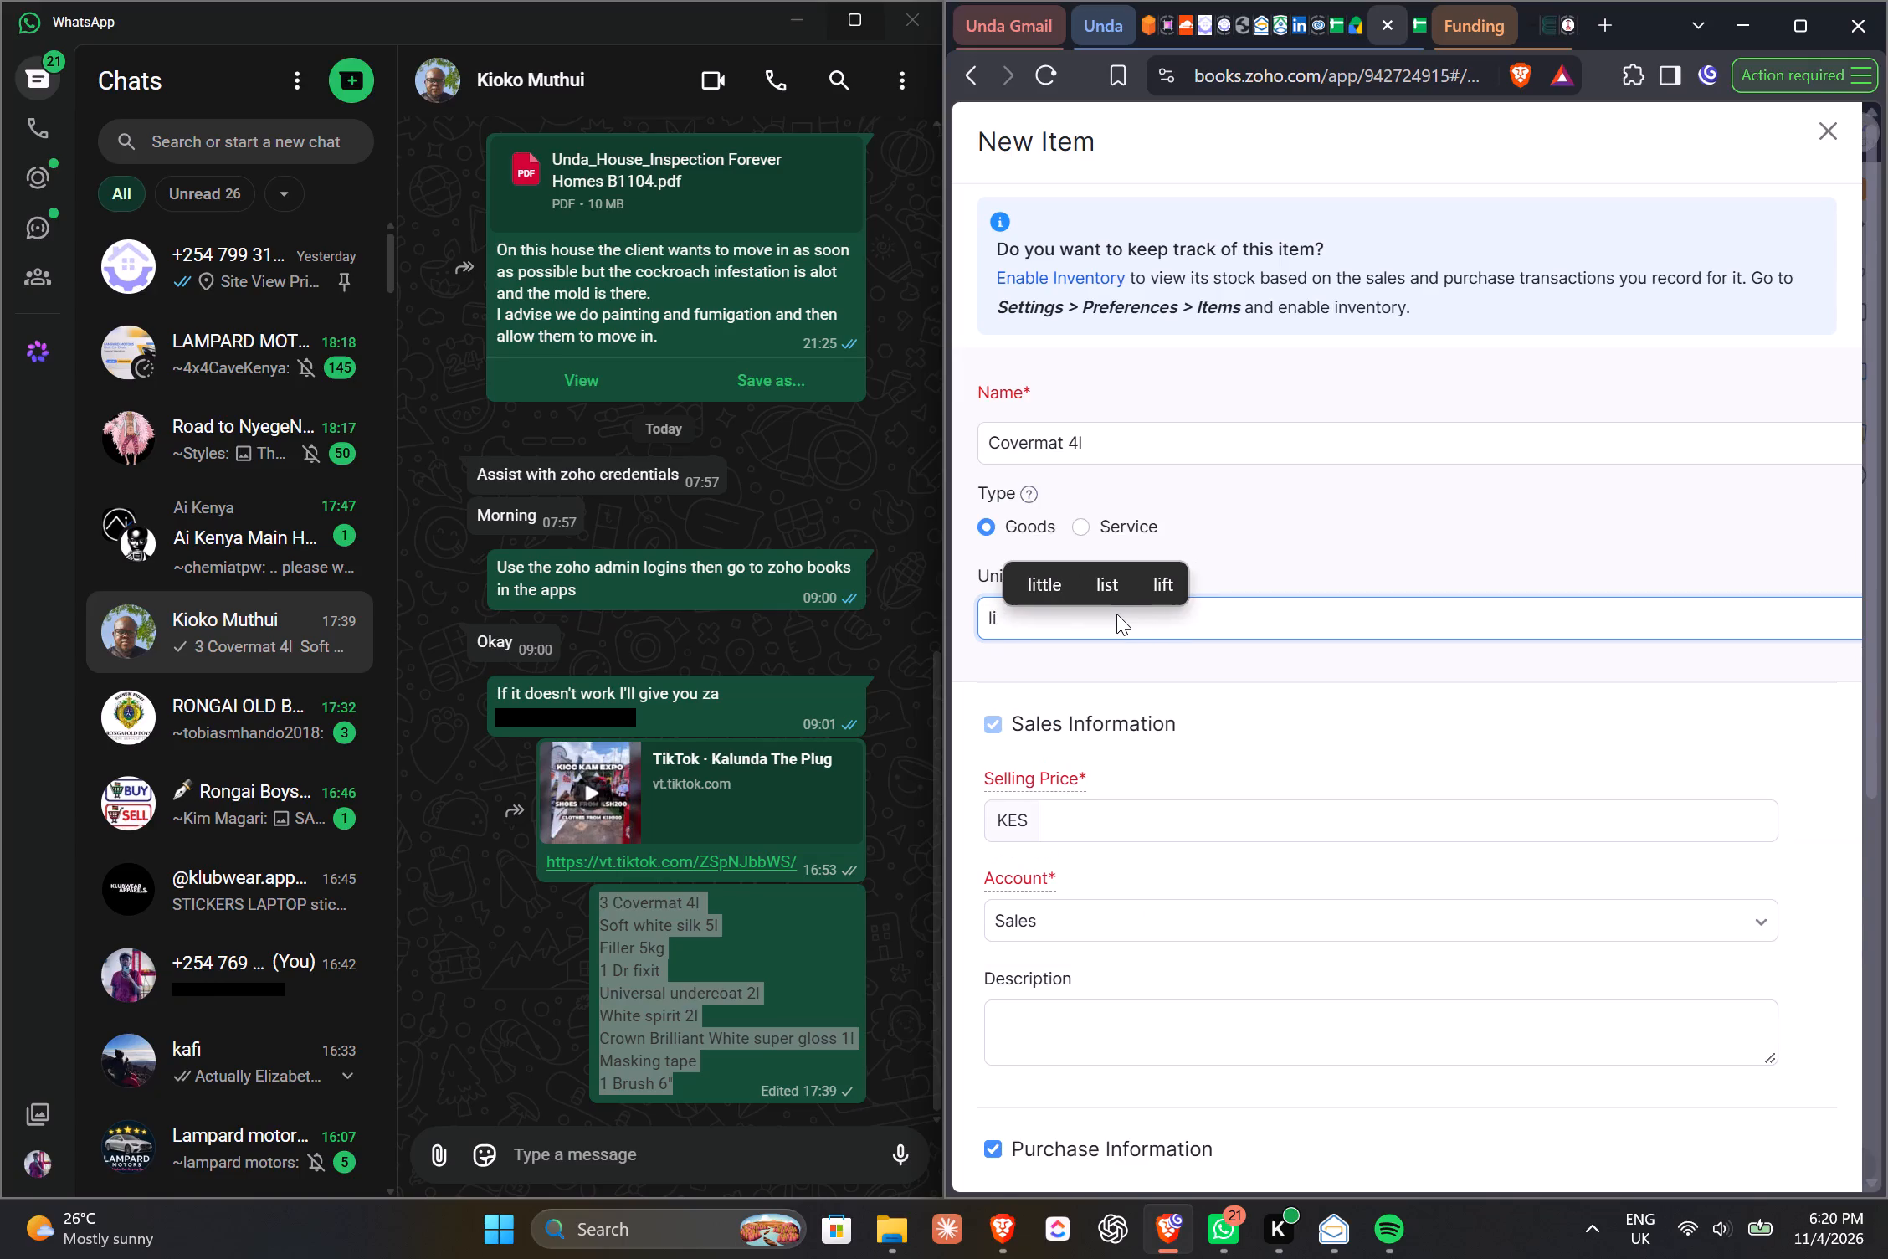
pyautogui.press('BackSpace')
pyautogui.press('BackSpace')
pyautogui.write('Lu')
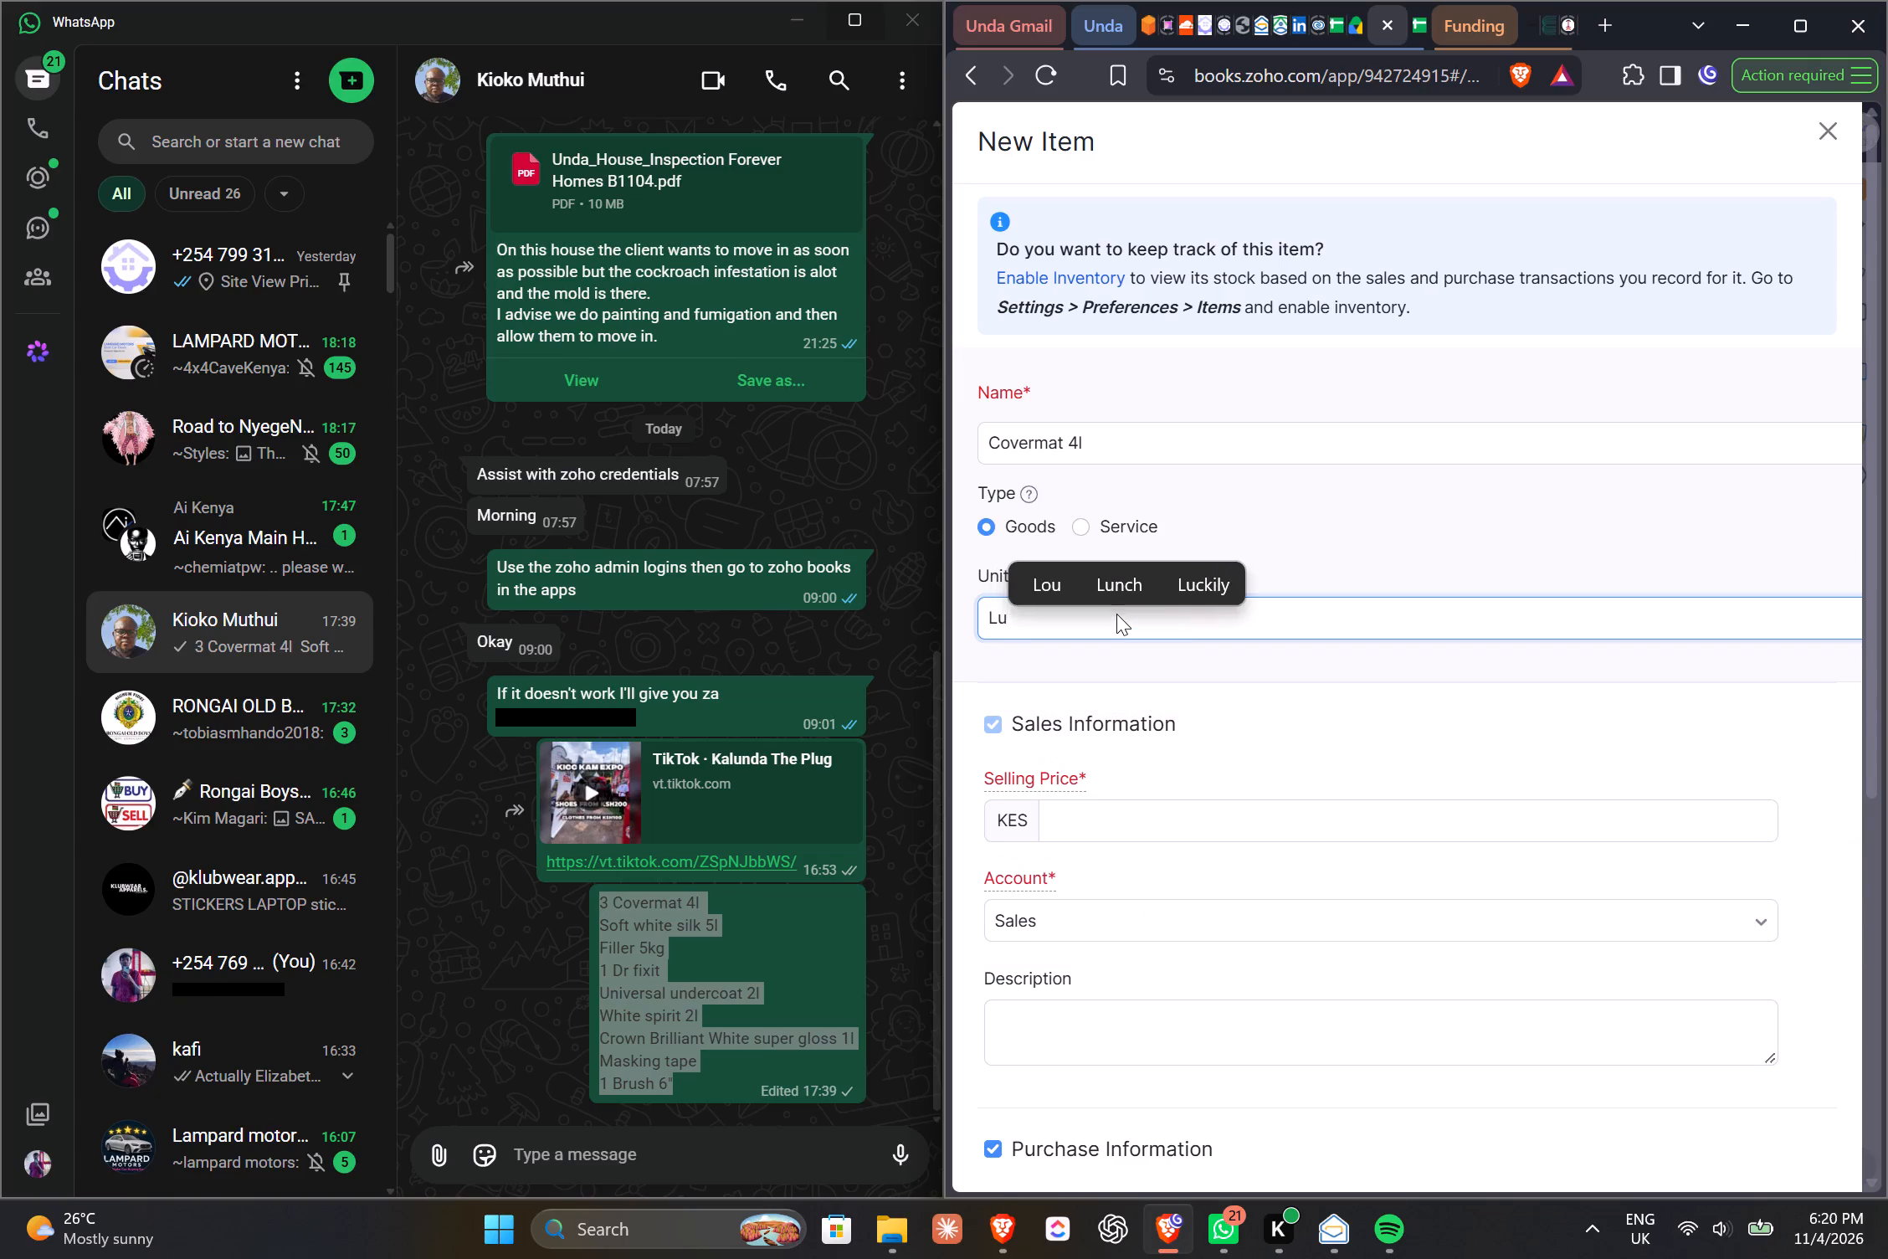
pyautogui.press('BackSpace')
pyautogui.write('itre')
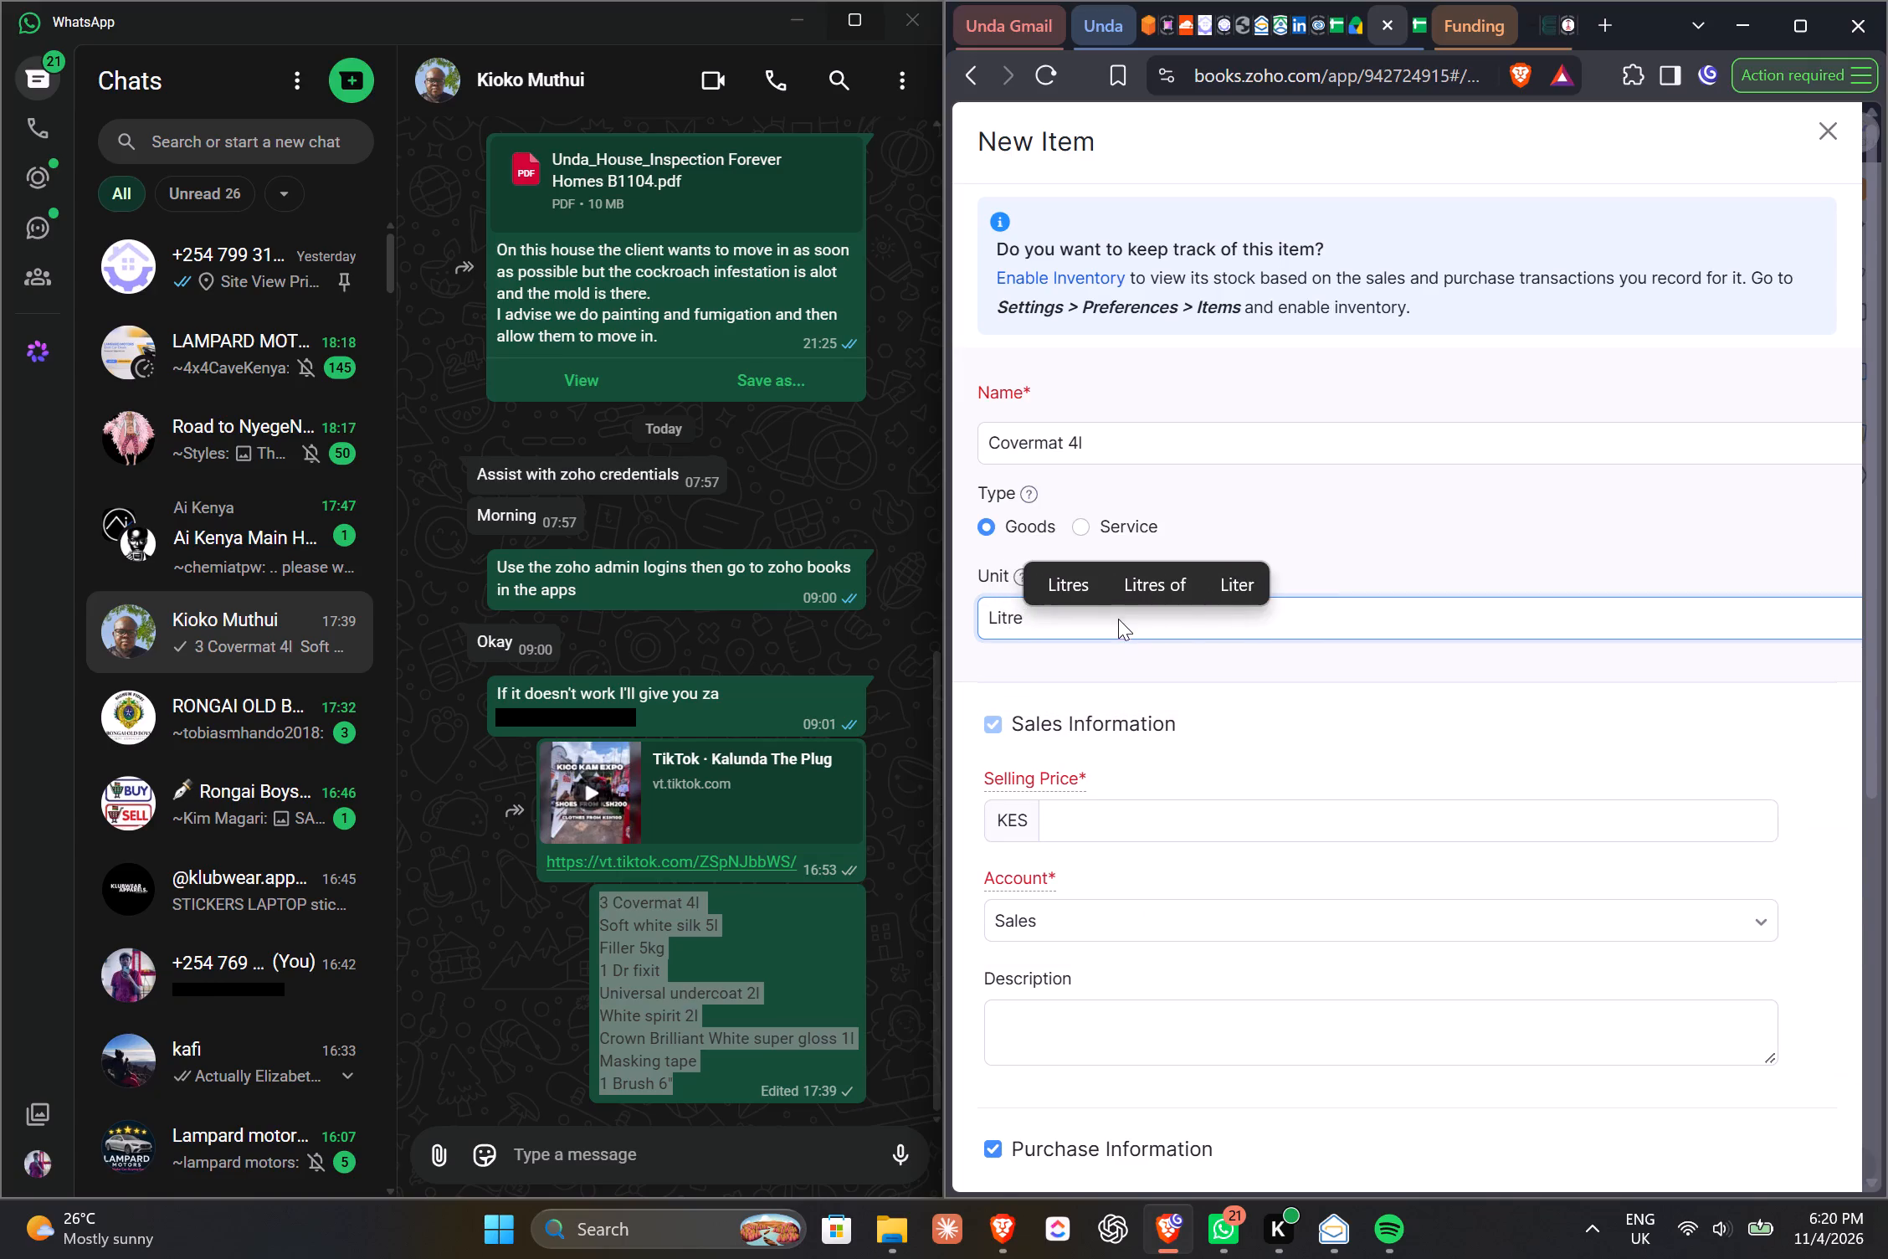
pyautogui.click(1128, 657)
pyautogui.click(1123, 604)
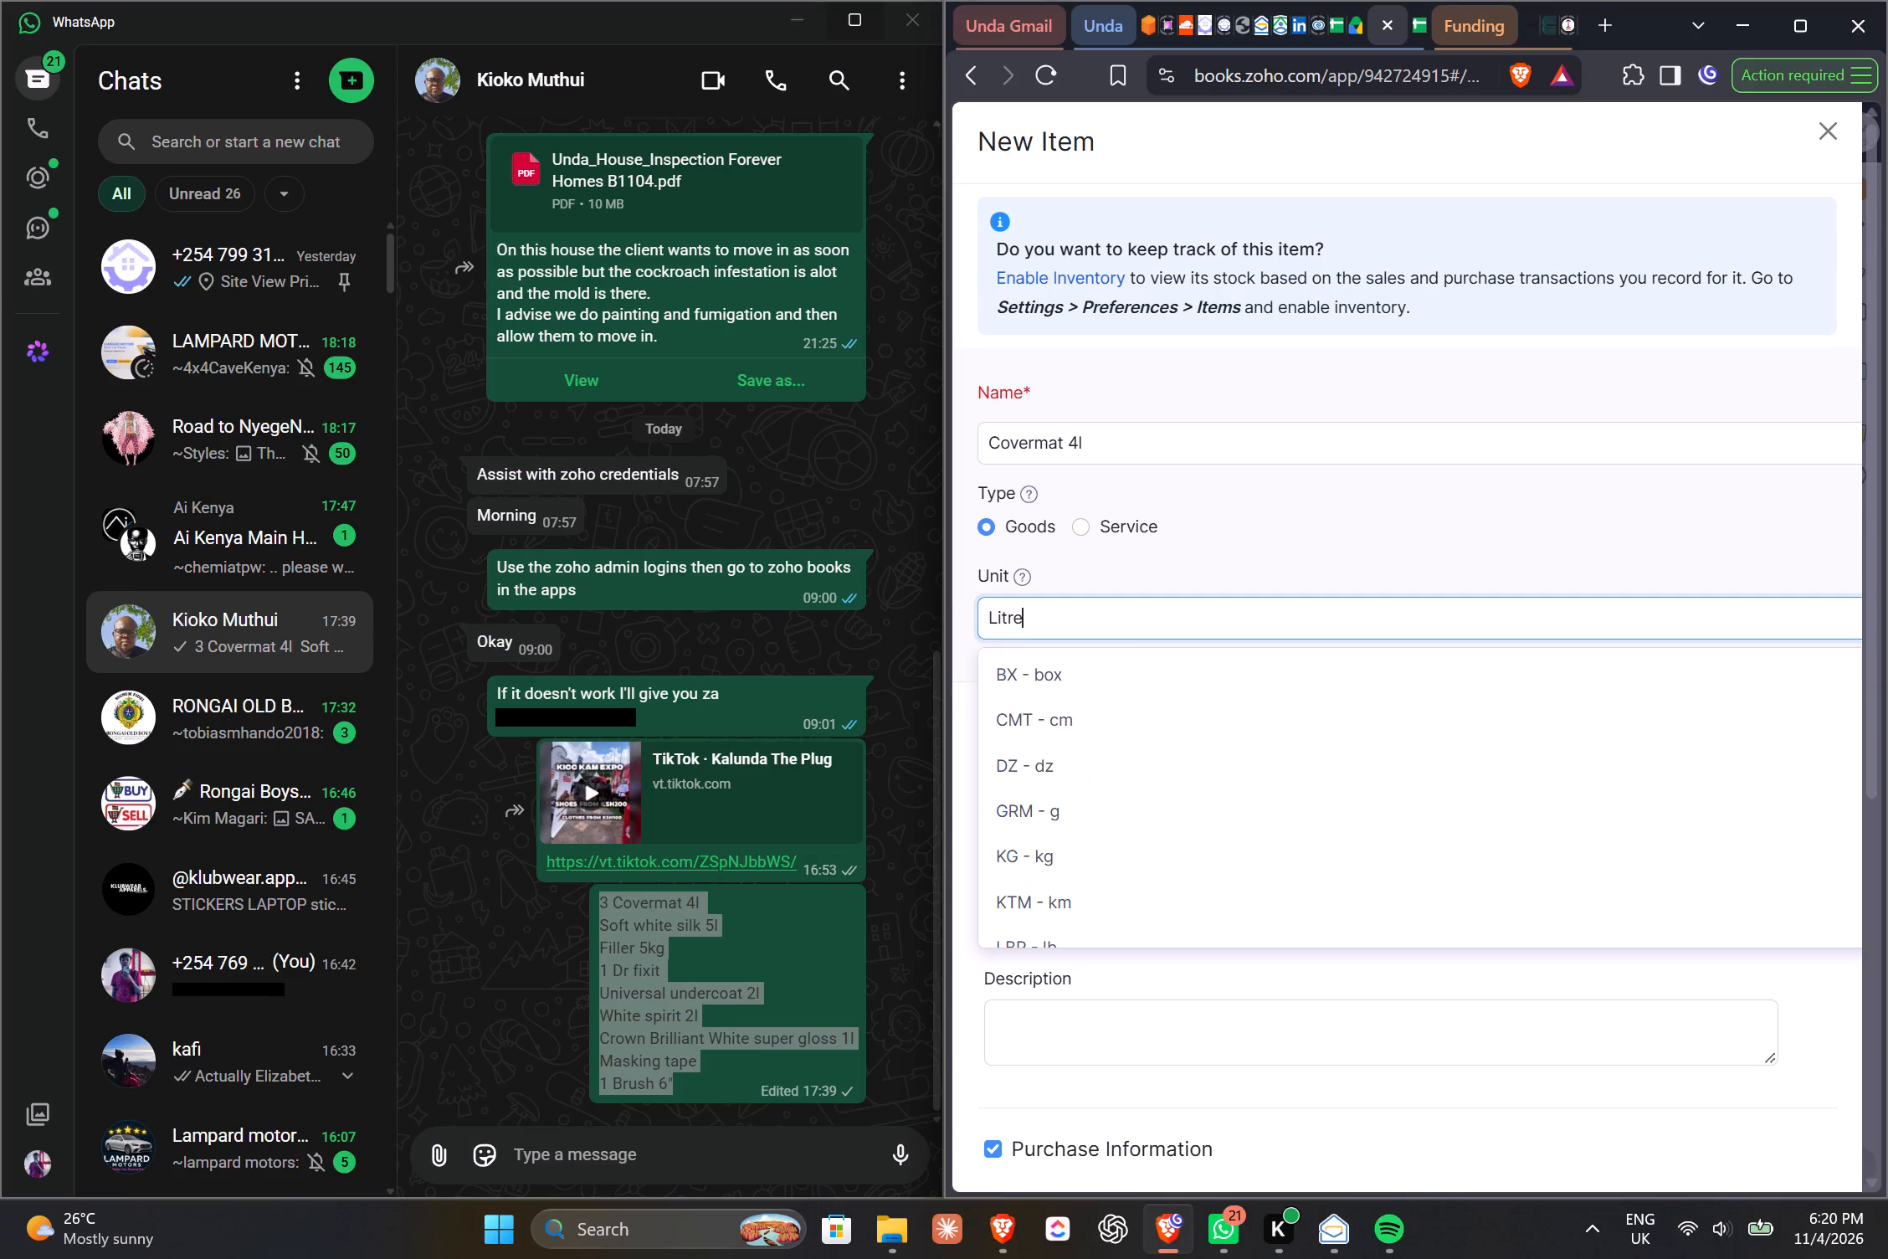
# Look through the available measurement units for the Covermat 4l item, leaving "Litre" as the unit.
pyautogui.scroll(-1, 1153, 884)
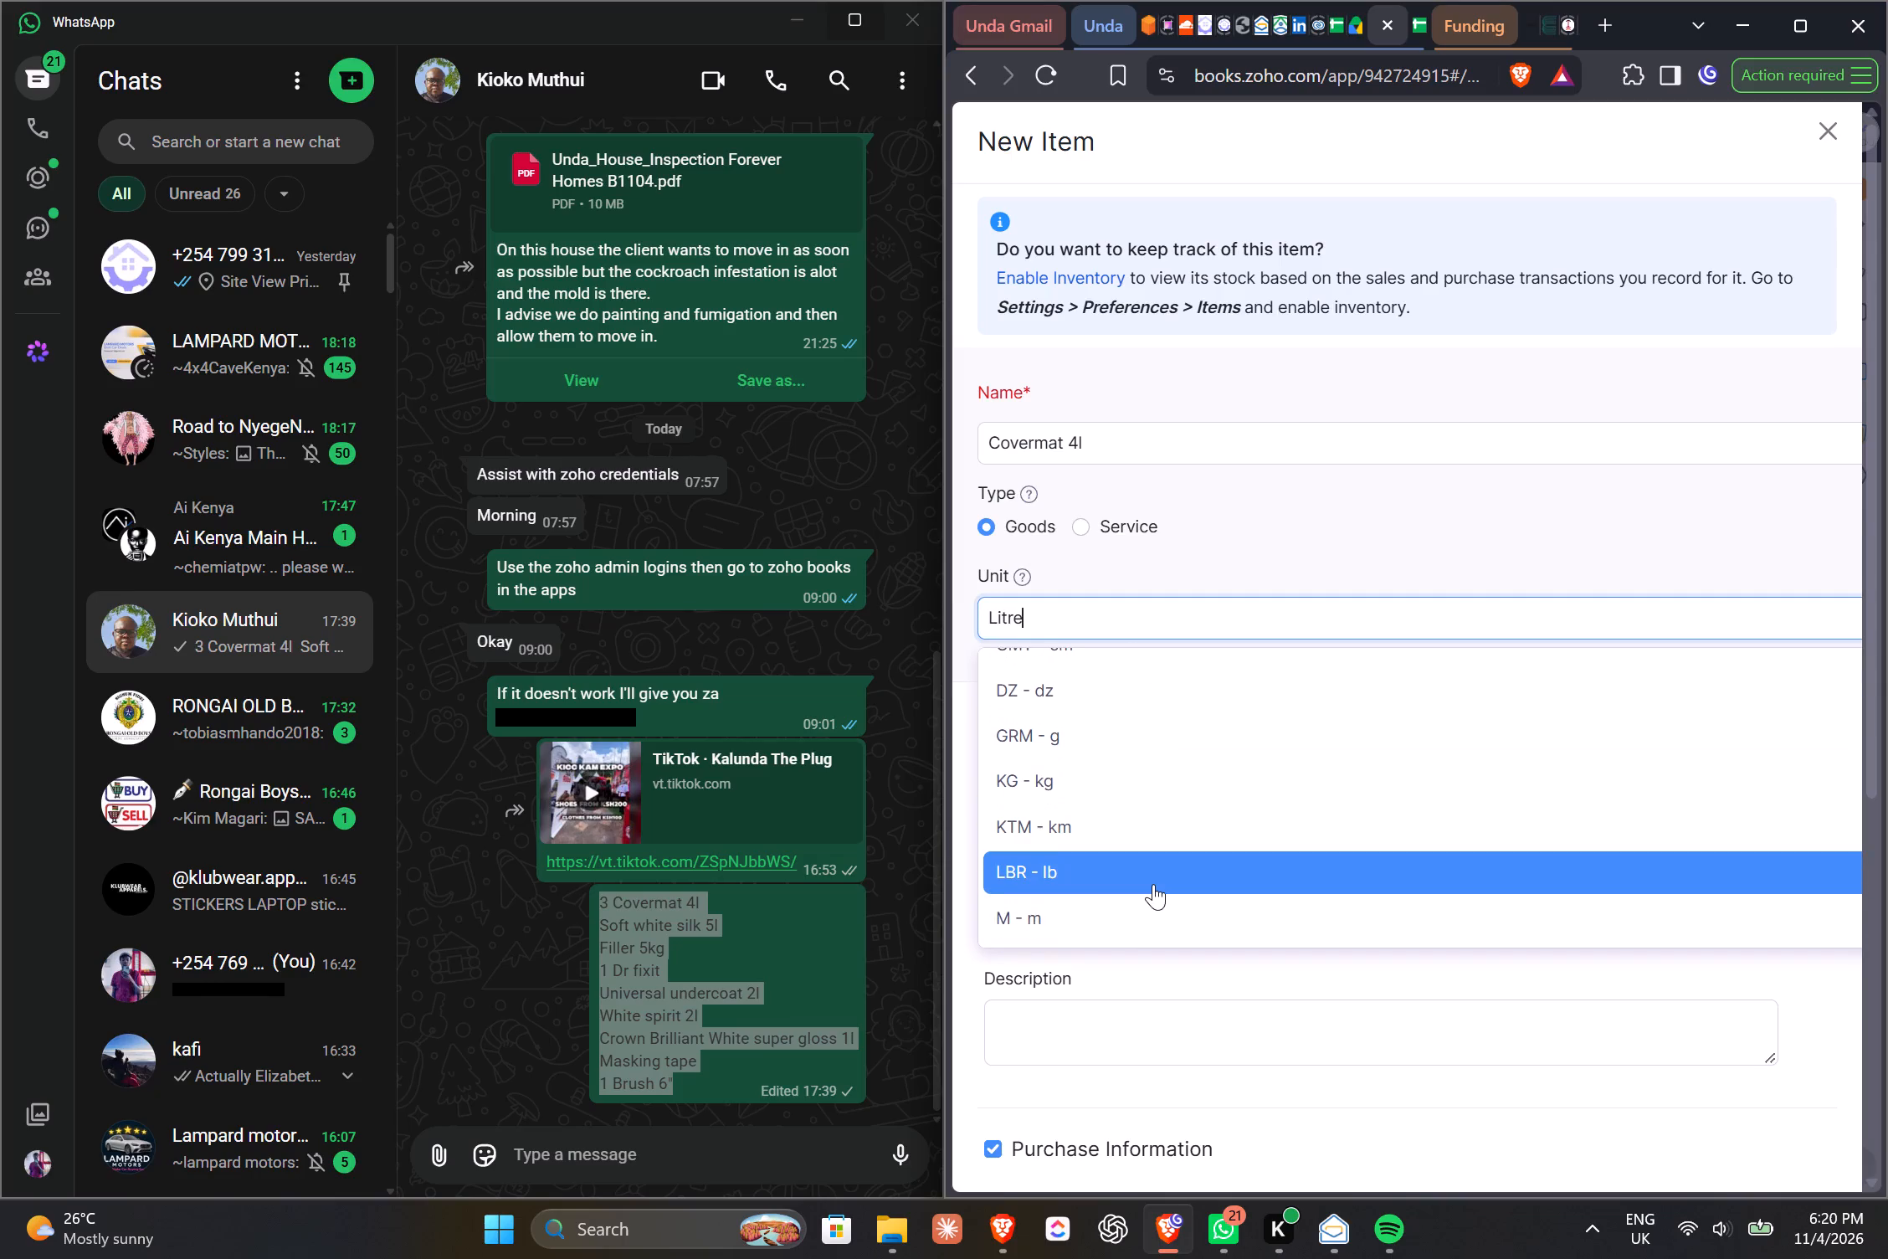
pyautogui.scroll(-2, 1153, 884)
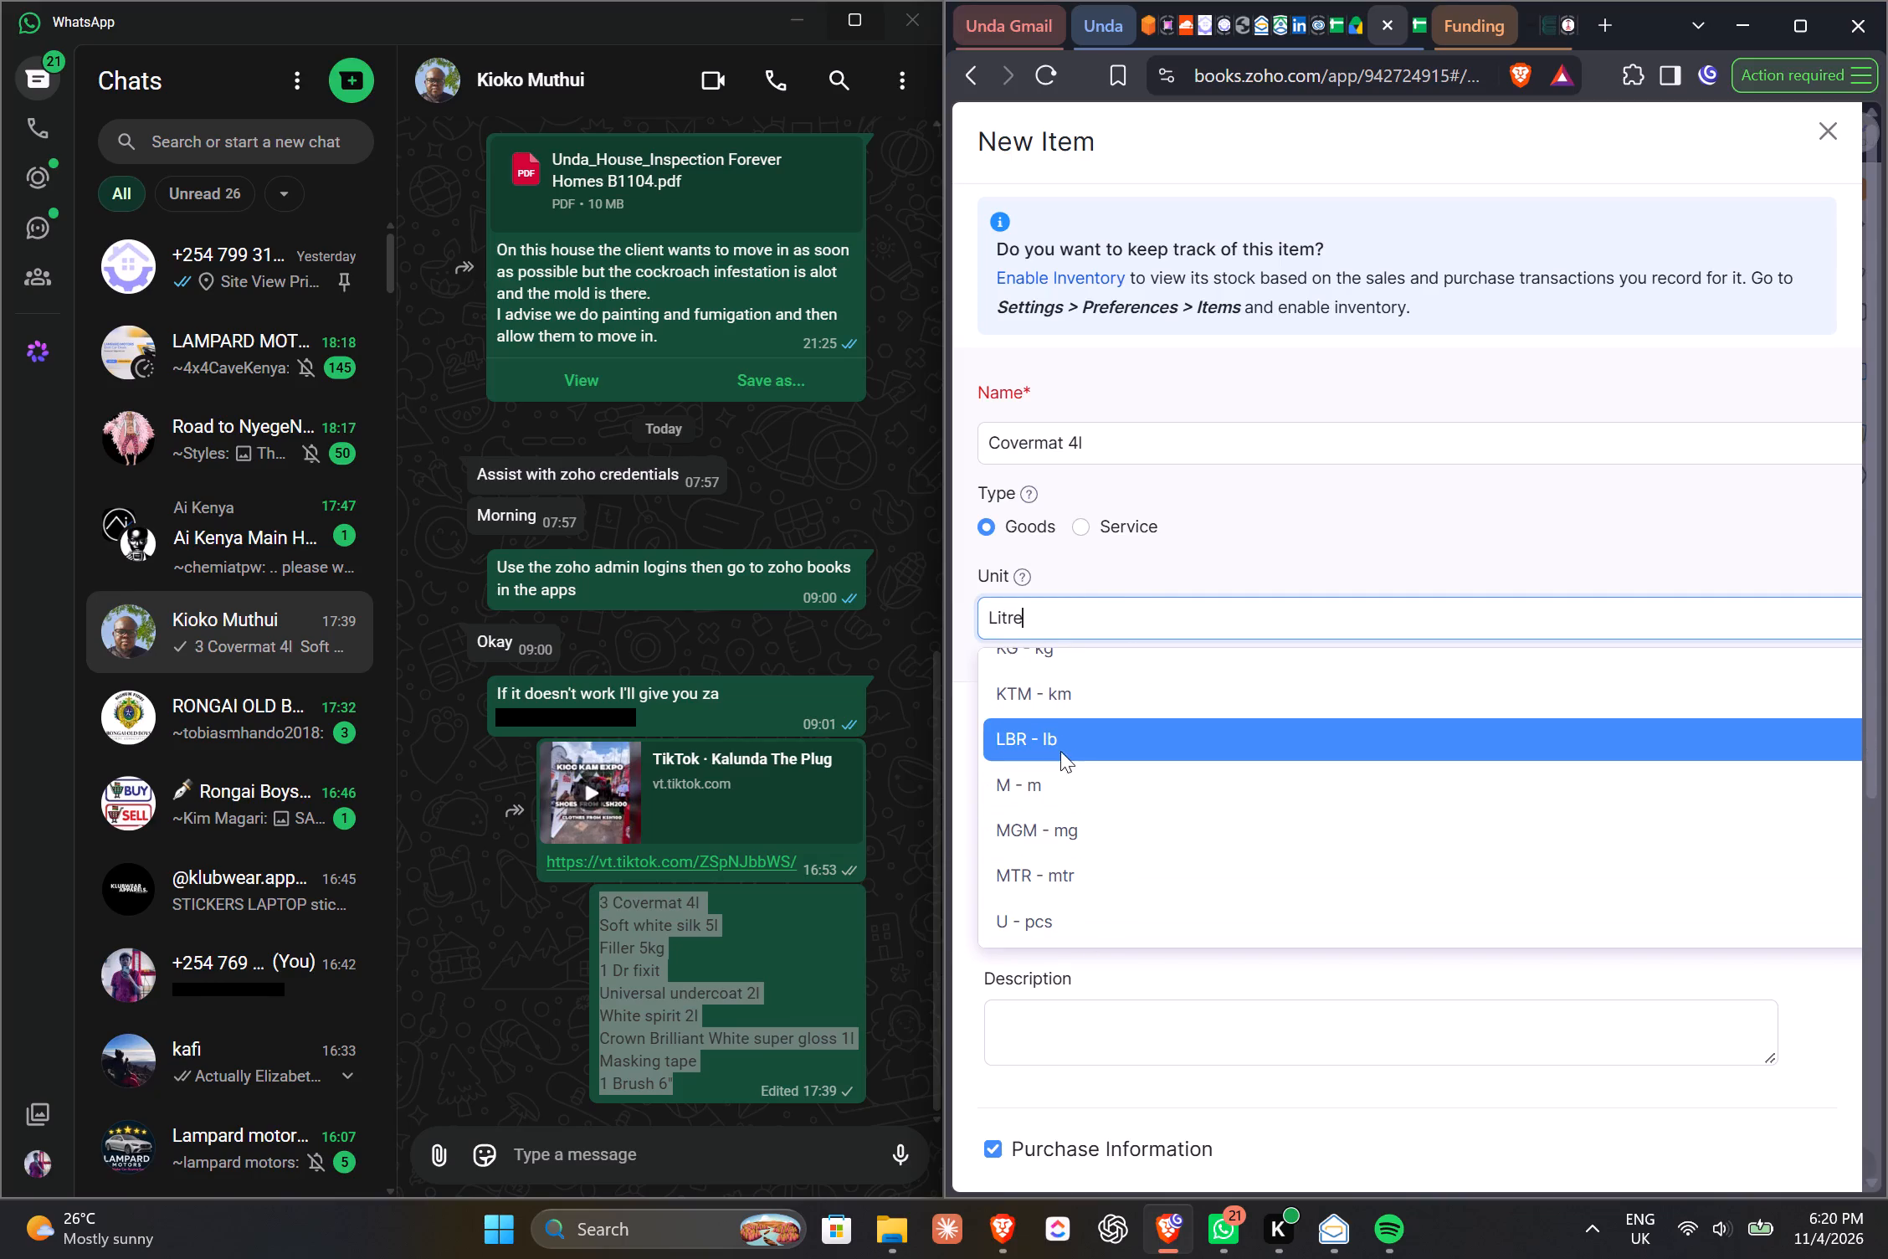
pyautogui.scroll(3, 1062, 742)
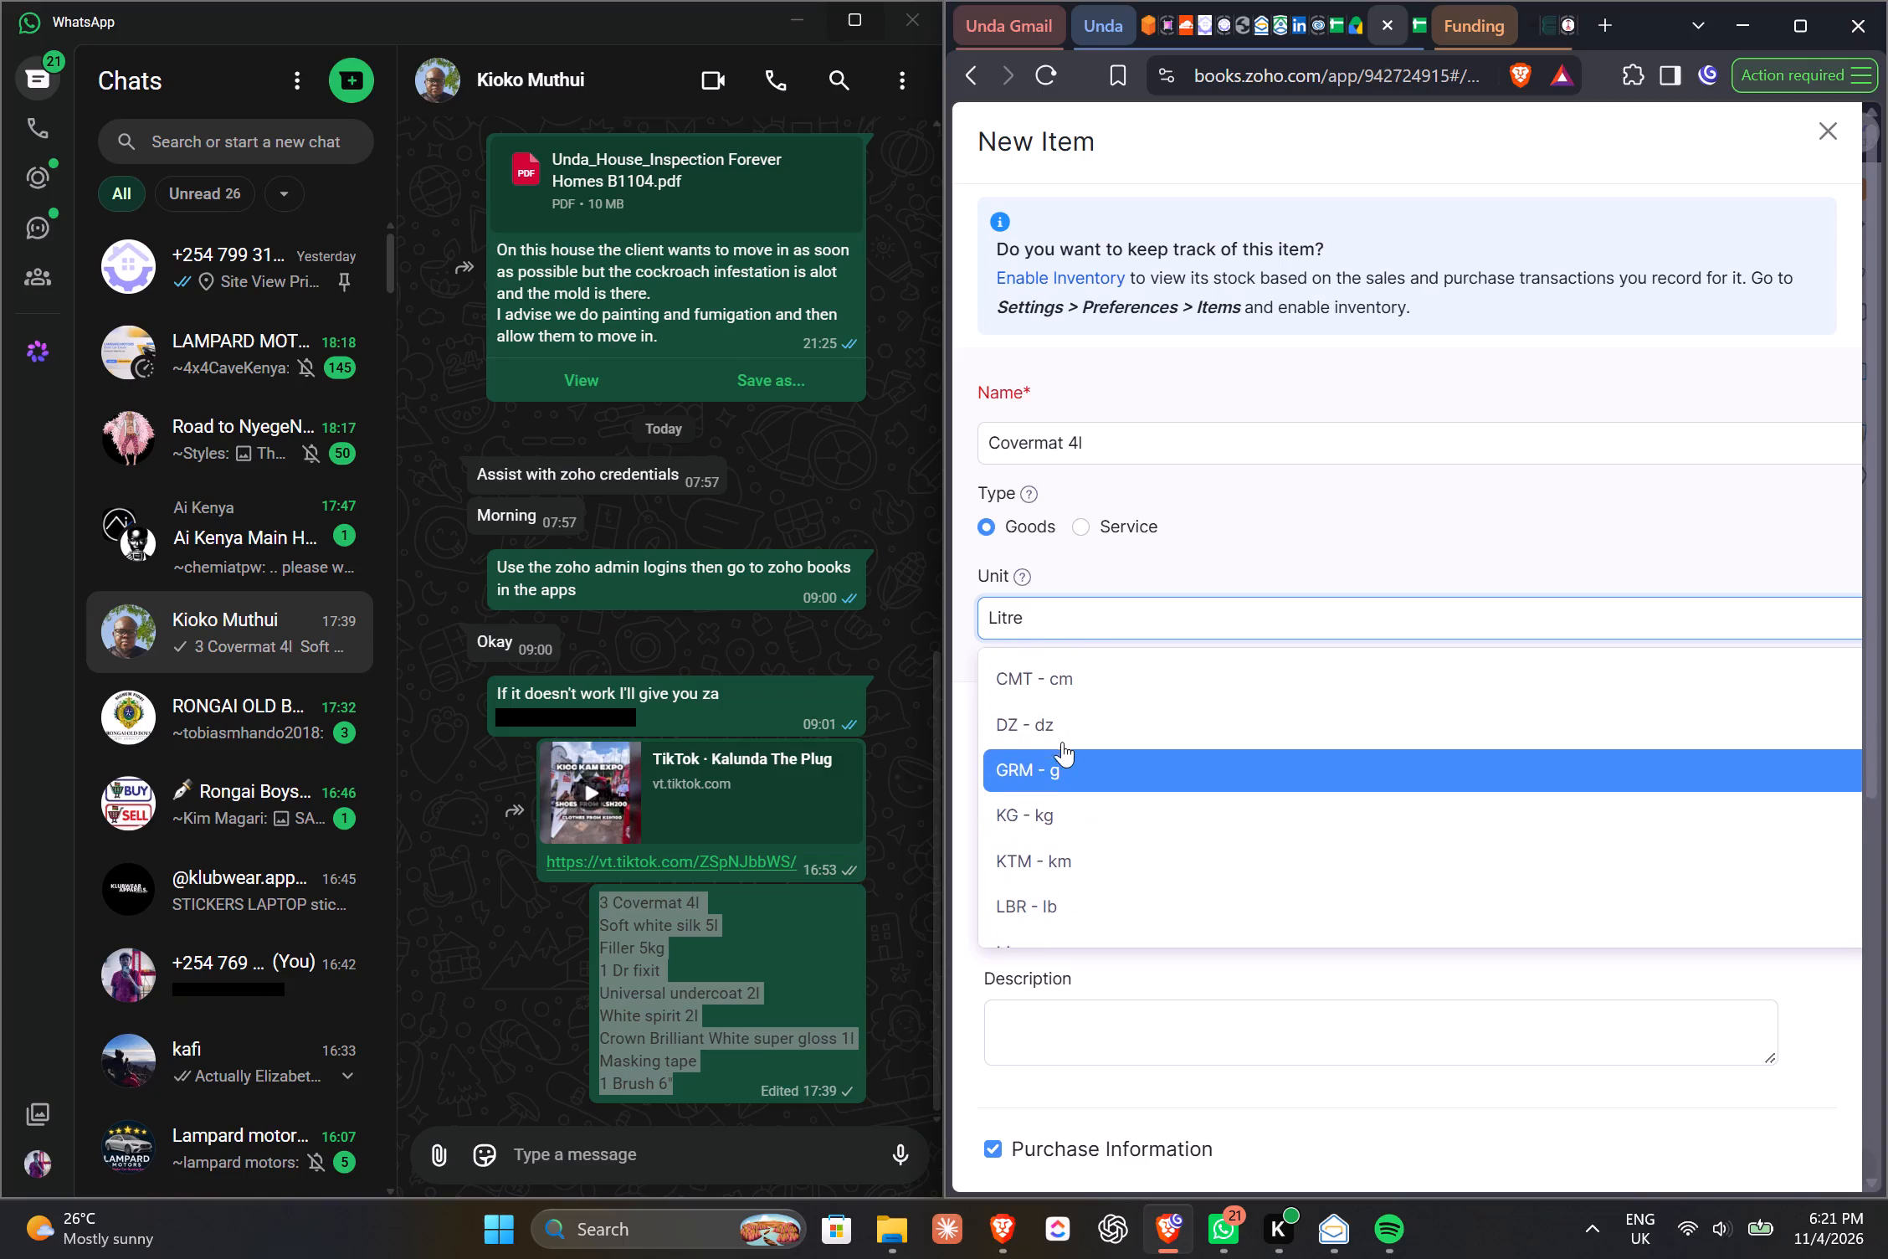
pyautogui.scroll(1, 1062, 742)
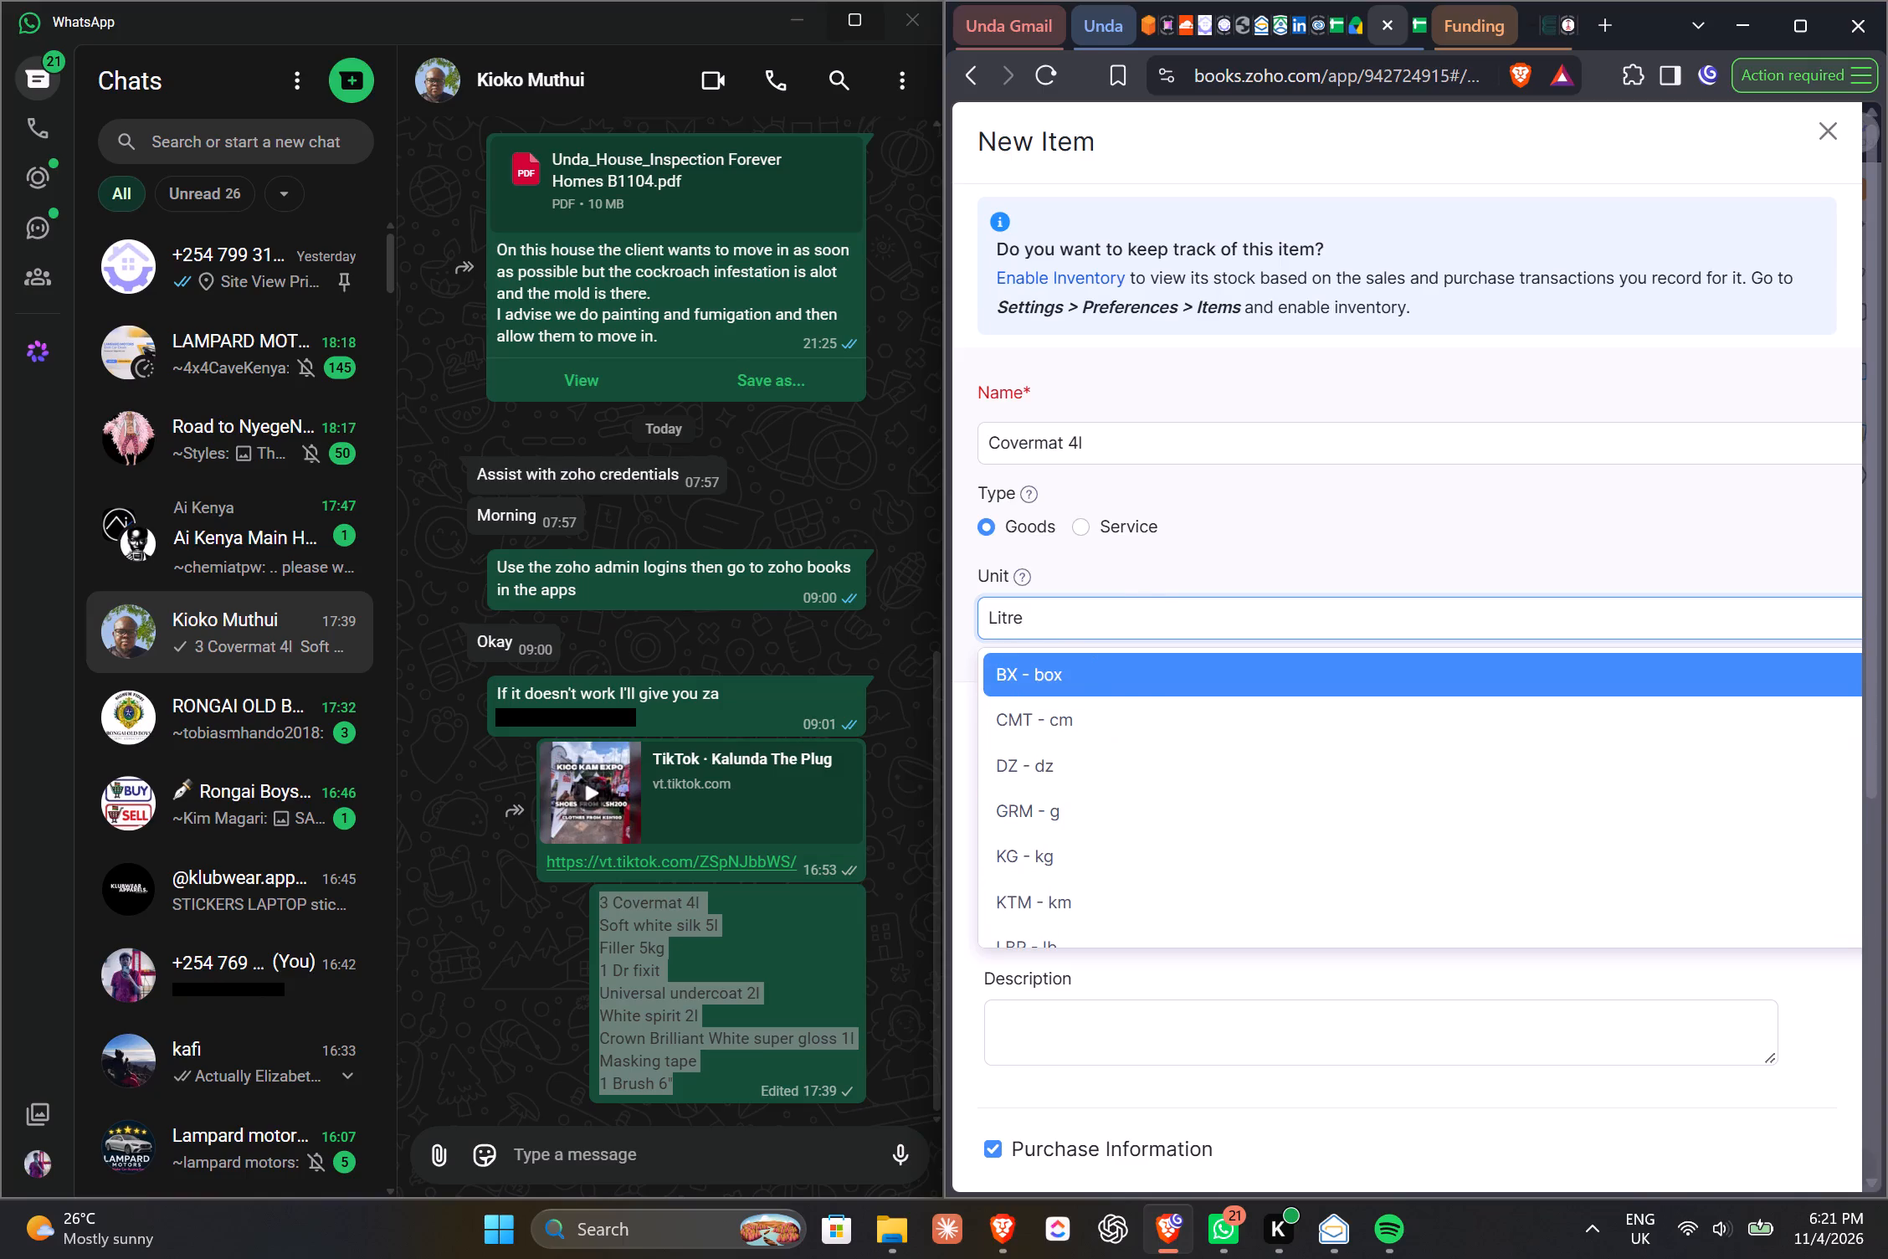
pyautogui.click(1142, 572)
pyautogui.hscroll(1, 1258, 666)
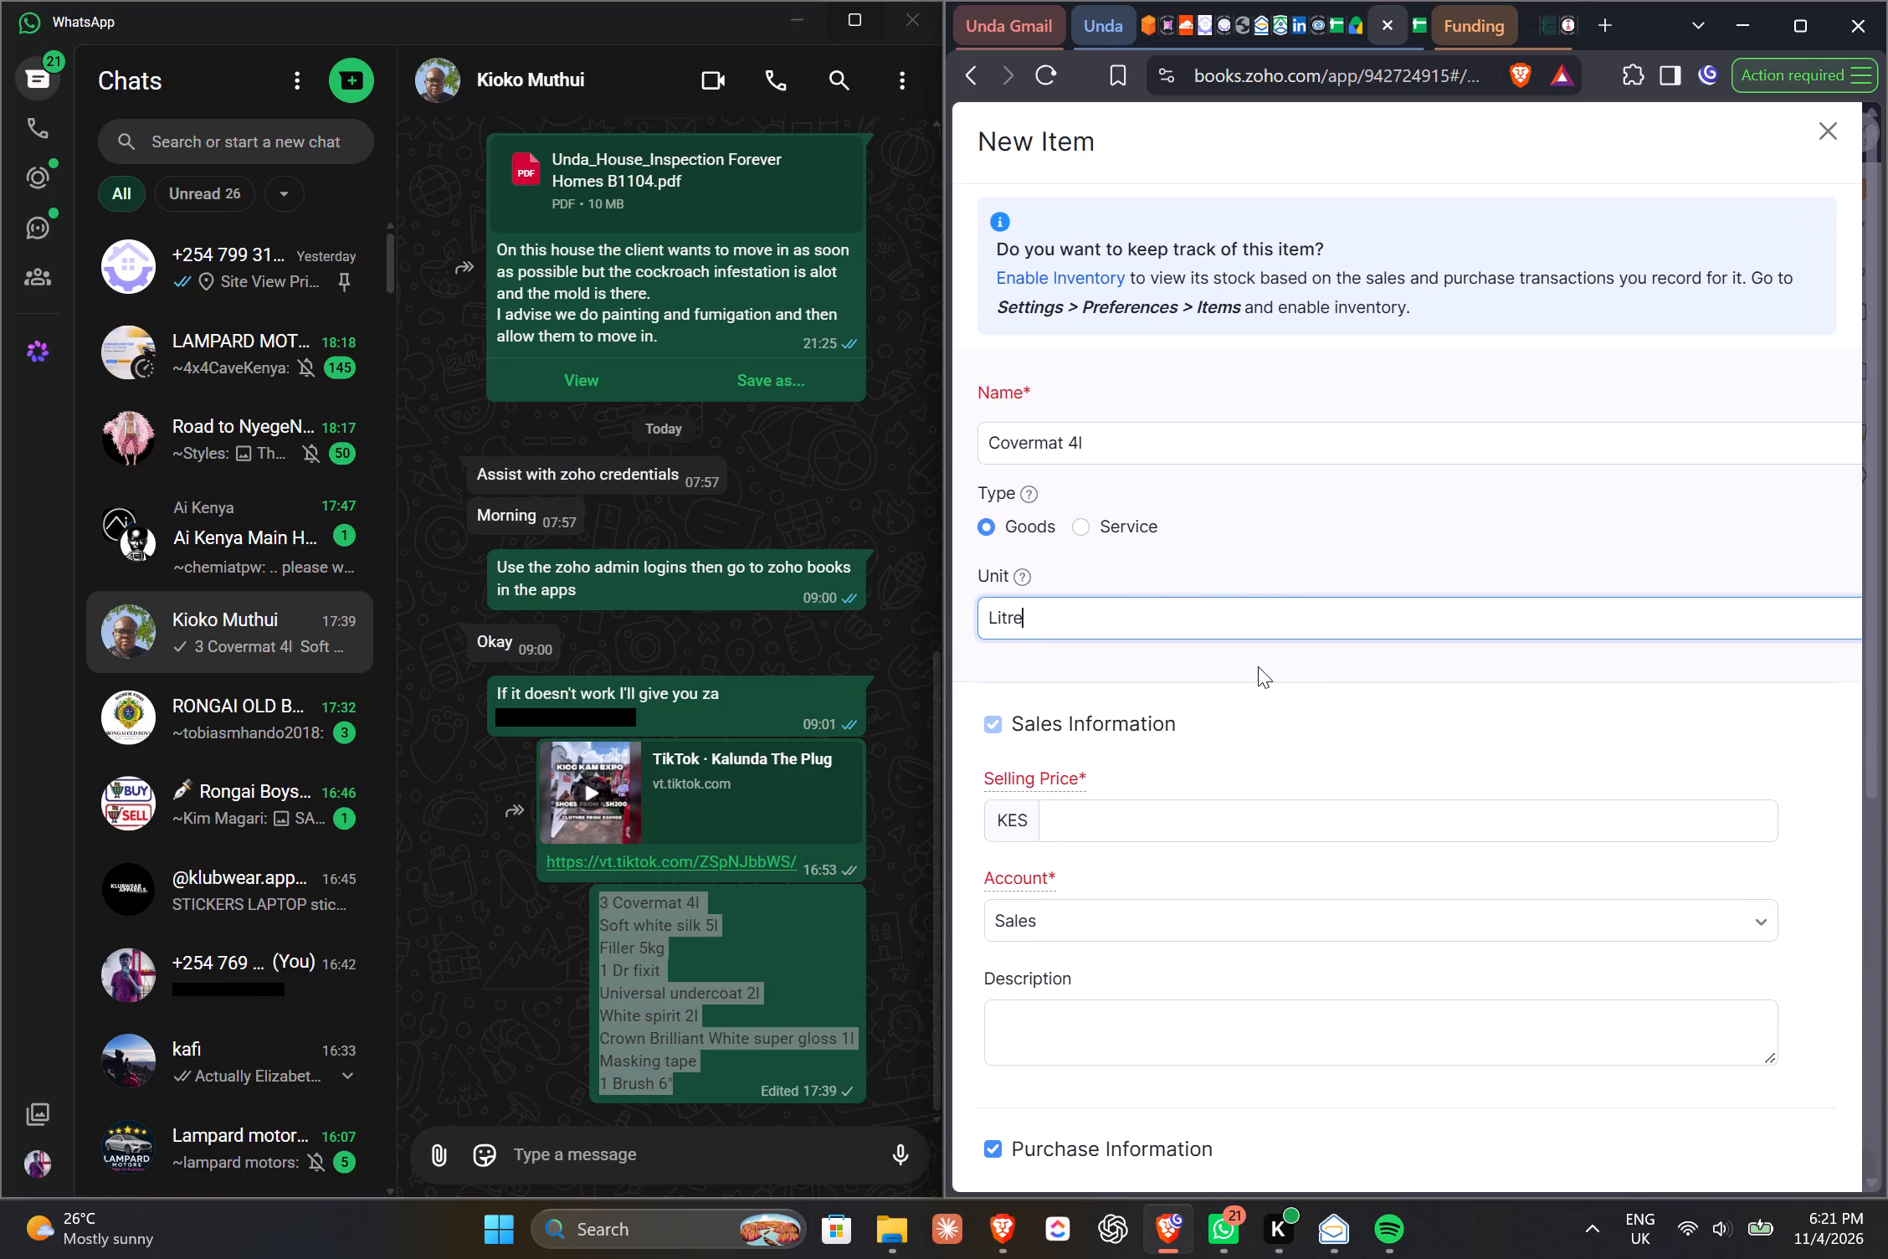
pyautogui.click(1357, 23)
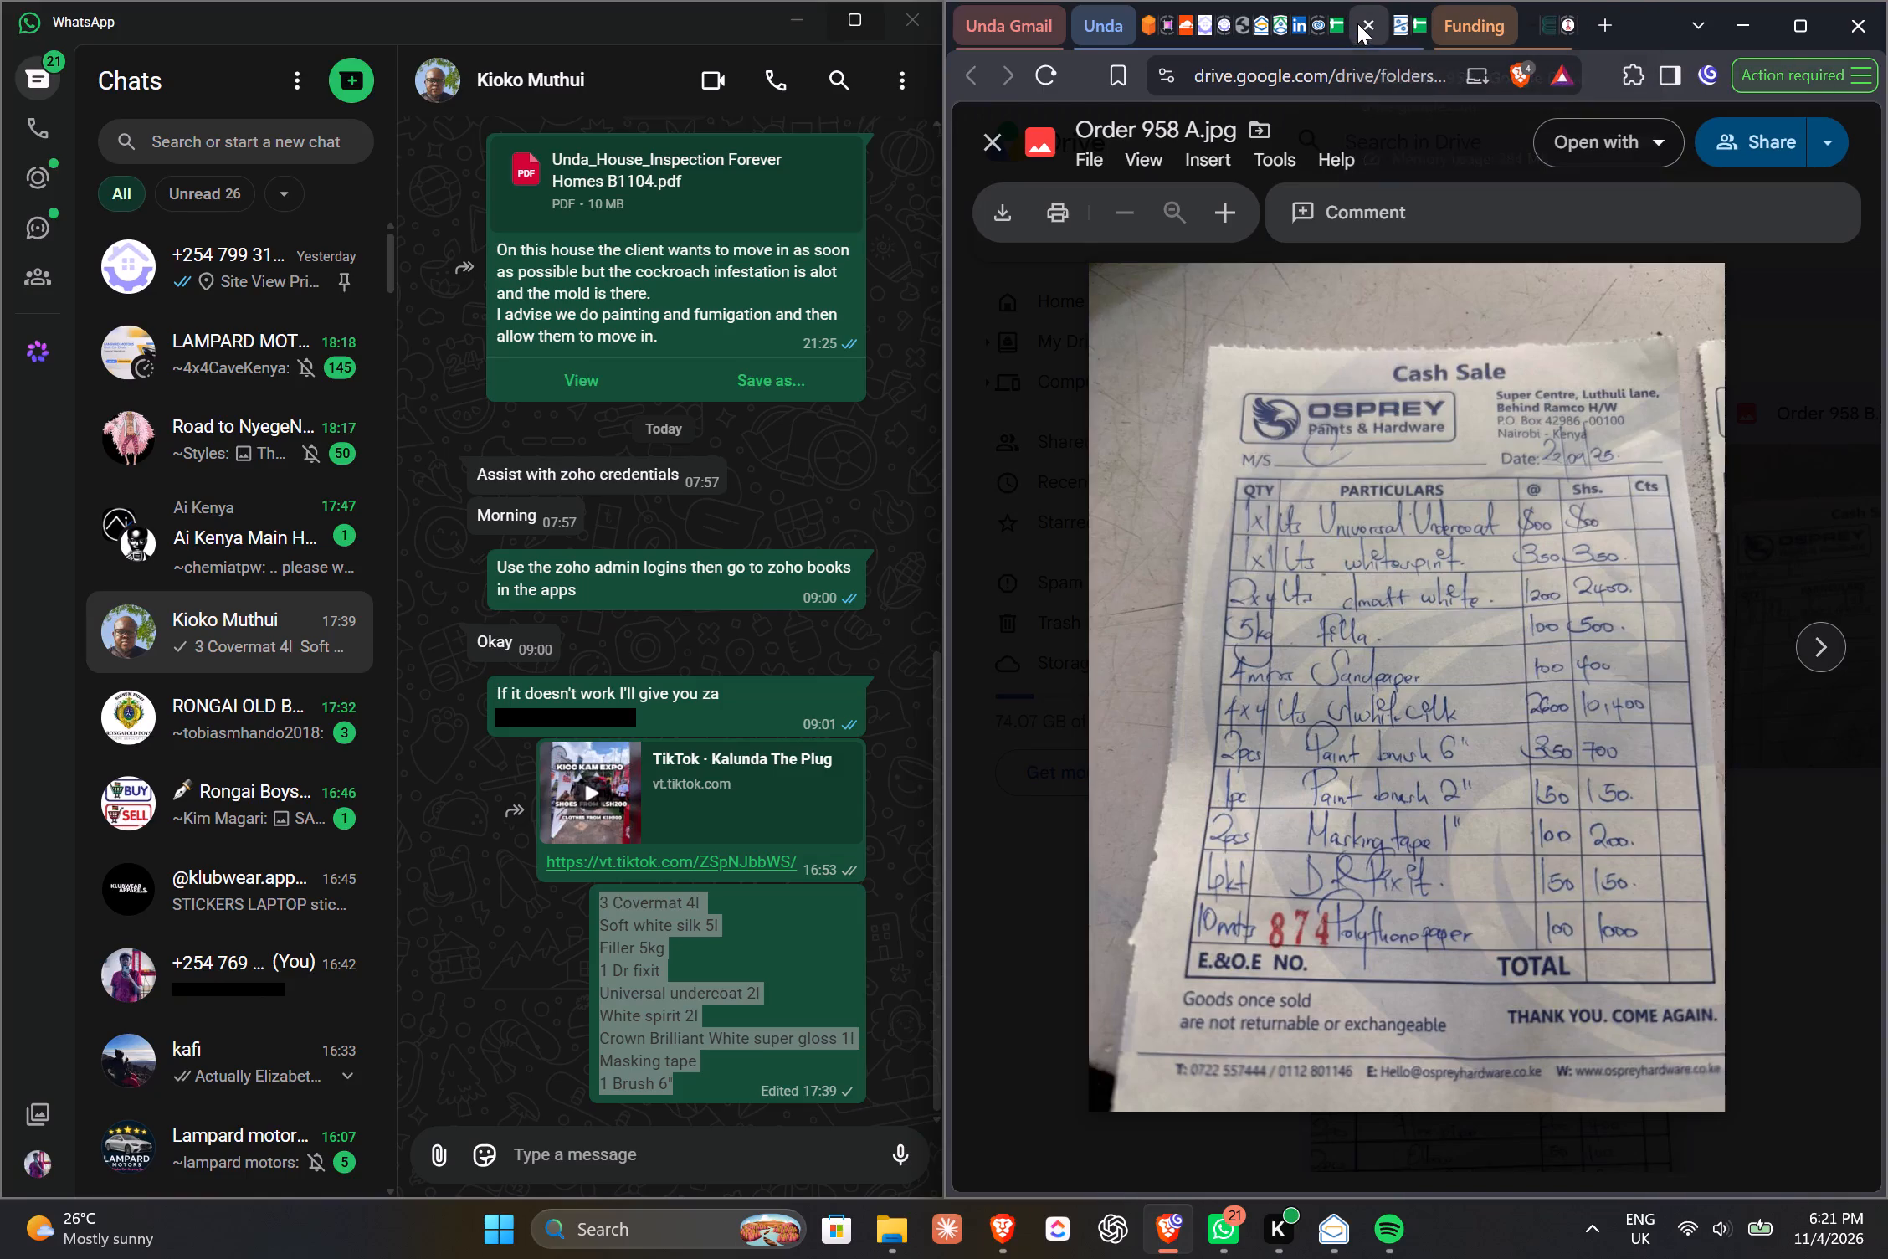
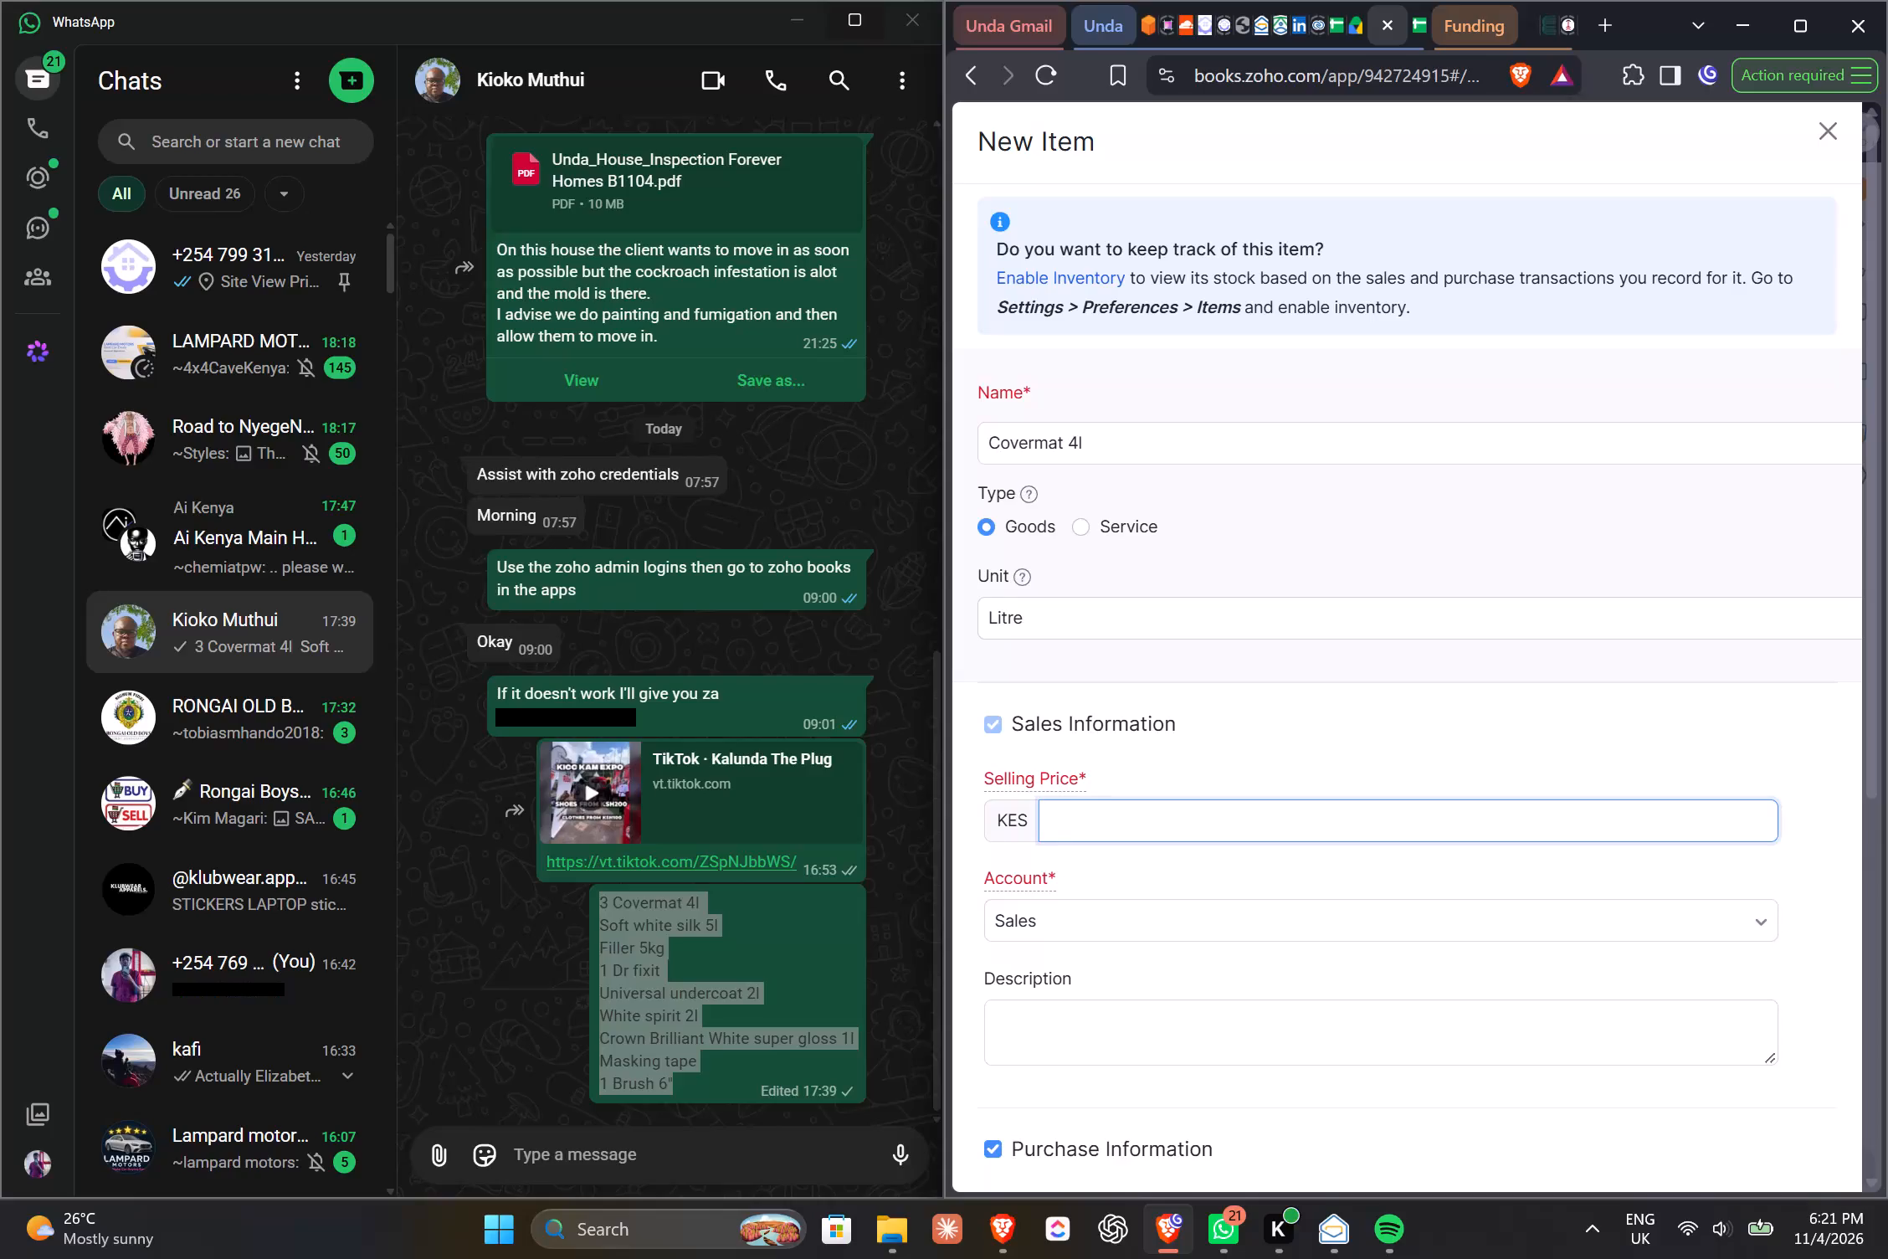
# Enter 12 as the KES cost price in the new Covermat 4l item's purchase information.
pyautogui.scroll(-1, 1167, 830)
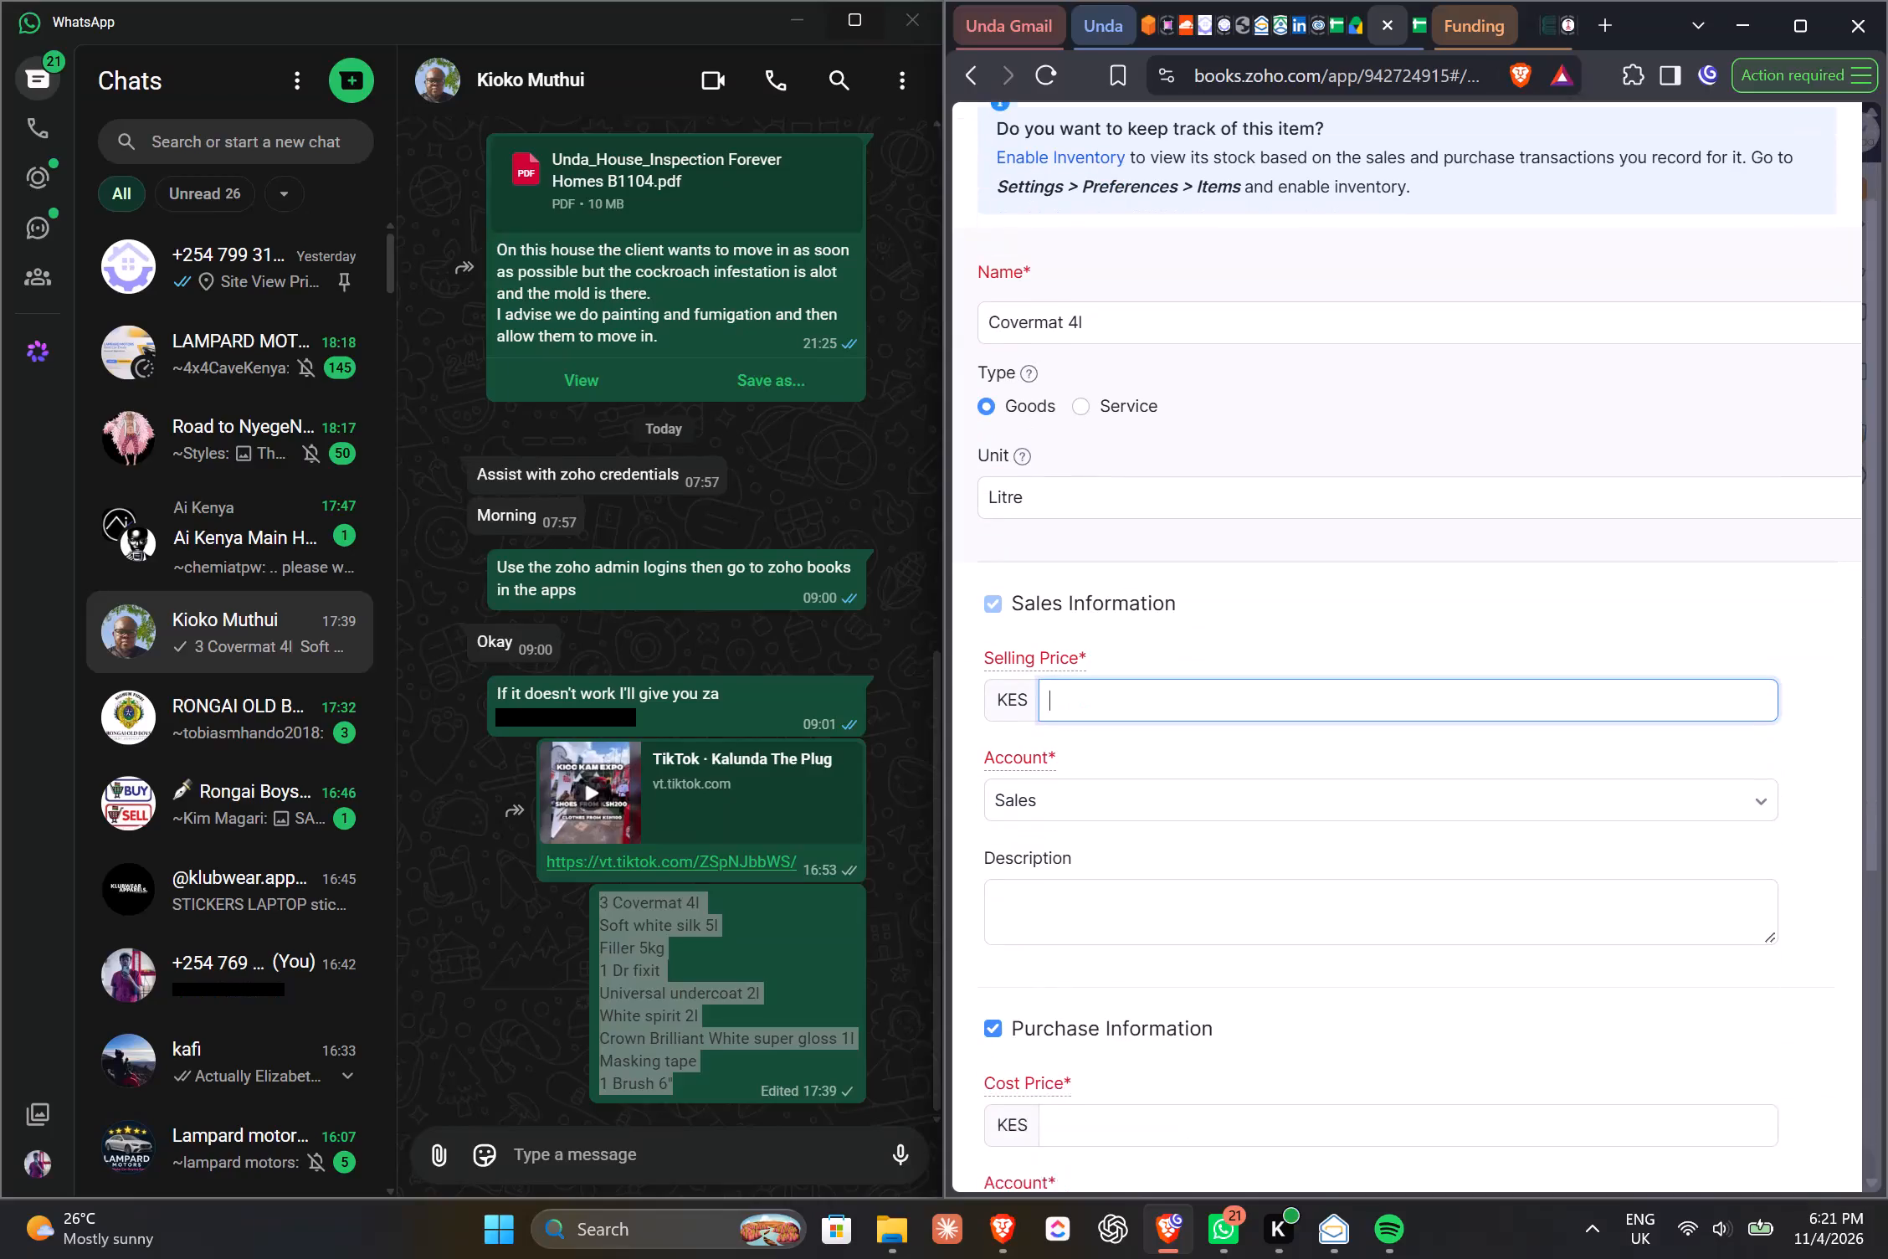
pyautogui.scroll(-1, 1167, 830)
pyautogui.scroll(-1, 1146, 947)
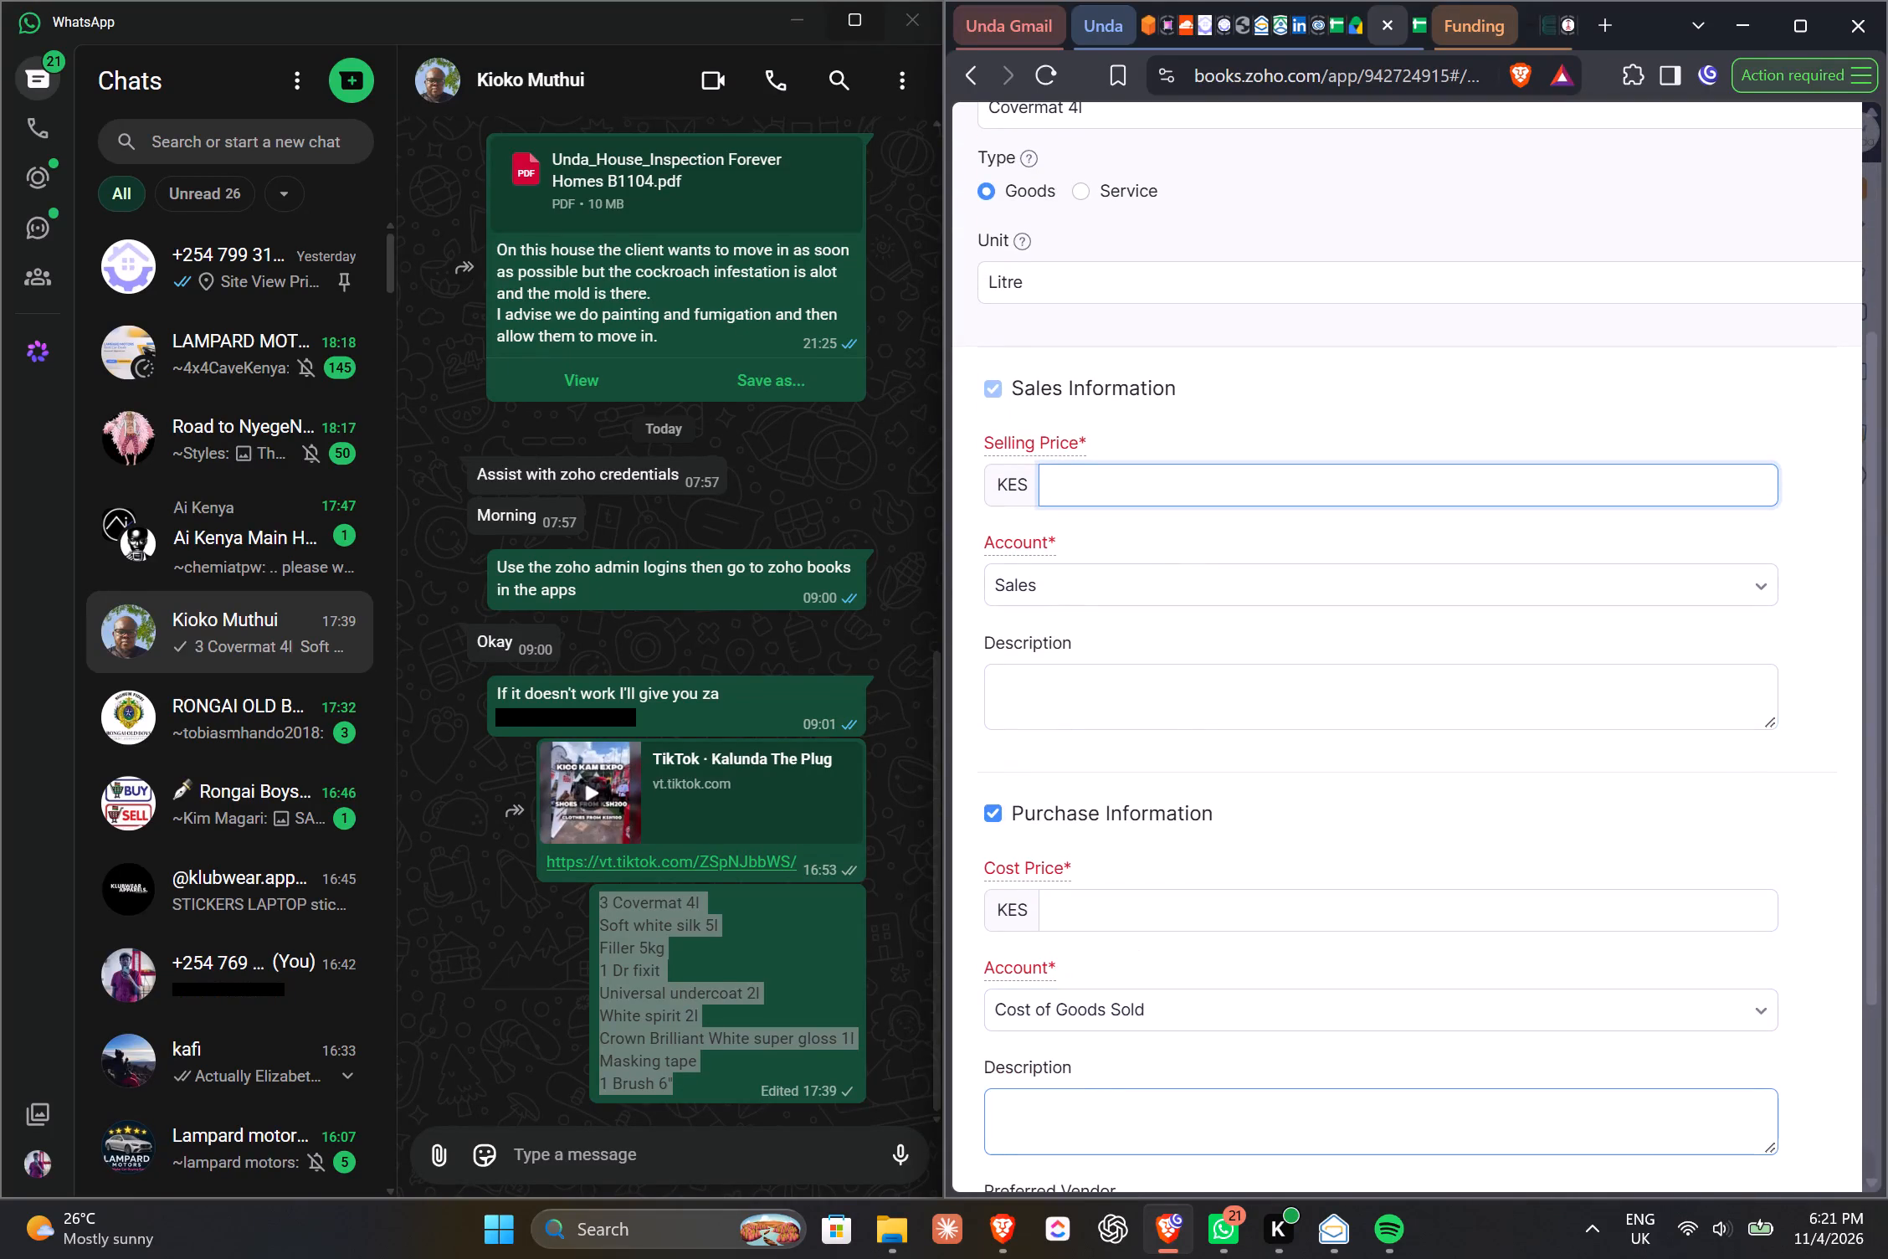
pyautogui.click(1091, 910)
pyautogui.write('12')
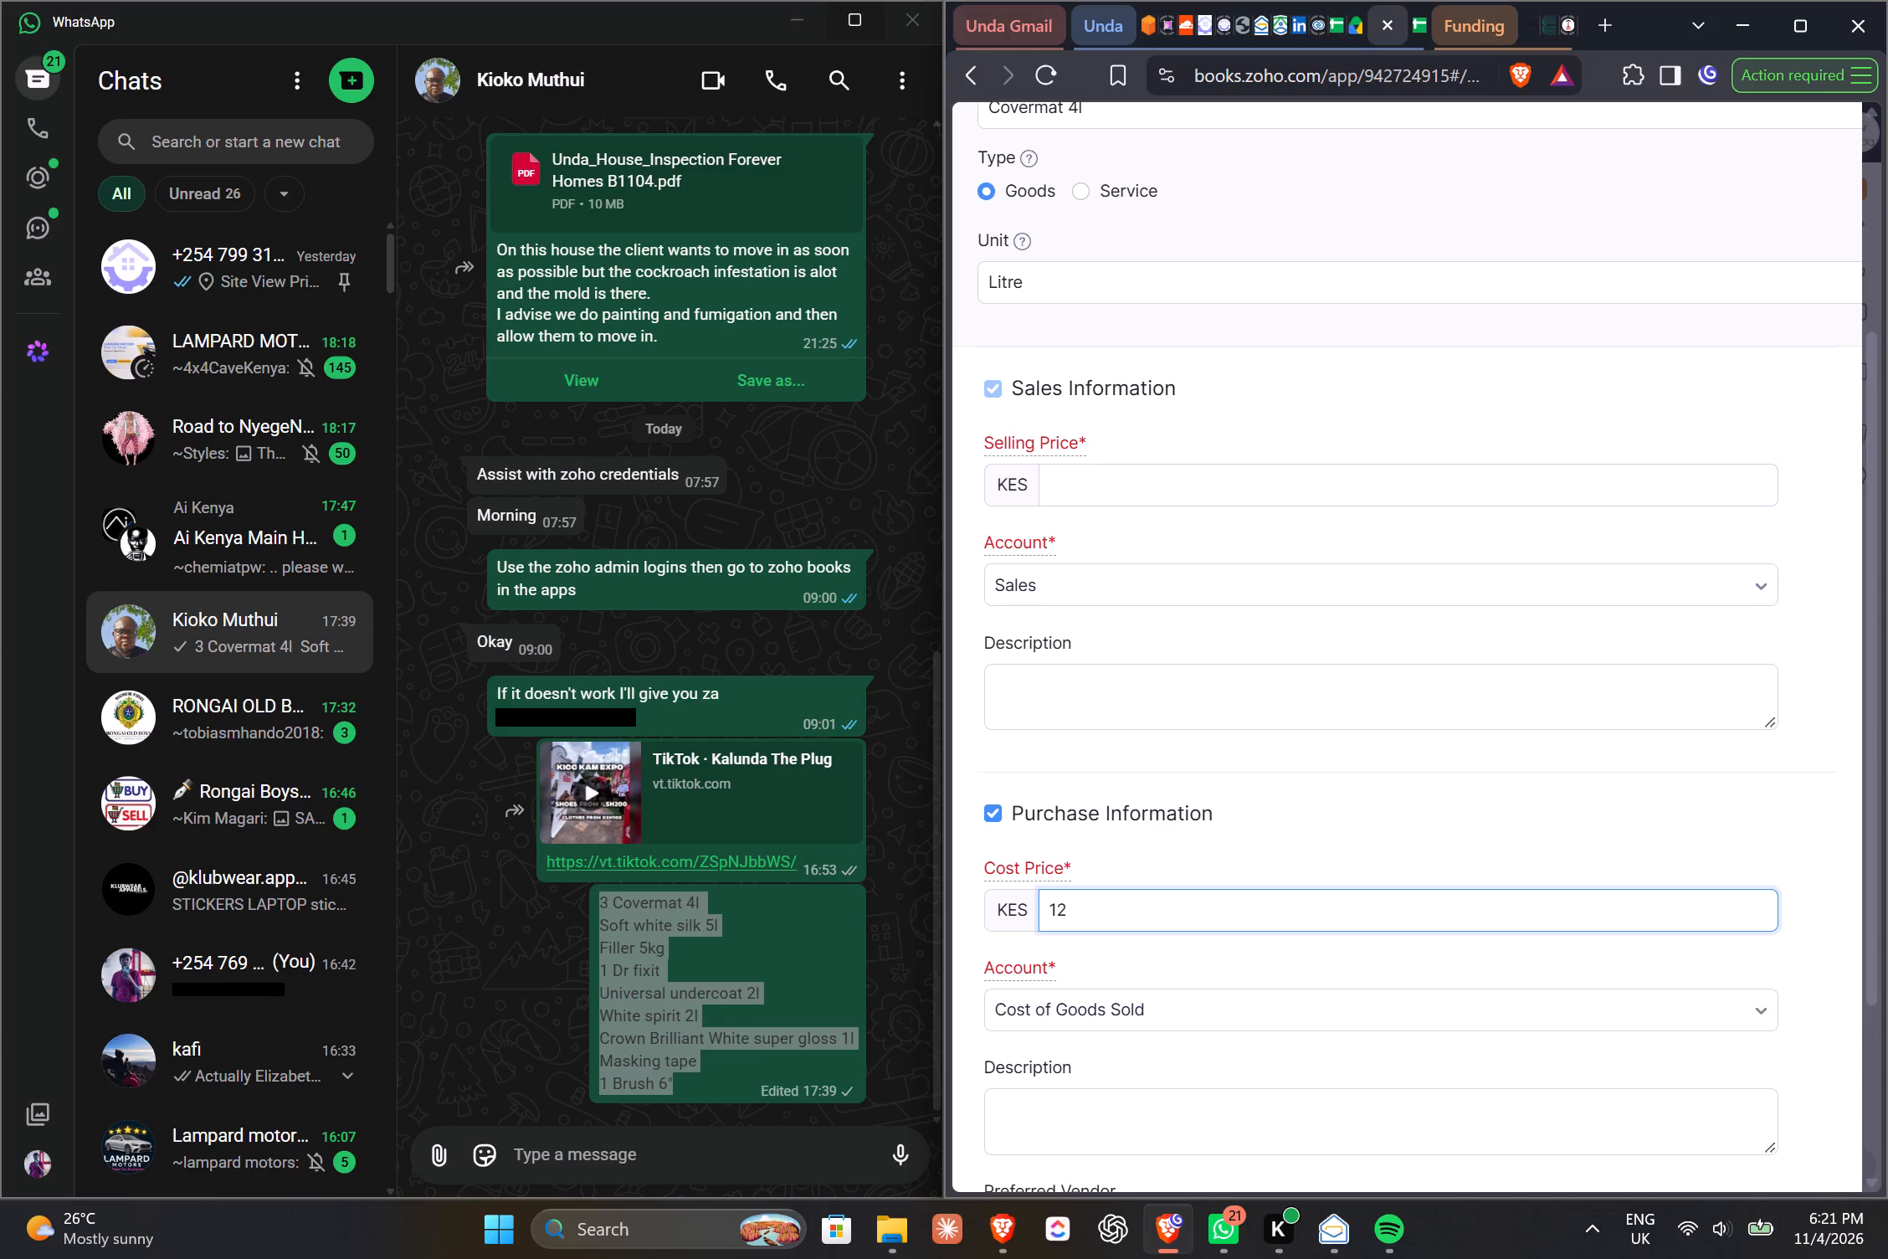
# Complete the Covermat 4l item's cost price as 1200 KES.
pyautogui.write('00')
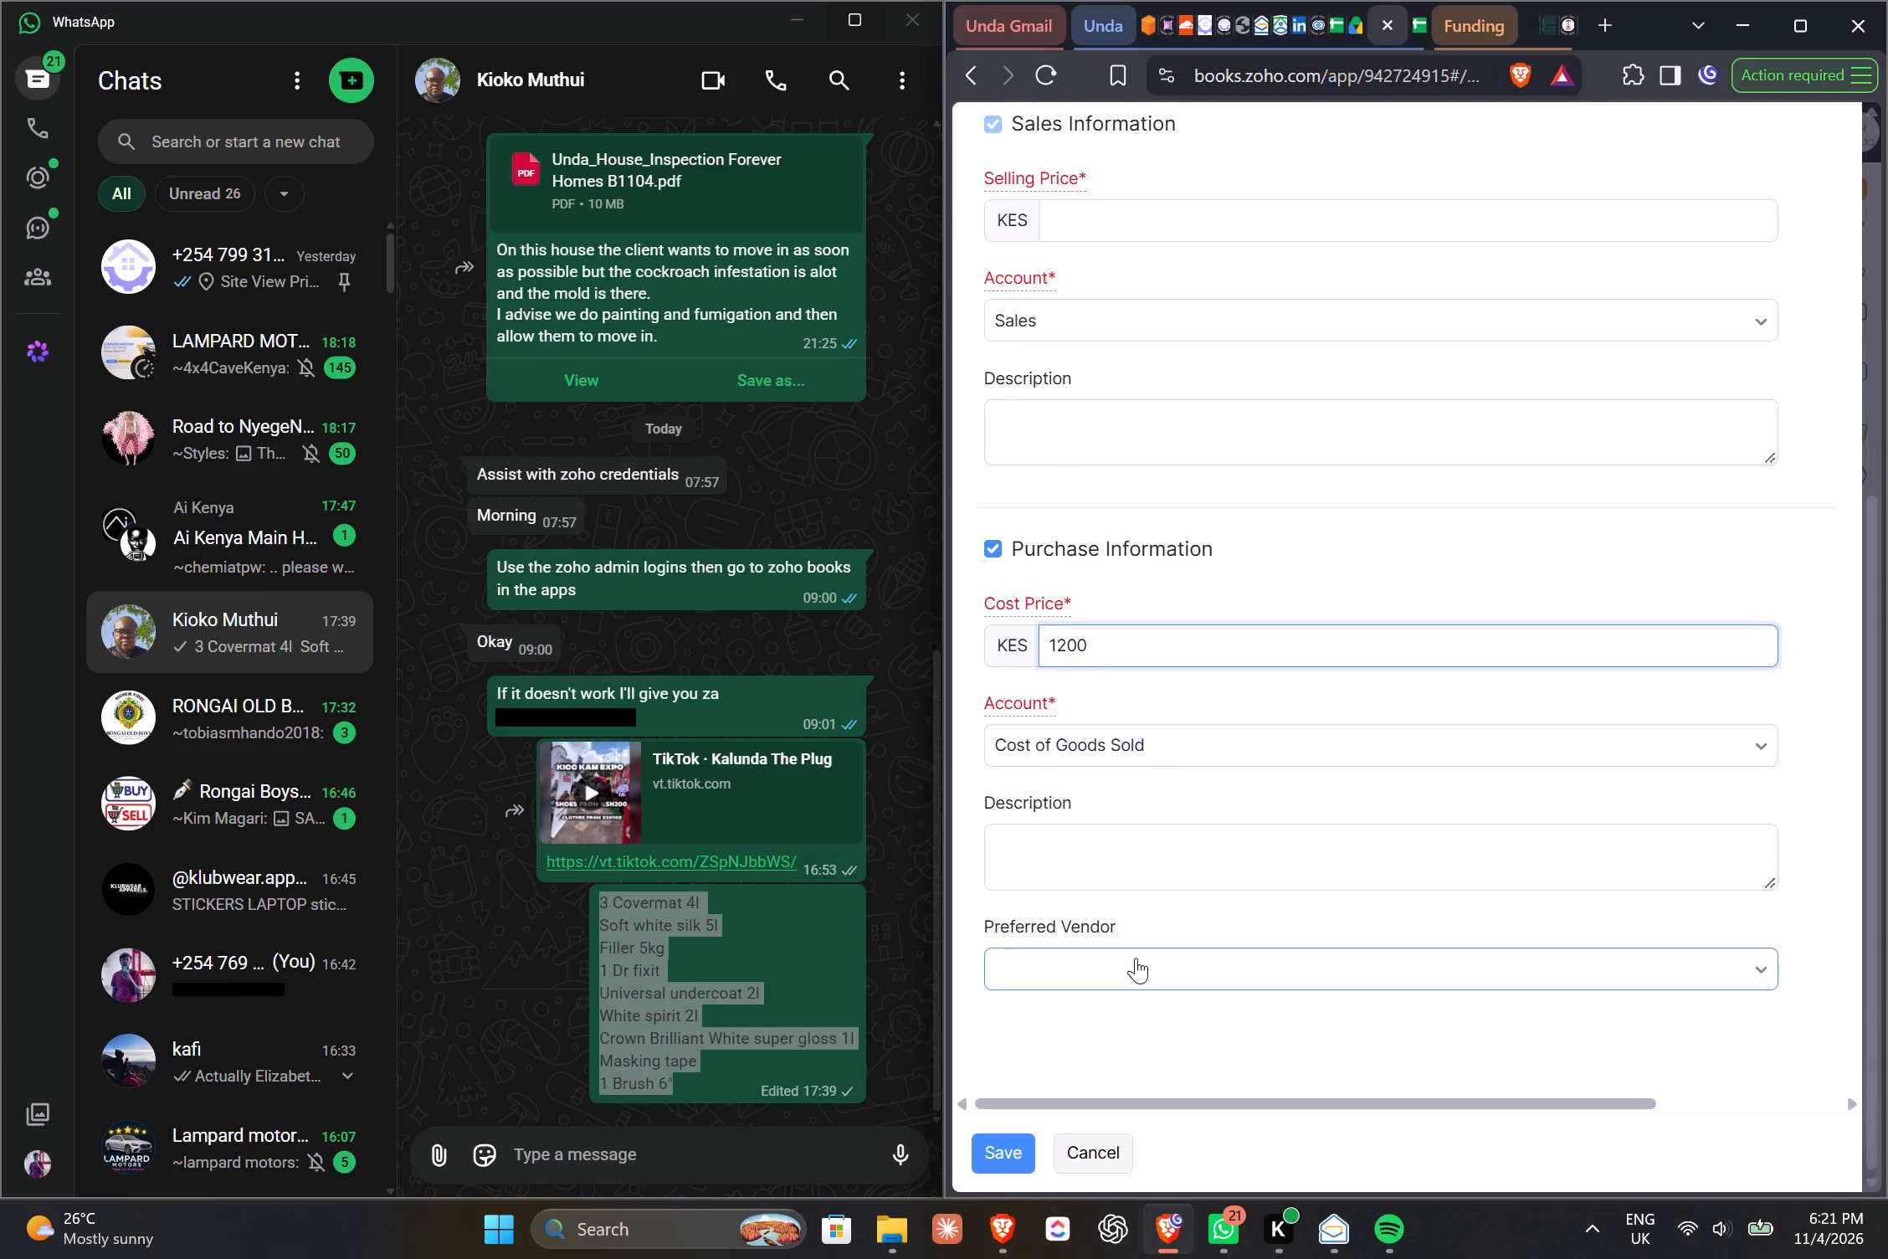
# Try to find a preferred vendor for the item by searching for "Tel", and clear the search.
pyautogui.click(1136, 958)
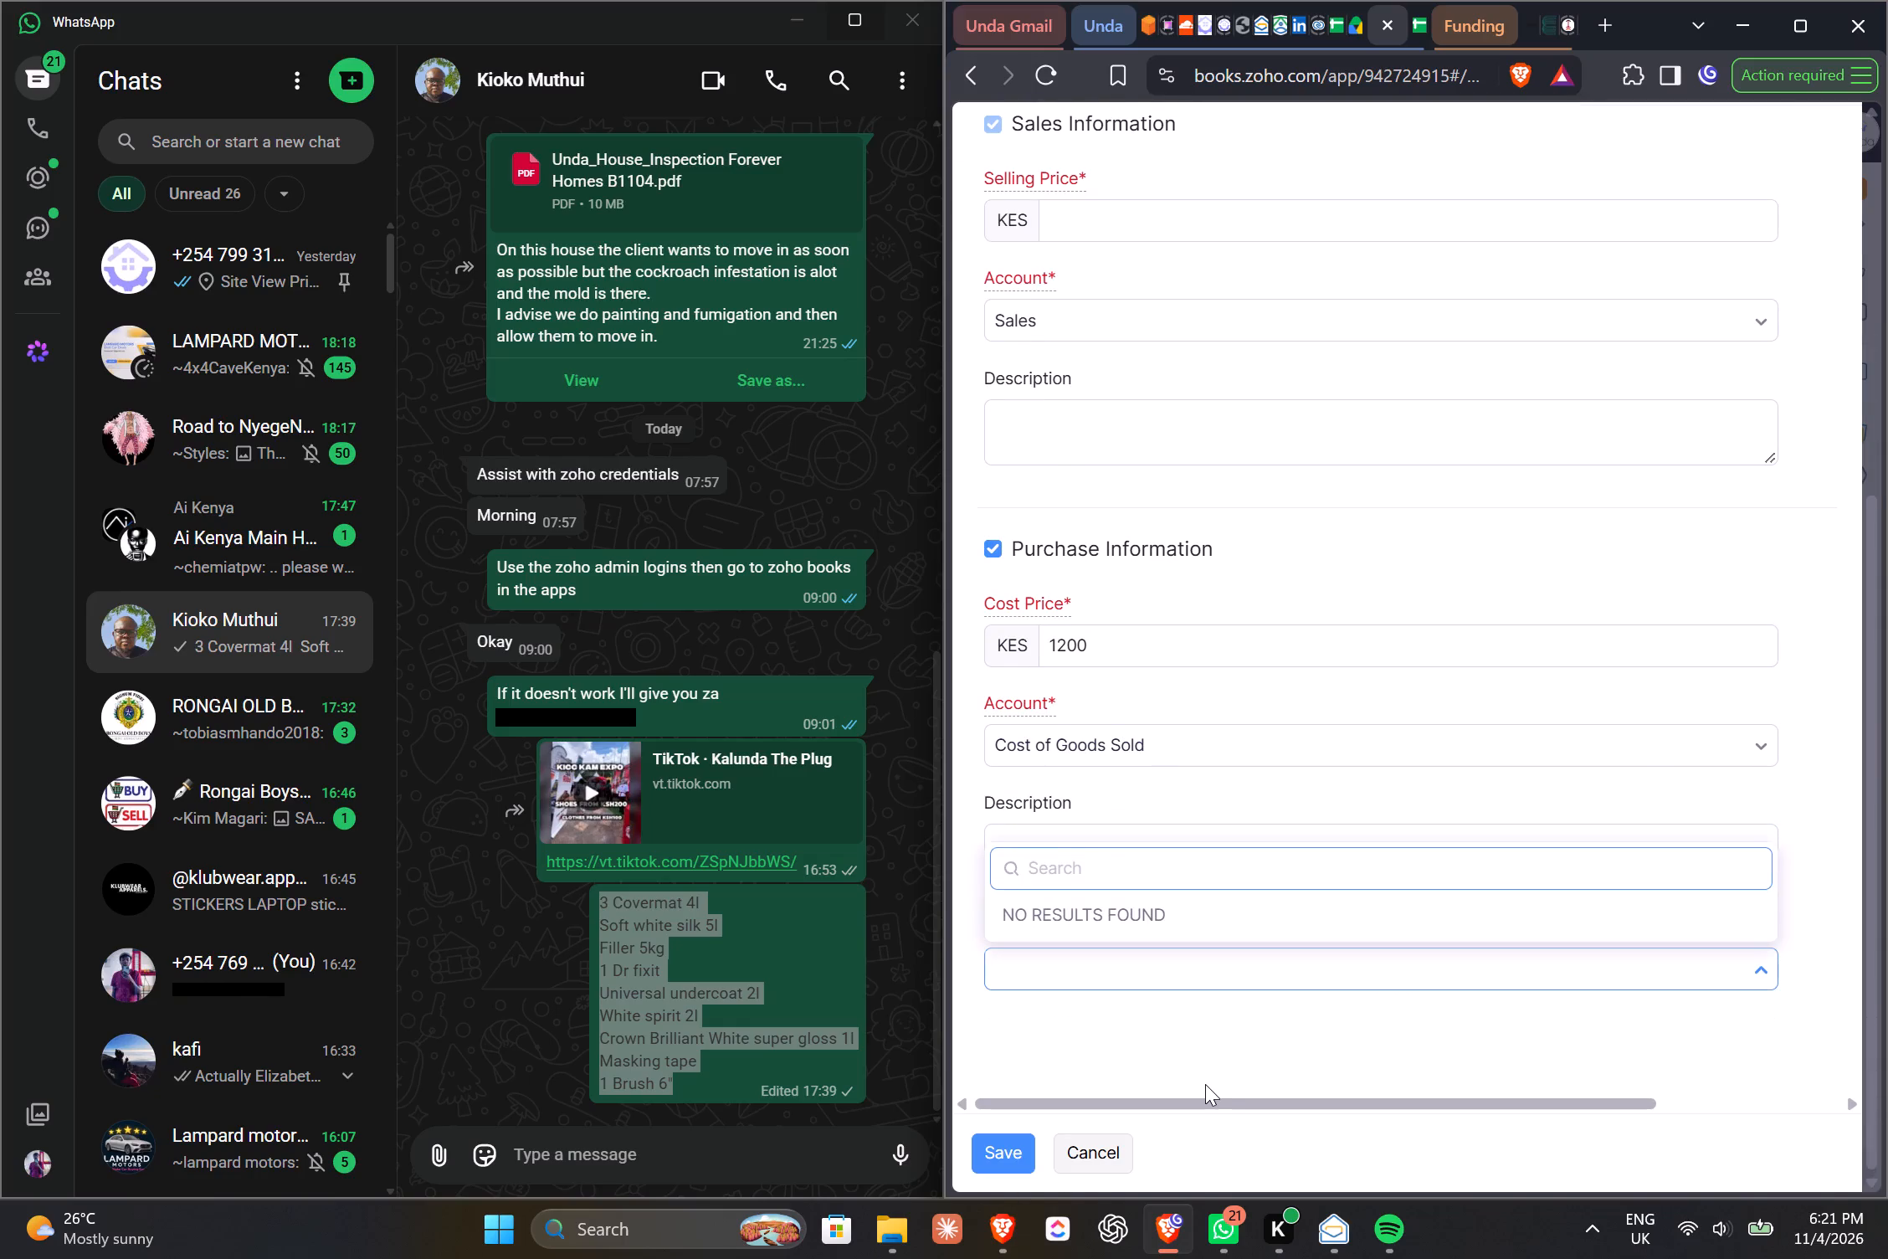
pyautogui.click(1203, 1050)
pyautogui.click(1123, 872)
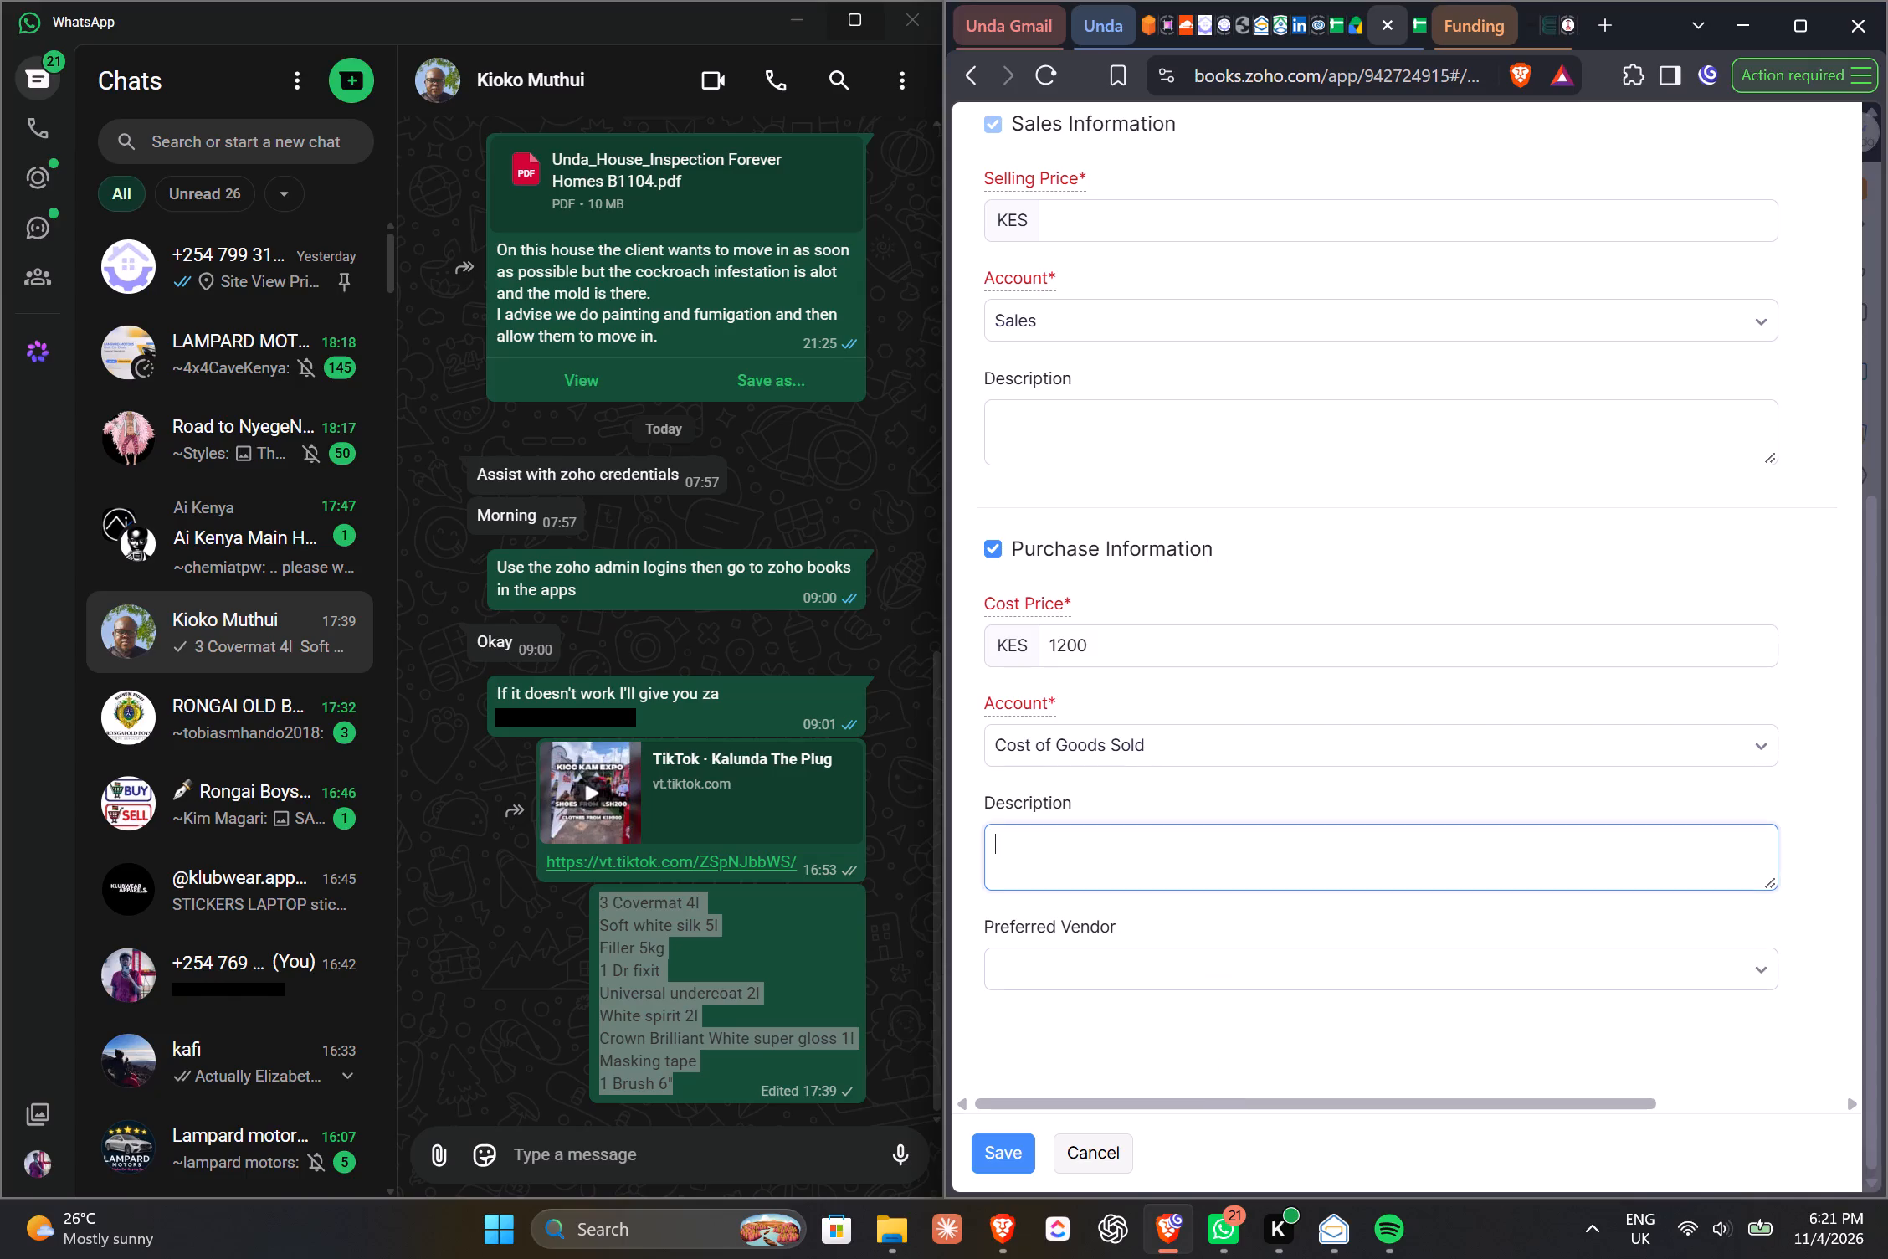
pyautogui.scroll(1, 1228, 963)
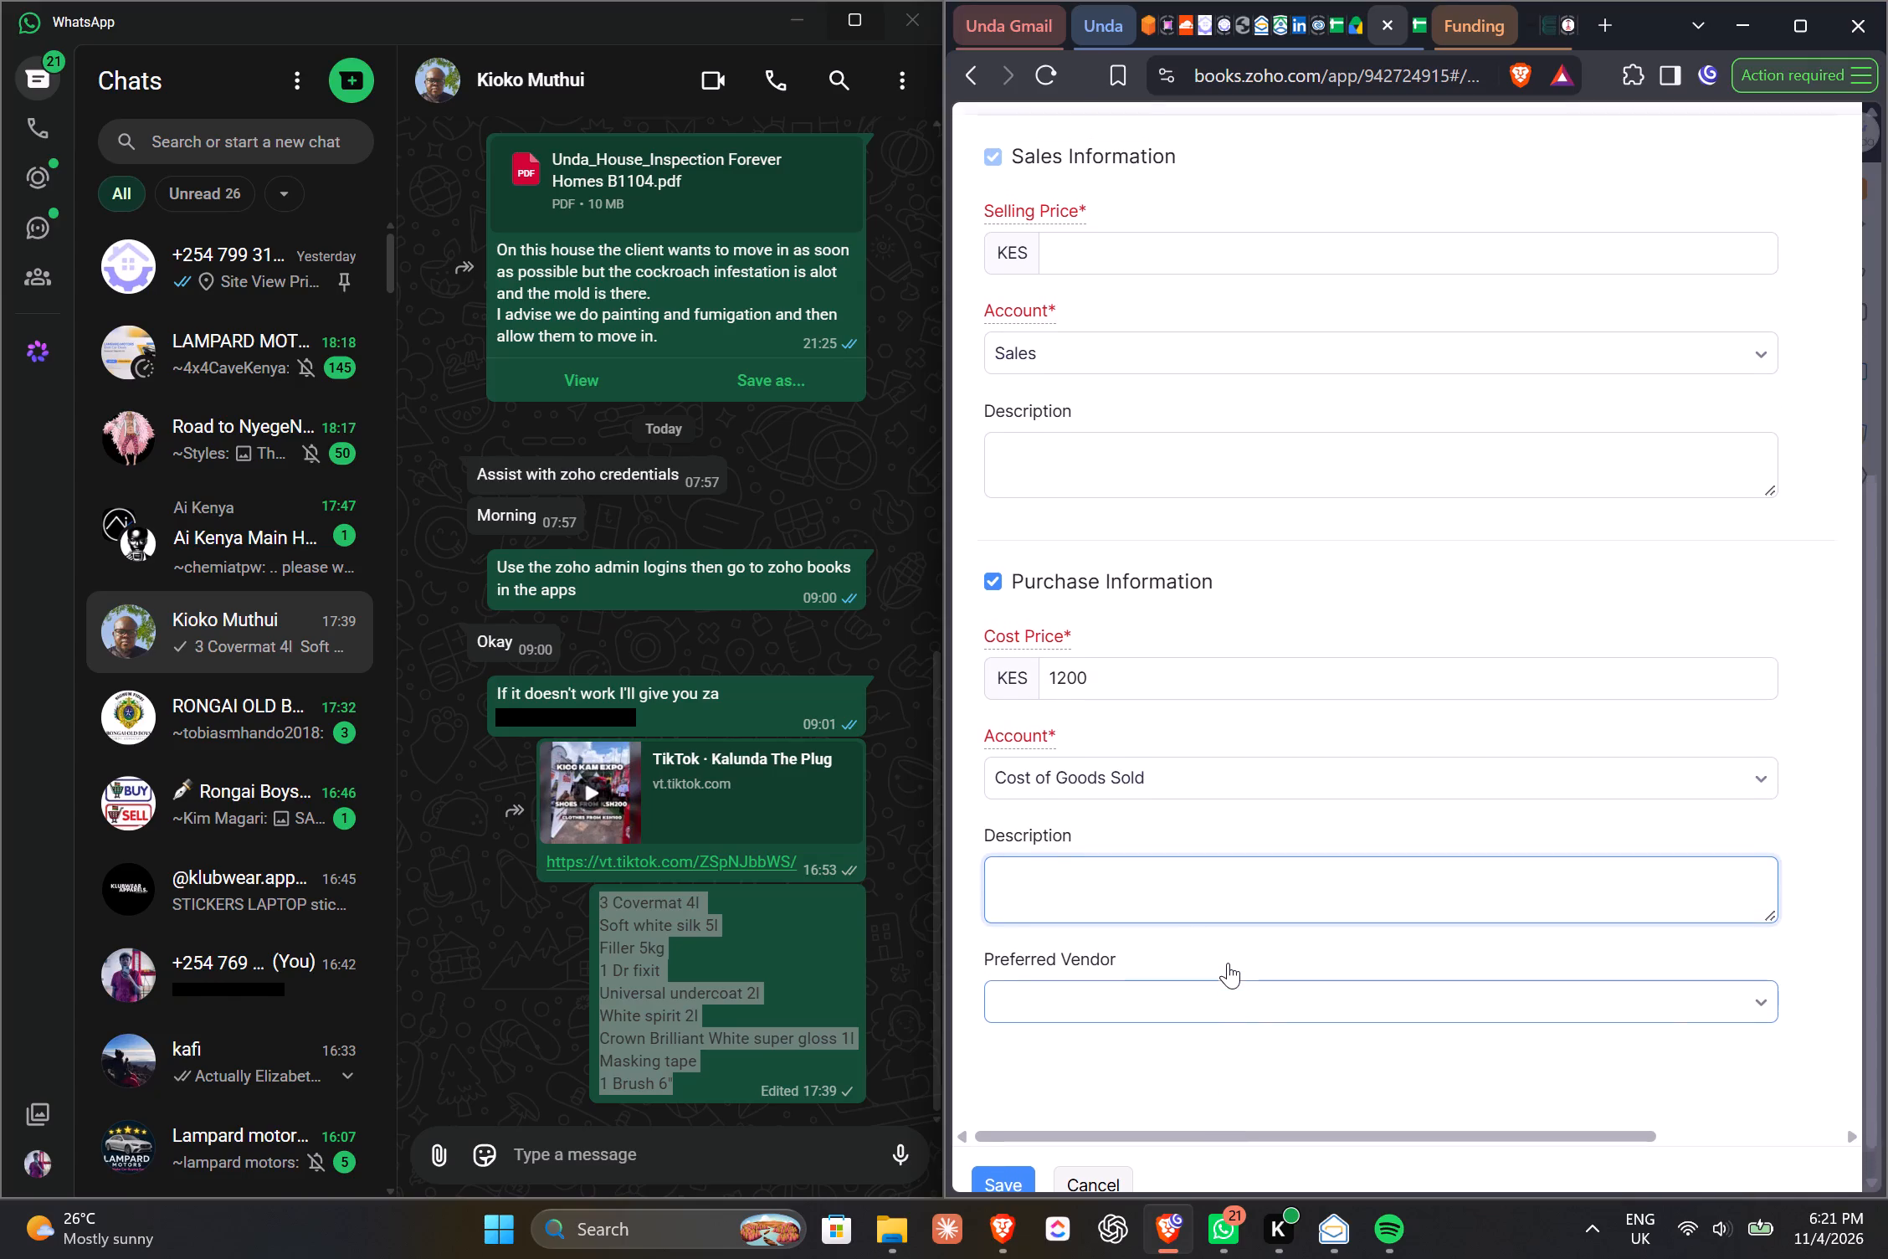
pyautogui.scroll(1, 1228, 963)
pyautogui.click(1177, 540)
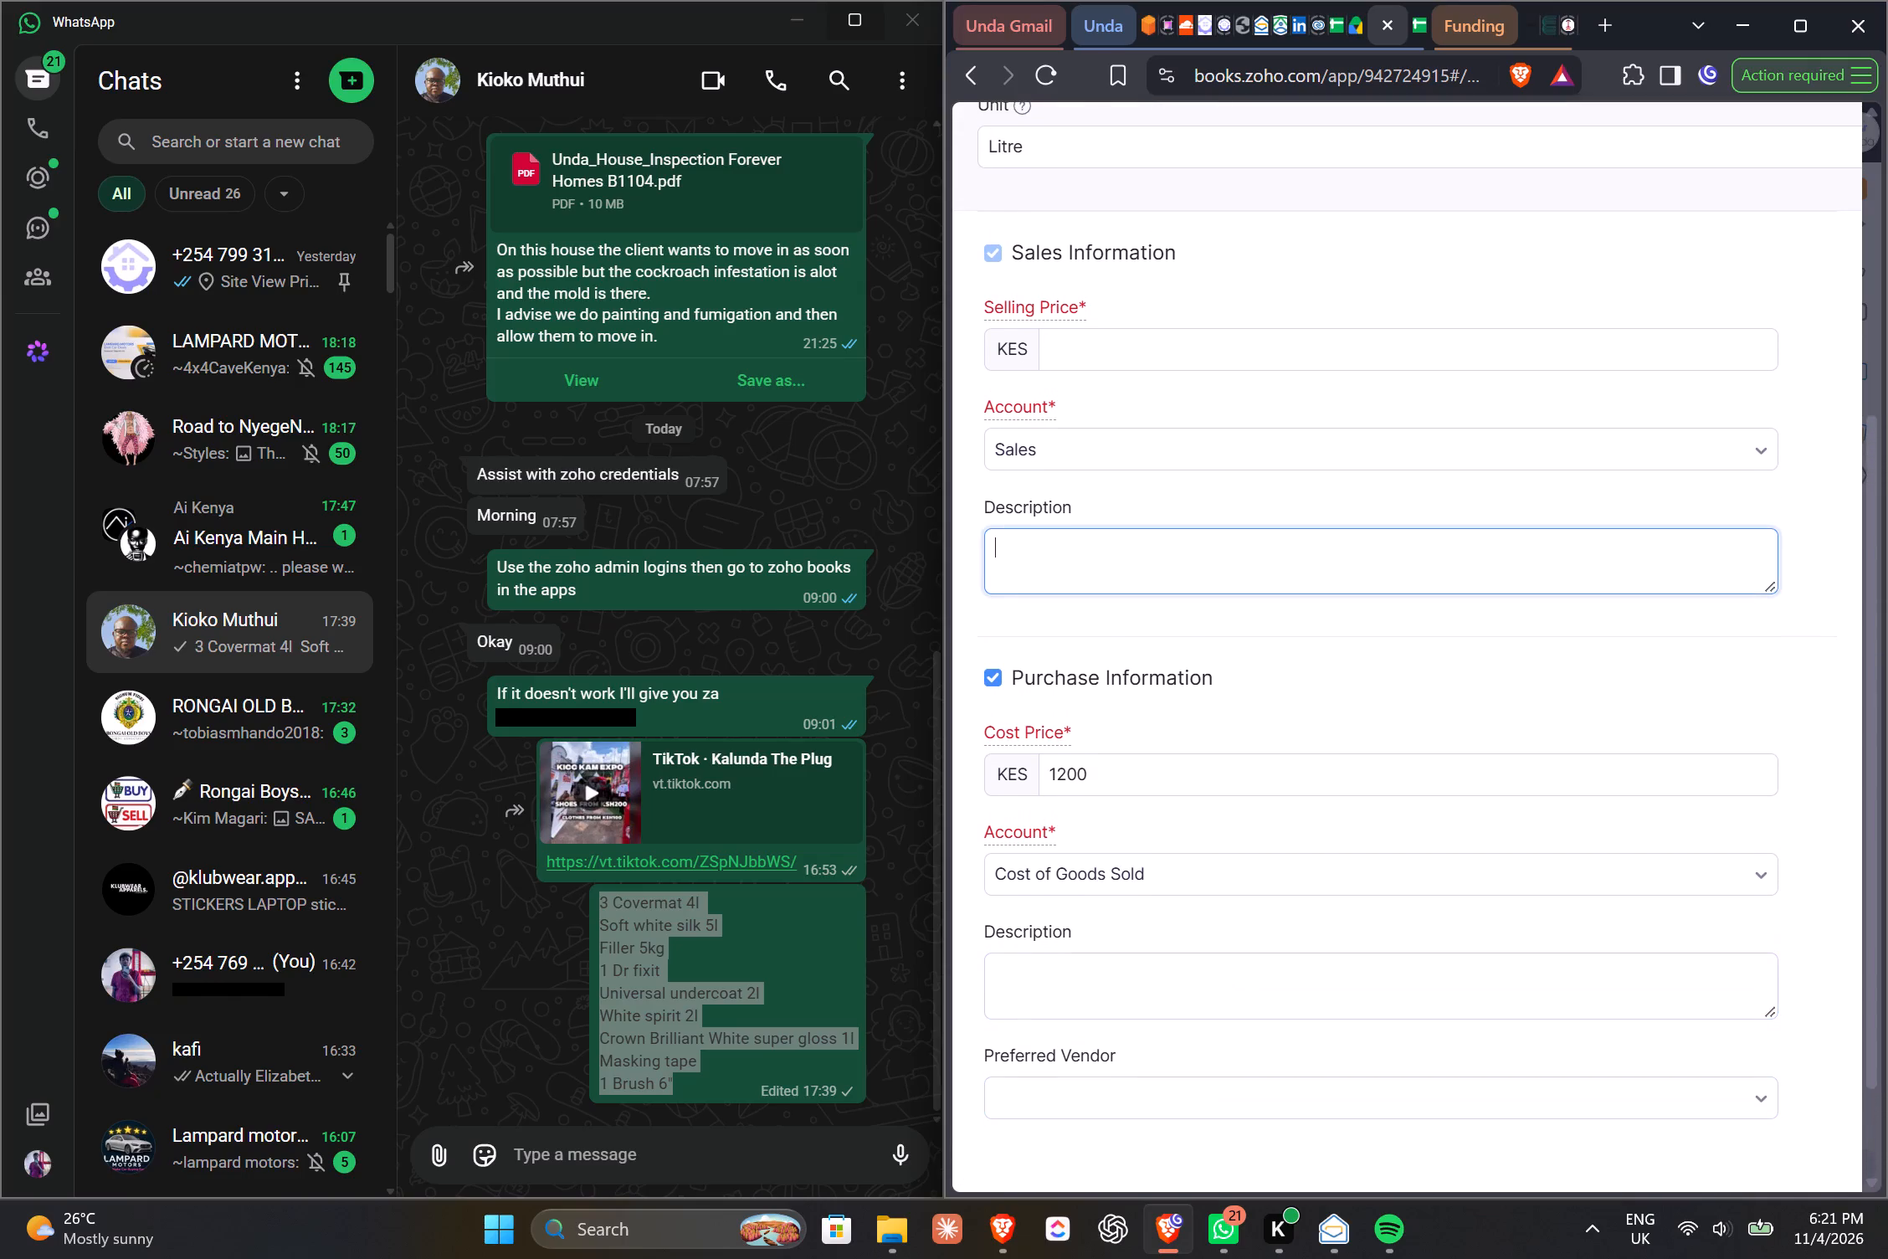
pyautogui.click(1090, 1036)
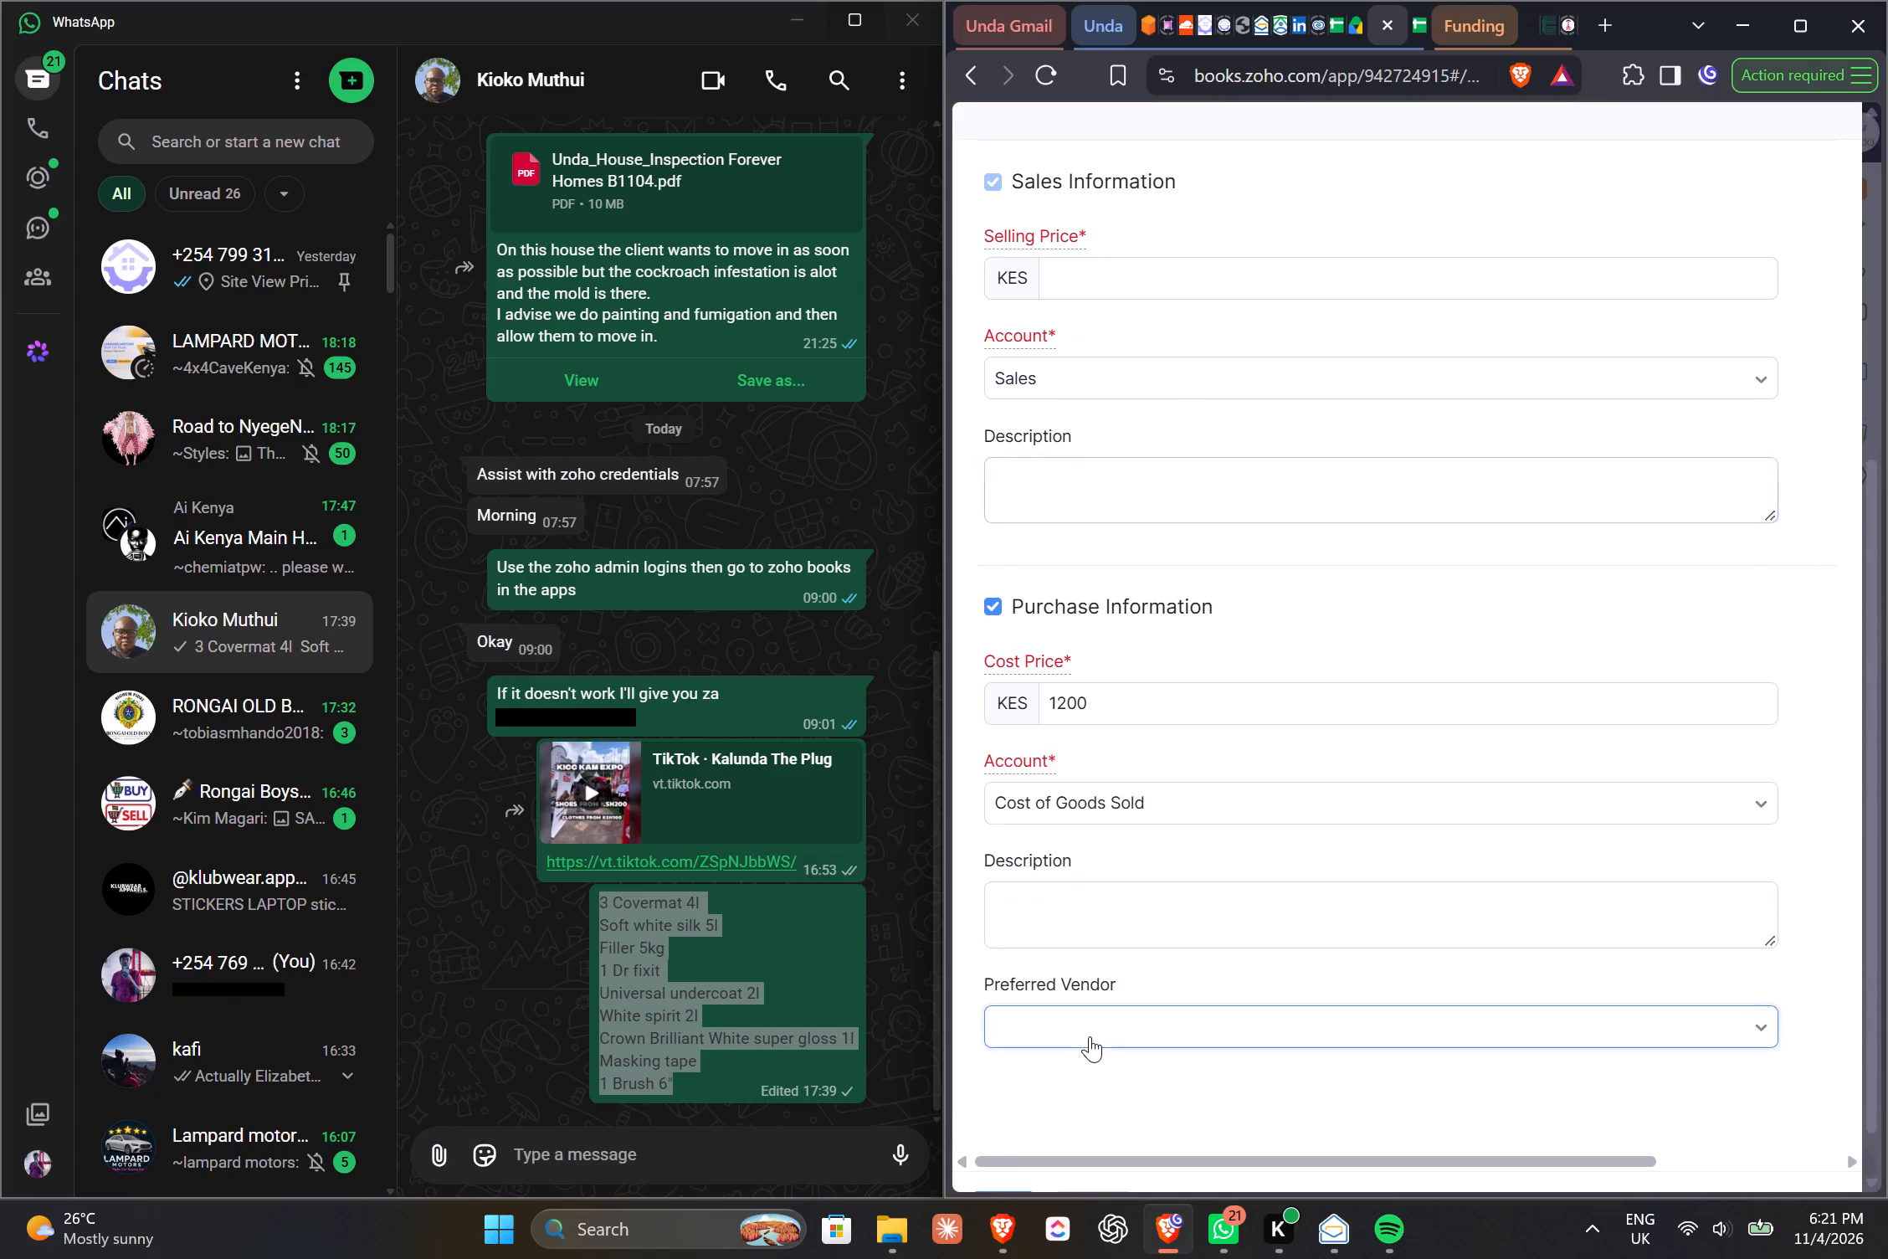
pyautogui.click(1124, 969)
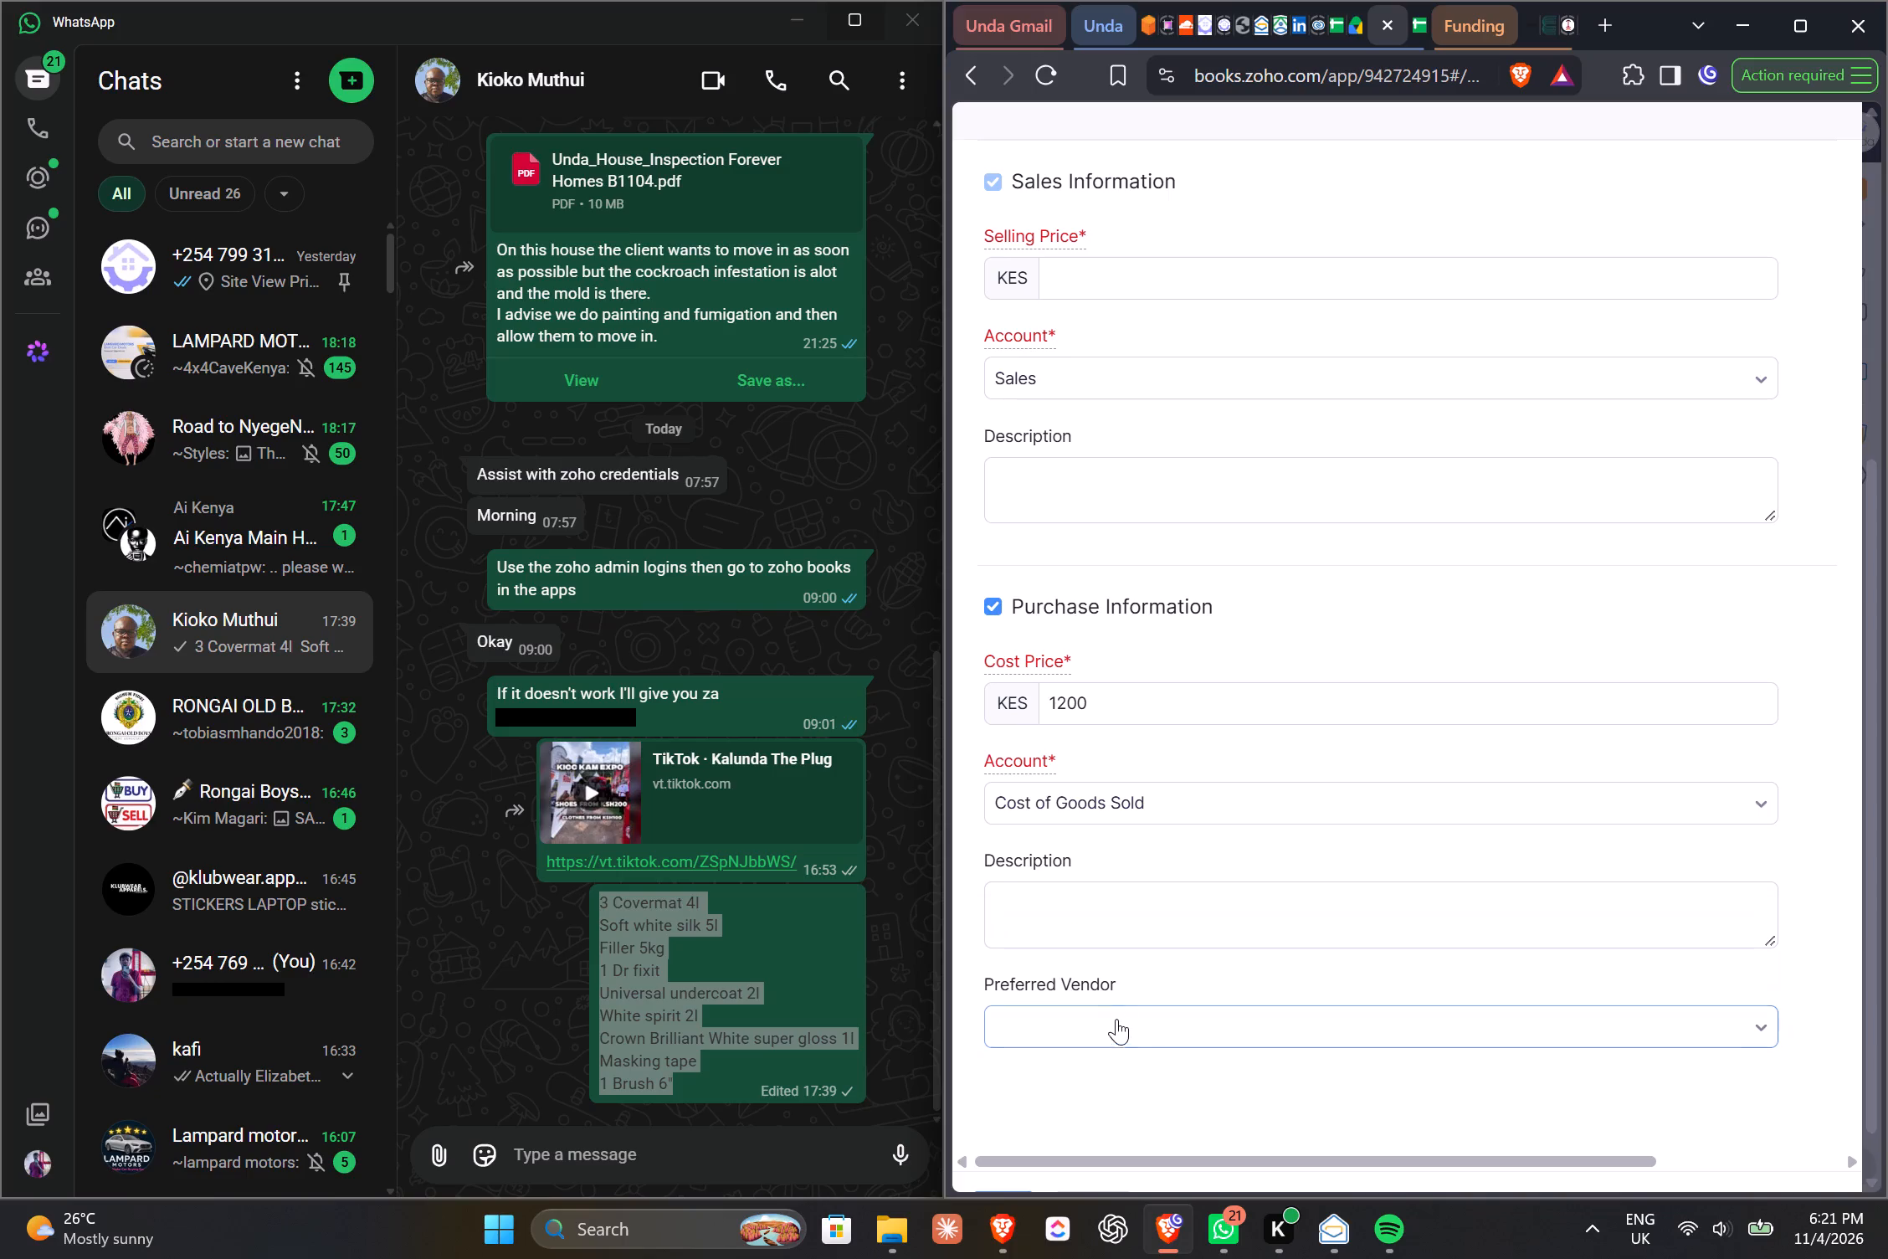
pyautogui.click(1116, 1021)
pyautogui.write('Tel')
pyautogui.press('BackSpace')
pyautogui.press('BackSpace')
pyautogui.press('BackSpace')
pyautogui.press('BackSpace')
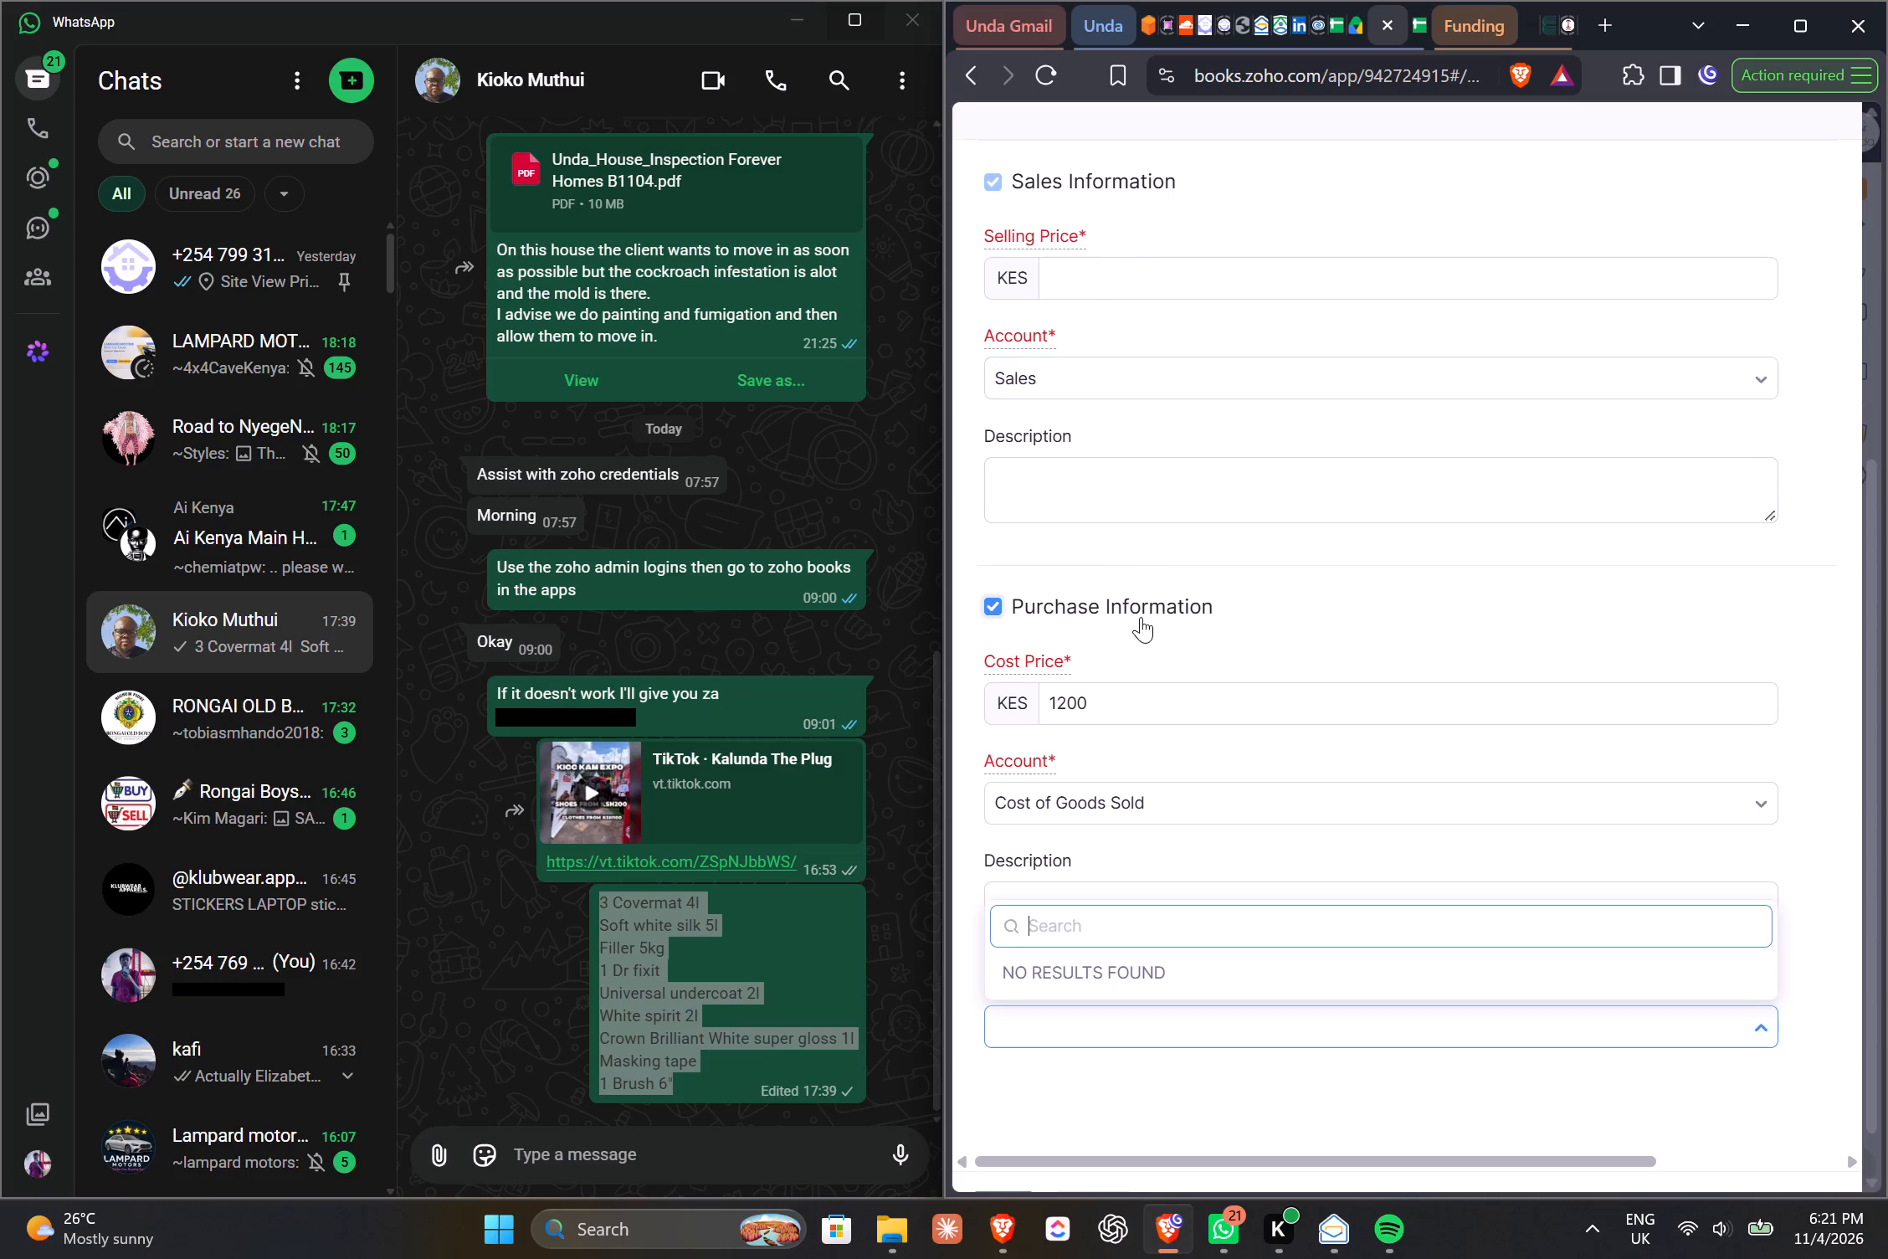
# Open the Covermat 4l item's selling price for entry and review the item's details.
pyautogui.click(1082, 274)
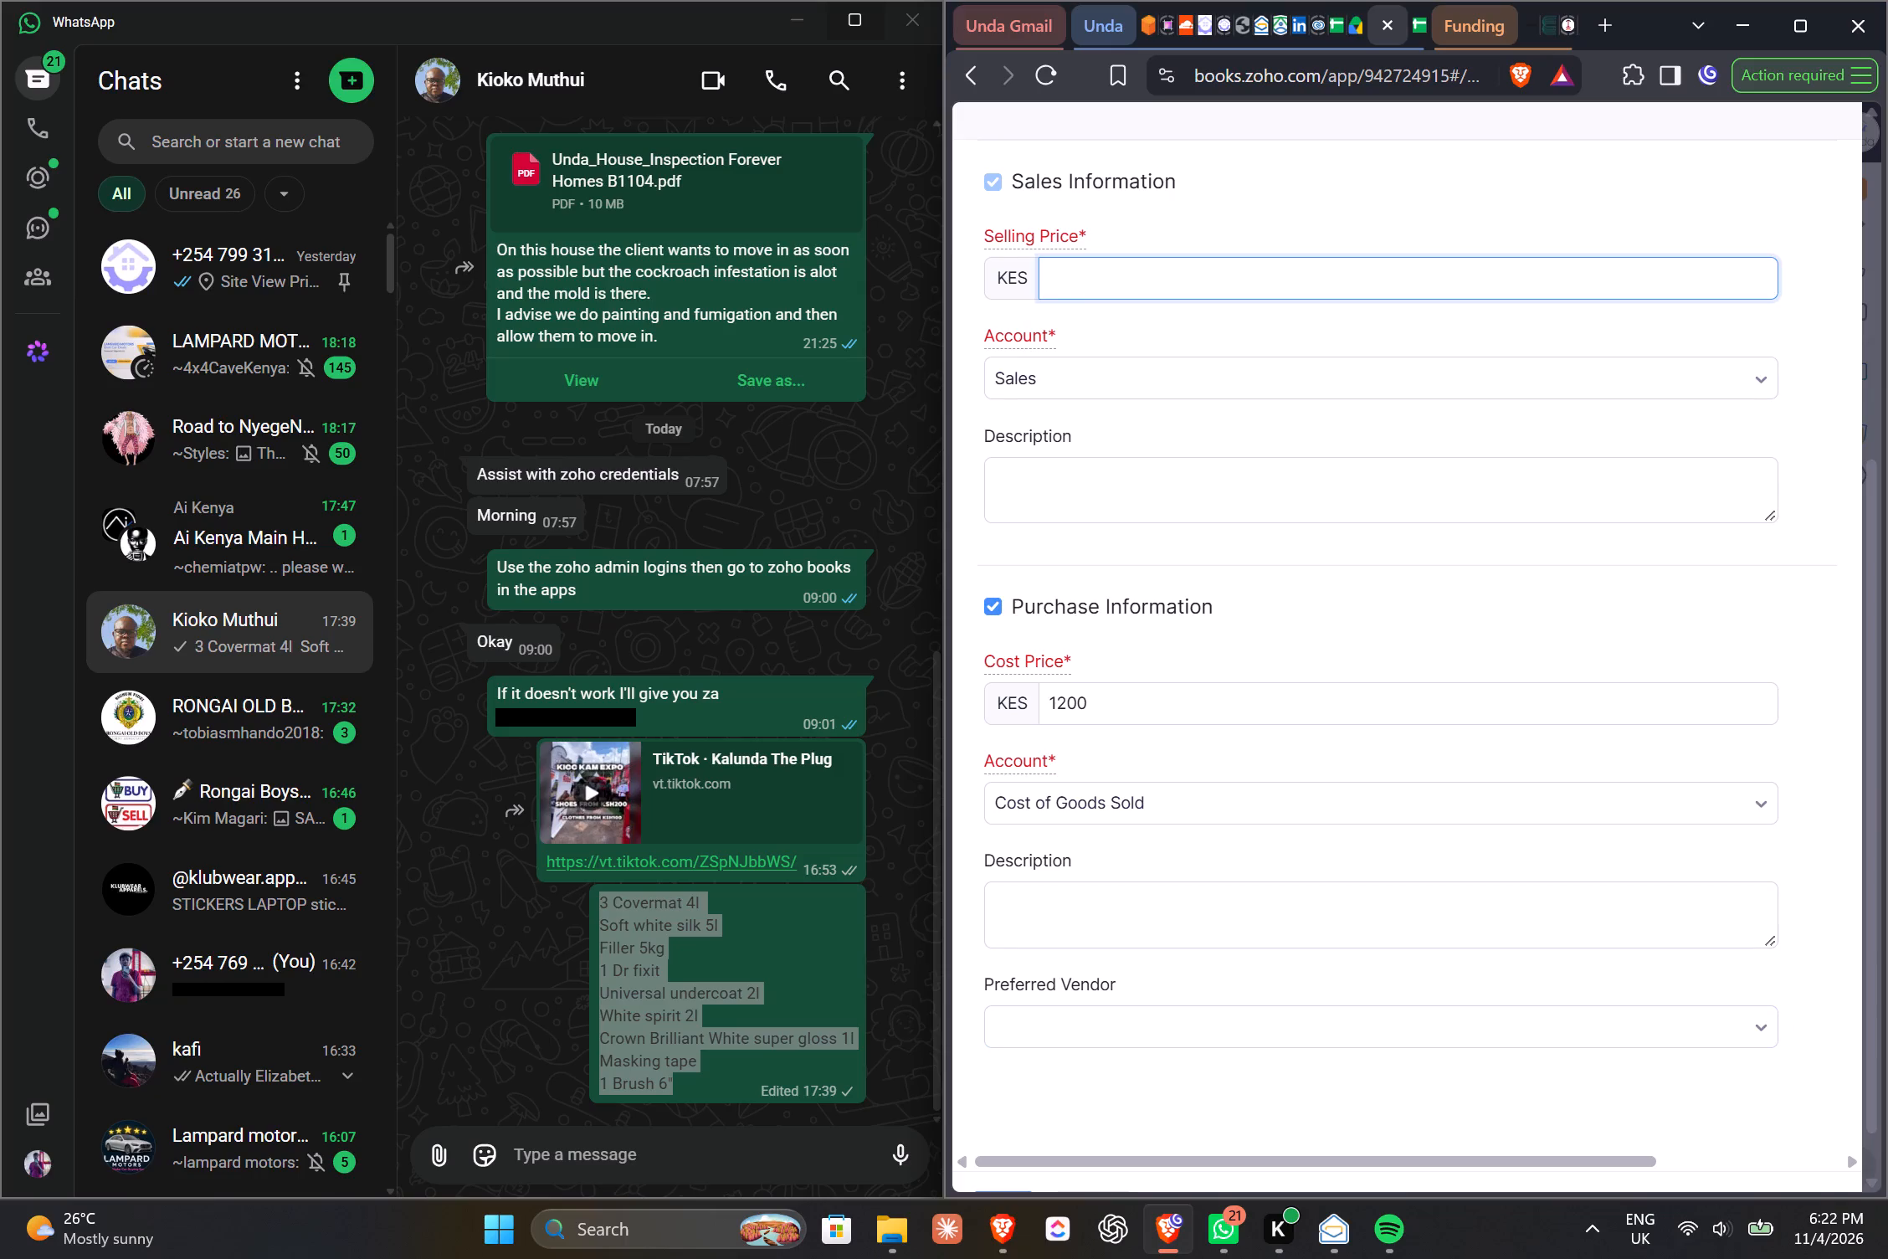
pyautogui.scroll(2, 1082, 274)
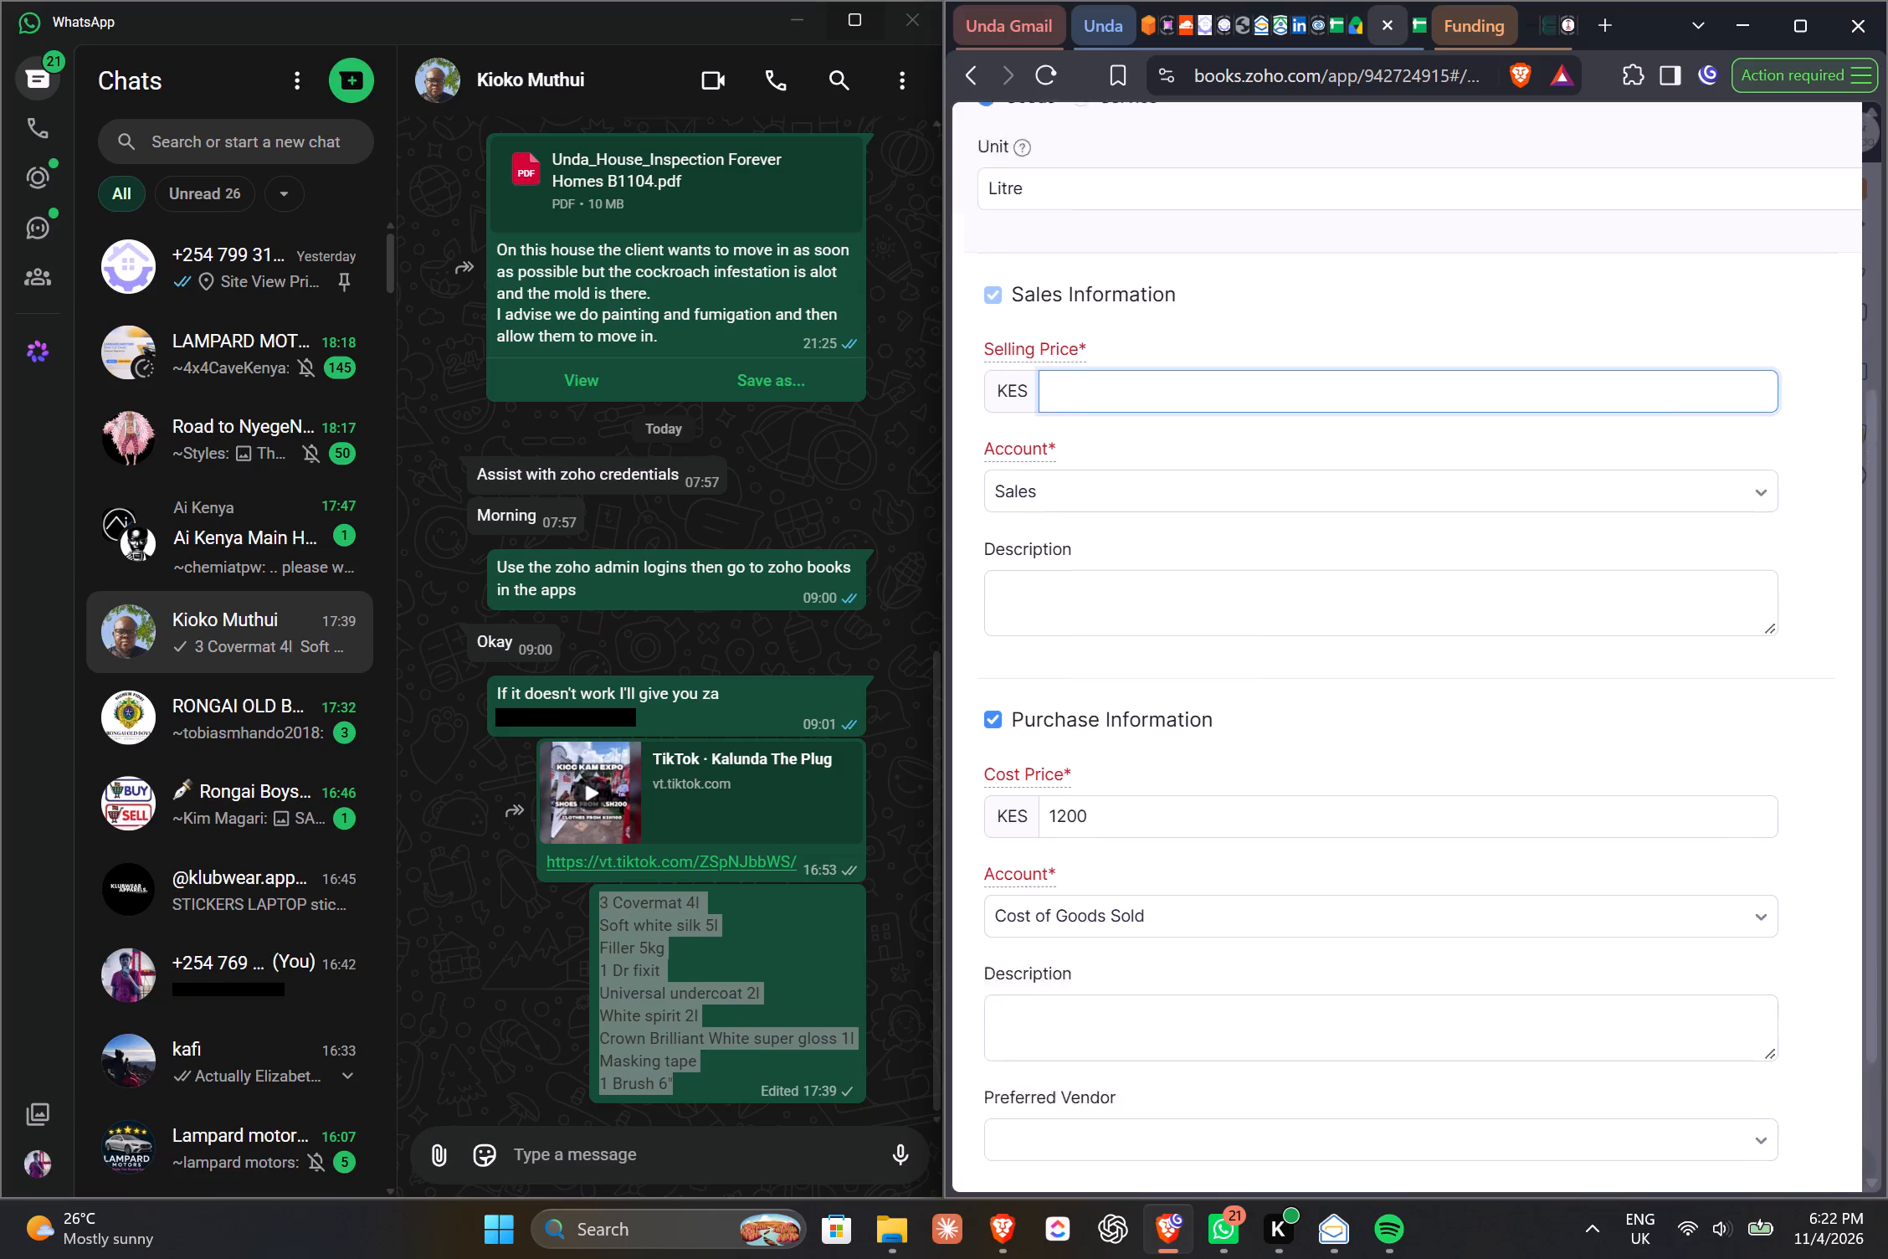
pyautogui.scroll(2, 1082, 274)
pyautogui.scroll(-2, 1101, 637)
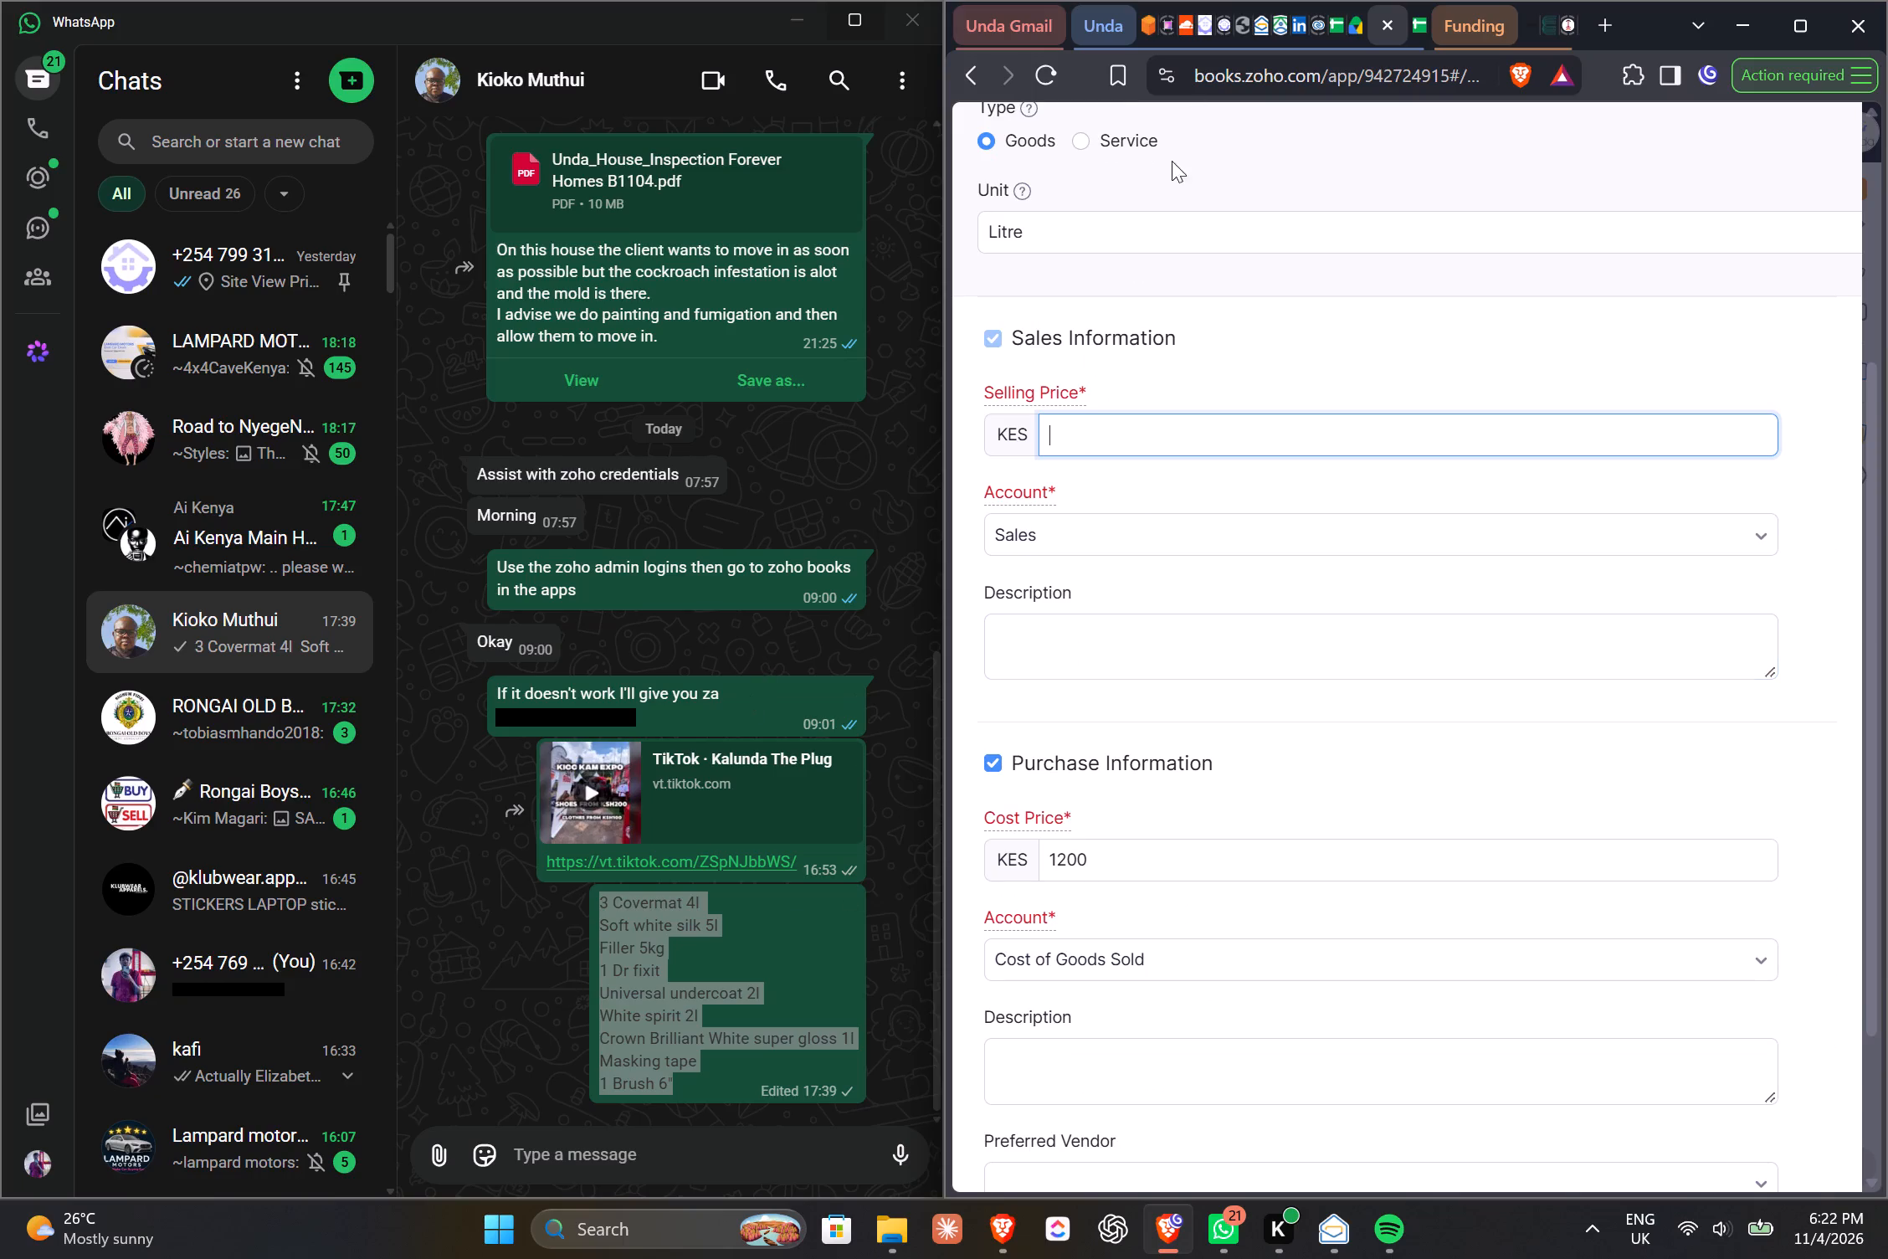
# Switch to the Order PMF 958 Drive page, duplicate it, and go up to the Orders folder in the copy.
pyautogui.click(1354, 15)
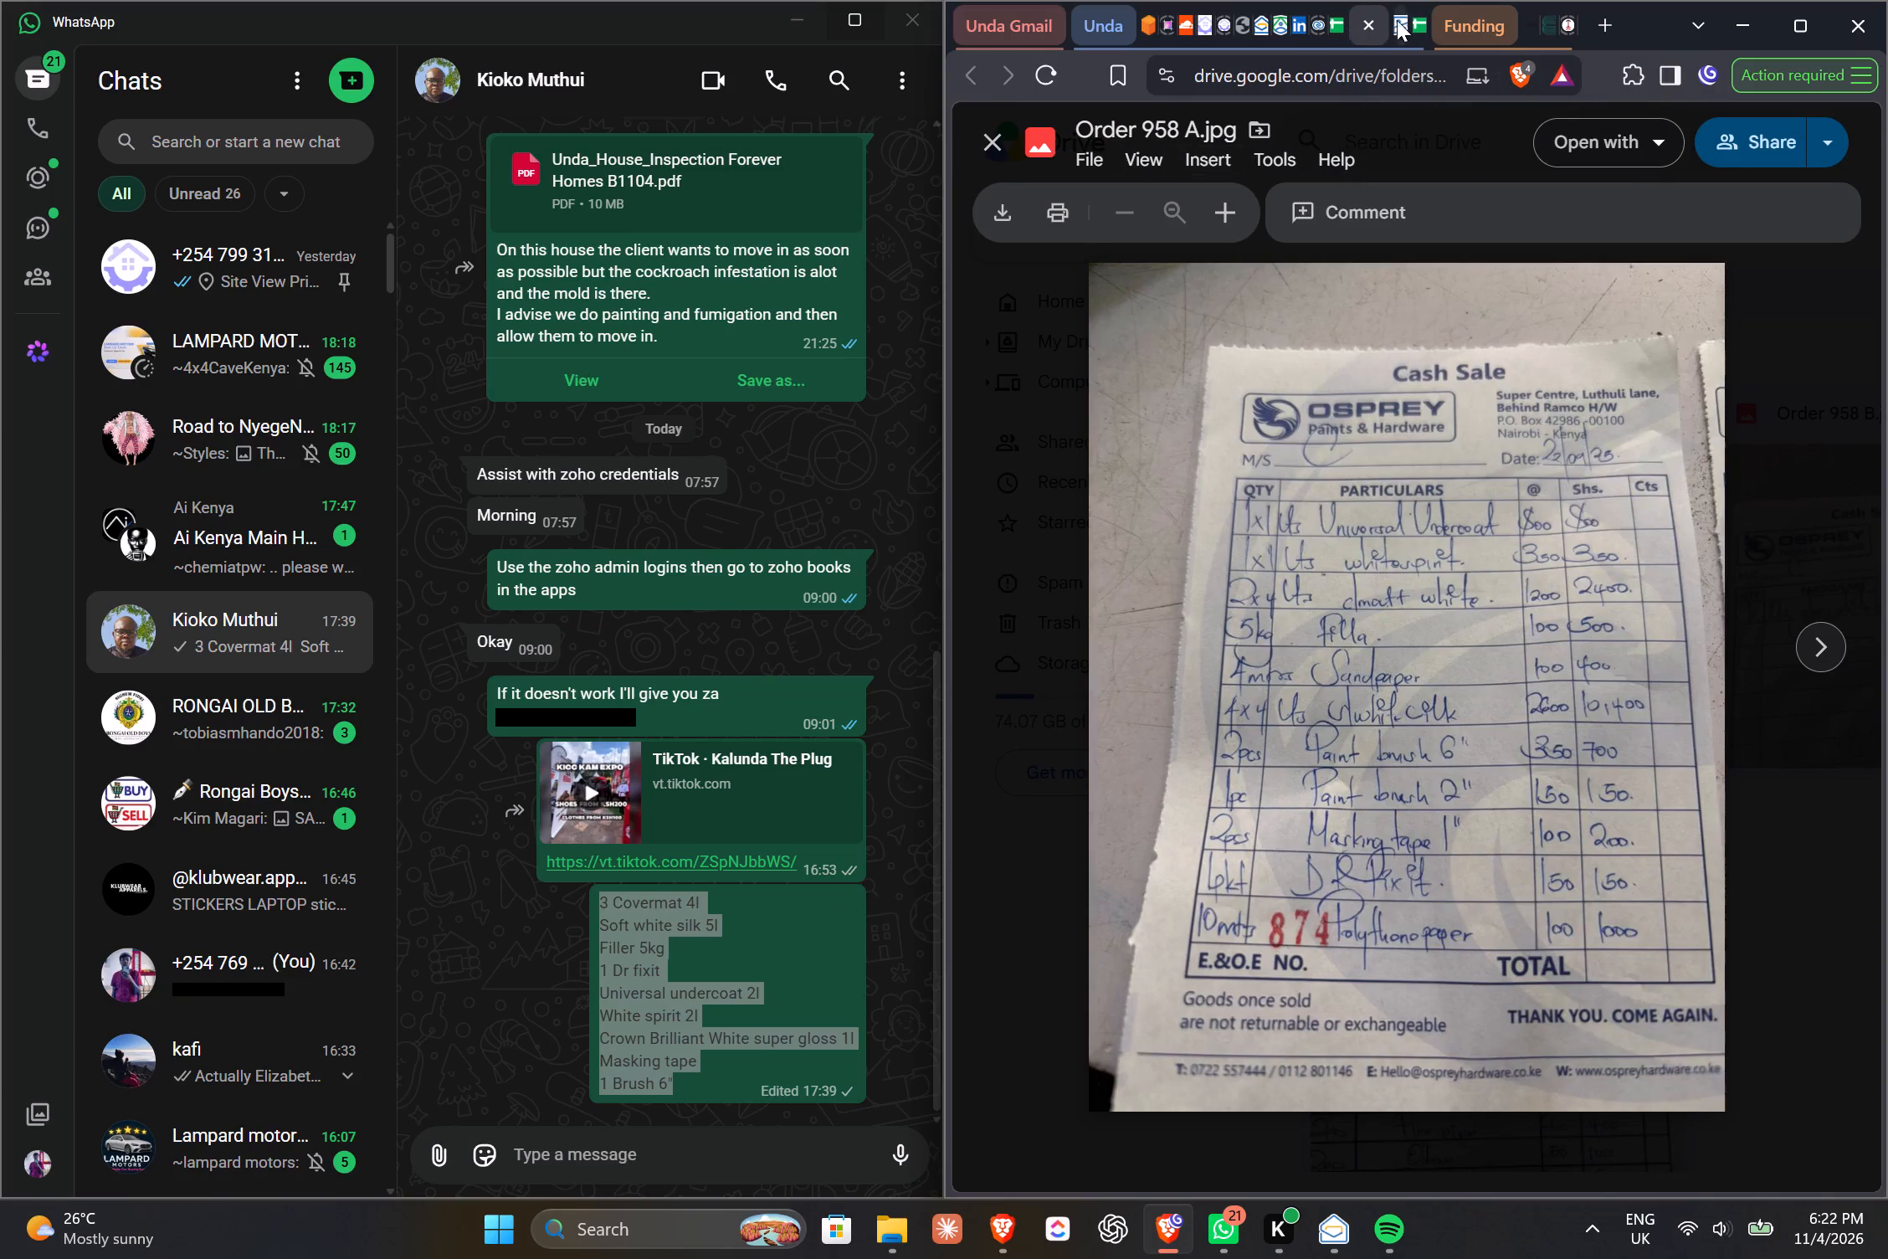
pyautogui.rightClick(1357, 20)
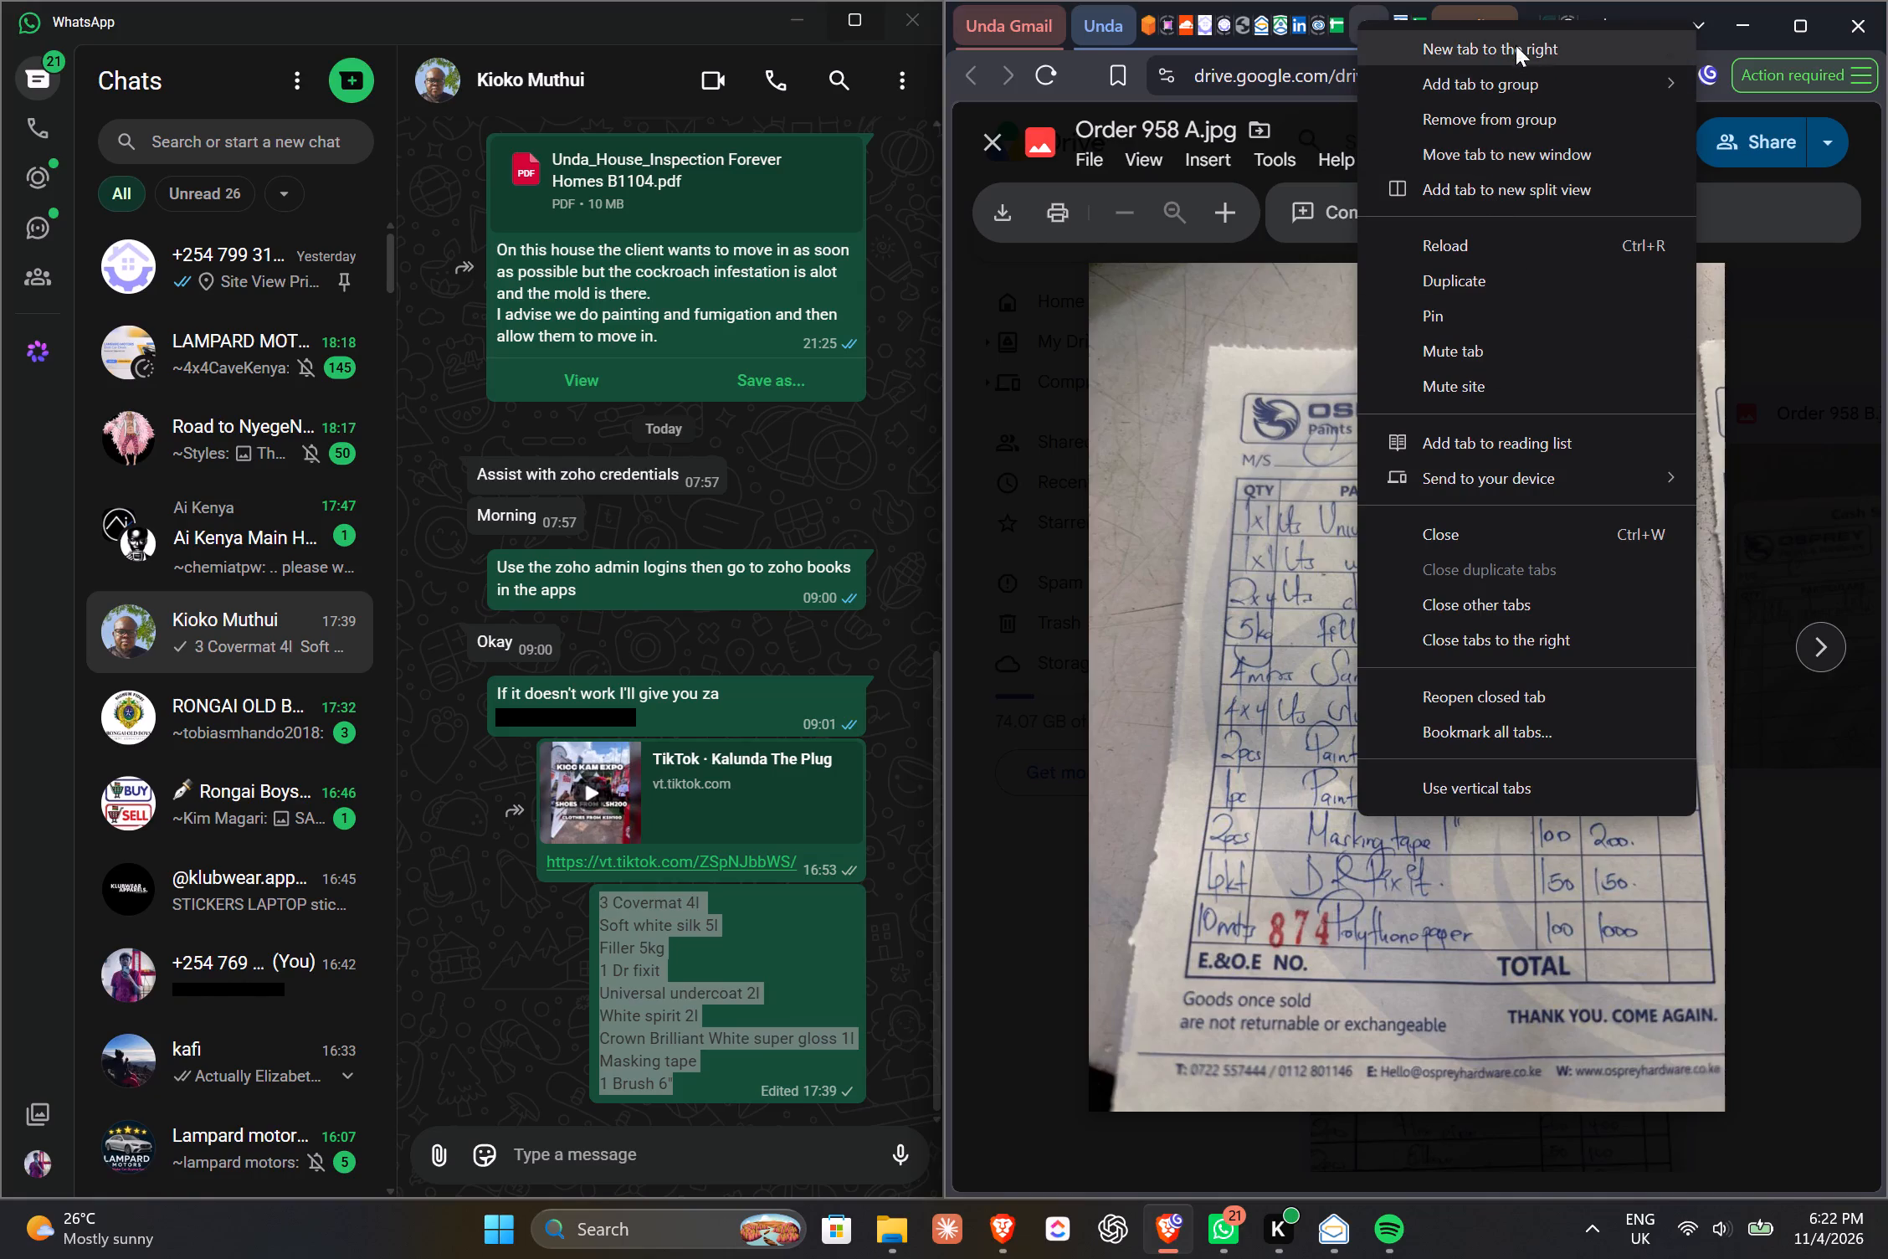
pyautogui.click(1500, 277)
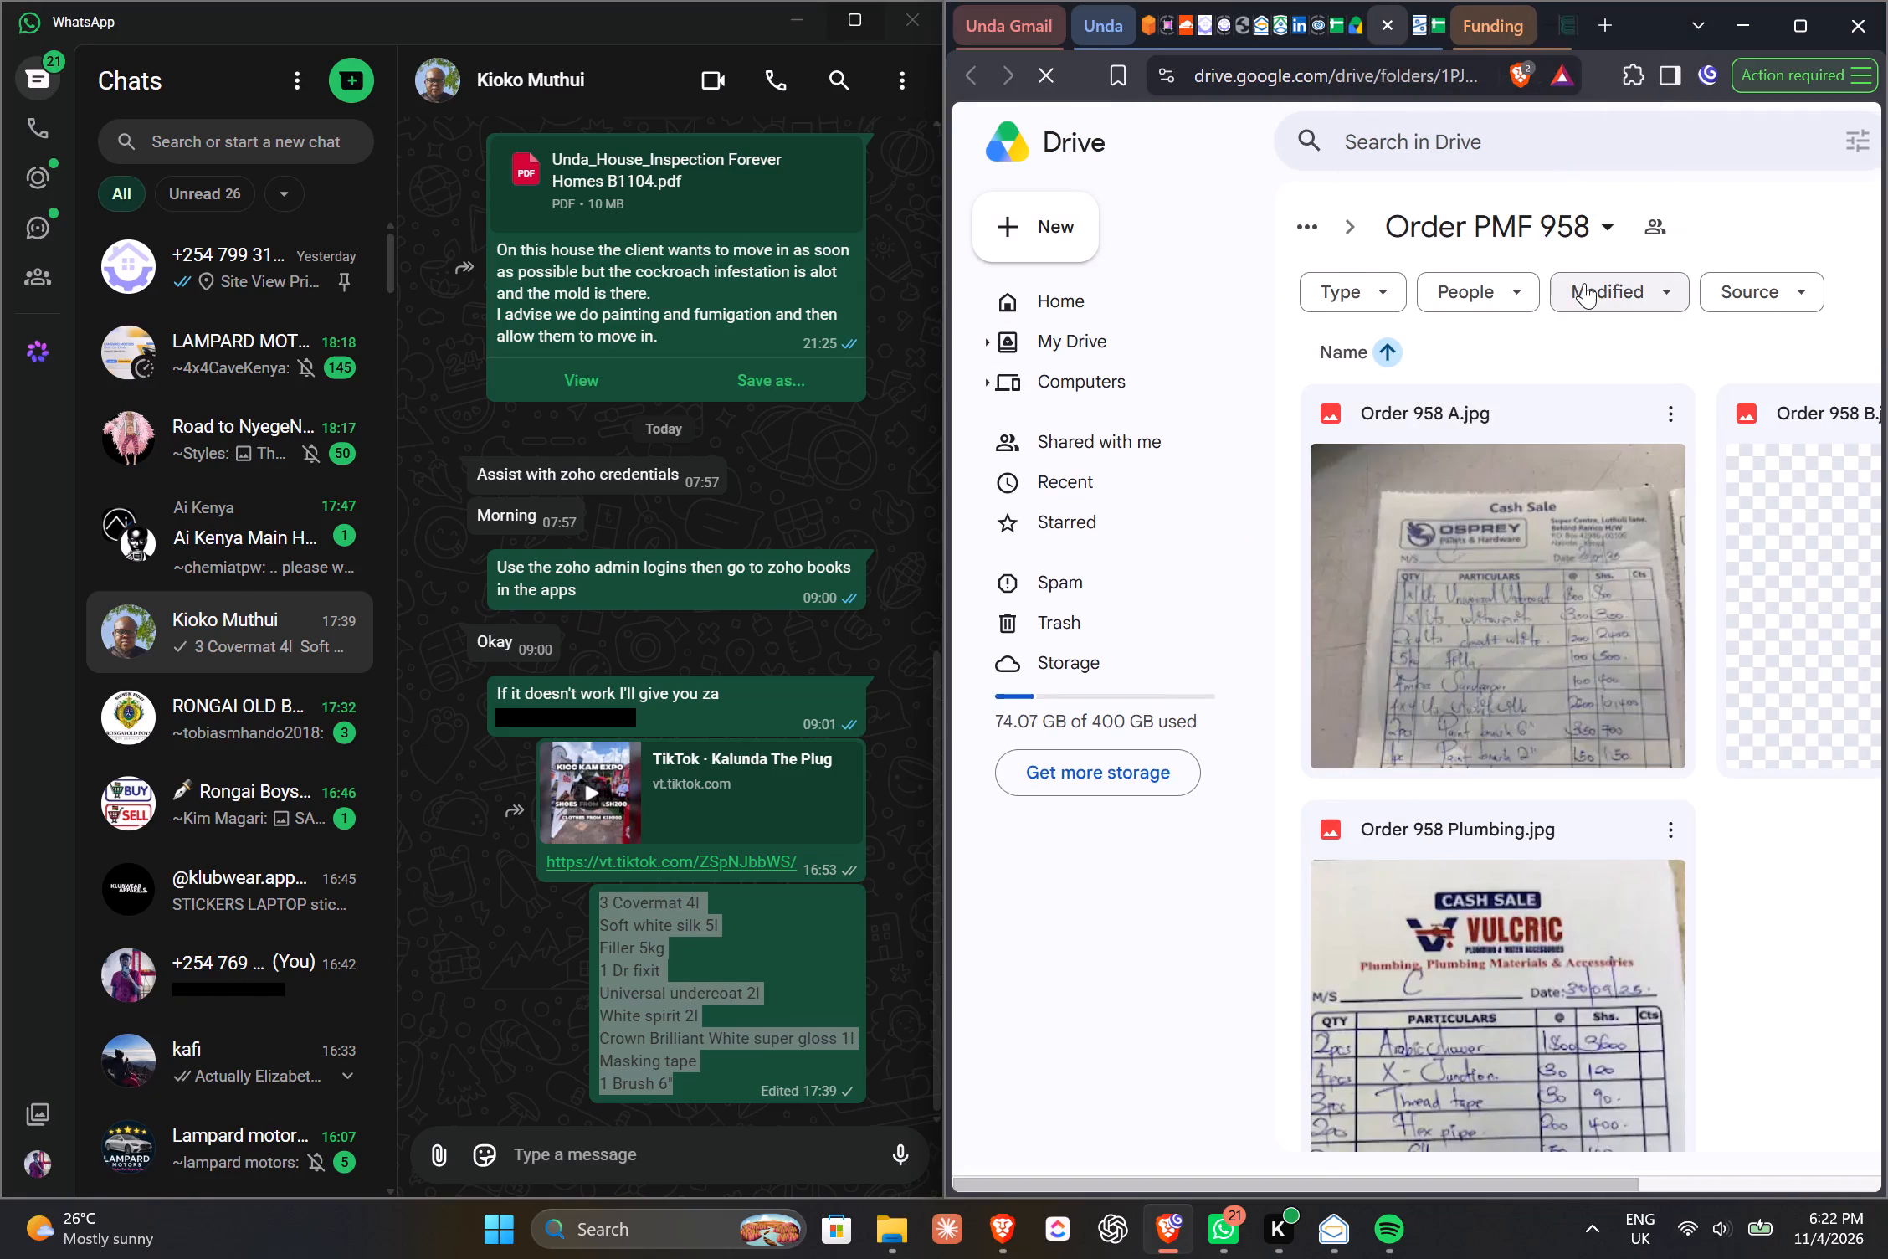
pyautogui.hscroll(-1, 1584, 283)
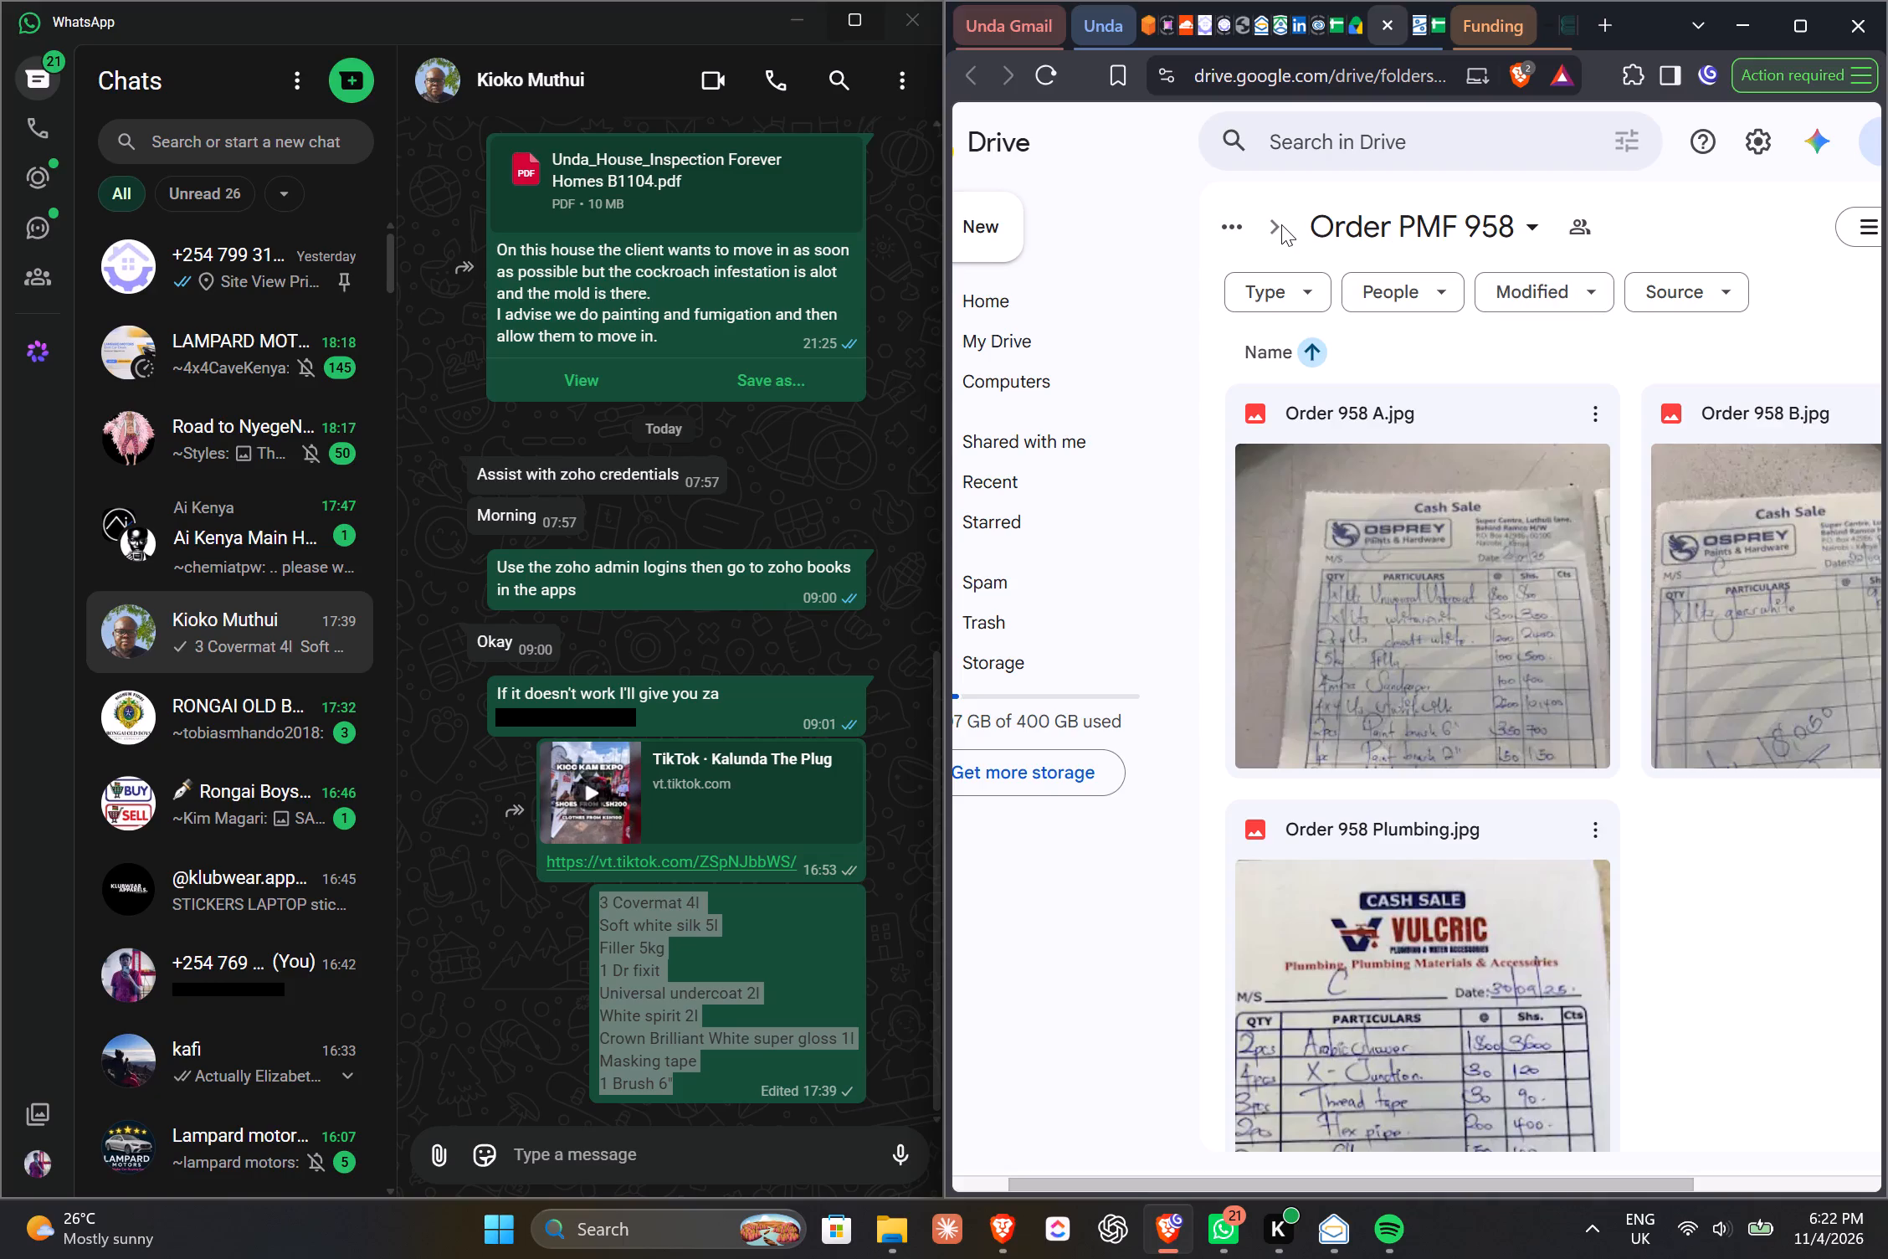
pyautogui.click(1281, 224)
pyautogui.click(1537, 216)
pyautogui.click(1359, 188)
pyautogui.click(1237, 223)
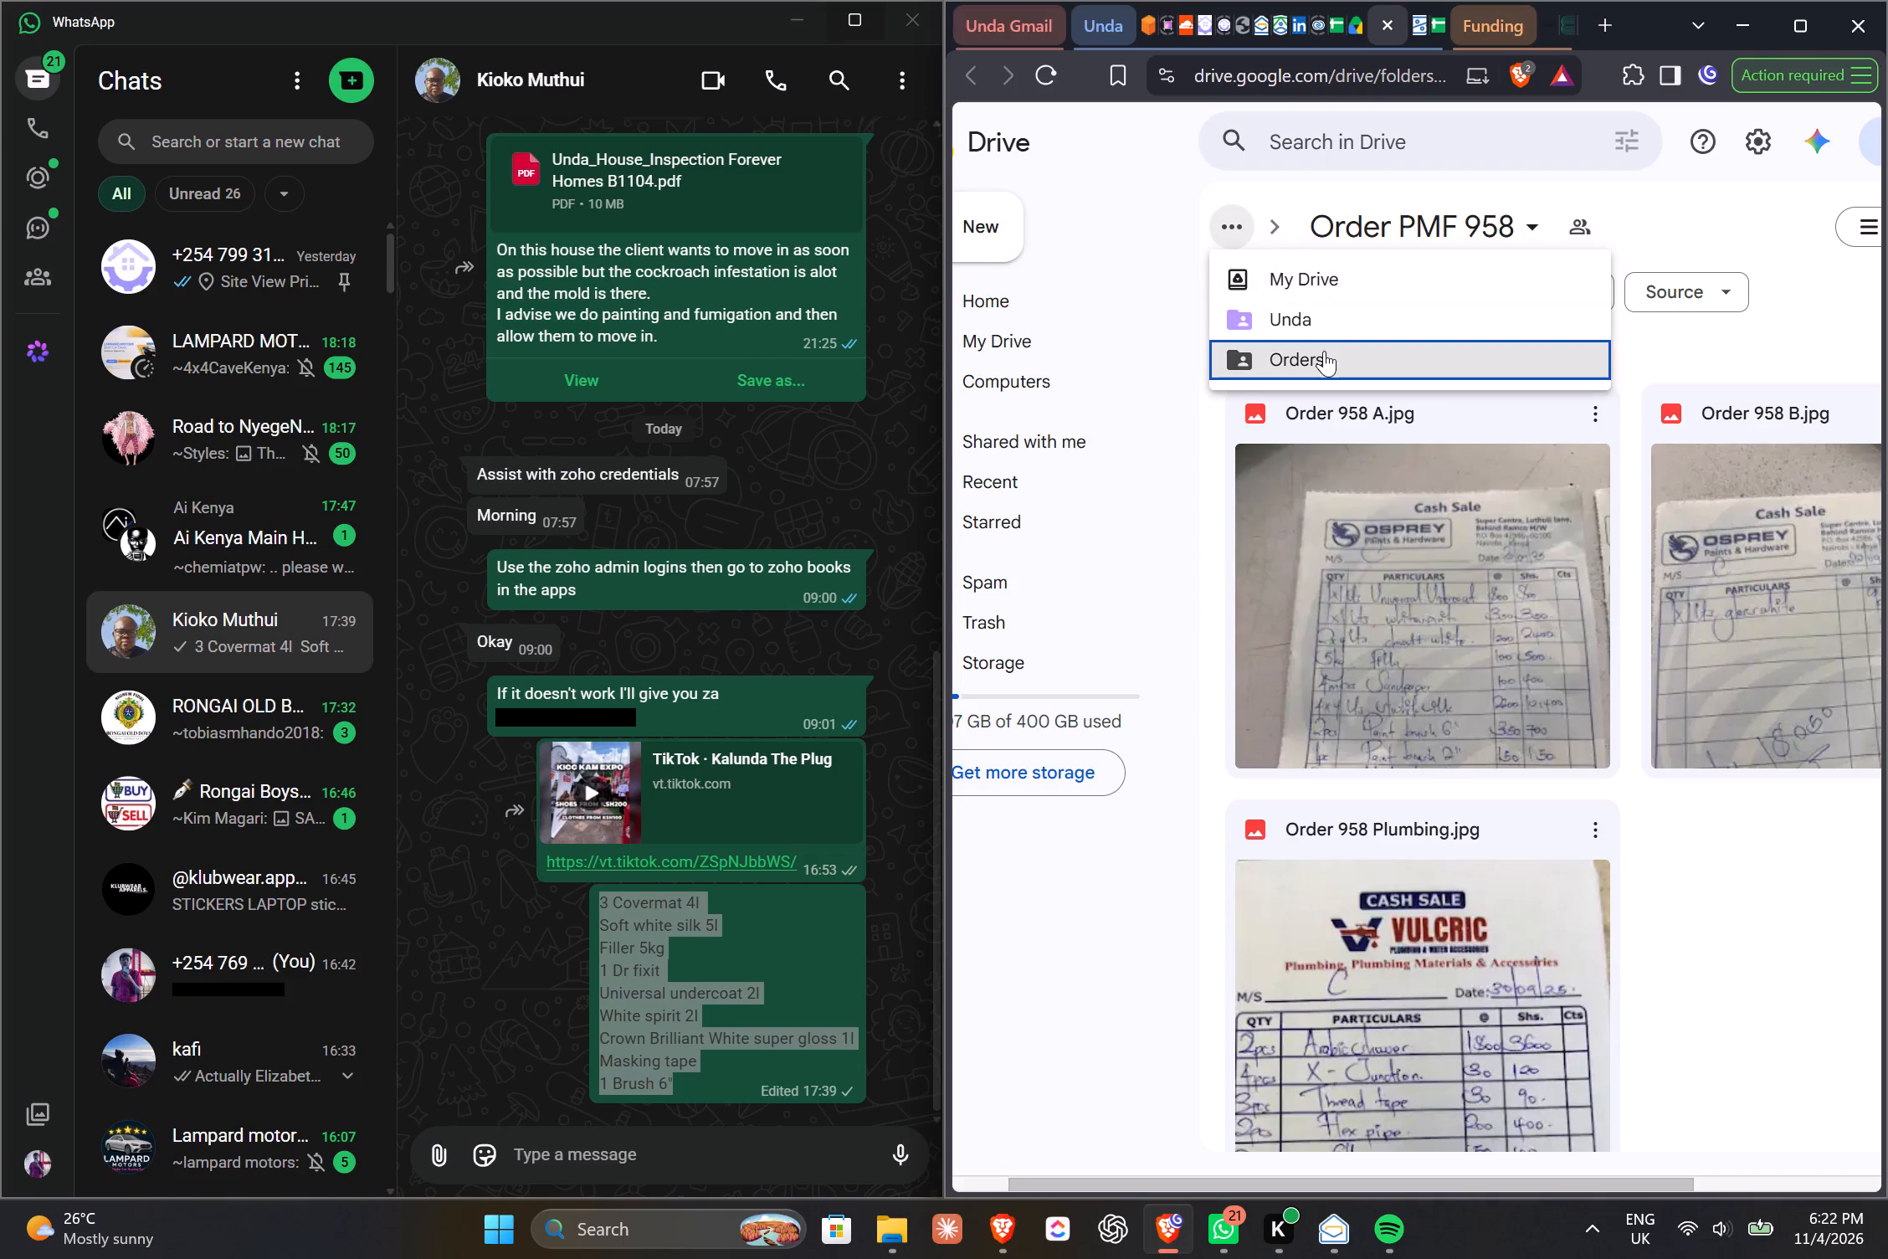
pyautogui.click(1324, 351)
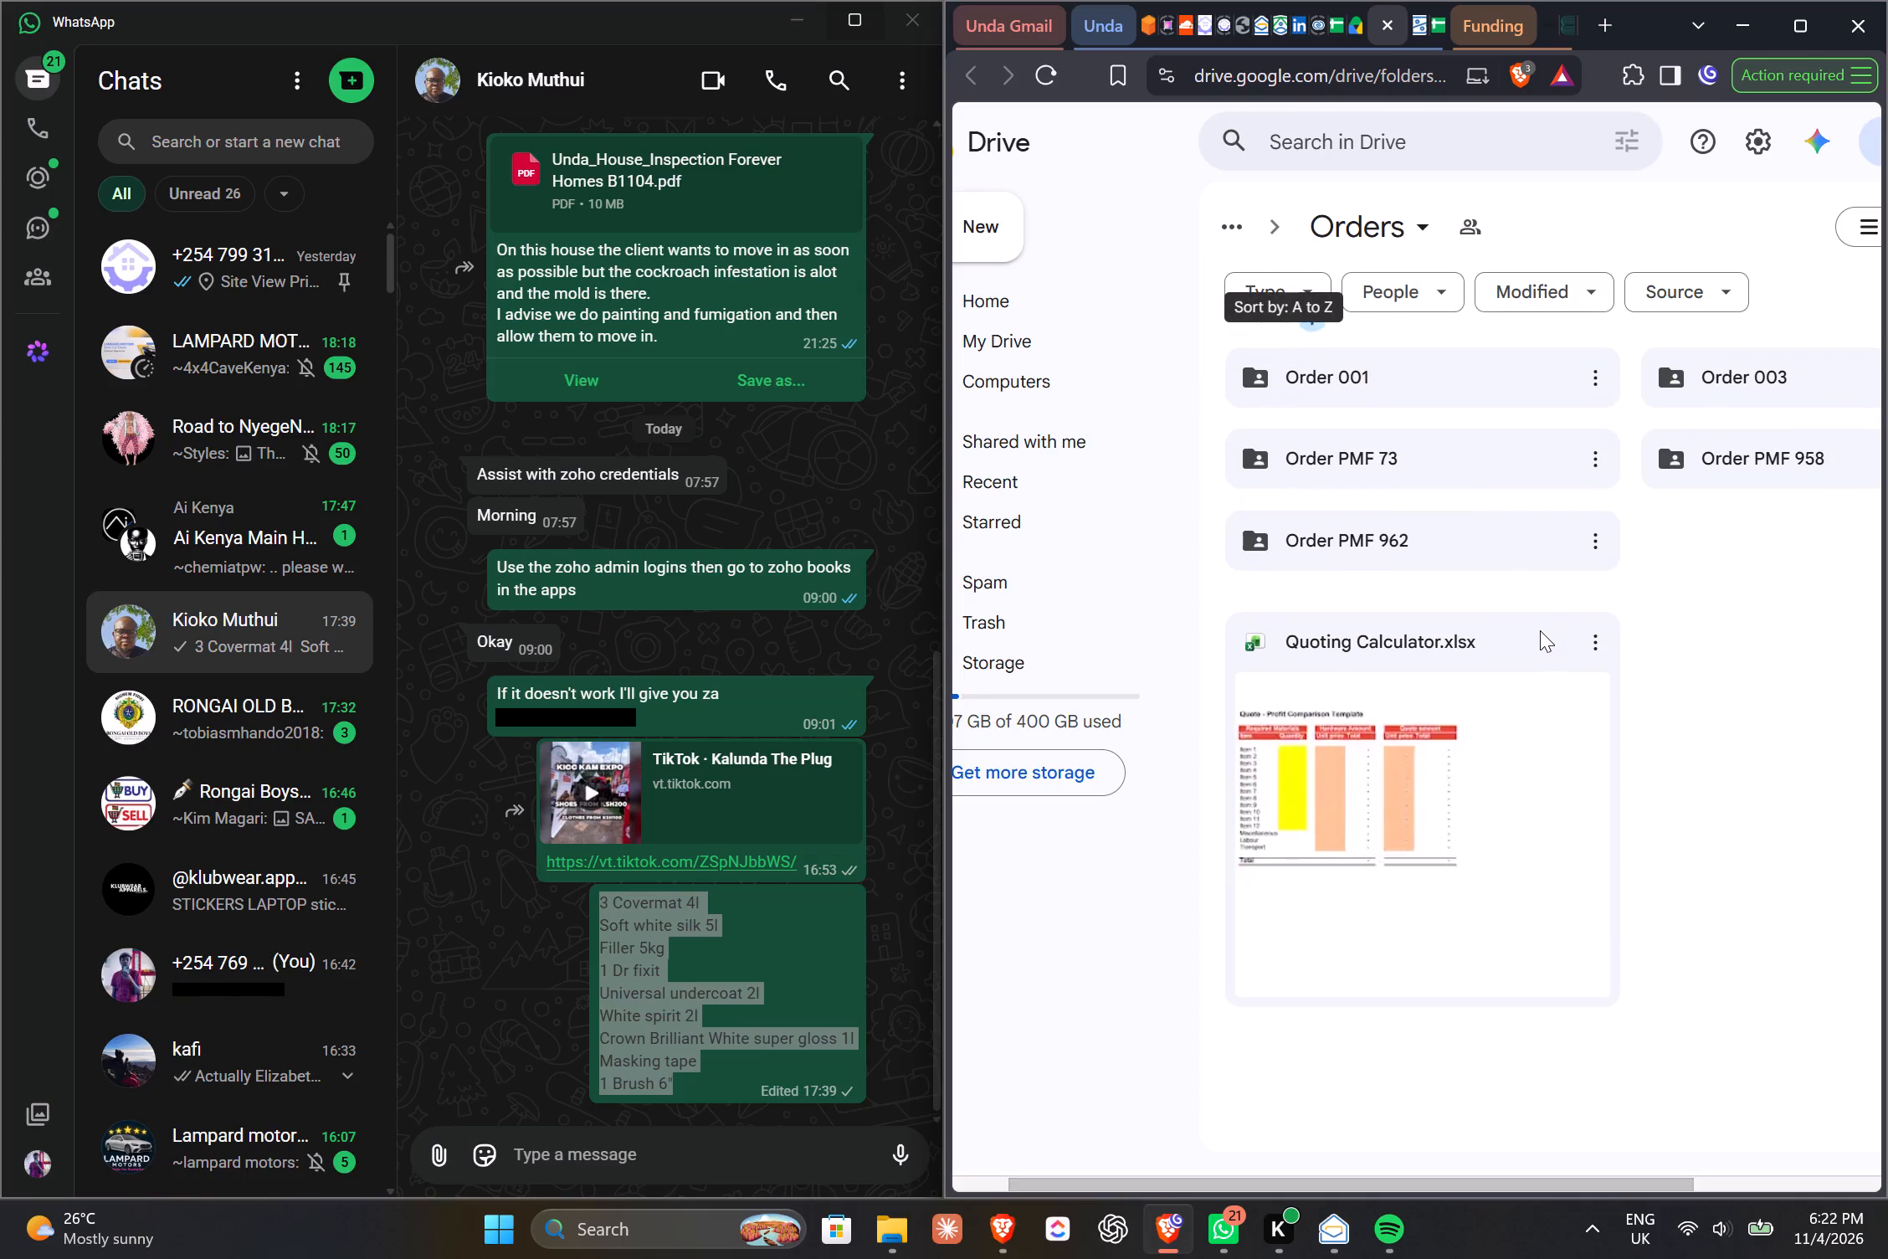
# Open Quoting Calculator.xlsx from the Orders folder in Google Sheets.
pyautogui.hscroll(-3, 1540, 630)
pyautogui.hscroll(3, 1540, 630)
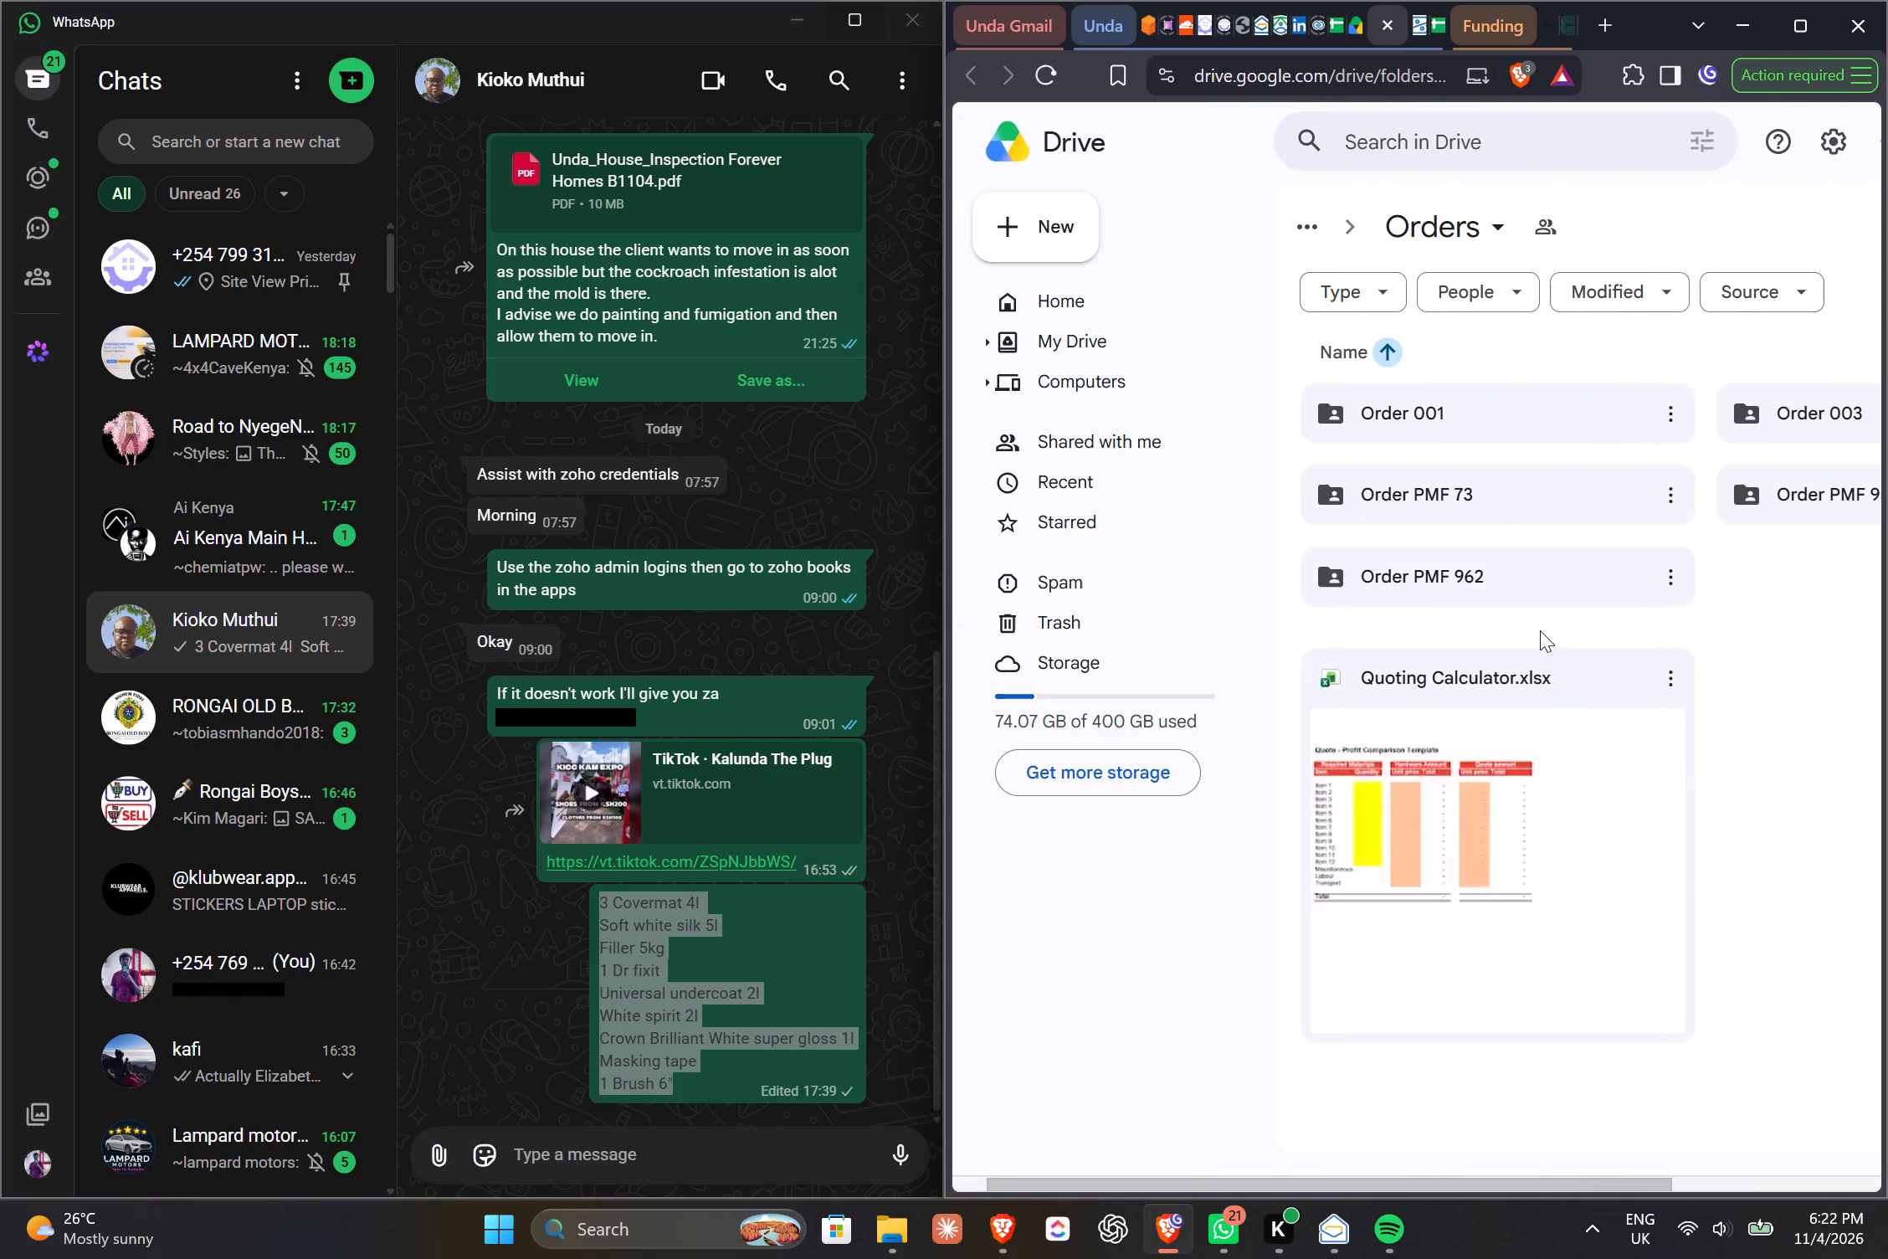
pyautogui.click(1436, 824)
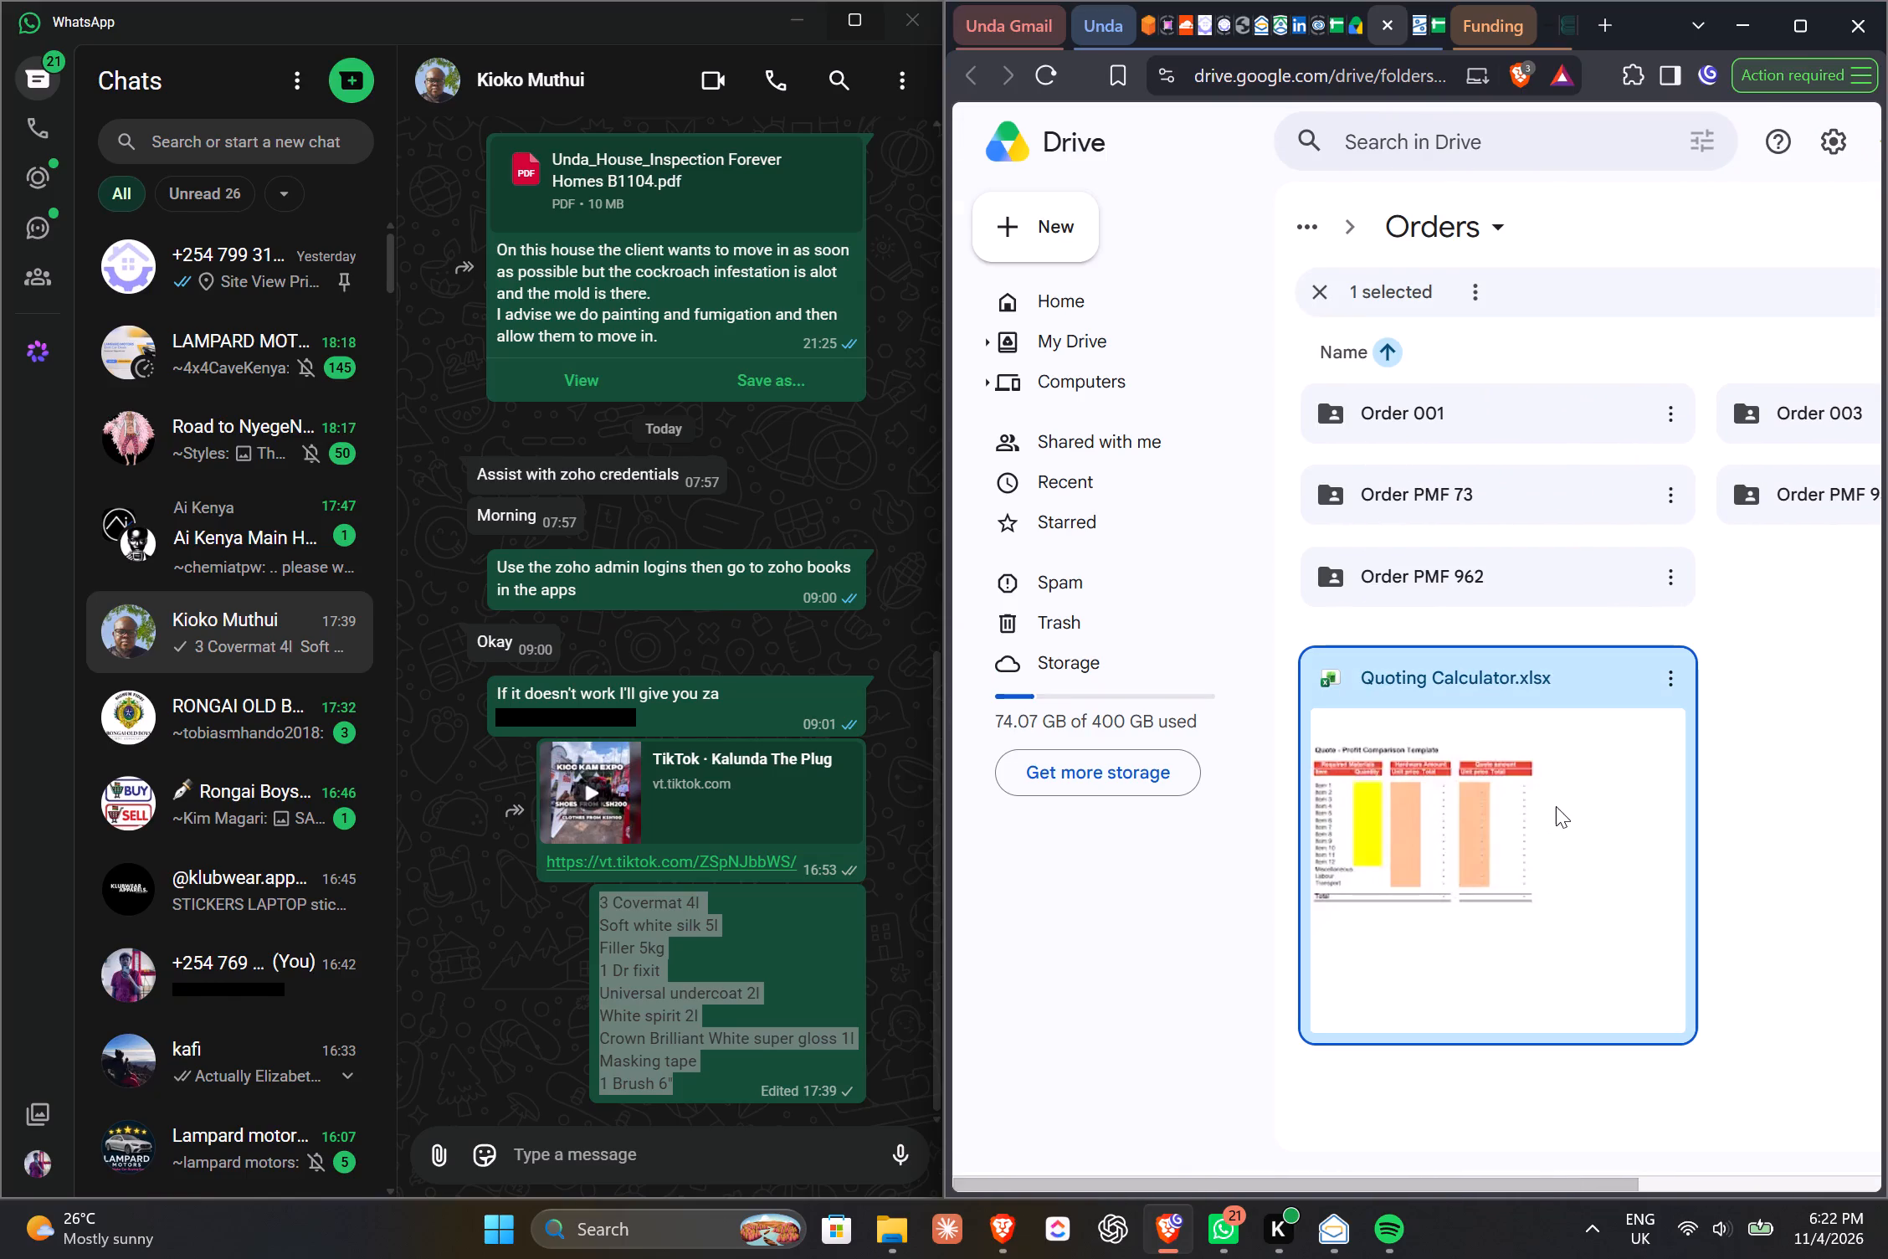
pyautogui.doubleClick(1577, 793)
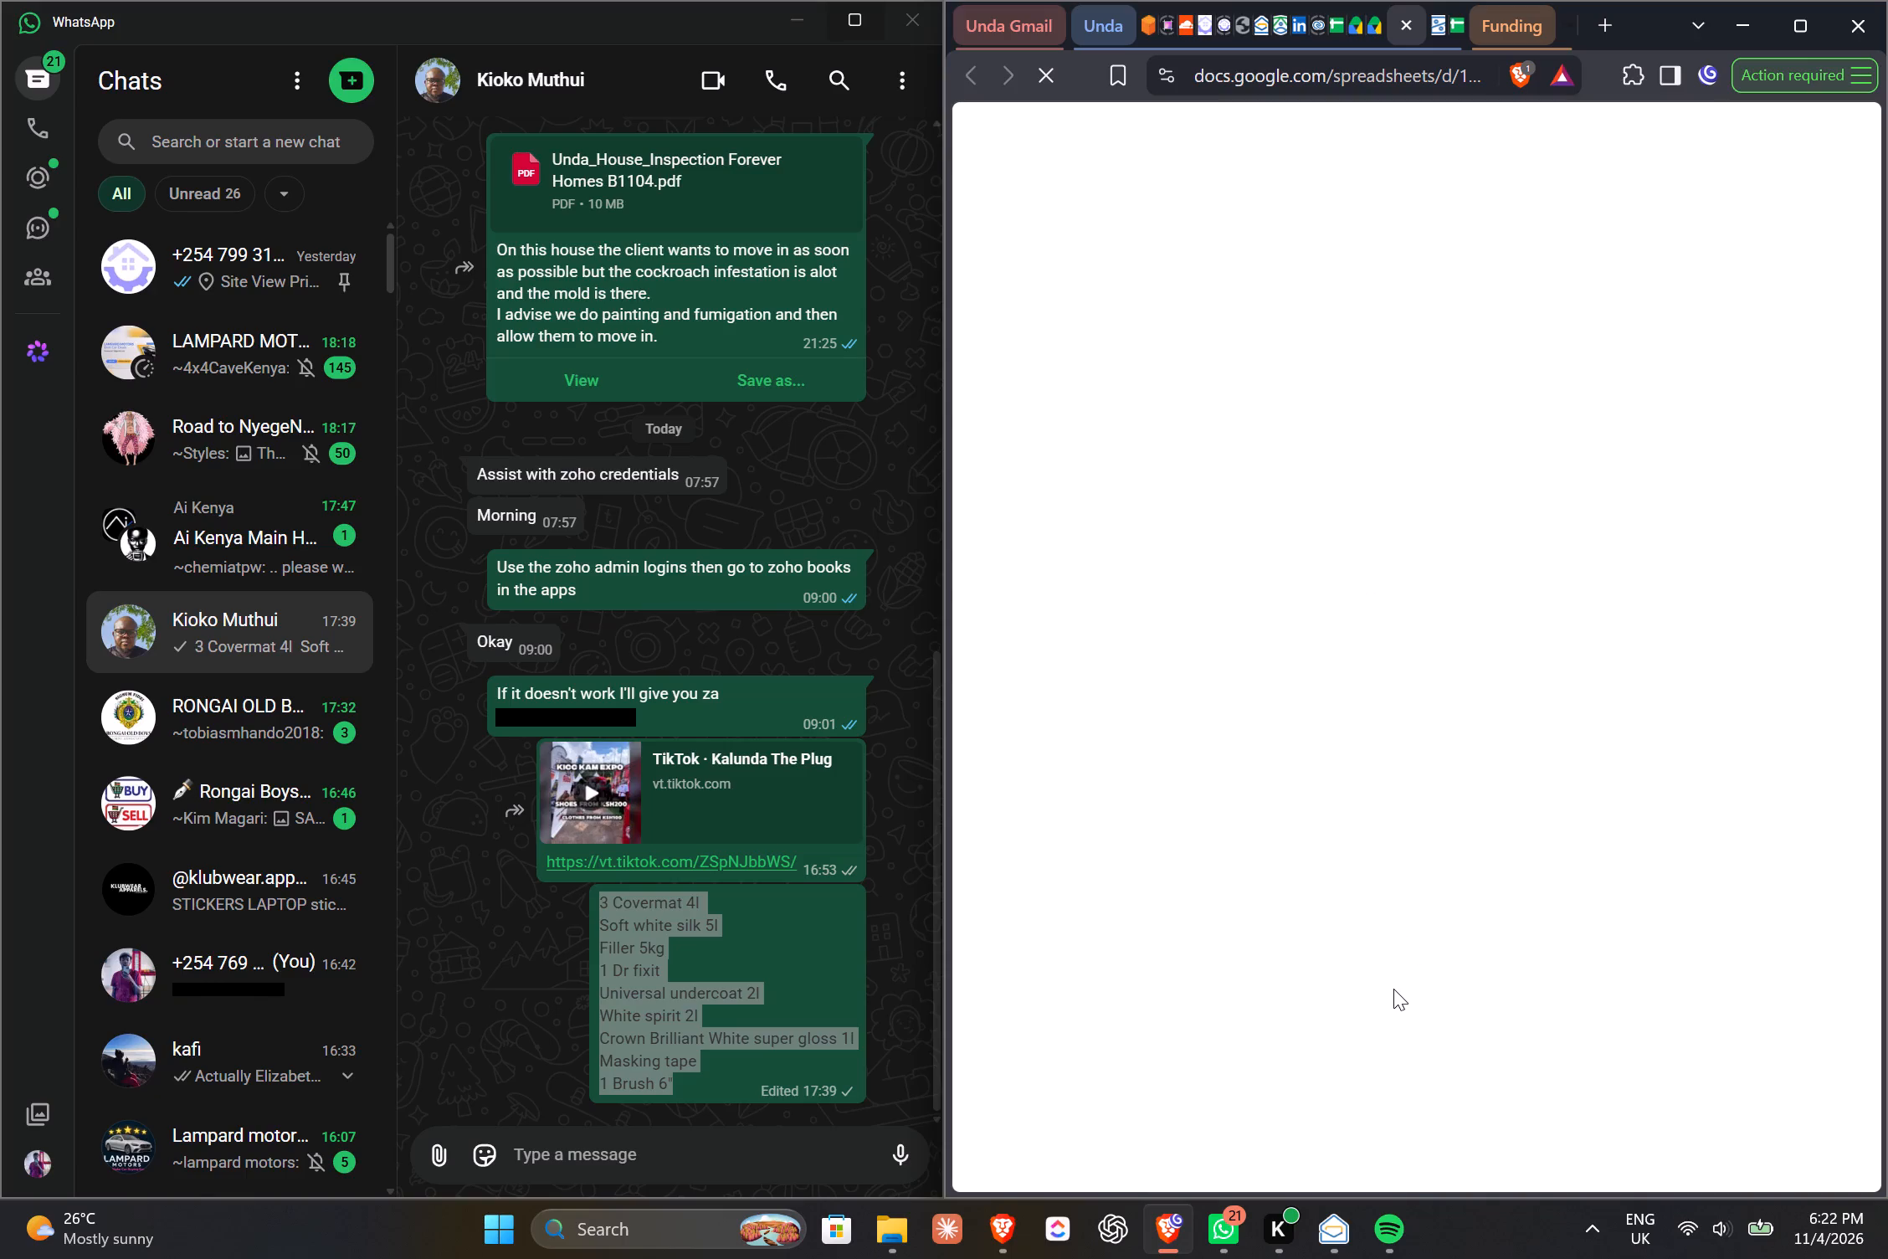
pyautogui.scroll(-1, 1393, 989)
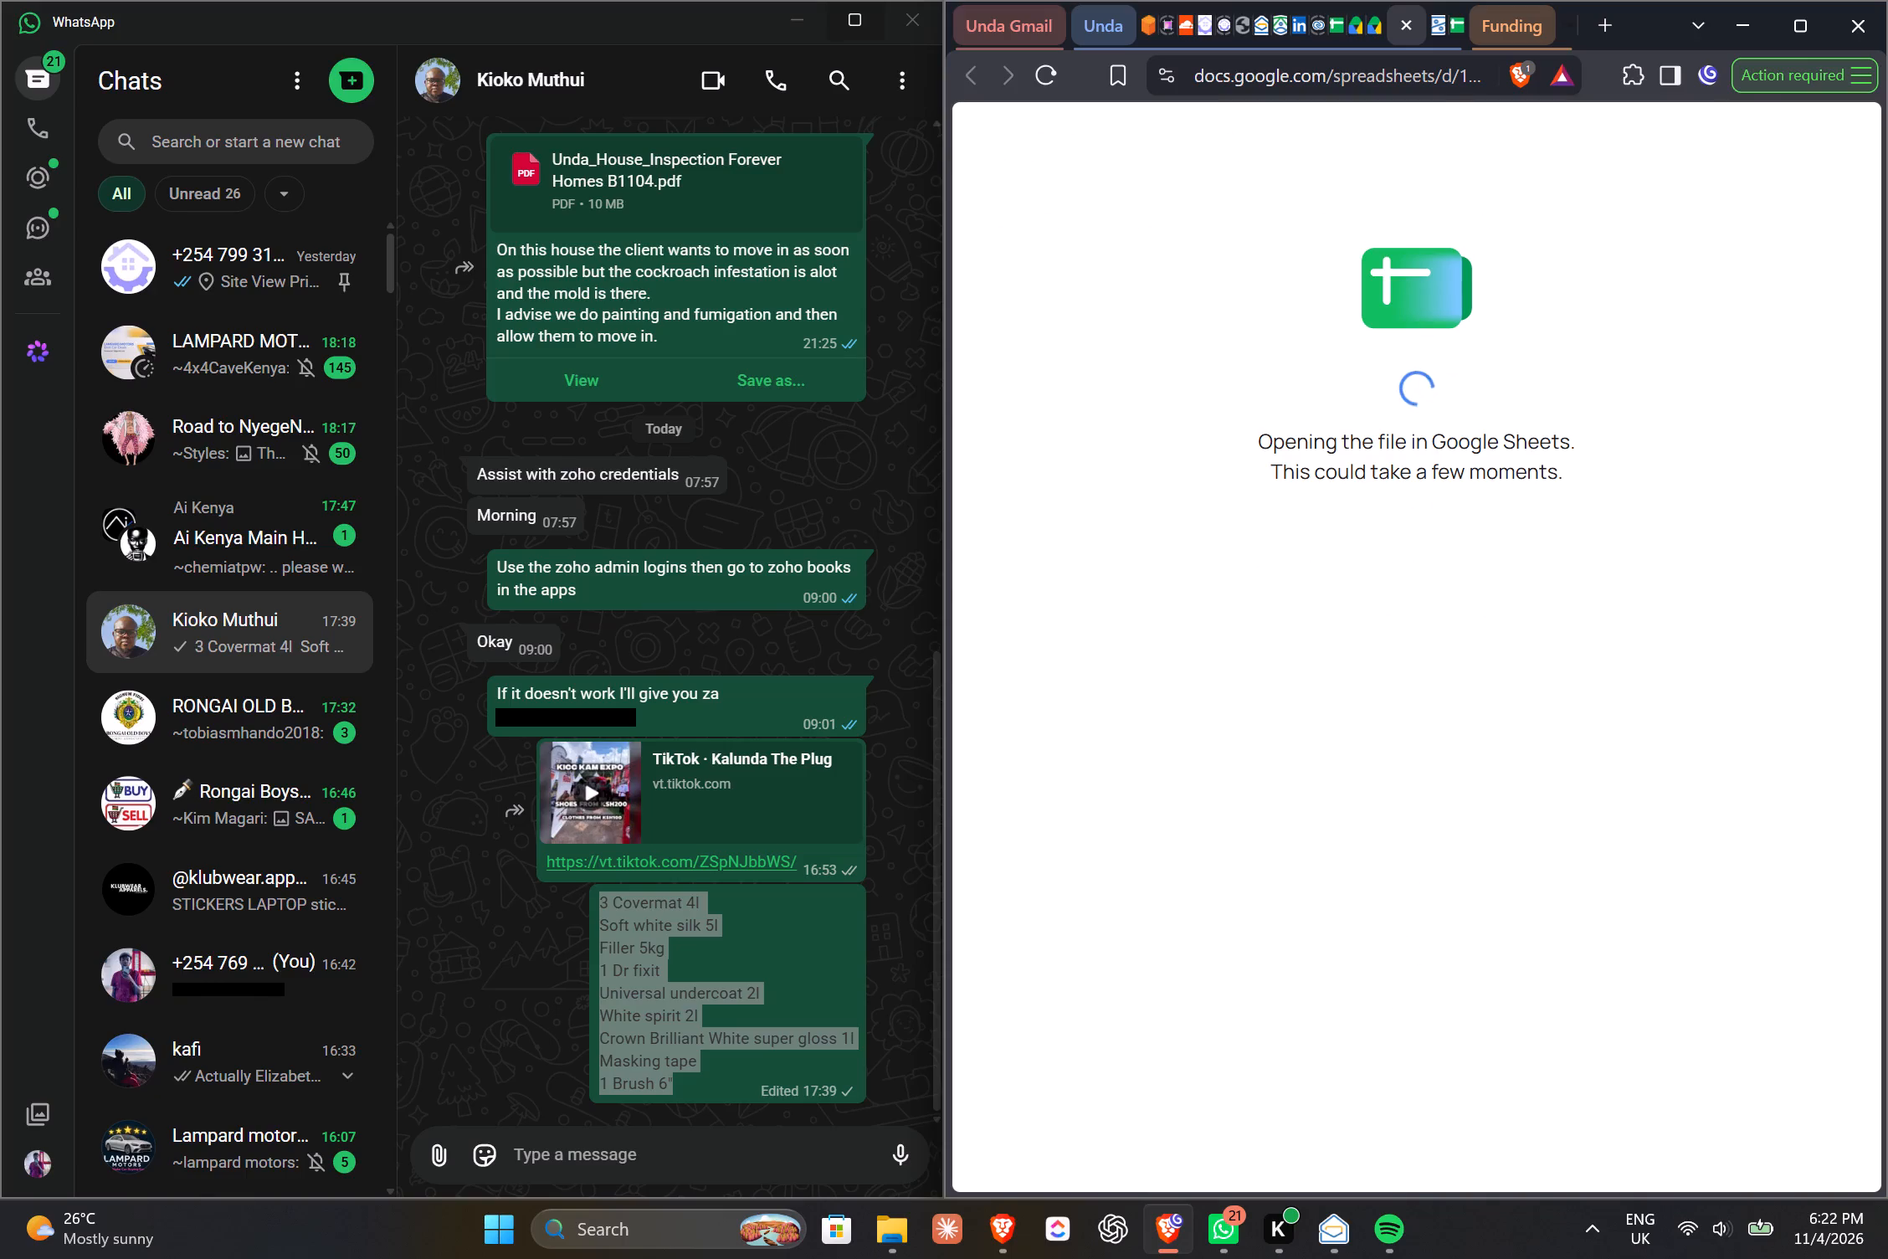
pyautogui.click(1453, 25)
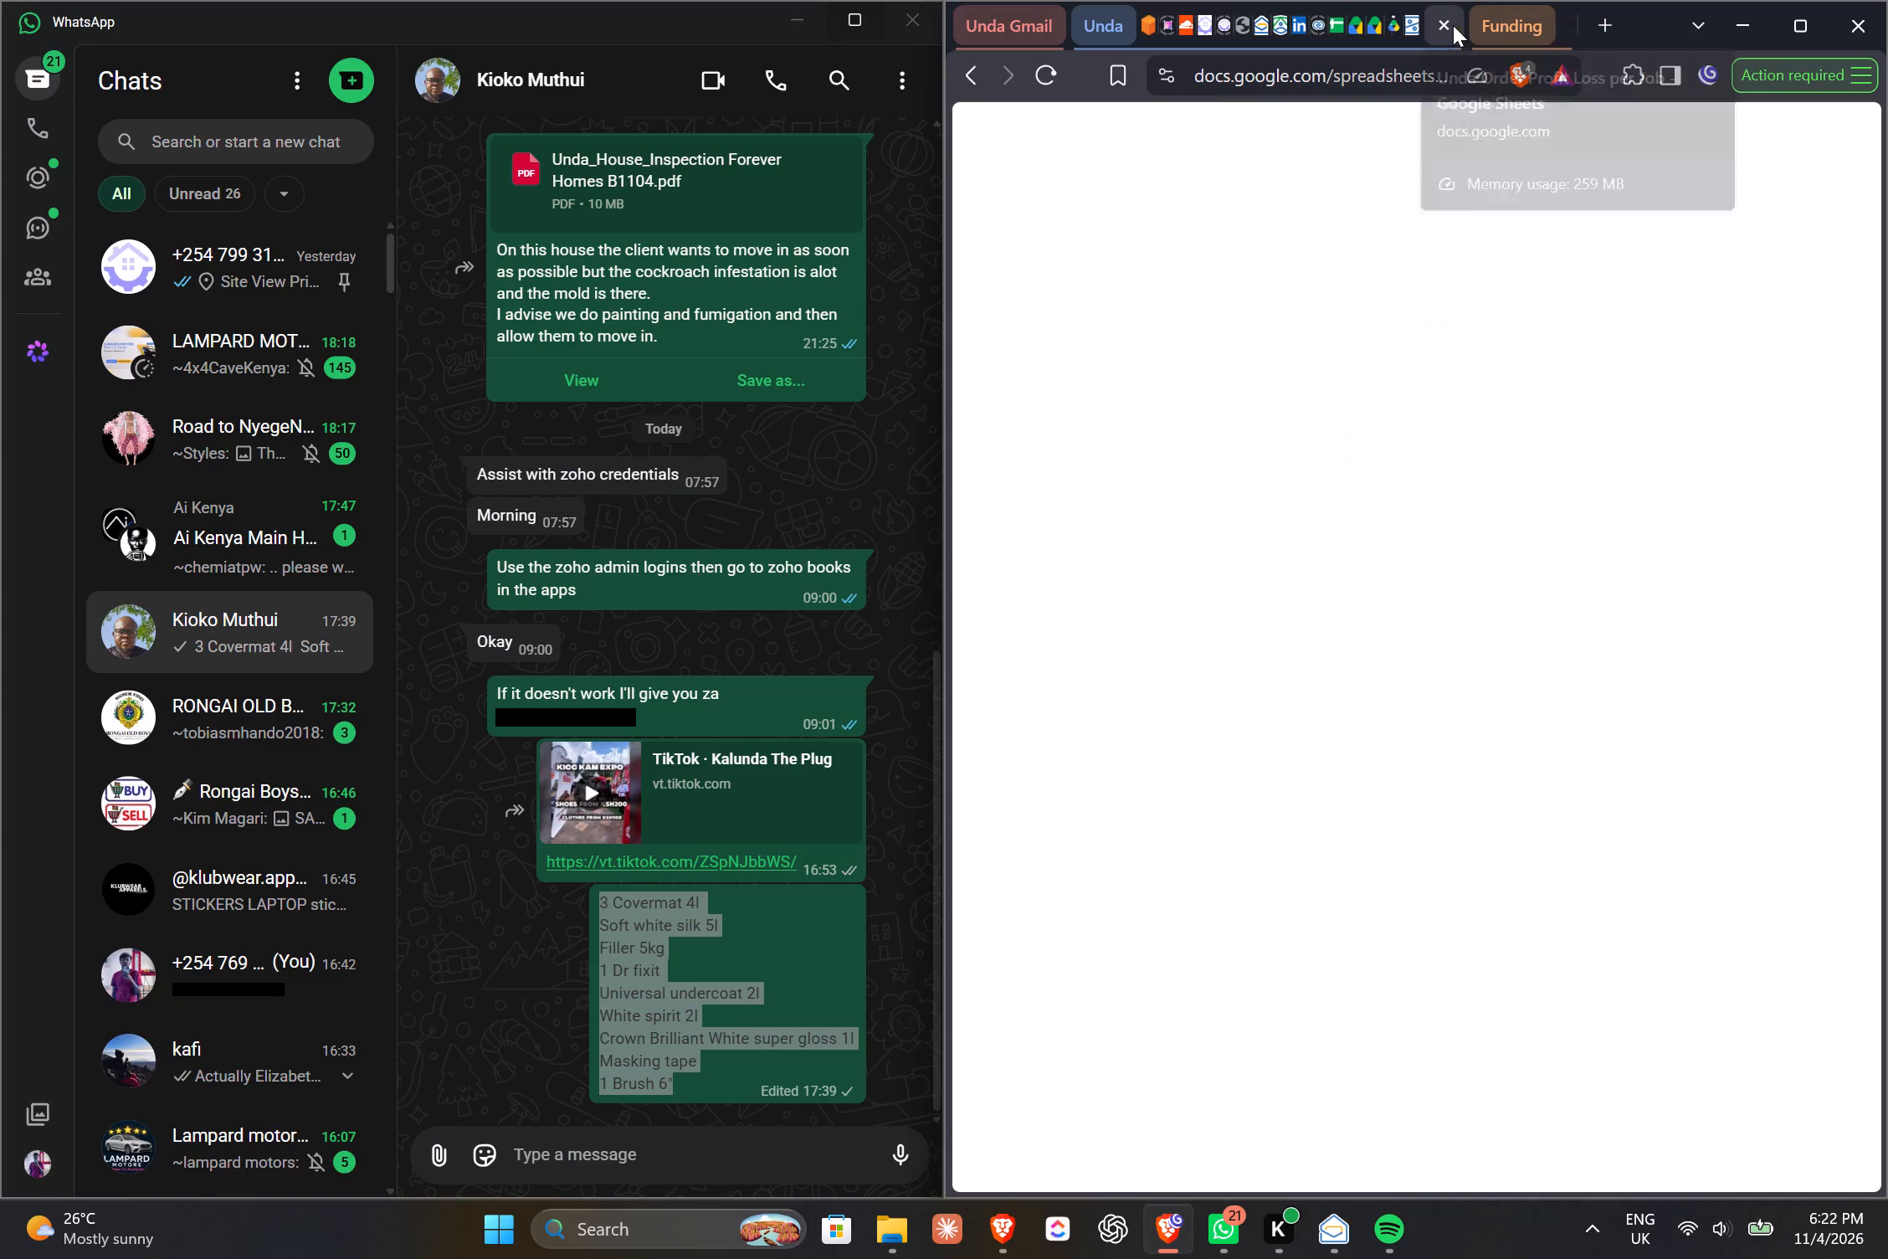
pyautogui.scroll(1, 1377, 521)
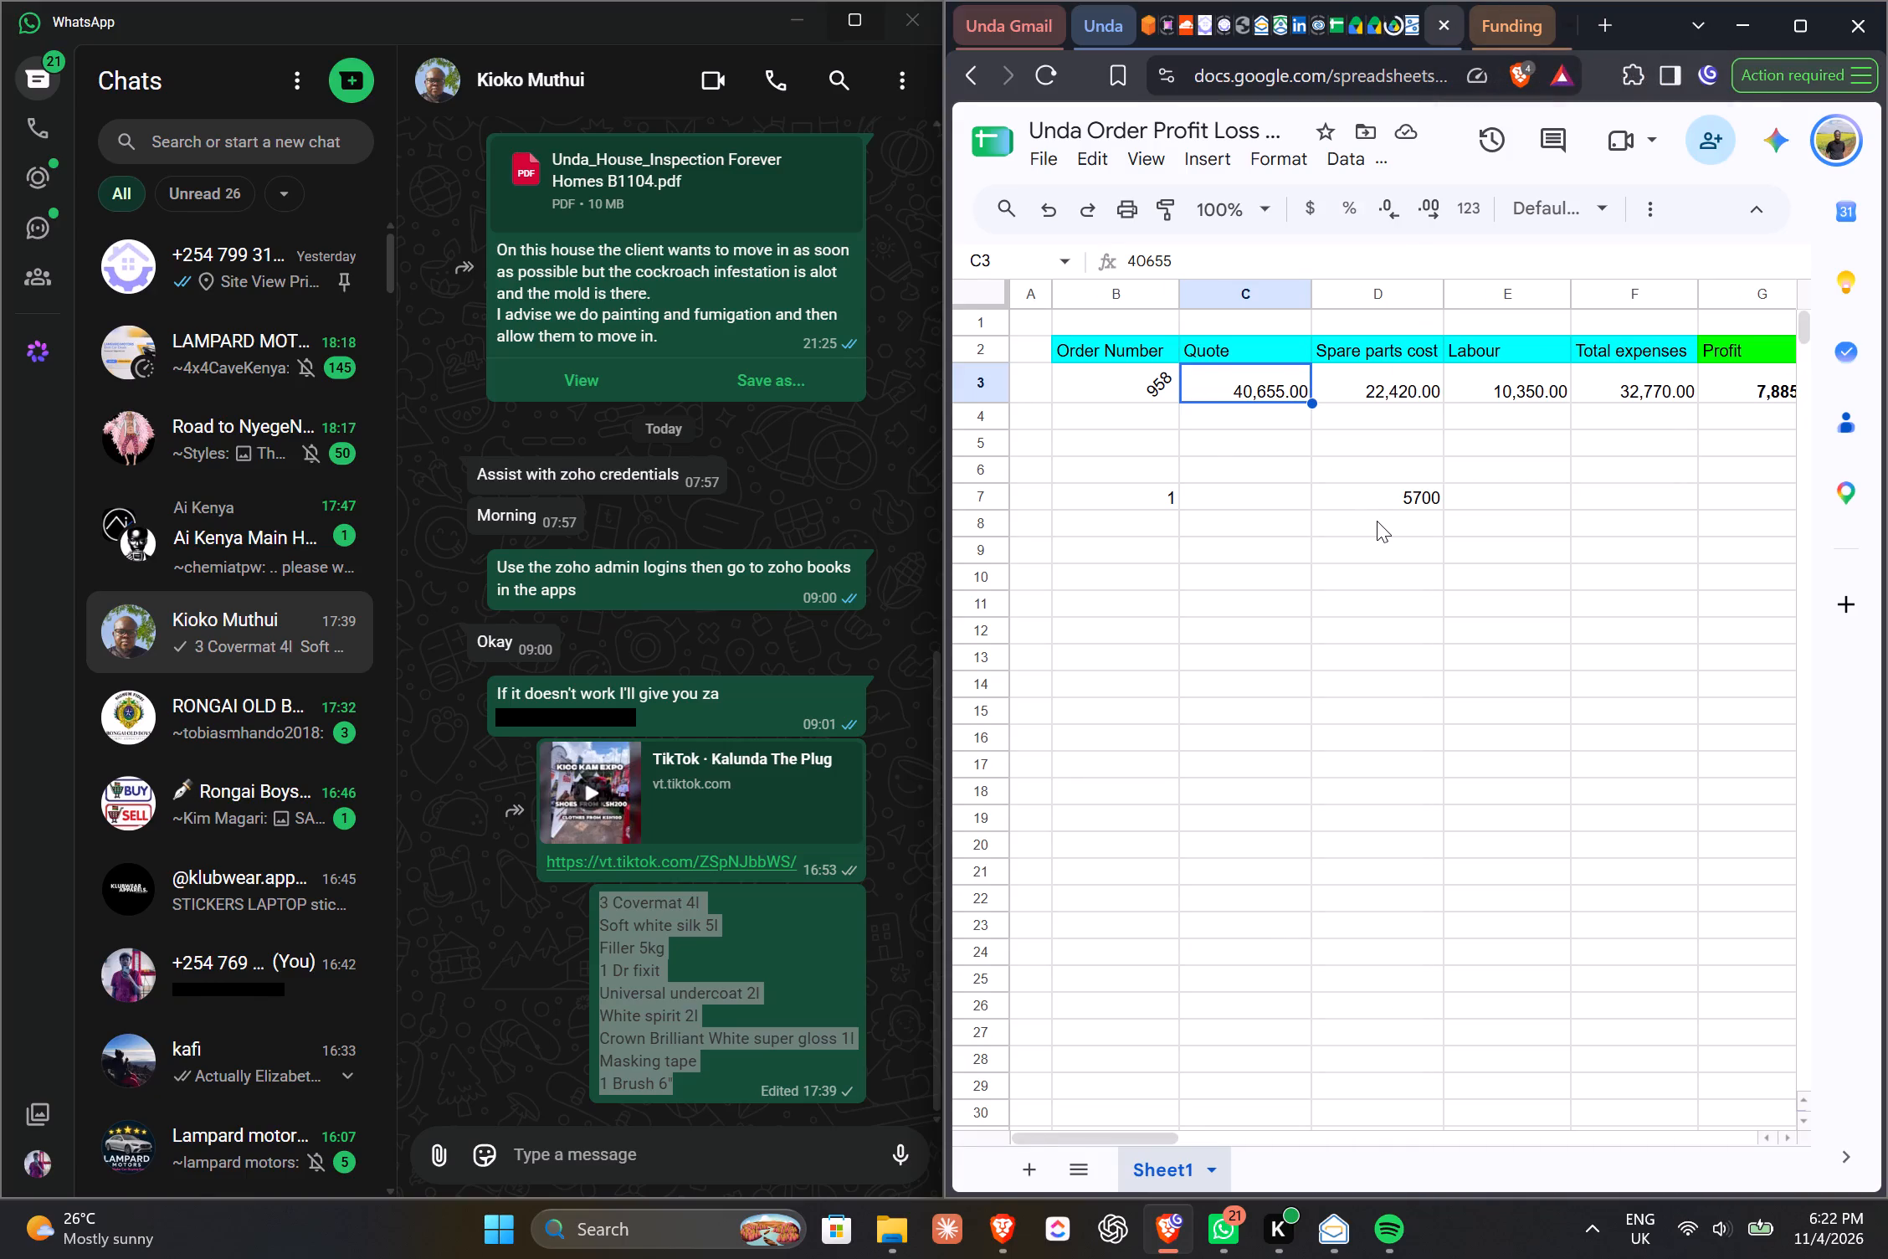
pyautogui.click(1396, 19)
pyautogui.scroll(2, 1410, 685)
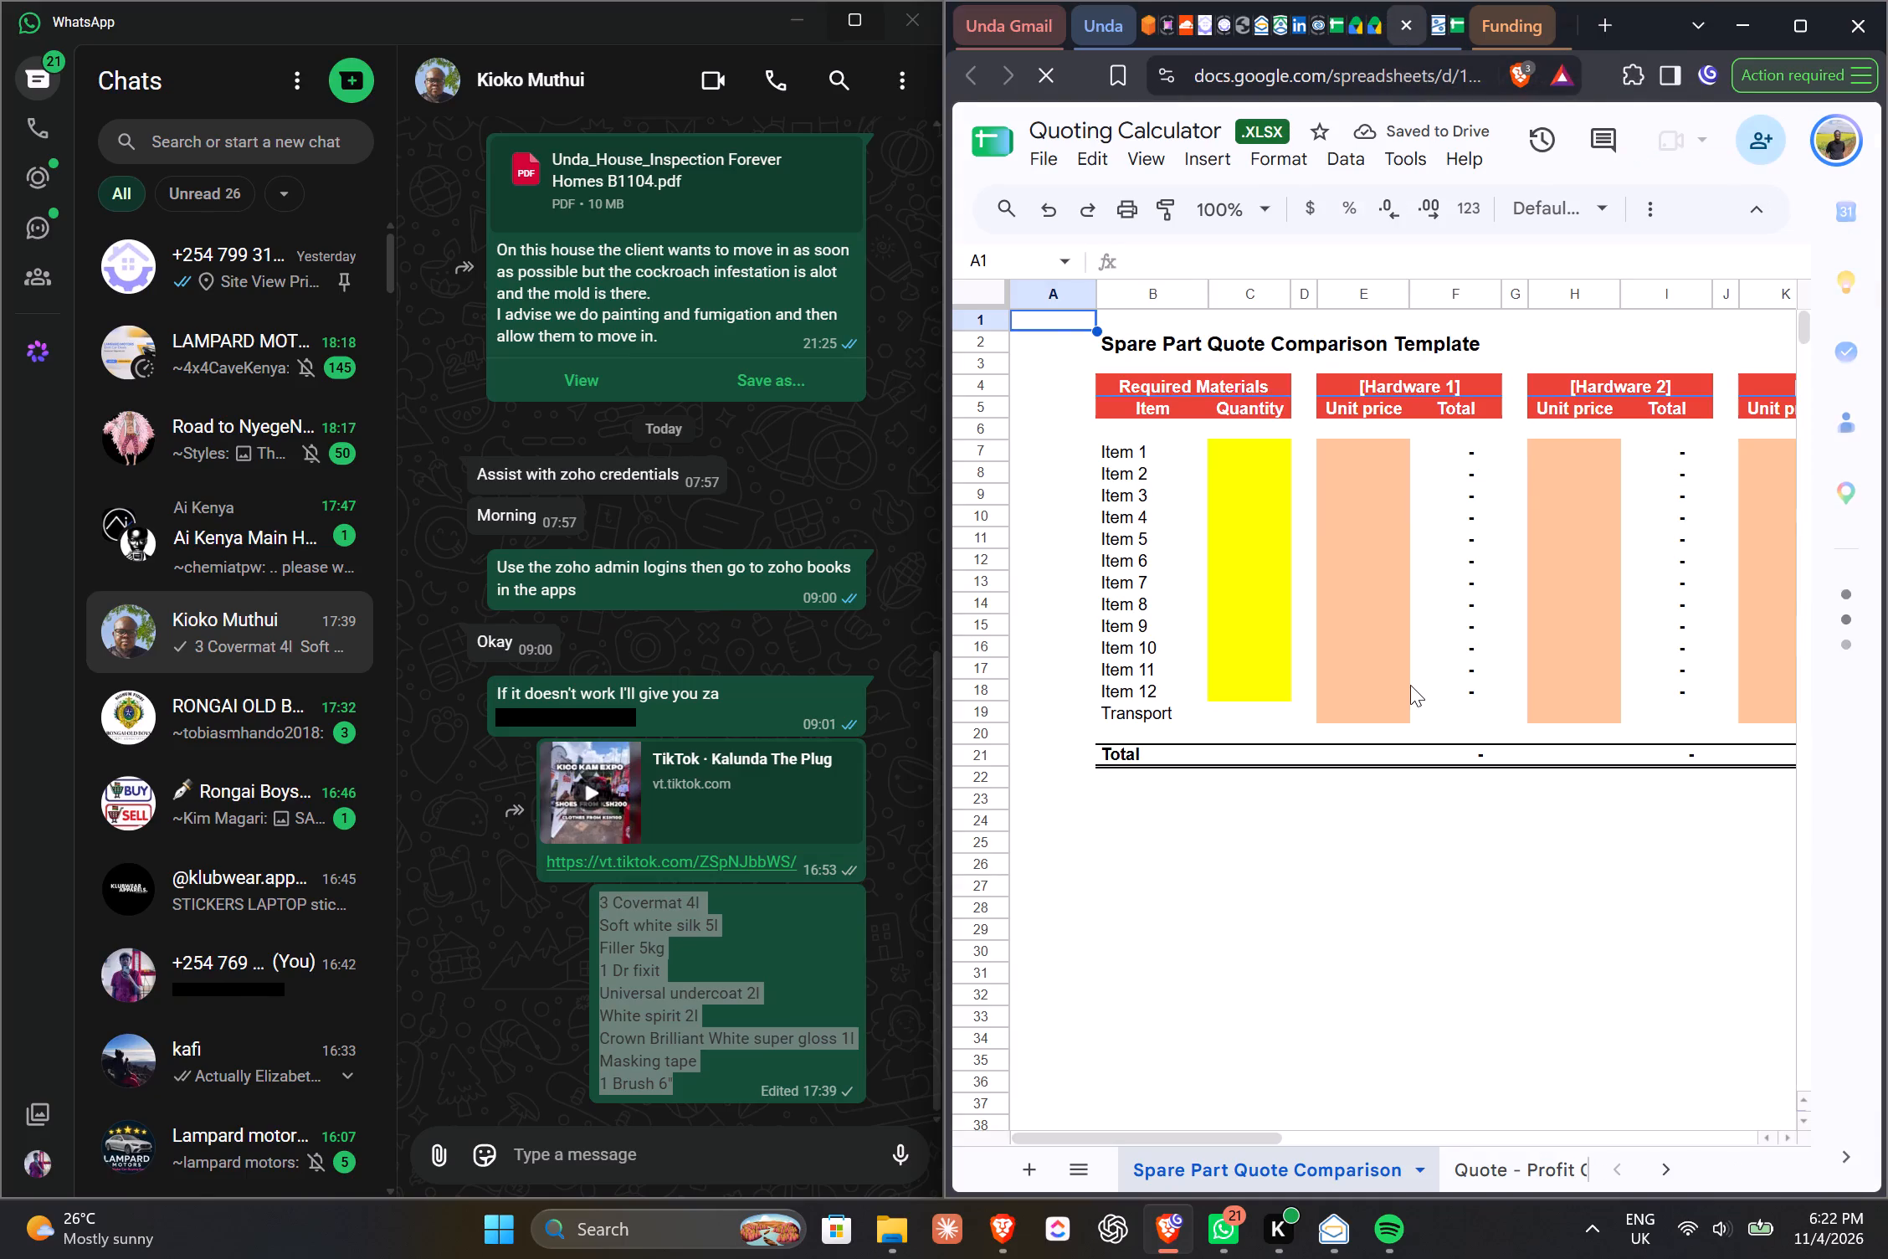
# Examine the Order Template and Quote - Profit Comparison sheets of the Quoting Calculator.
pyautogui.hscroll(-2, 1410, 685)
pyautogui.hscroll(2, 1410, 685)
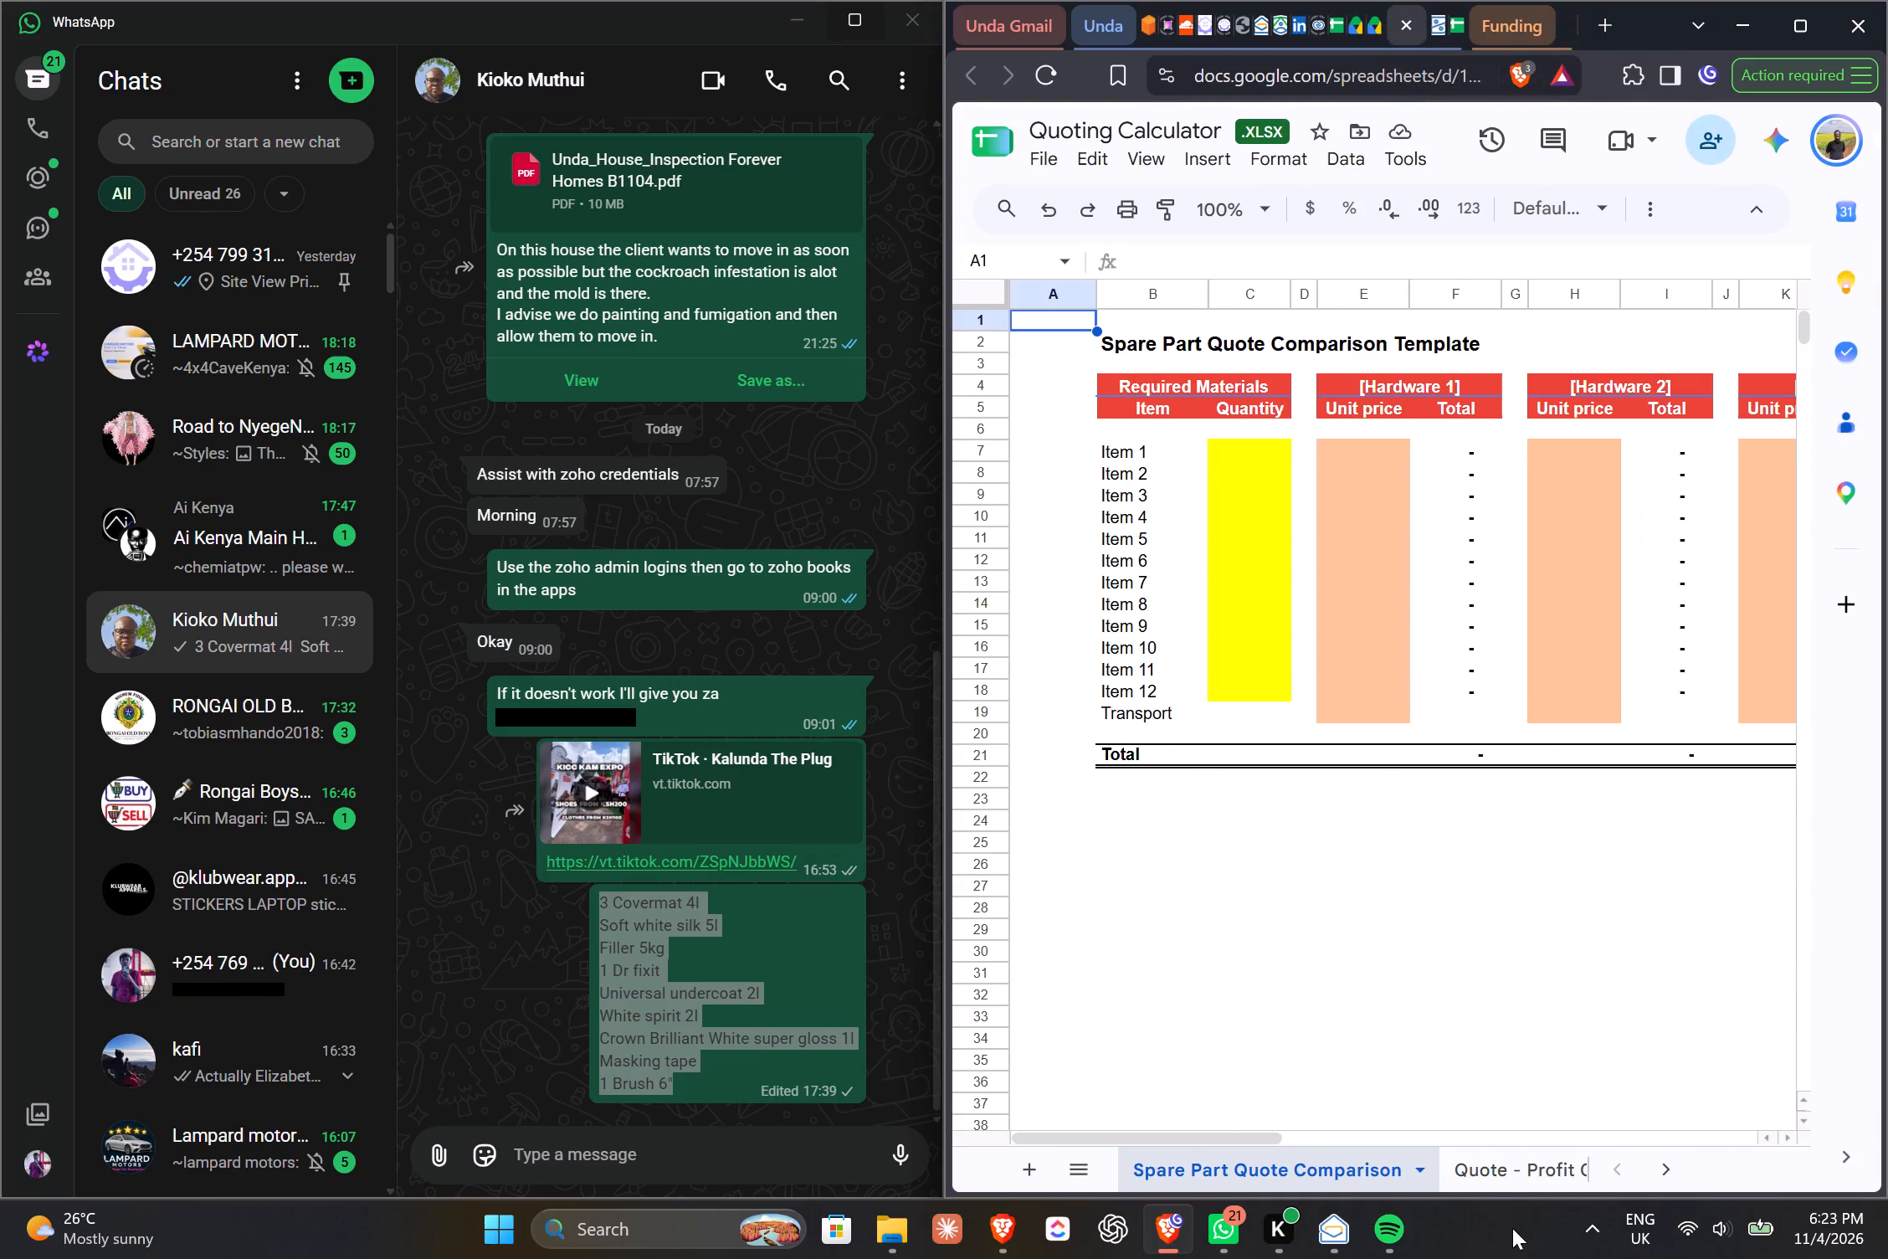
pyautogui.click(1500, 1185)
pyautogui.click(1520, 1185)
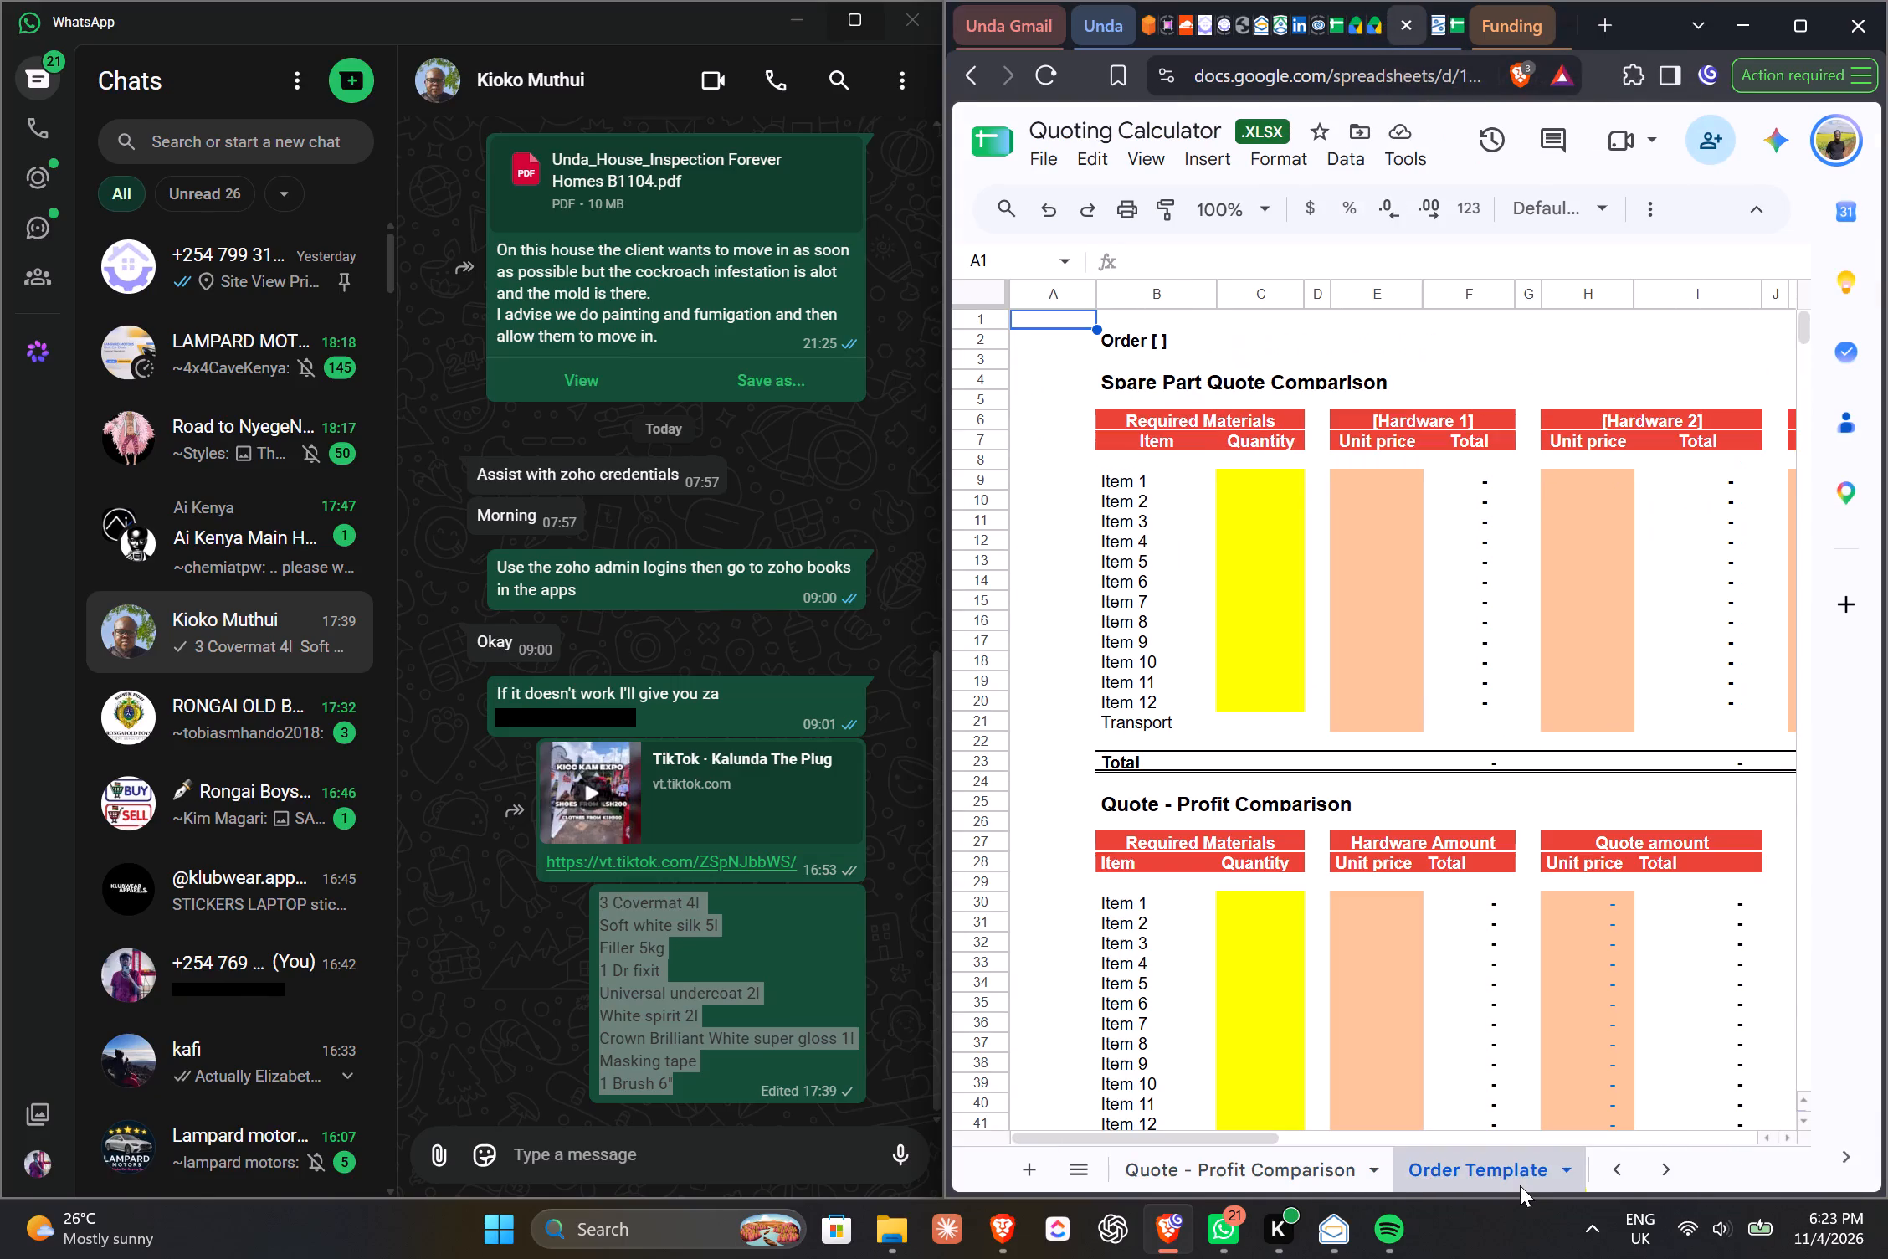
pyautogui.hscroll(-3, 1395, 849)
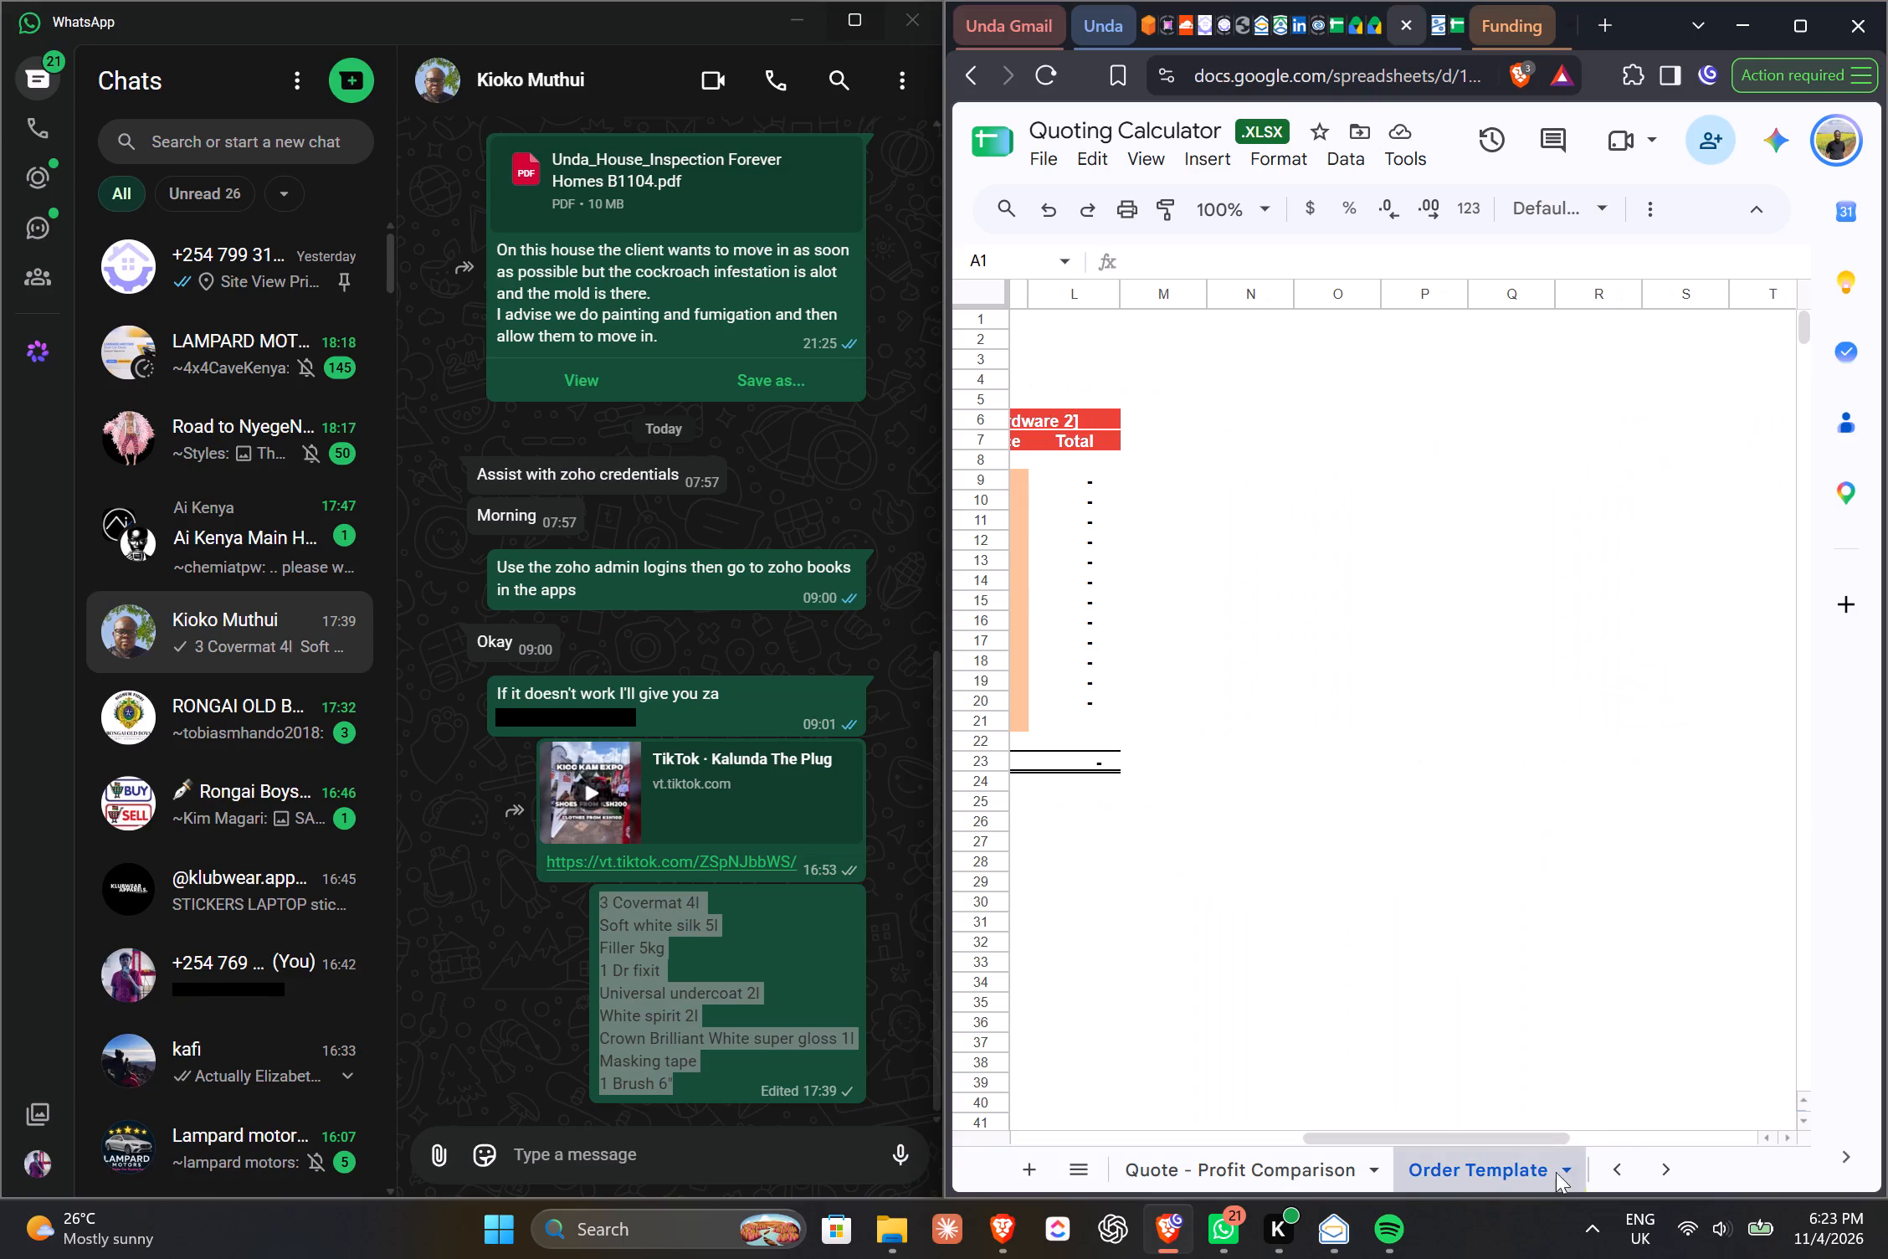
pyautogui.click(1279, 1179)
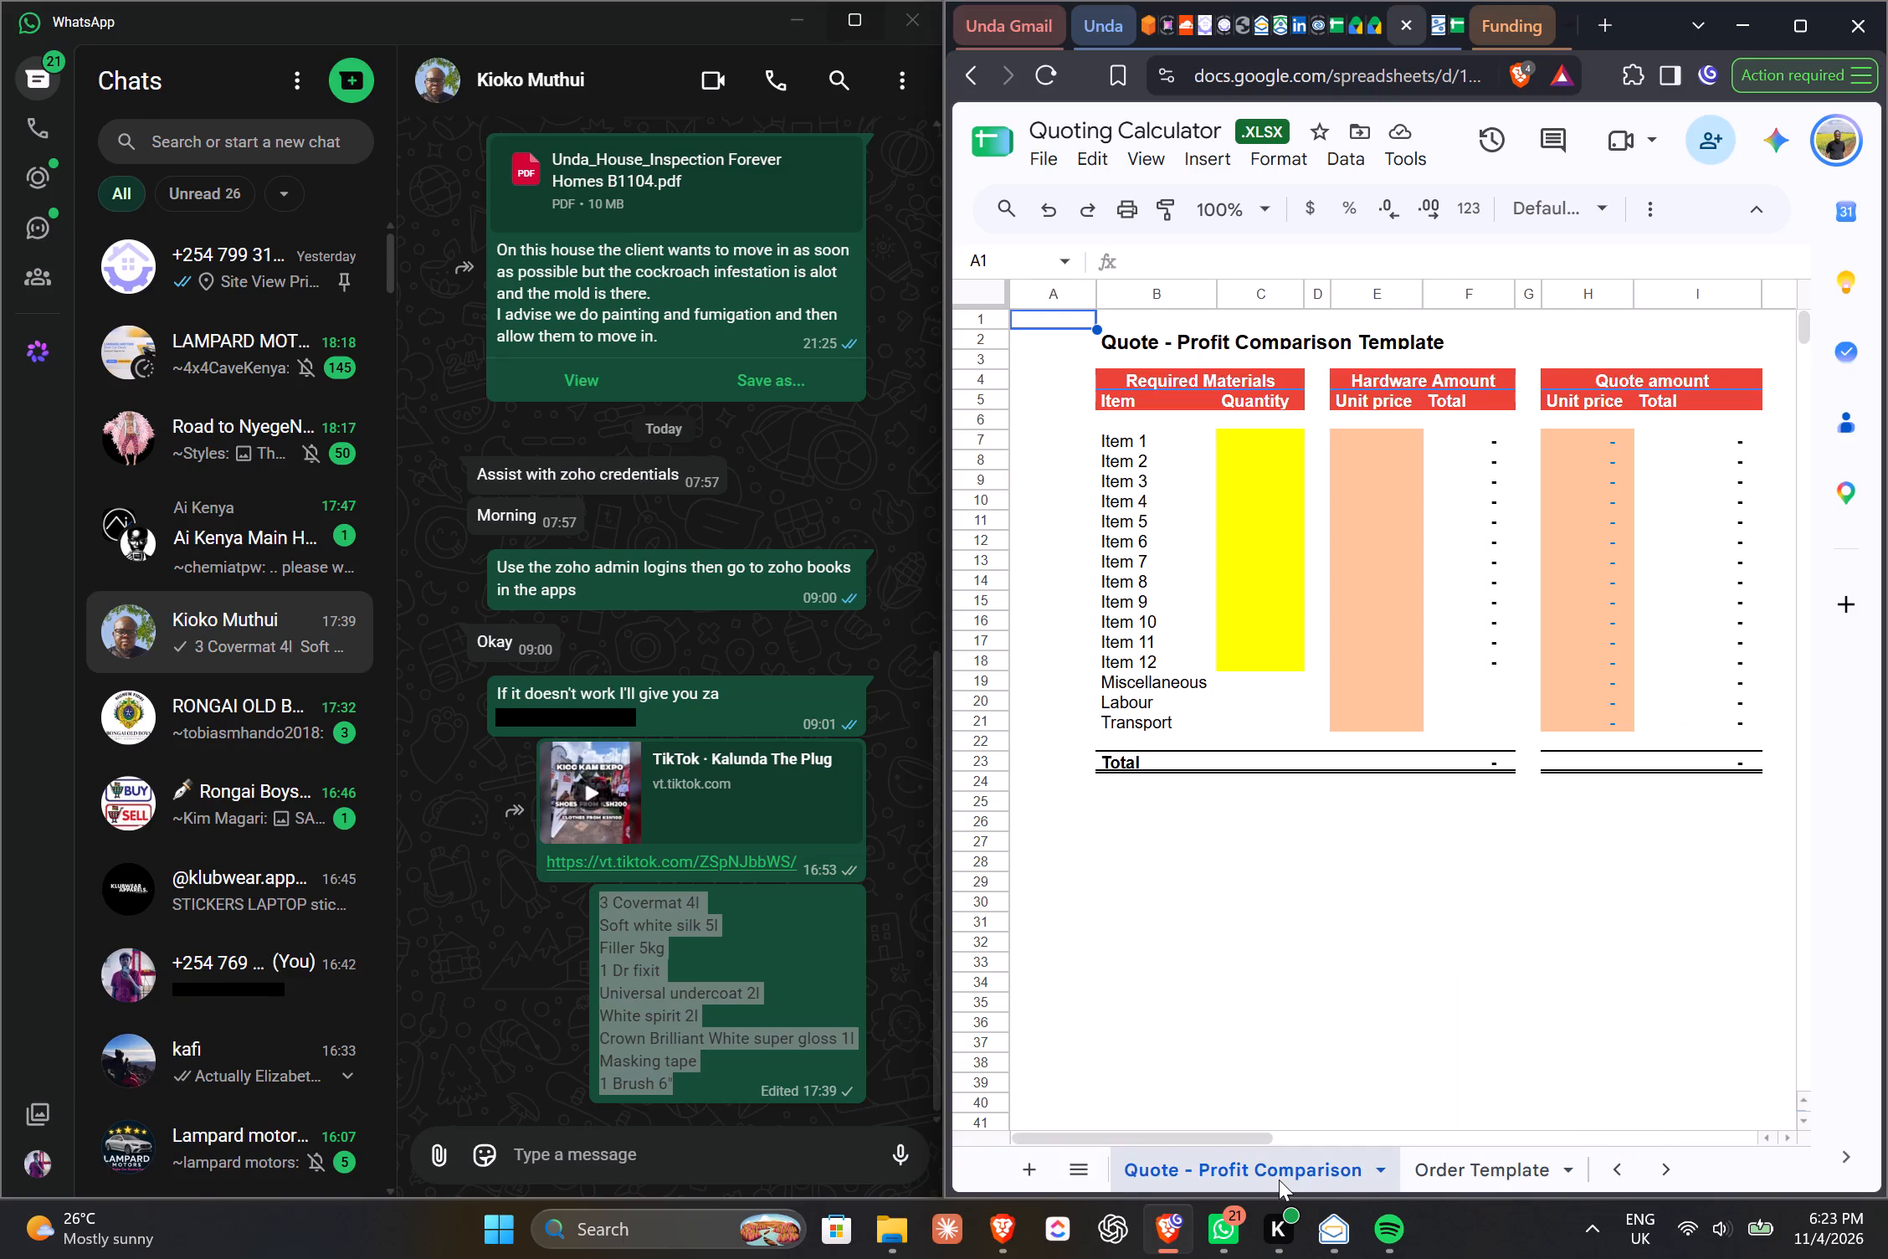
pyautogui.scroll(4, 1436, 796)
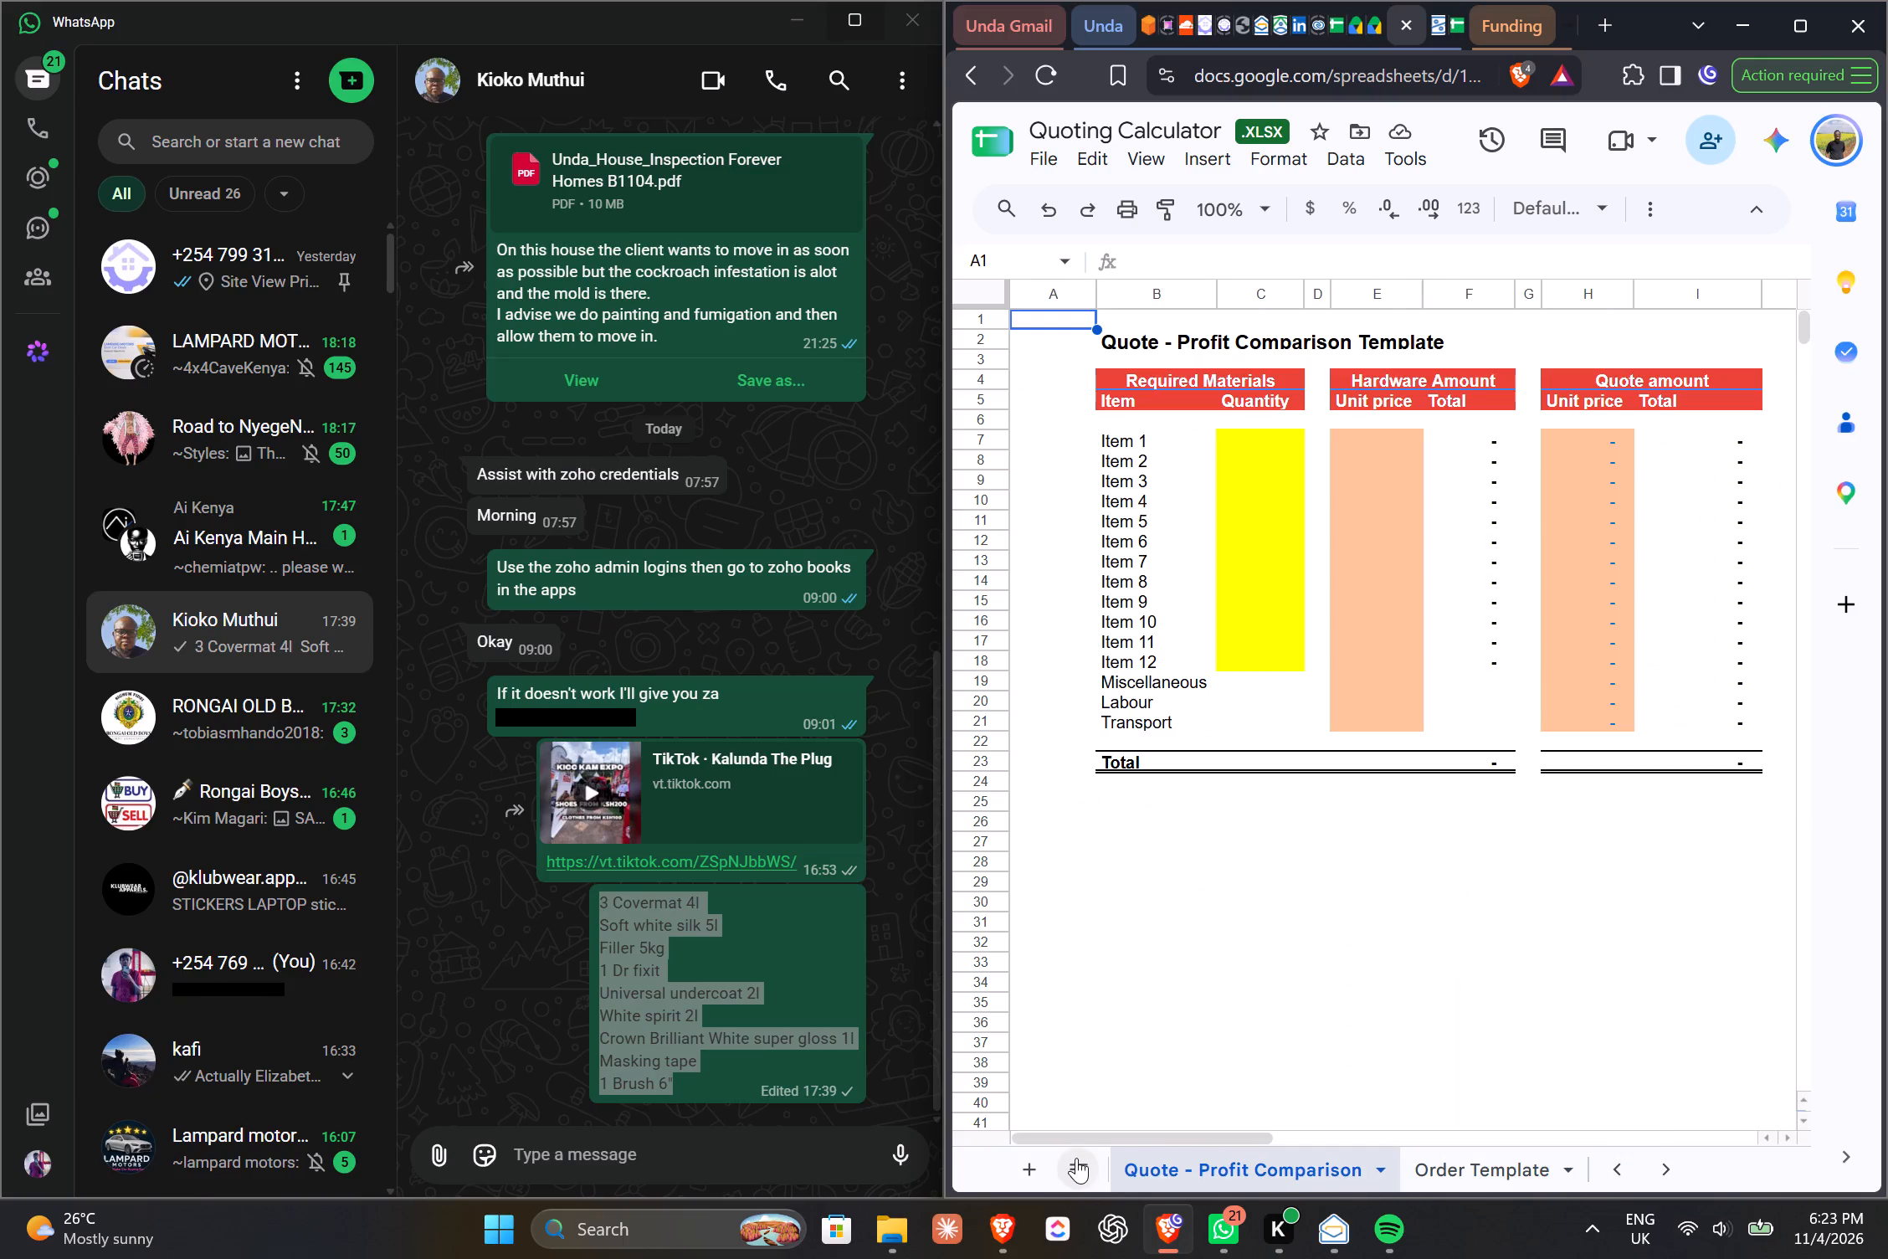
# Open the Order 001 sheet and examine the material prices in its spare part and quote-profit comparisons.
pyautogui.click(1076, 1158)
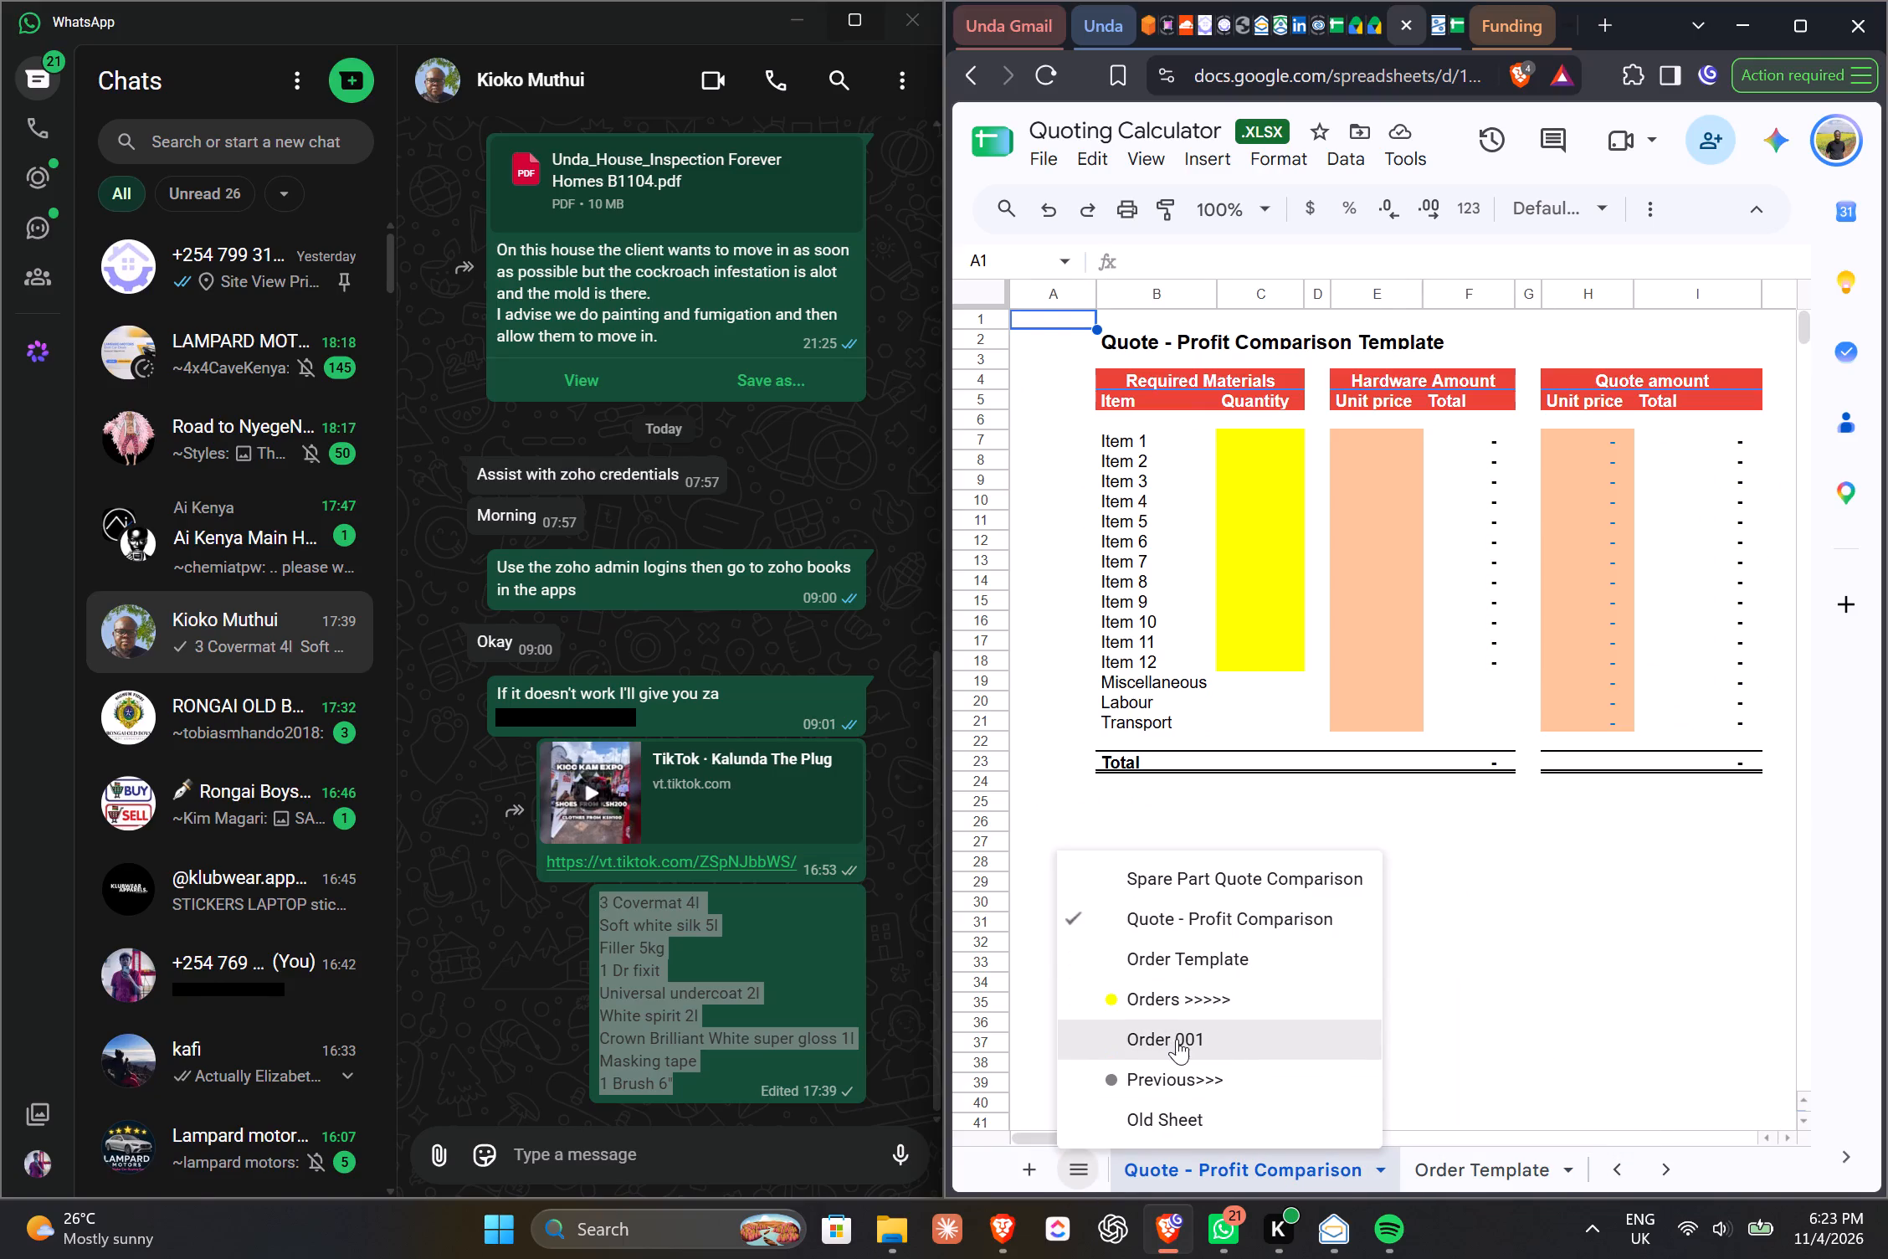
pyautogui.click(1177, 1039)
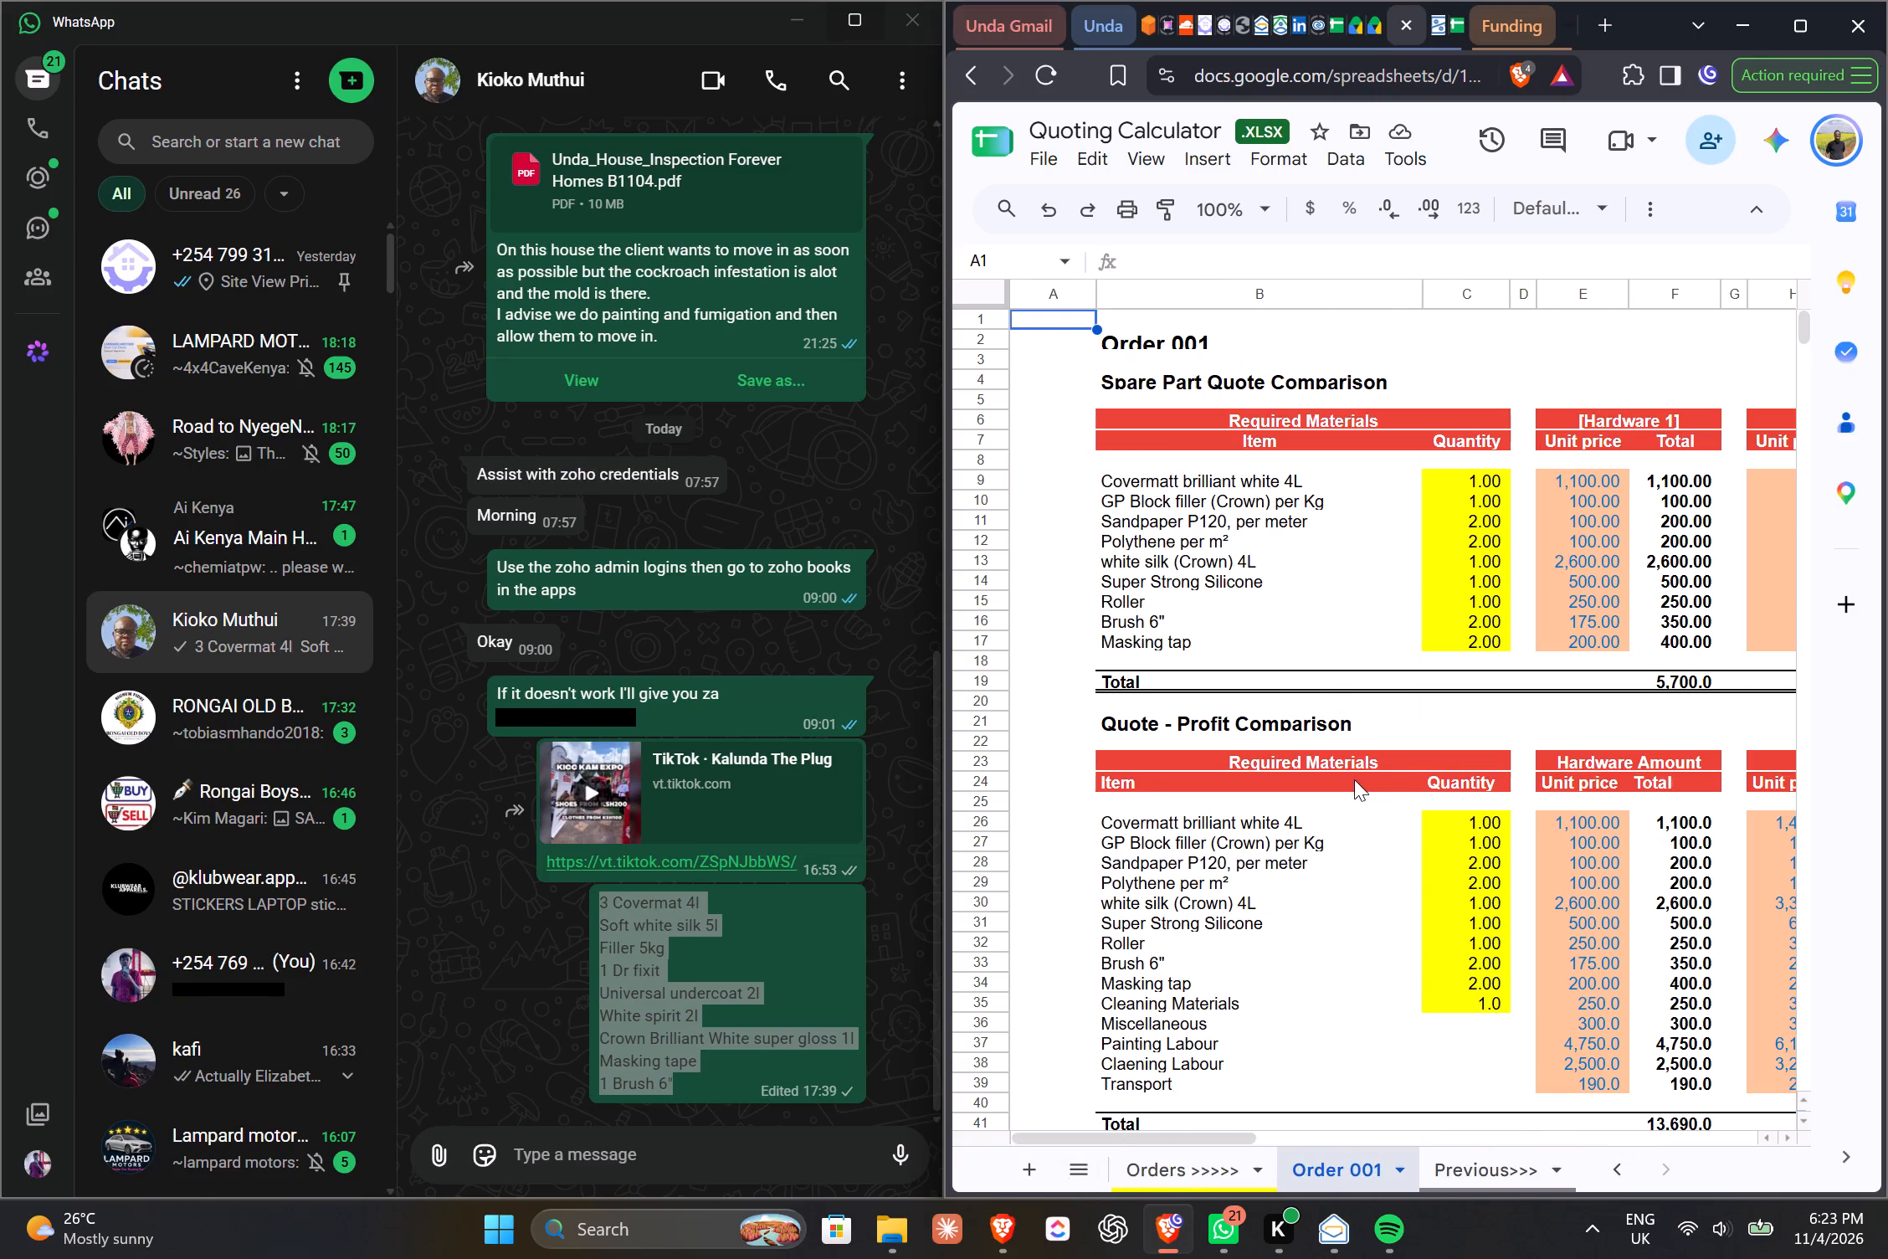
pyautogui.hscroll(3, 1357, 779)
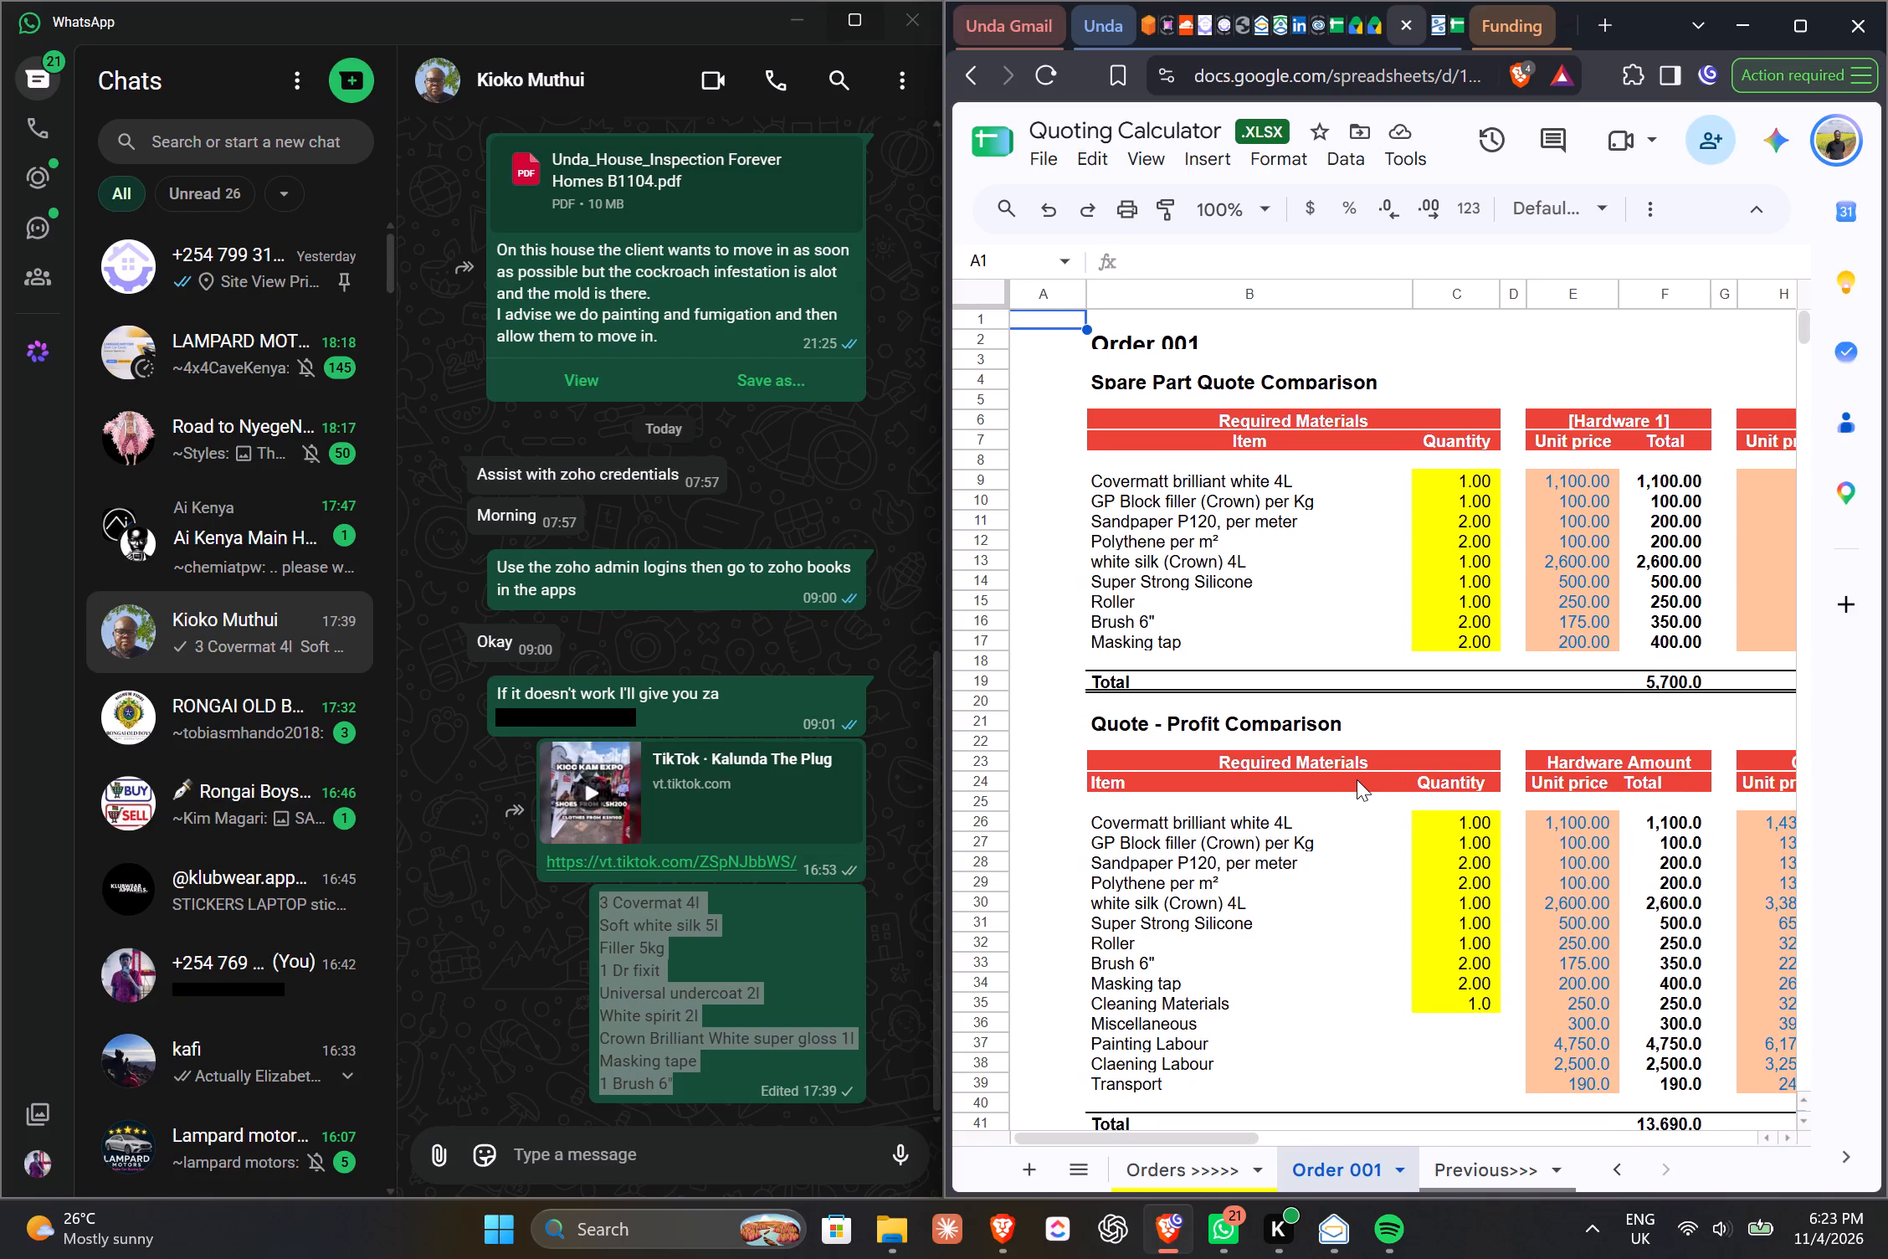
pyautogui.hscroll(1, 1357, 779)
pyautogui.scroll(-1, 1357, 779)
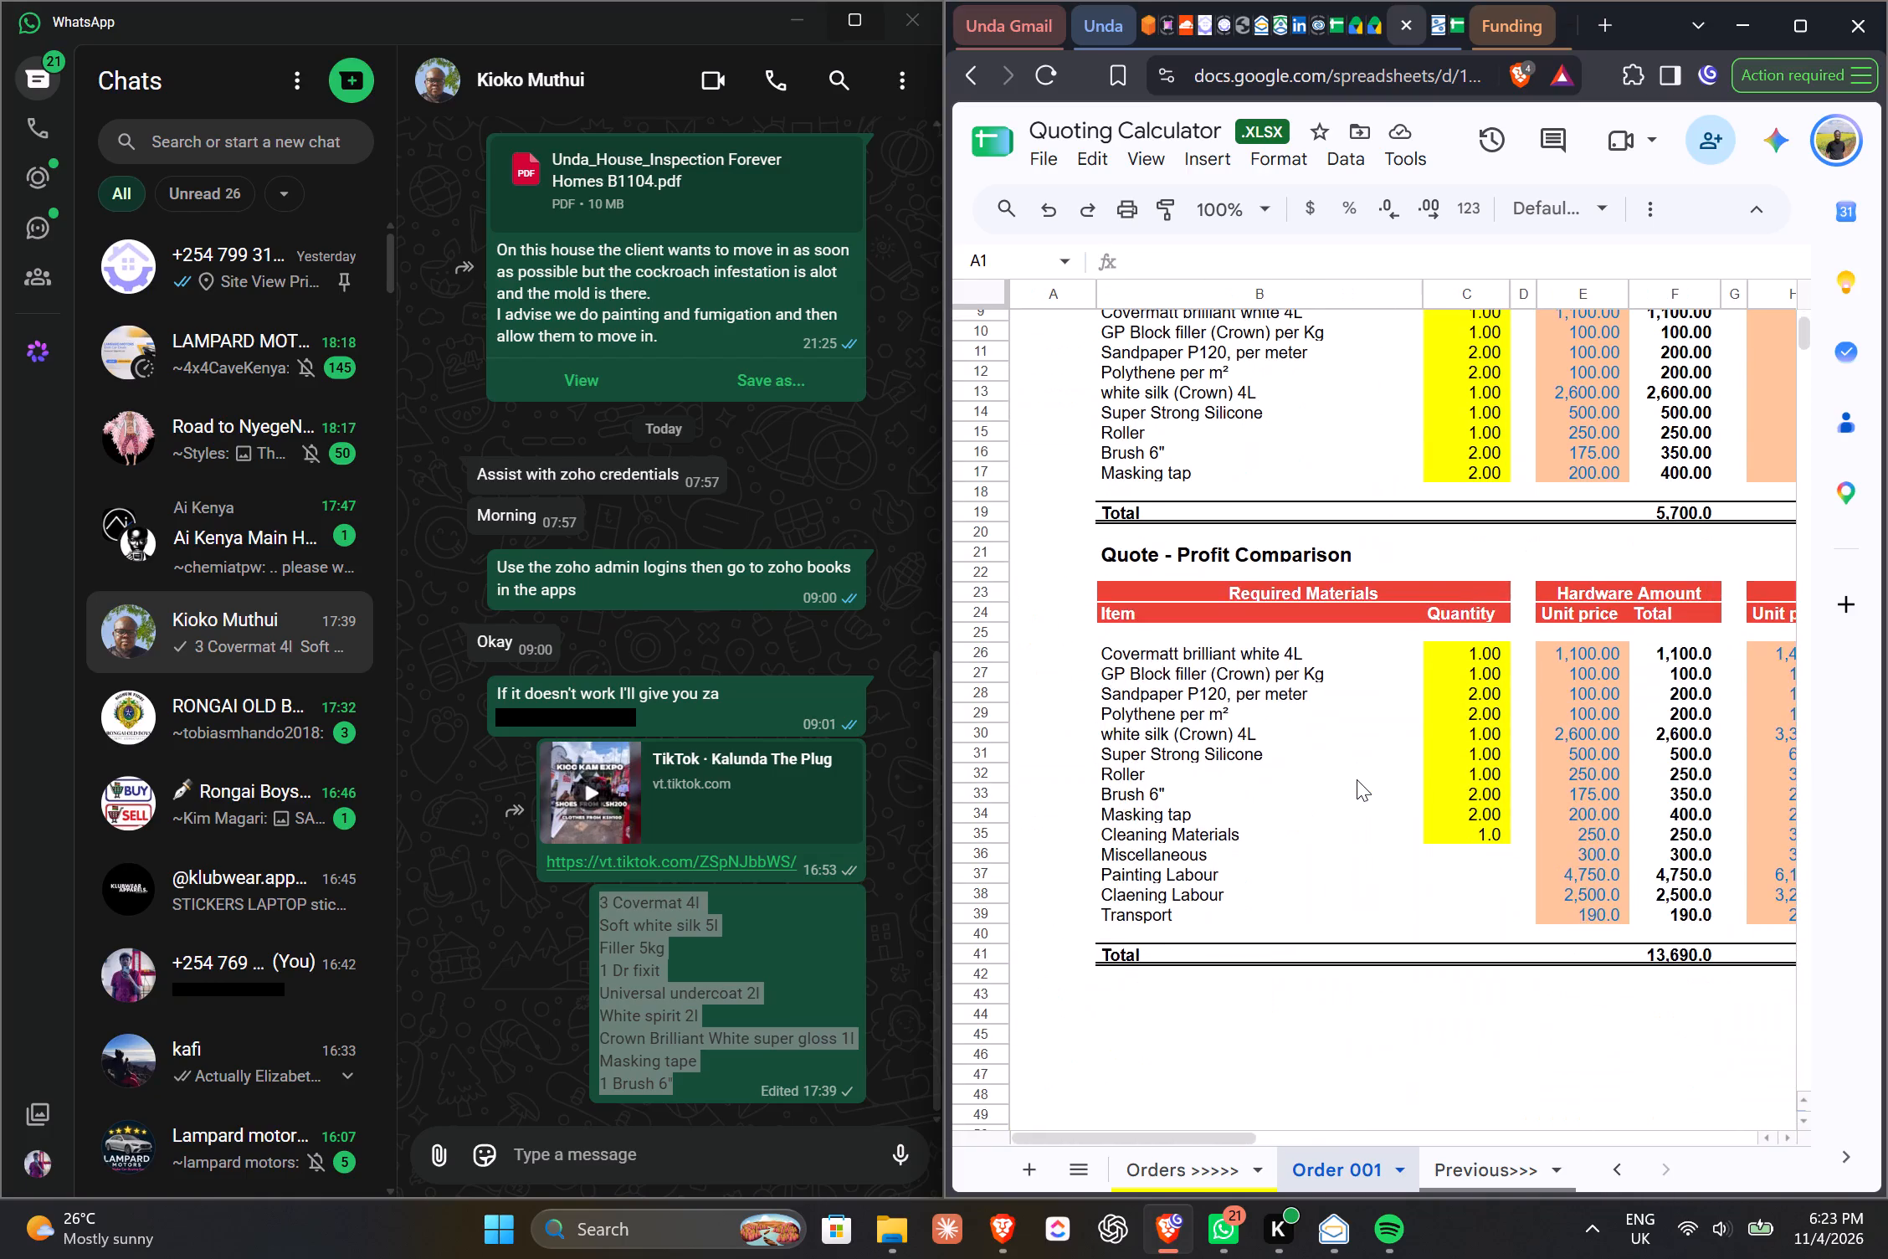
# Open the Old sheet of the Quoting Calculator.
pyautogui.hscroll(-2, 1357, 779)
pyautogui.hscroll(2, 1357, 779)
pyautogui.scroll(1, 1357, 779)
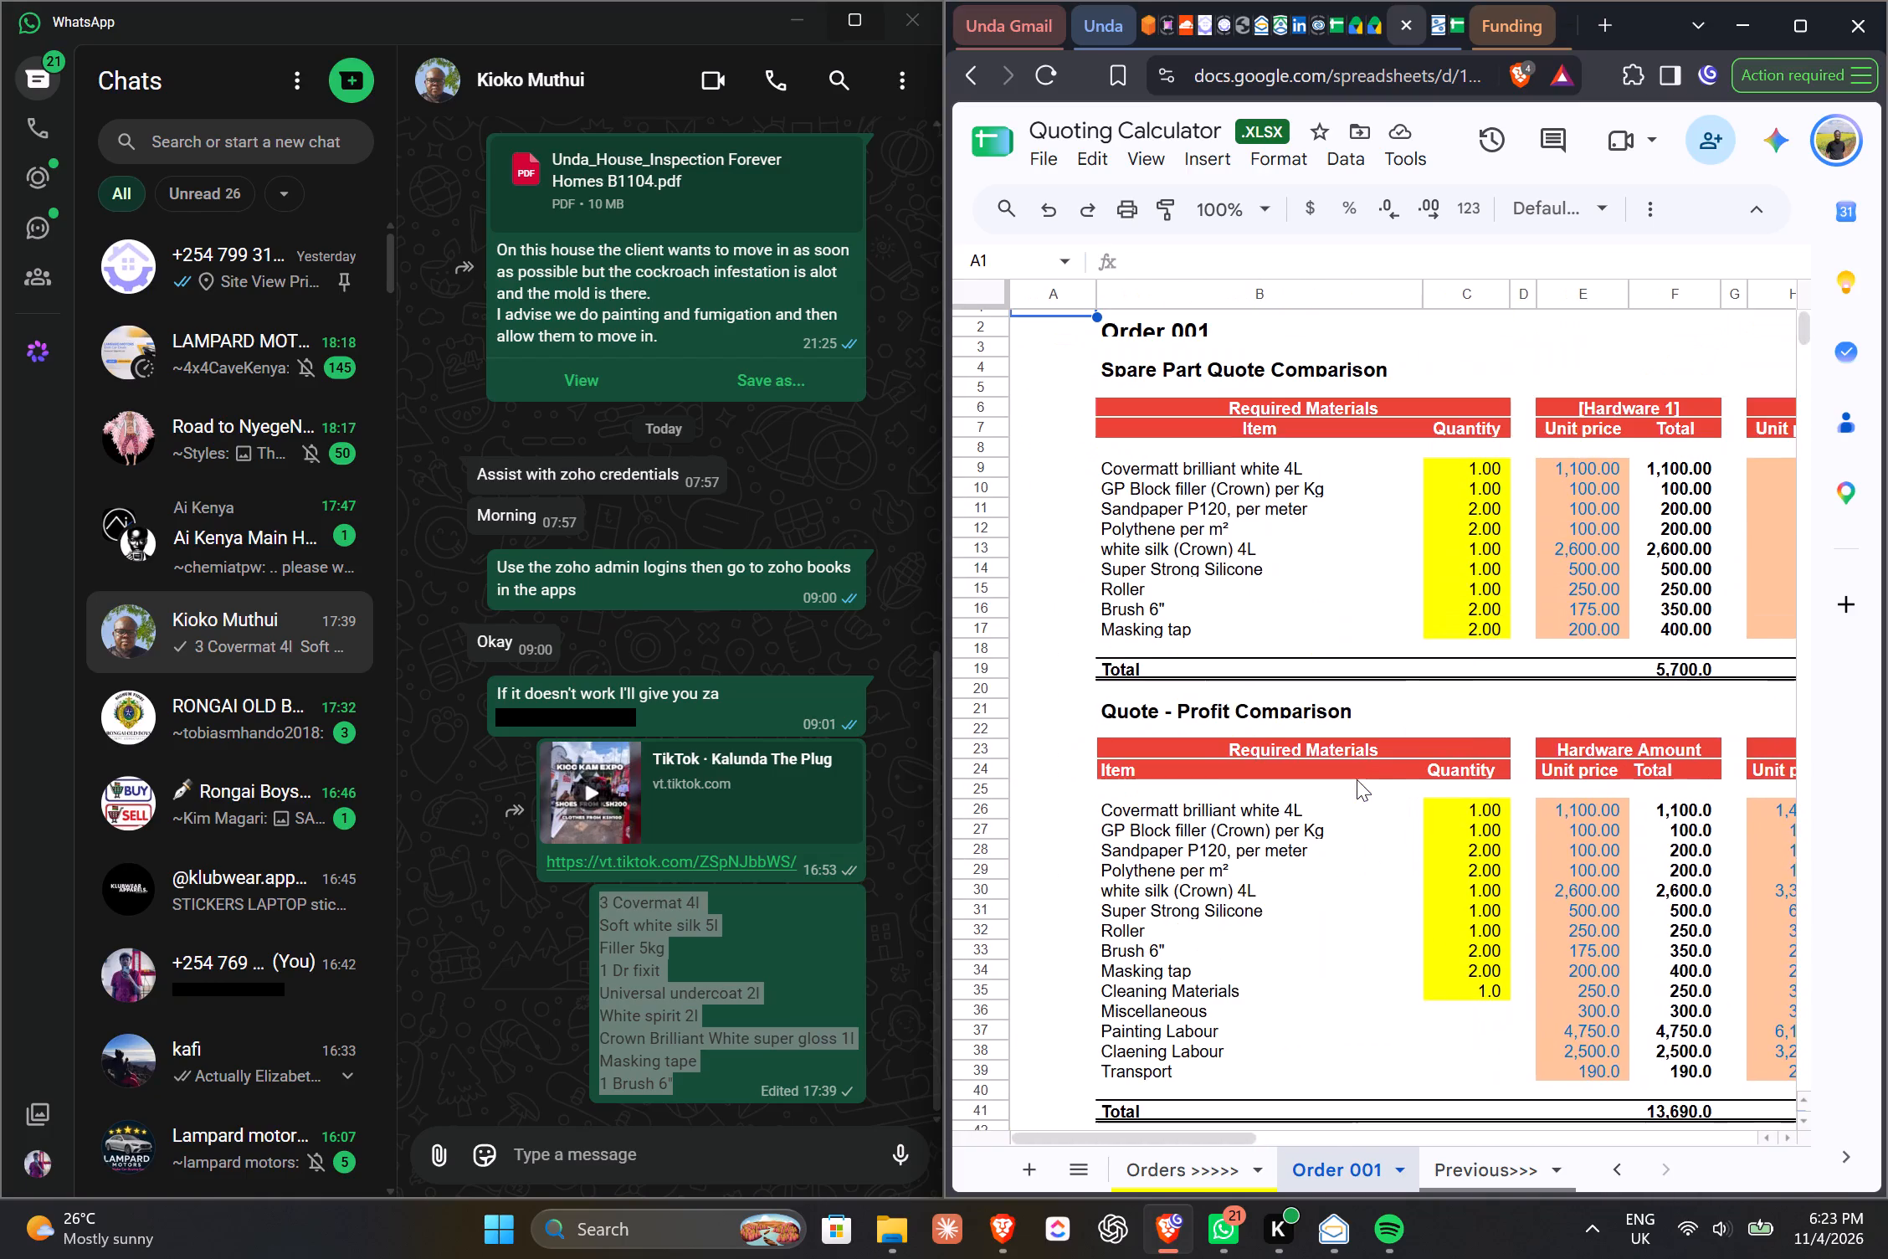
pyautogui.scroll(1, 1357, 779)
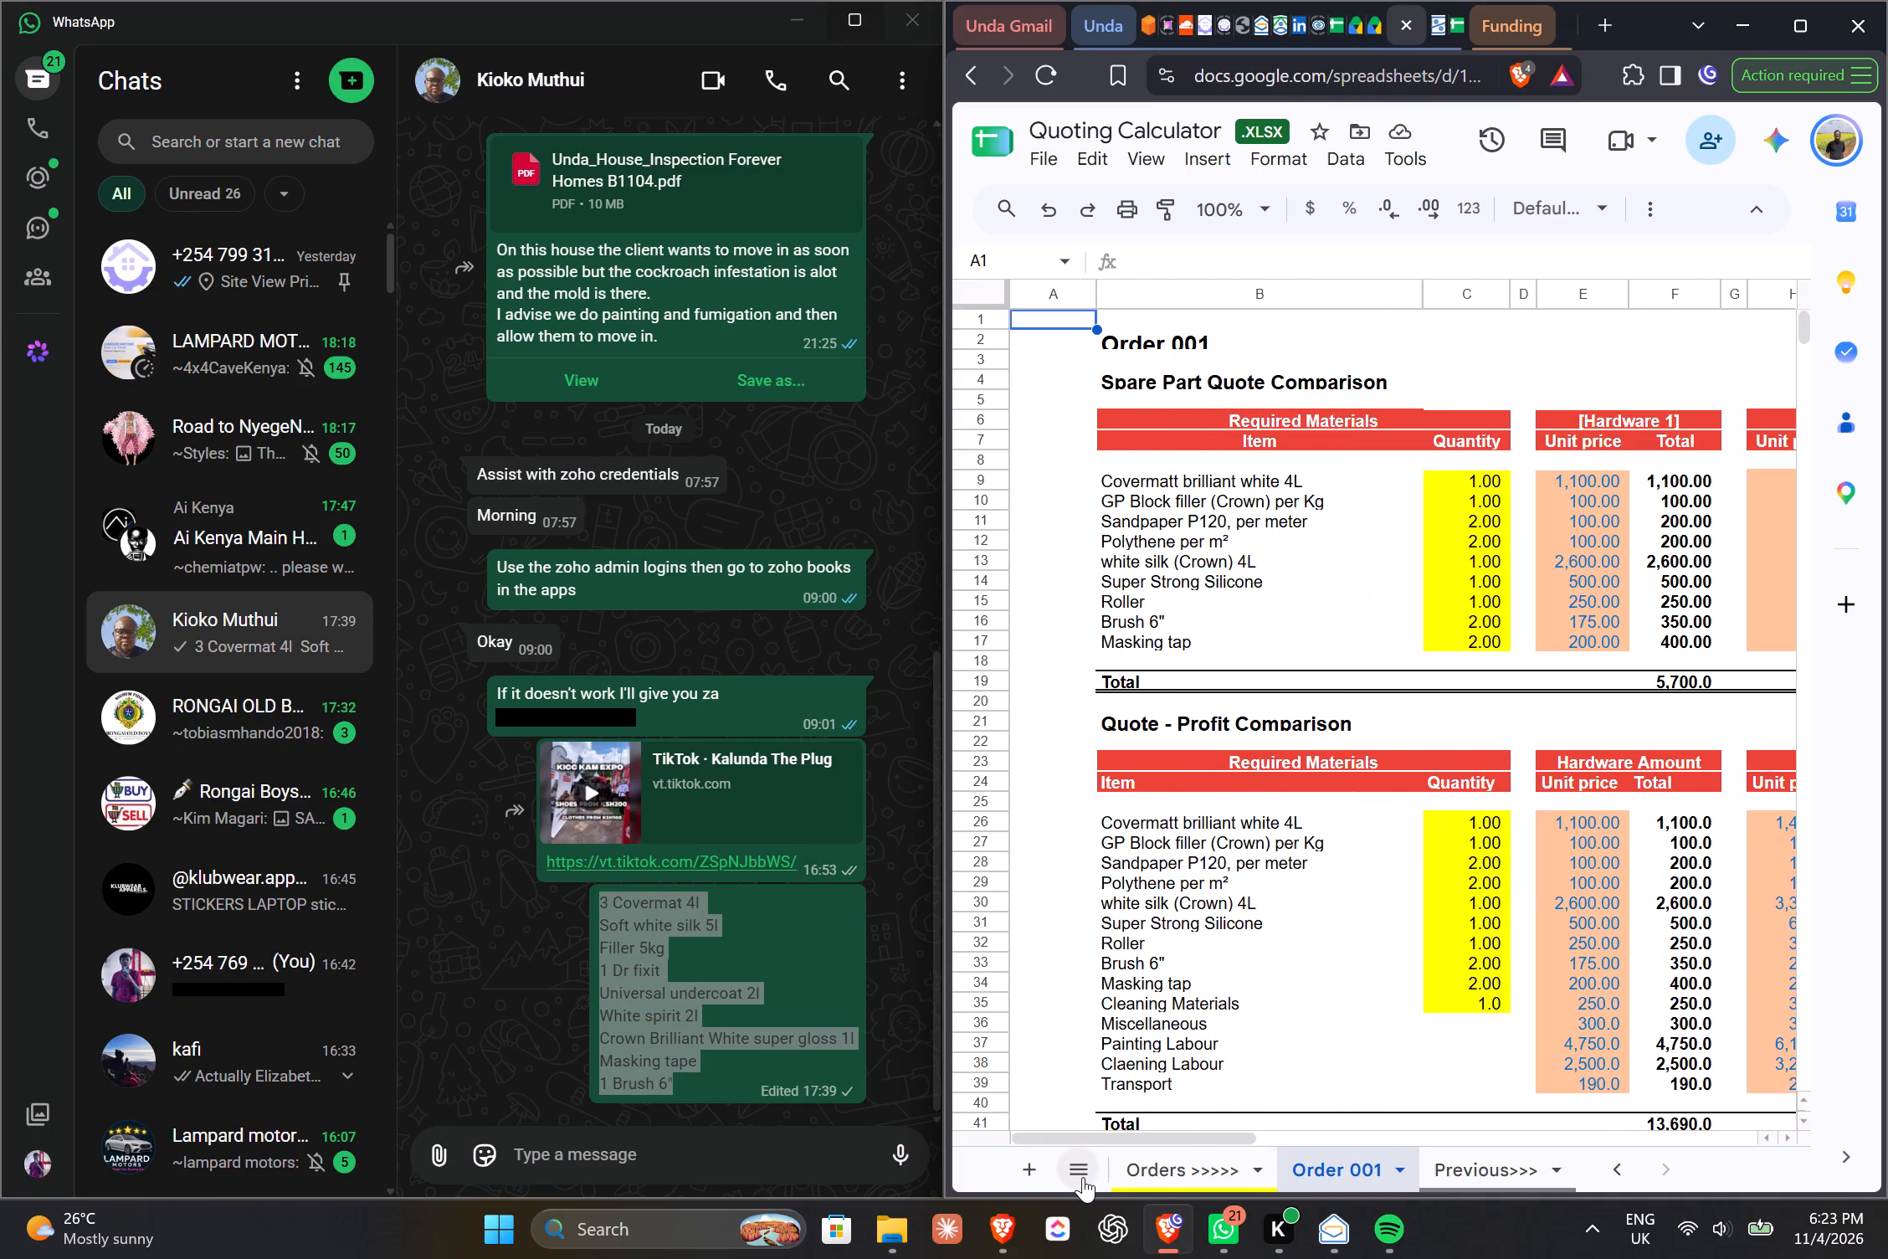
pyautogui.click(1083, 1177)
pyautogui.click(1154, 1108)
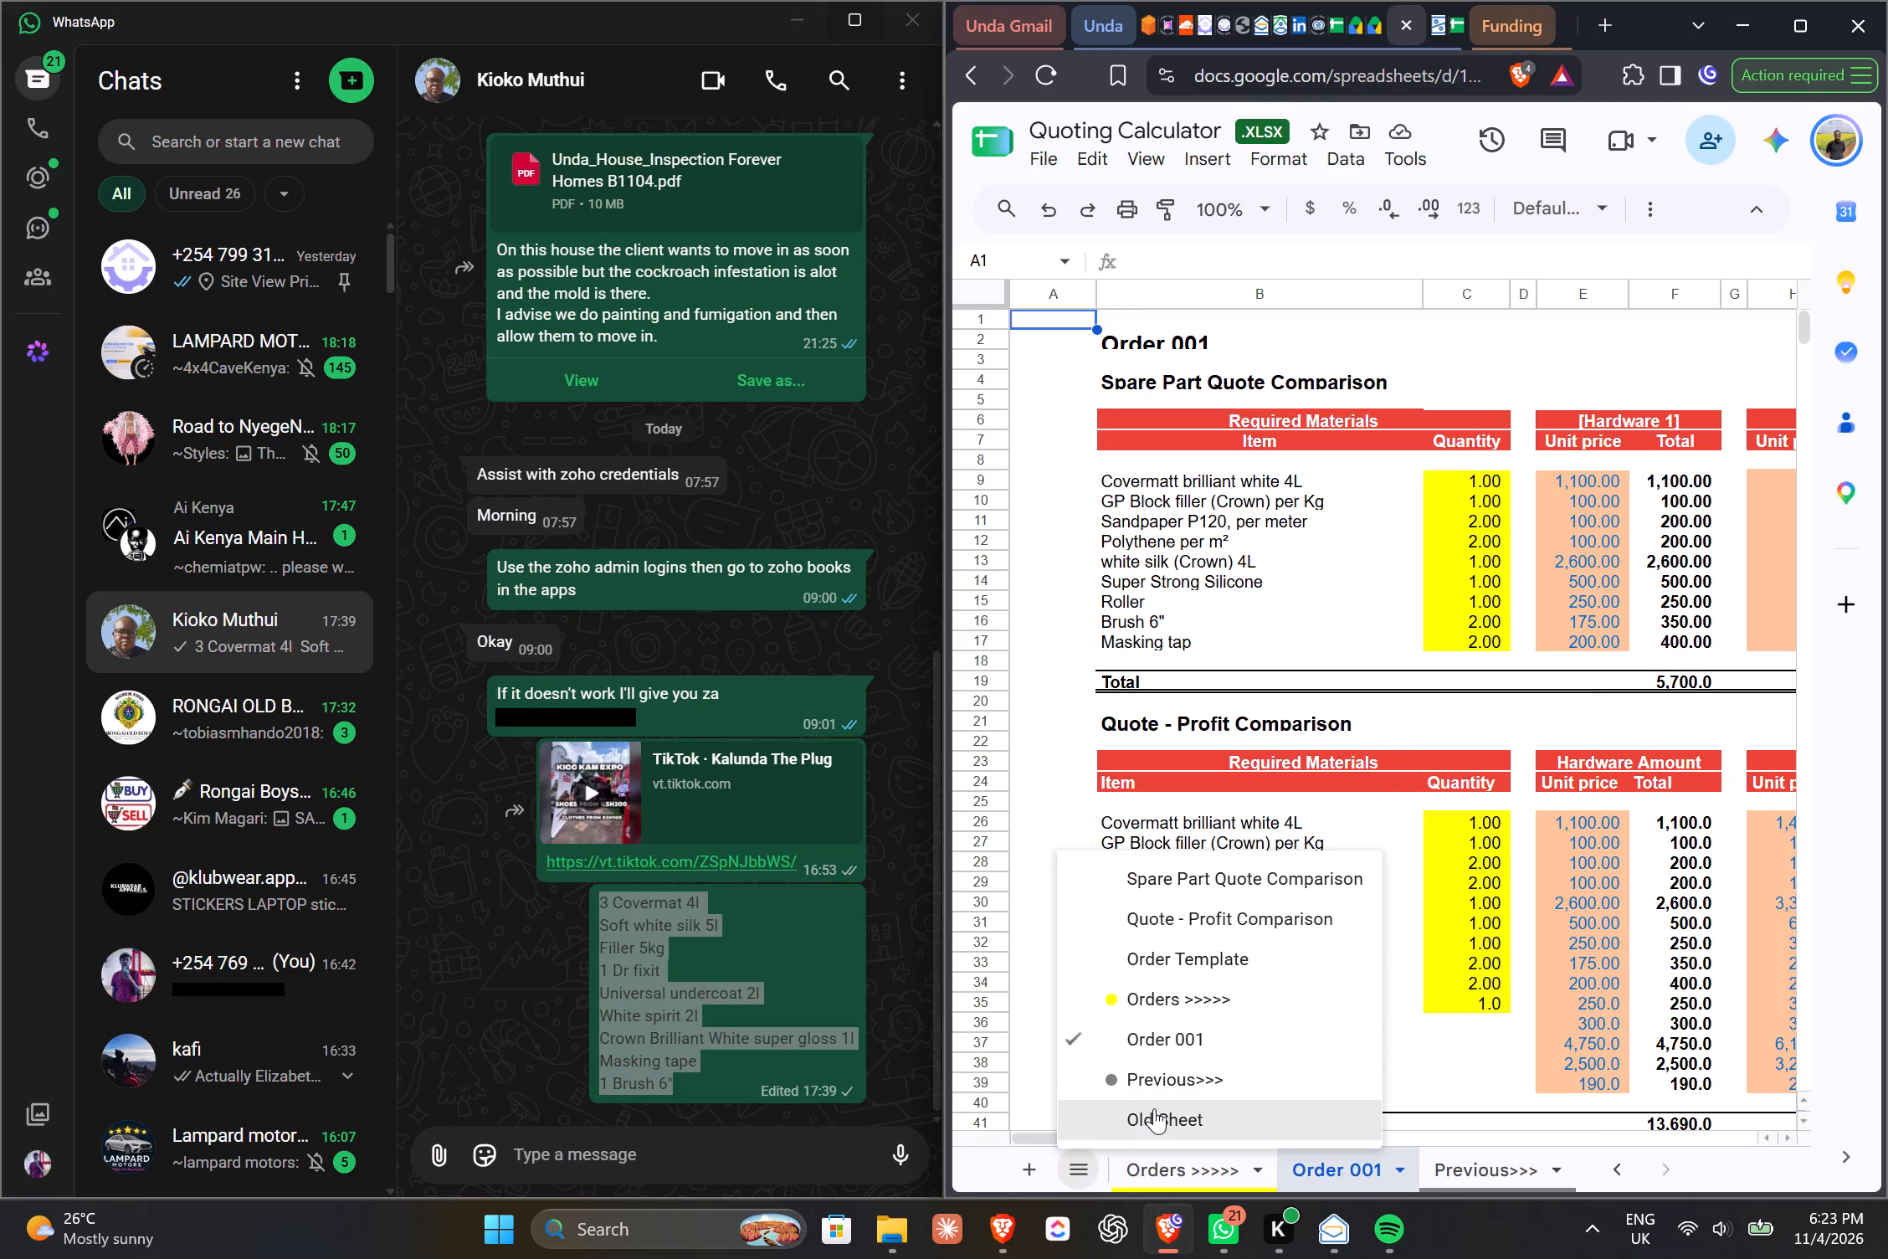
# Examine the painting materials table in the Old sheet, covering quantities and the Geoffery and Town unit prices.
pyautogui.hscroll(-1, 1352, 467)
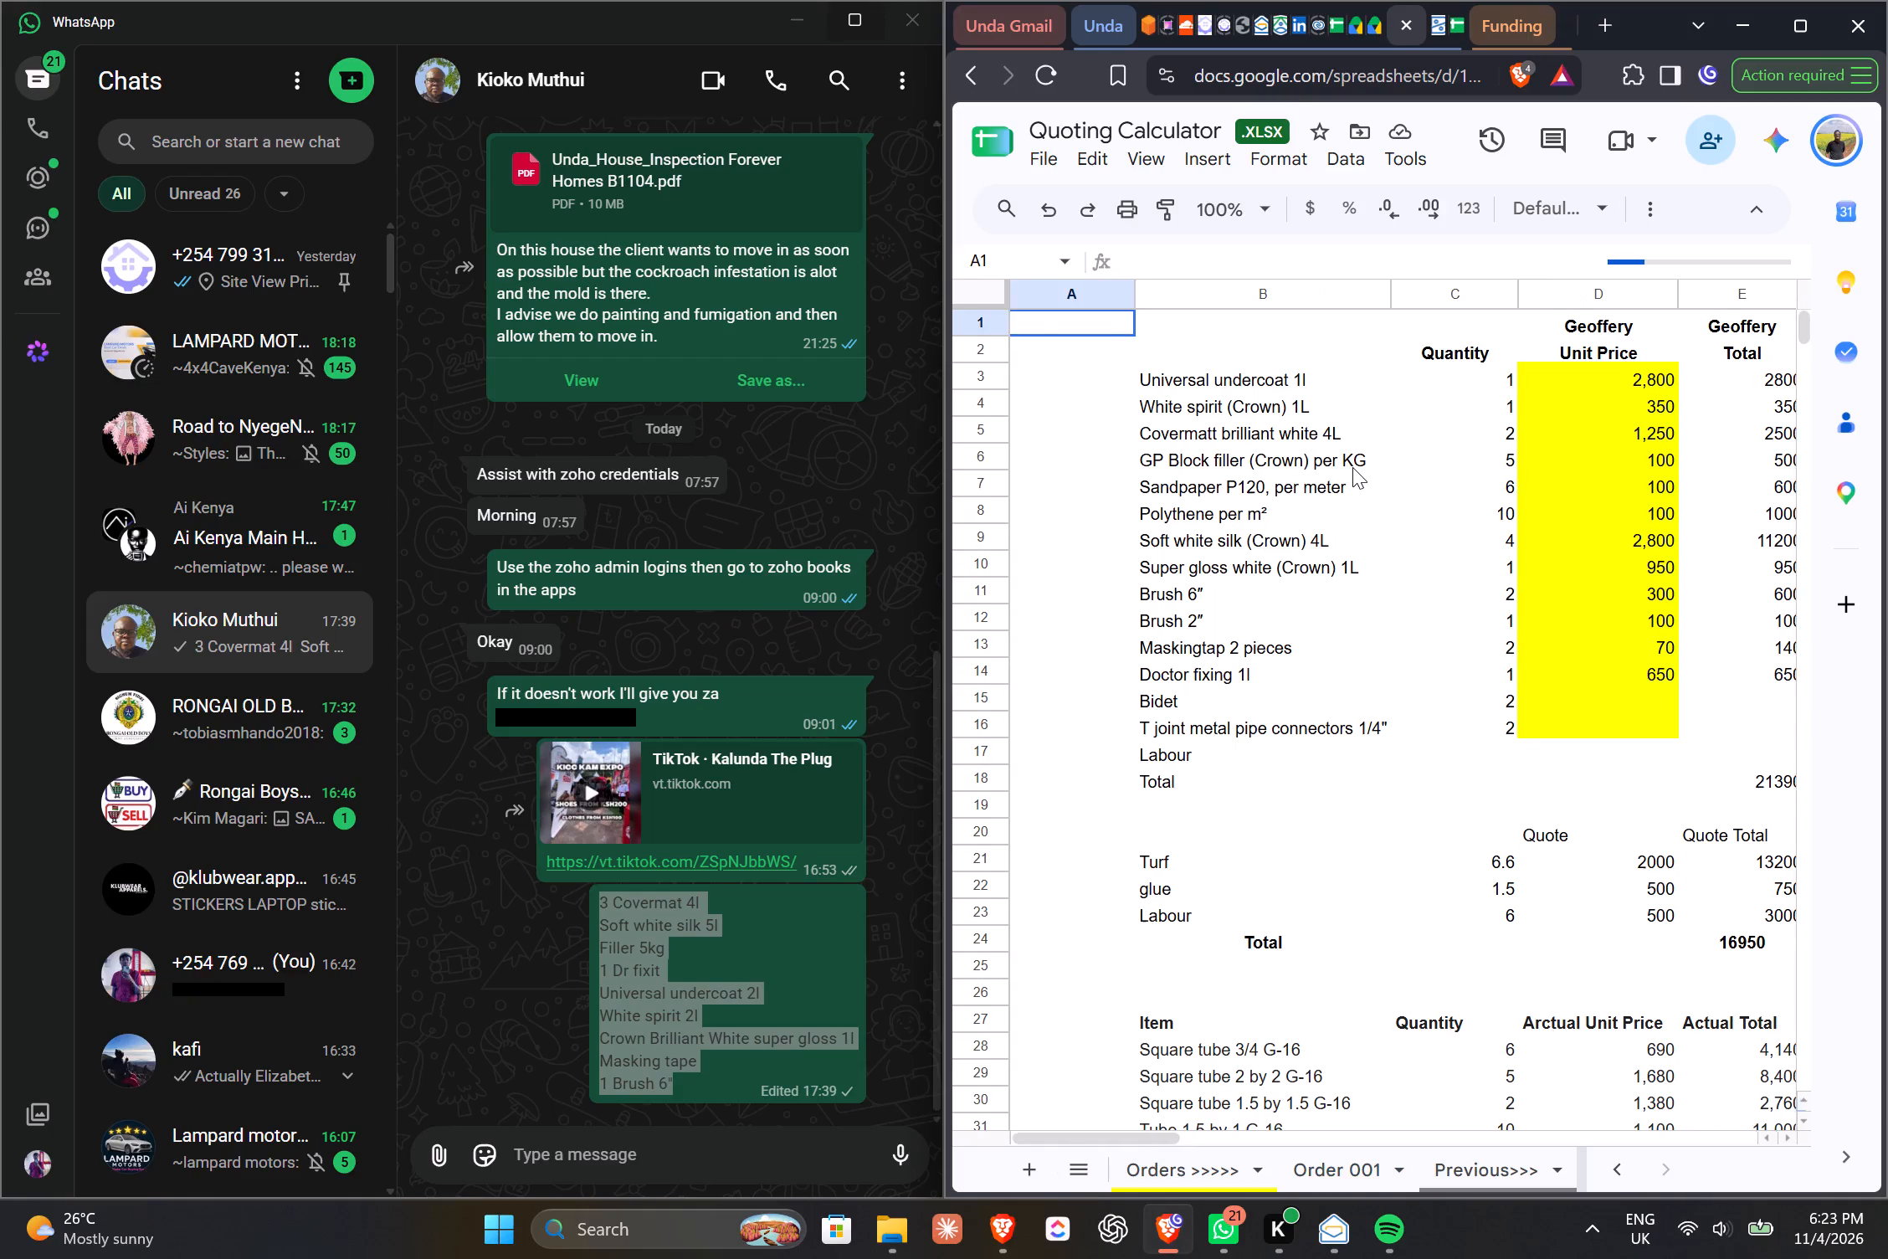
pyautogui.hscroll(-2, 1352, 467)
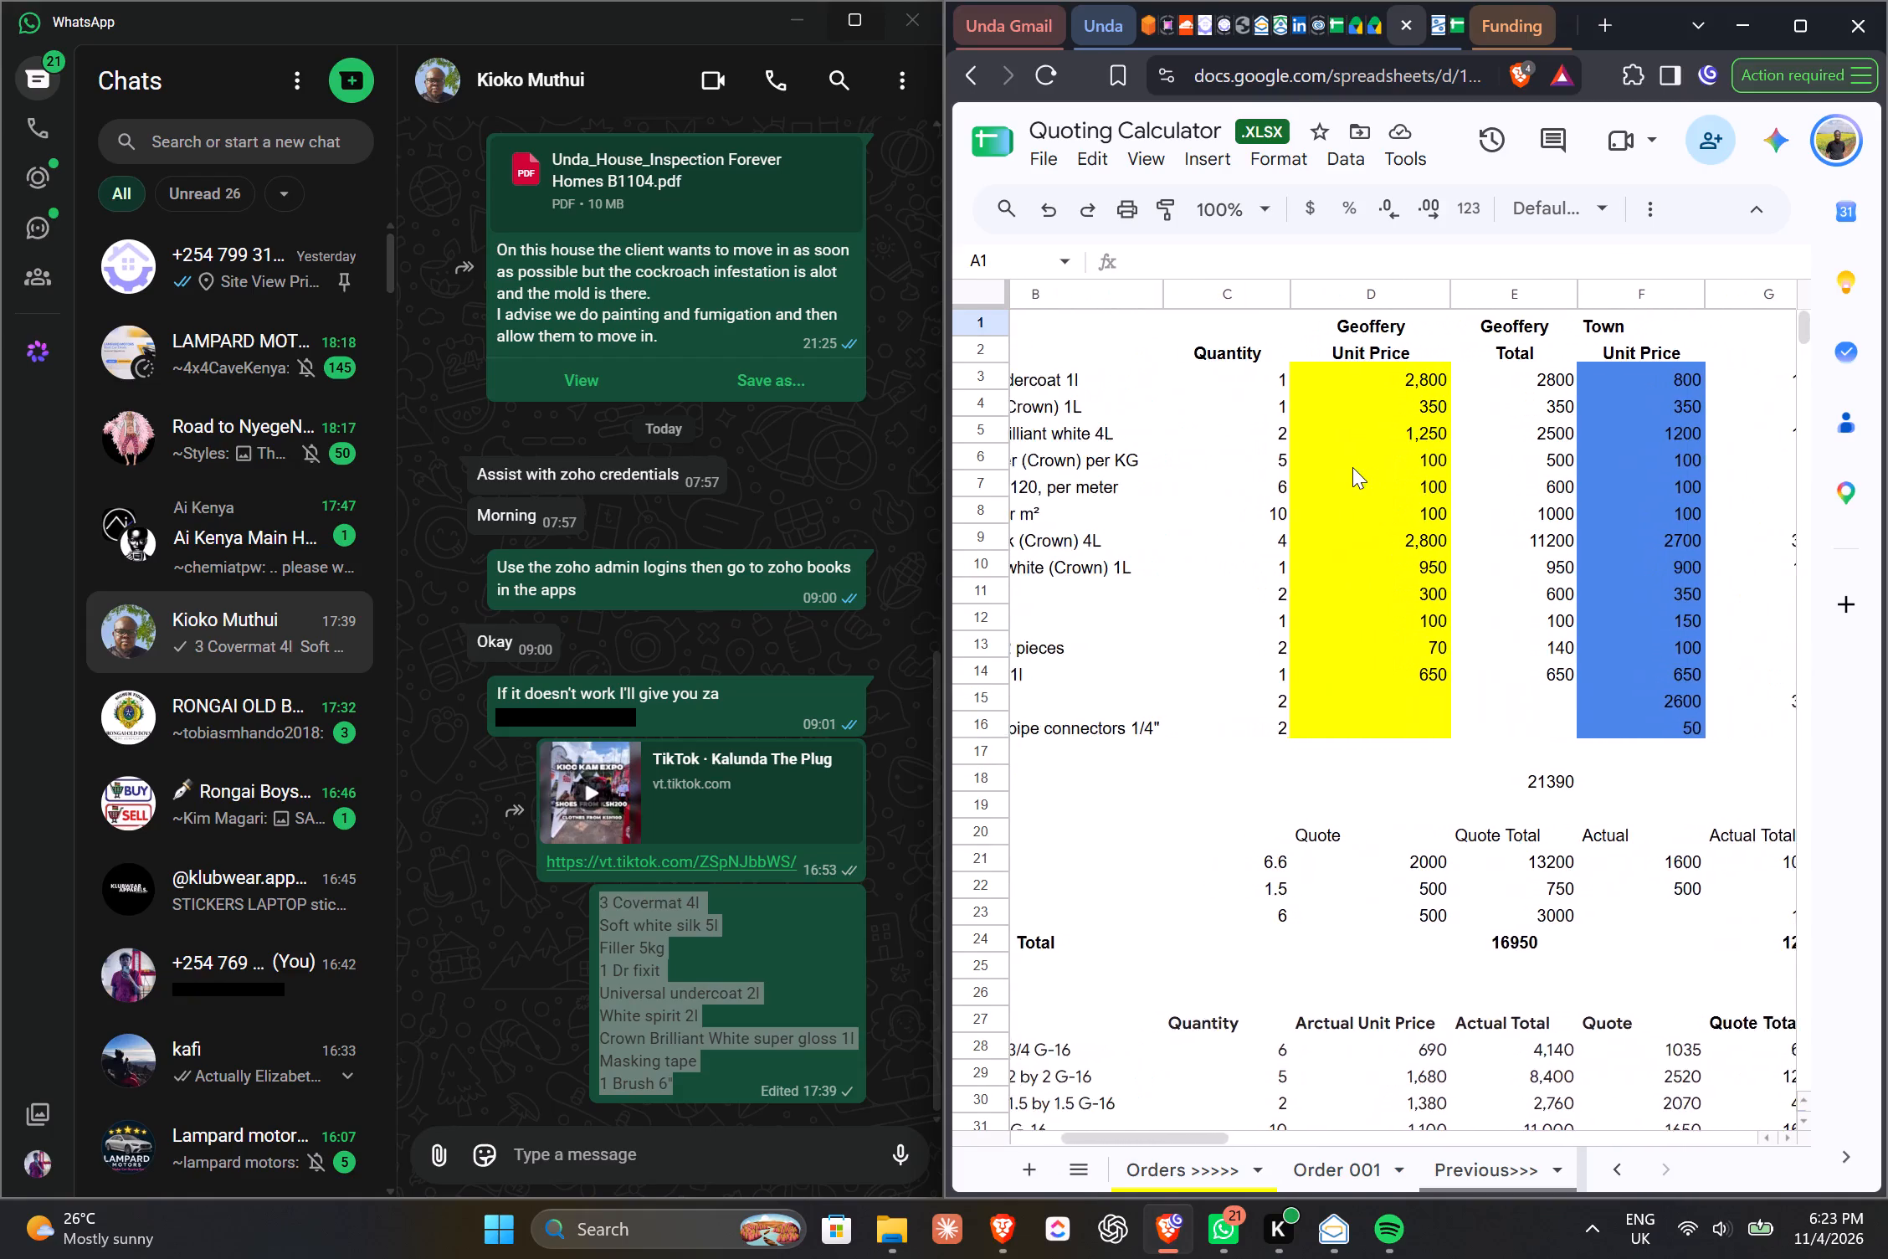
pyautogui.hscroll(-1, 1352, 467)
pyautogui.hscroll(2, 1352, 467)
pyautogui.scroll(1, 1352, 467)
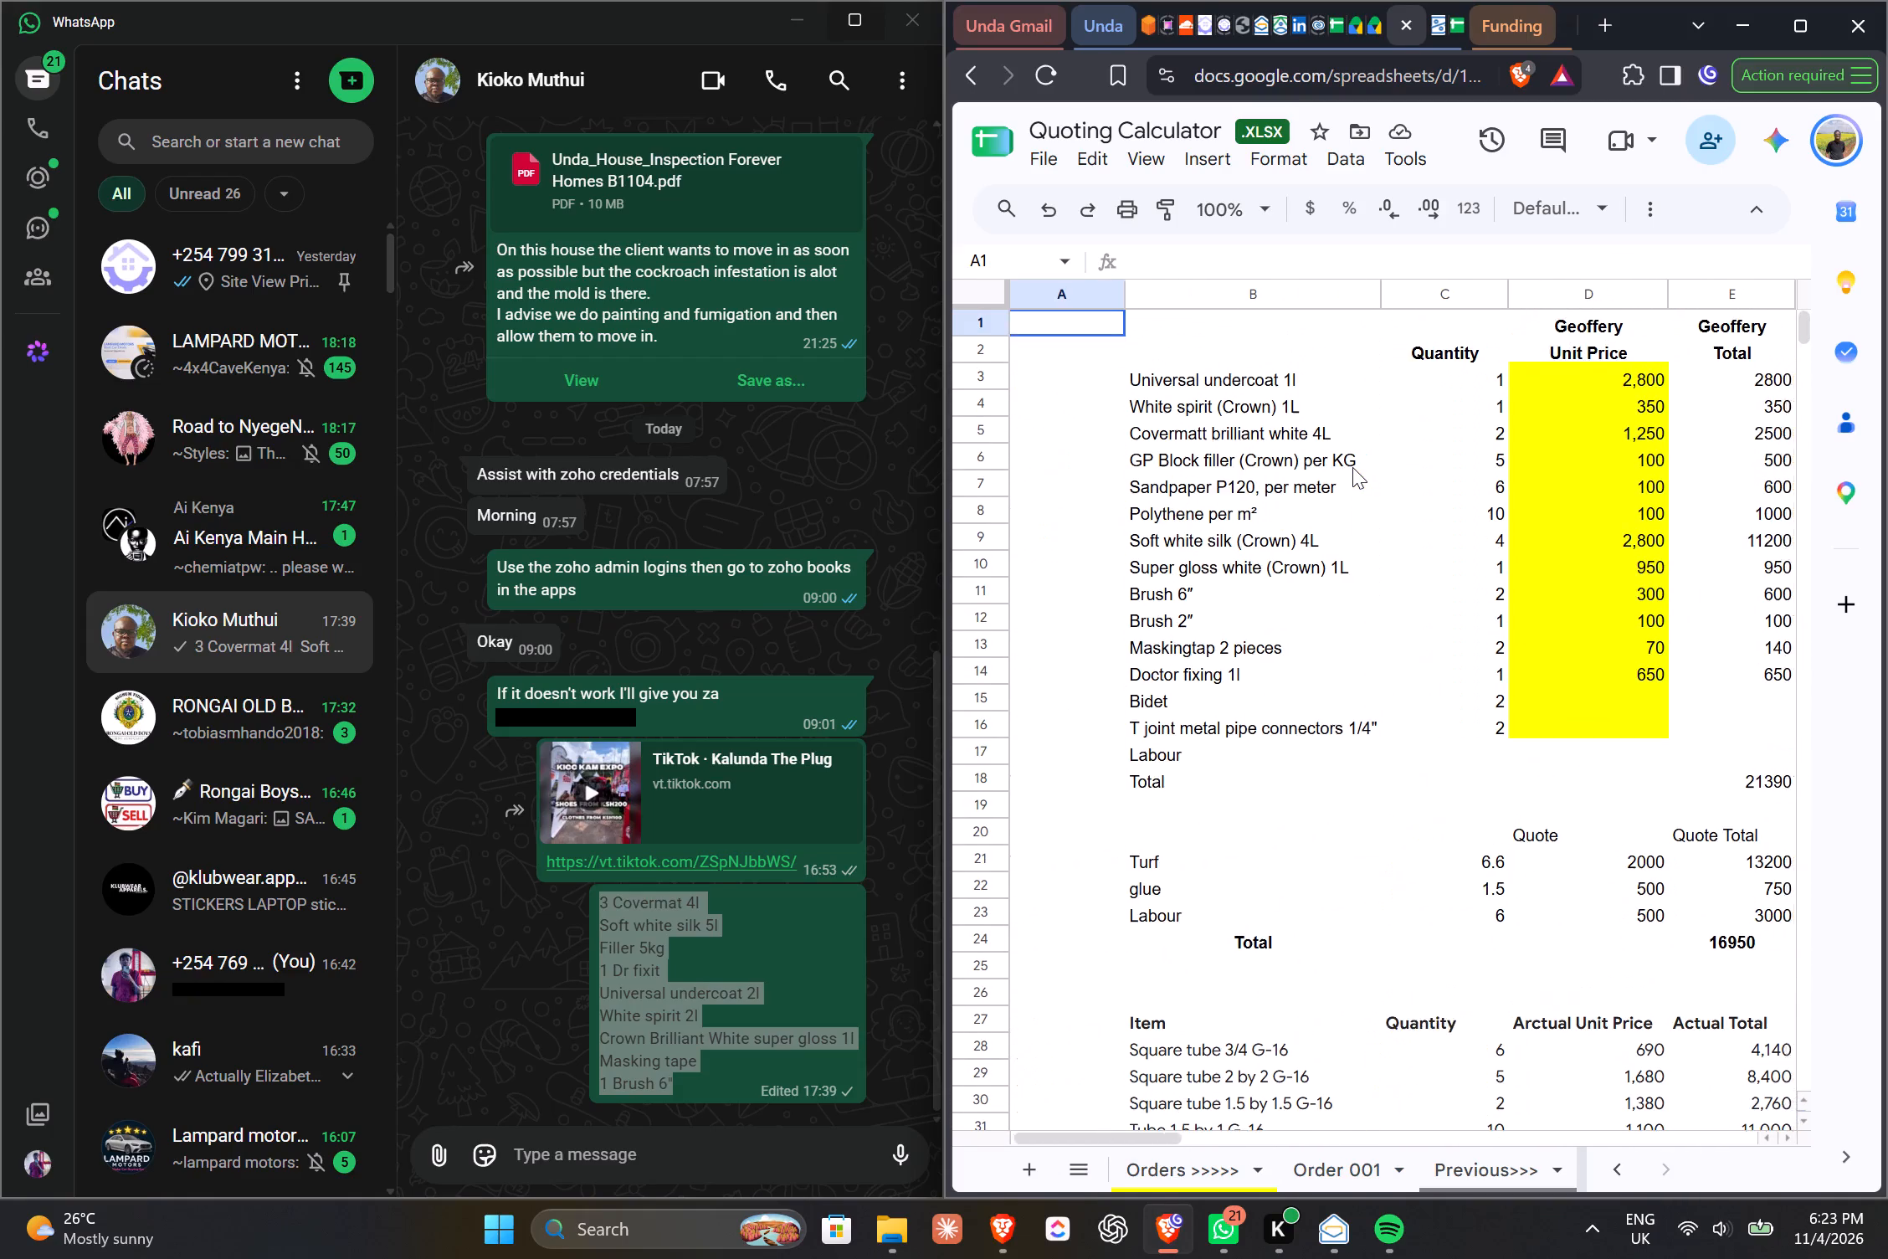
pyautogui.scroll(1, 1352, 467)
pyautogui.hscroll(1, 1352, 467)
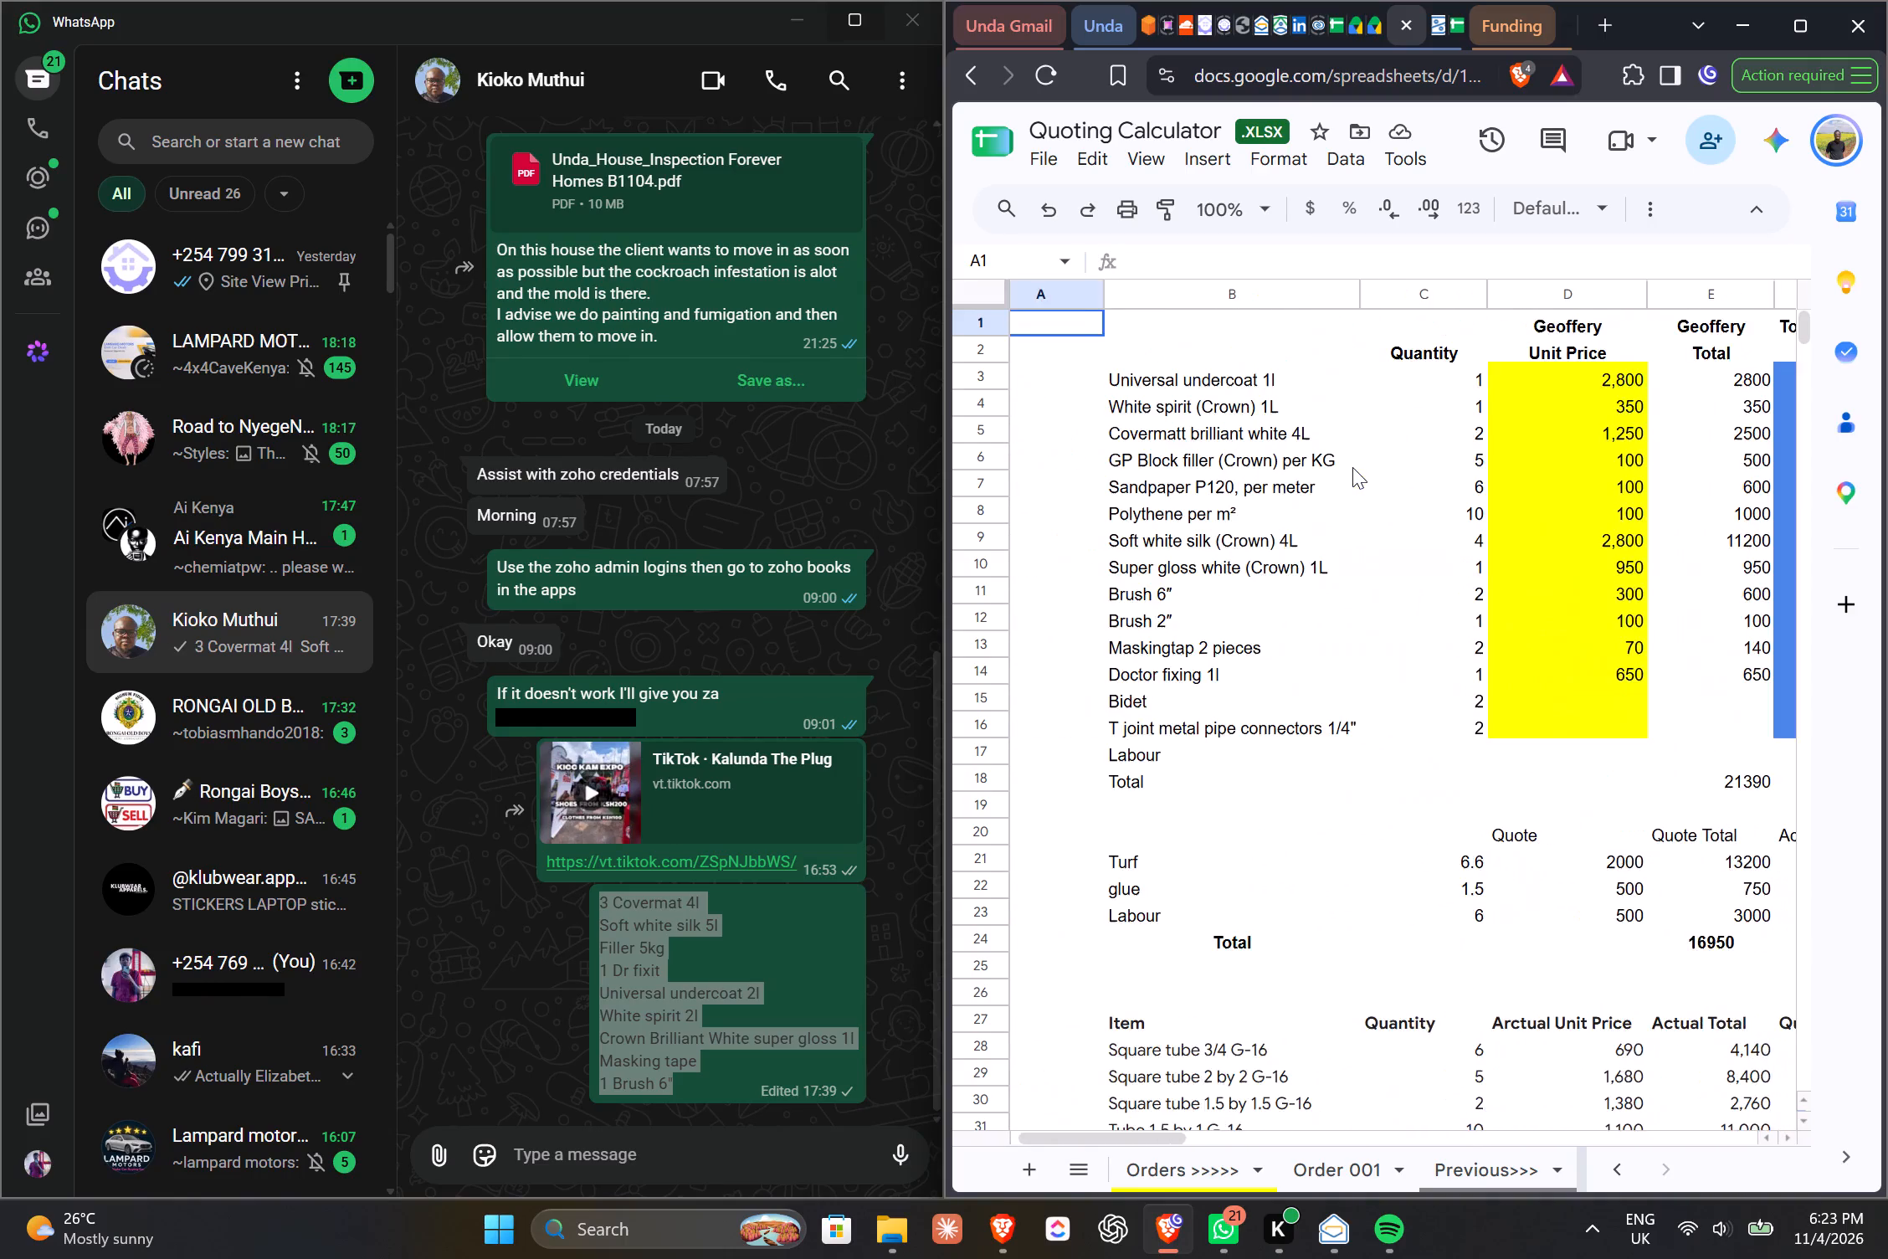
pyautogui.hscroll(1, 1352, 467)
pyautogui.hscroll(-4, 1352, 467)
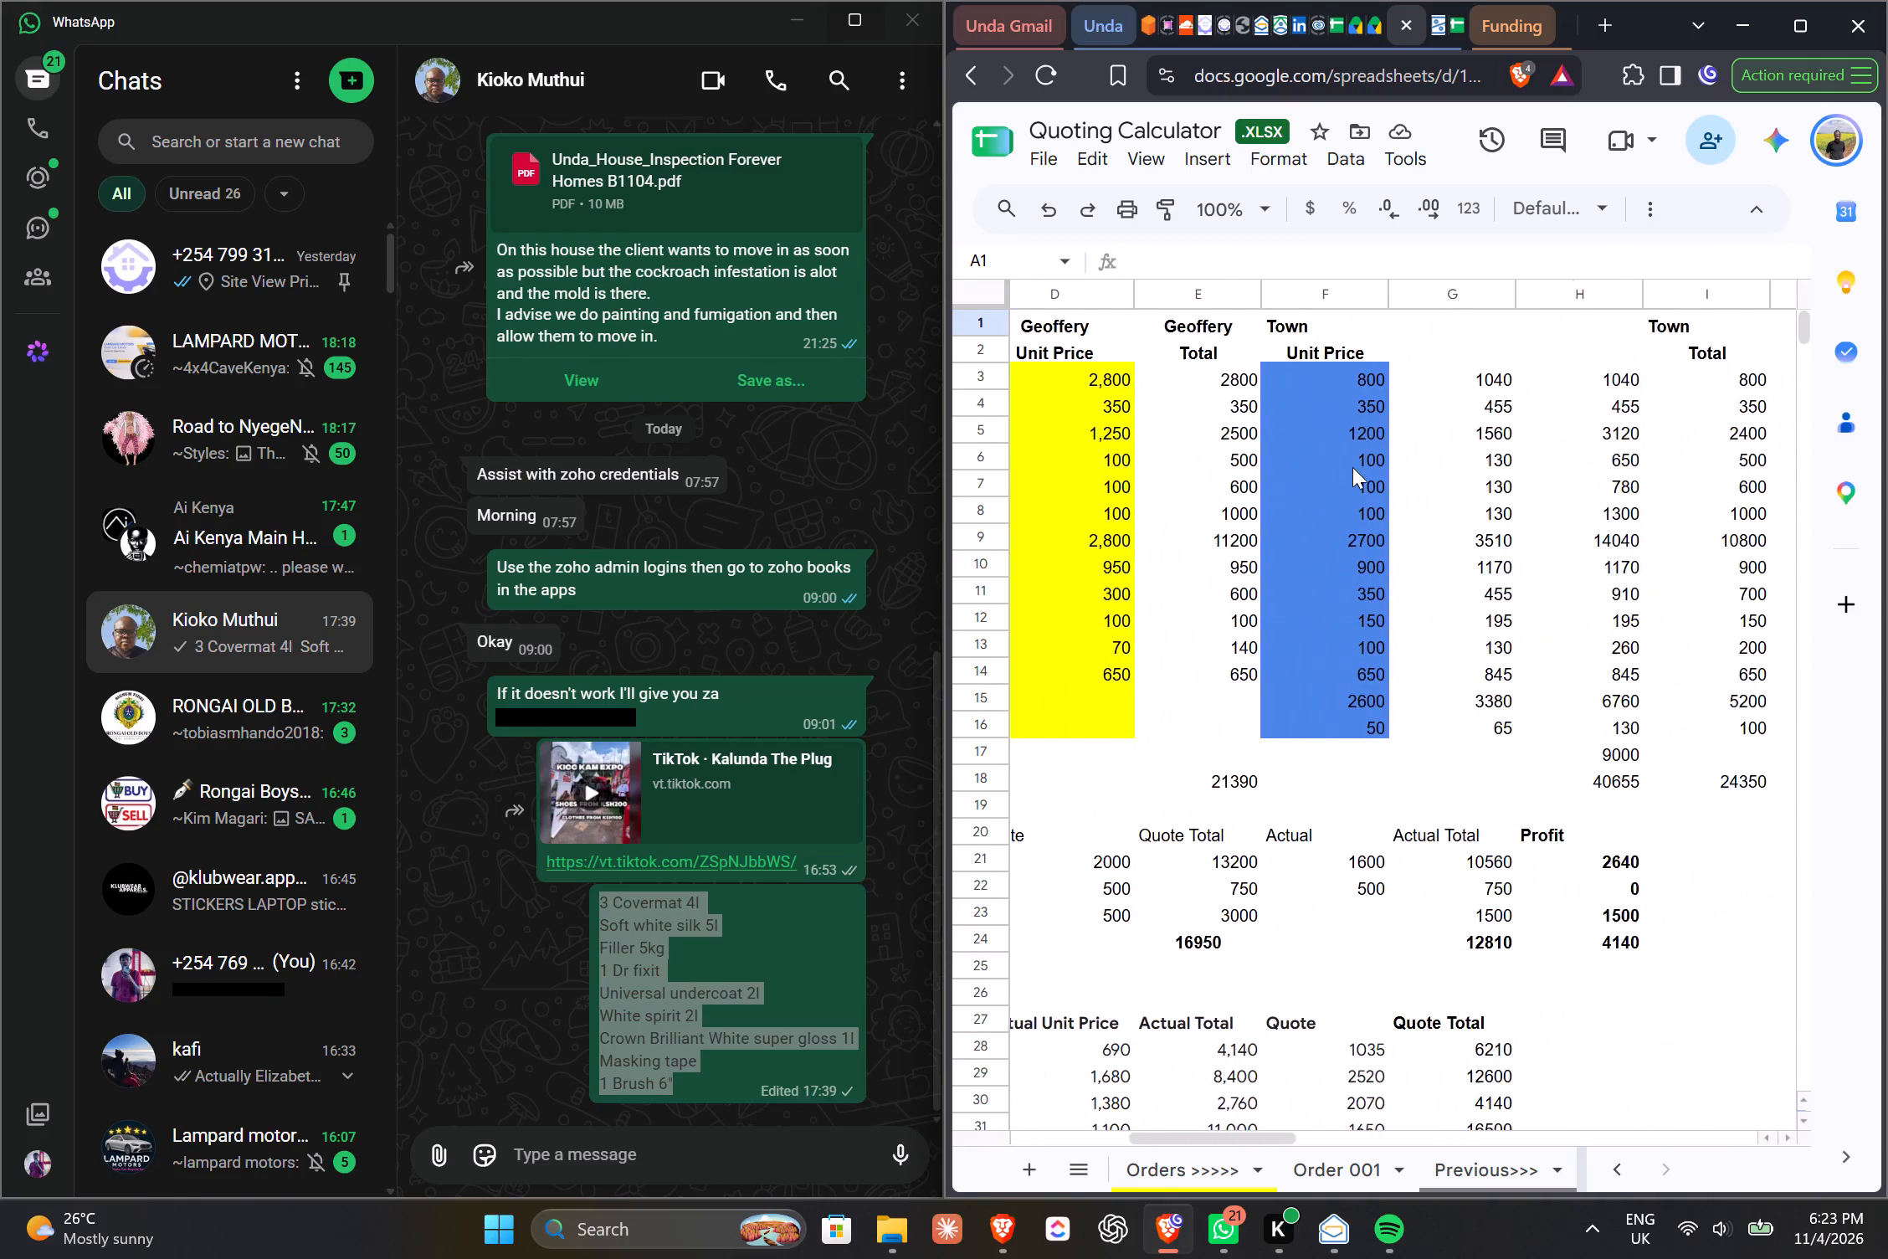
pyautogui.hscroll(-4, 1352, 467)
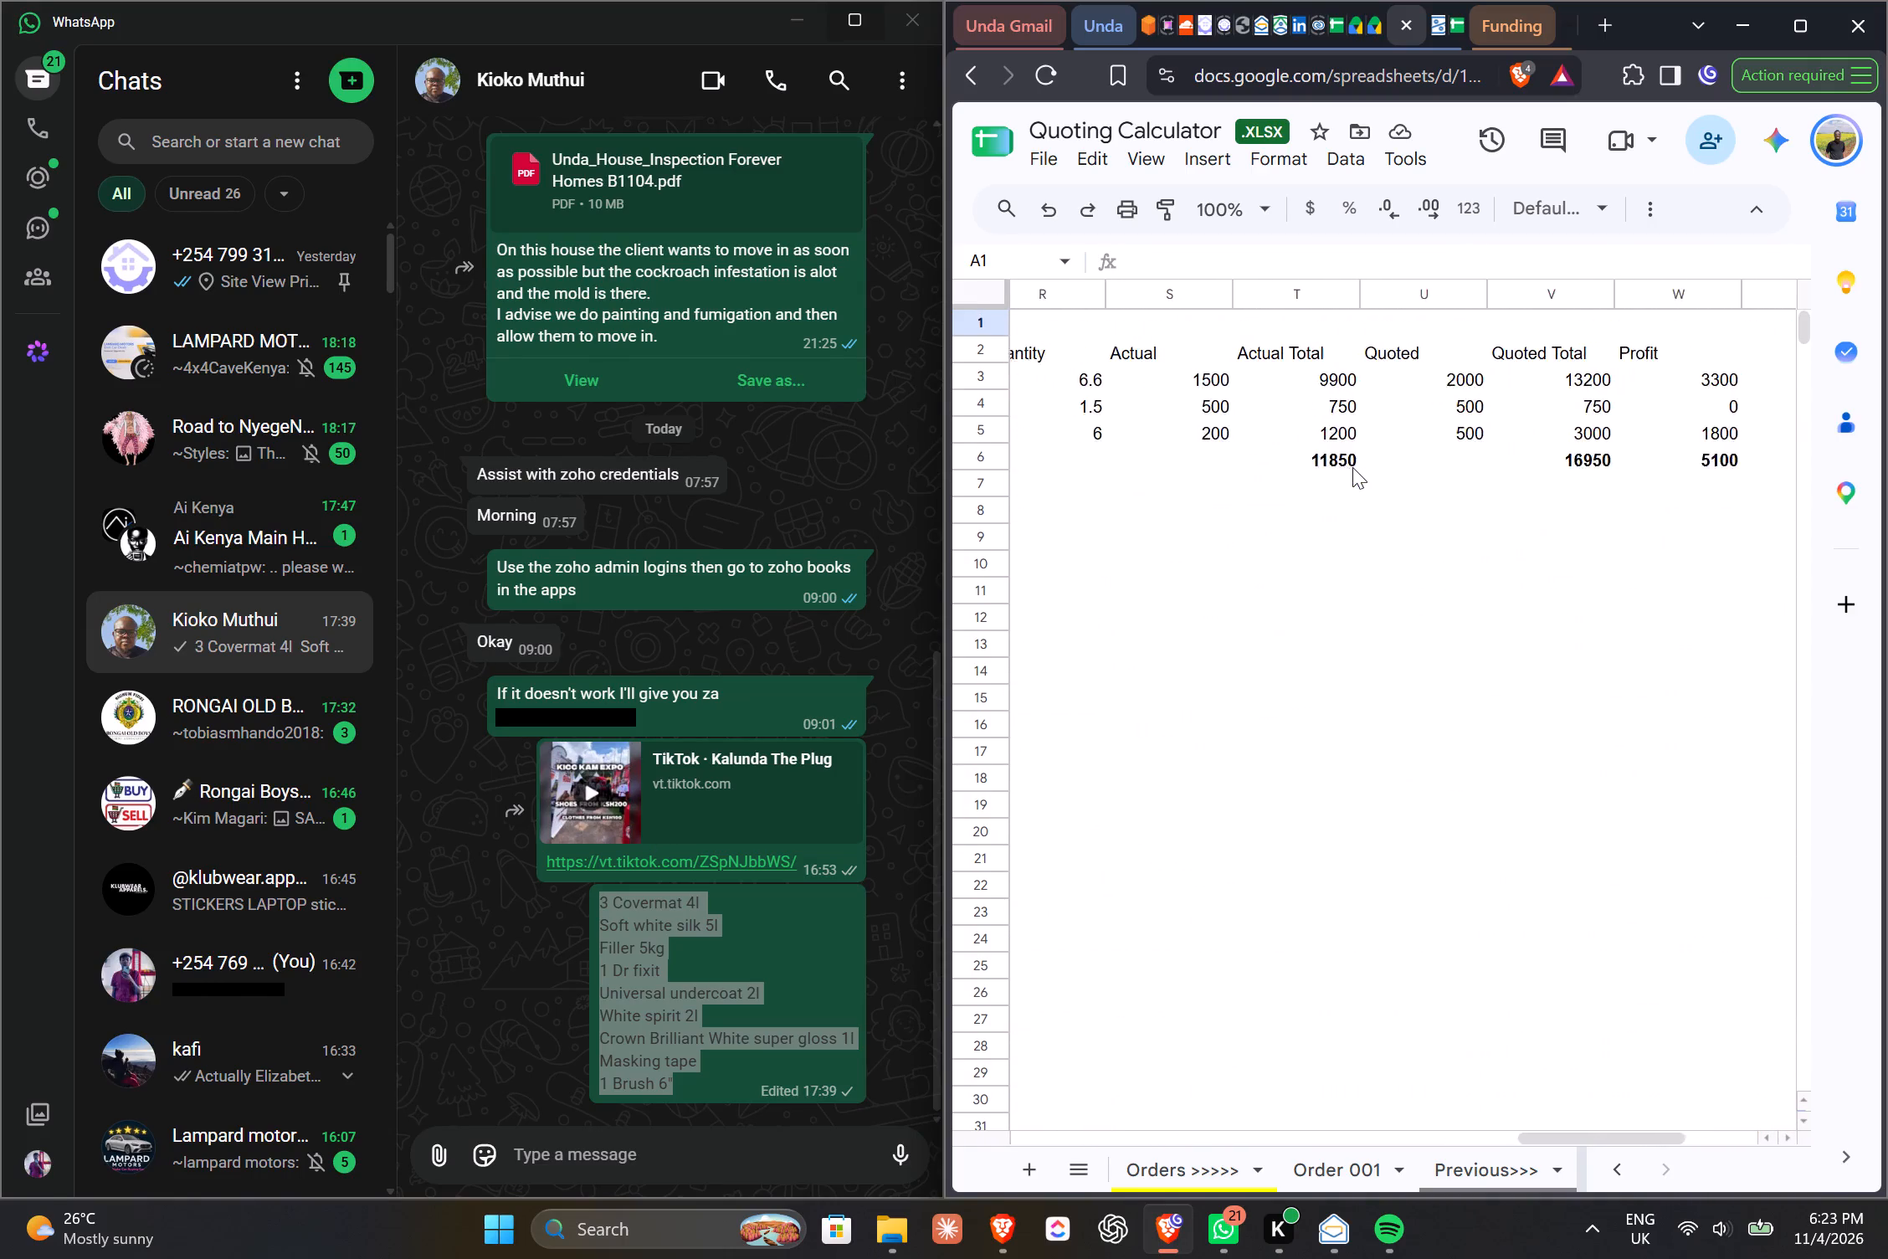
pyautogui.hscroll(-2, 1352, 467)
pyautogui.hscroll(6, 1352, 467)
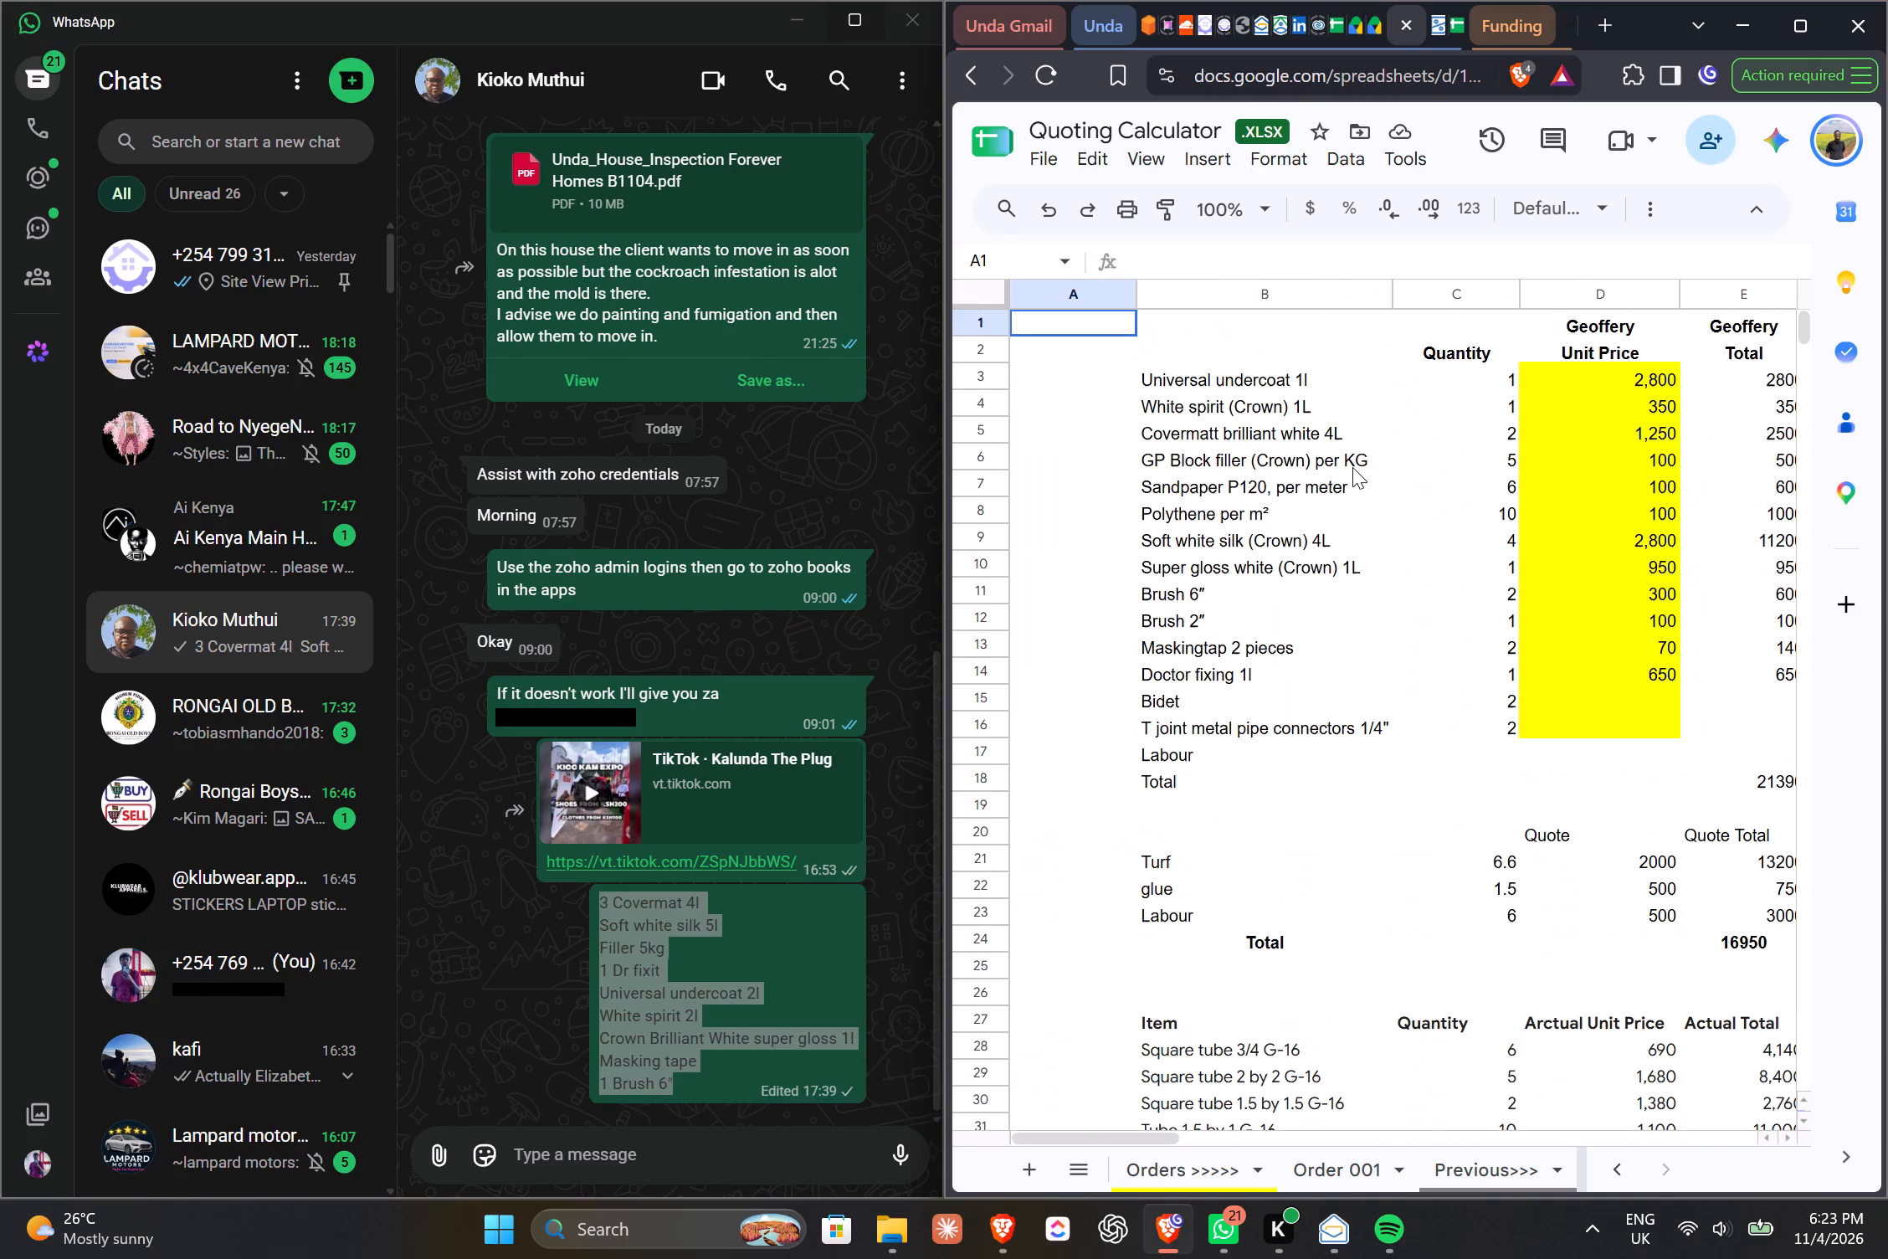
pyautogui.hscroll(2, 1352, 467)
# Examine the lower item table in the Old sheet with tubes, roofing sheets, paint, turpentine and brush prices.
pyautogui.scroll(-5, 1352, 467)
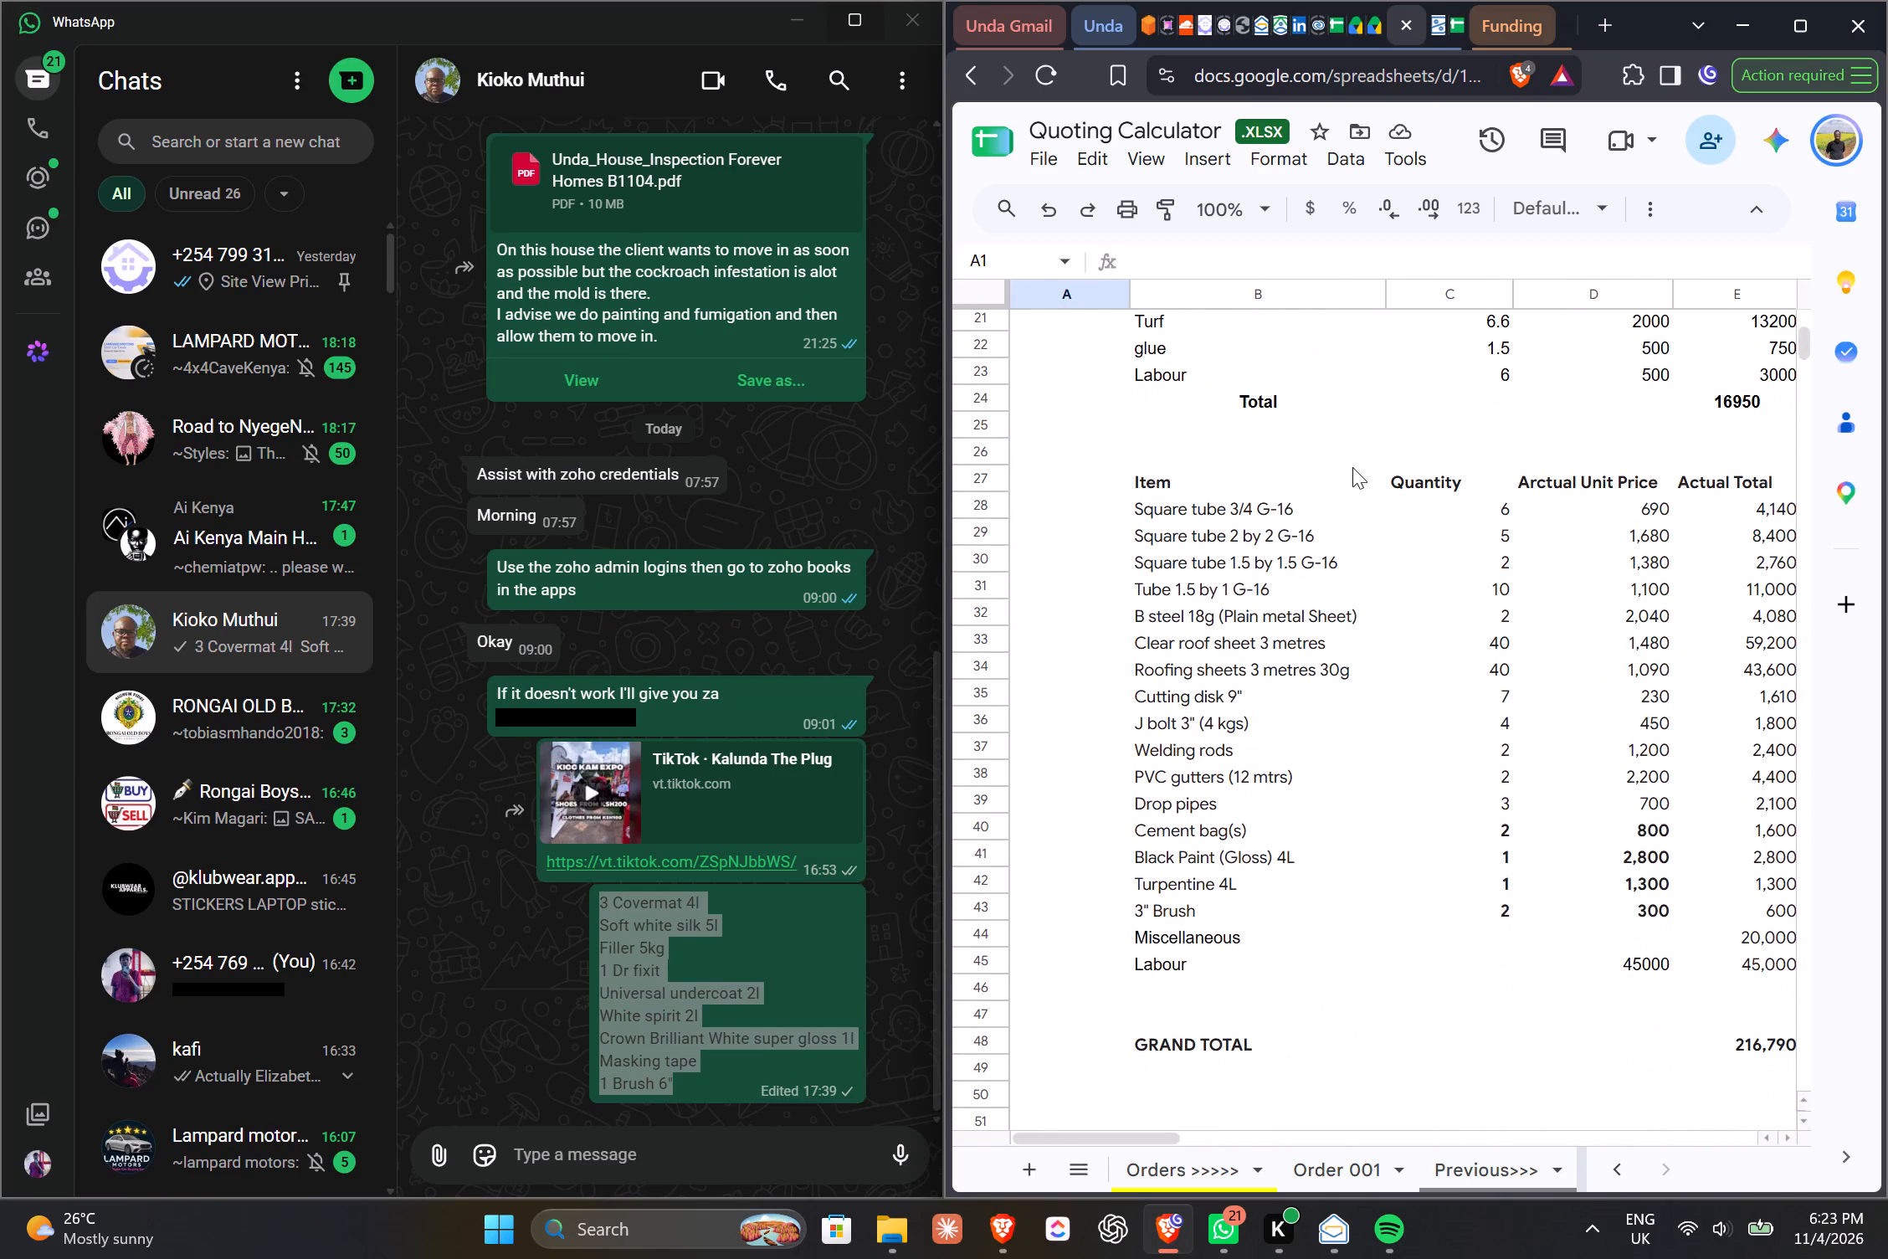
pyautogui.scroll(-1, 1352, 467)
pyautogui.scroll(1, 1352, 467)
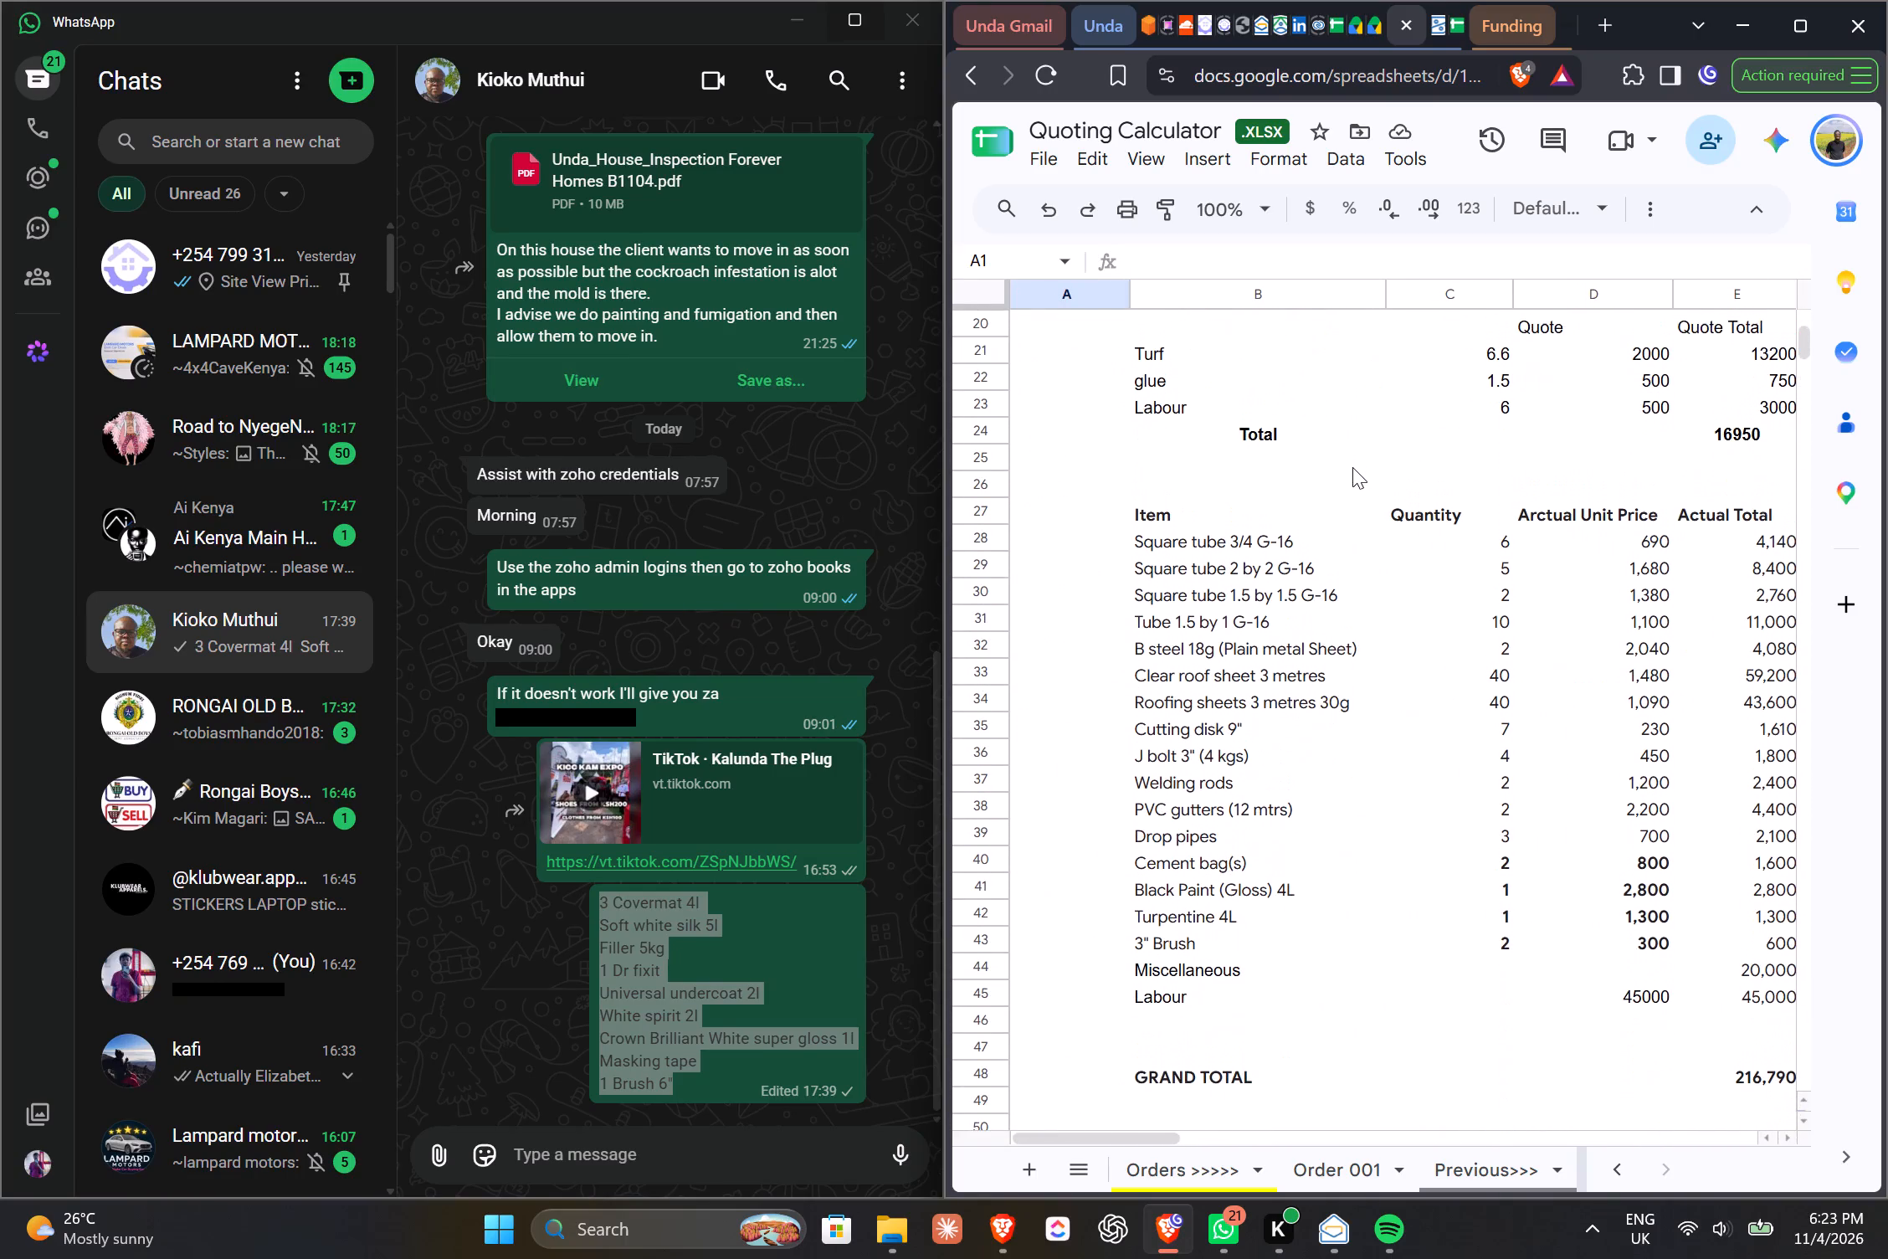
pyautogui.hscroll(-2, 1352, 467)
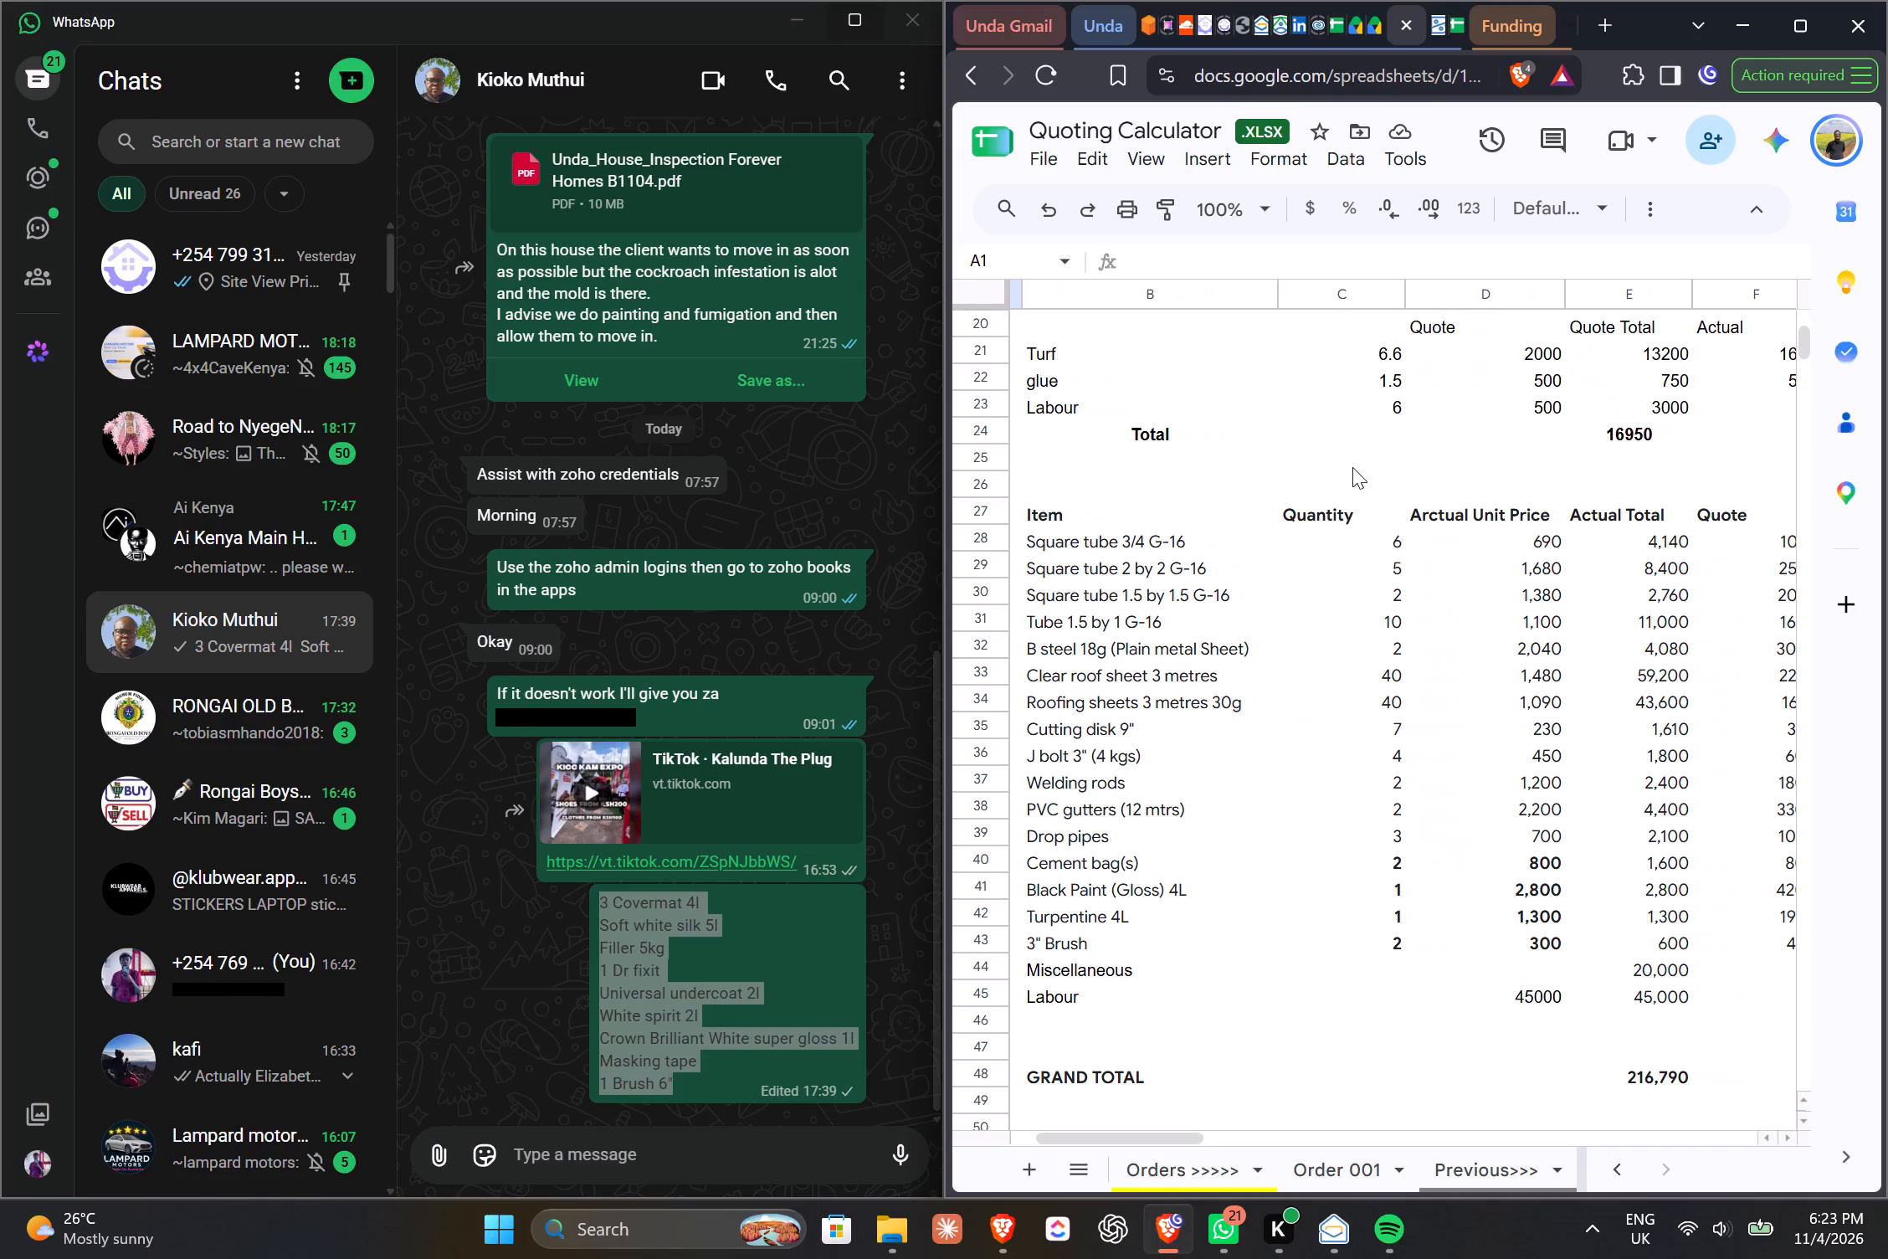
pyautogui.scroll(1, 1352, 467)
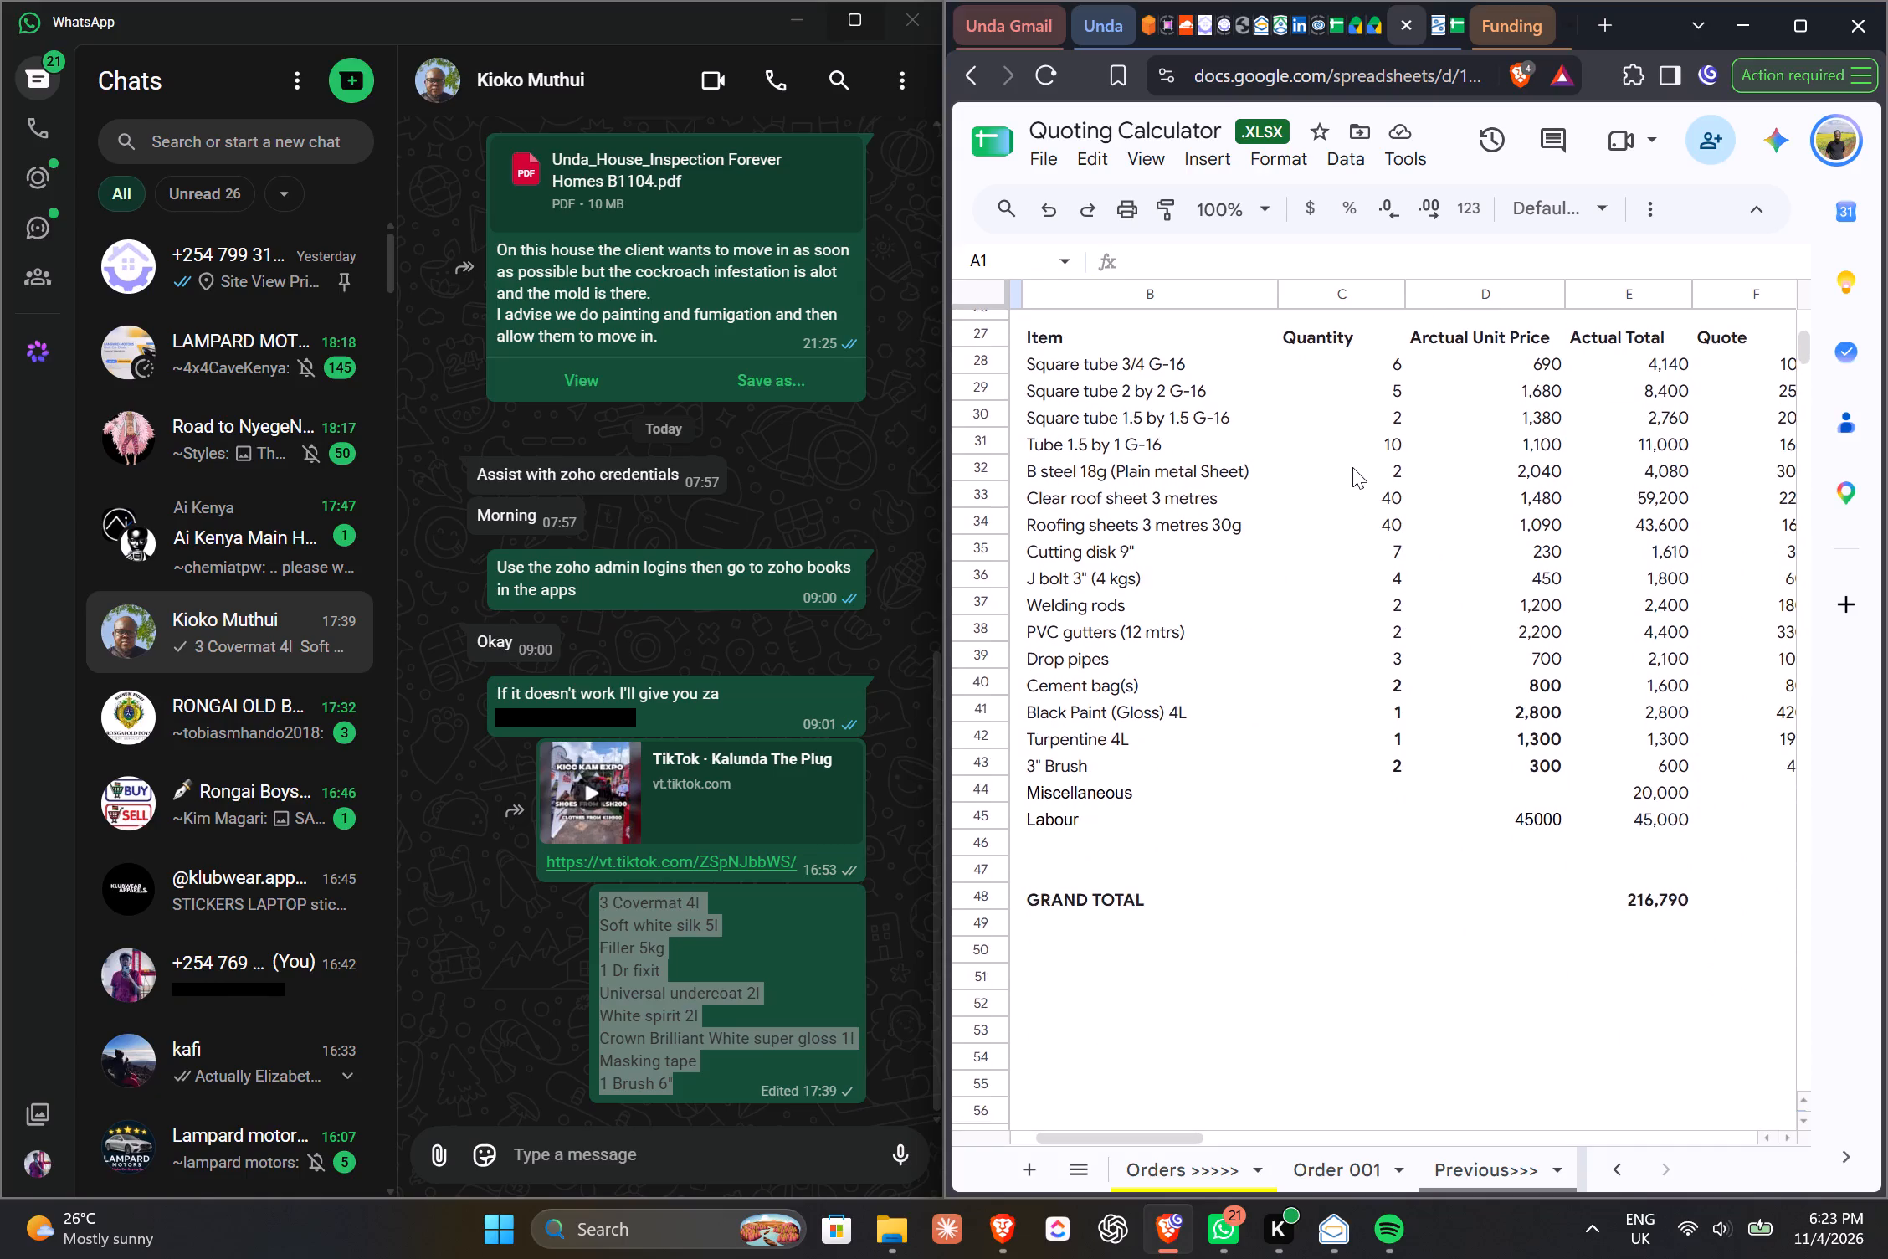
pyautogui.scroll(1, 1352, 467)
pyautogui.scroll(-1, 1352, 467)
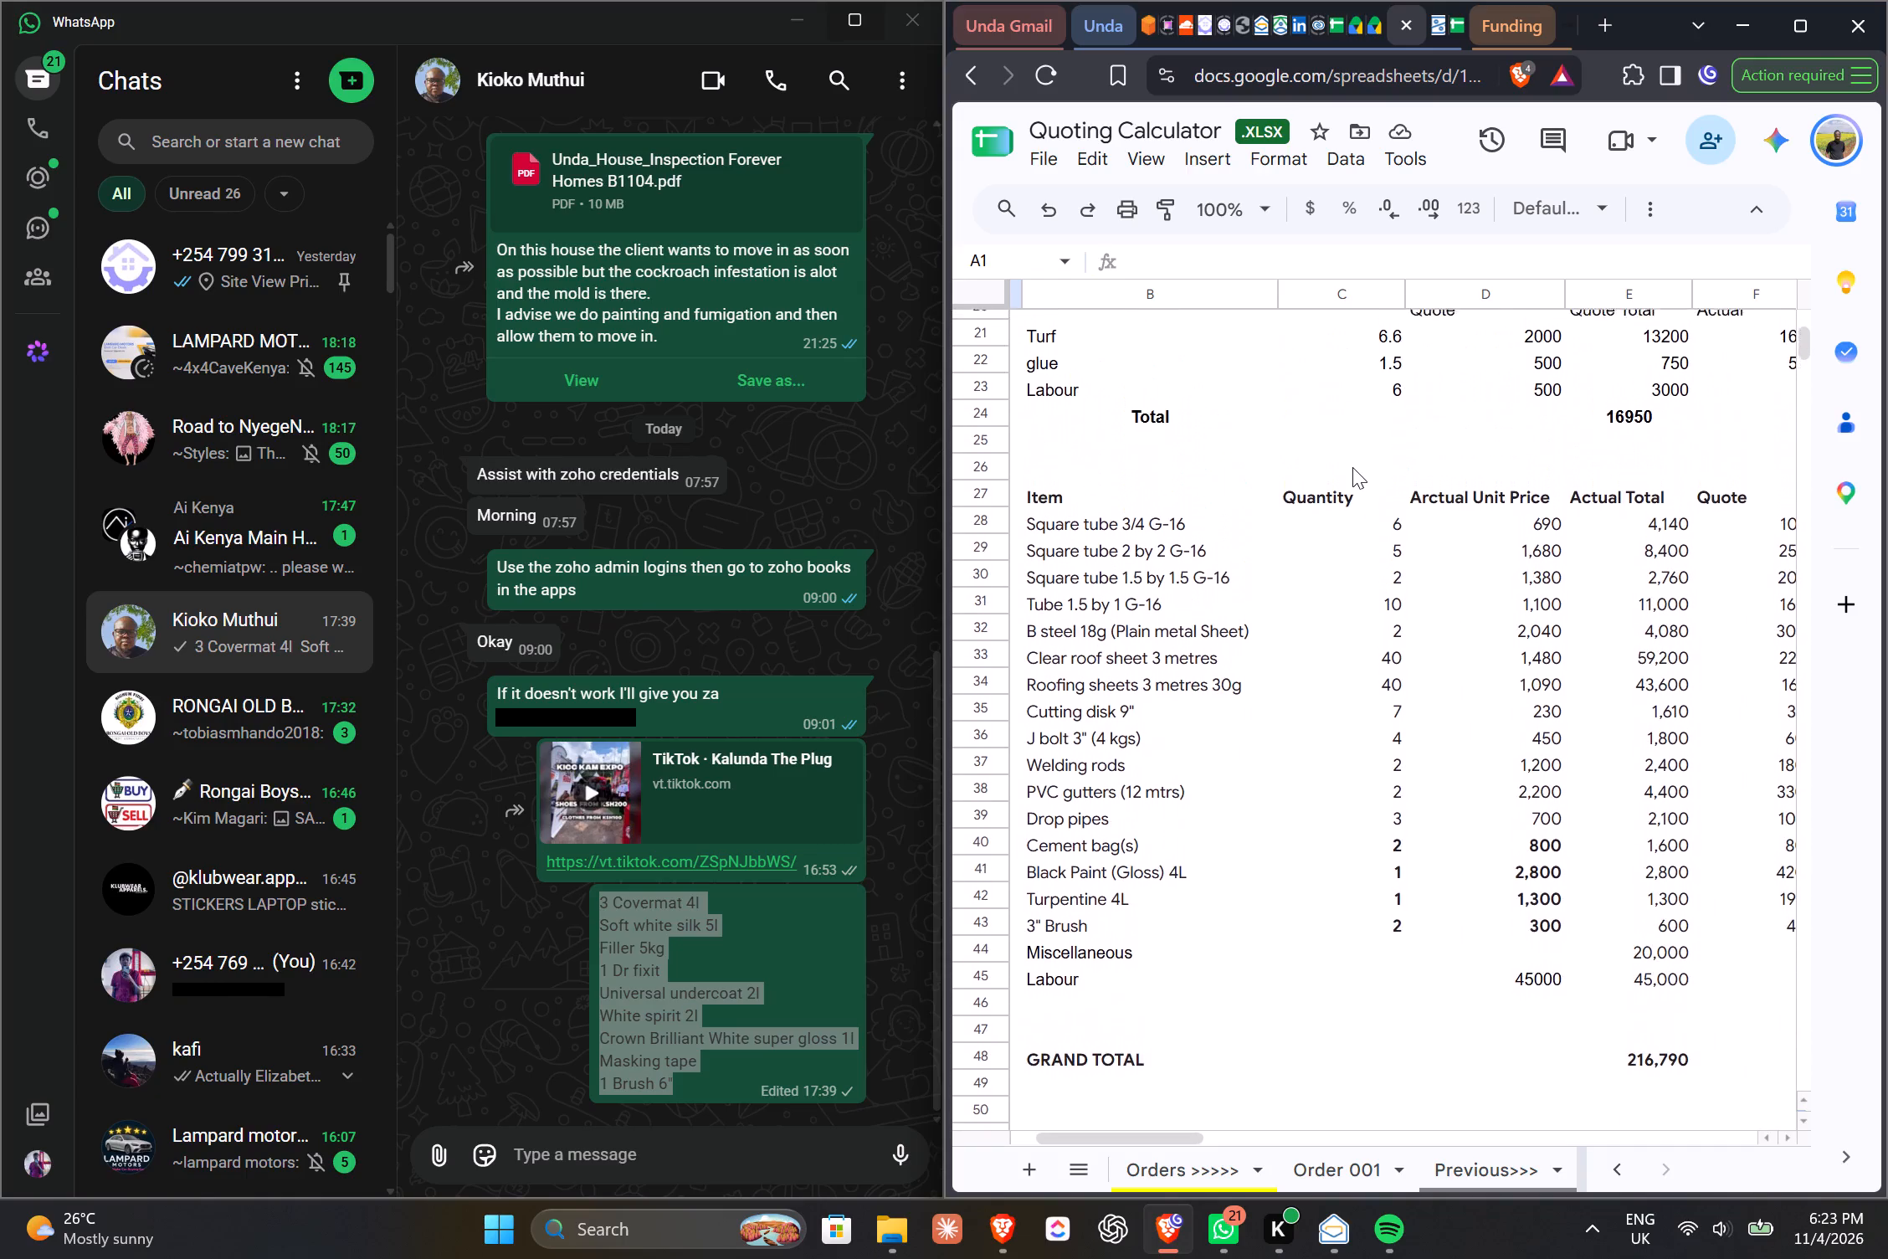
pyautogui.scroll(-1, 1352, 467)
# Compare the Geoffery and Town prices for Covermatt brilliant white 4L and inspect the formula for its marked-up unit price.
pyautogui.scroll(2, 1352, 467)
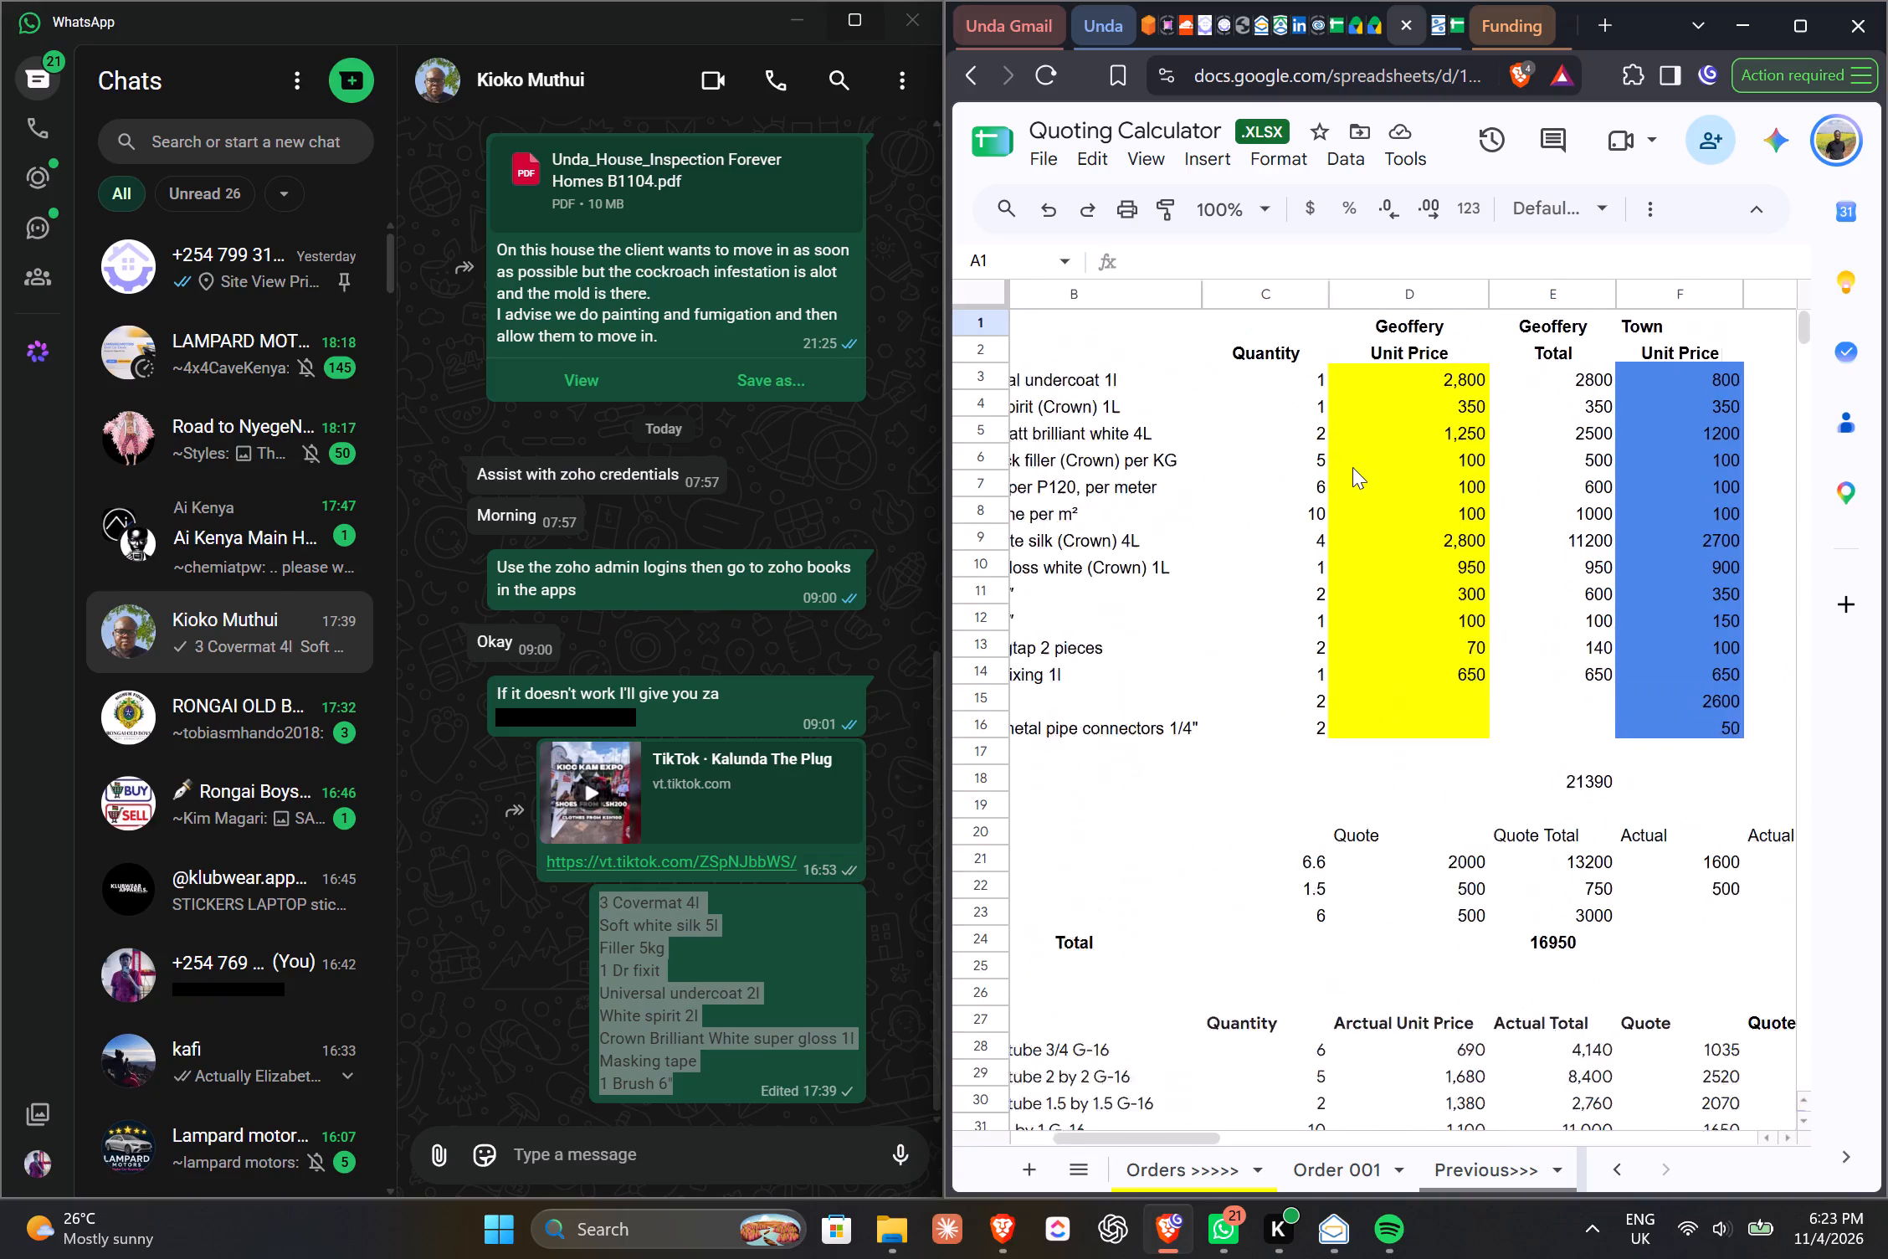
pyautogui.scroll(1, 1352, 467)
pyautogui.hscroll(1, 1352, 467)
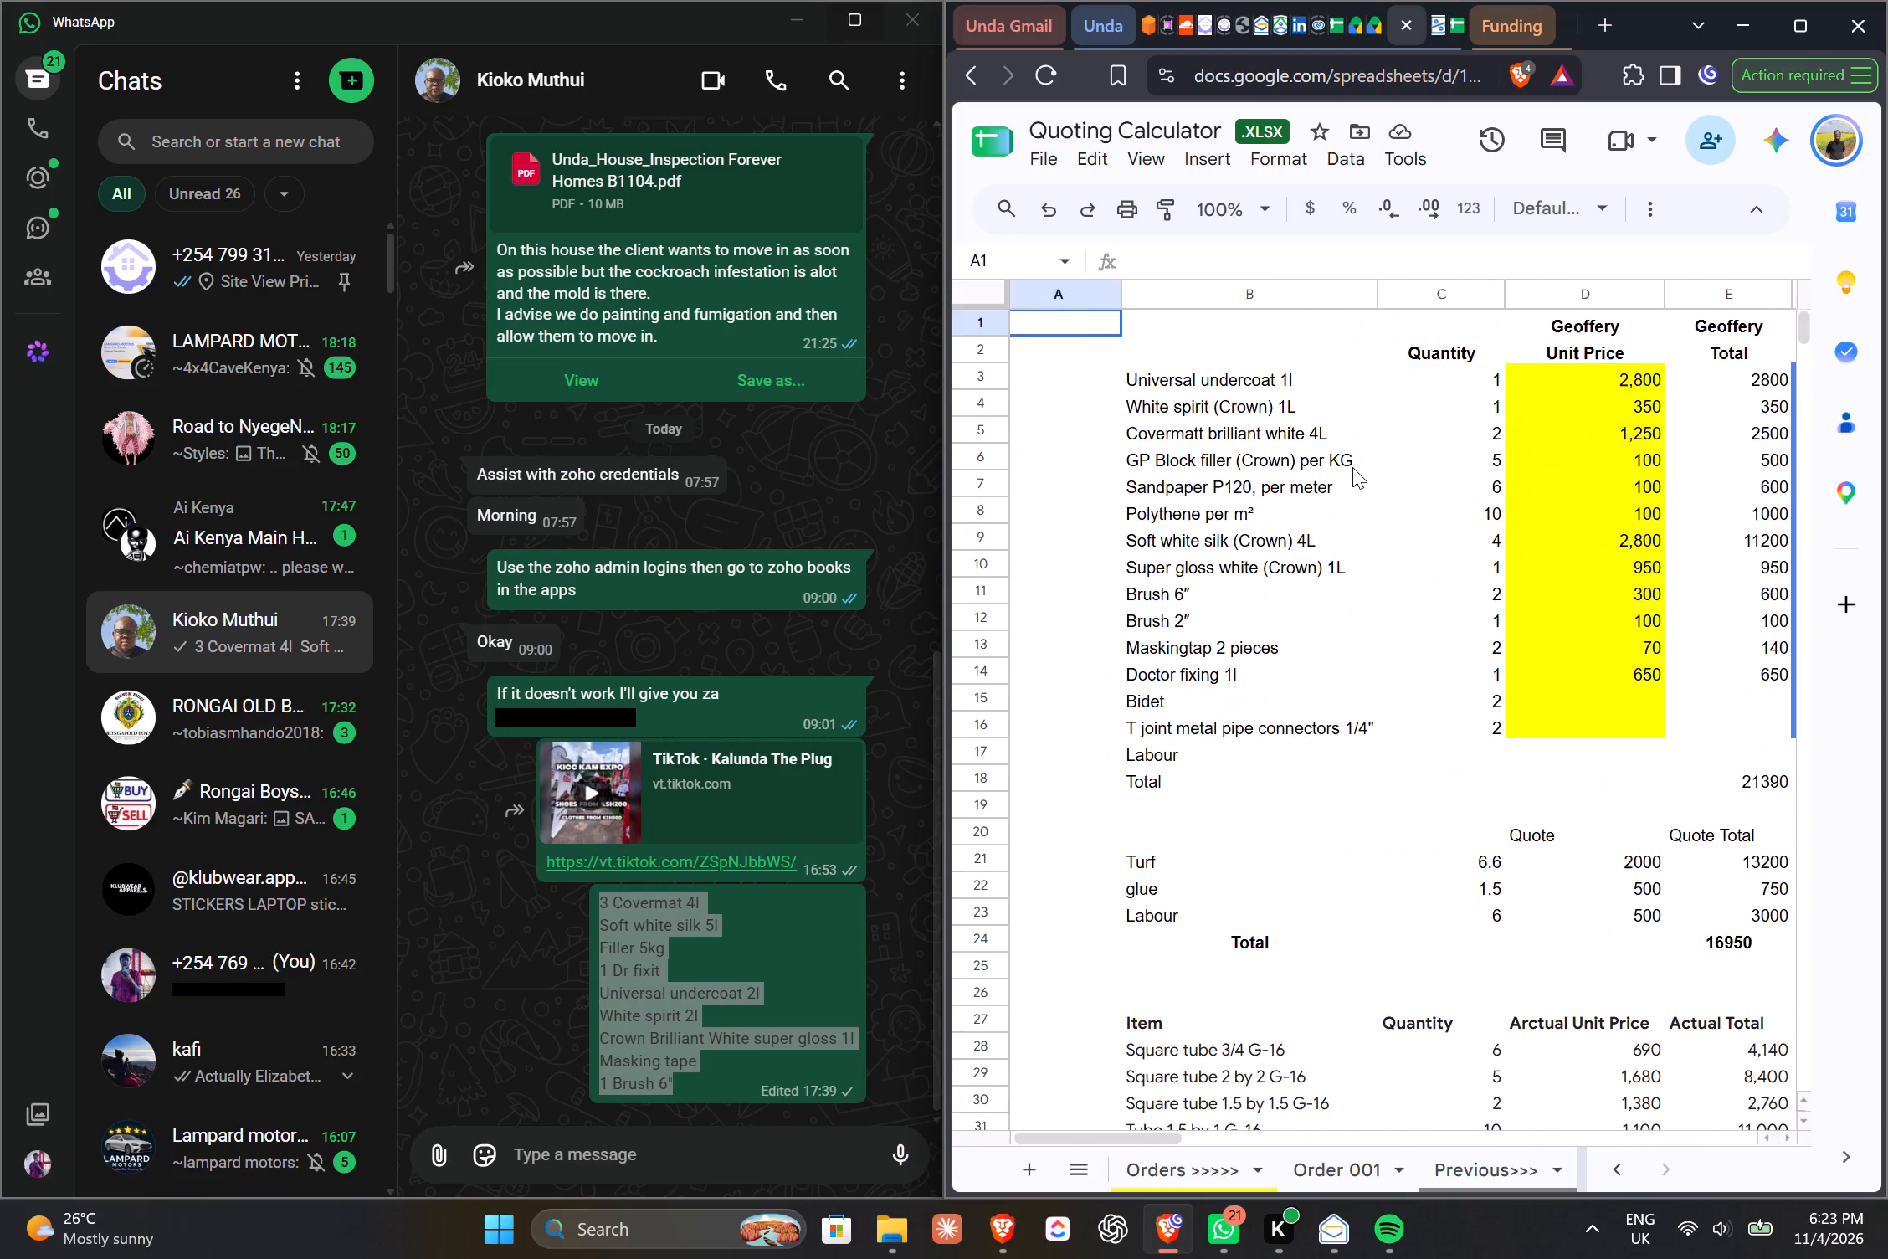
pyautogui.hscroll(-2, 1352, 467)
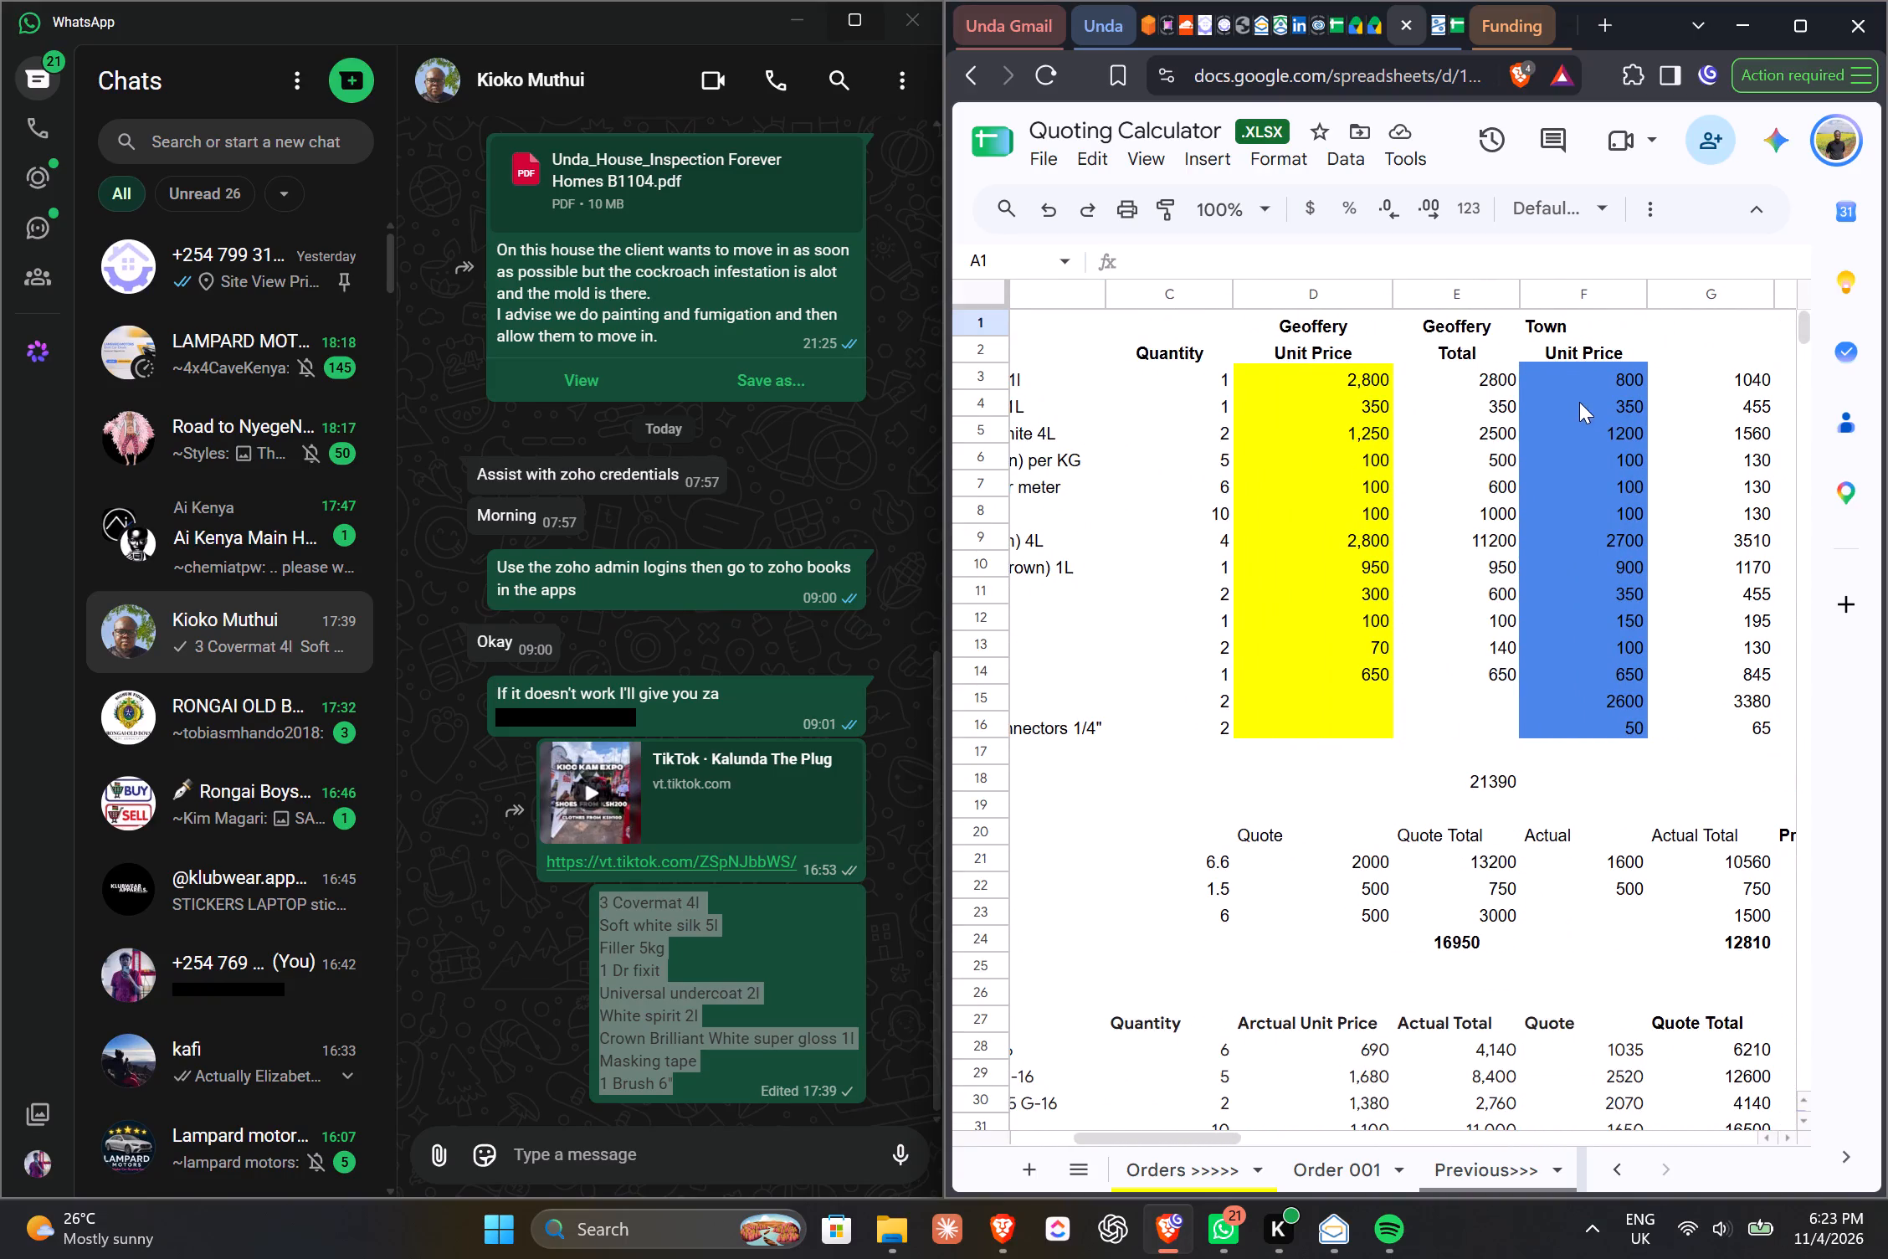
pyautogui.click(1575, 369)
pyautogui.hscroll(1, 1485, 384)
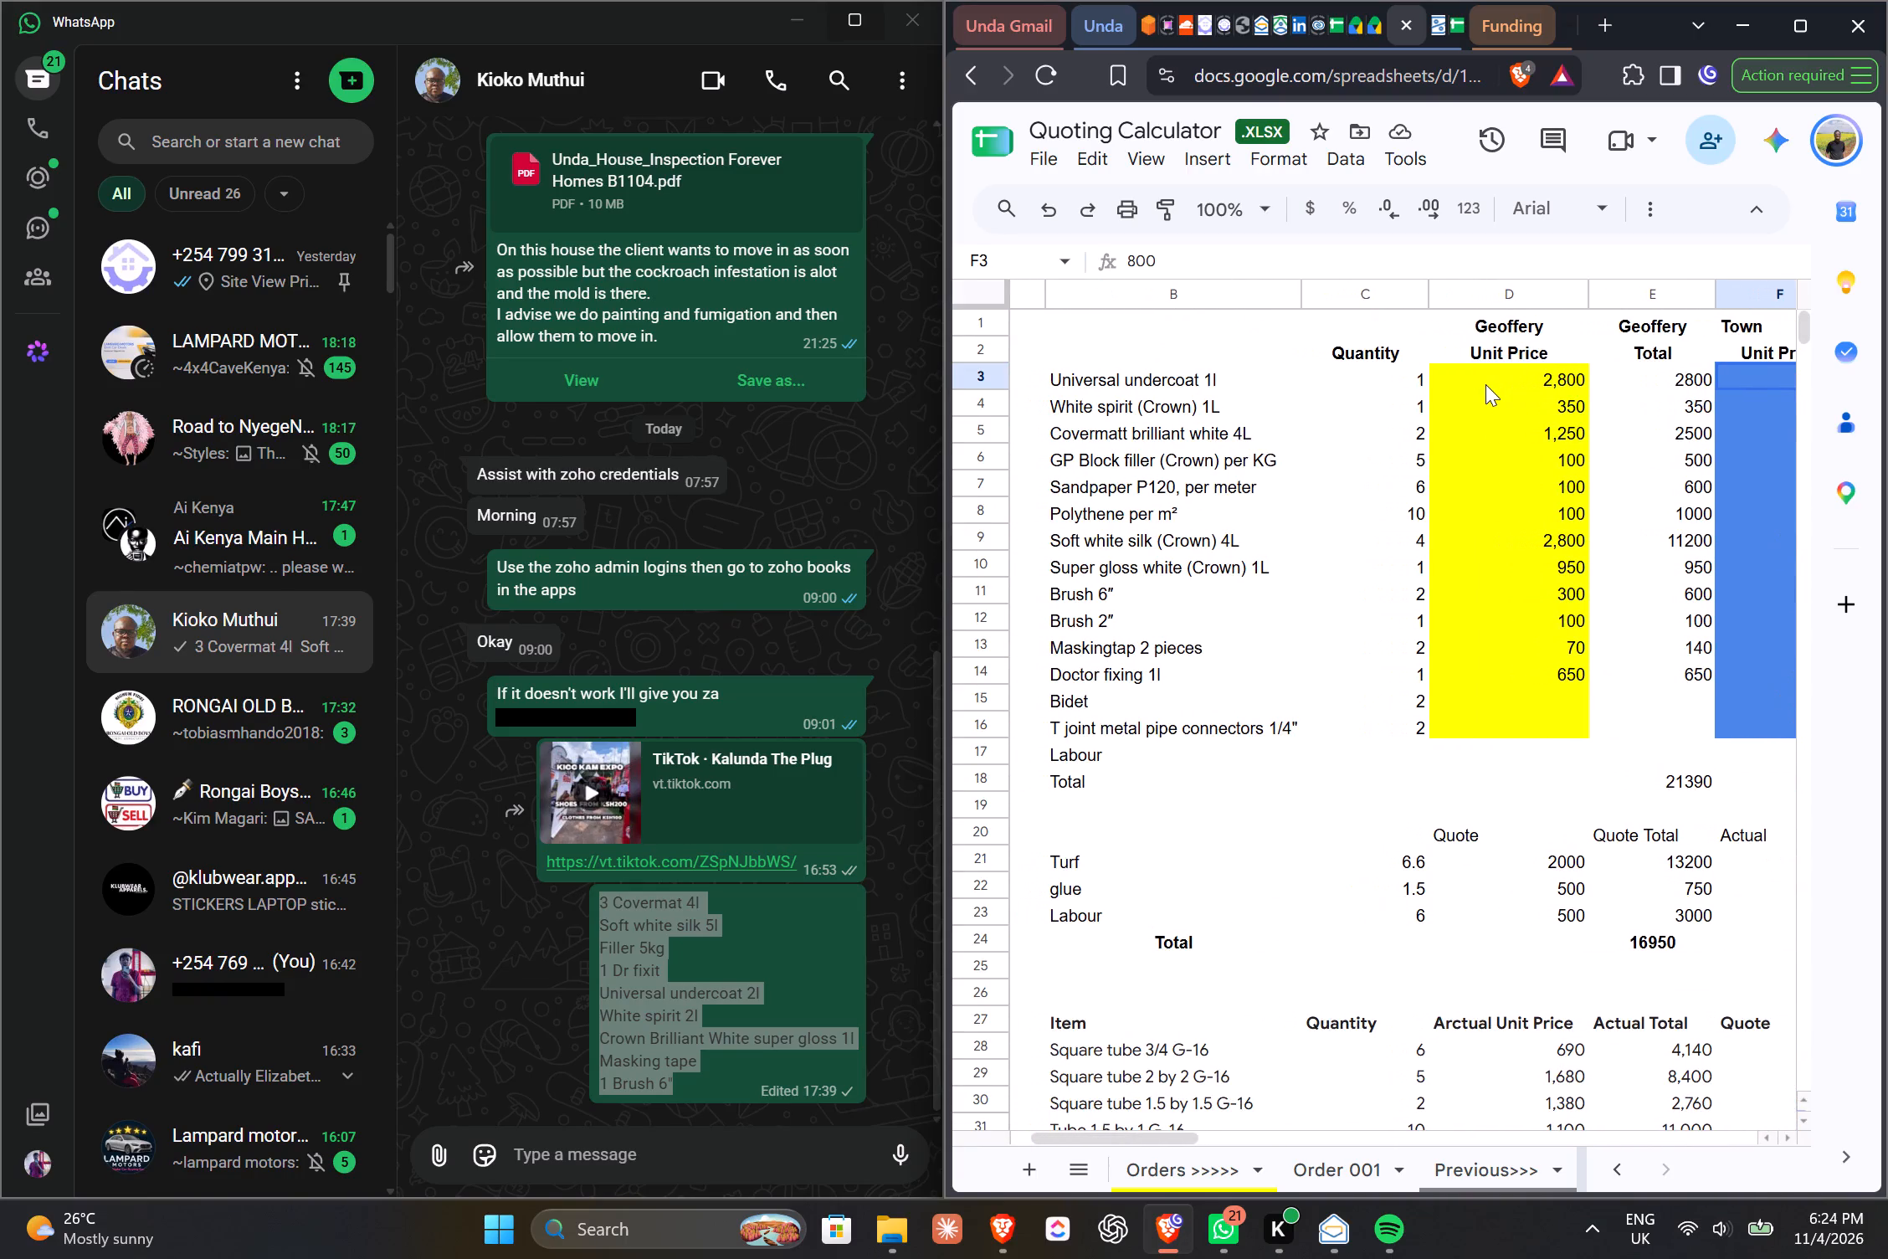
pyautogui.hscroll(1, 1485, 384)
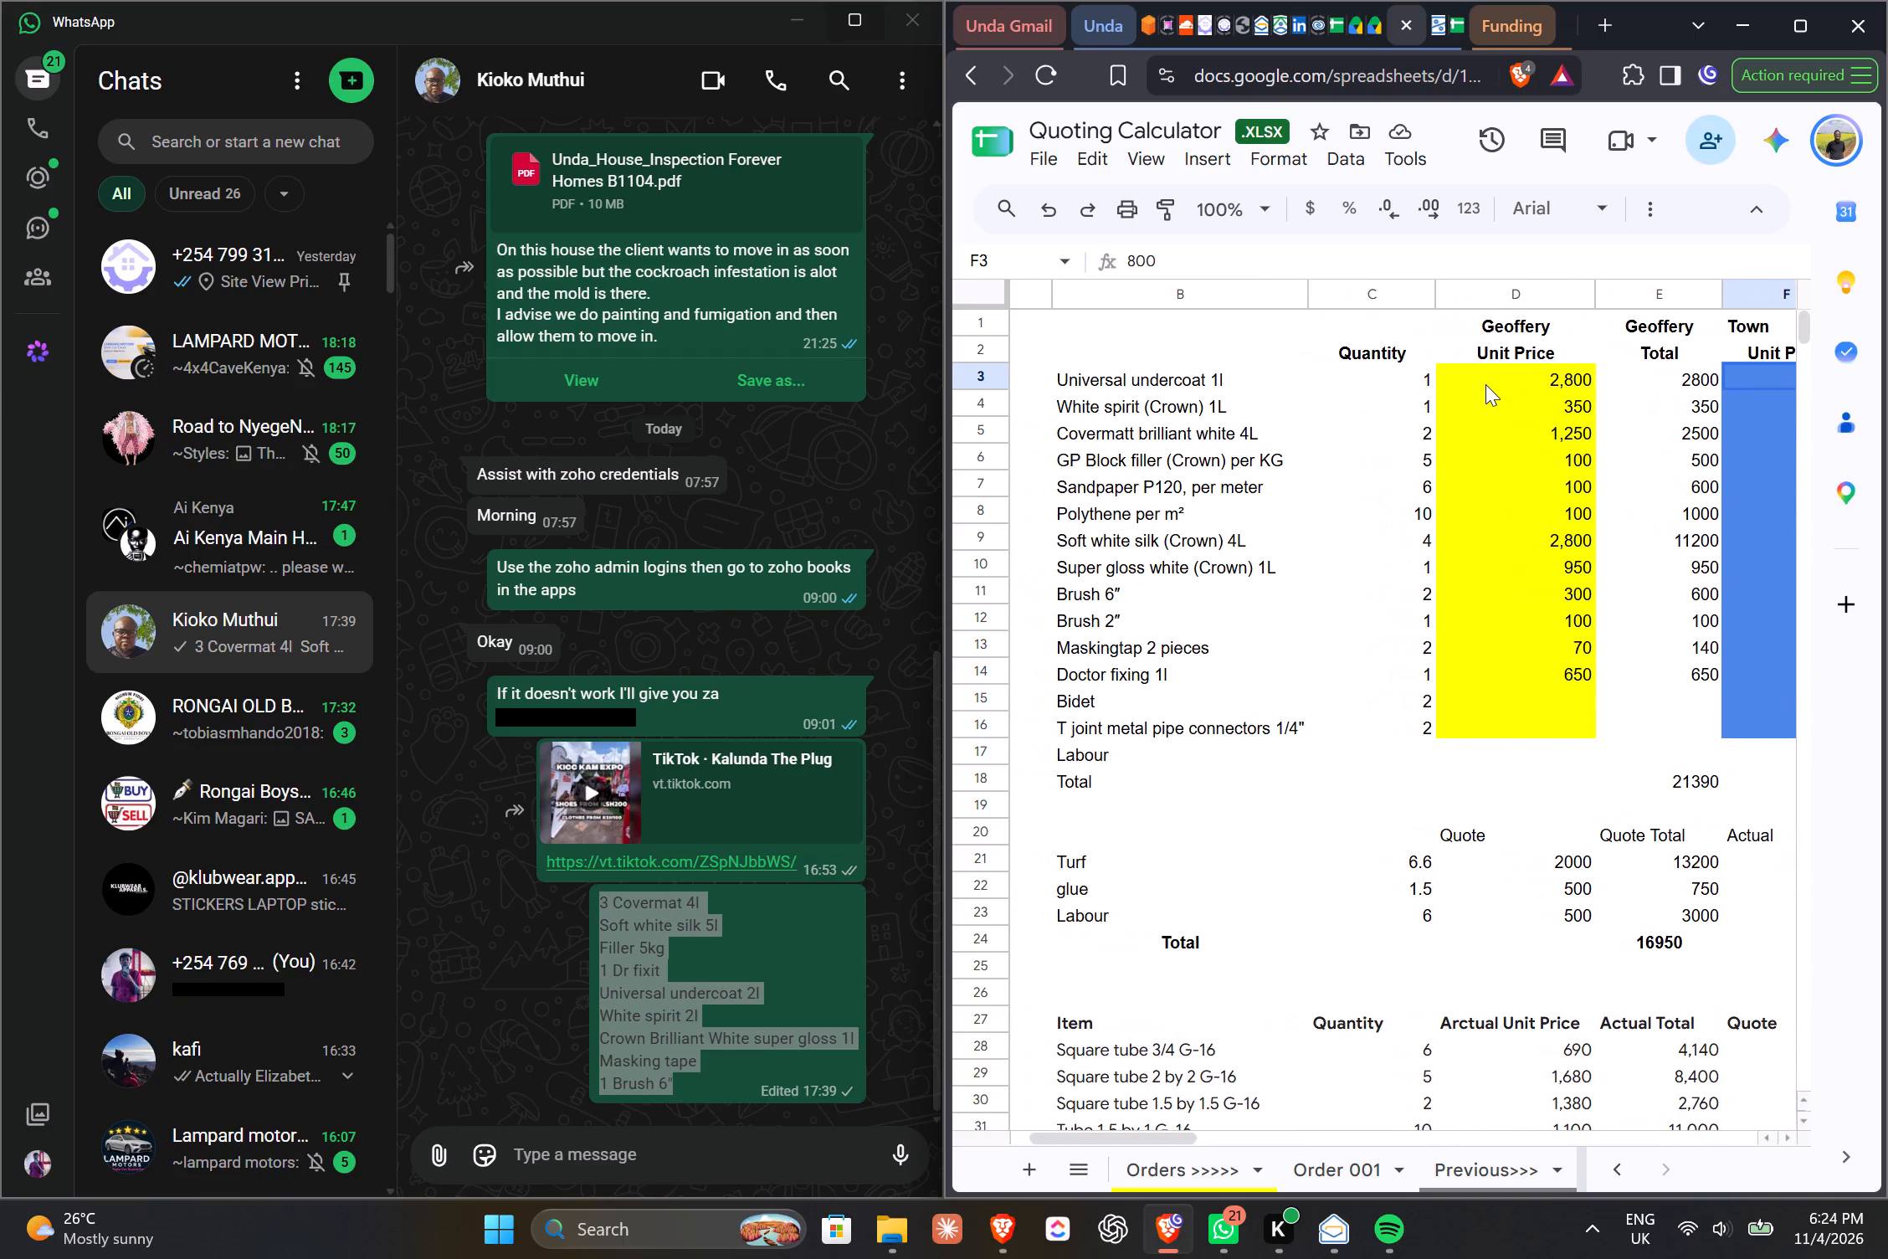
pyautogui.hscroll(-1, 1485, 384)
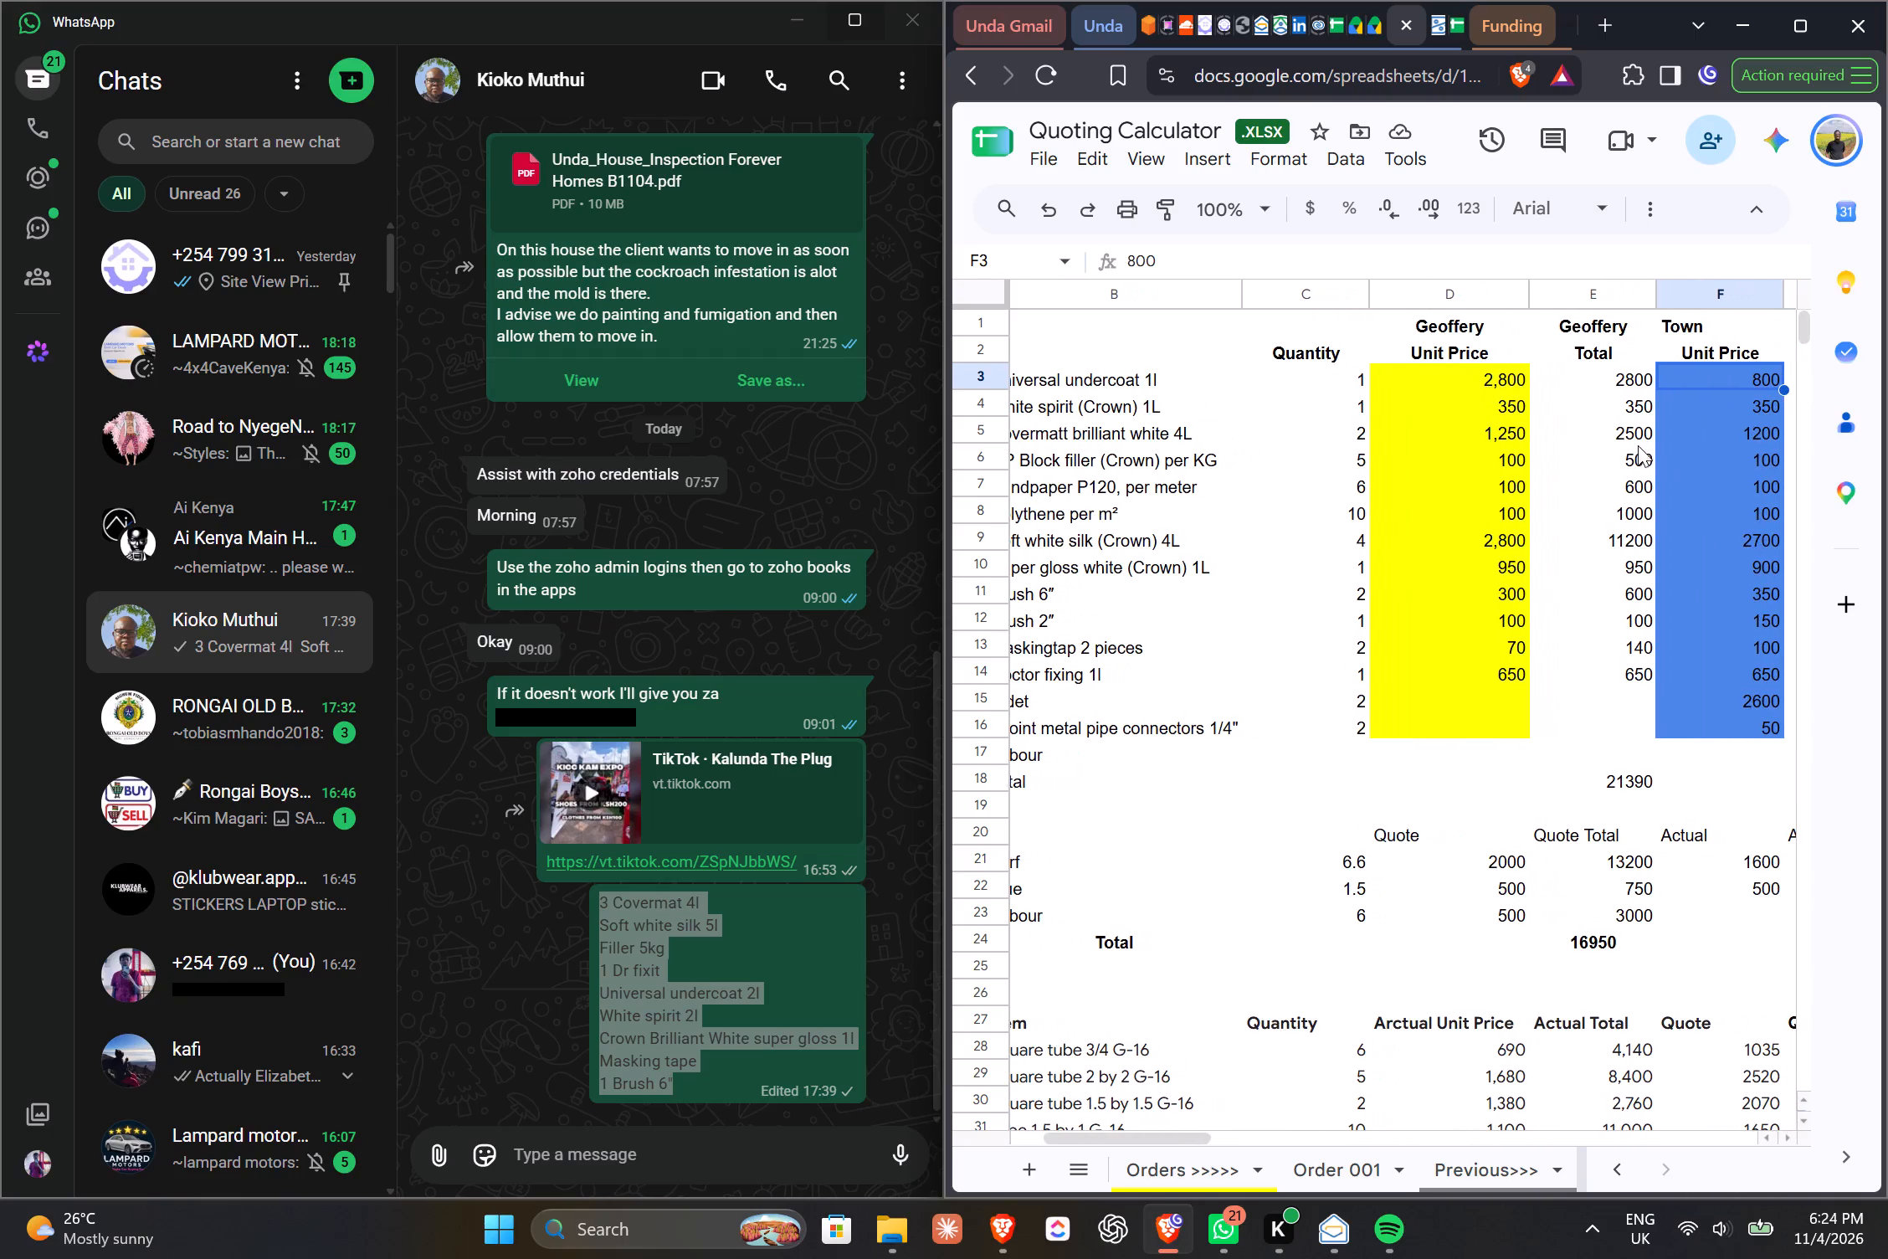
pyautogui.click(1740, 424)
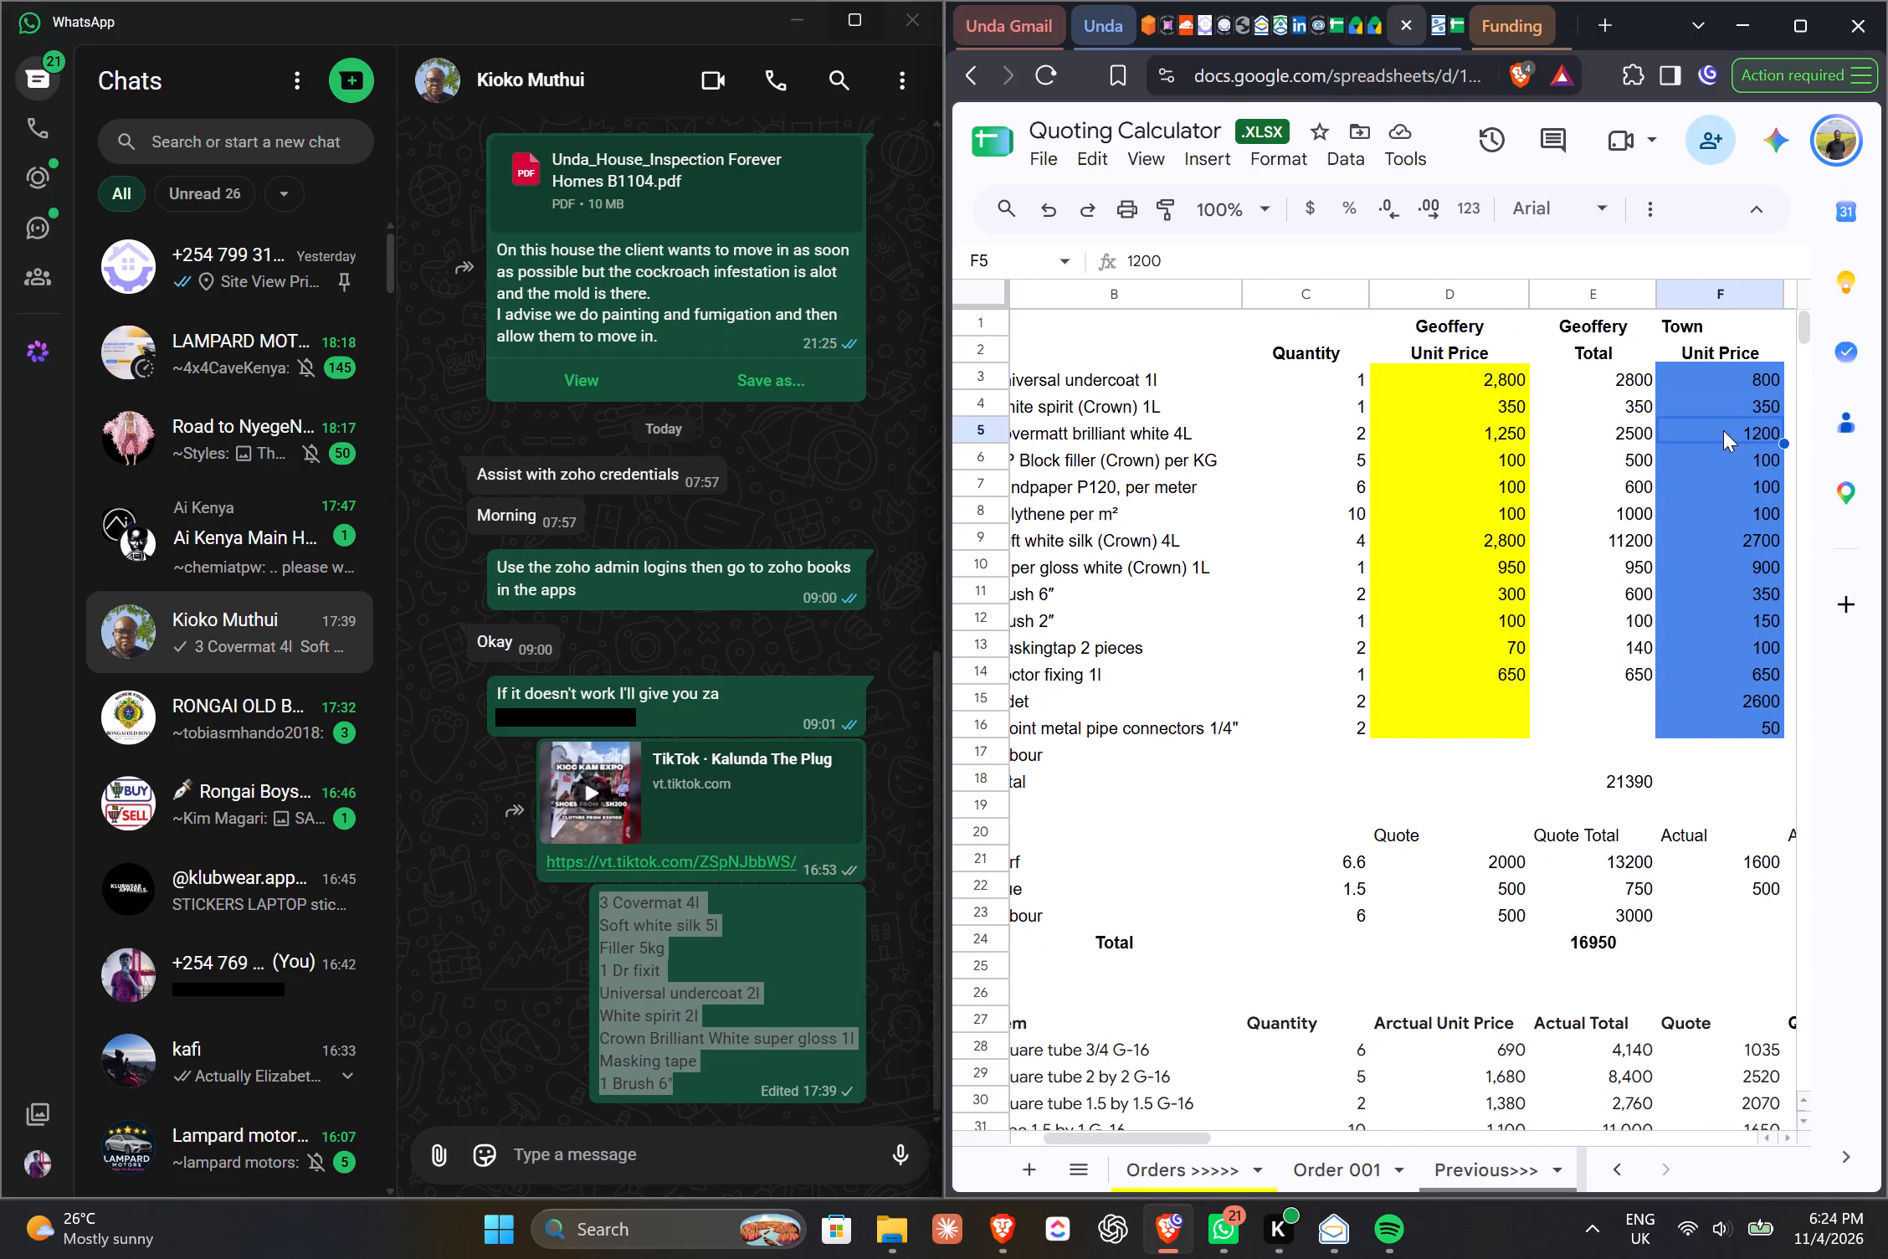
pyautogui.hscroll(-2, 1612, 414)
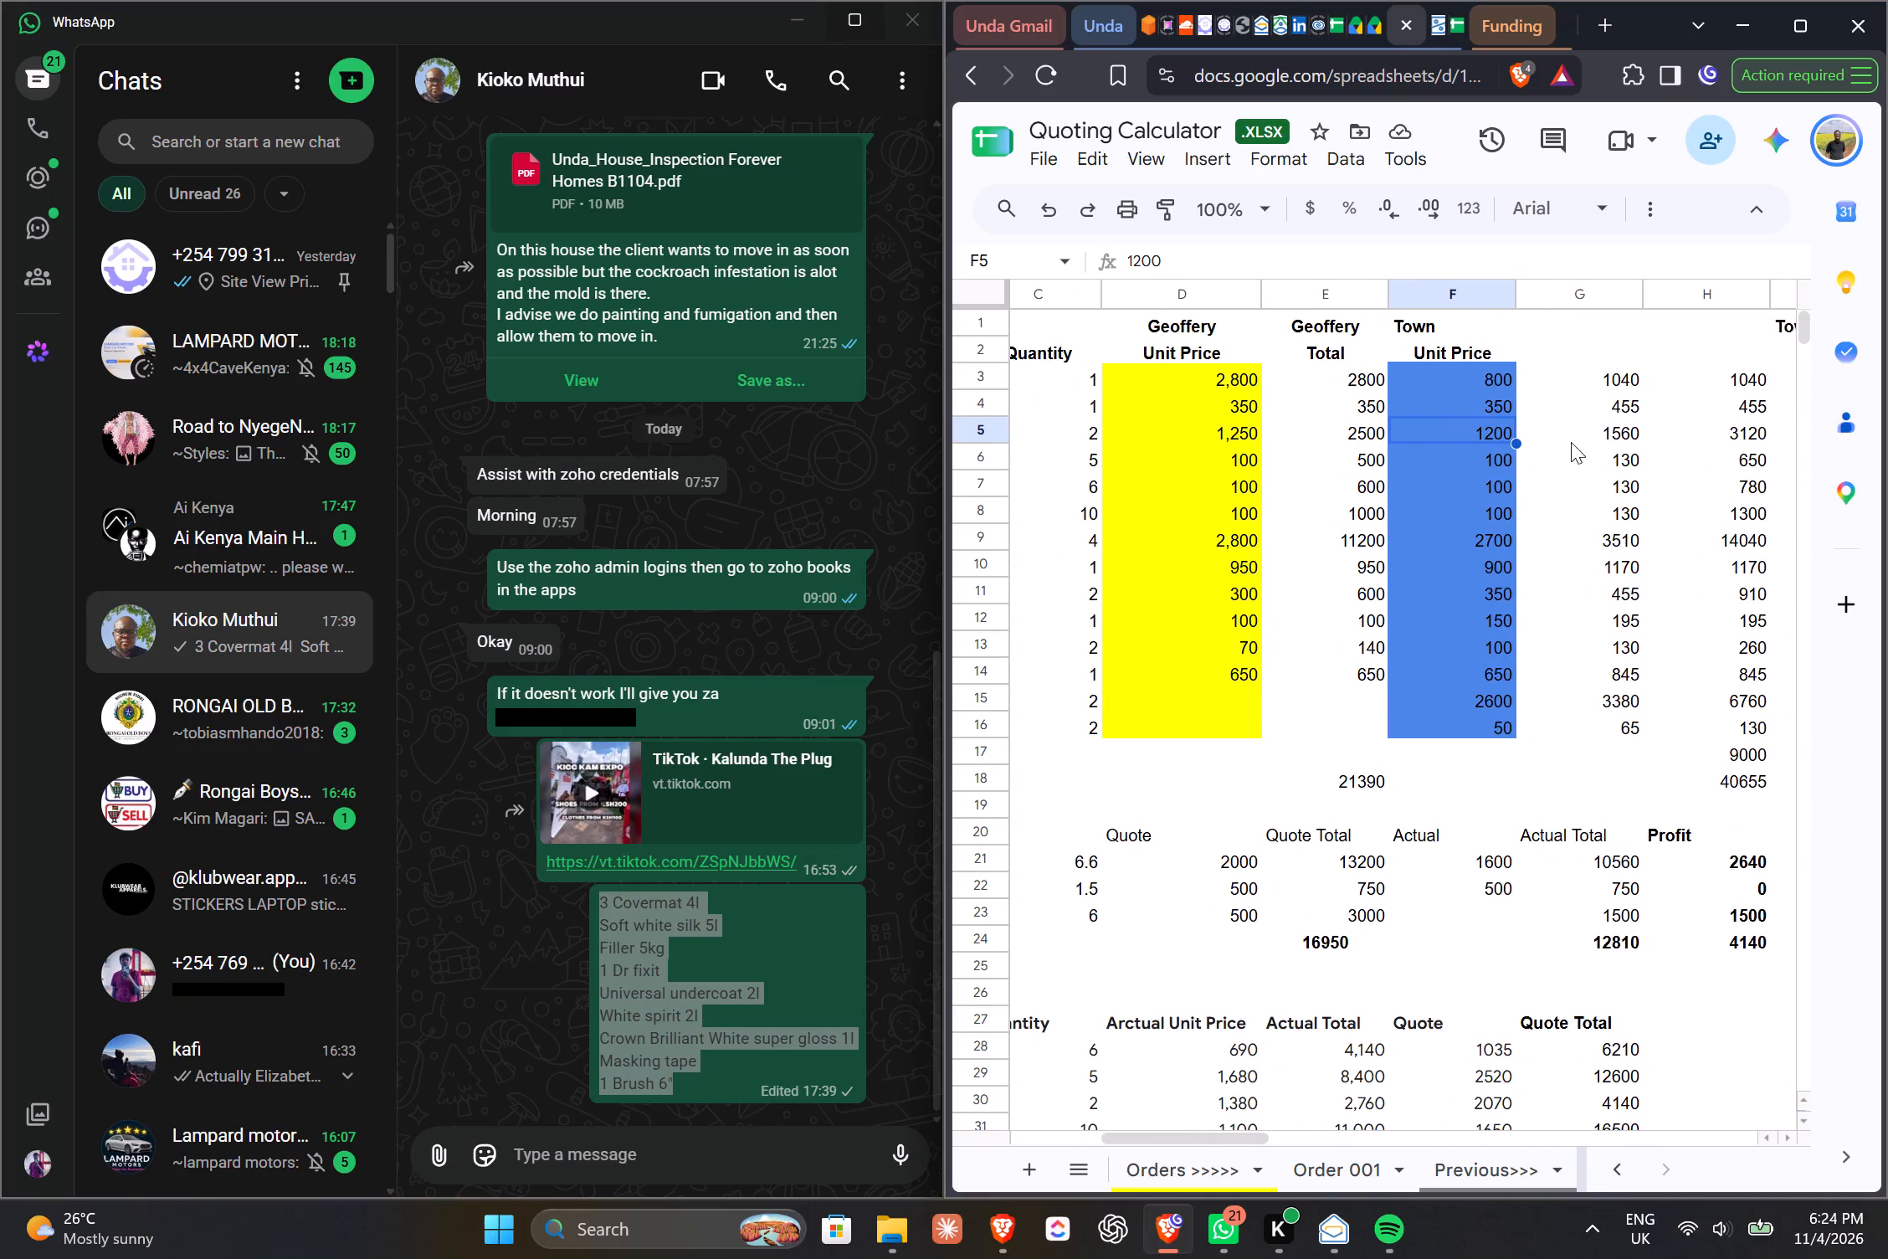
pyautogui.click(1571, 442)
pyautogui.click(1711, 414)
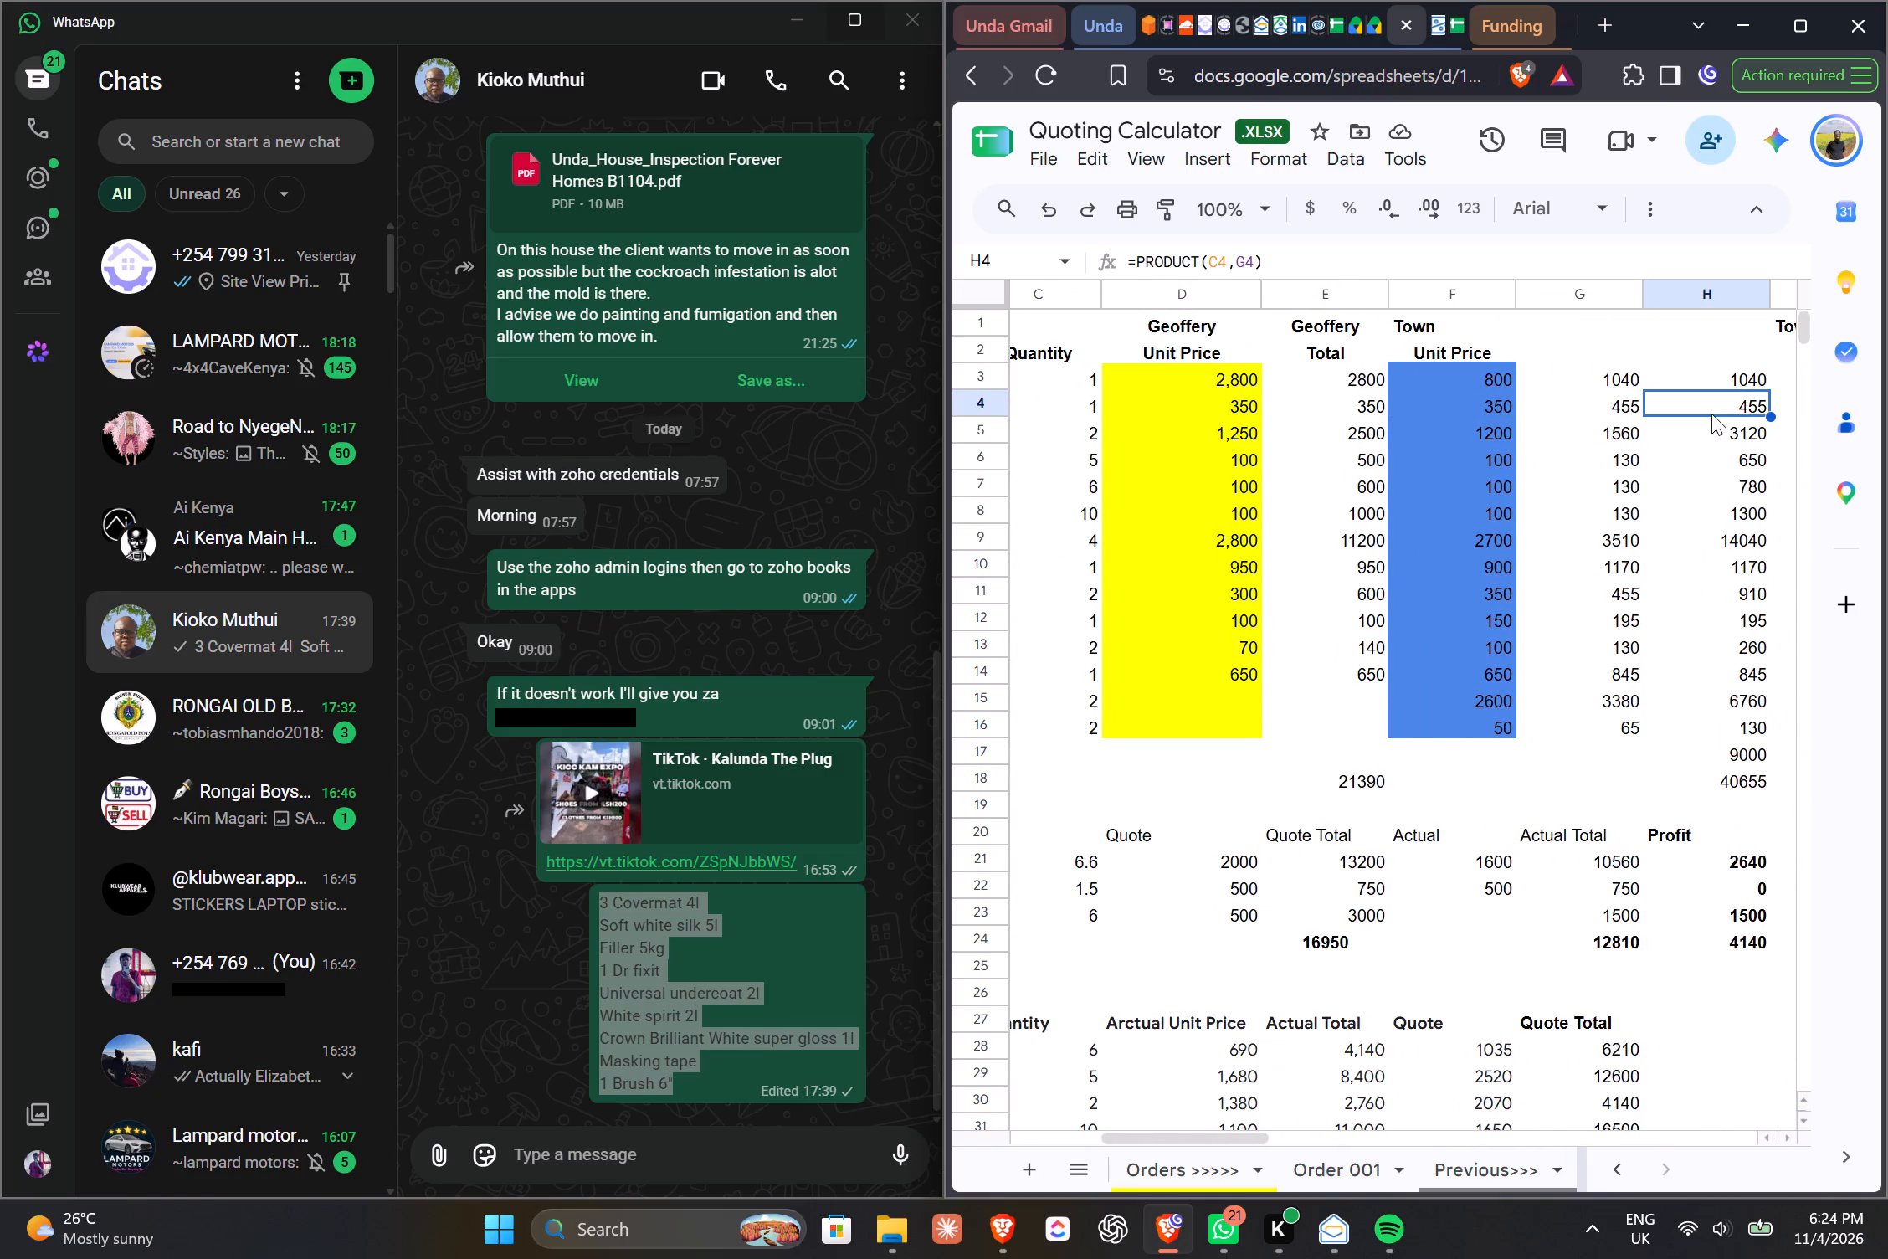
pyautogui.click(1608, 429)
pyautogui.hscroll(-1, 1757, 439)
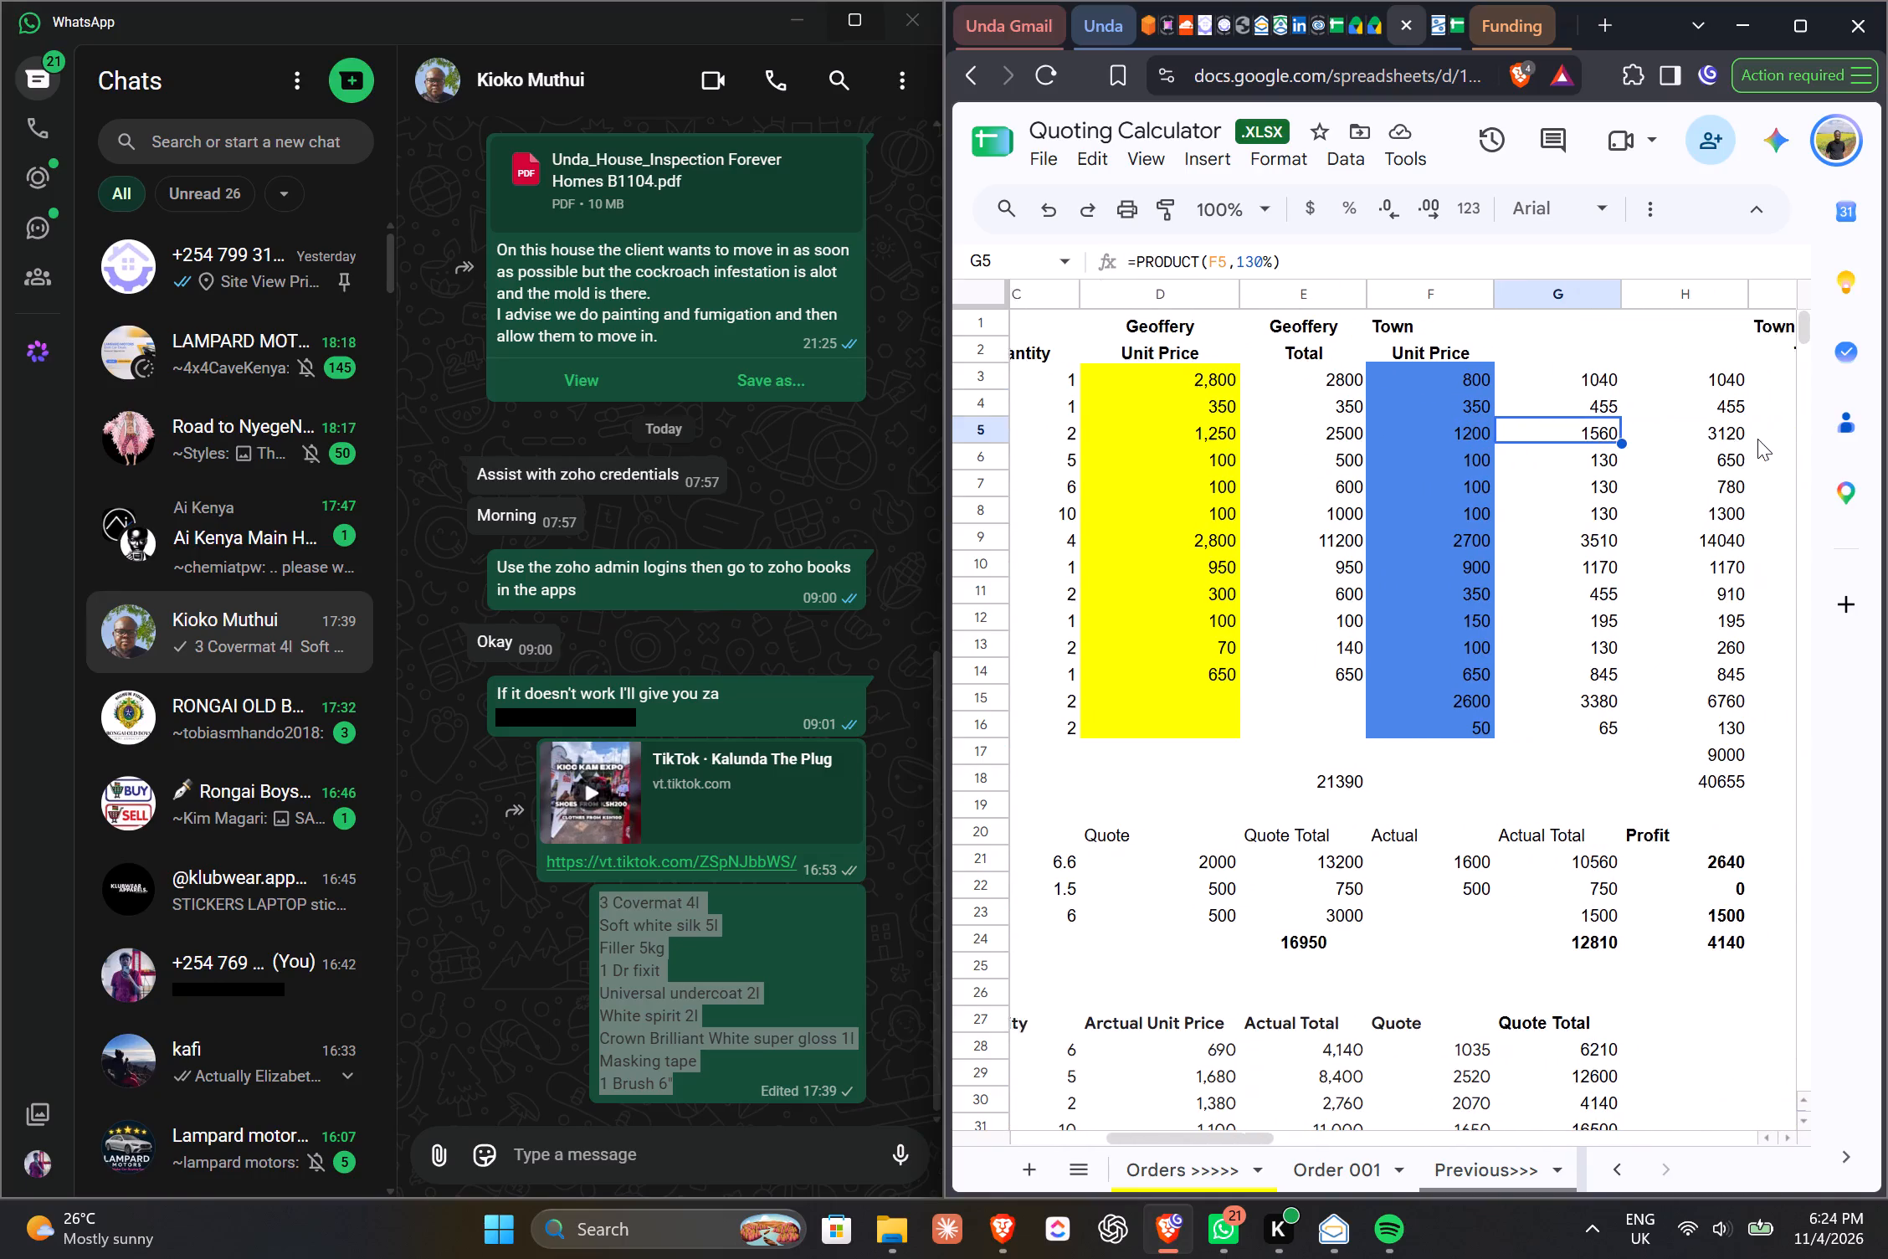
pyautogui.hscroll(-2, 1757, 439)
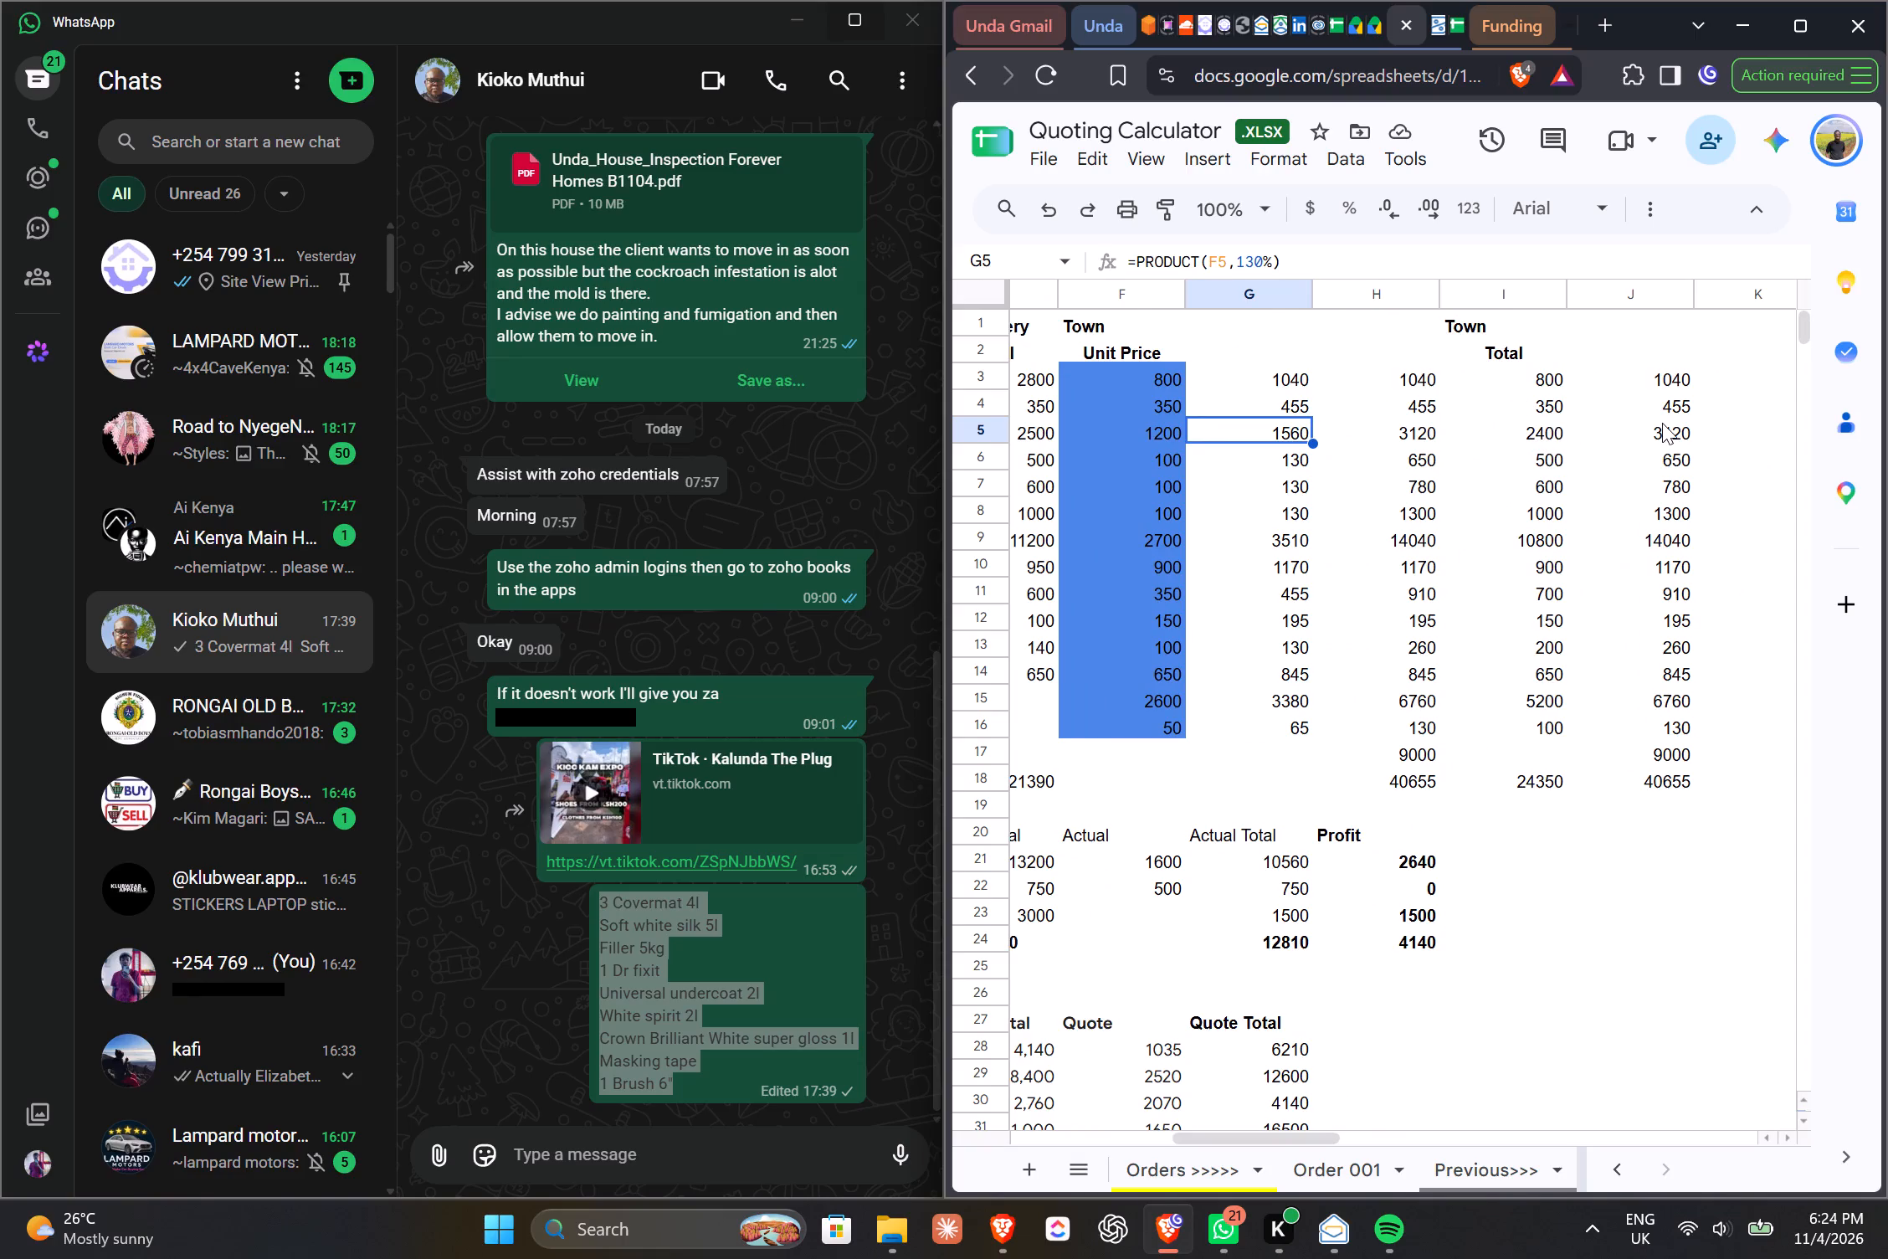
pyautogui.hscroll(2, 1662, 423)
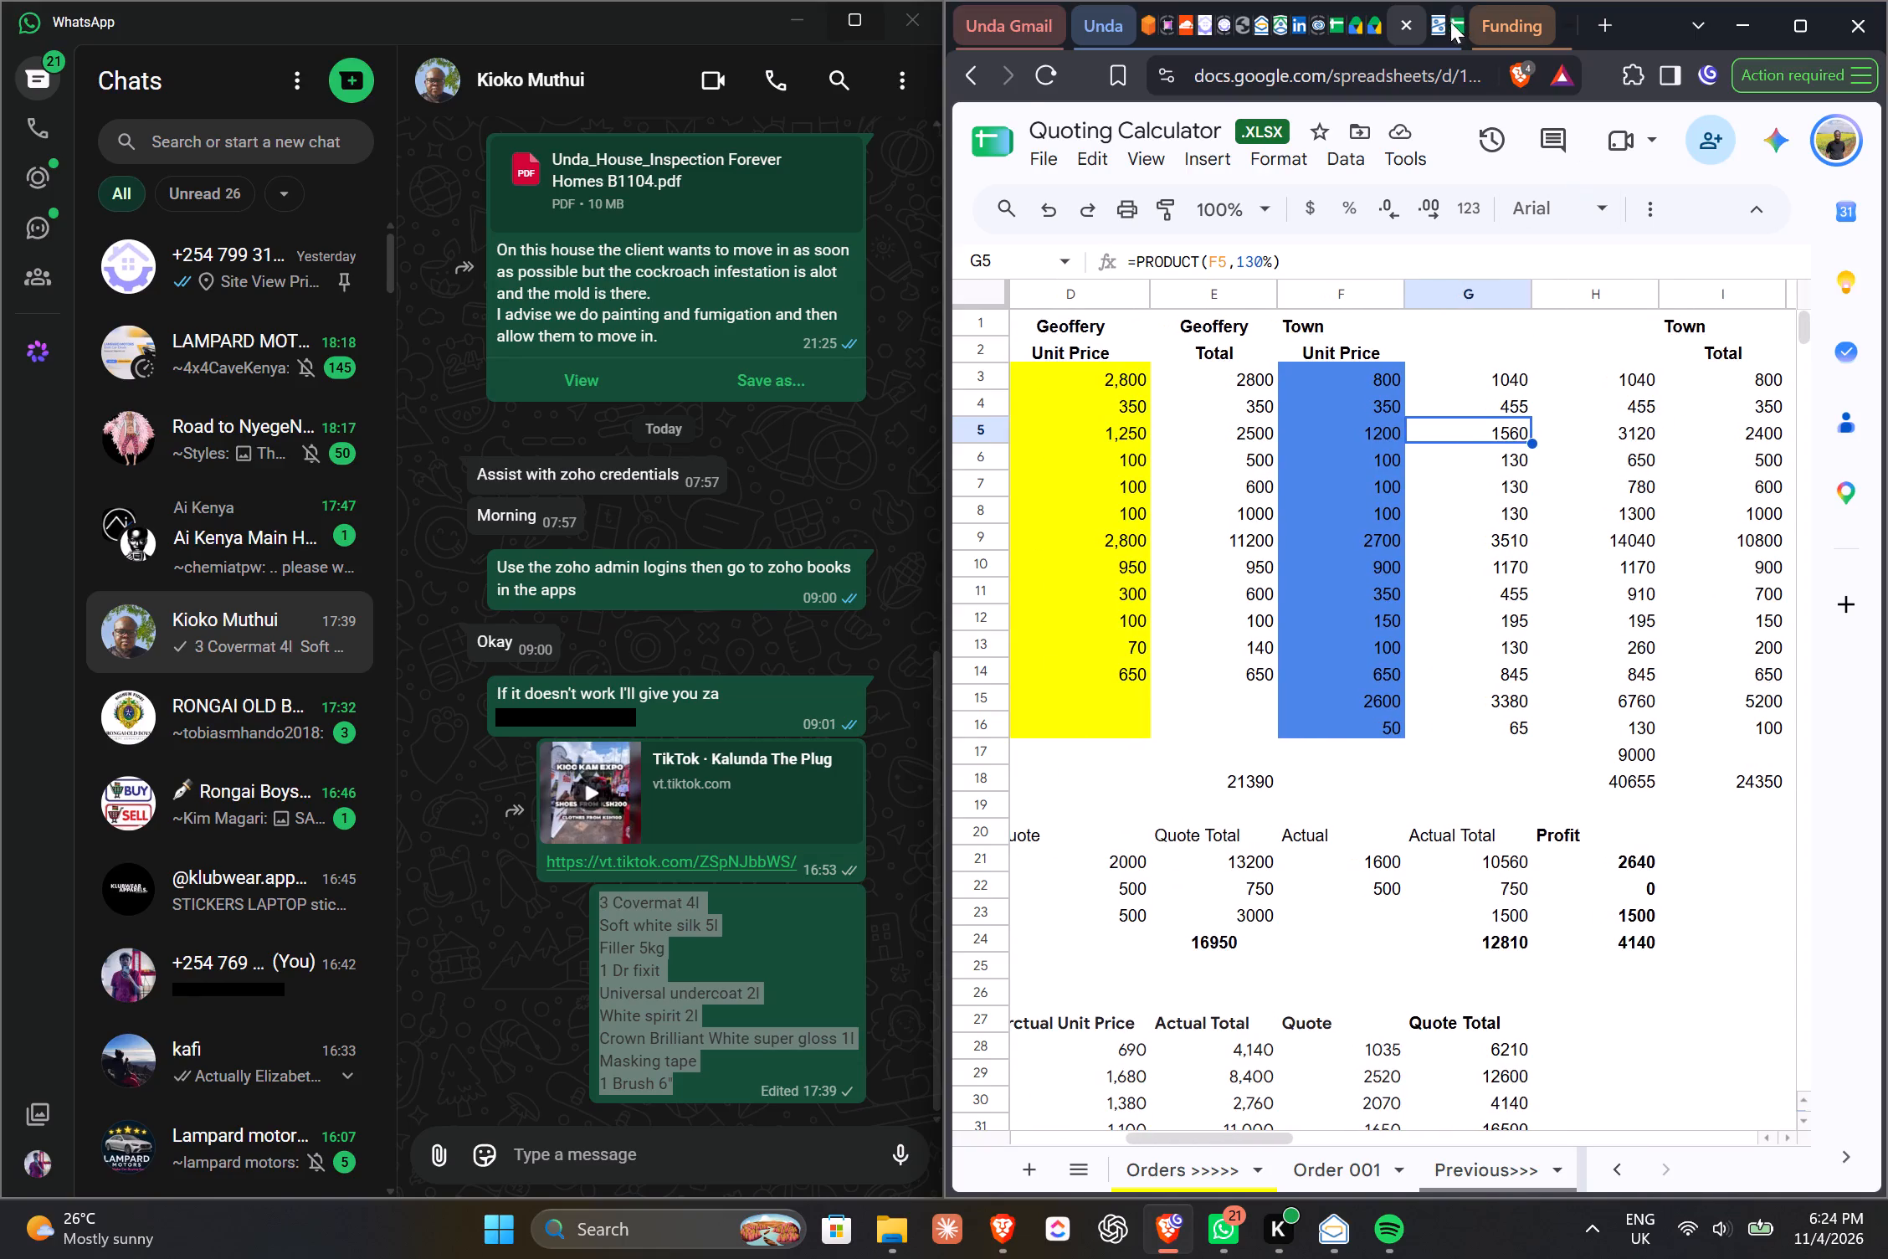
# Switch to the Zoho Books new item form, set Covermat 4l's selling price to KES 1560, and save the item.
pyautogui.click(1443, 18)
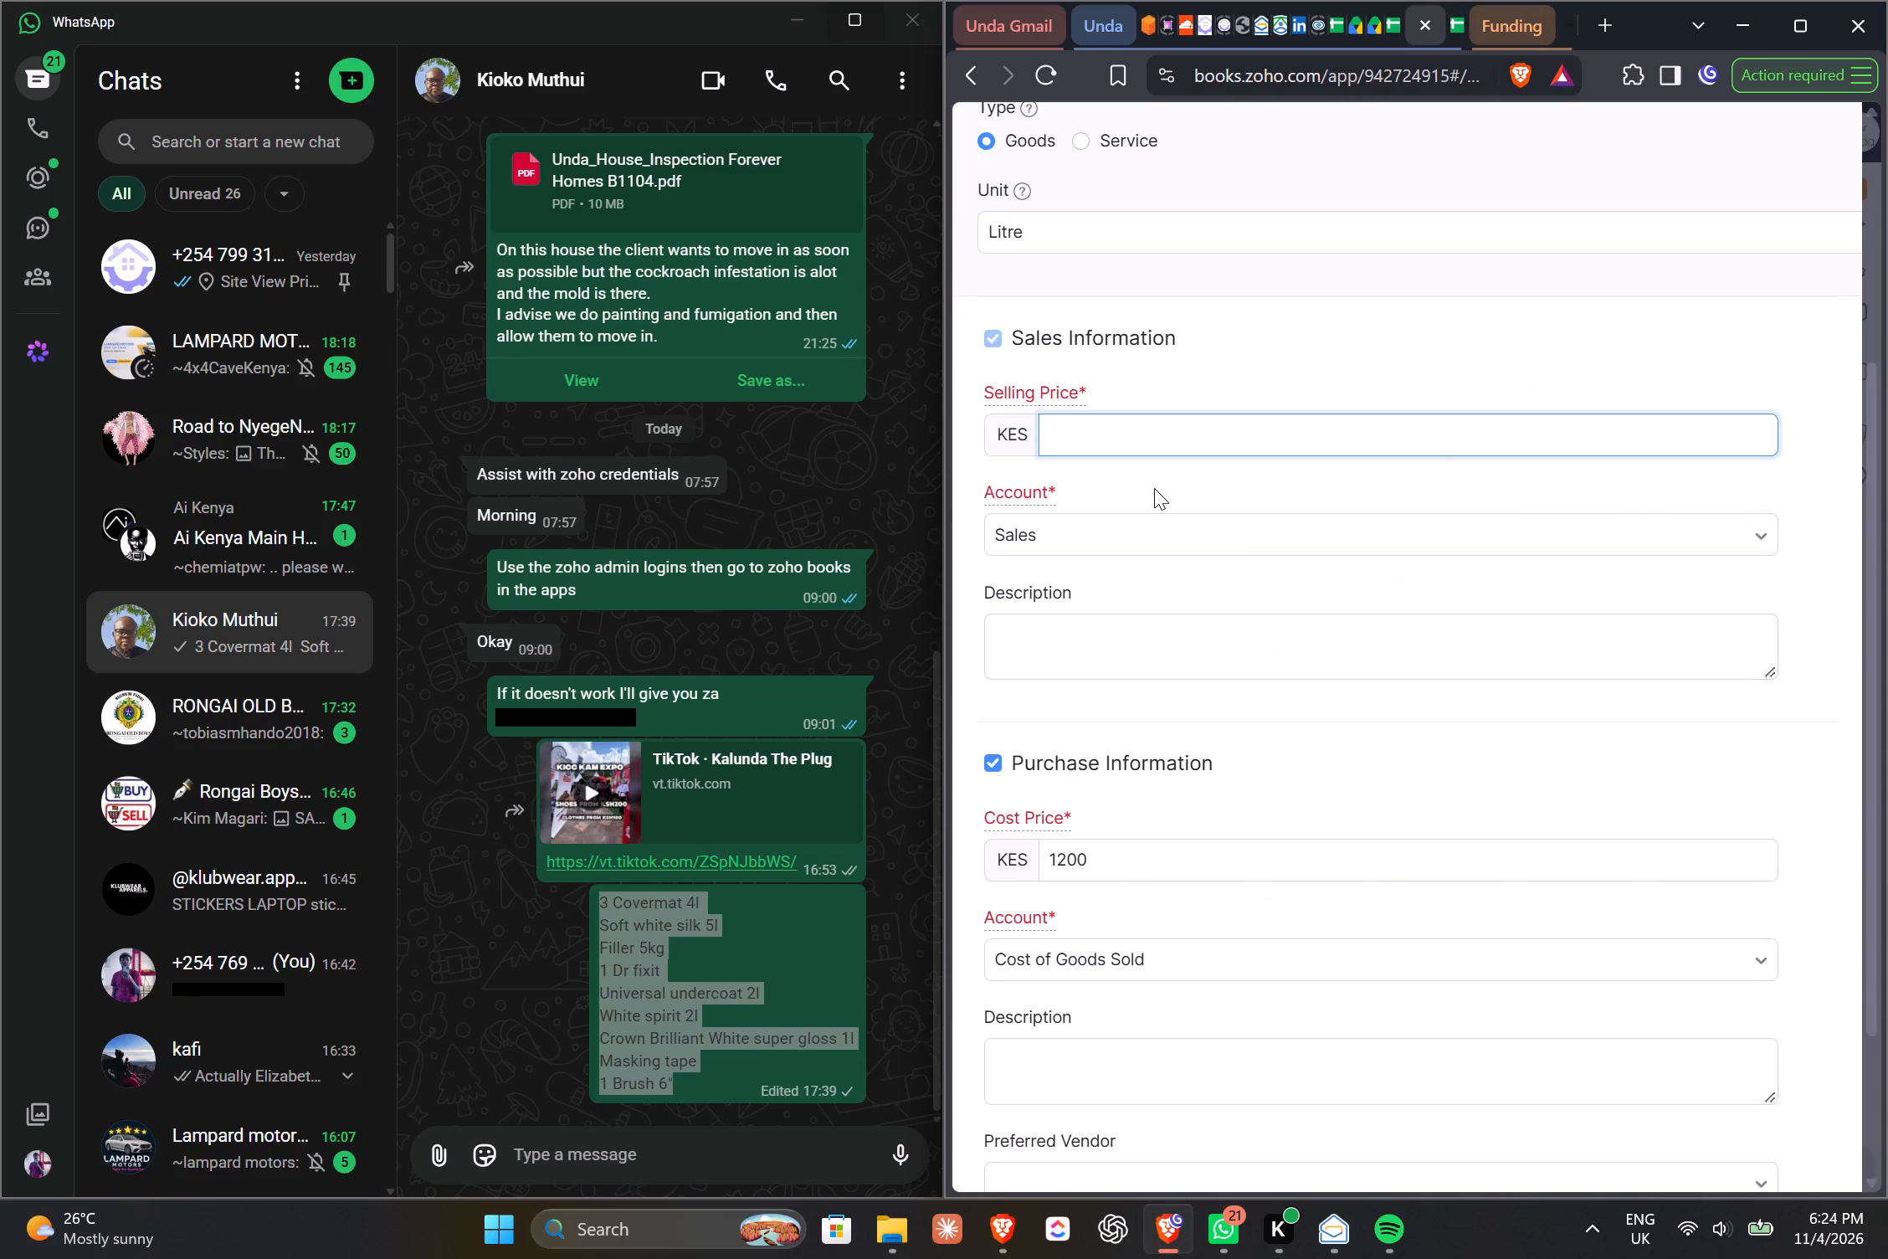
pyautogui.write('15')
pyautogui.write('60')
pyautogui.scroll(3, 1287, 382)
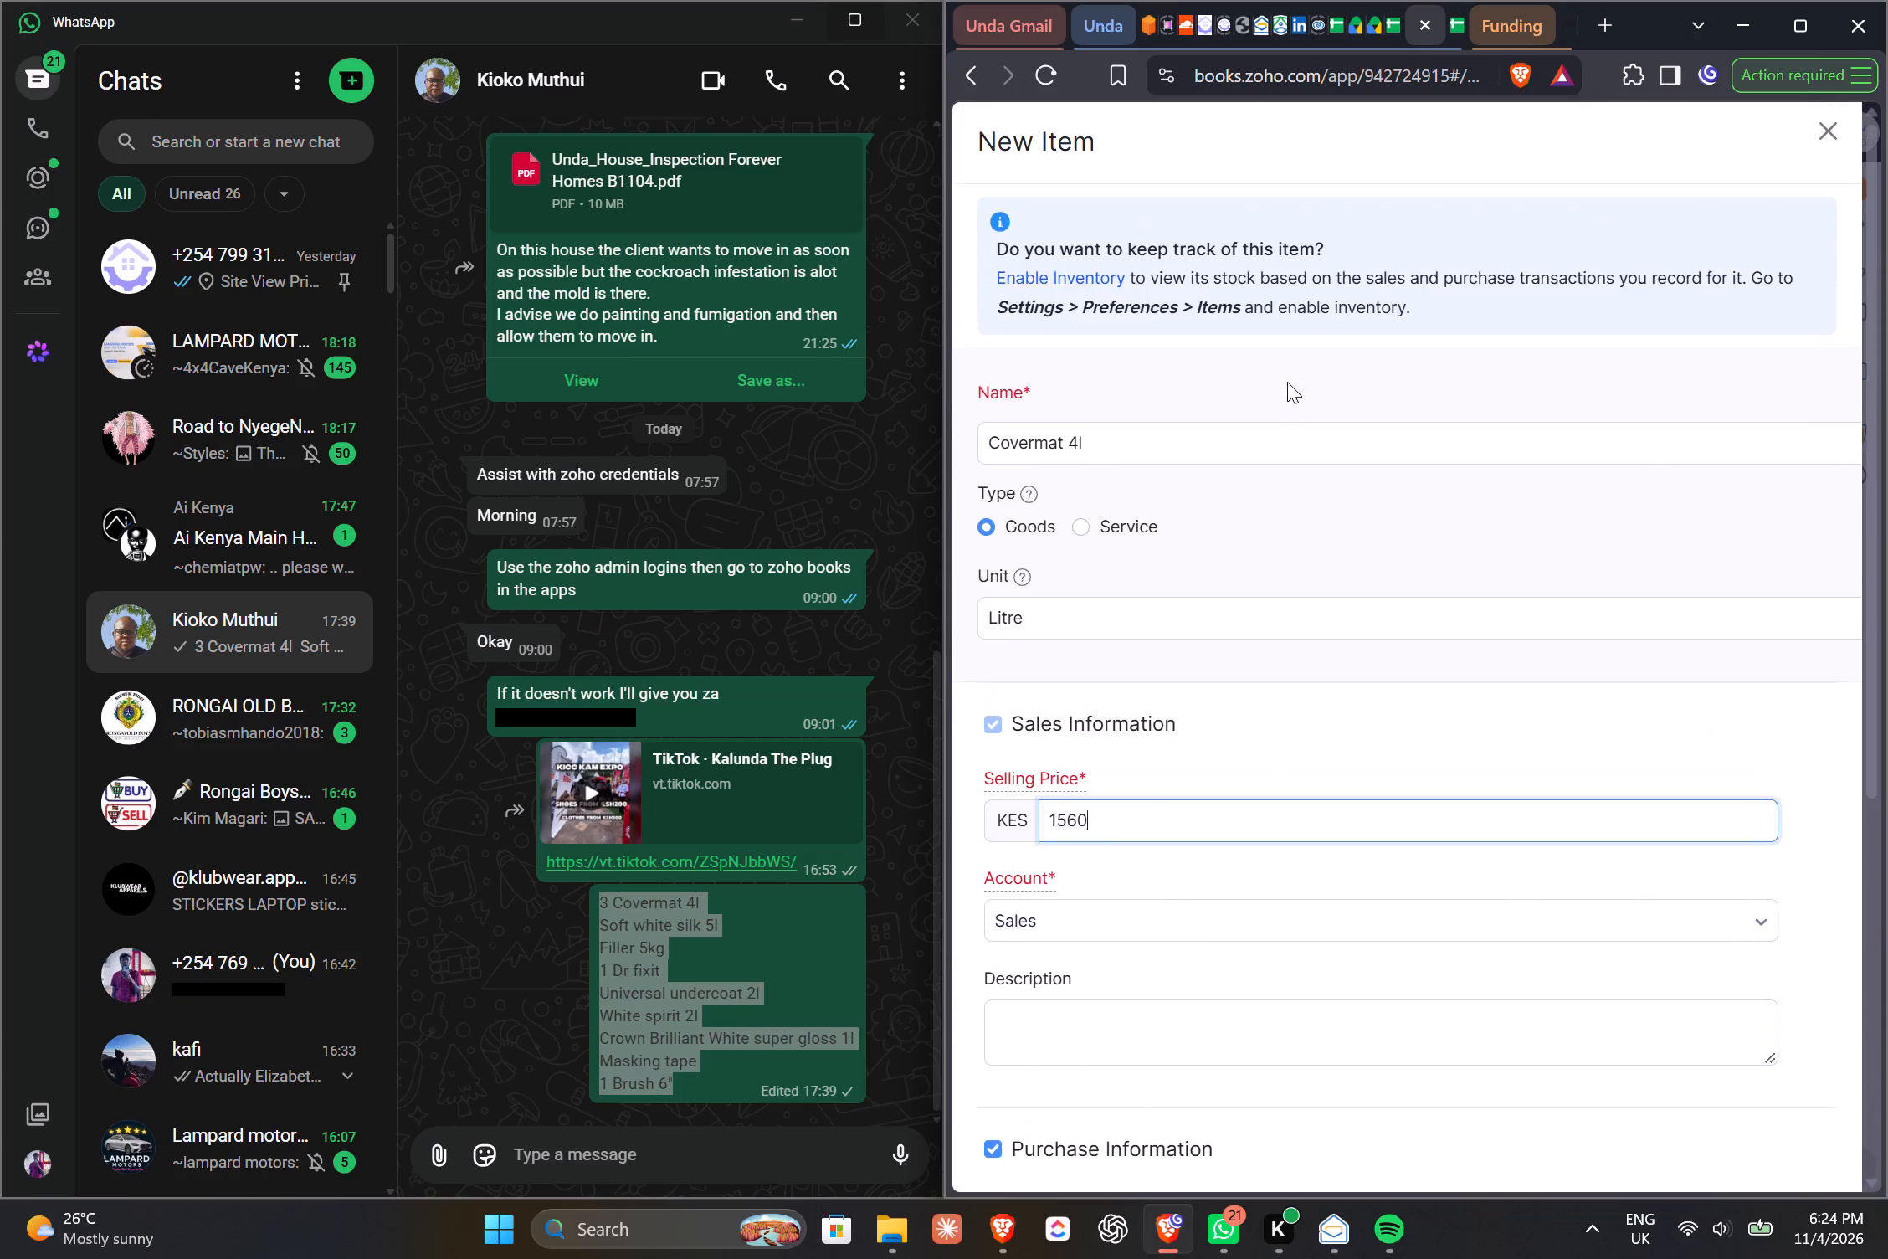
pyautogui.scroll(-5, 1287, 382)
pyautogui.click(990, 1151)
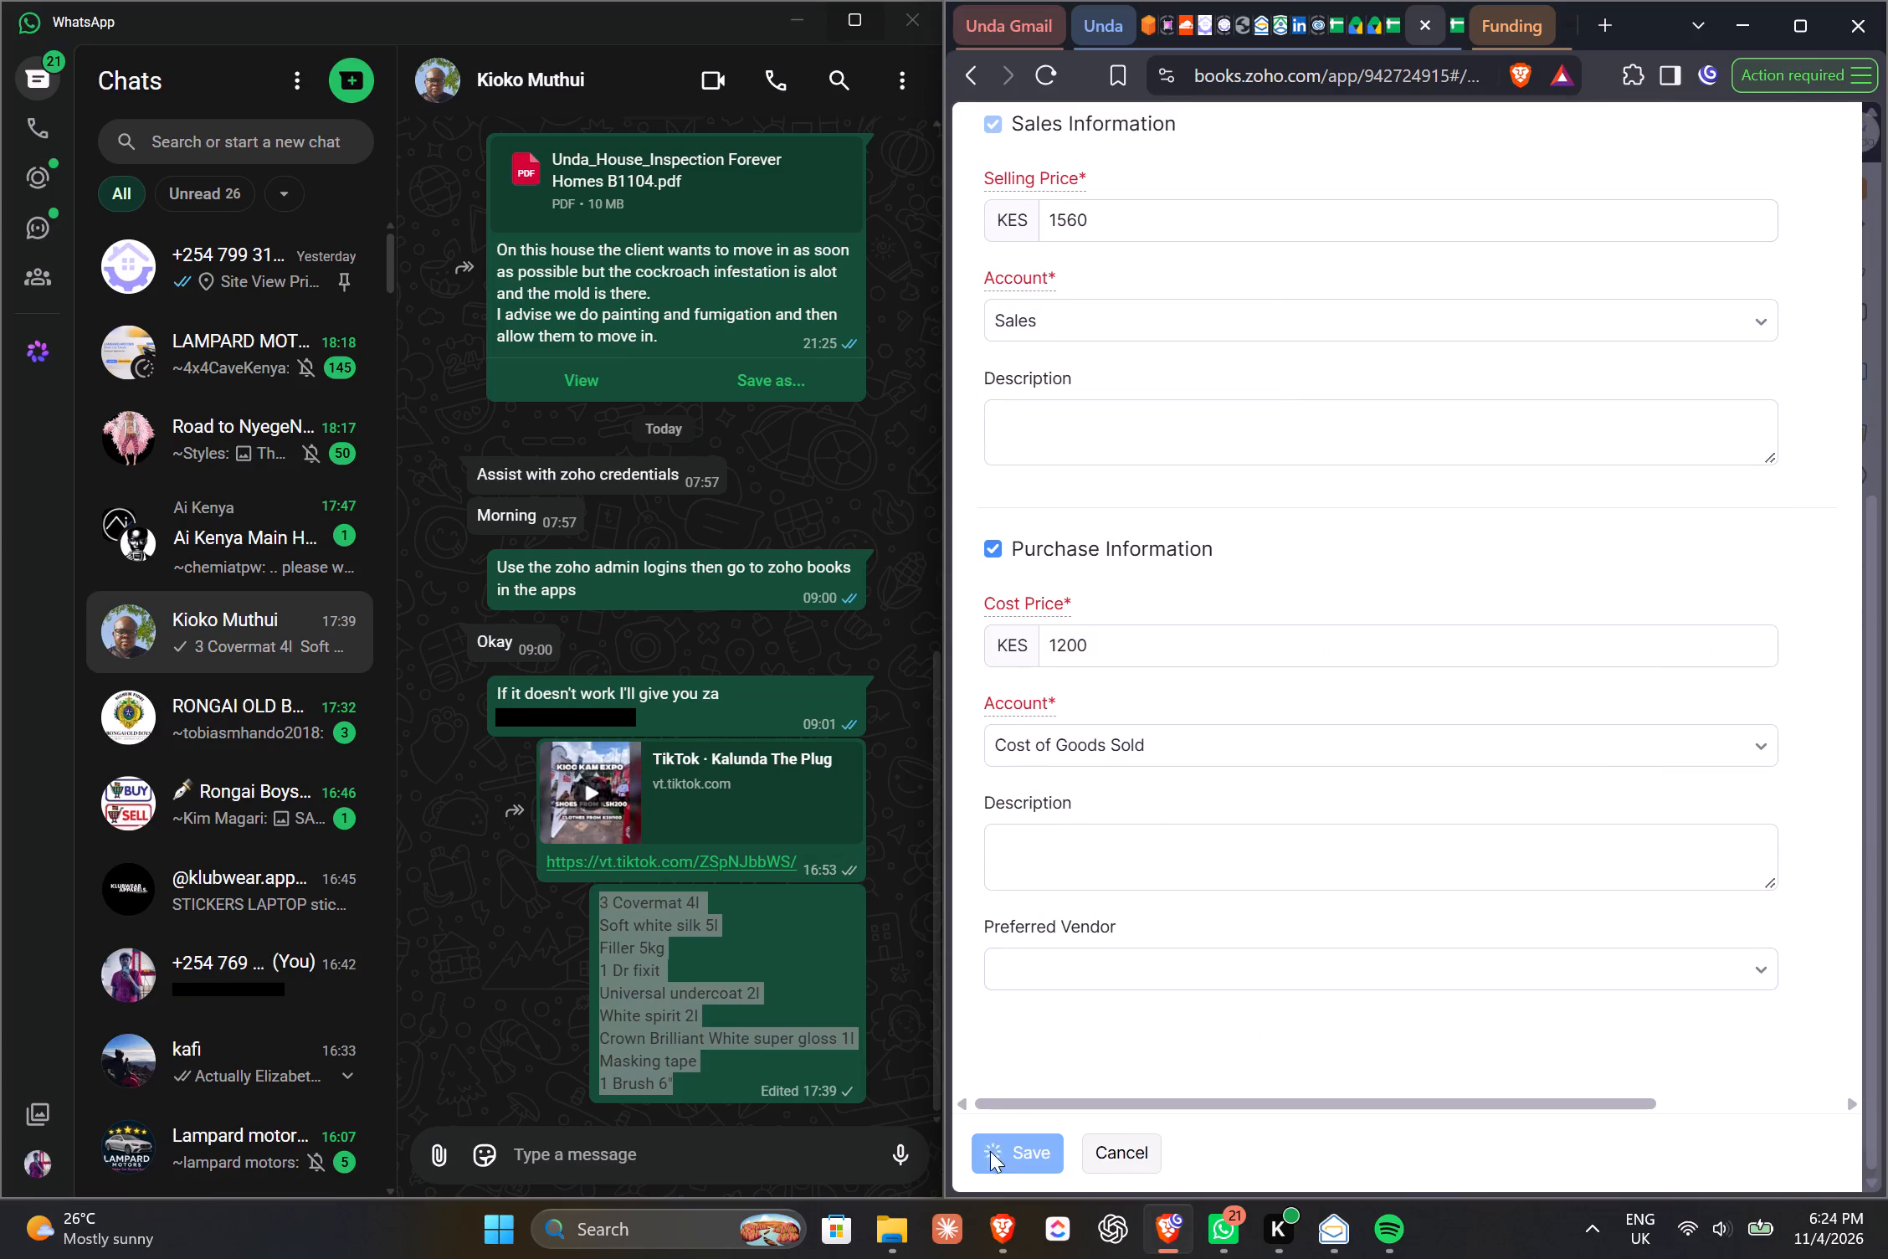
# Set the Covermat 4l line's quantity to 3.00 in the quote's item table.
pyautogui.scroll(4, 1302, 795)
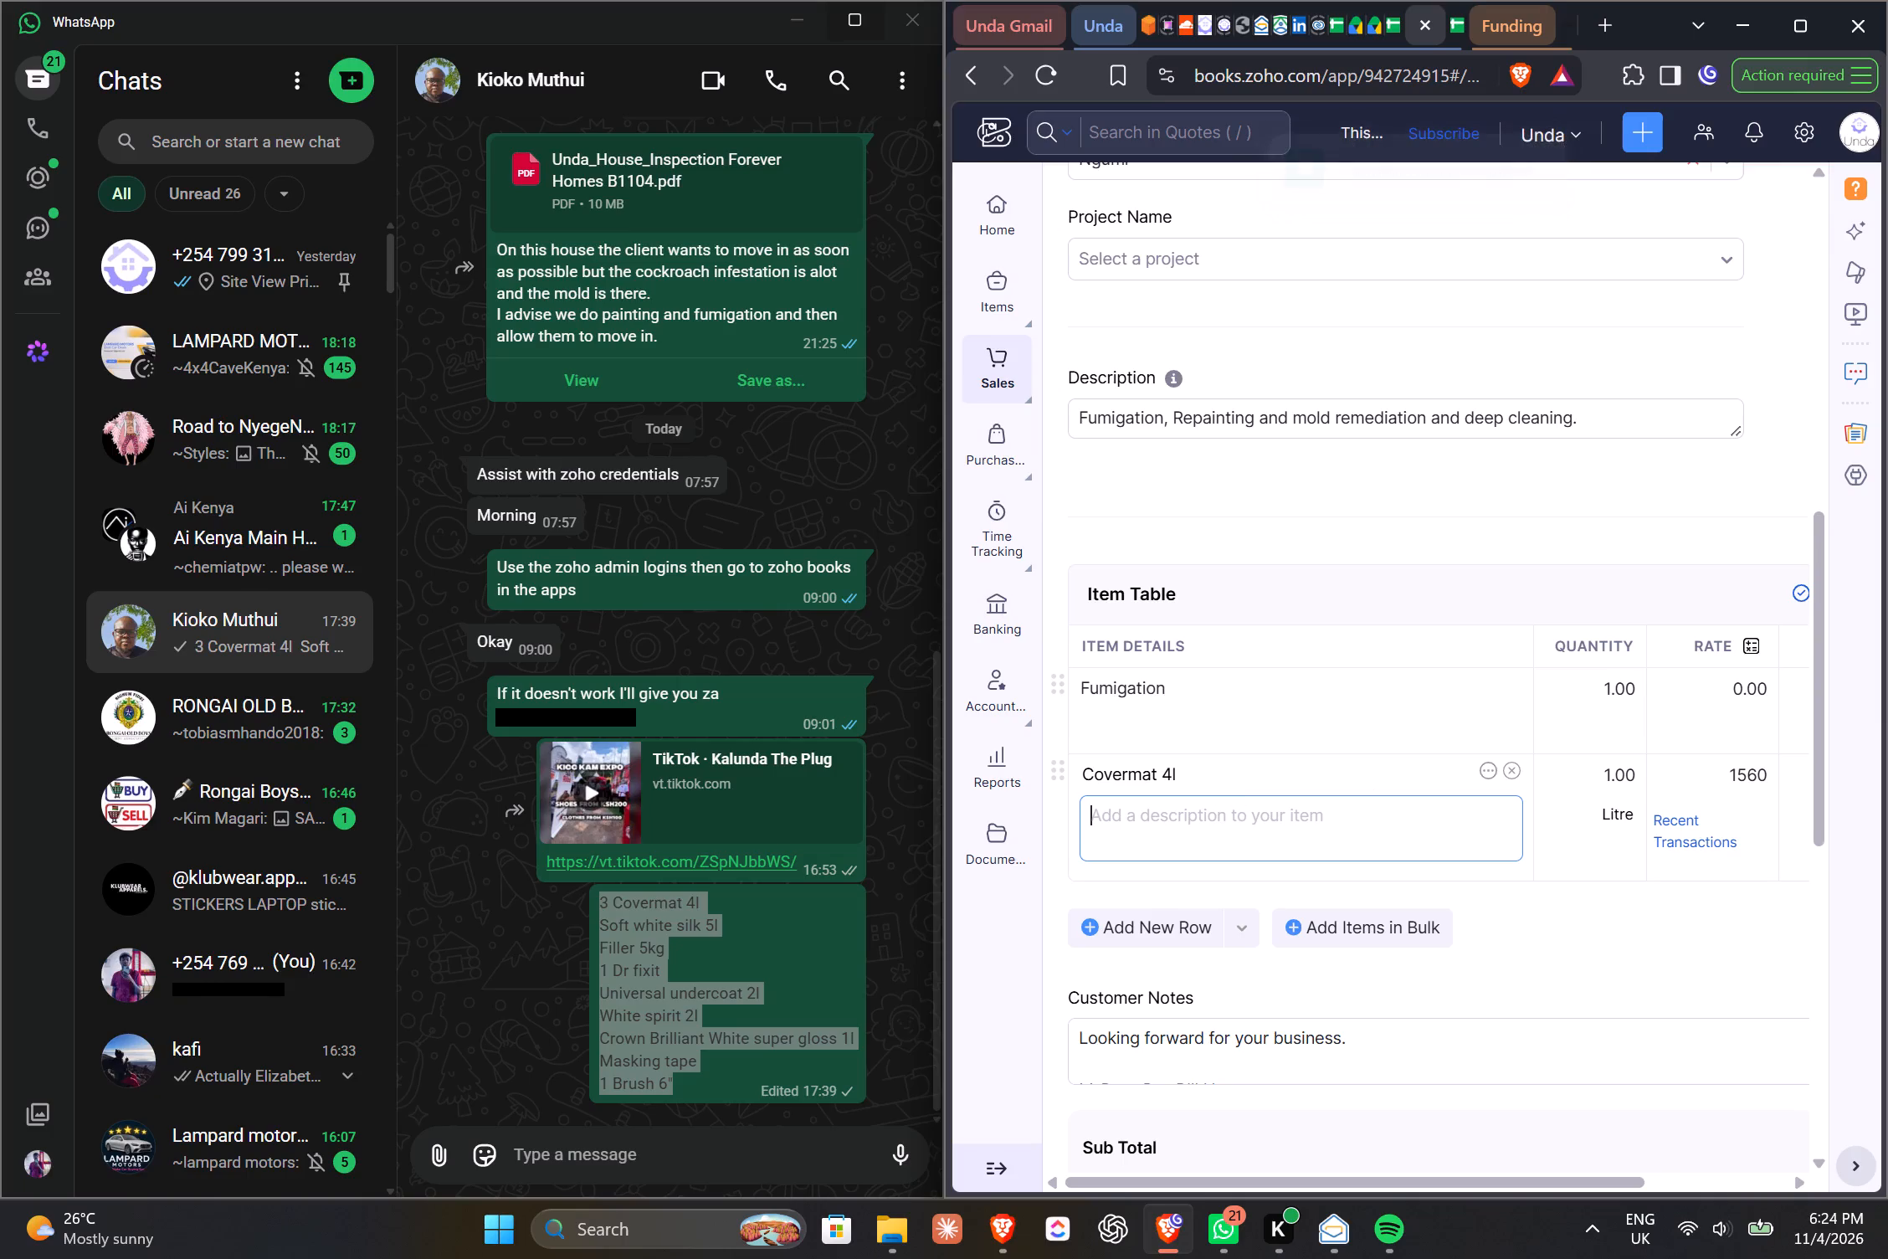
pyautogui.click(1609, 777)
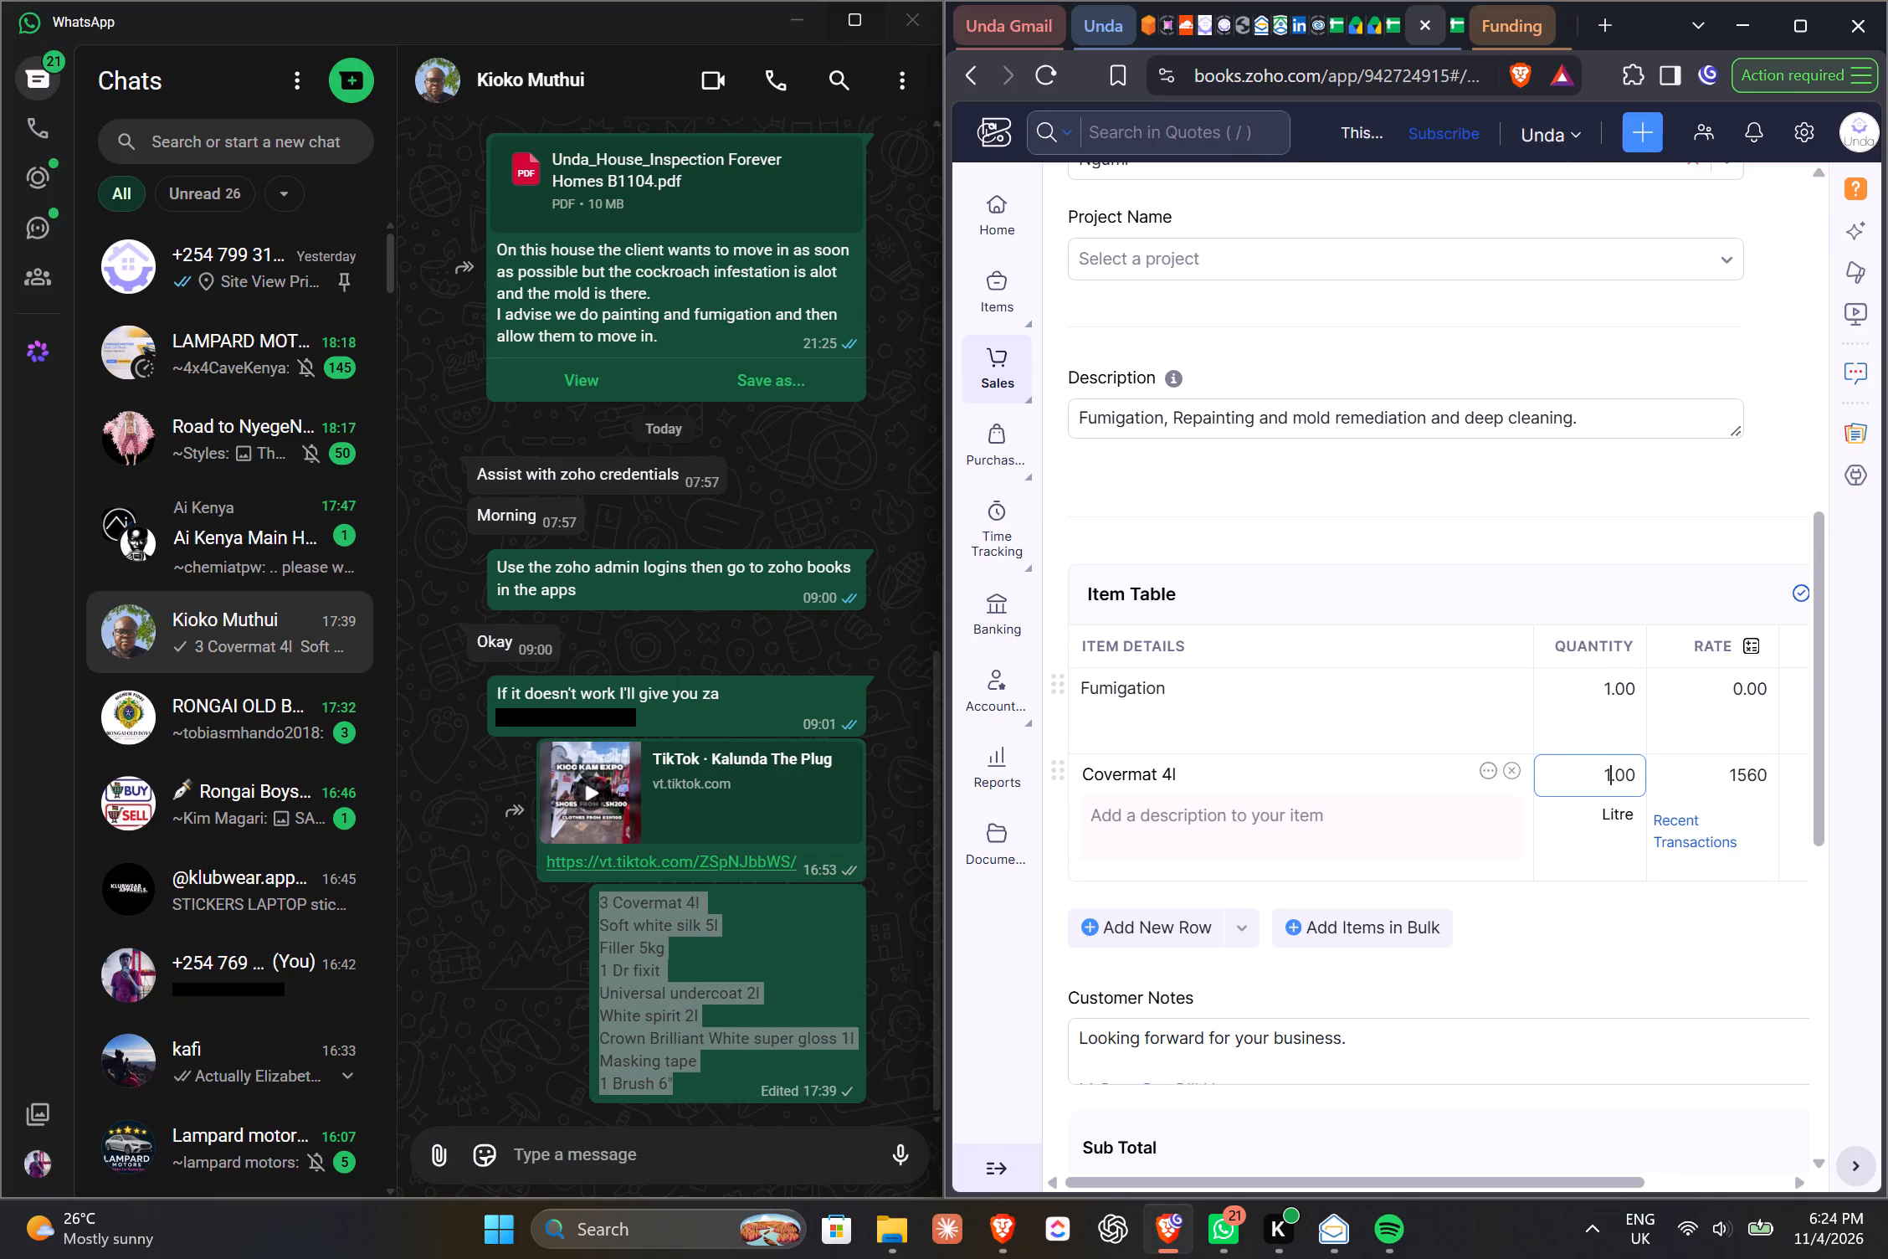
pyautogui.press('BackSpace')
pyautogui.press('3')
pyautogui.click(1621, 814)
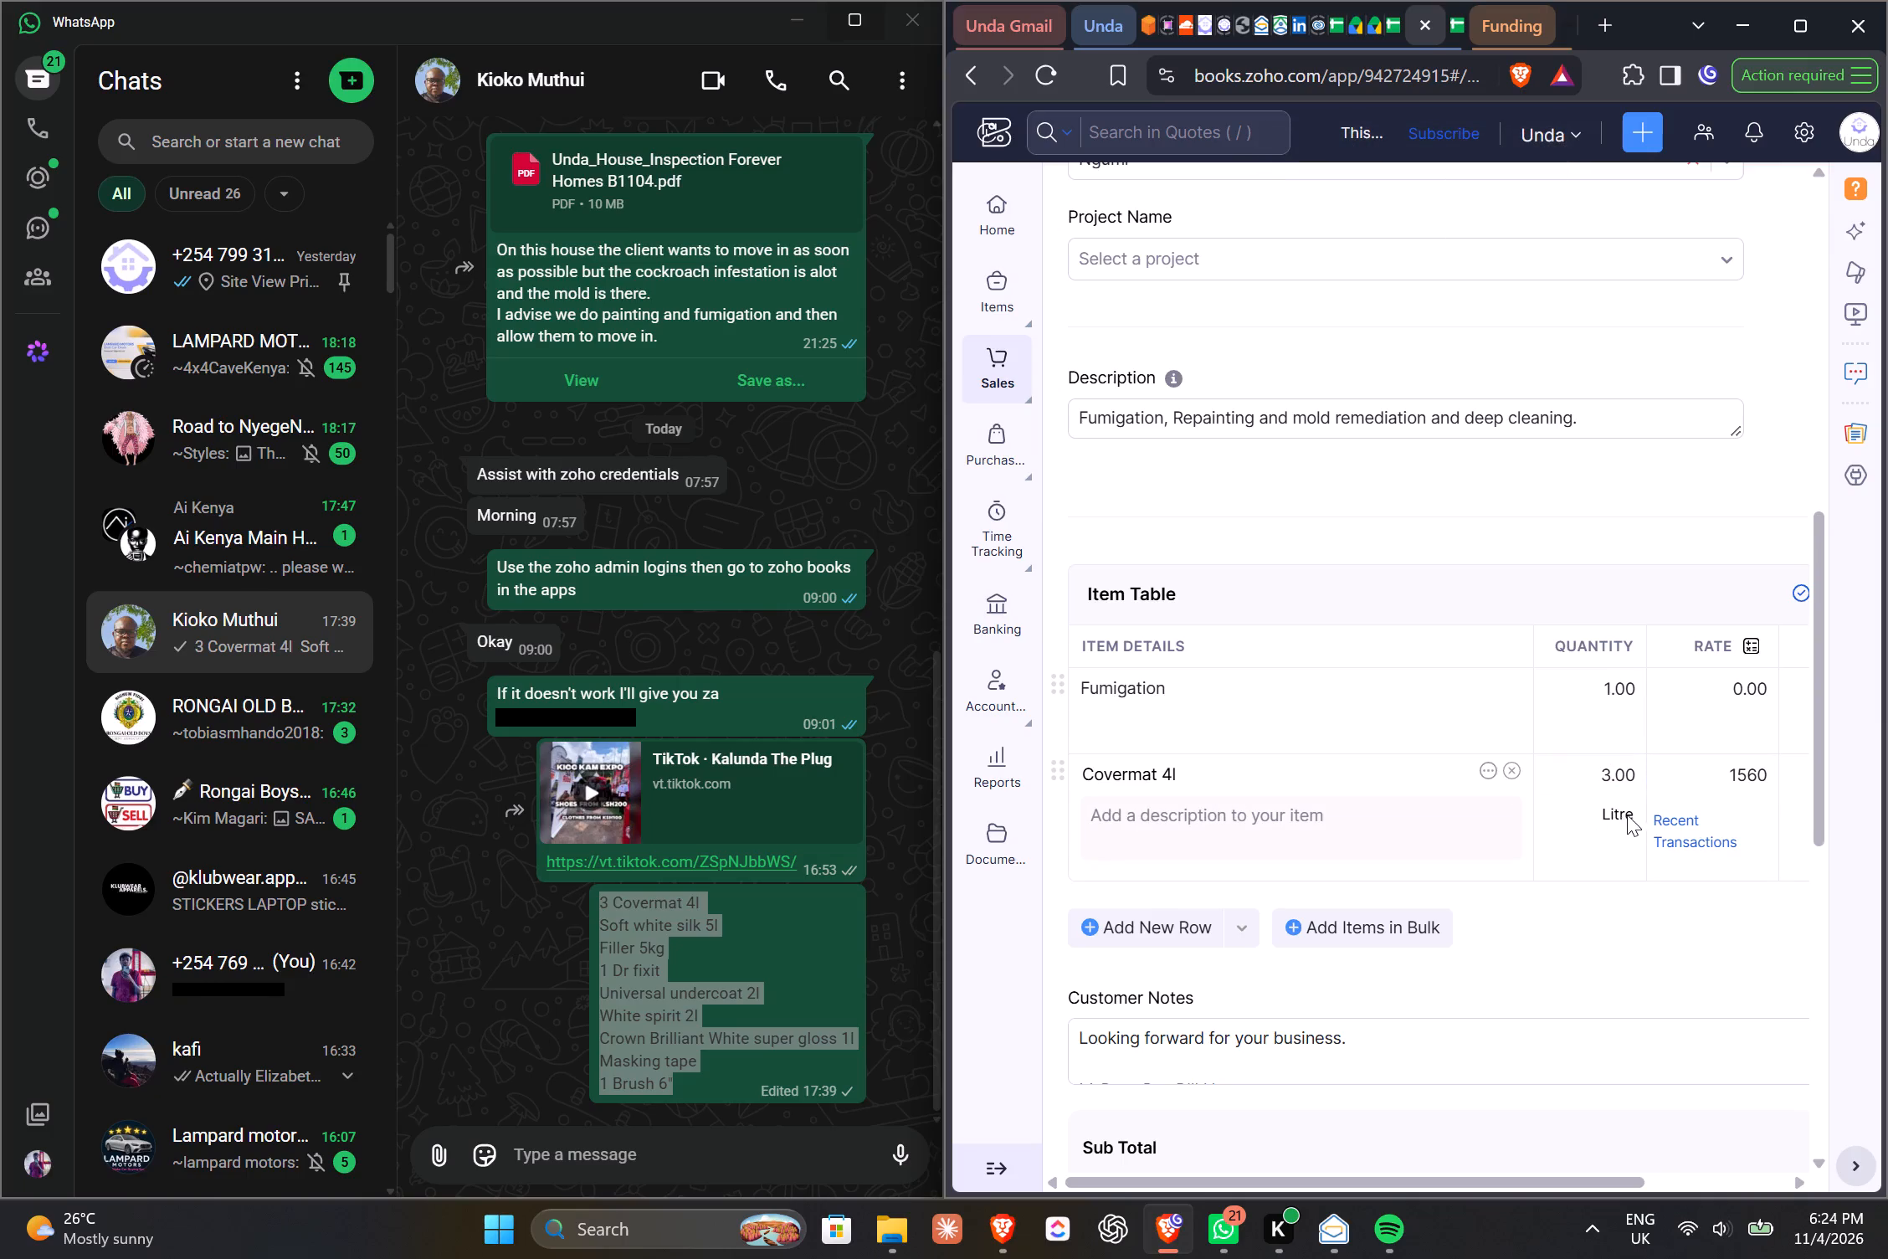
pyautogui.click(1624, 809)
pyautogui.click(1614, 807)
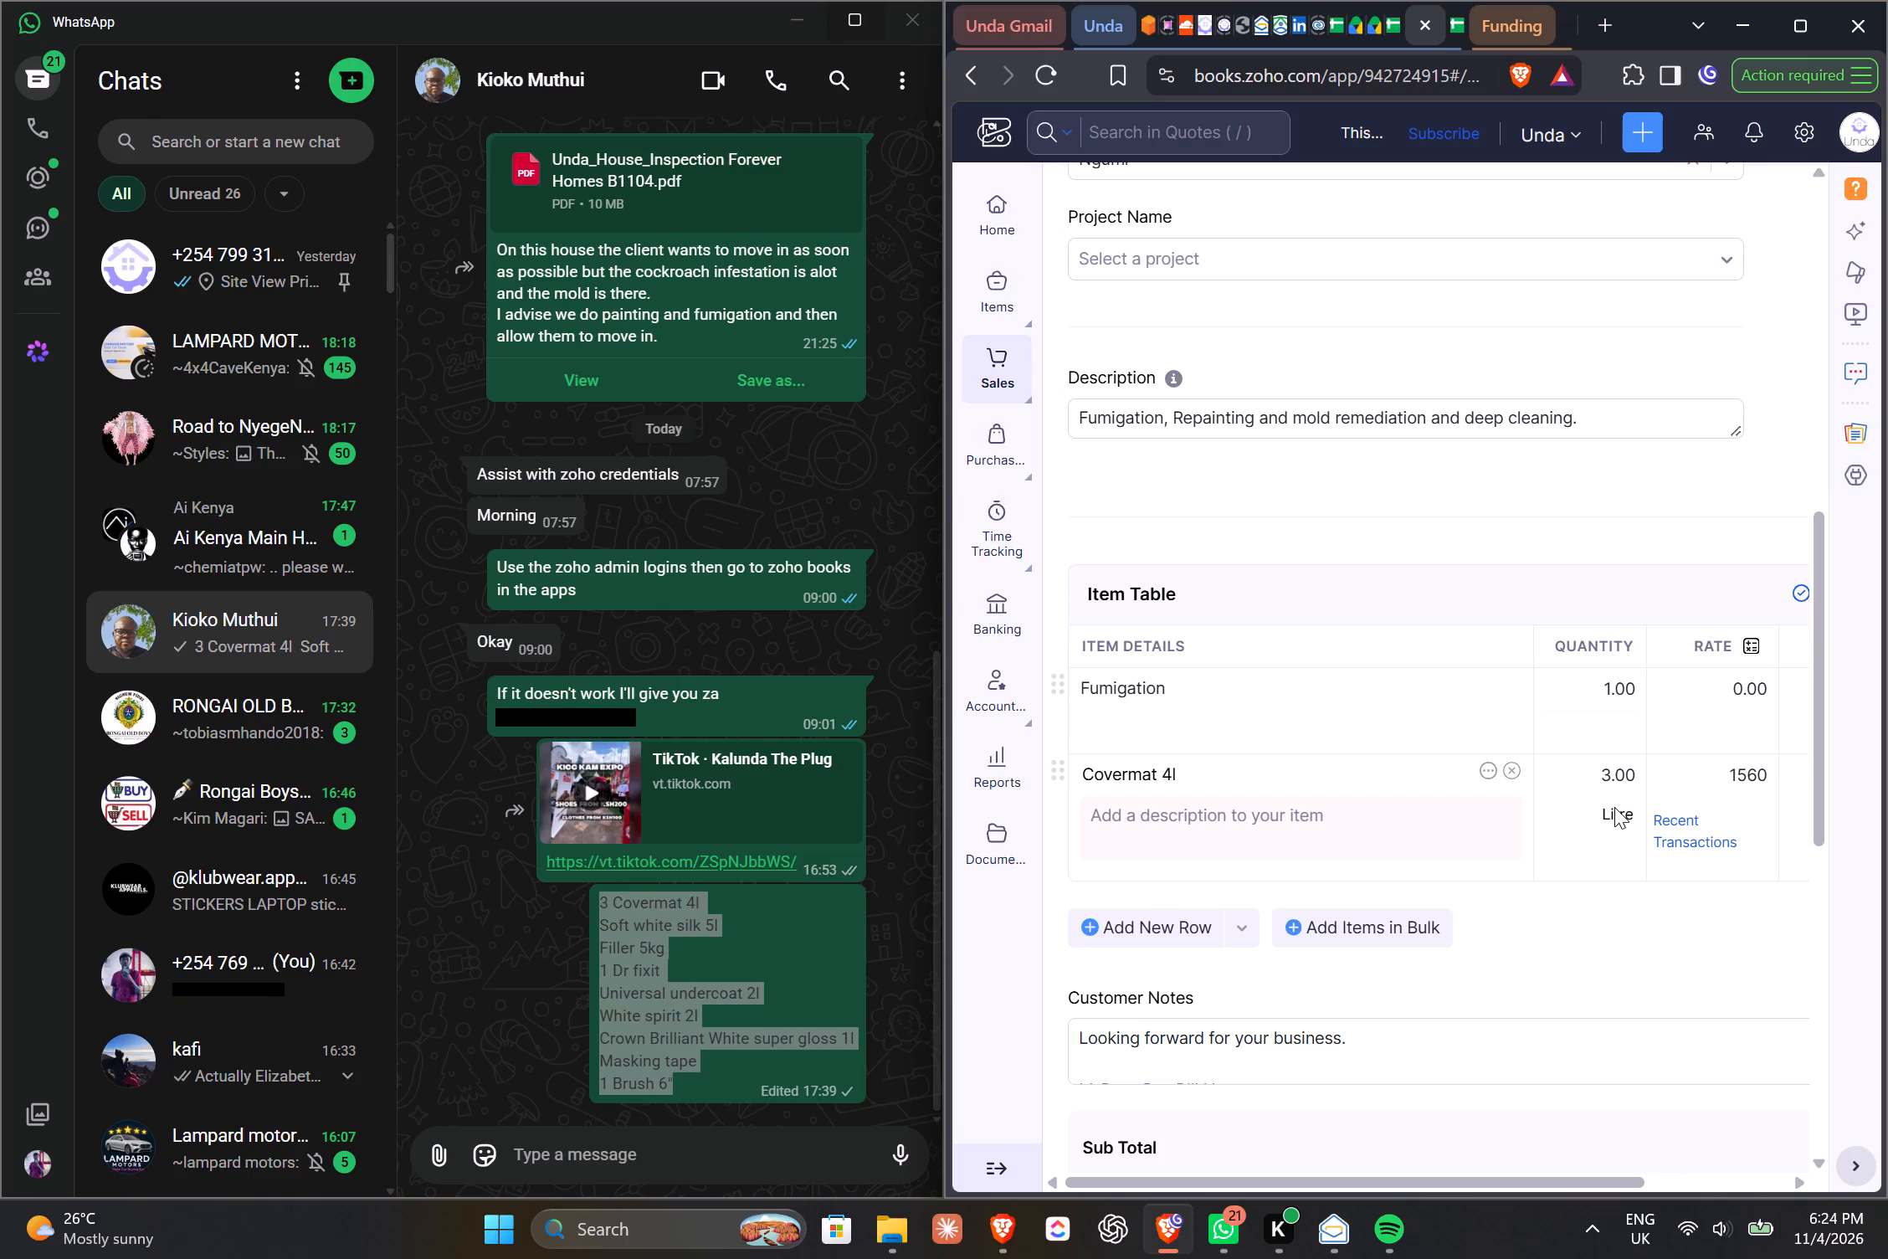
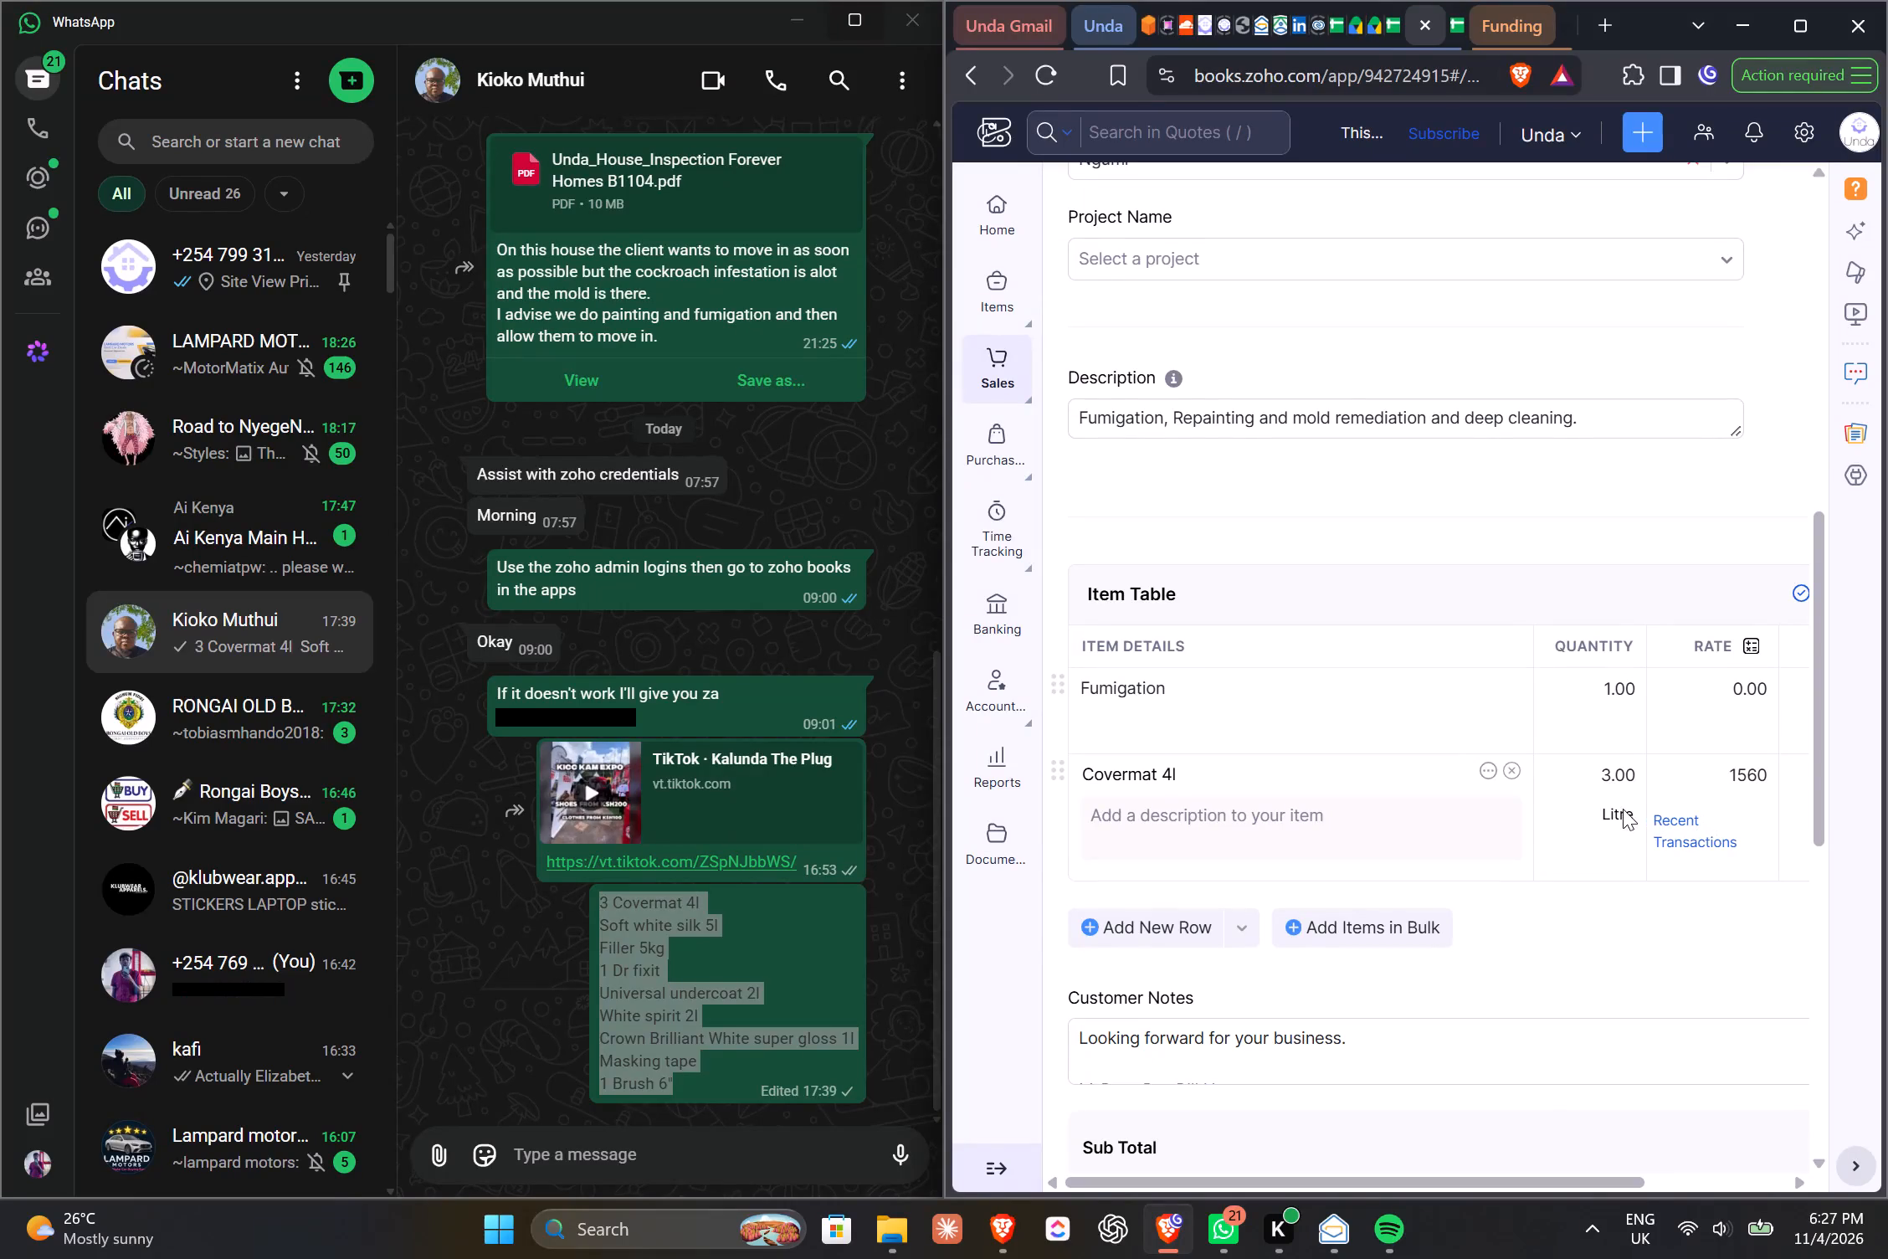
# Edit the Covermat 4l item from its quote line, clear its Litre unit, and save the item with the line item updated.
pyautogui.click(1623, 809)
pyautogui.click(1578, 807)
pyautogui.click(1351, 790)
pyautogui.click(1488, 776)
pyautogui.click(1441, 801)
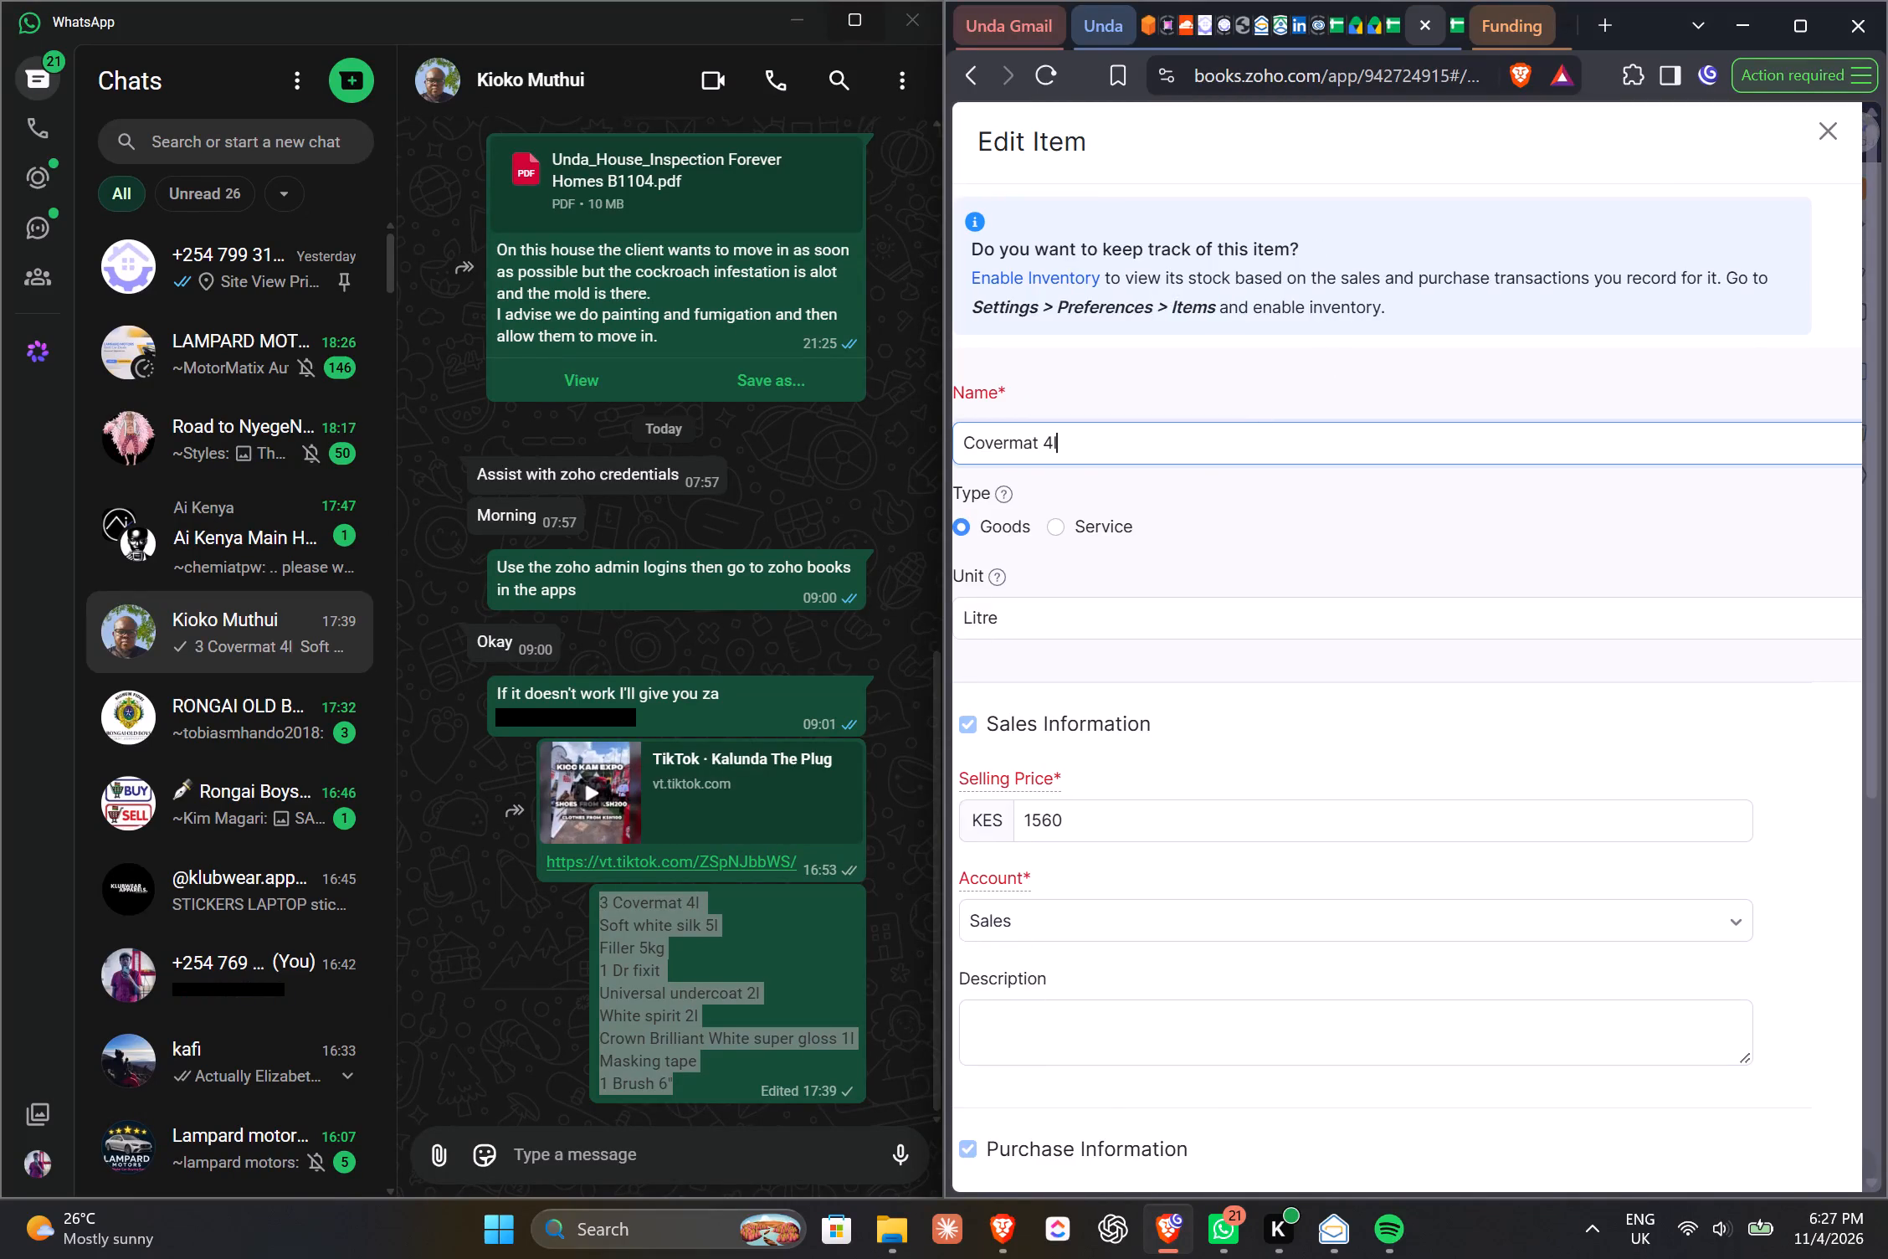
pyautogui.click(1119, 817)
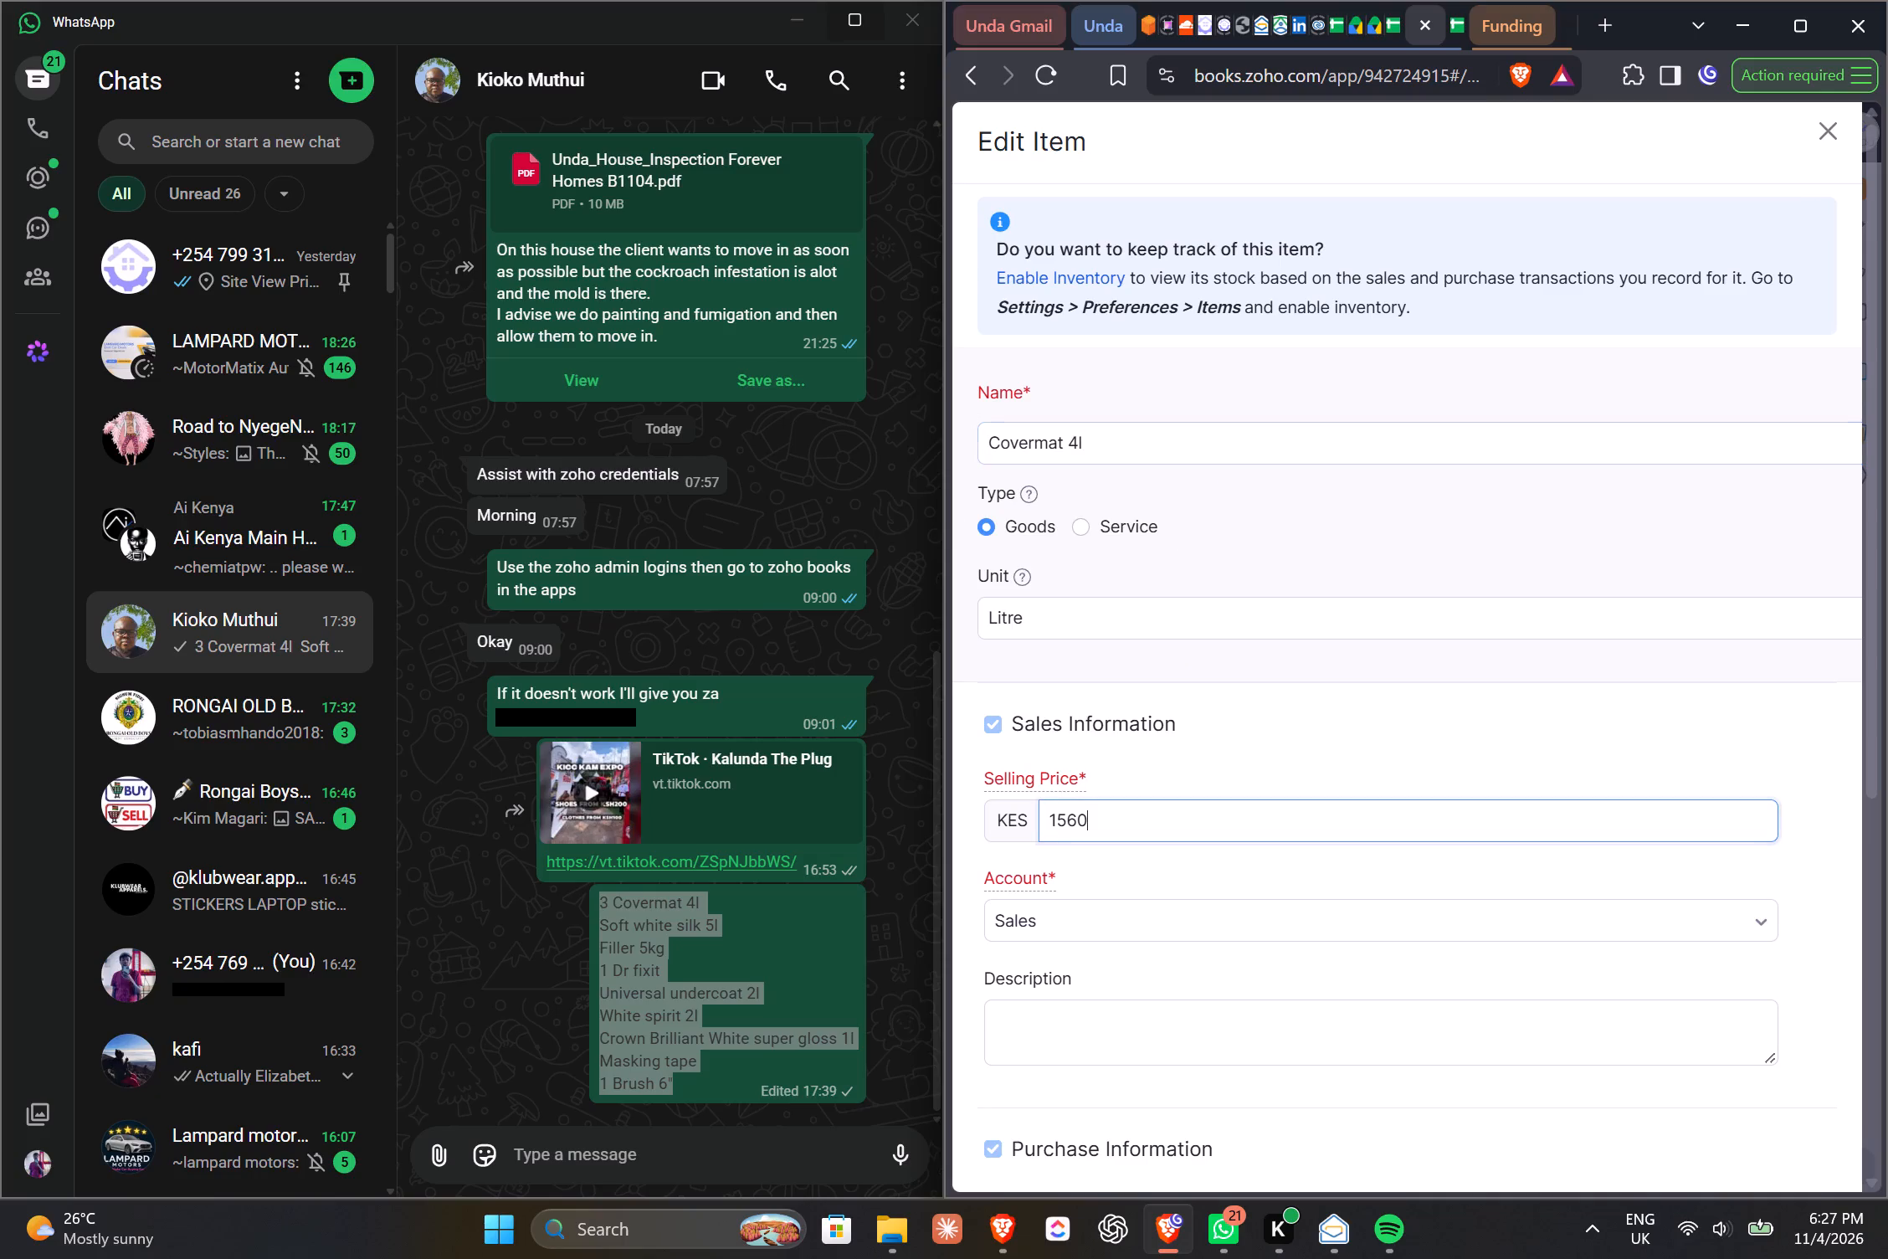
pyautogui.click(1087, 620)
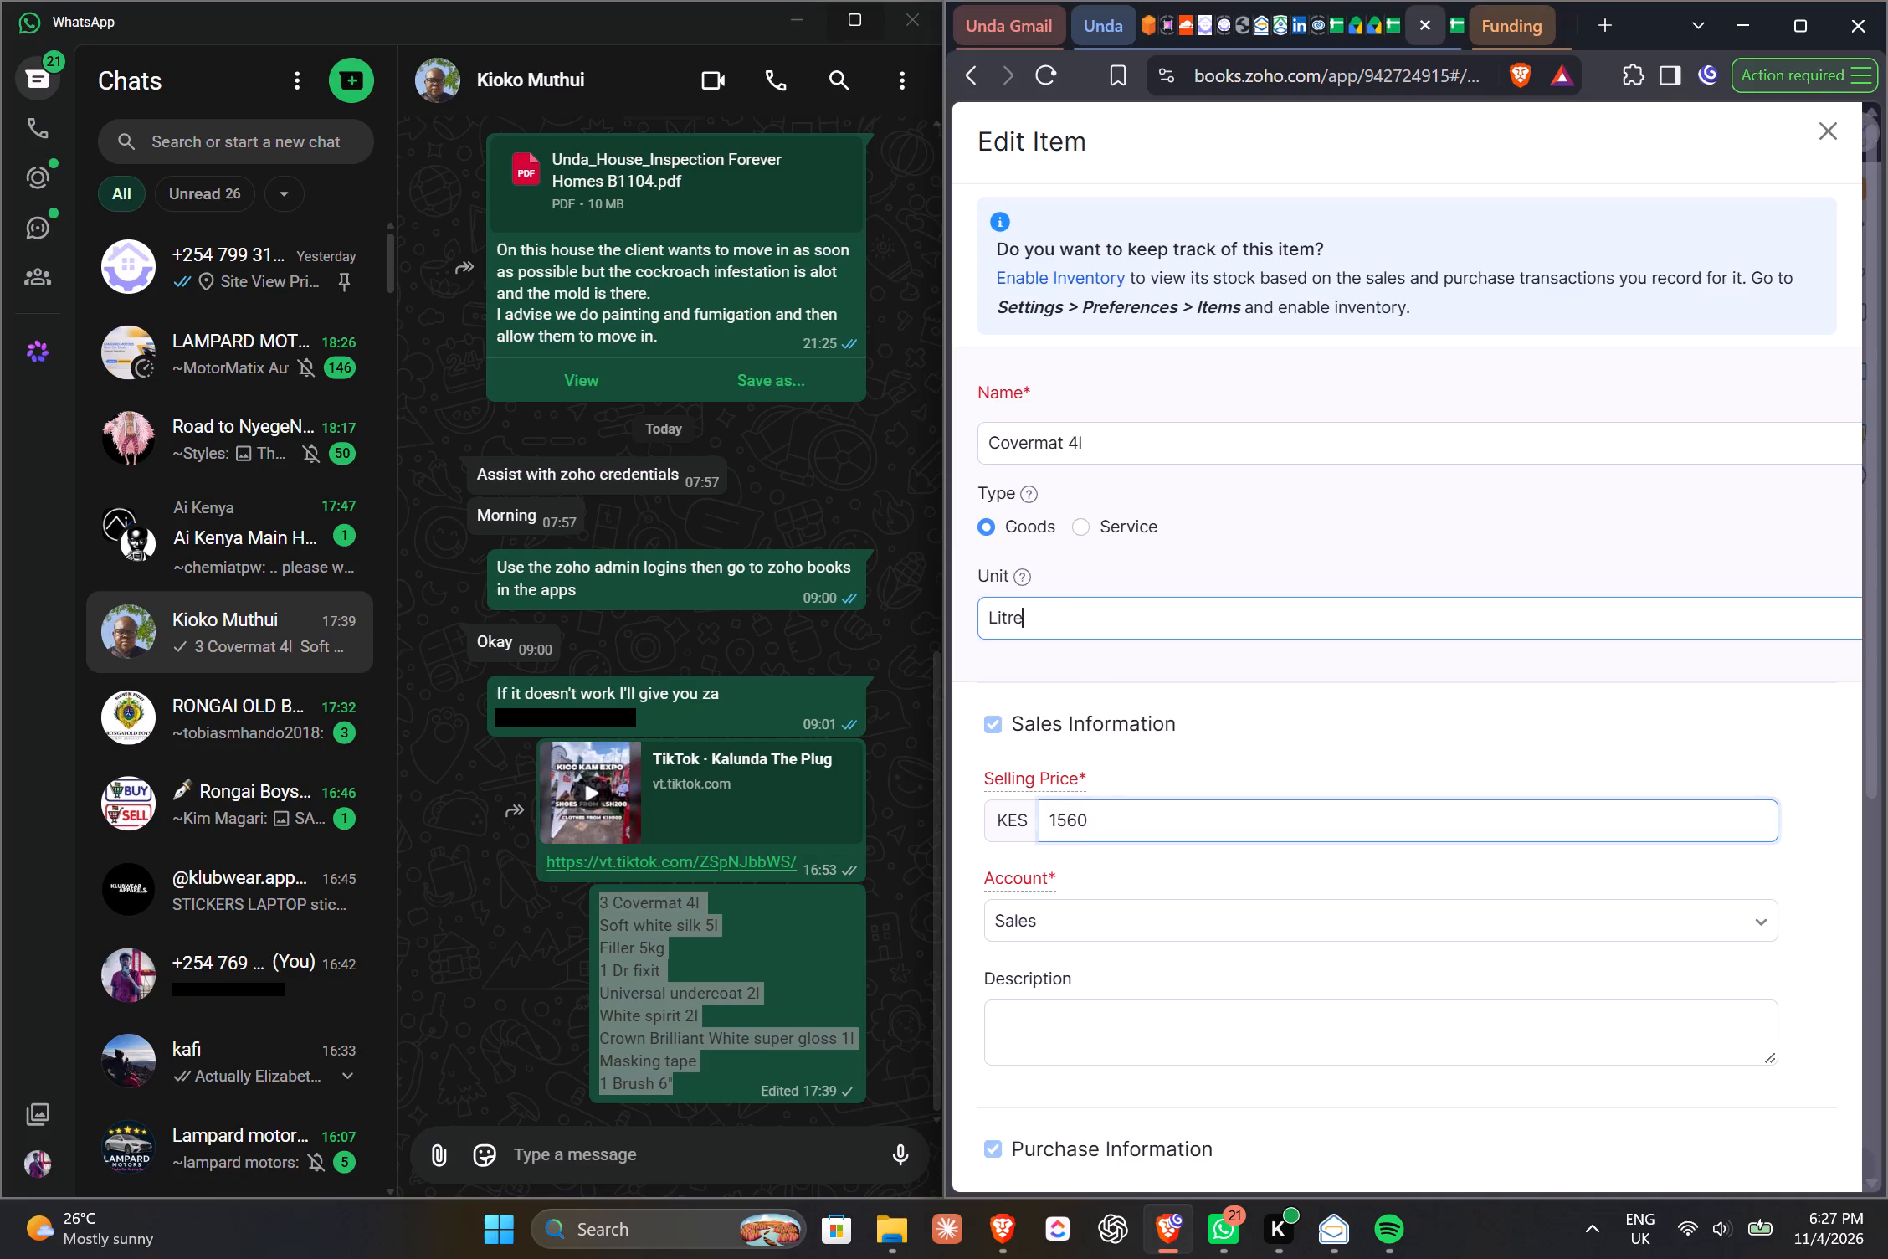
pyautogui.press('BackSpace')
pyautogui.press('BackSpace')
pyautogui.press('BackSpace')
pyautogui.press('BackSpace')
pyautogui.press('BackSpace')
pyautogui.press('BackSpace')
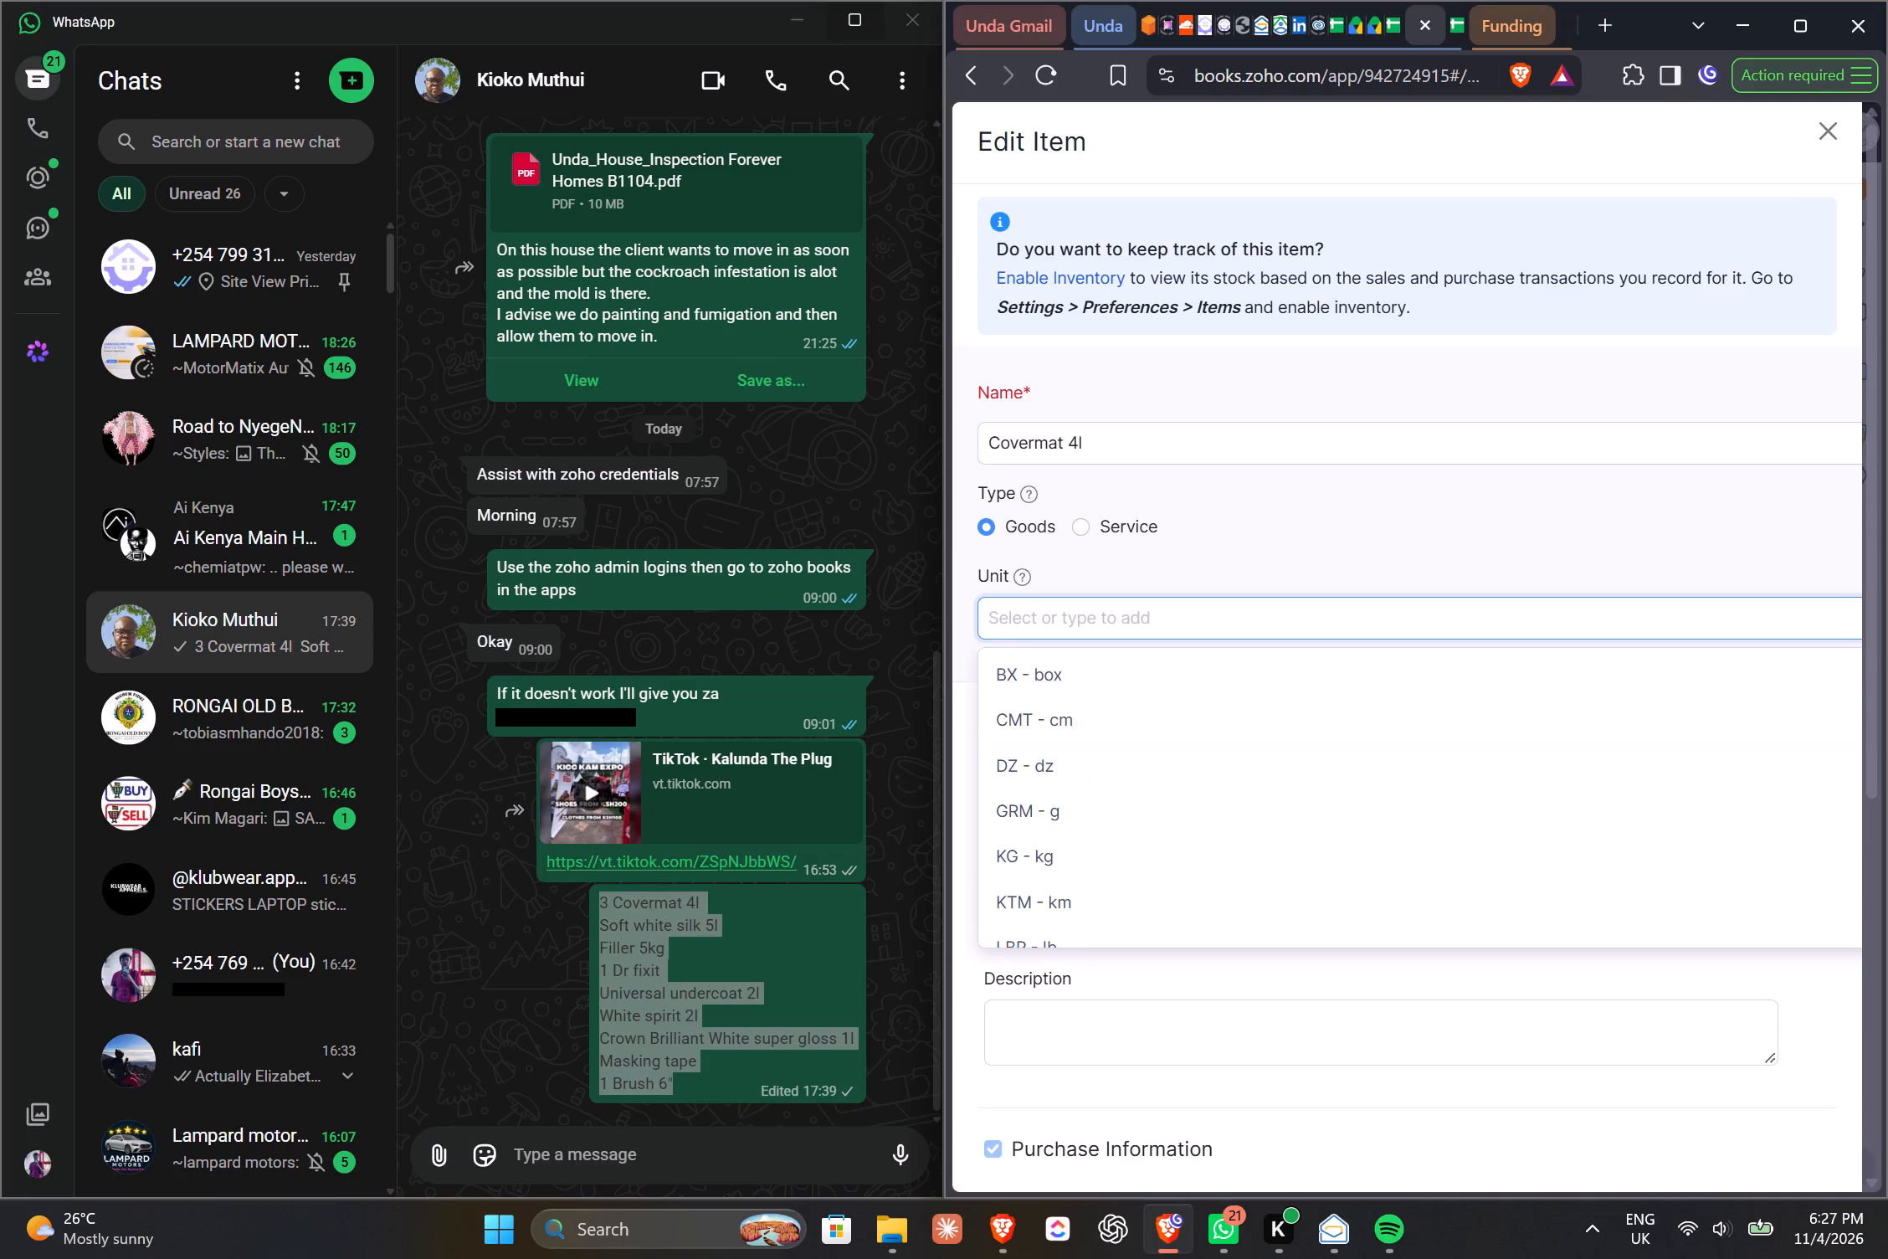
pyautogui.click(1313, 521)
pyautogui.scroll(-1, 1402, 673)
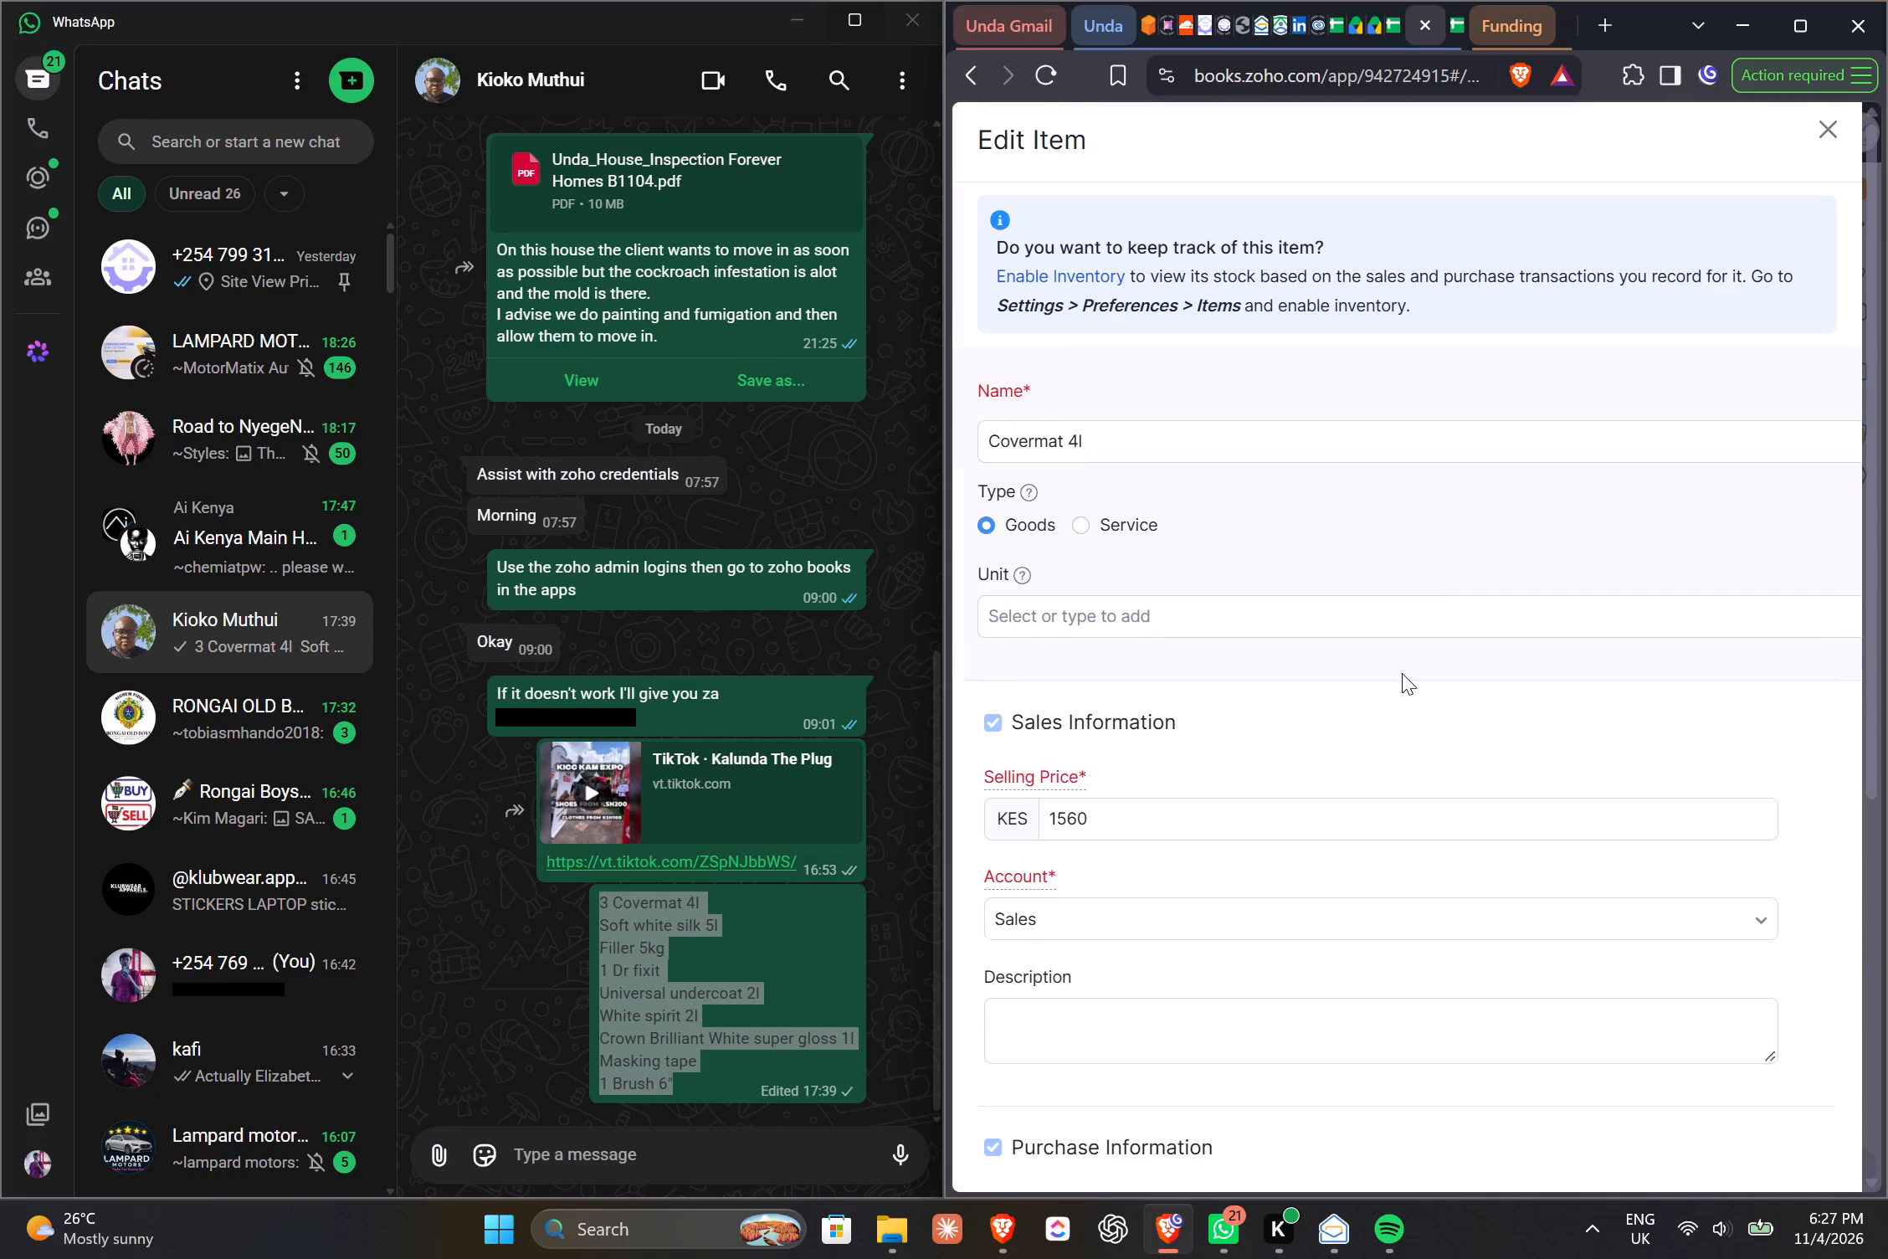
pyautogui.scroll(-1, 1402, 673)
pyautogui.scroll(-3, 1192, 979)
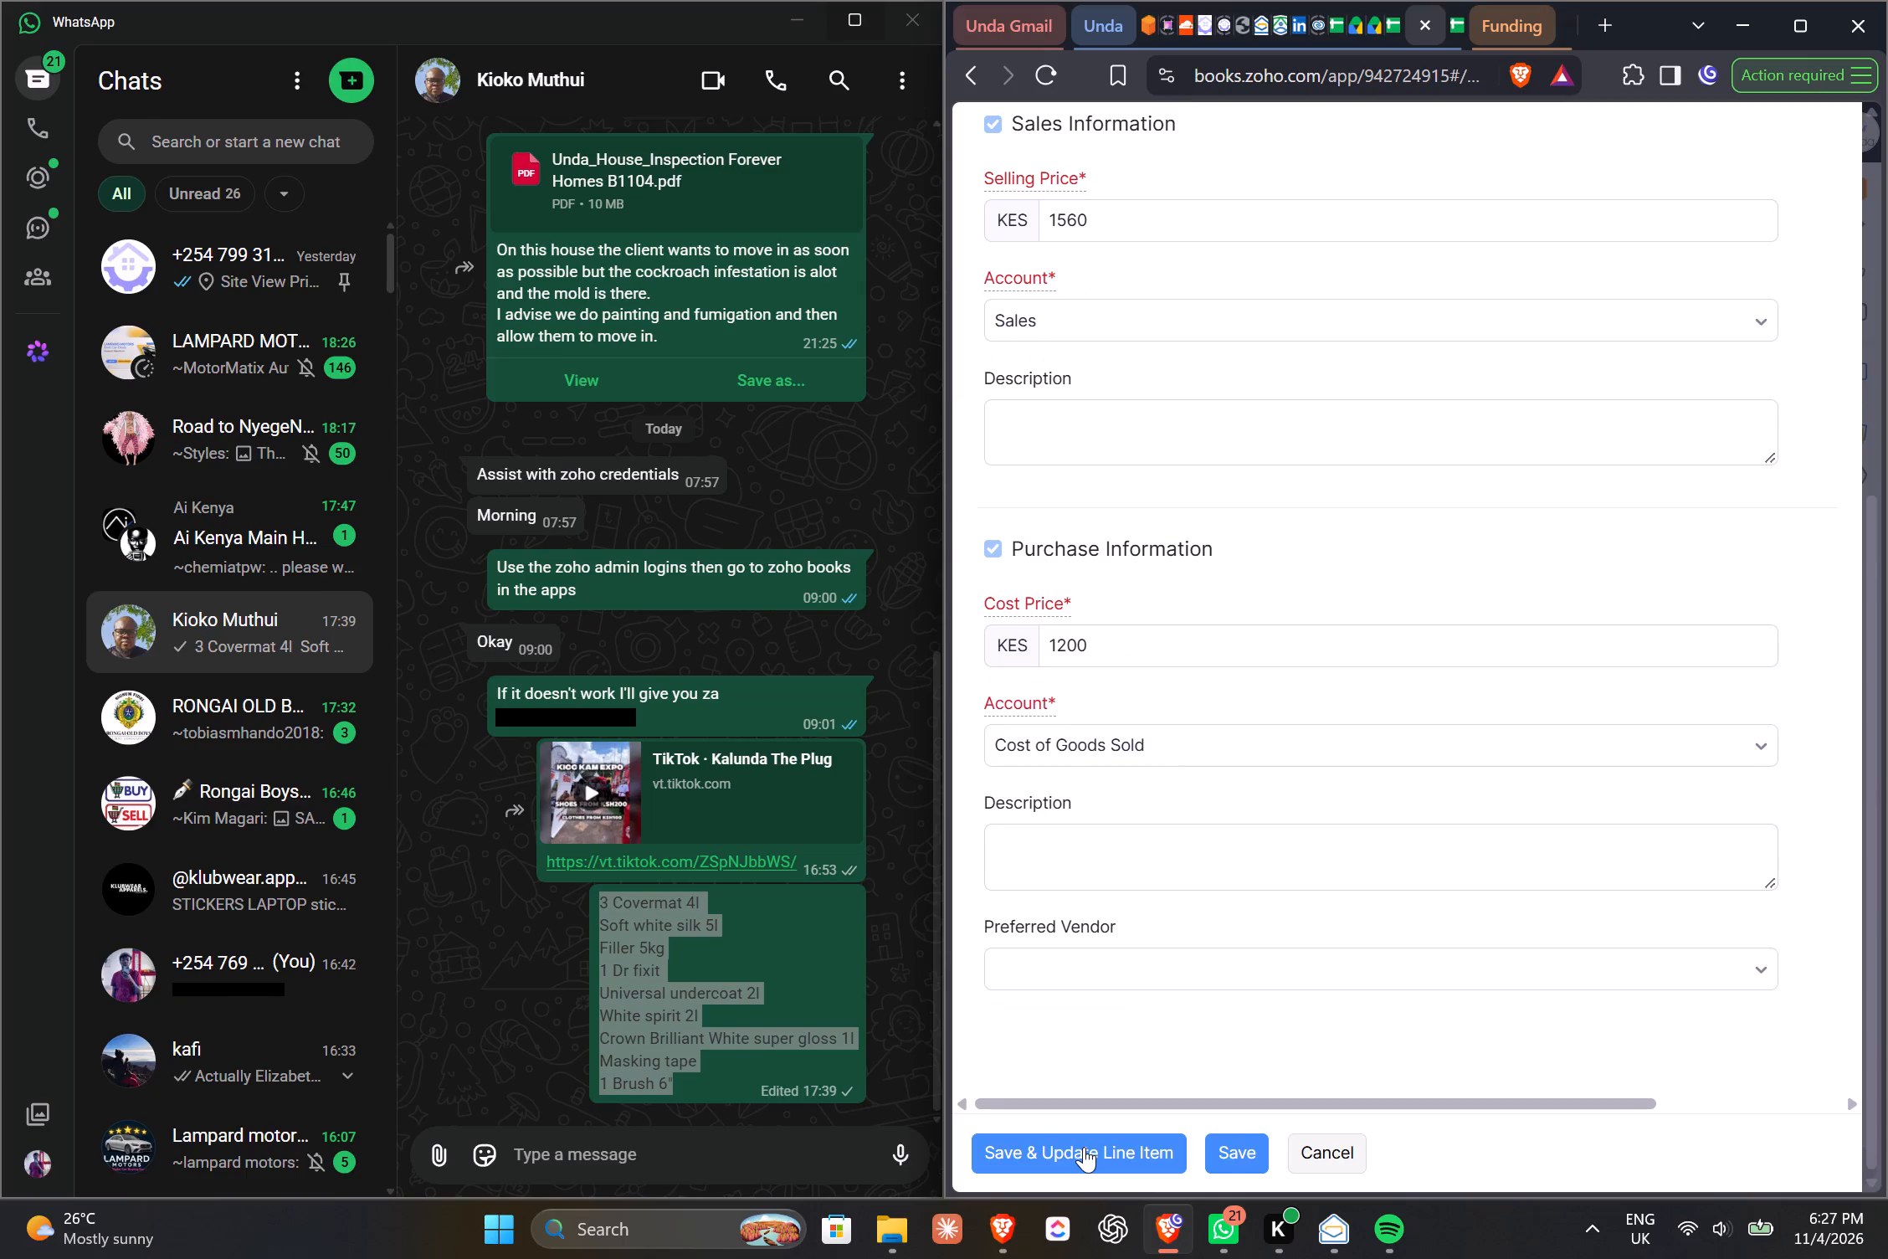
pyautogui.click(1084, 1147)
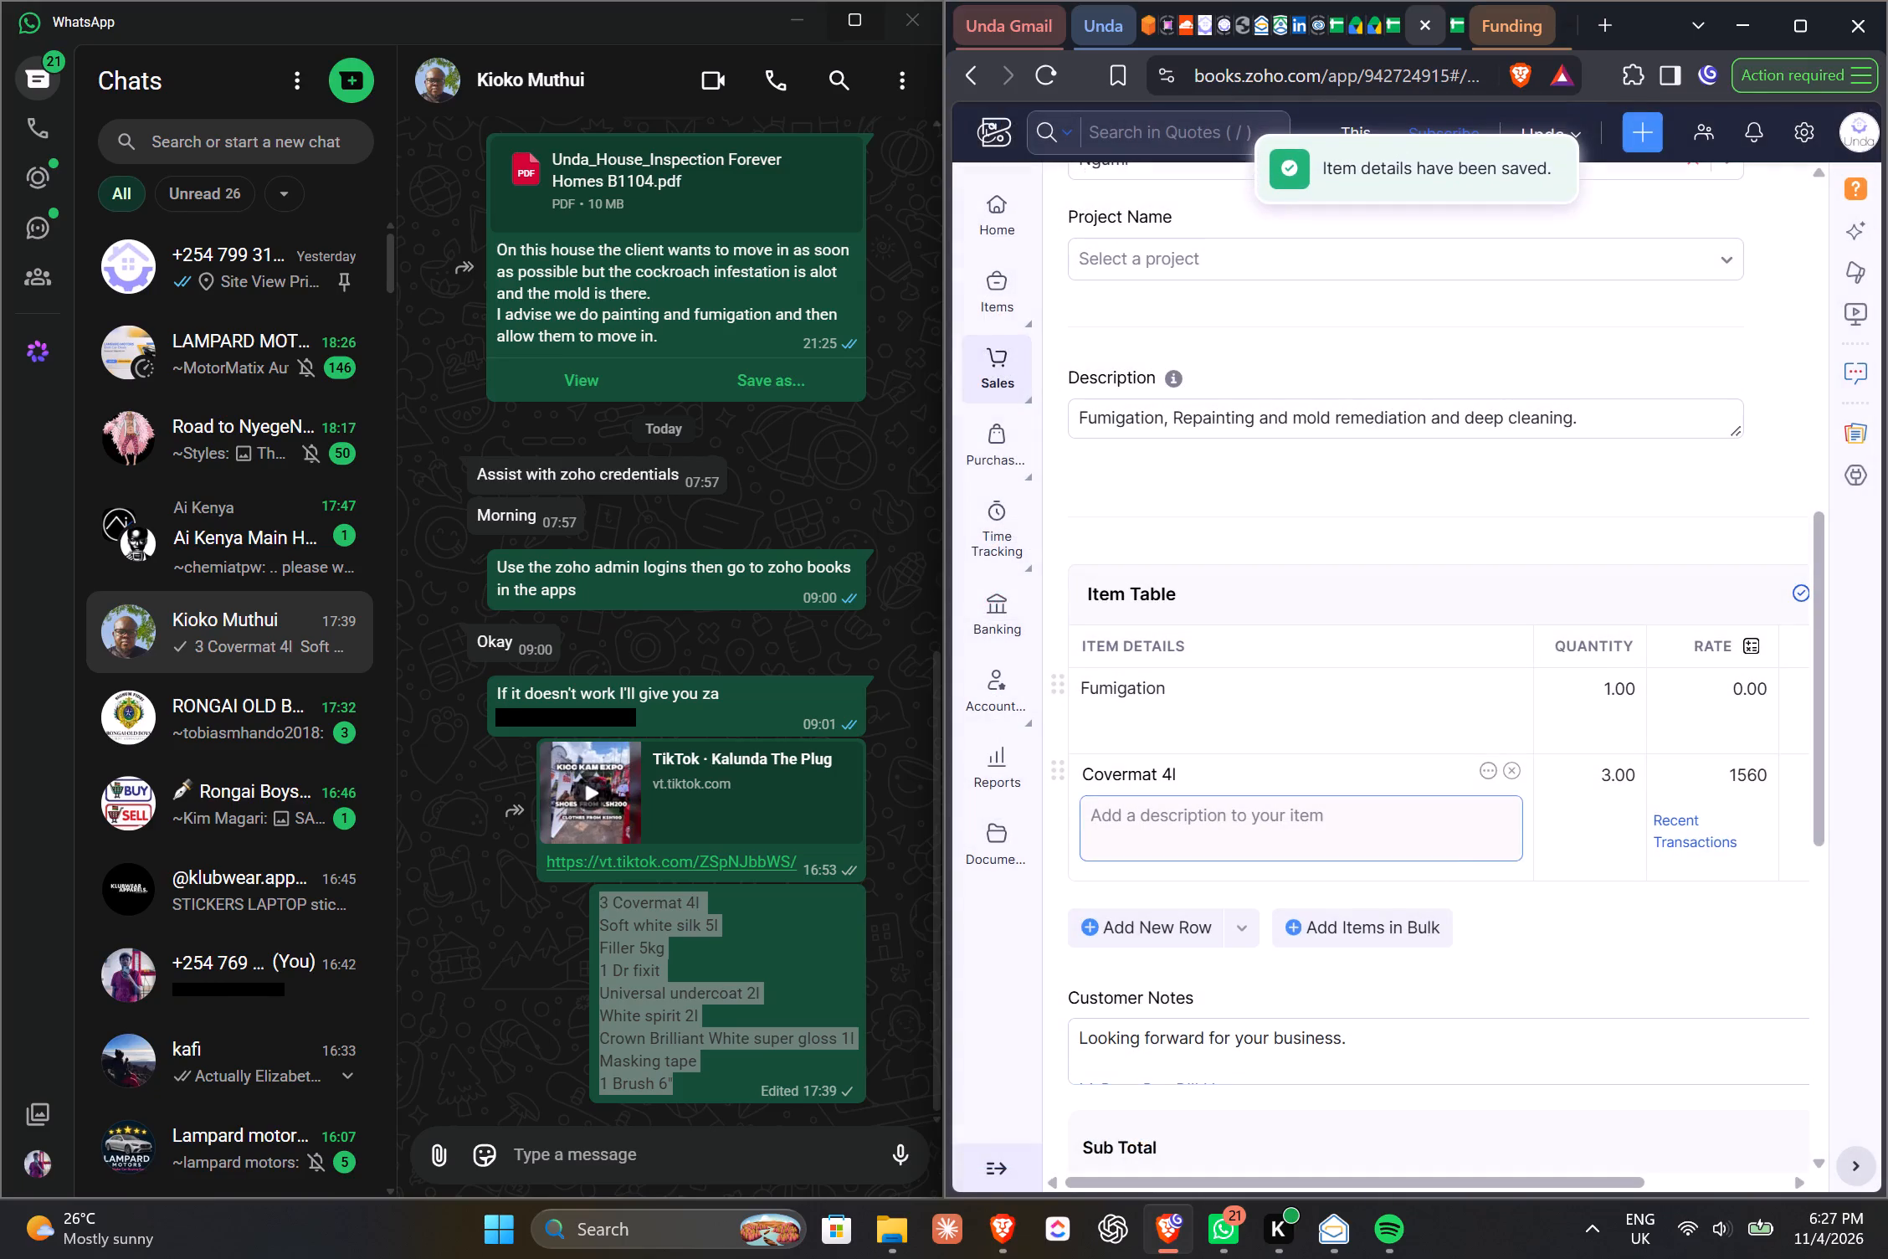
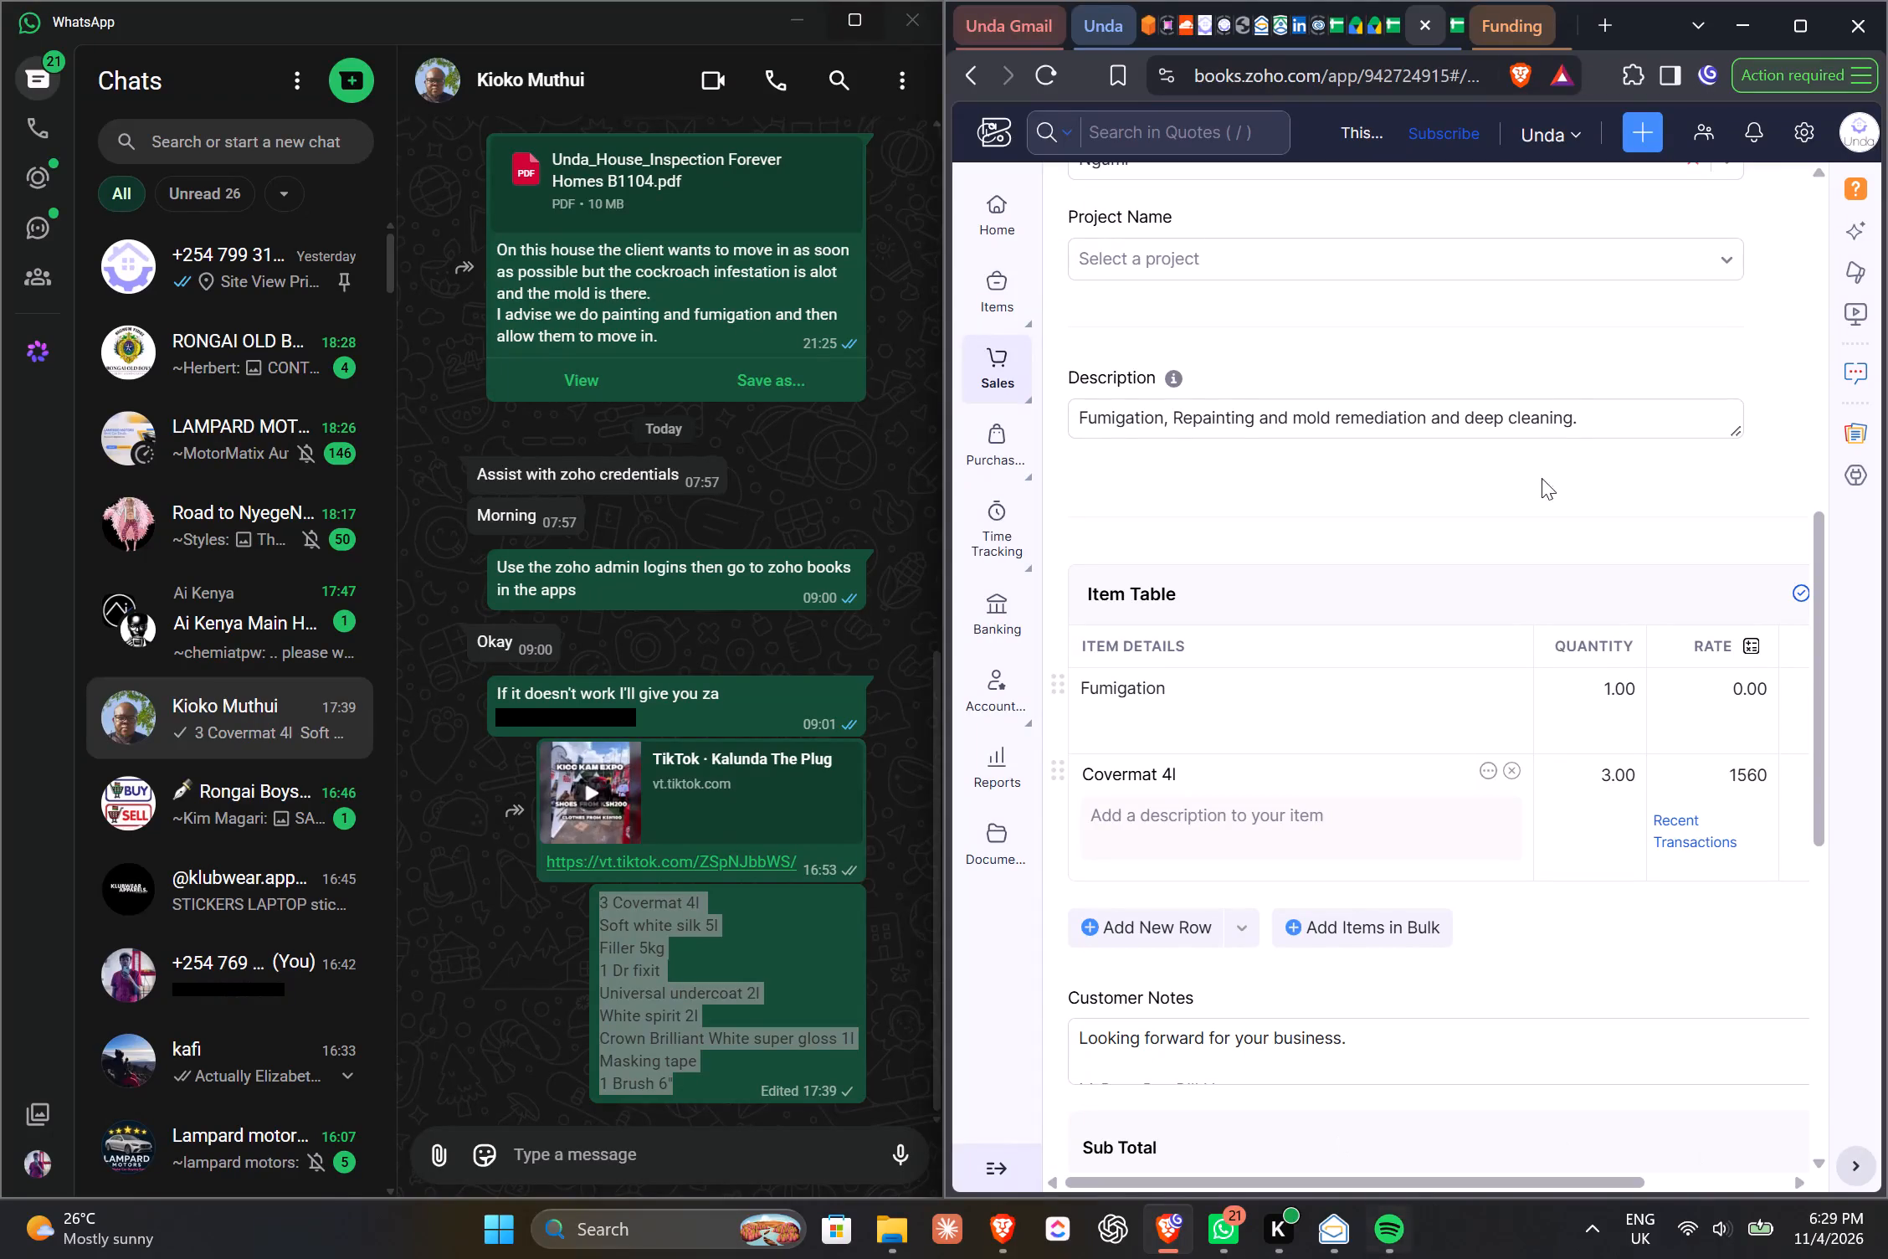
# Switch to the Unda Order Profit Loss spreadsheet and enter 1700*3 in empty cell C13.
pyautogui.click(1459, 26)
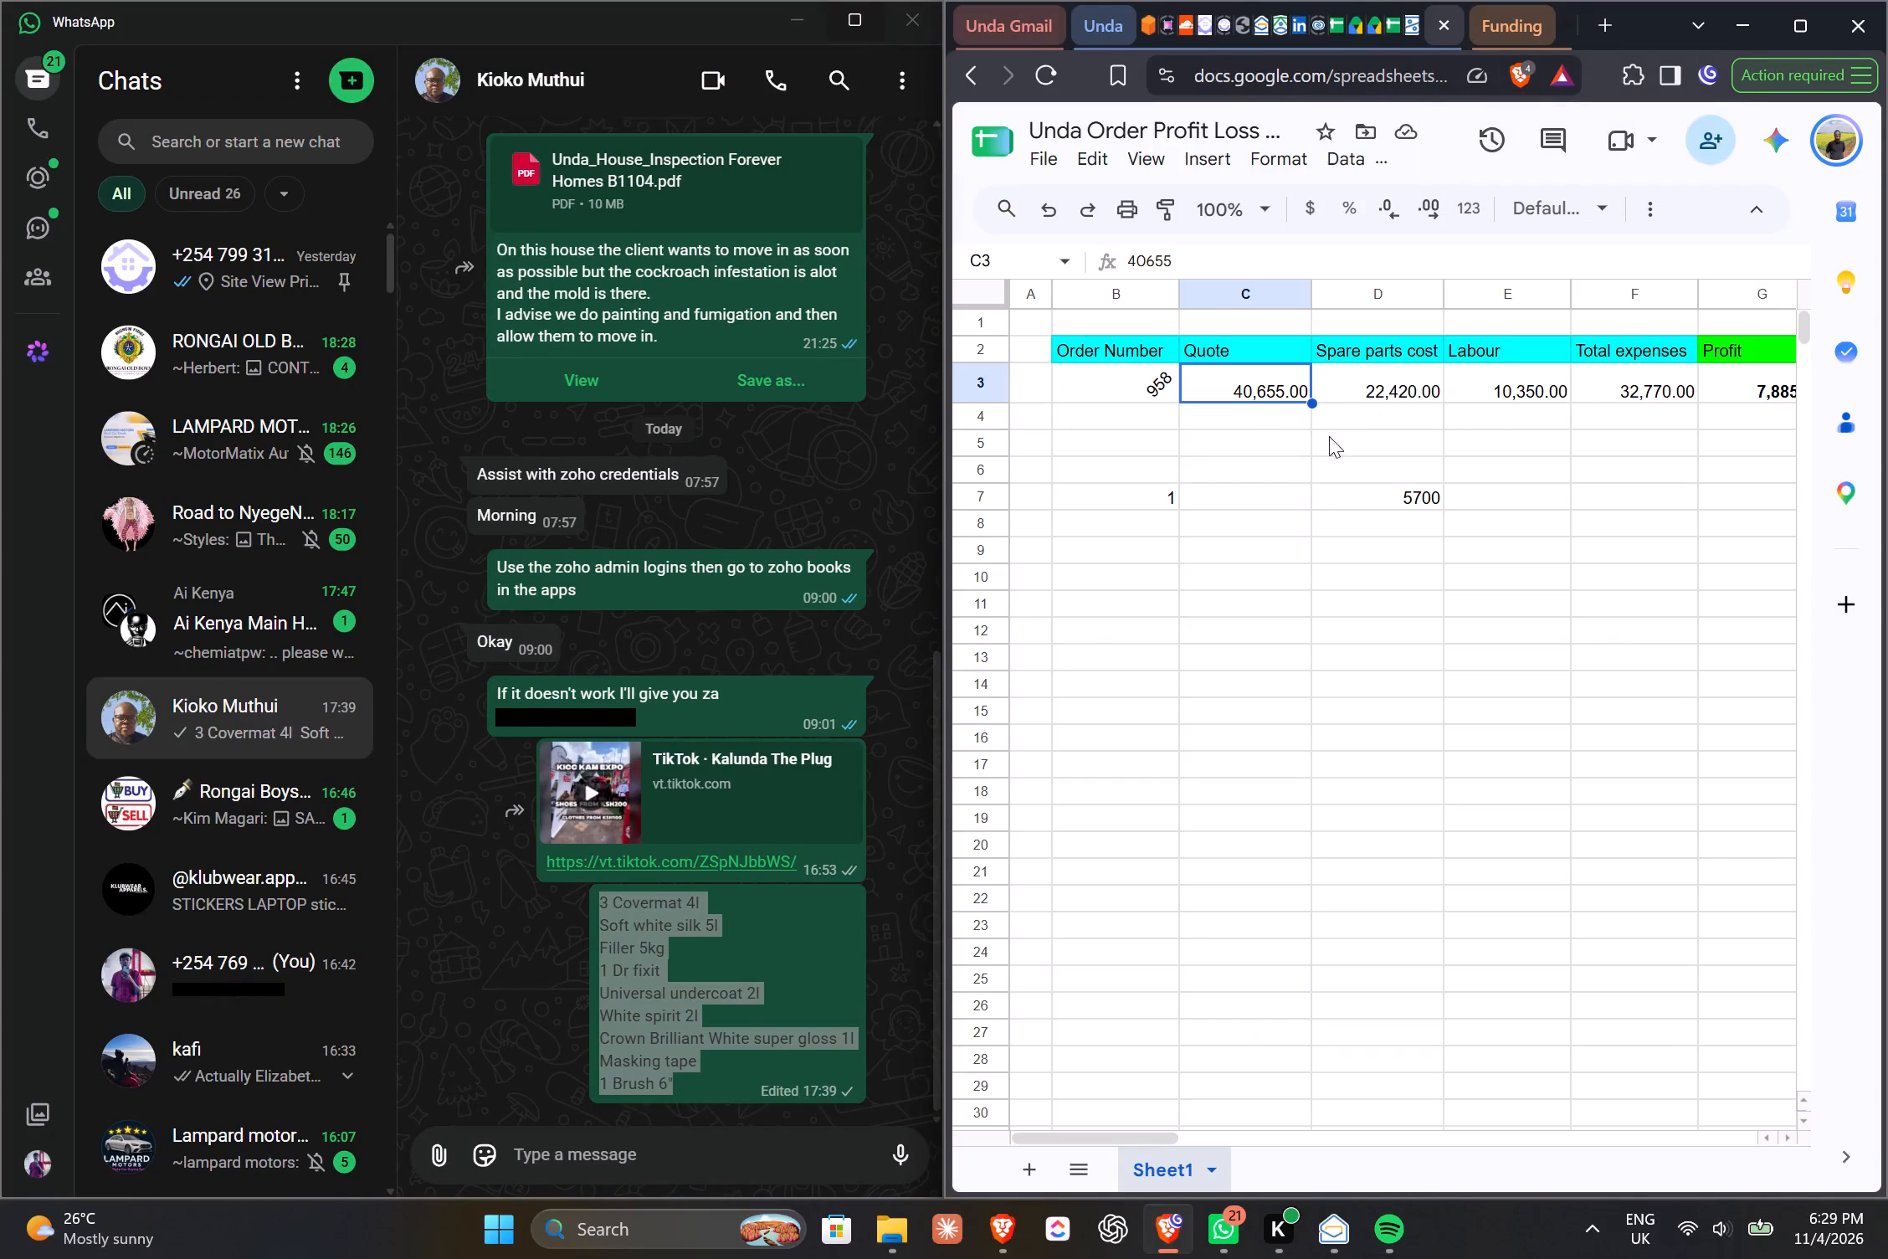
pyautogui.click(1288, 650)
pyautogui.write('15')
pyautogui.press('BackSpace')
pyautogui.press('7')
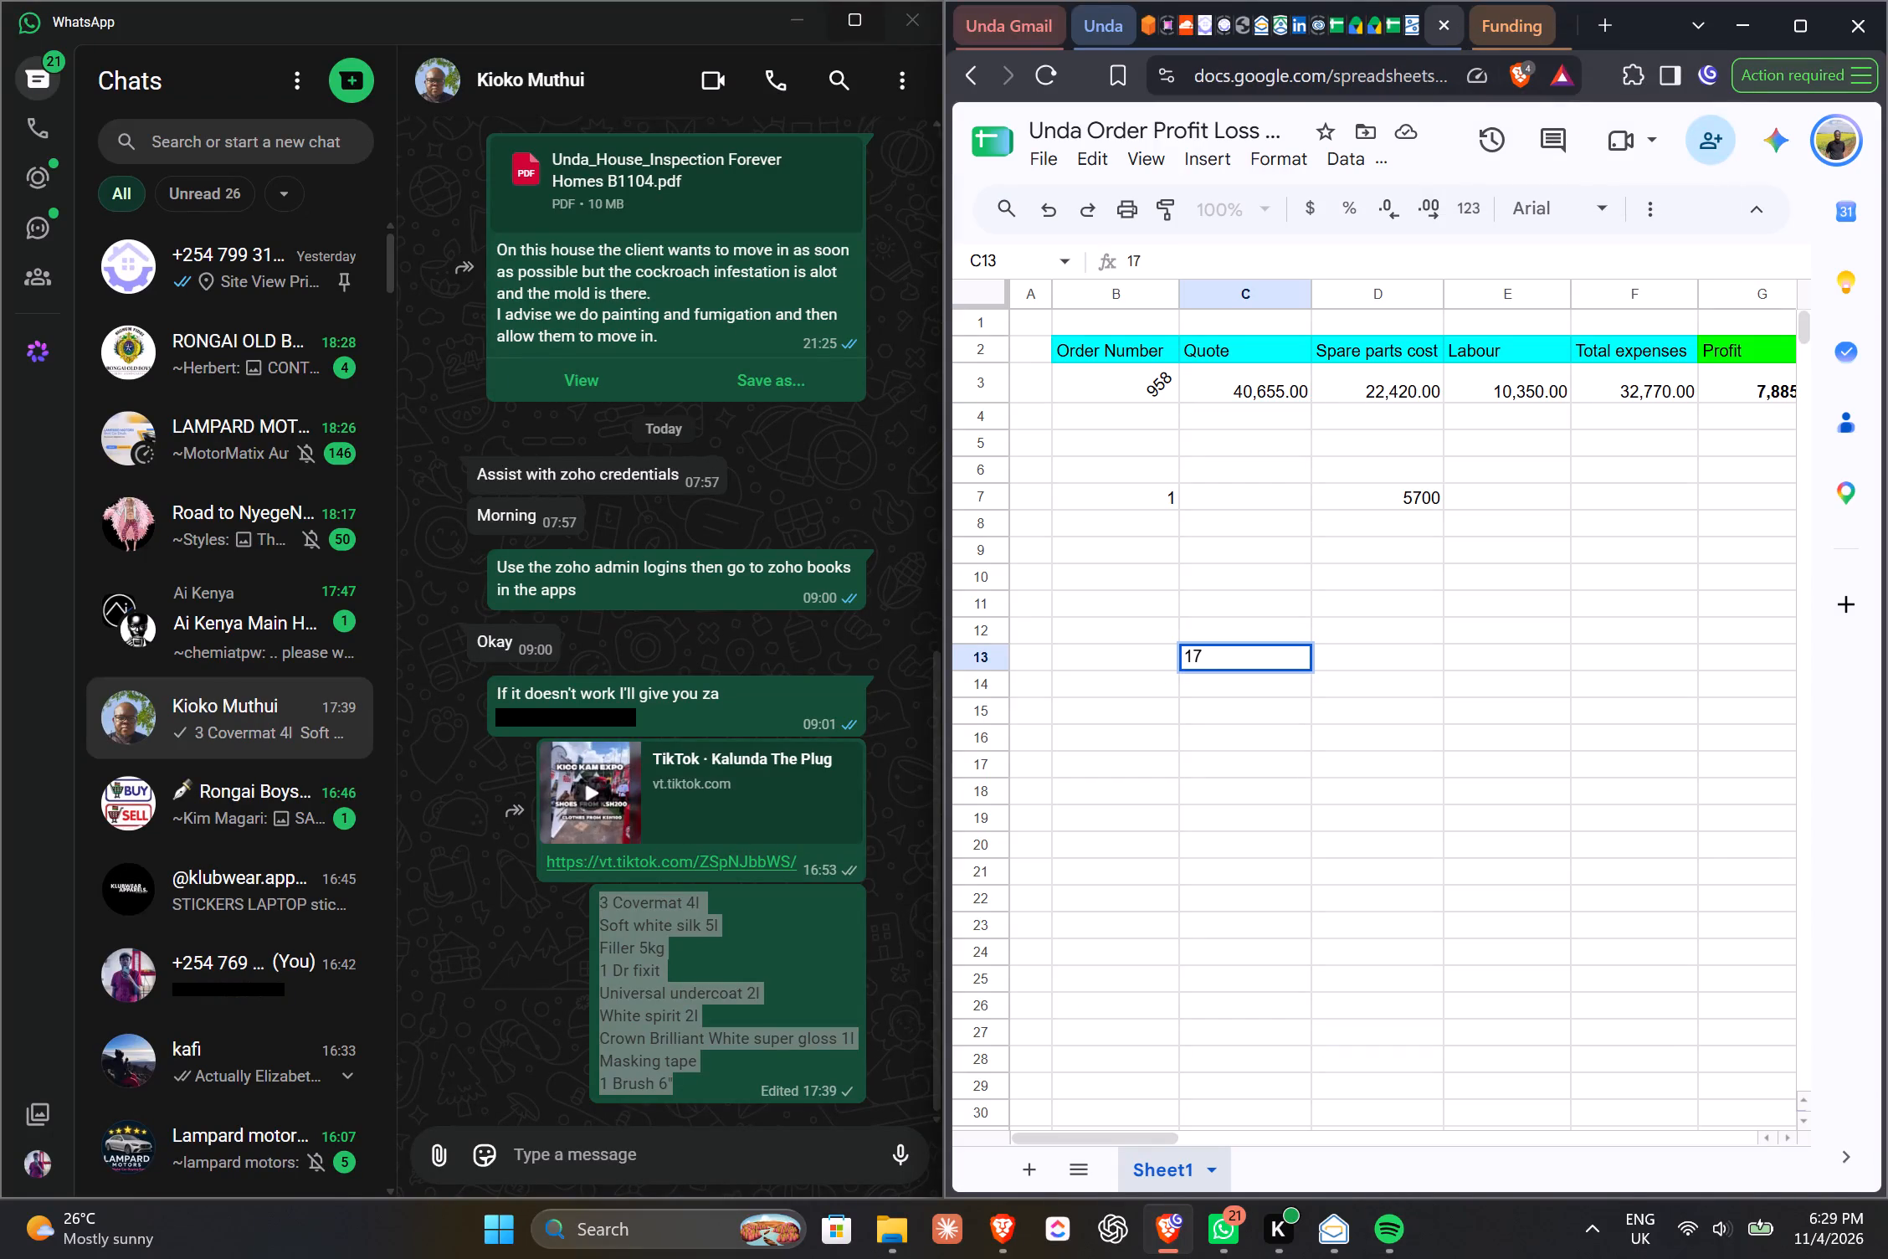
pyautogui.write('00')
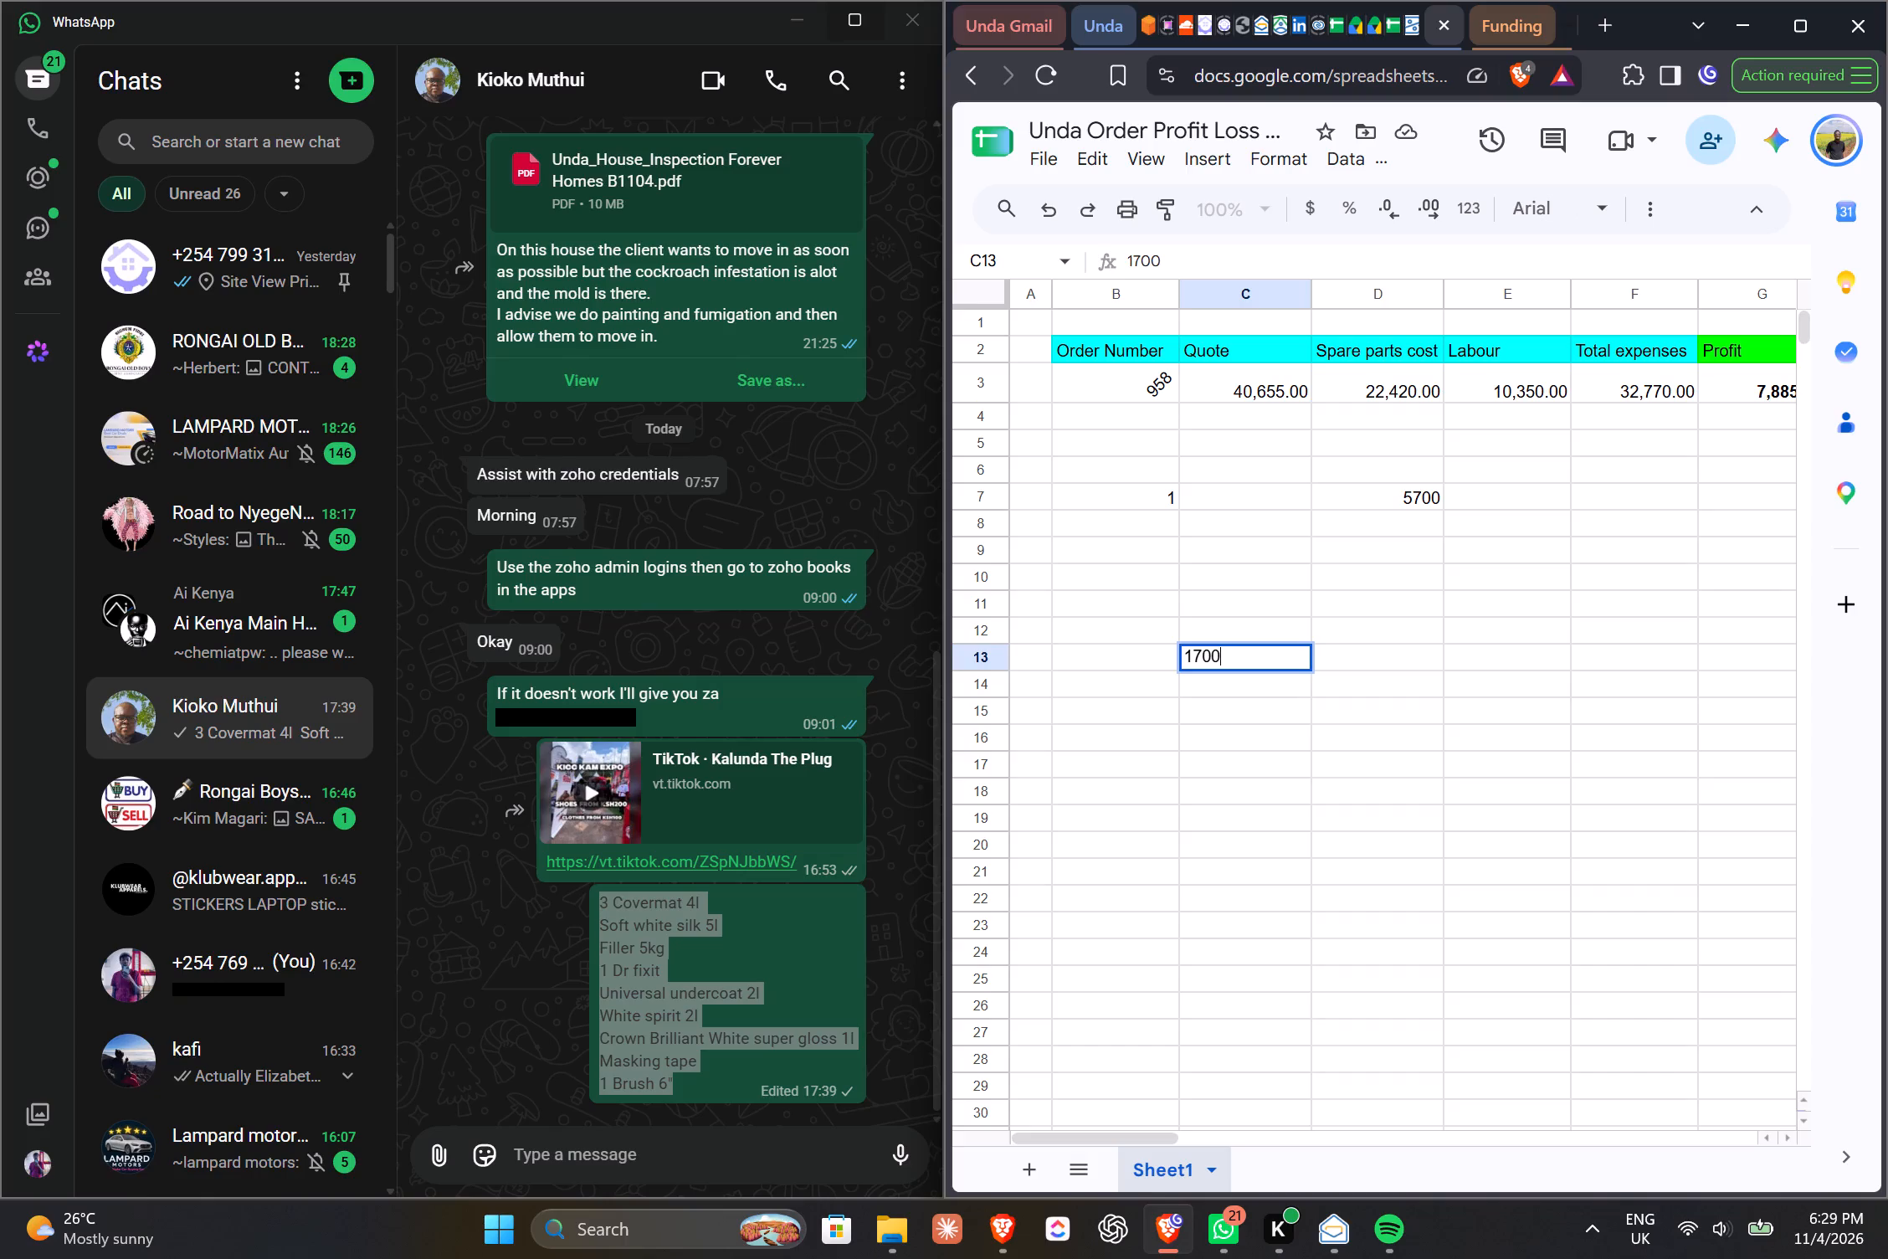
pyautogui.hotkey('shift', '*')
pyautogui.press('3')
pyautogui.press('Left')
pyautogui.press('Left')
pyautogui.press('Left')
pyautogui.press('Right')
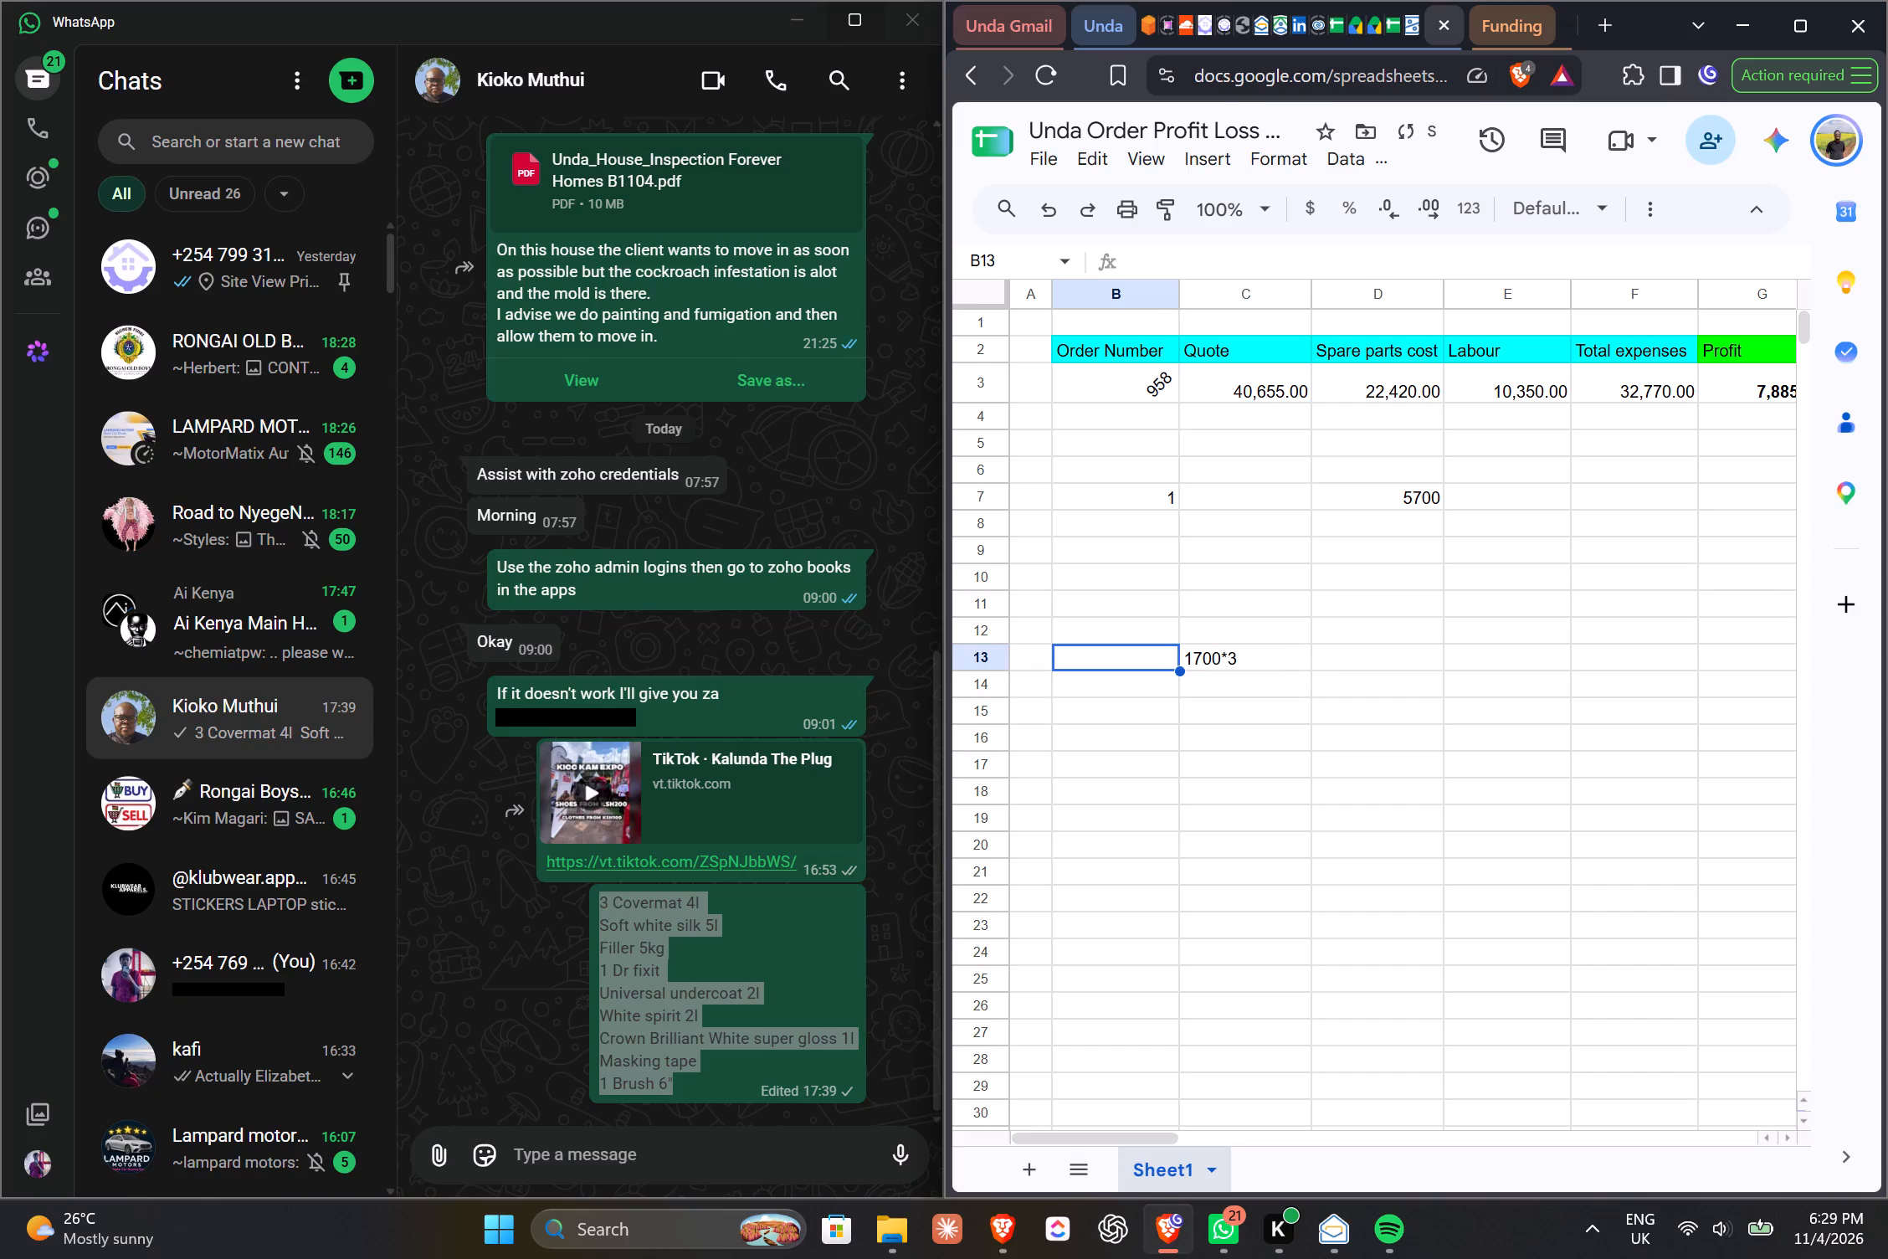
# Turn the entry in cell C13 into the formula =1700*3 and select that cell again.
pyautogui.tripleClick(1269, 653)
pyautogui.press('Left')
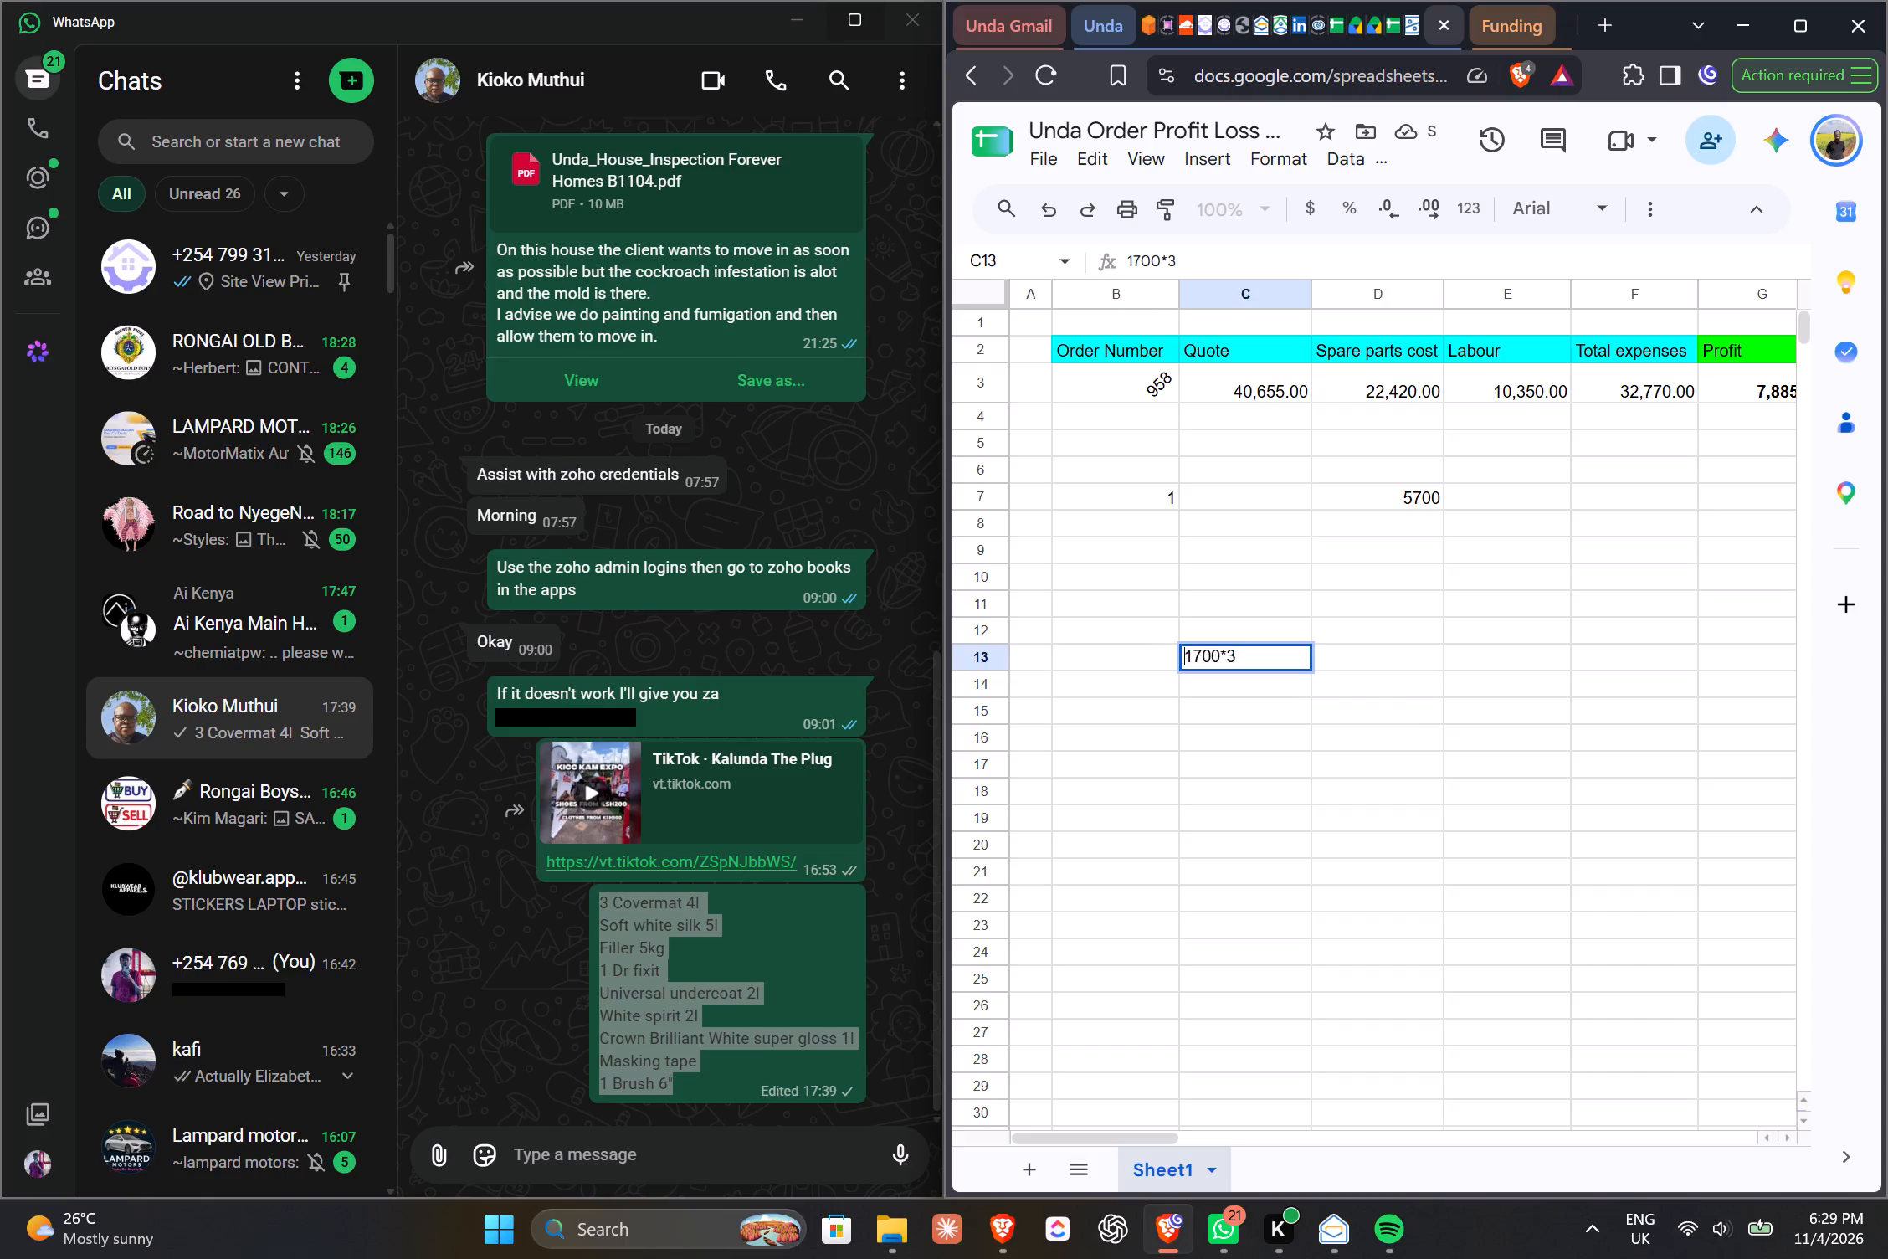
pyautogui.hotkey('shift', '+')
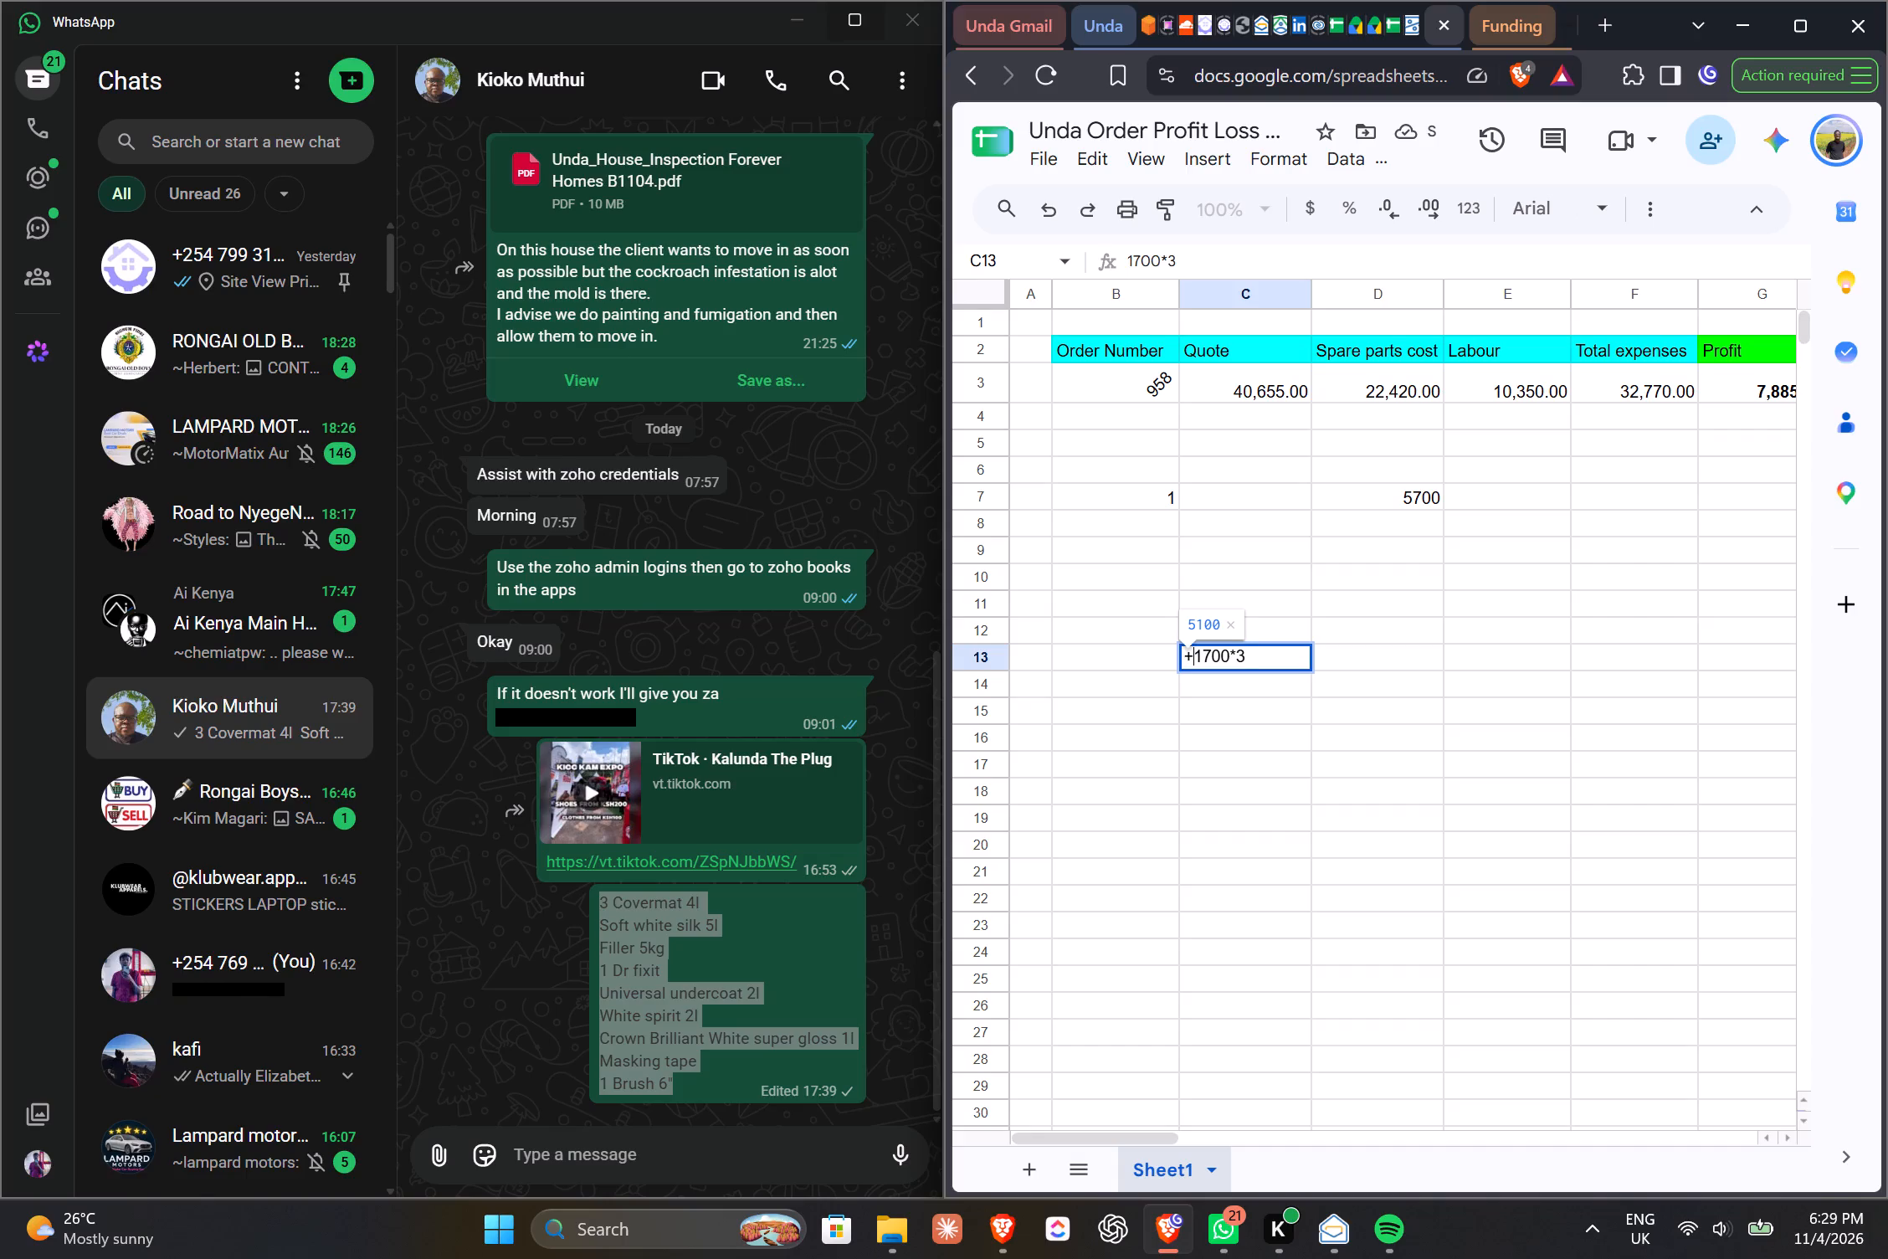
pyautogui.press('BackSpace')
pyautogui.press('=')
pyautogui.press('BackSpace')
pyautogui.press('Left')
pyautogui.press('Left')
pyautogui.press('Left')
pyautogui.press('Left')
pyautogui.press('Left')
pyautogui.press('Left')
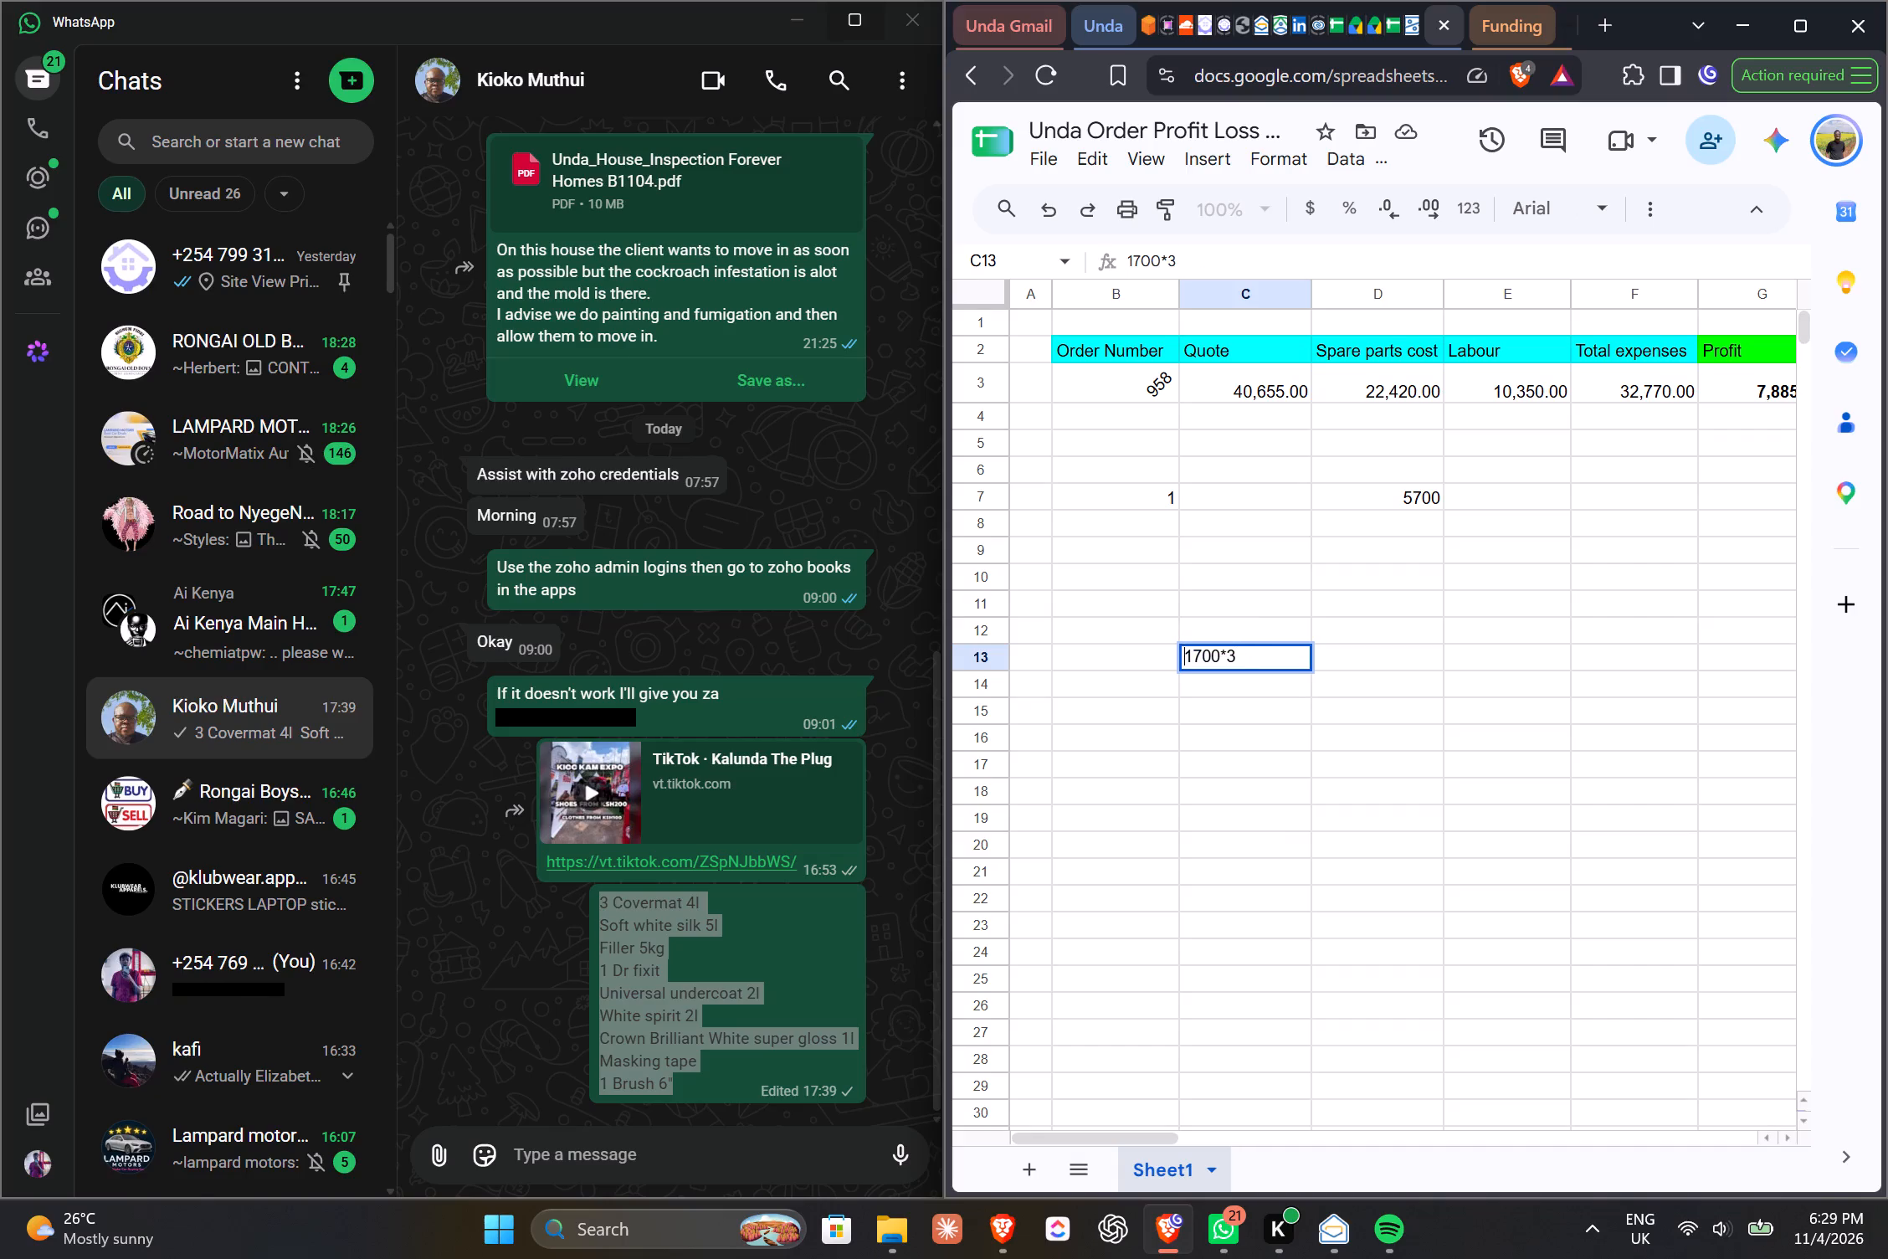
pyautogui.press('=')
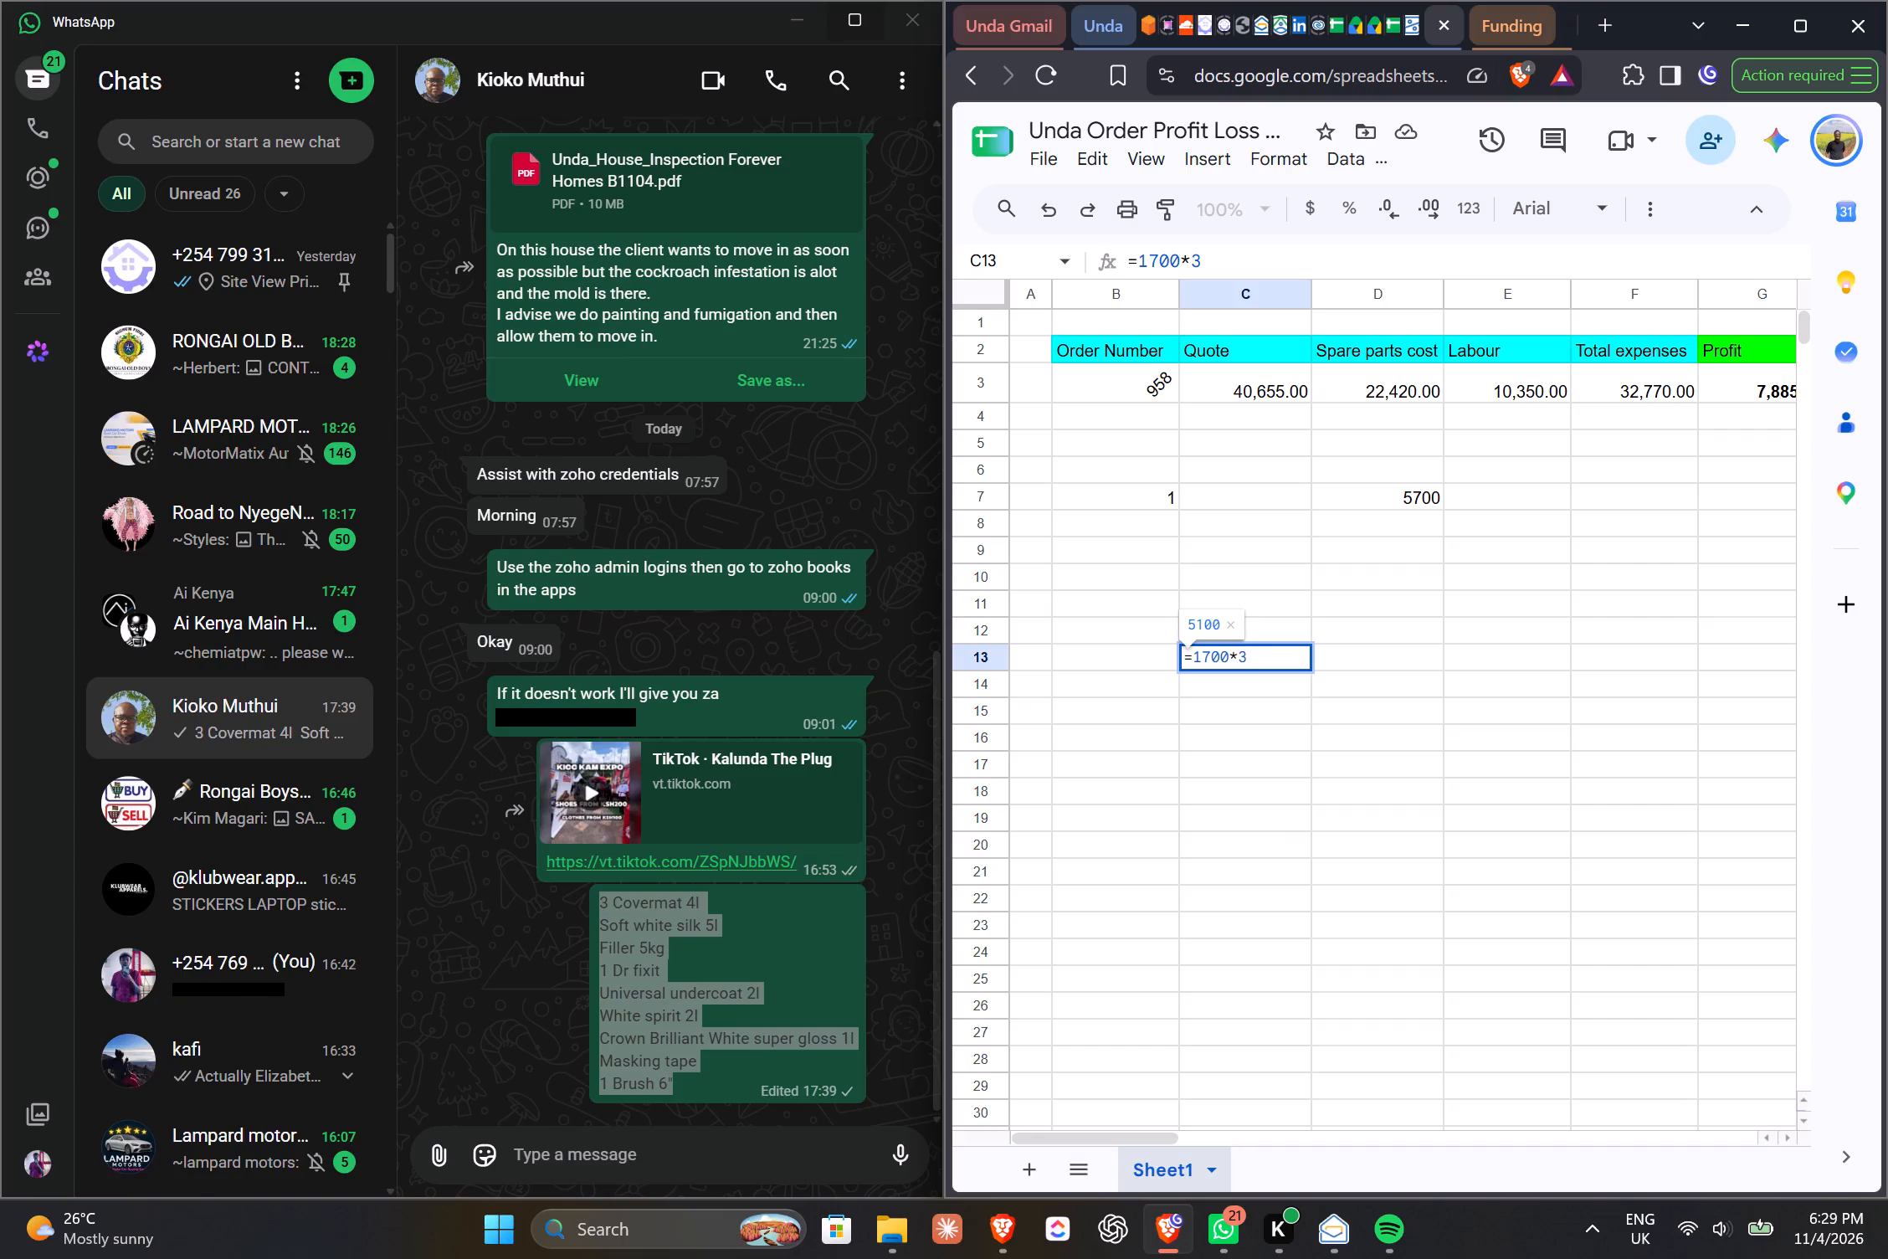
pyautogui.press('Return')
pyautogui.click(1258, 655)
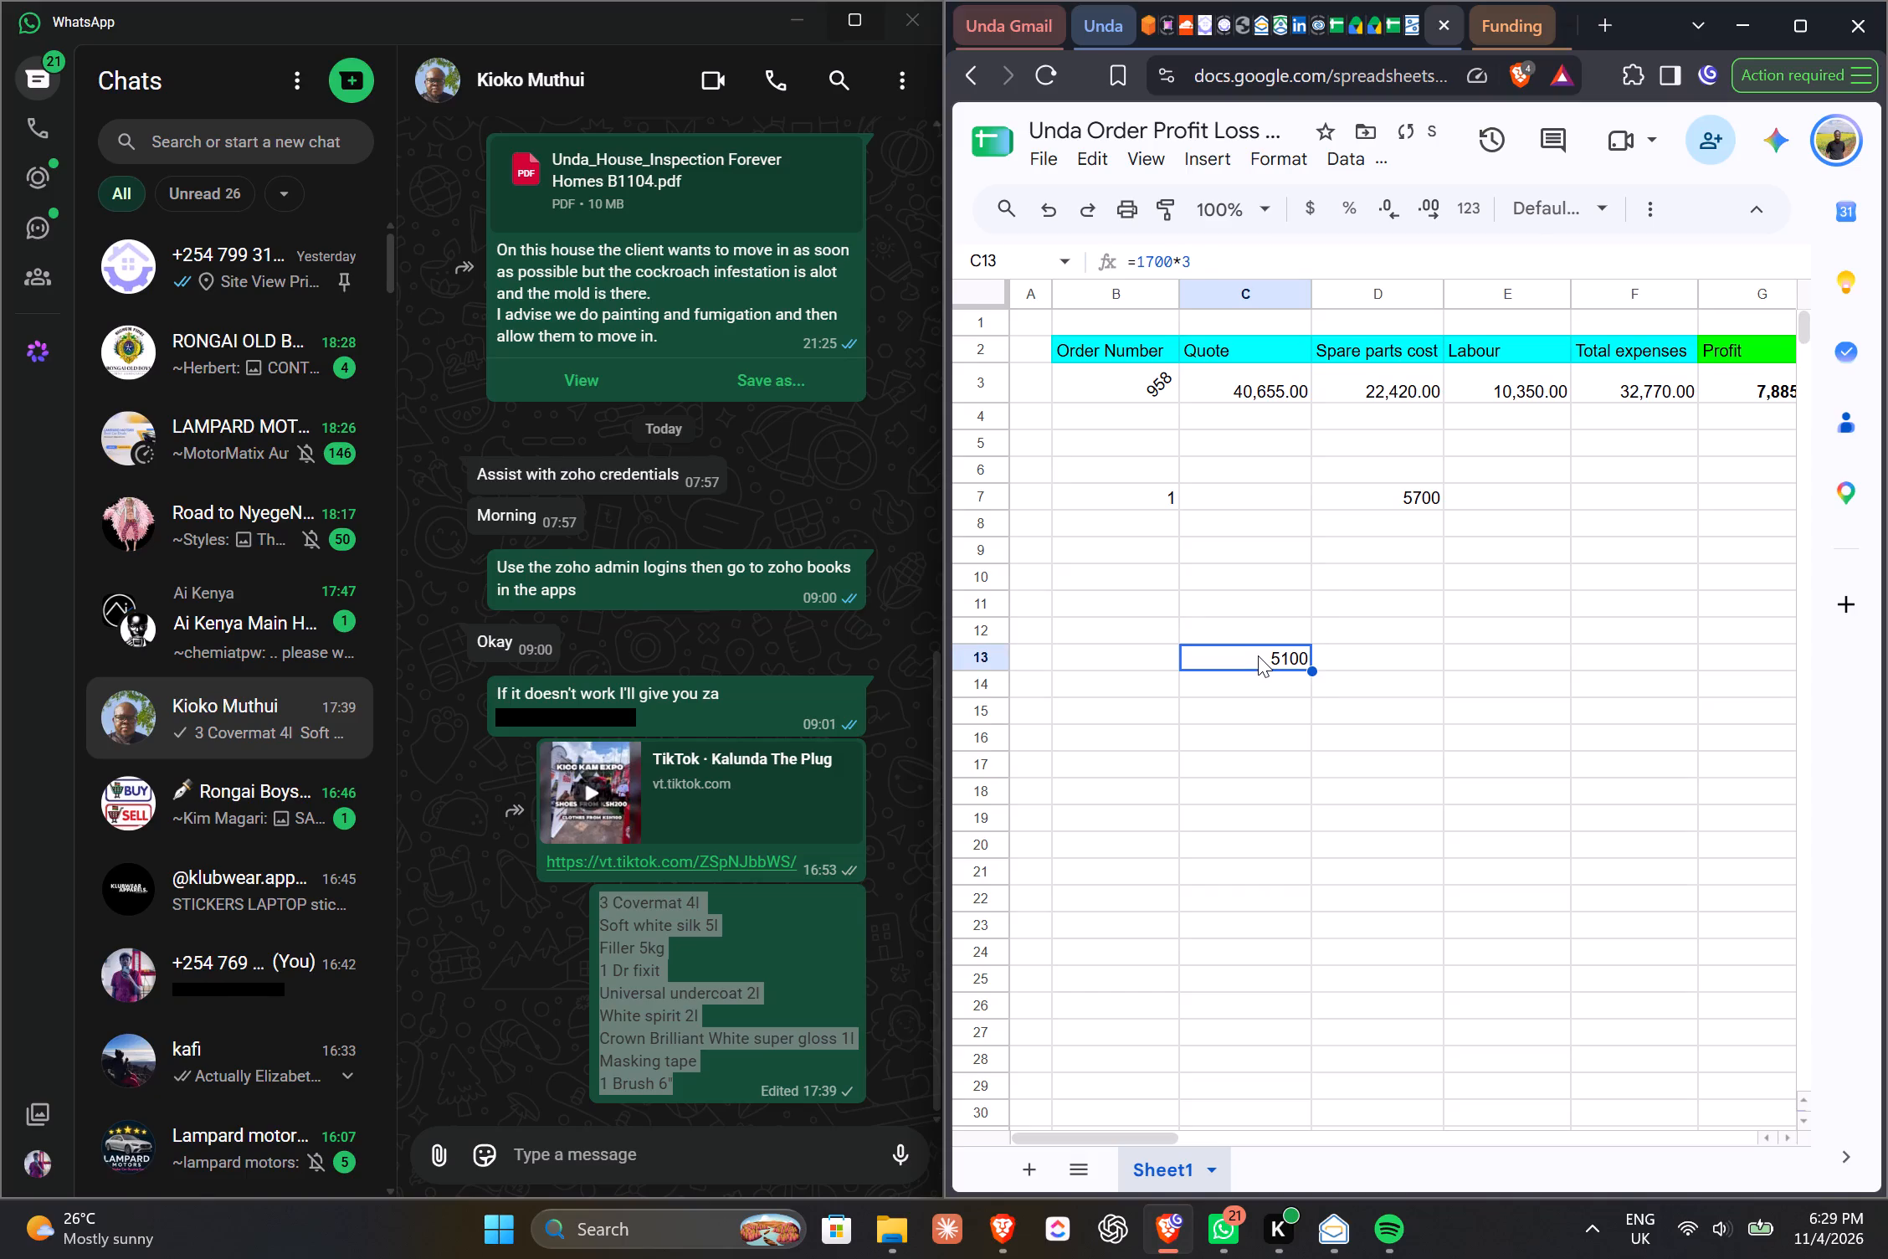
# Select the empty cell C14 directly below the =1700*3 calculation in the Quote column.
pyautogui.click(1274, 676)
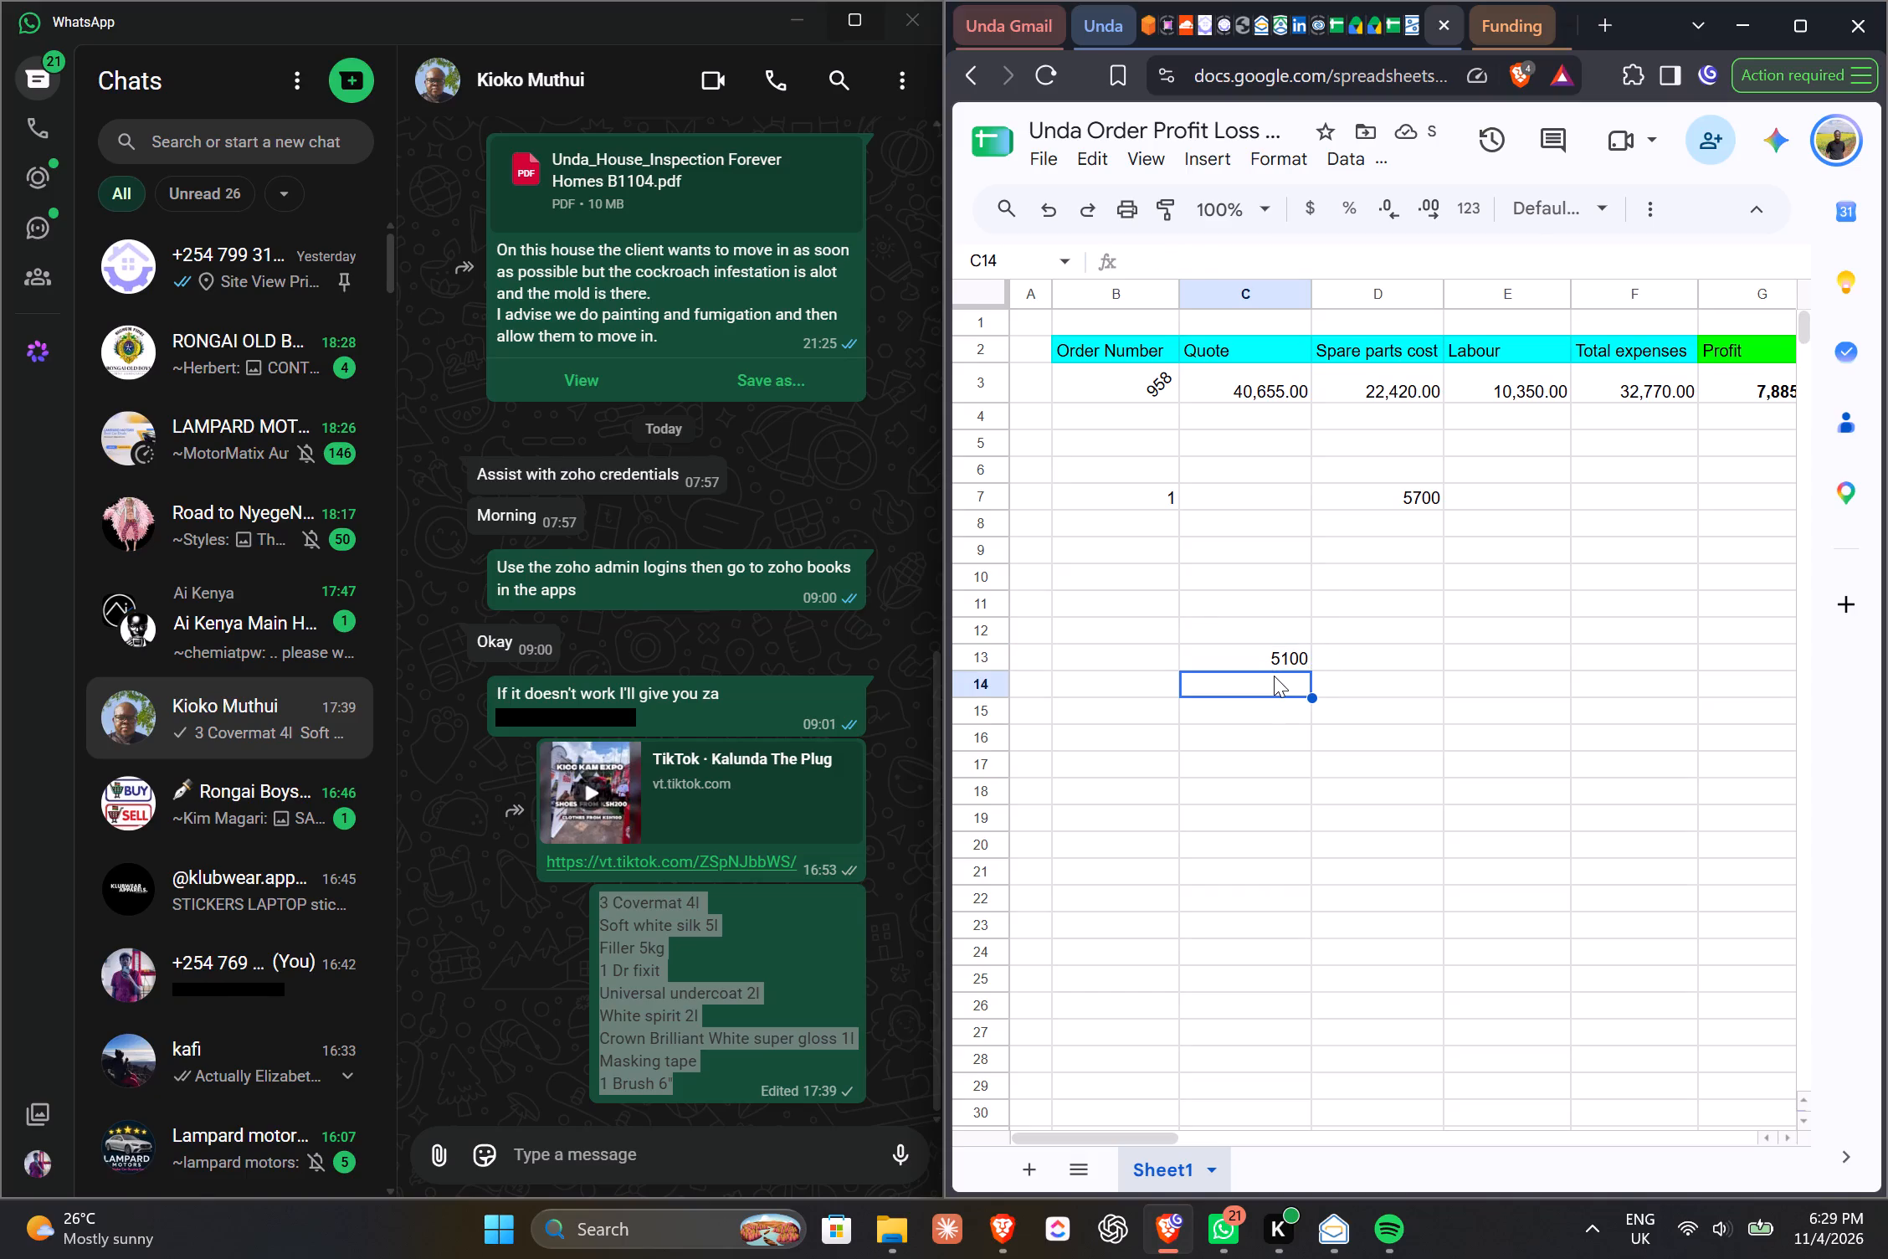
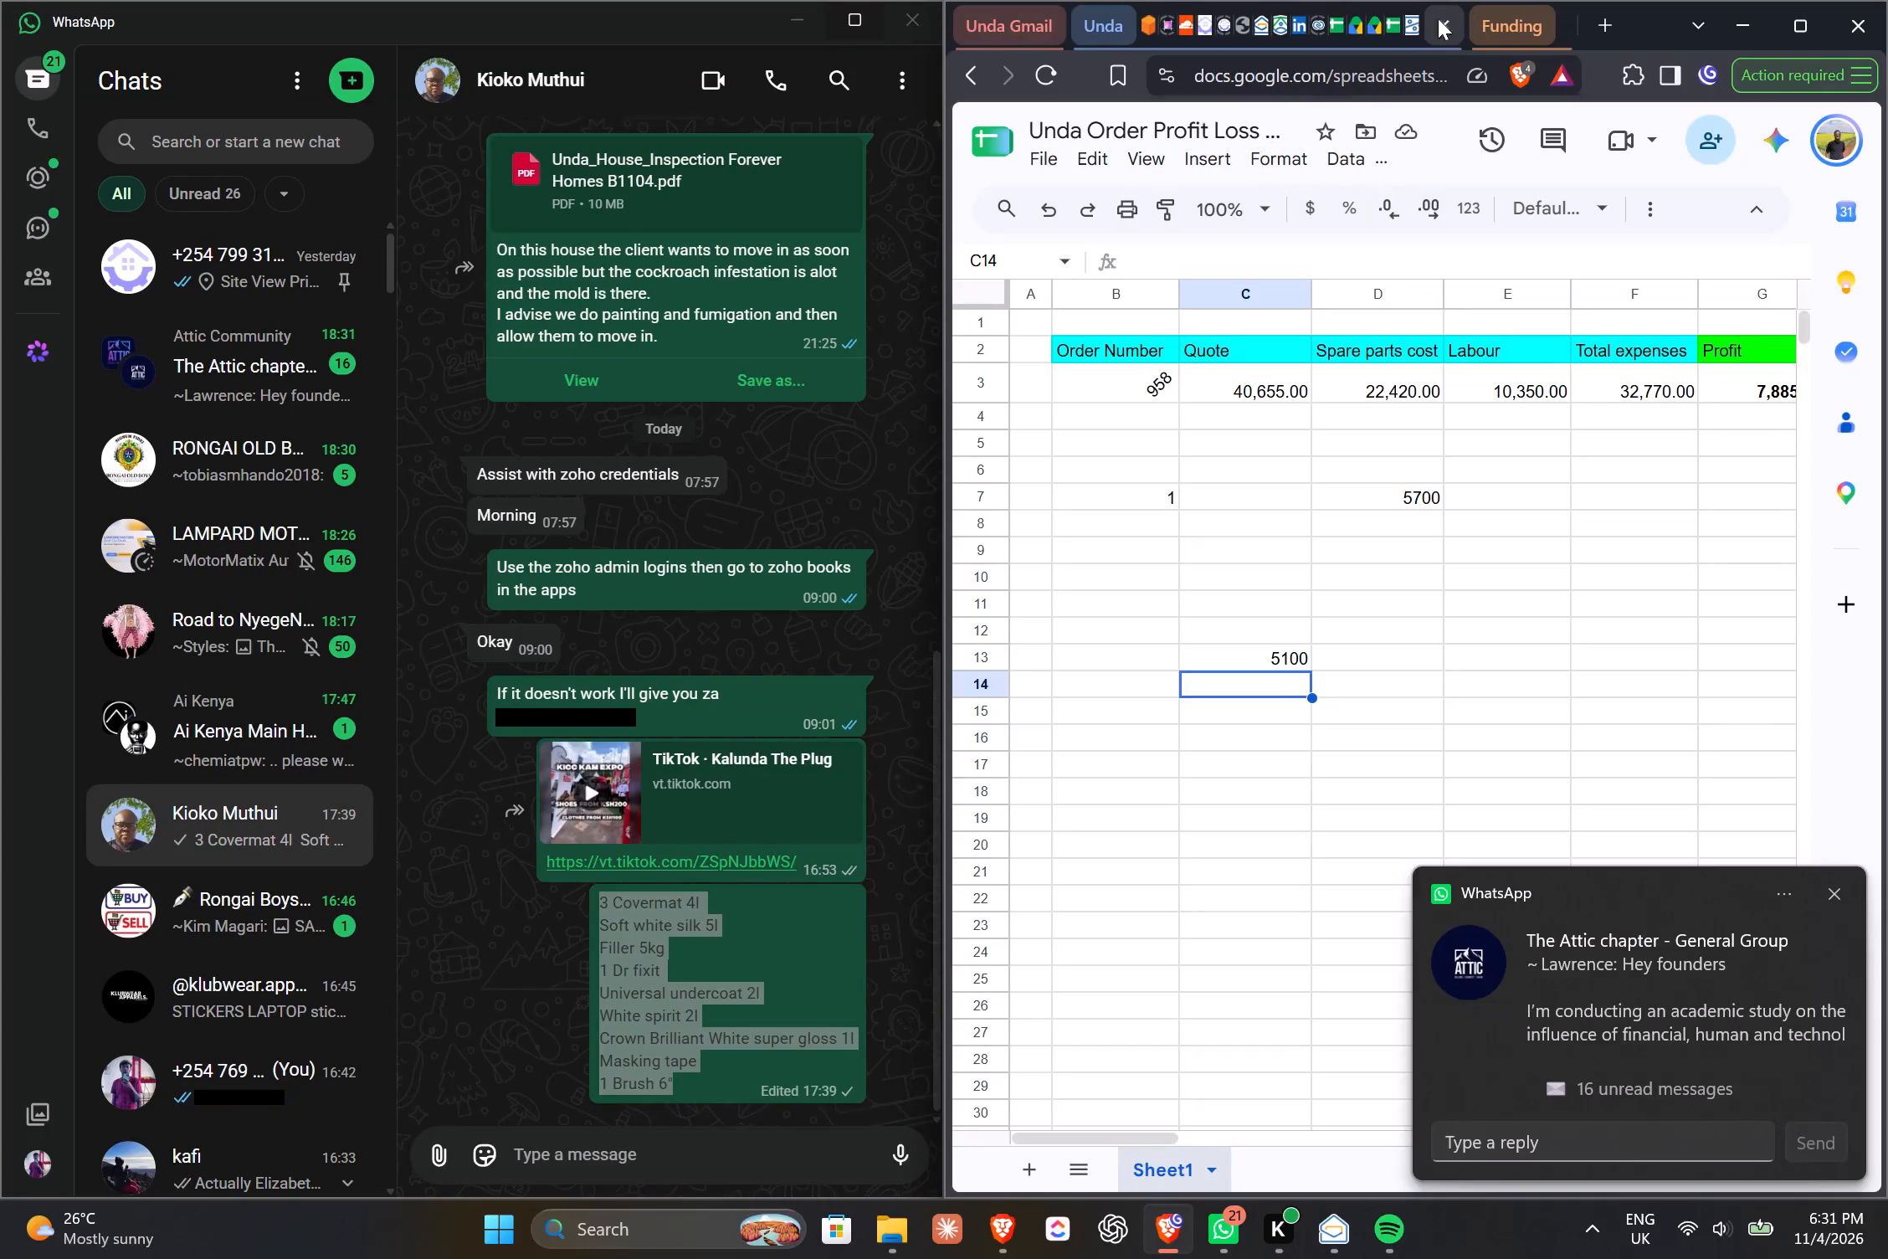
# Return to the Zoho Books quote and add a new item row containing the copied WhatsApp materials list.
pyautogui.click(1408, 23)
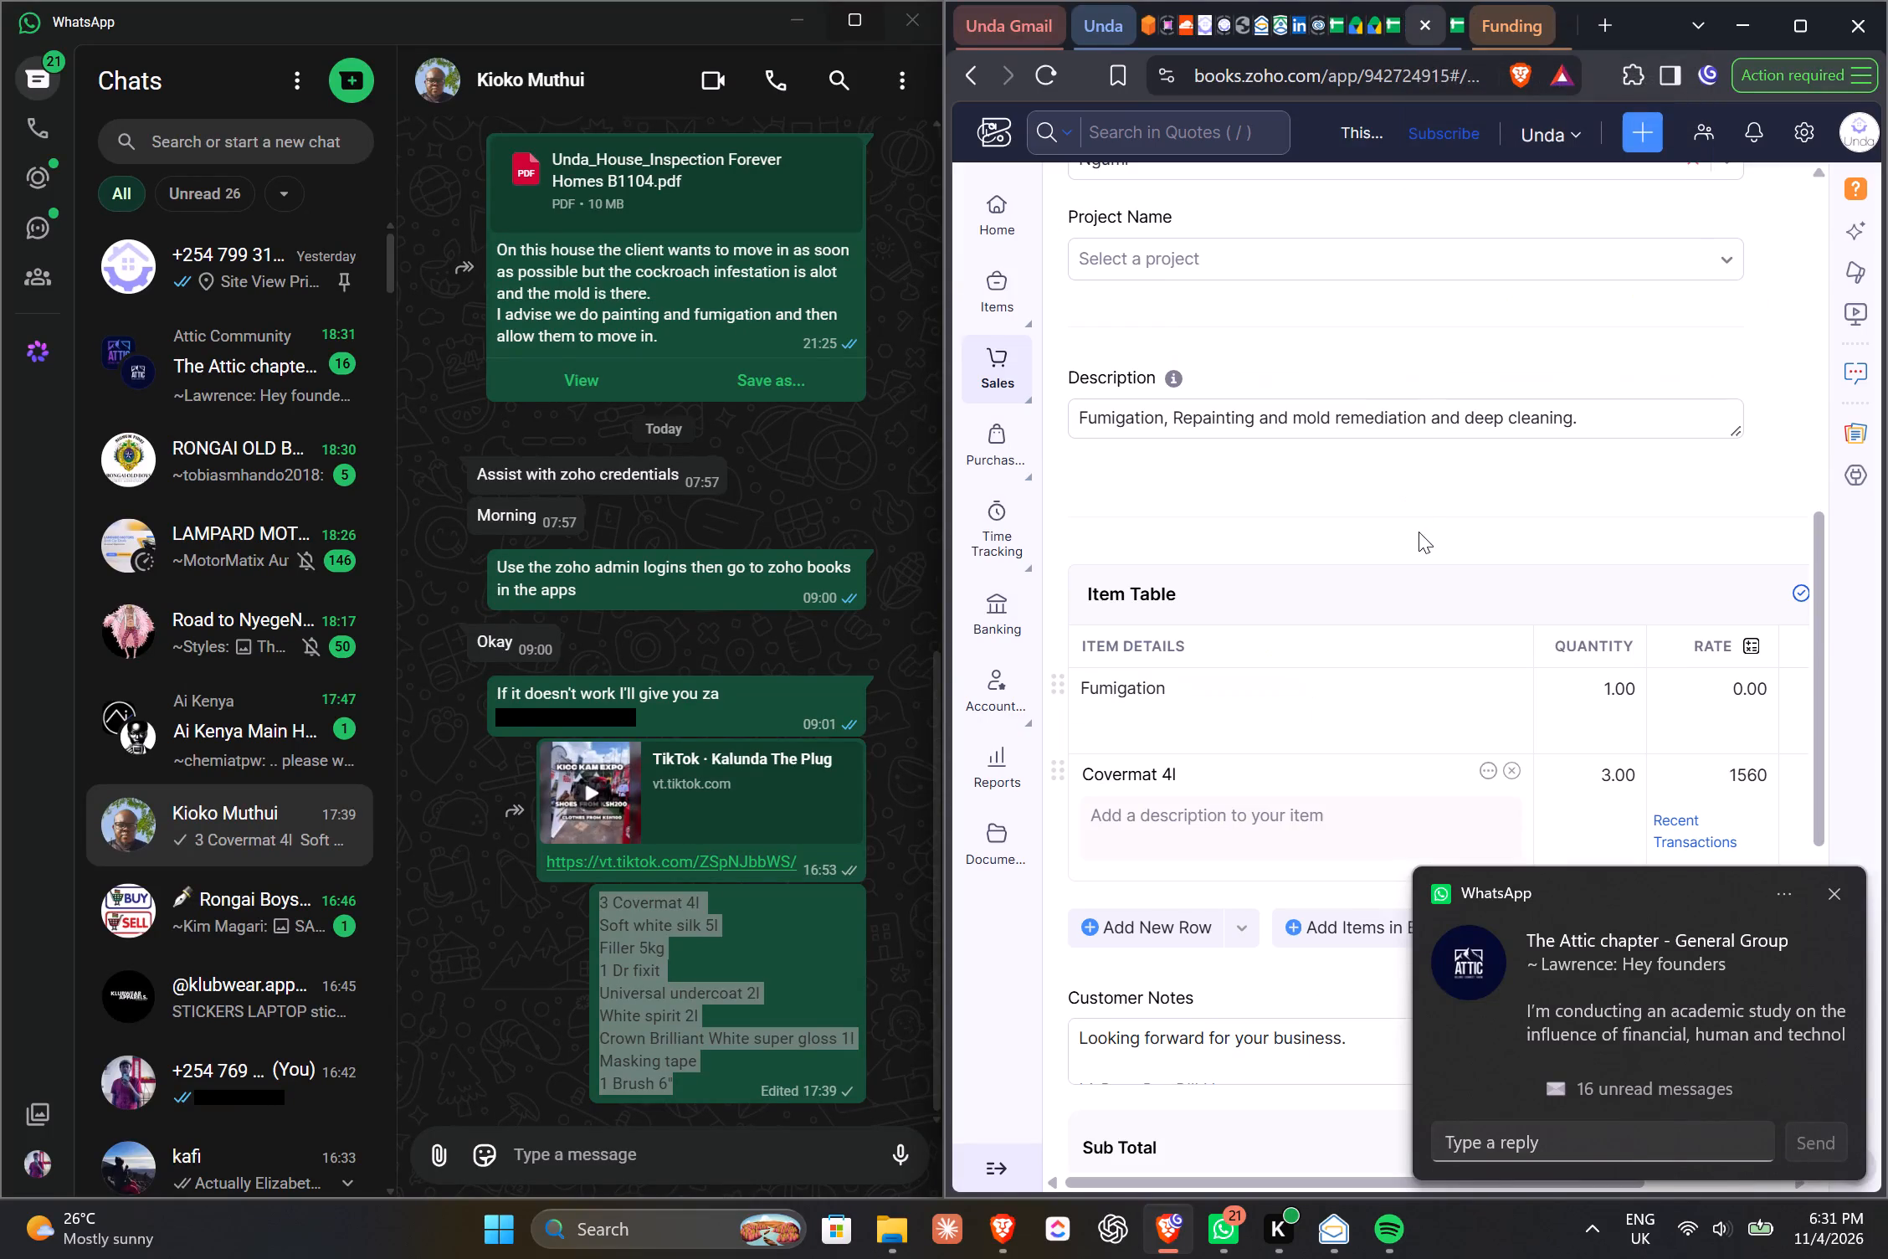
pyautogui.scroll(-2, 1419, 532)
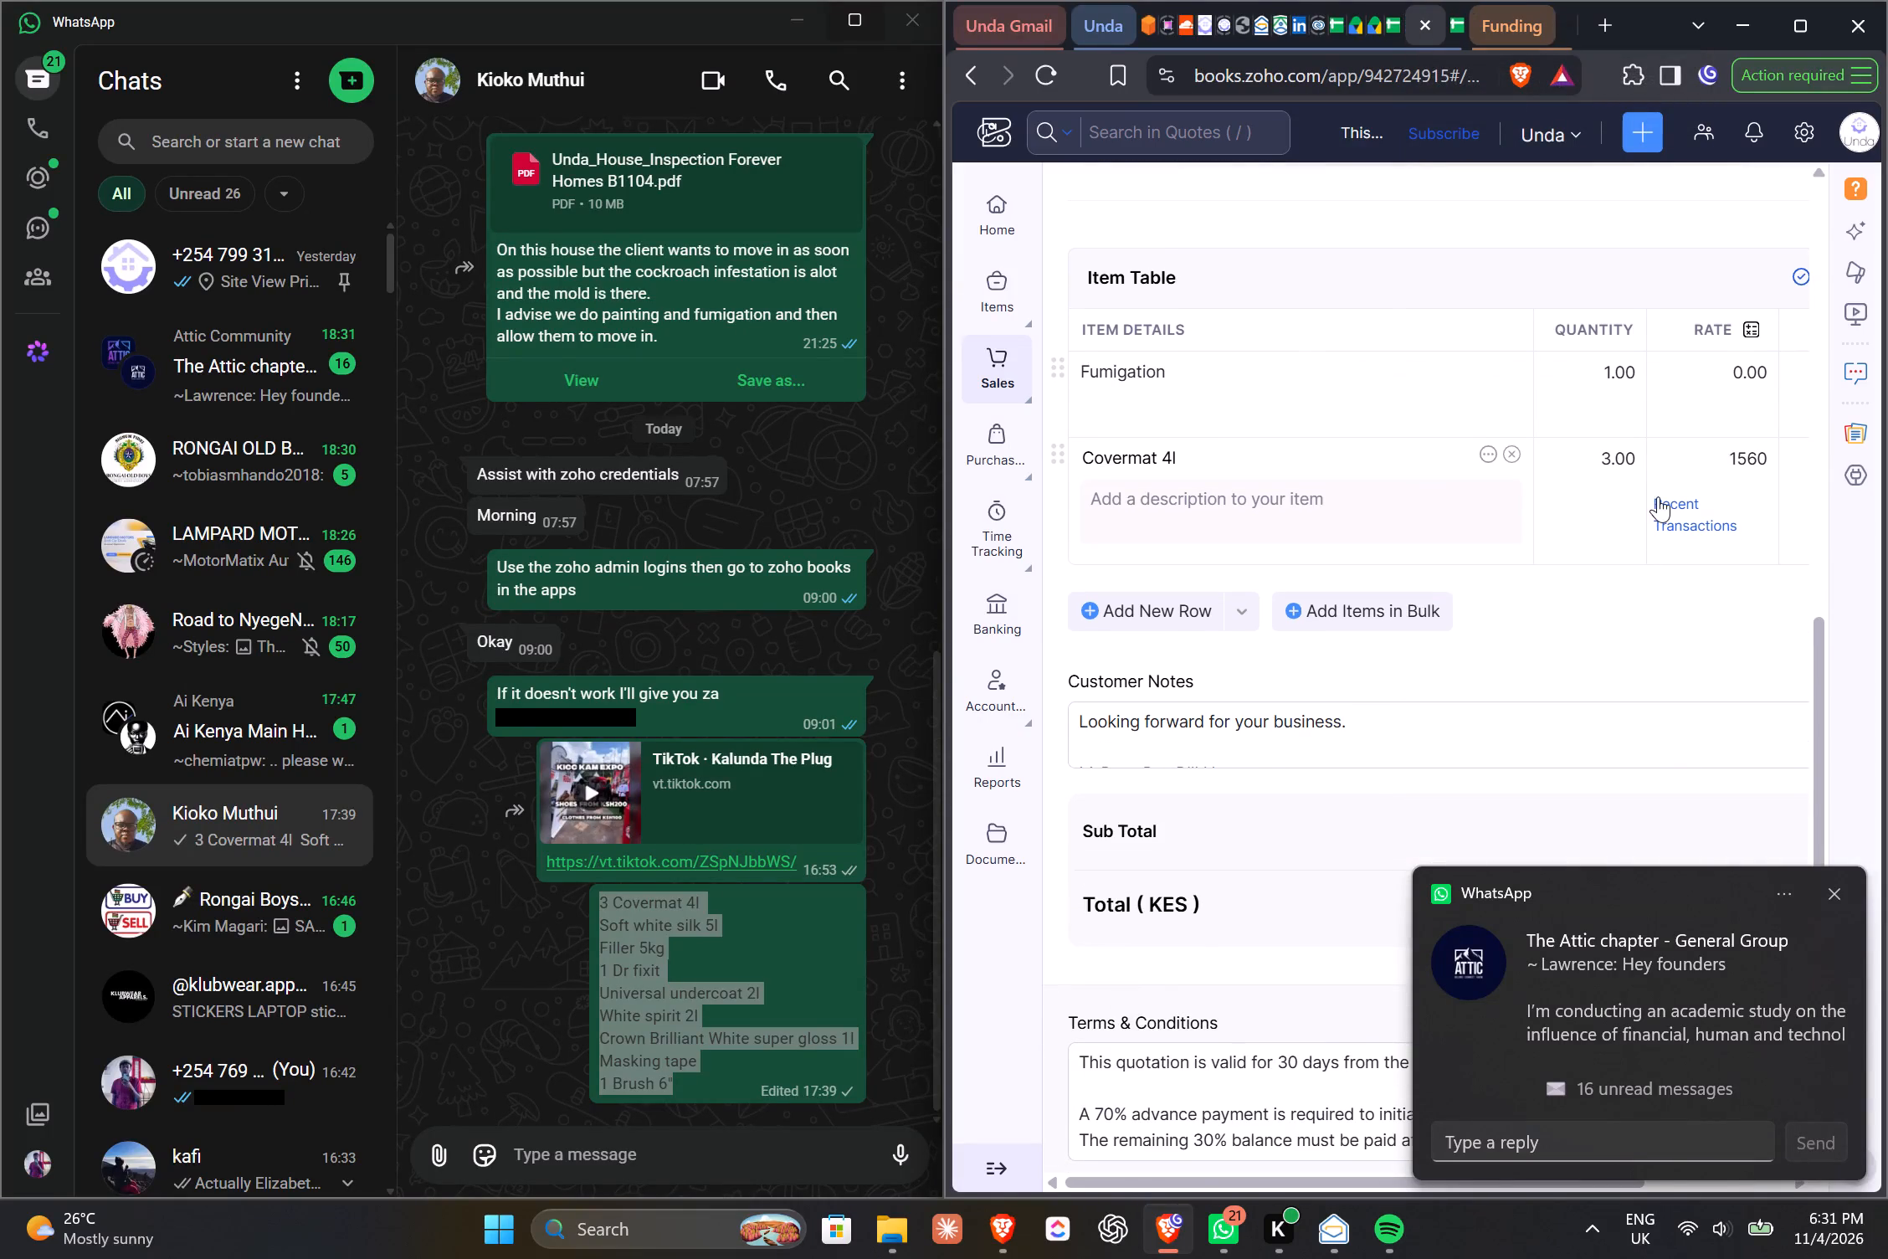
pyautogui.scroll(1, 1658, 496)
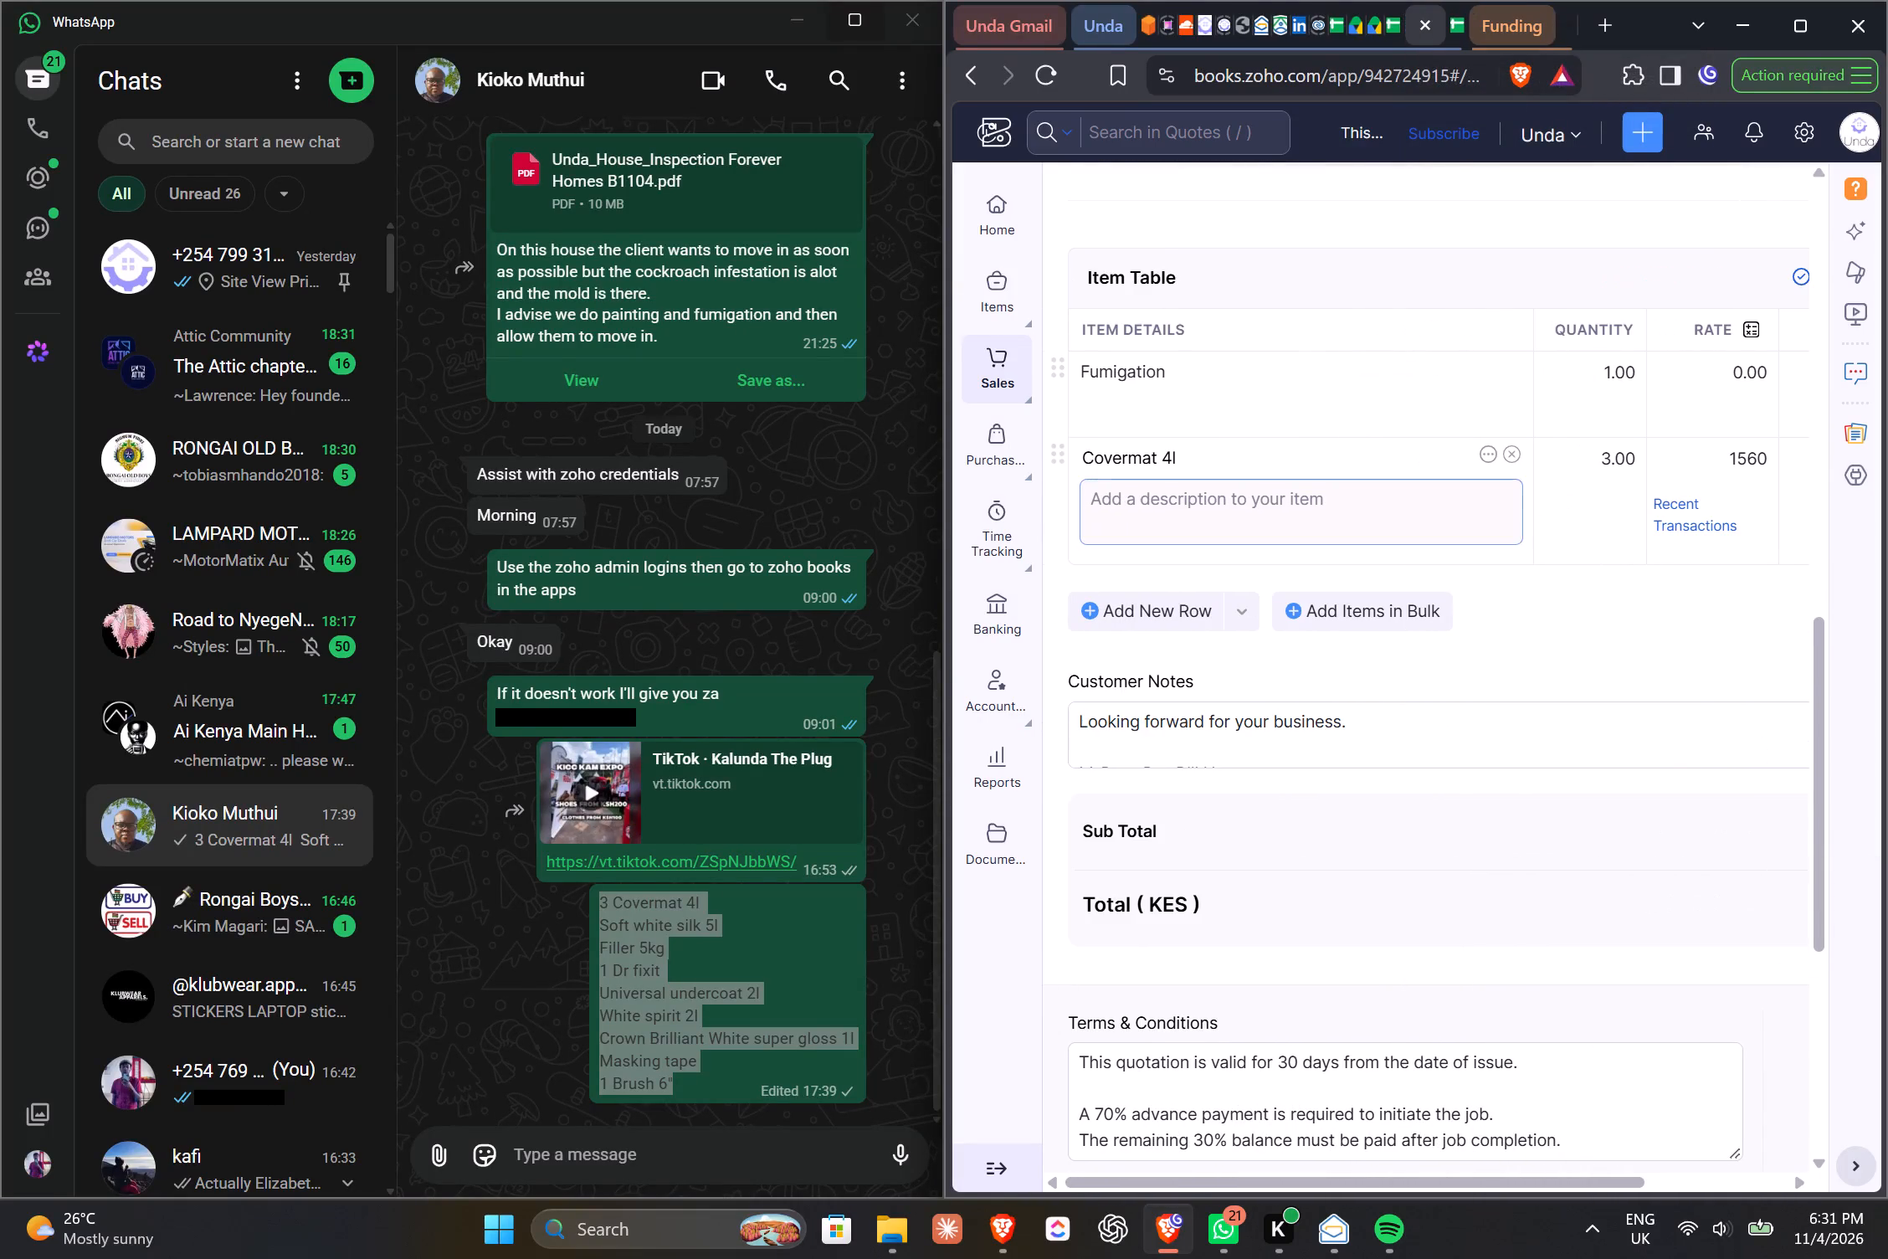
pyautogui.click(1094, 618)
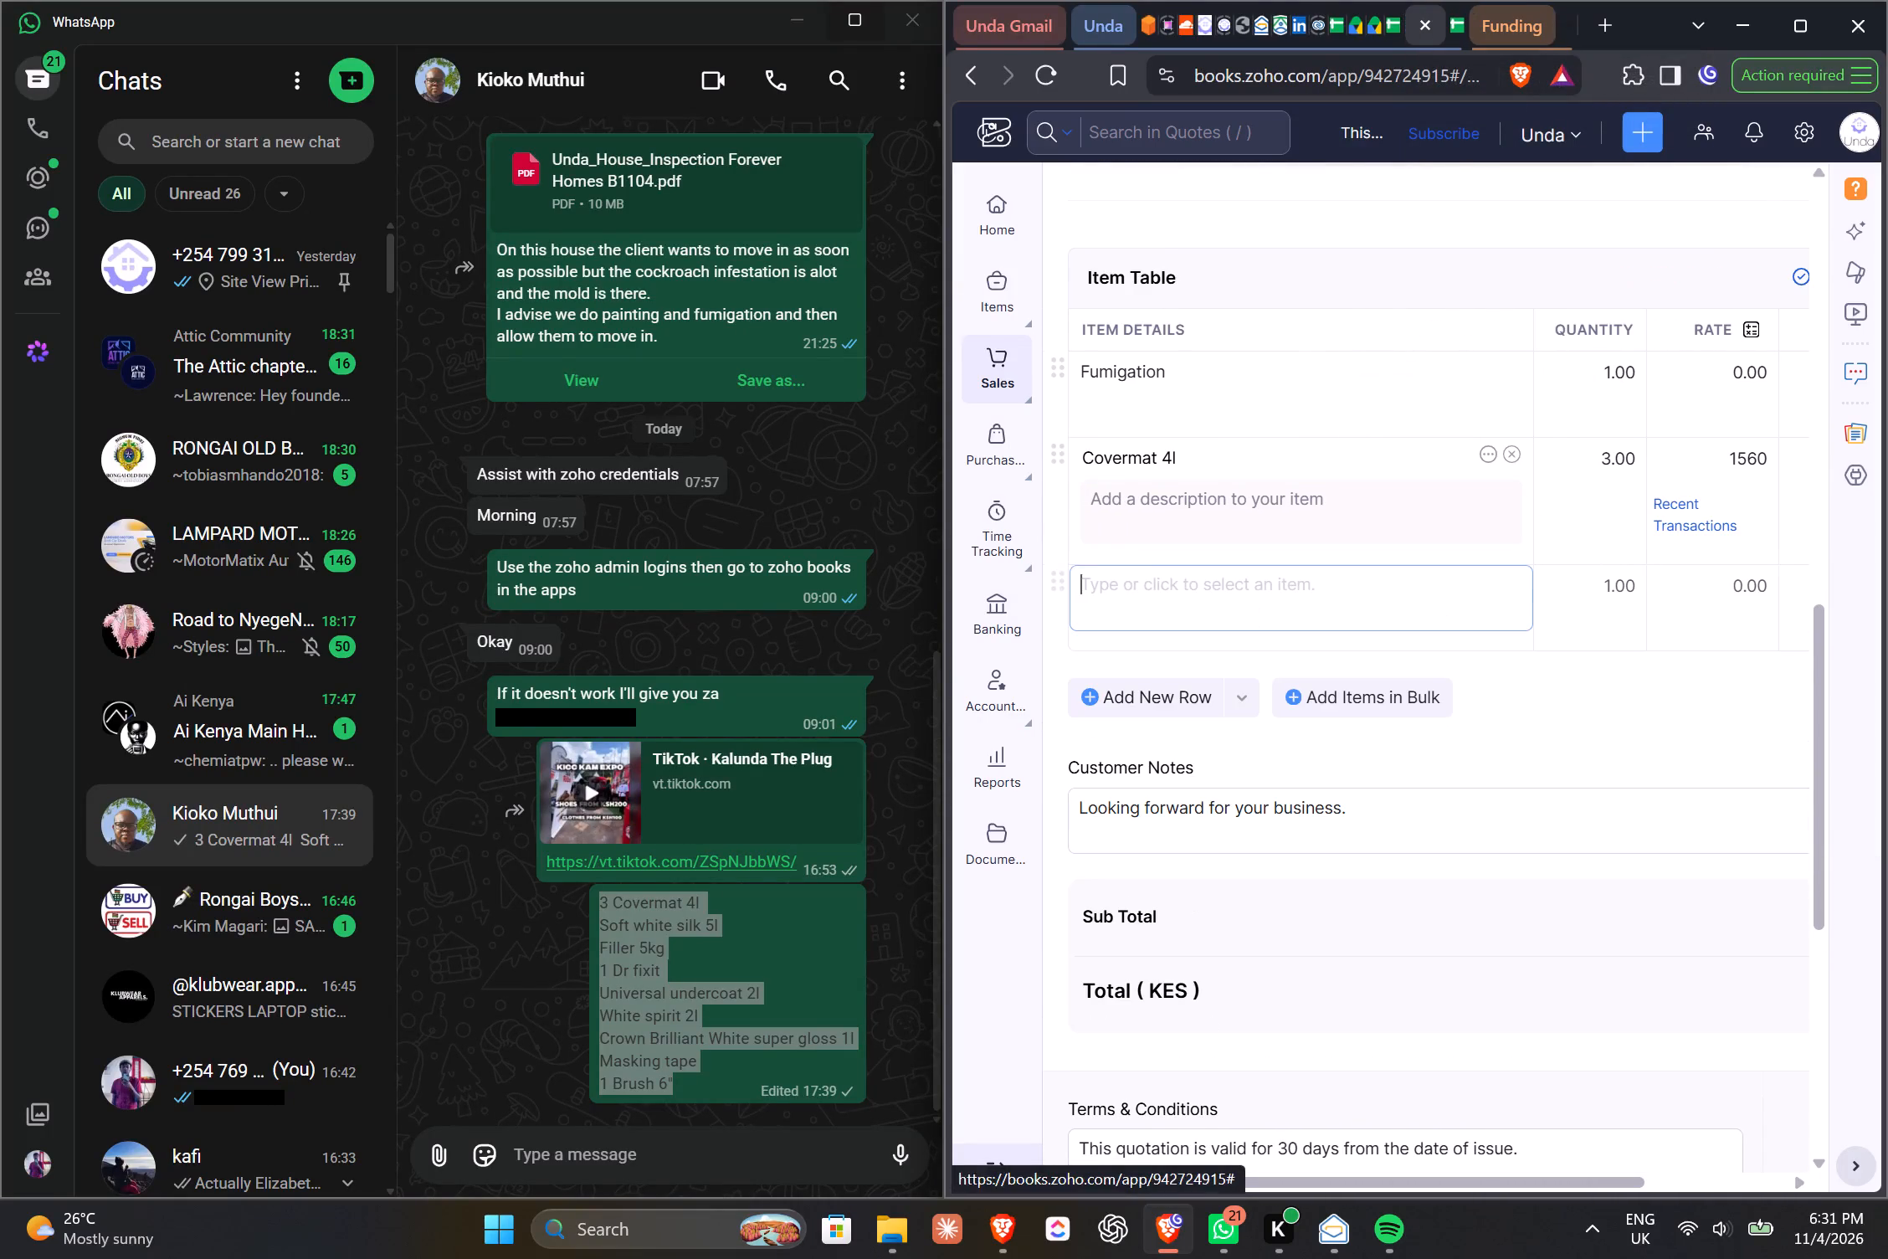
pyautogui.hotkey('ctrl', 'v')
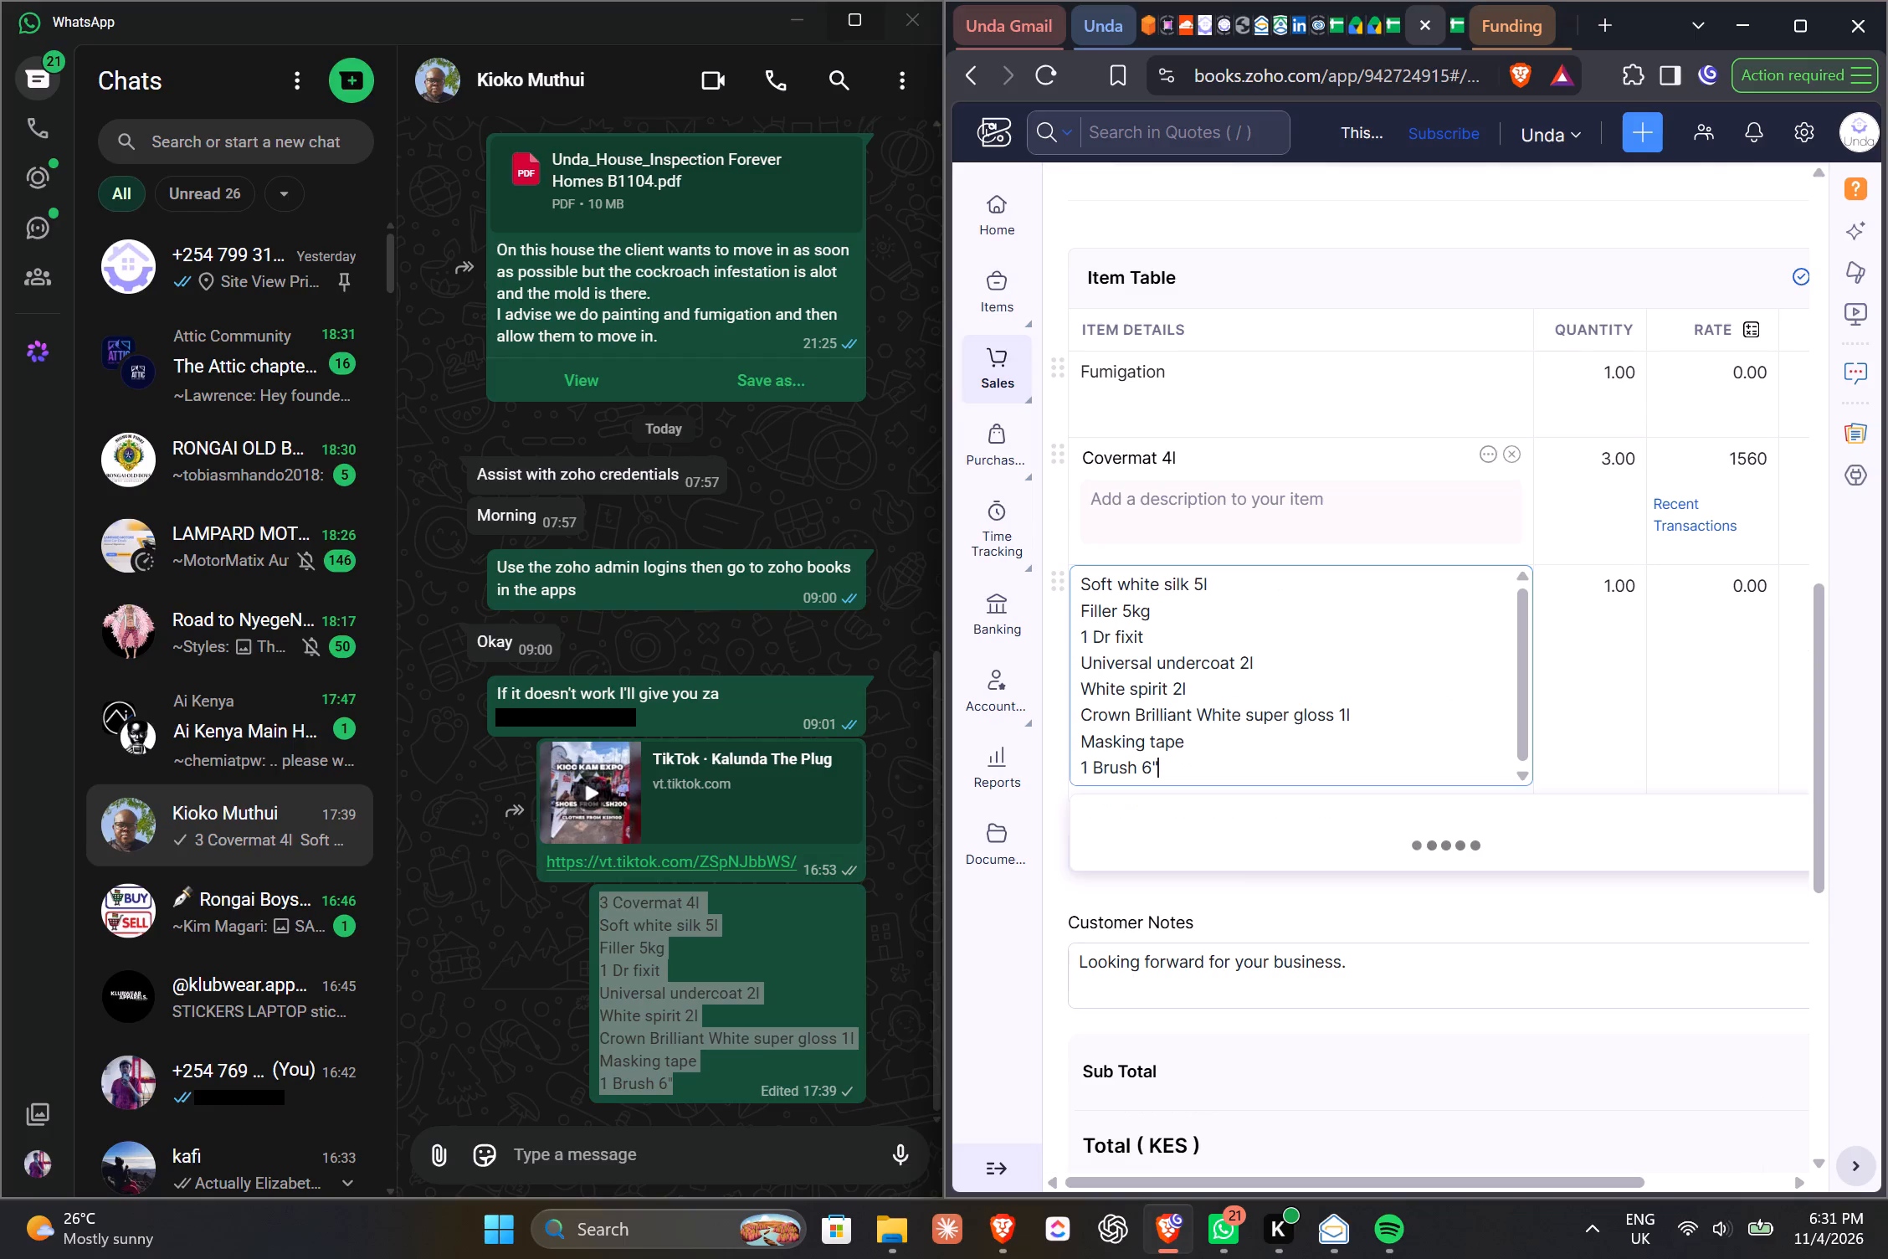
# Select the Crown Brilliant White super gloss 1l and Masking tape lines in the new row's pasted list.
pyautogui.moveTo(1180, 753); pyautogui.dragTo(1073, 679)
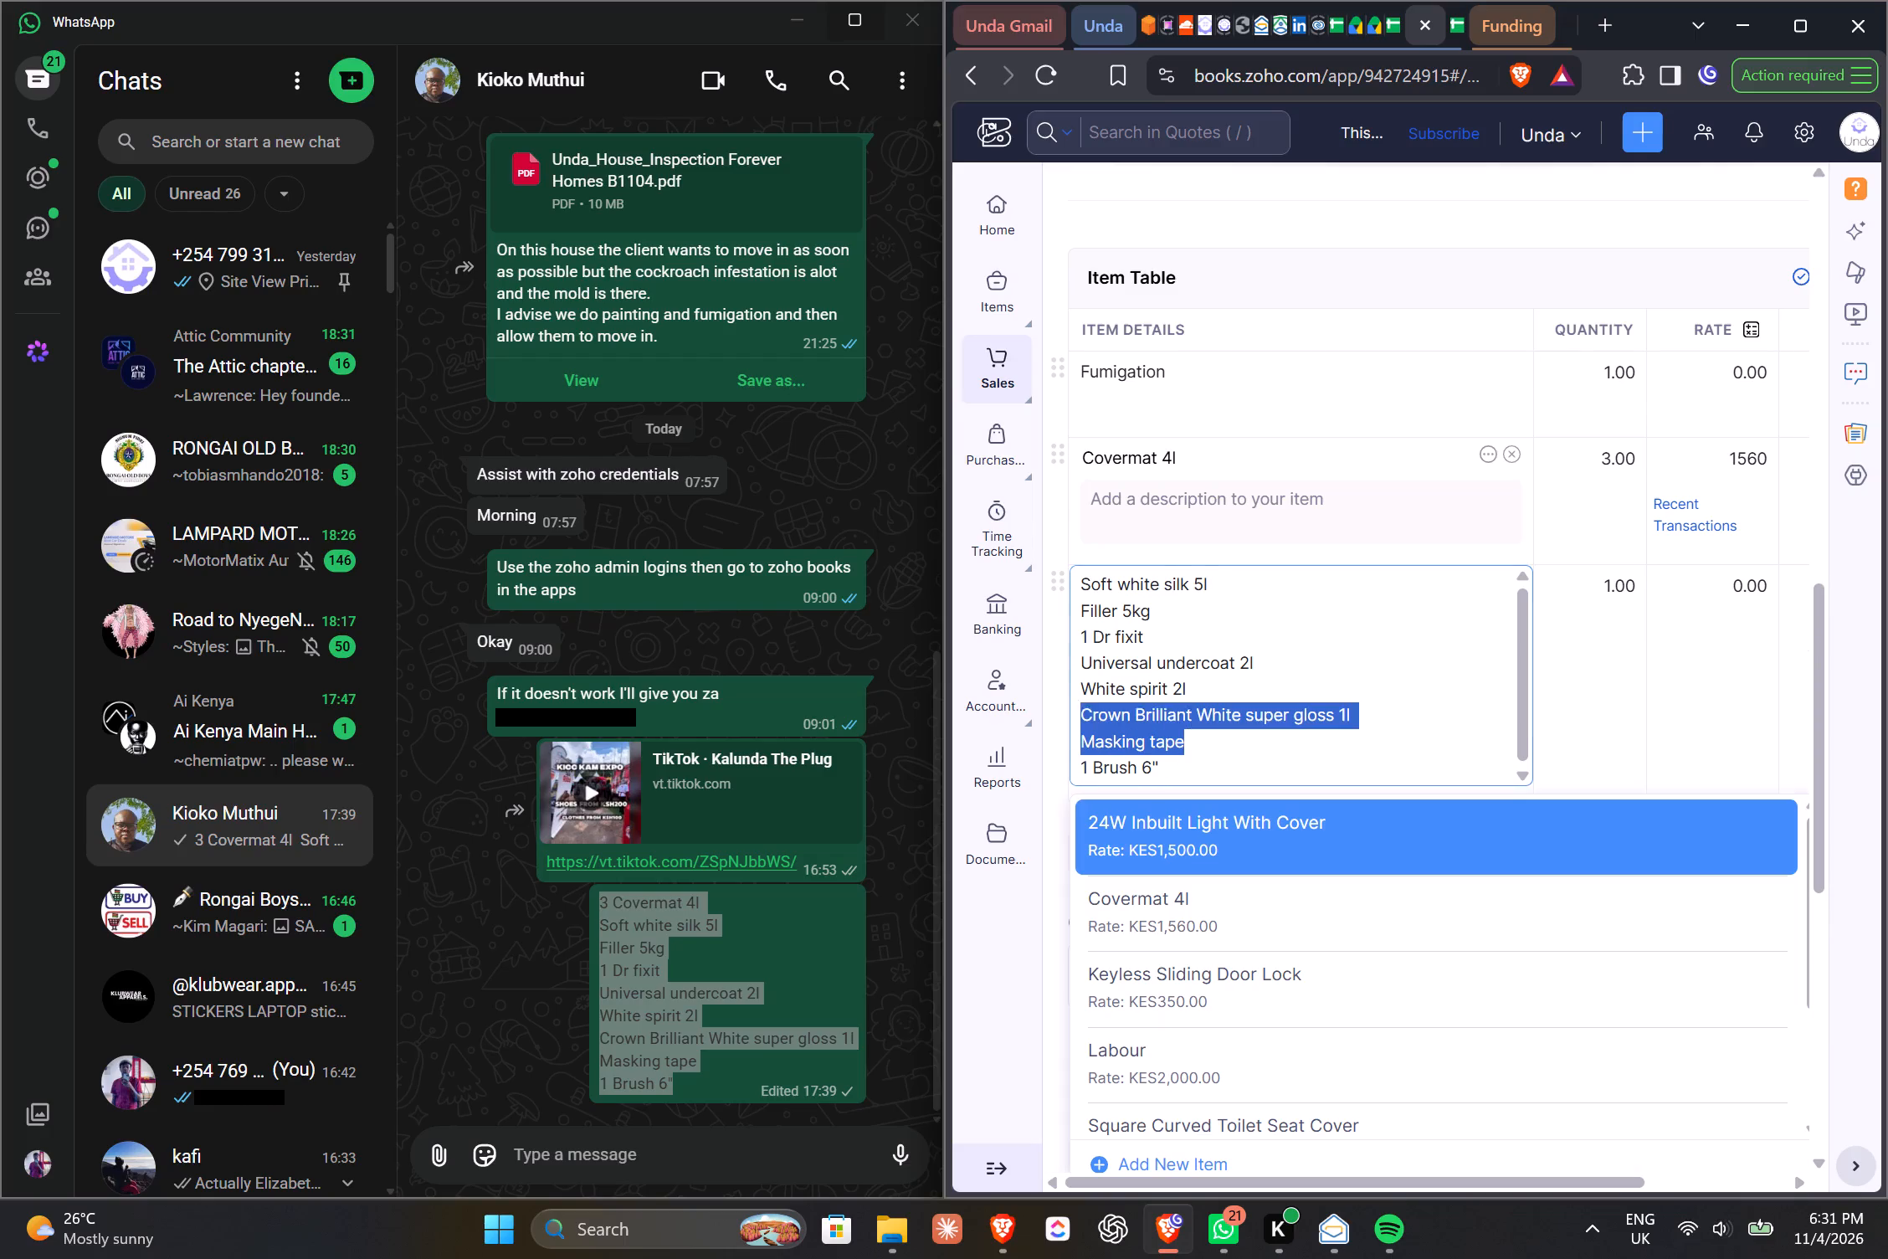
# Cut the lines from Filler 5kg through 1 Brush 6" out of the third item row, keeping only Soft white silk 5l.
pyautogui.moveTo(1073, 679); pyautogui.dragTo(1054, 618)
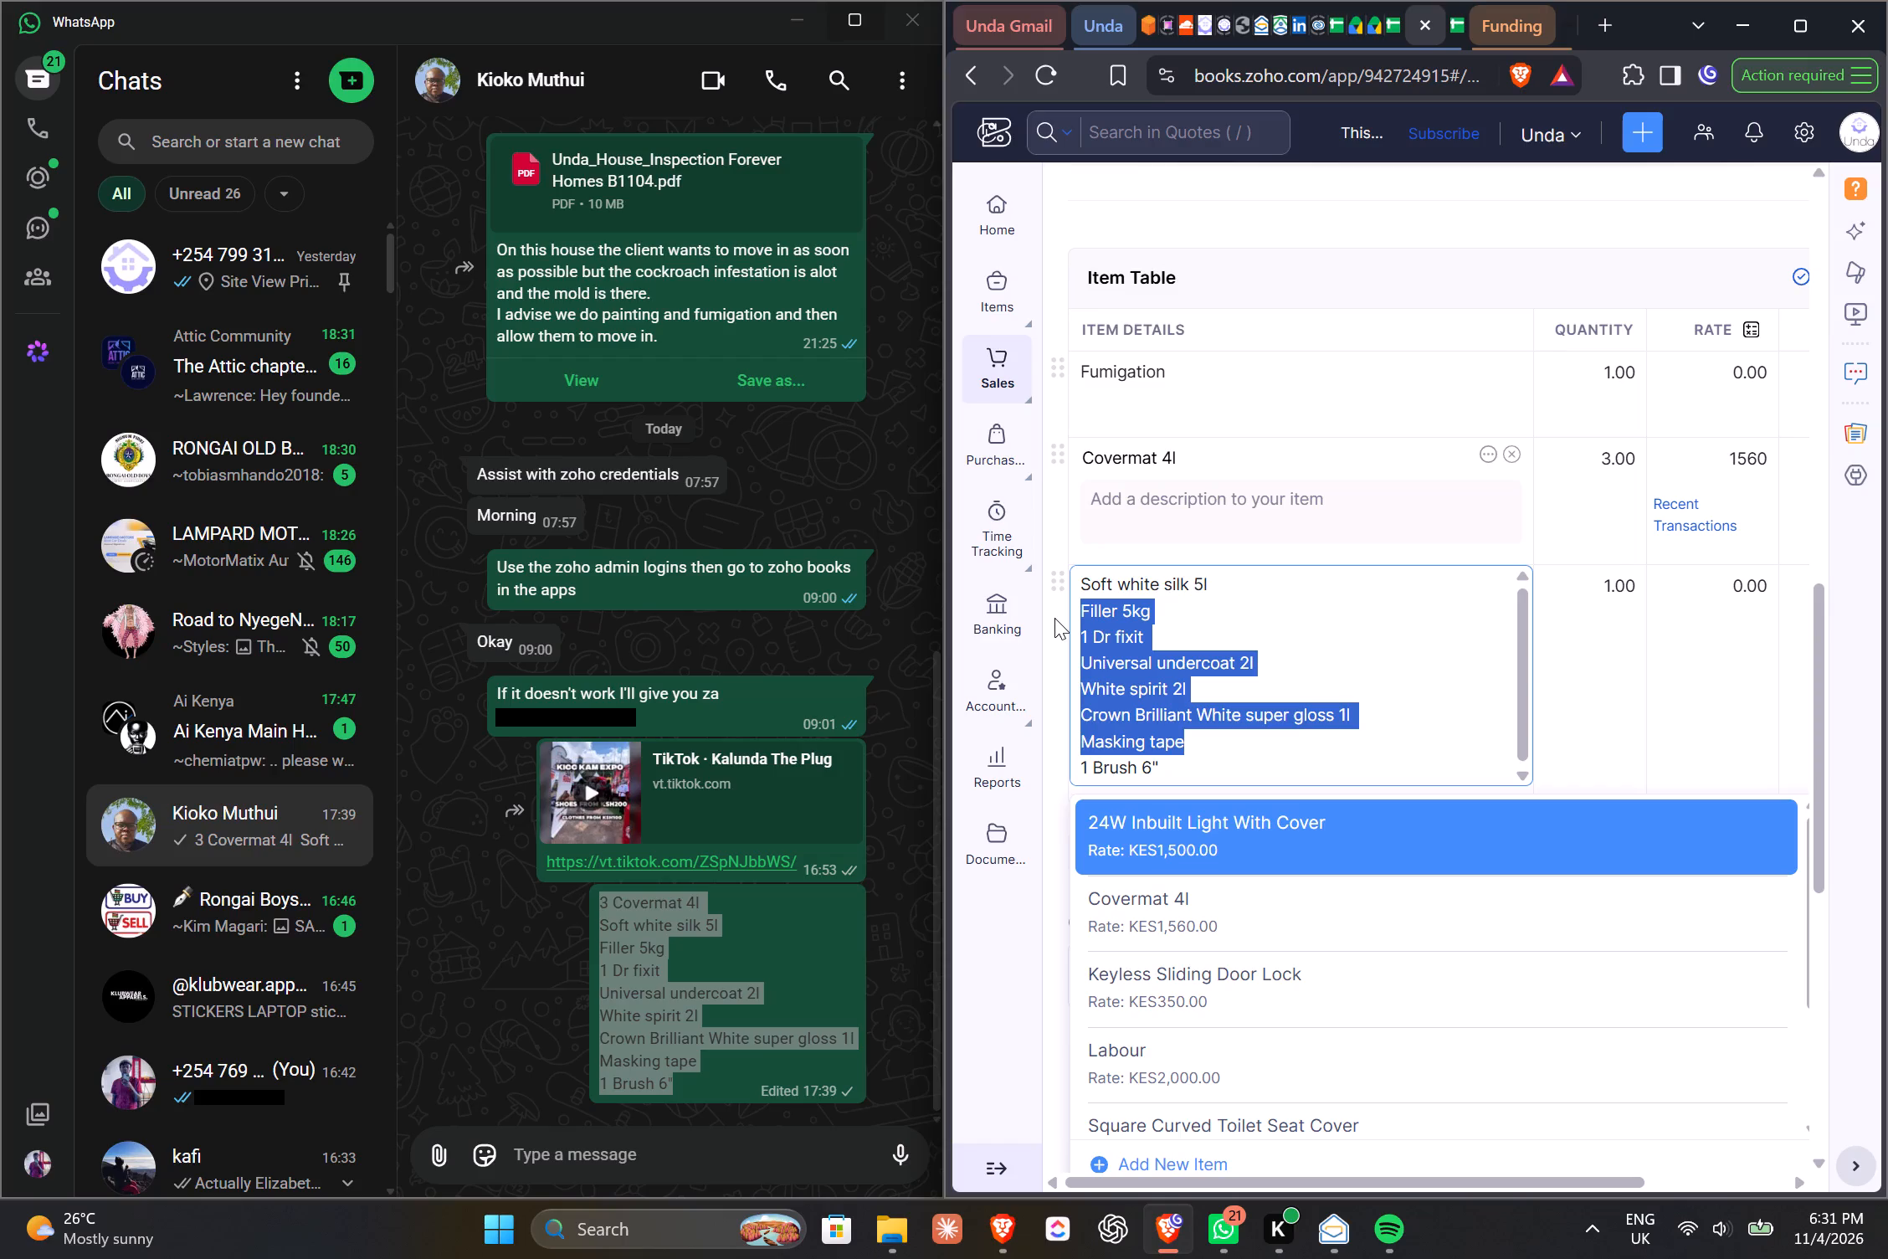
pyautogui.moveTo(1198, 774); pyautogui.dragTo(1067, 653)
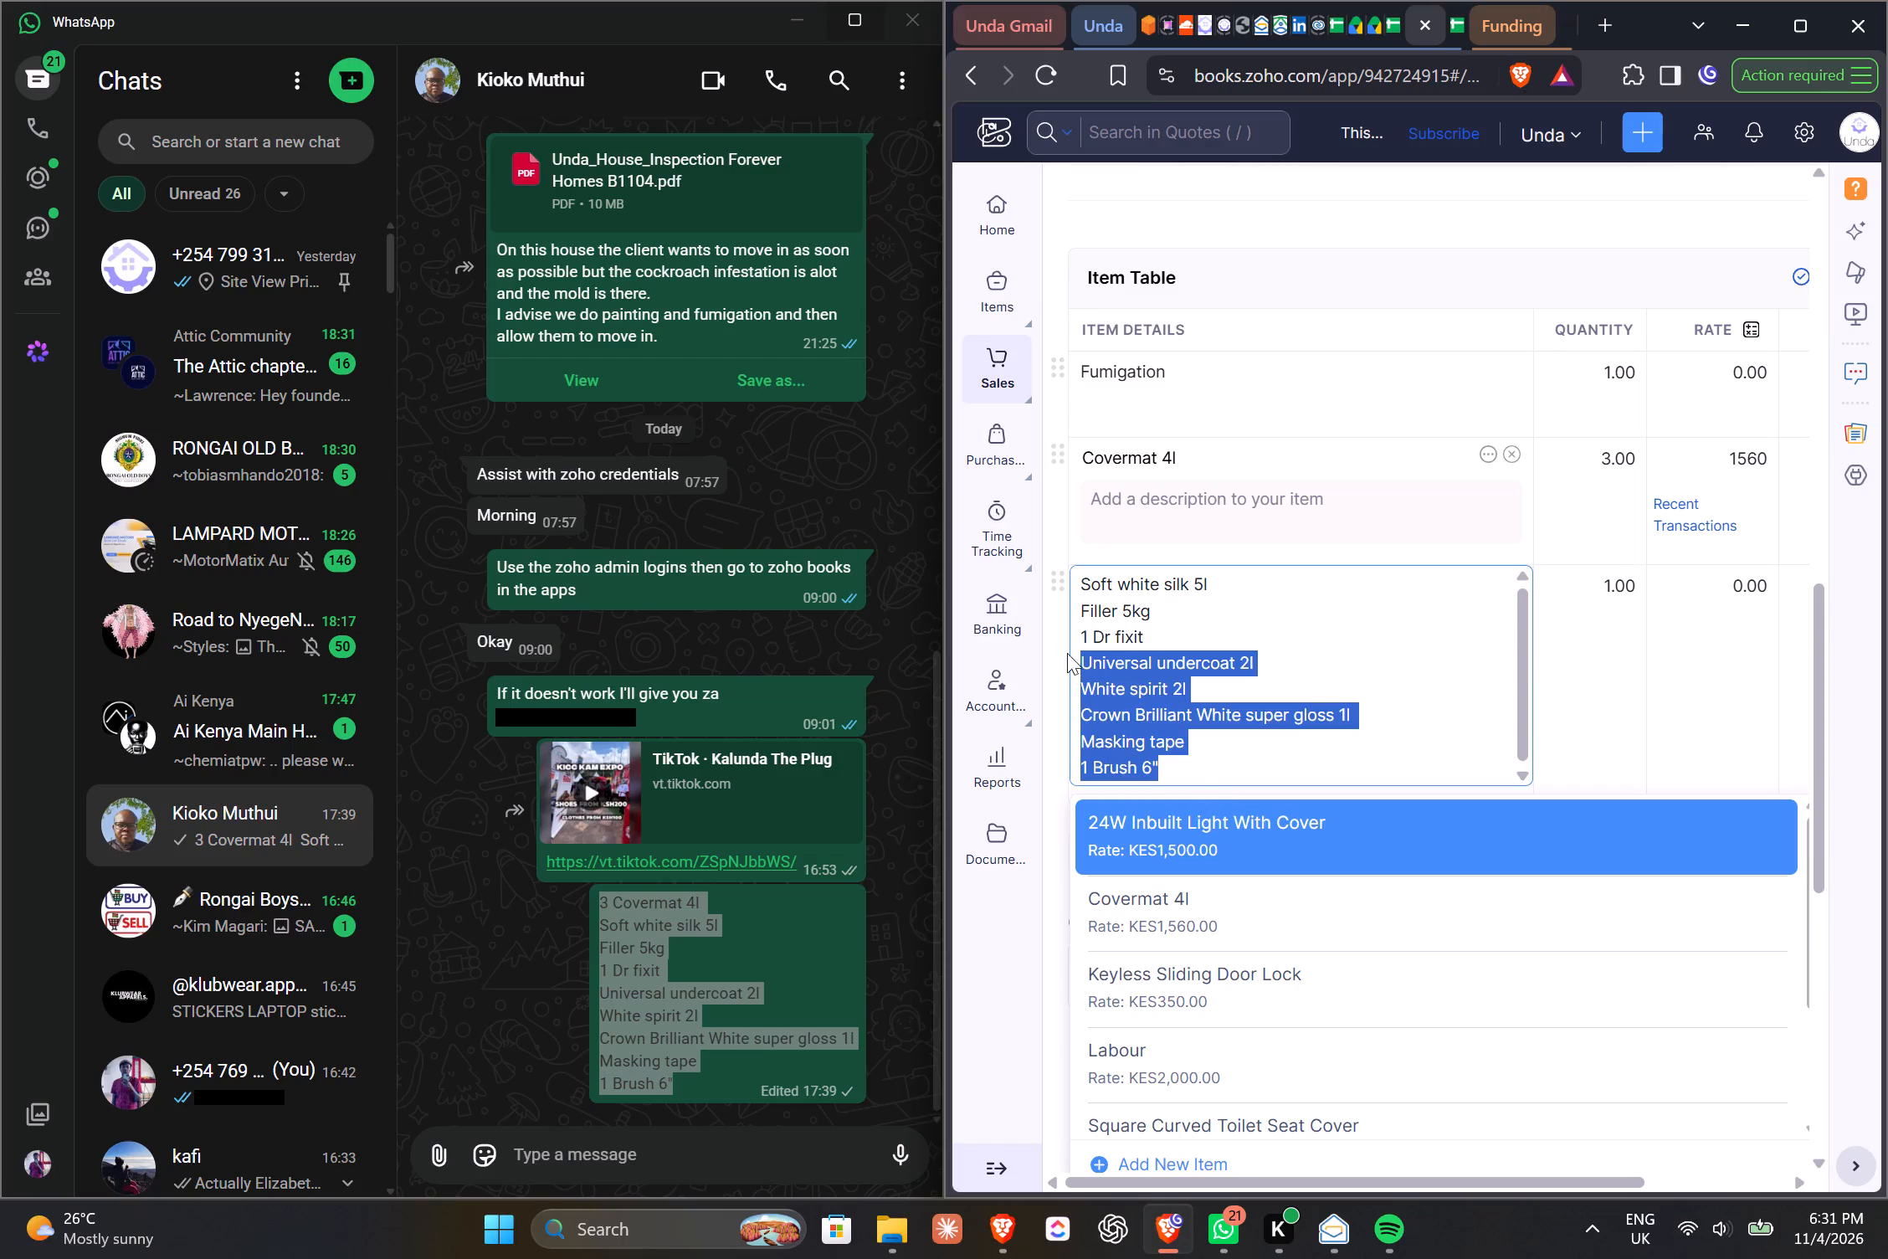
pyautogui.moveTo(1067, 653); pyautogui.dragTo(1054, 614)
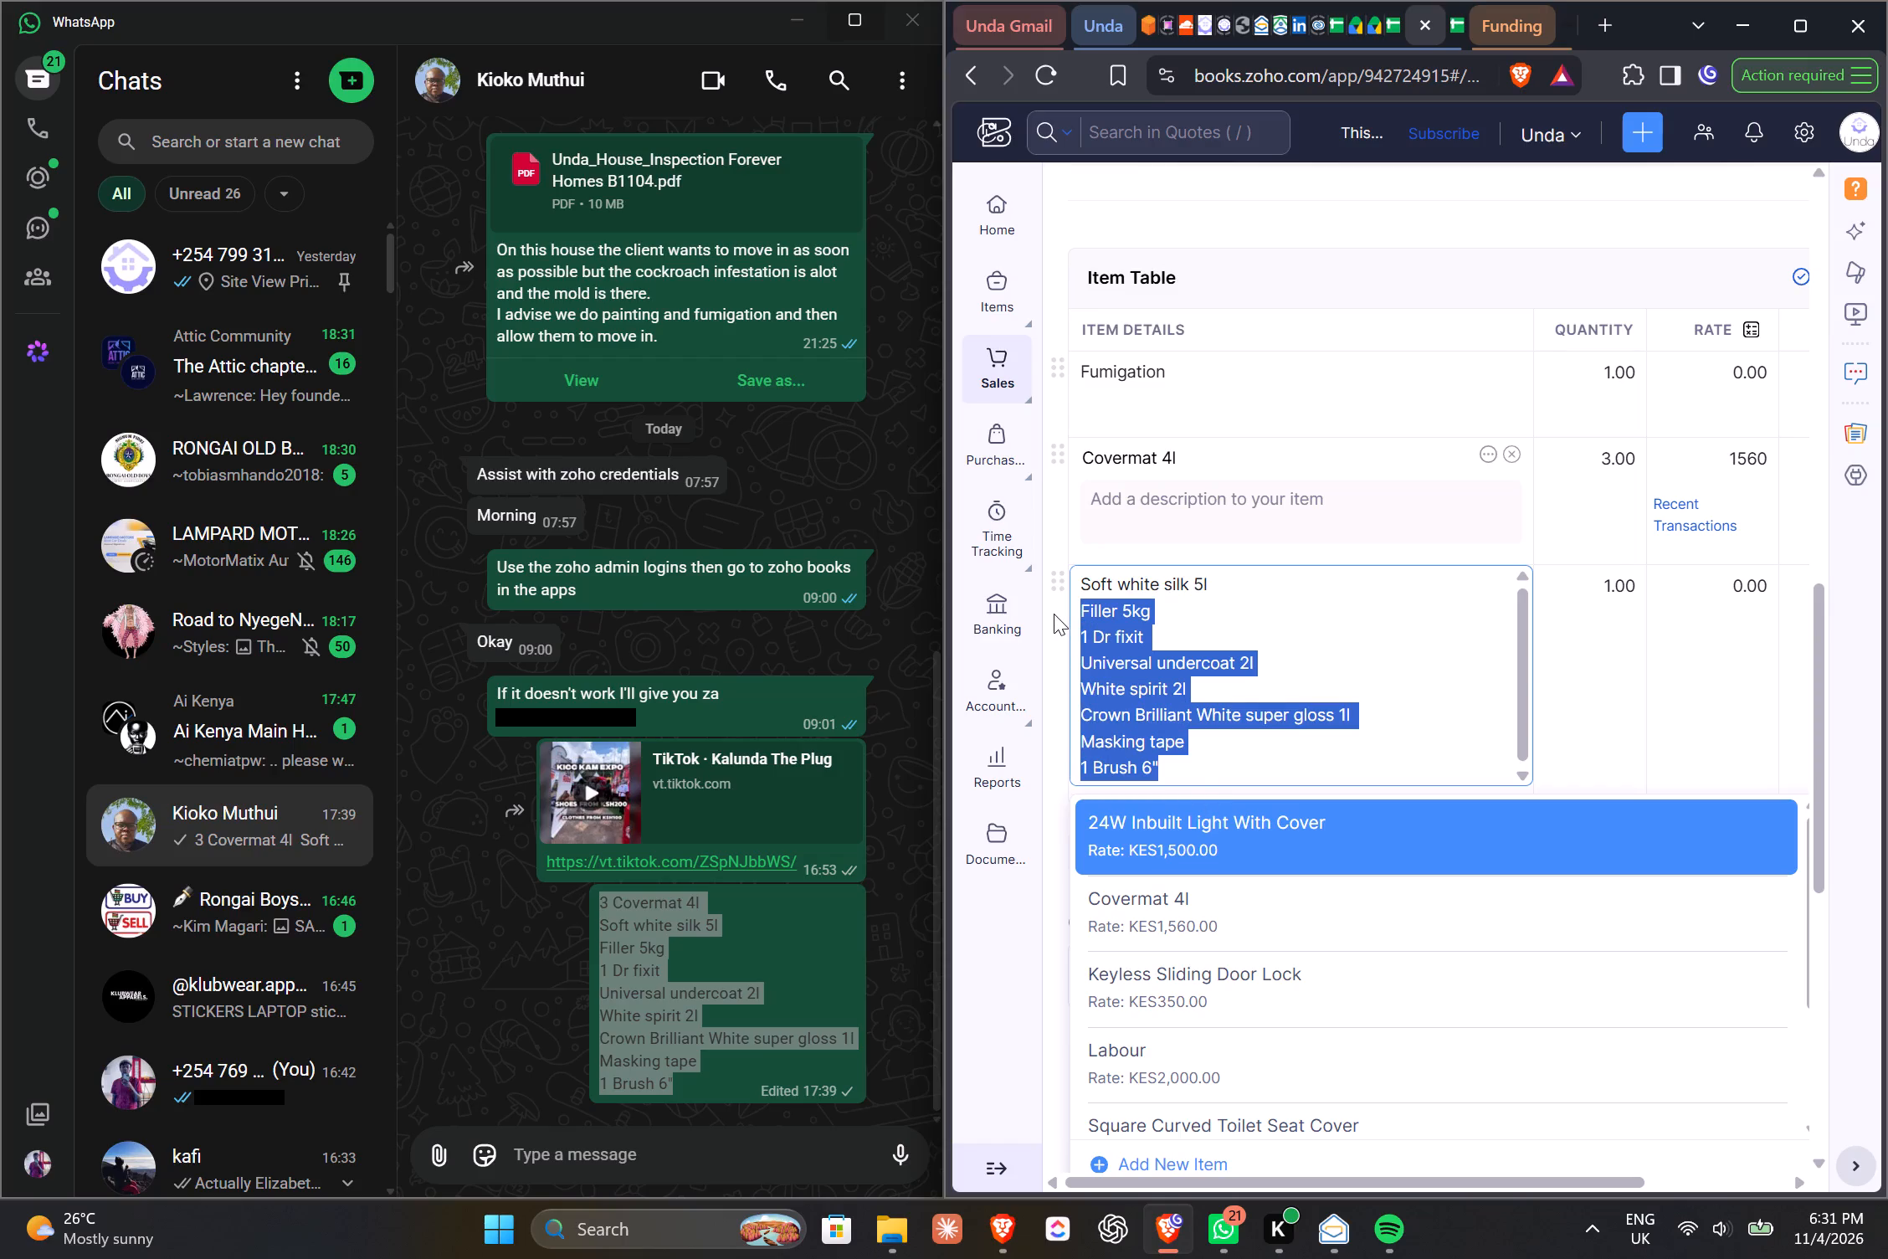
pyautogui.hotkey('ctrl', 'x')
pyautogui.press('BackSpace')
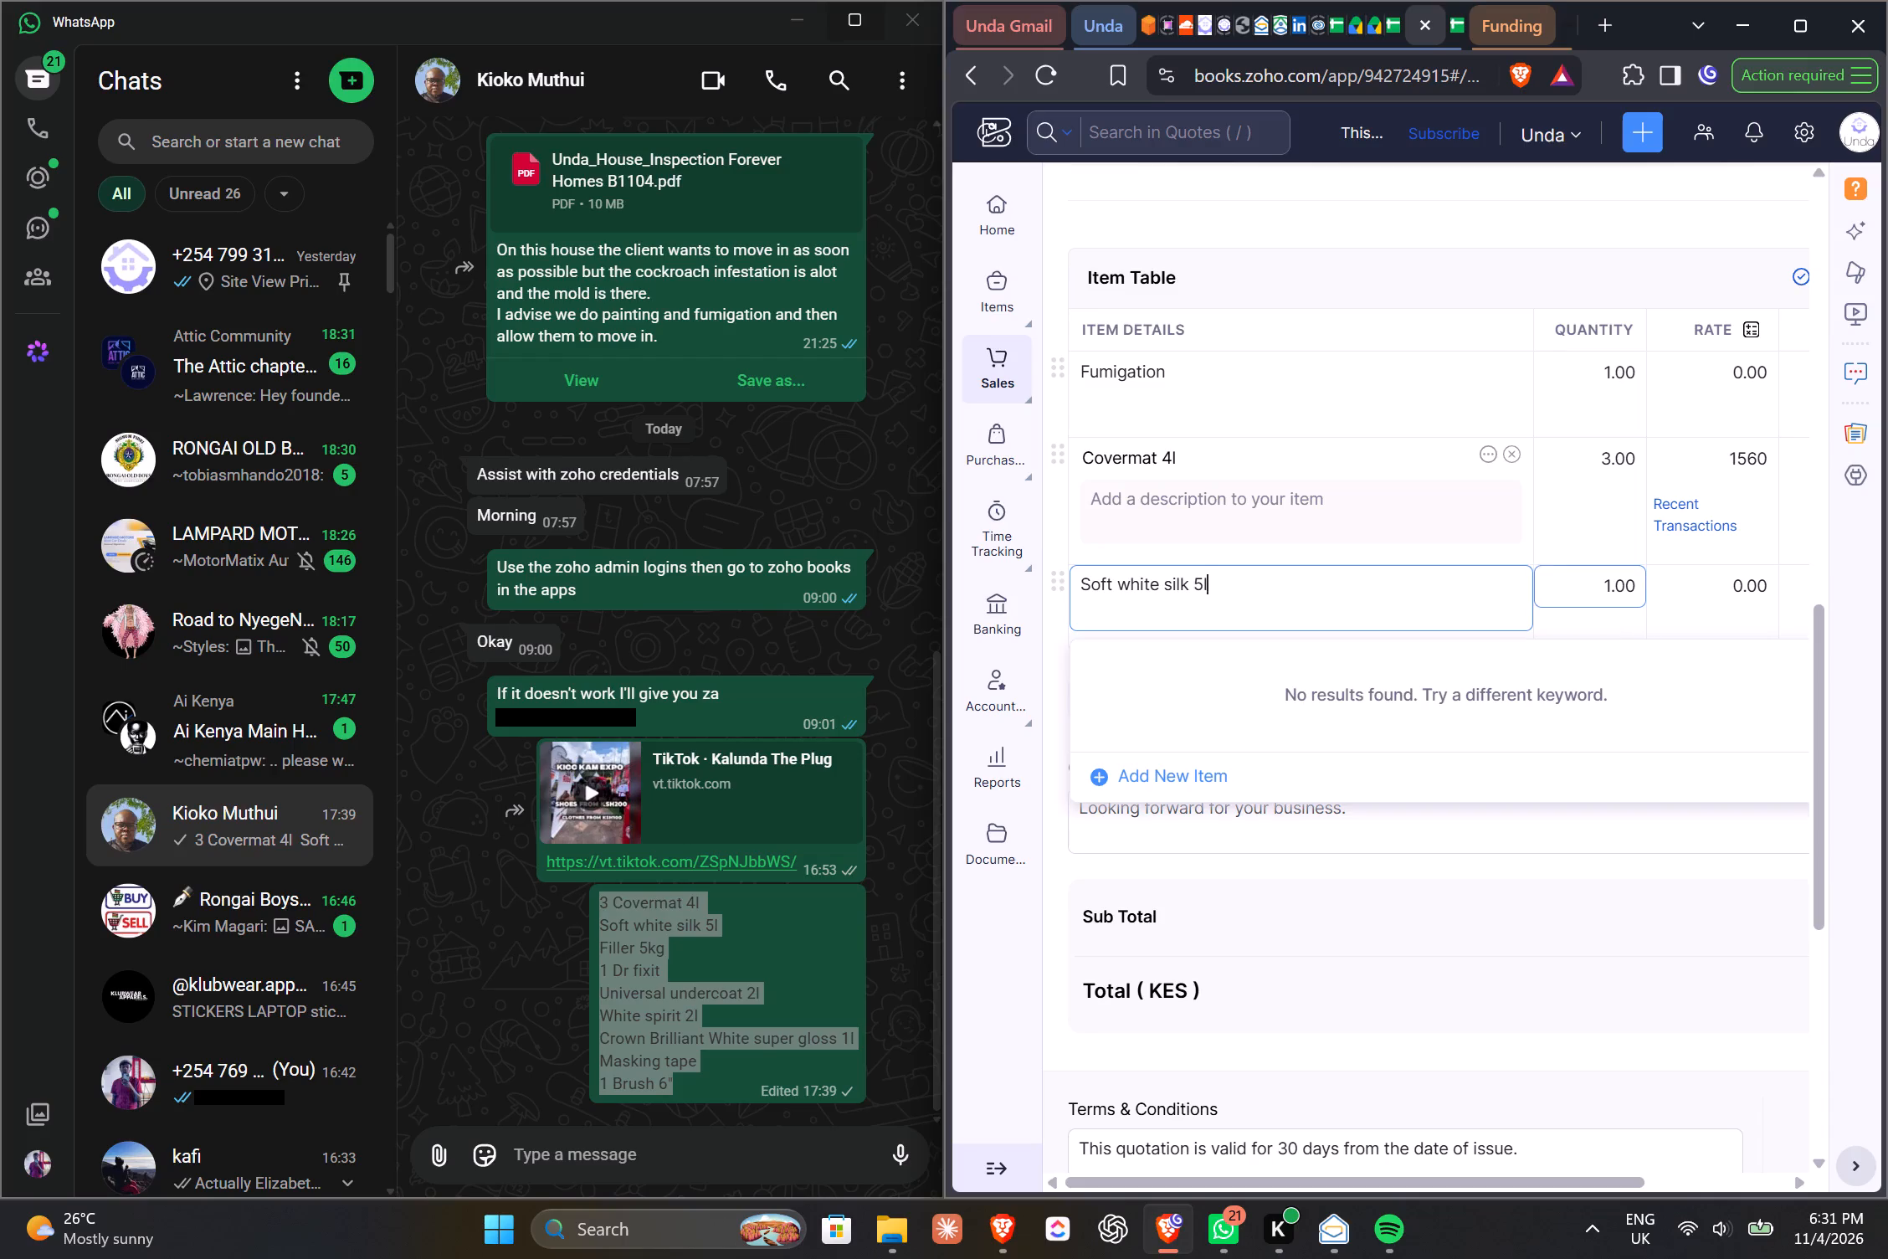
# Start a new item from the Soft white silk 5l entry, shorten its name to Soft white silk and set the unit to Litre.
pyautogui.click(1203, 774)
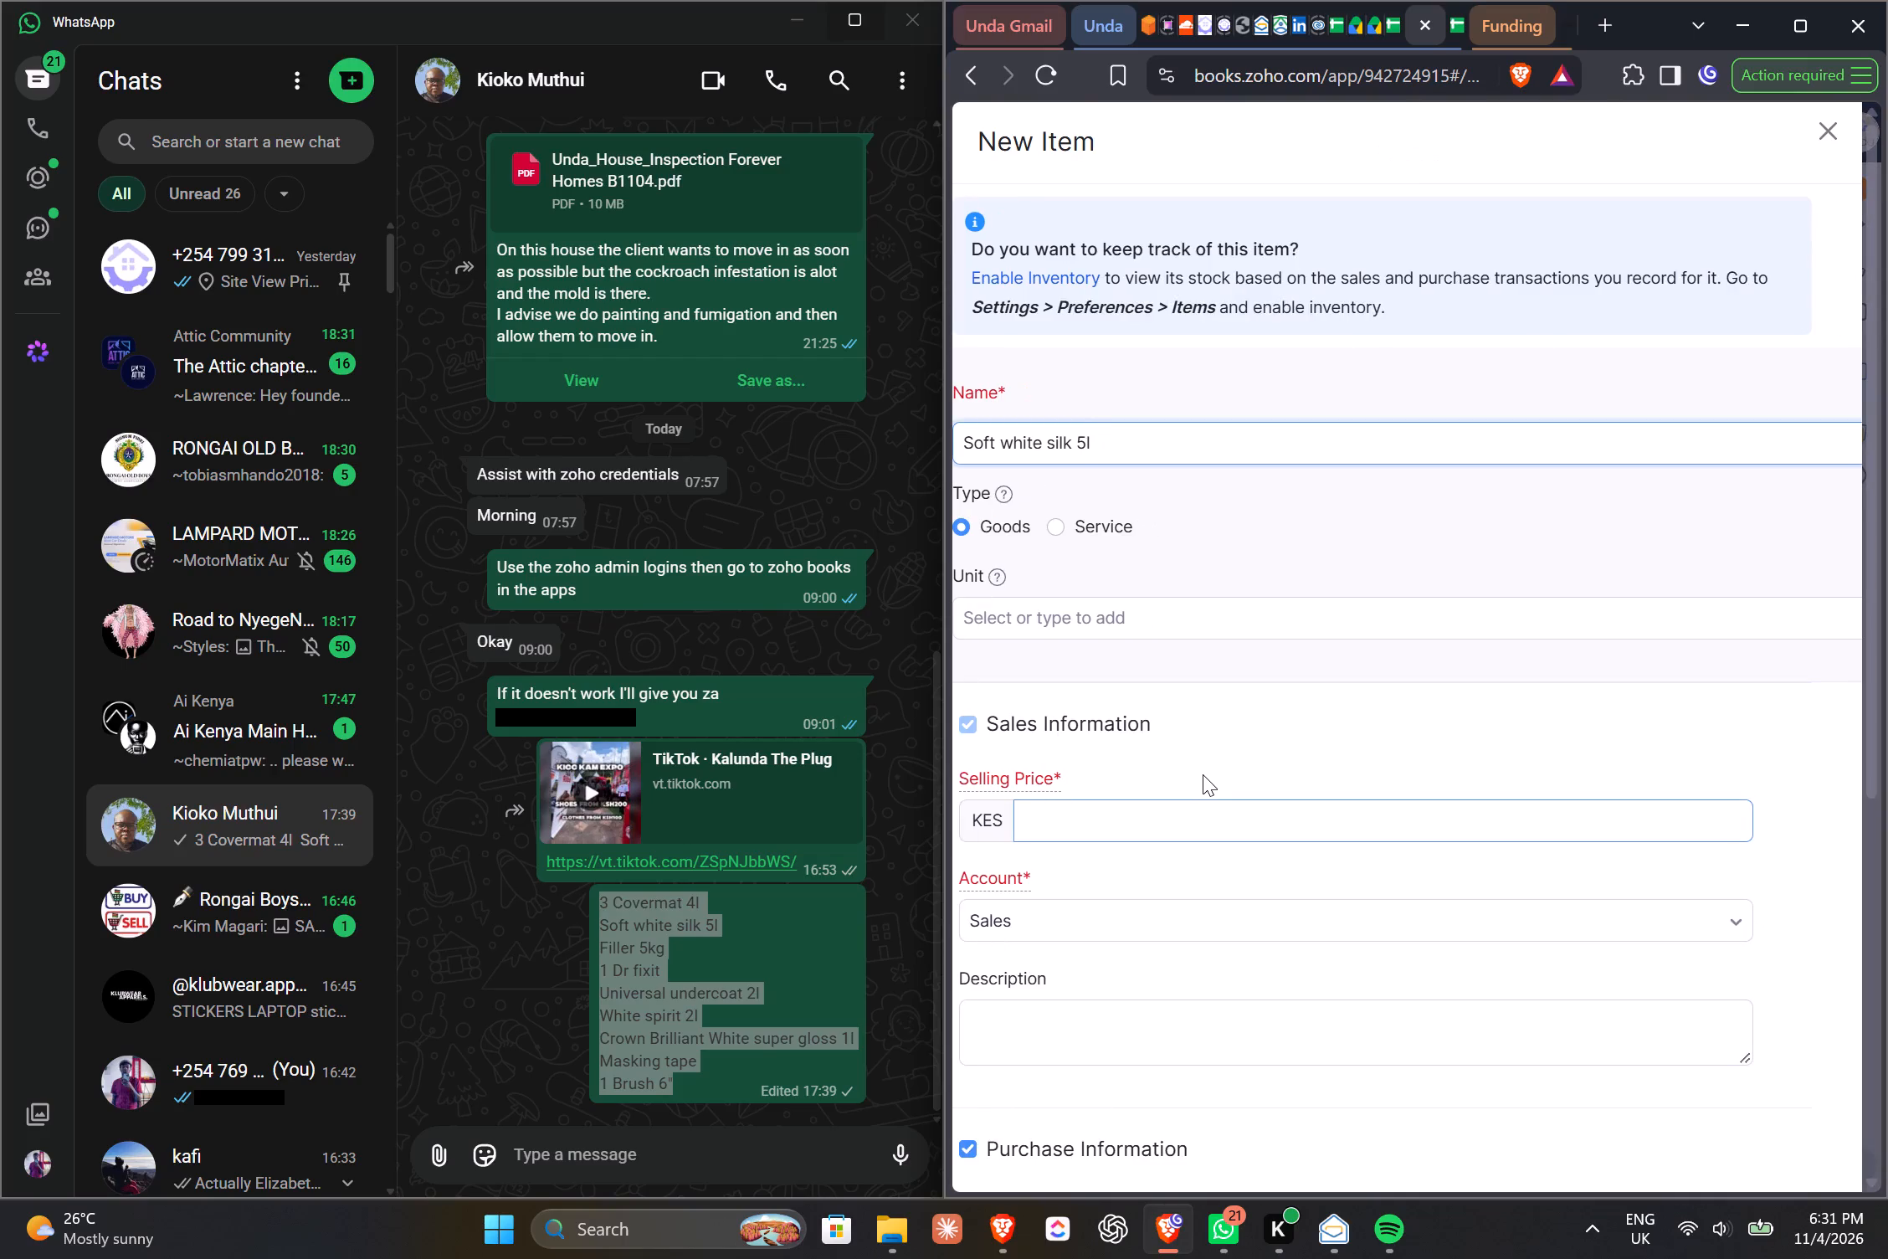
pyautogui.press('BackSpace')
pyautogui.press('BackSpace')
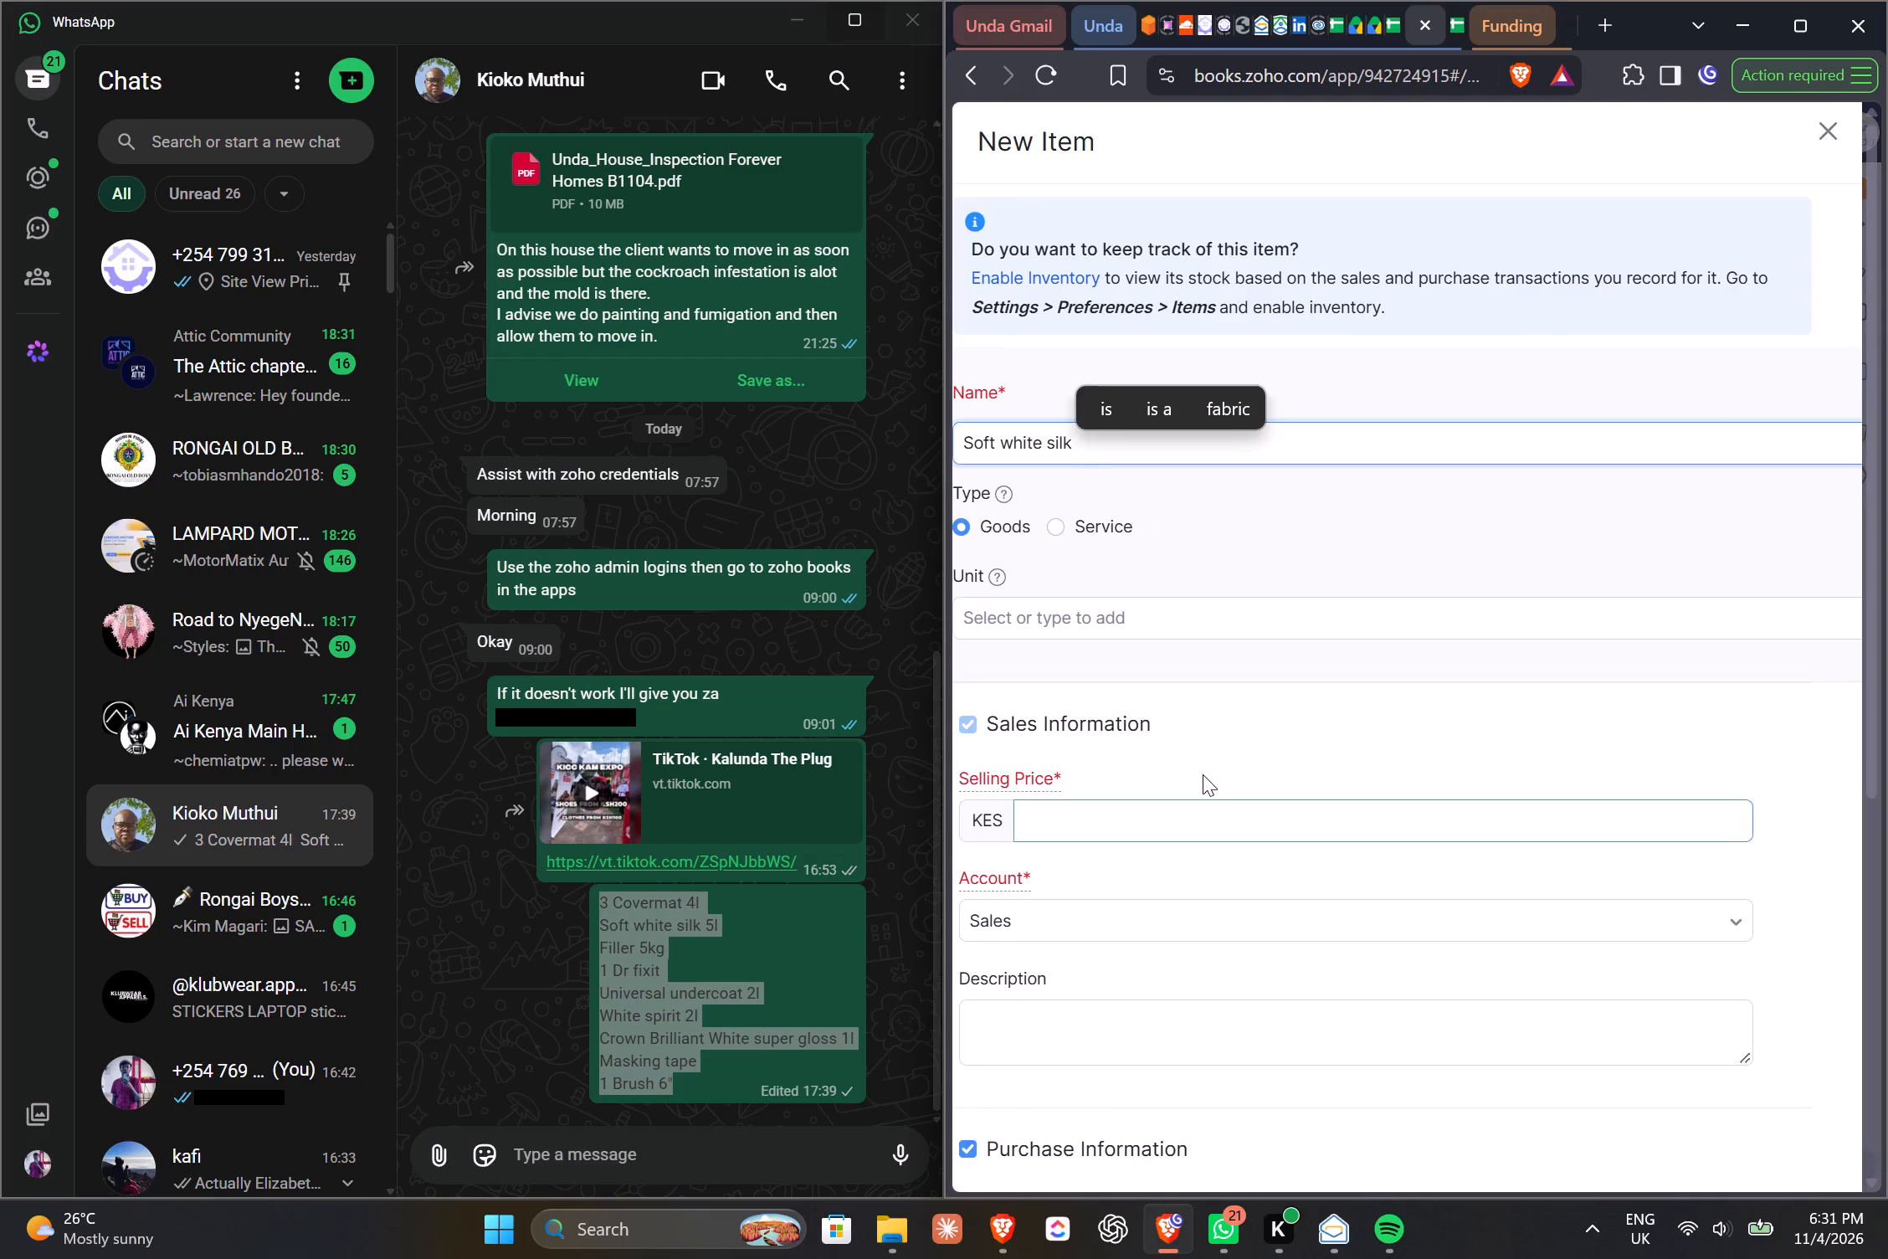
pyautogui.click(1102, 629)
pyautogui.write('Litre')
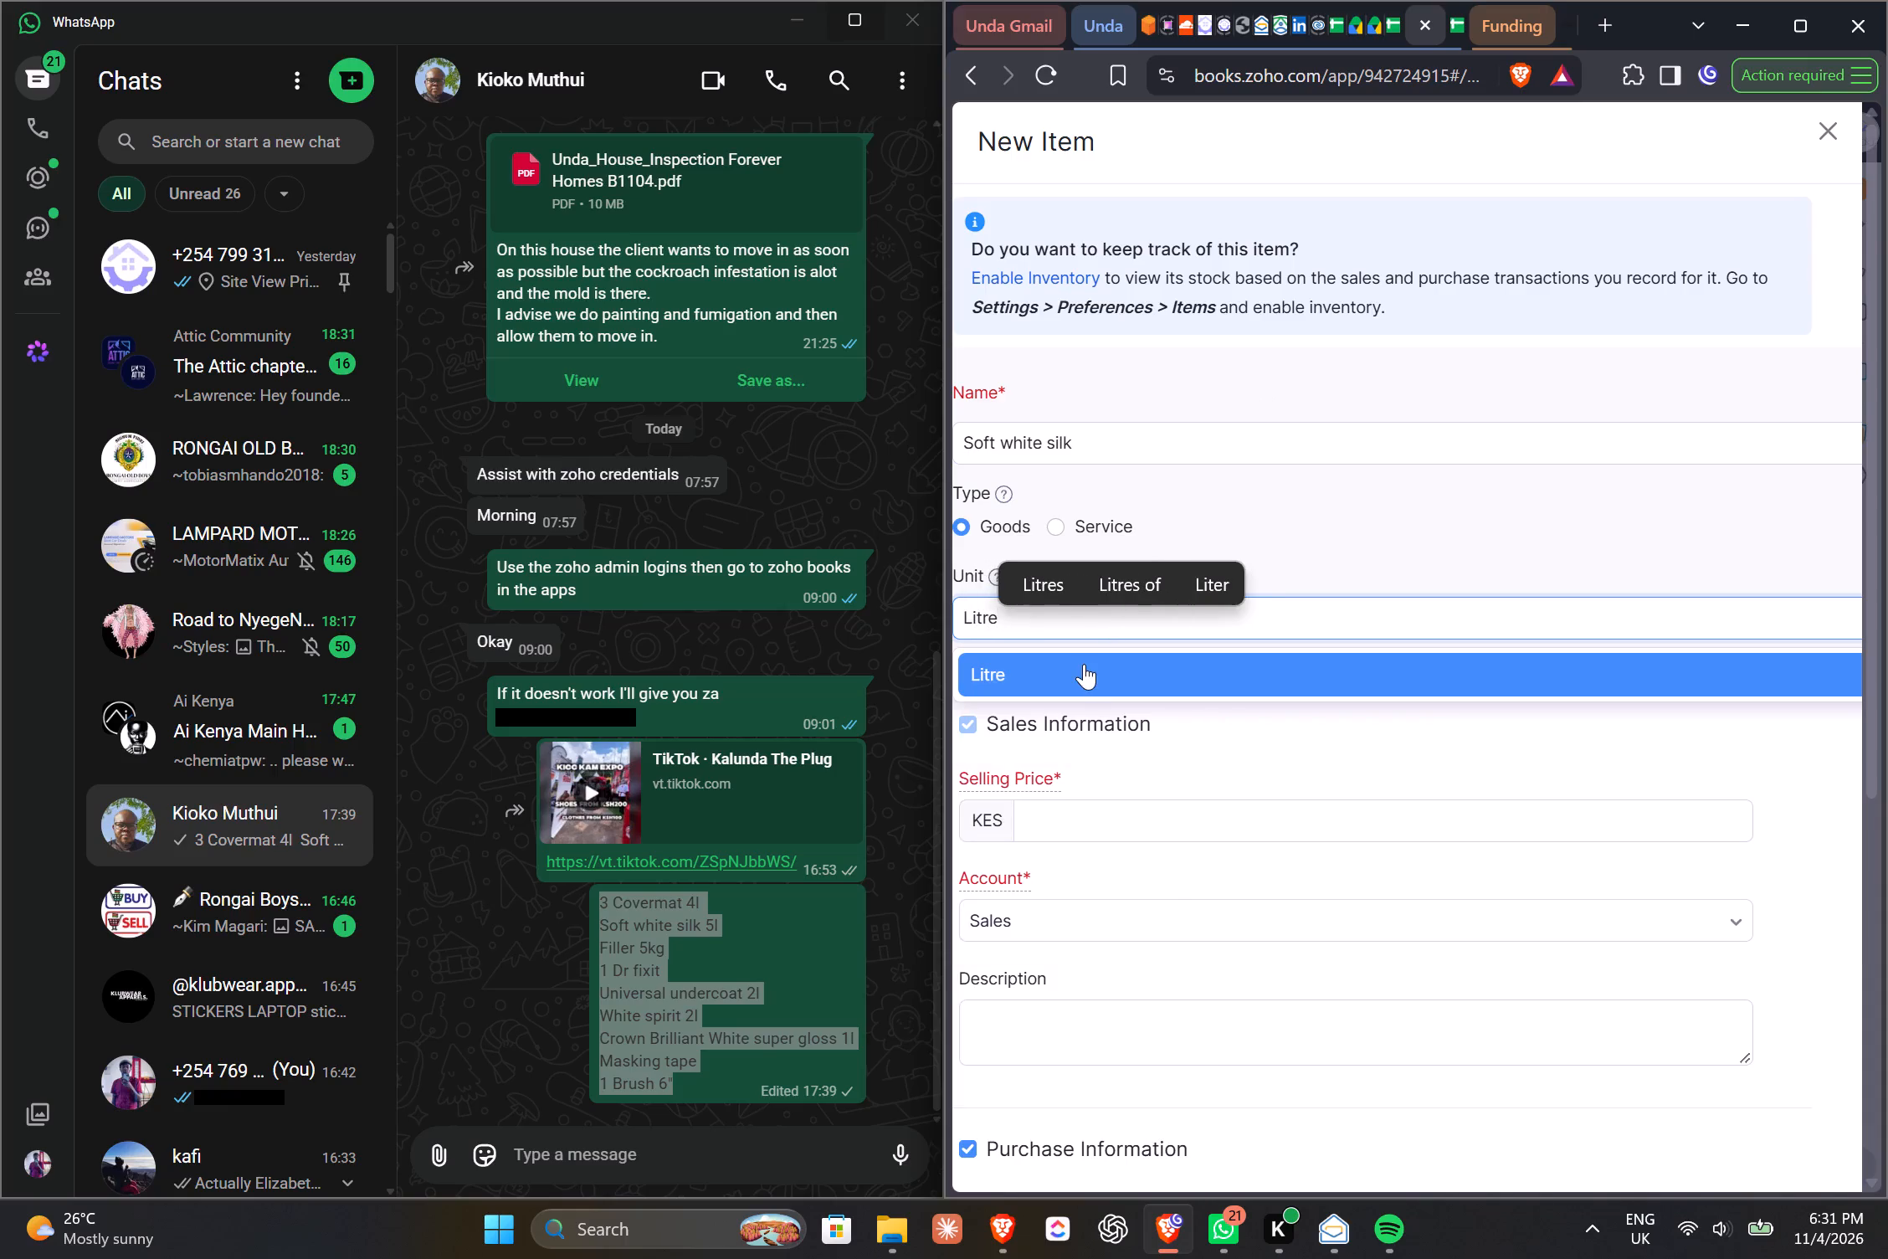
pyautogui.click(1072, 677)
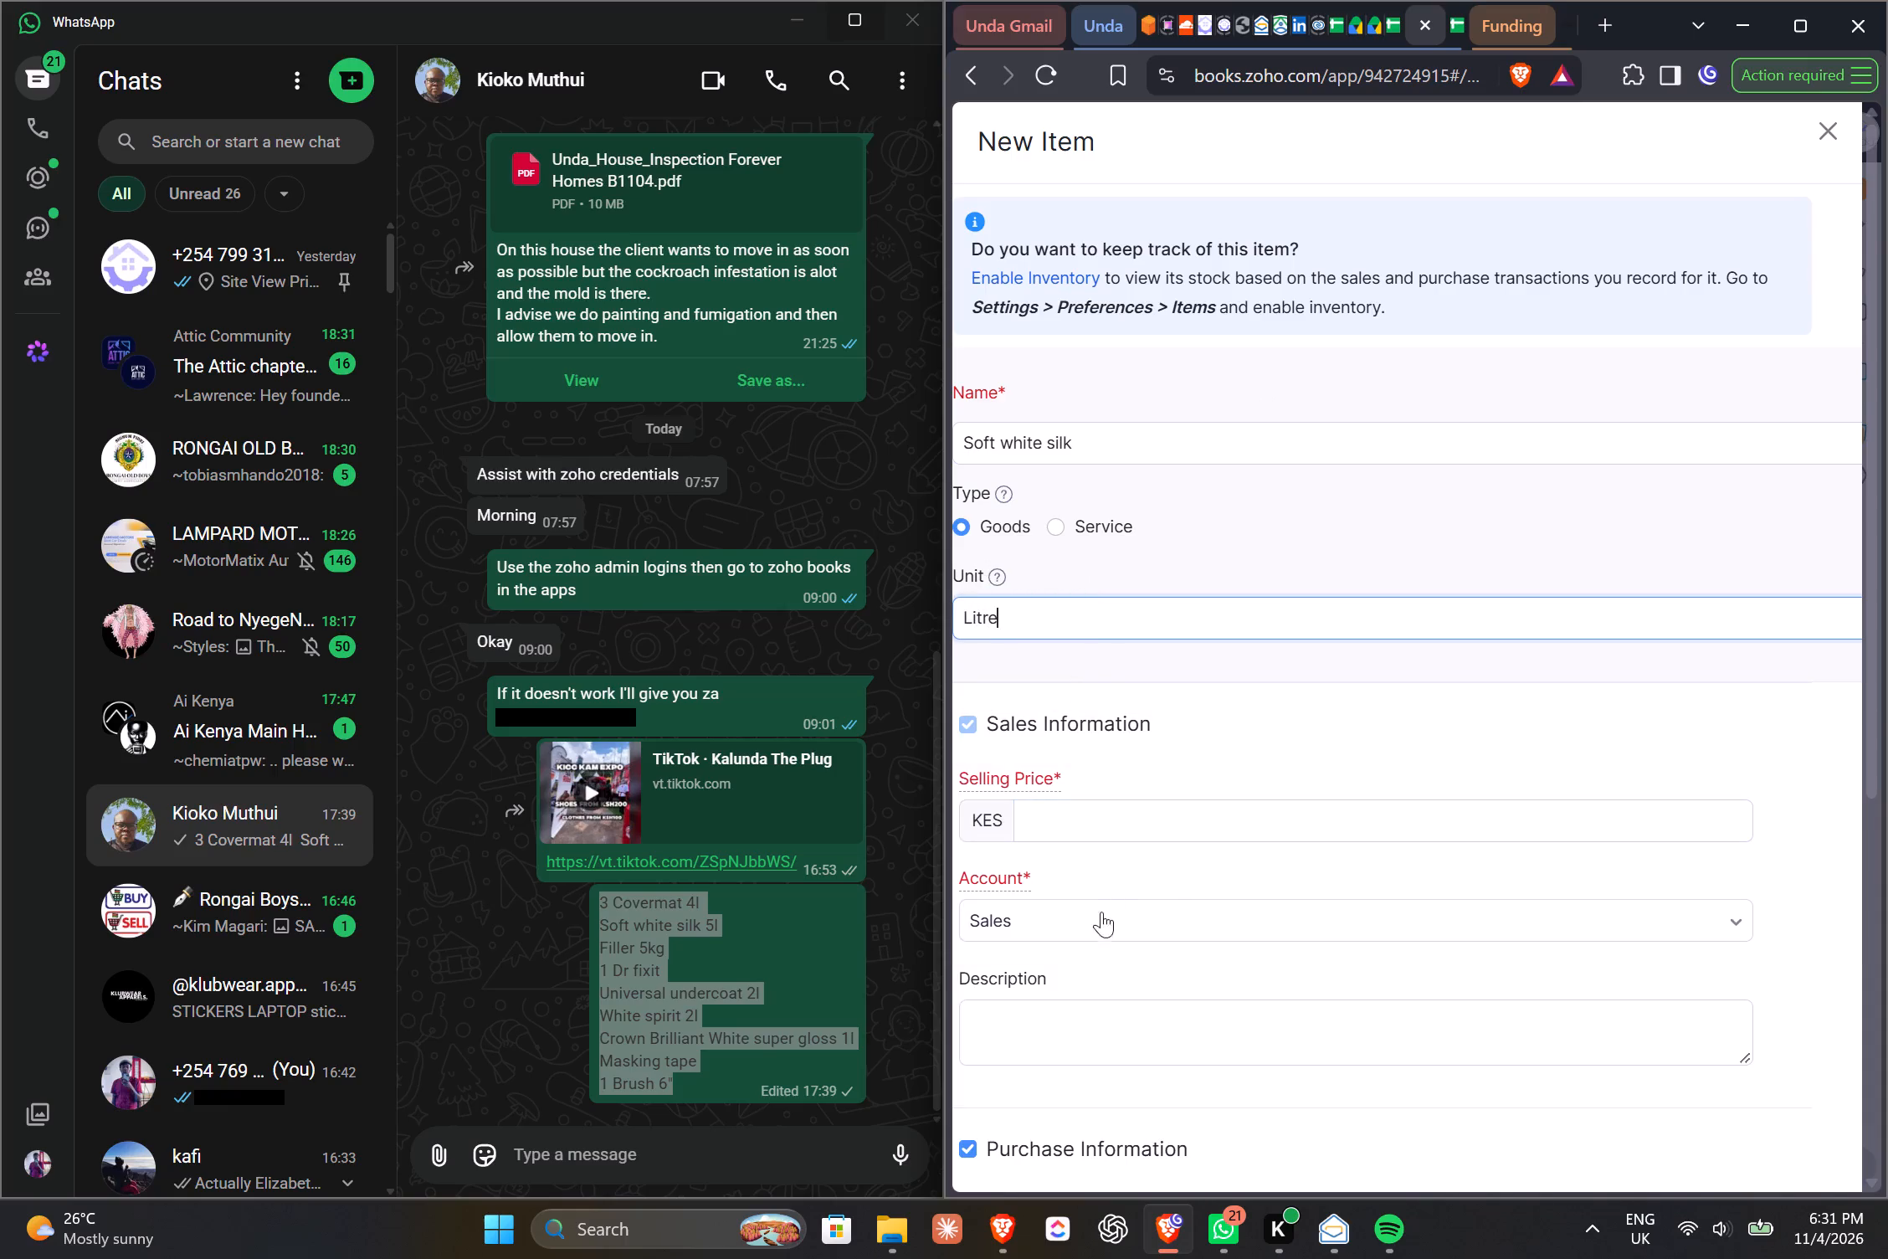
# Open the cost price of the new Soft white silk item for entry.
pyautogui.scroll(-3, 1080, 1030)
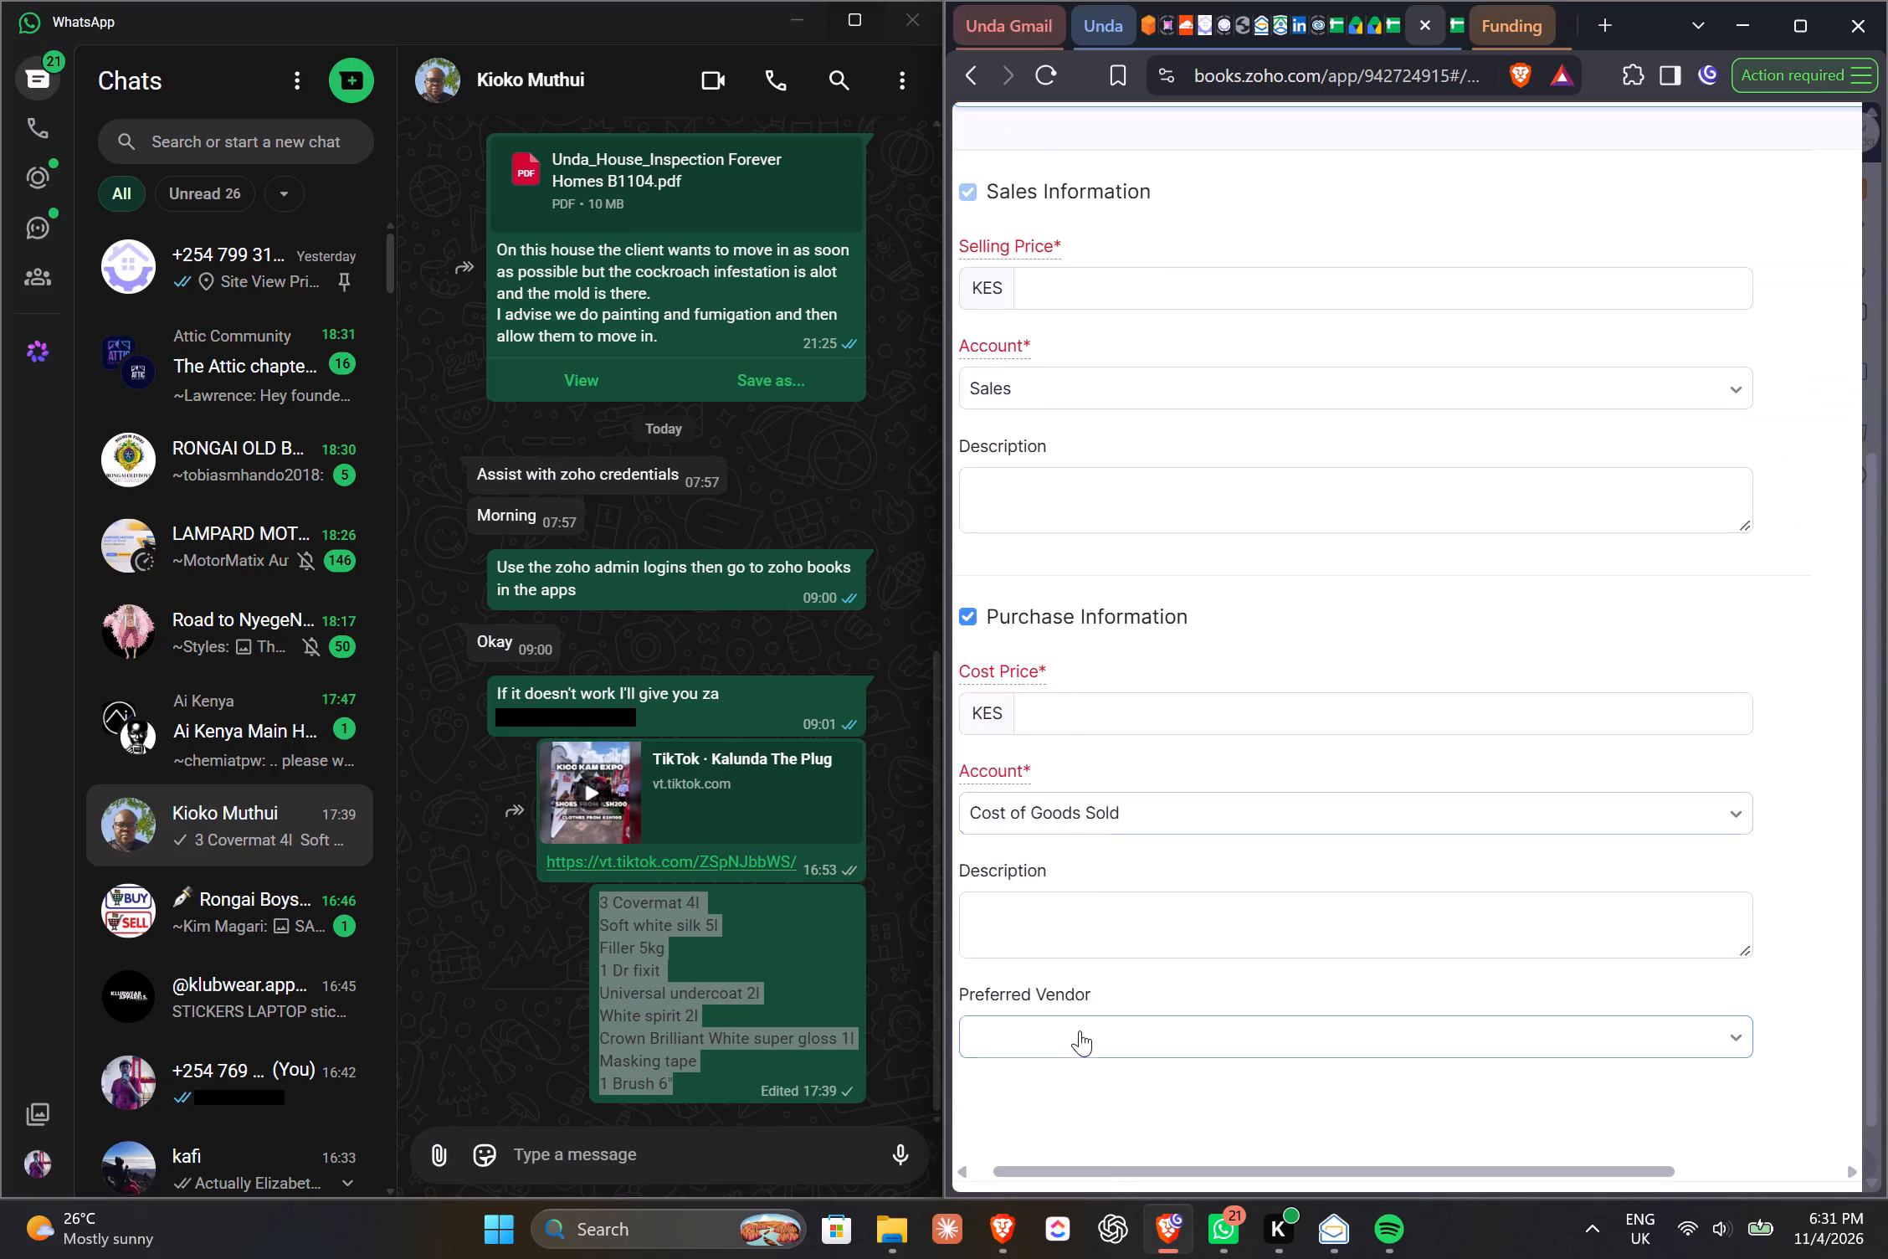
pyautogui.scroll(-1, 1080, 1030)
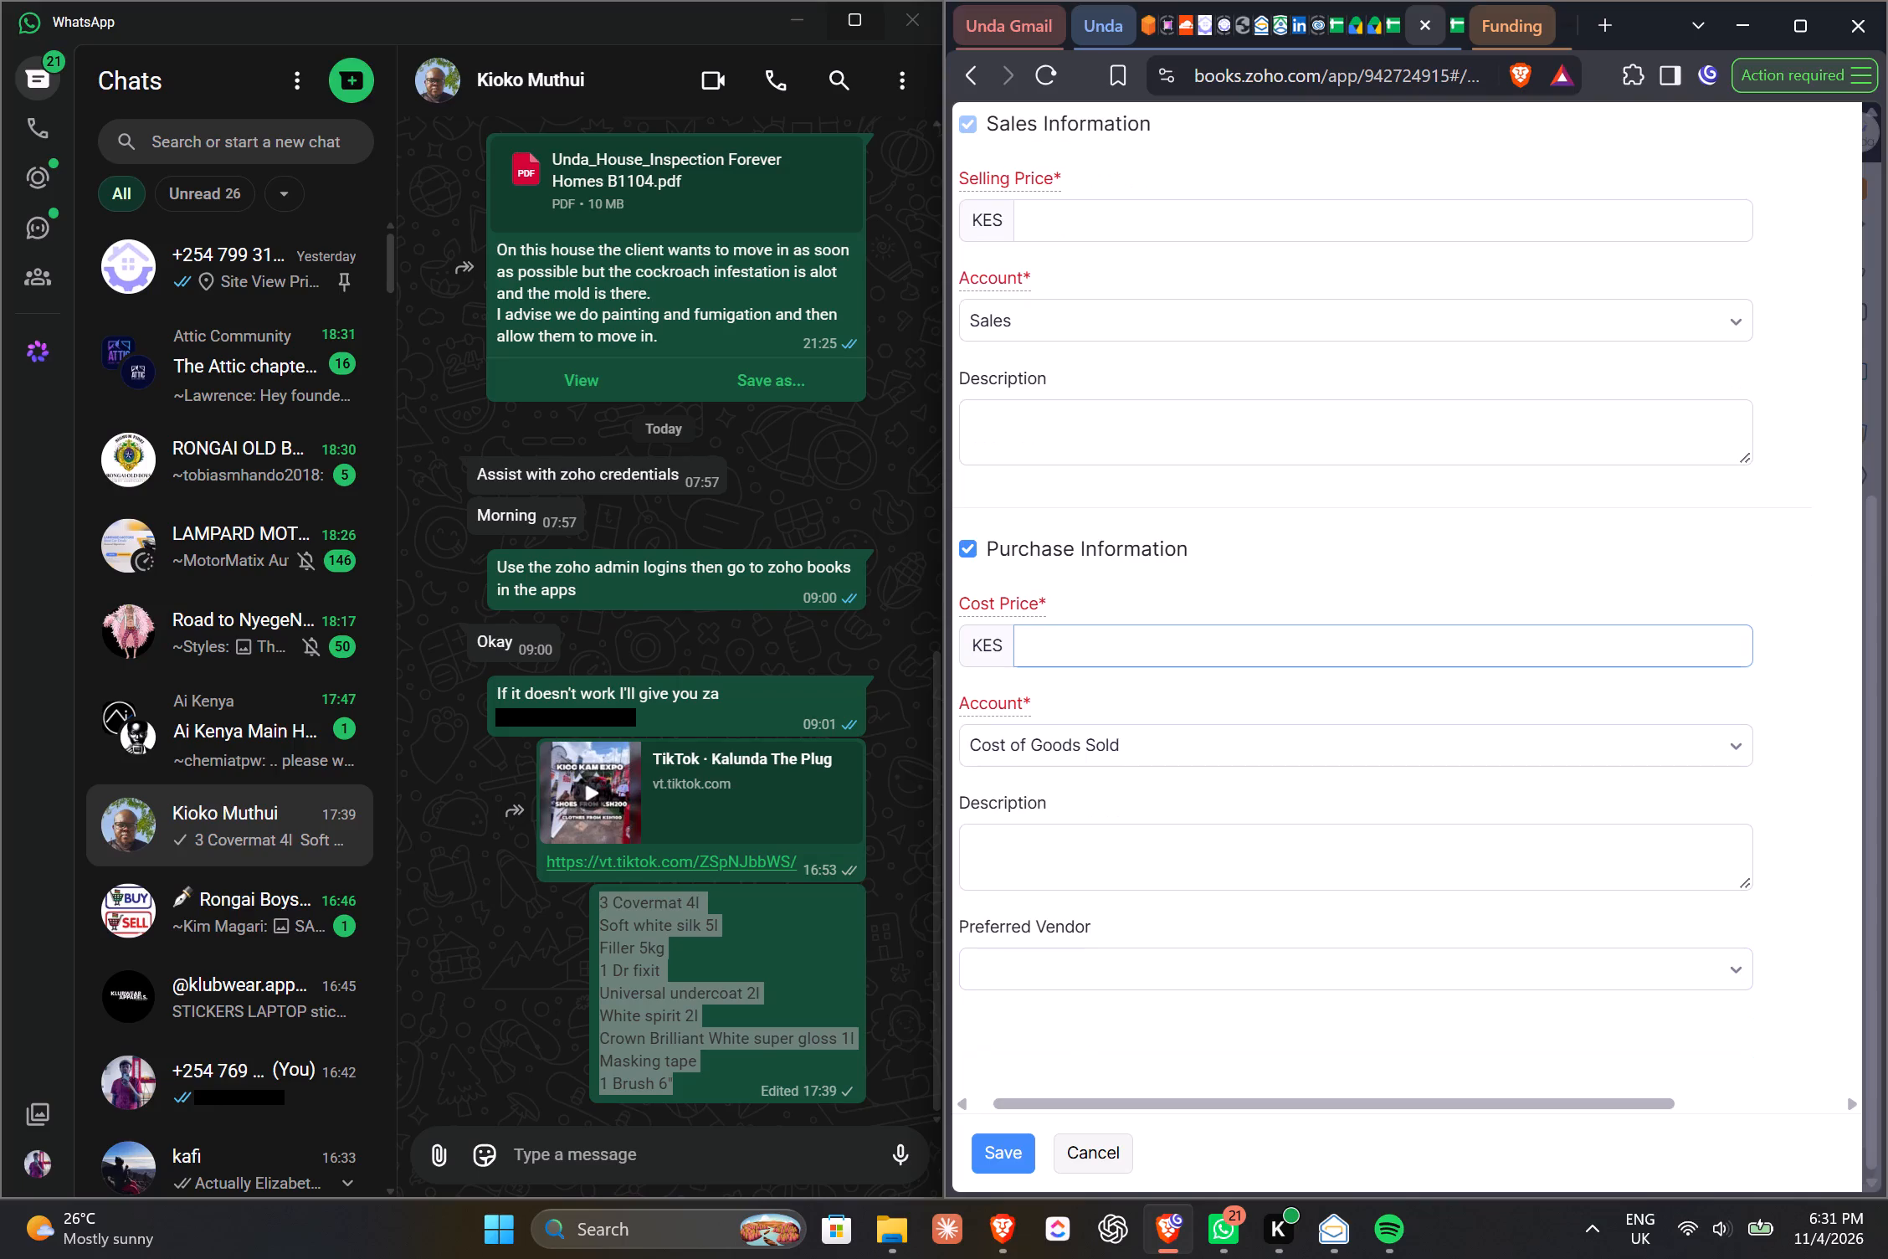
pyautogui.click(1070, 652)
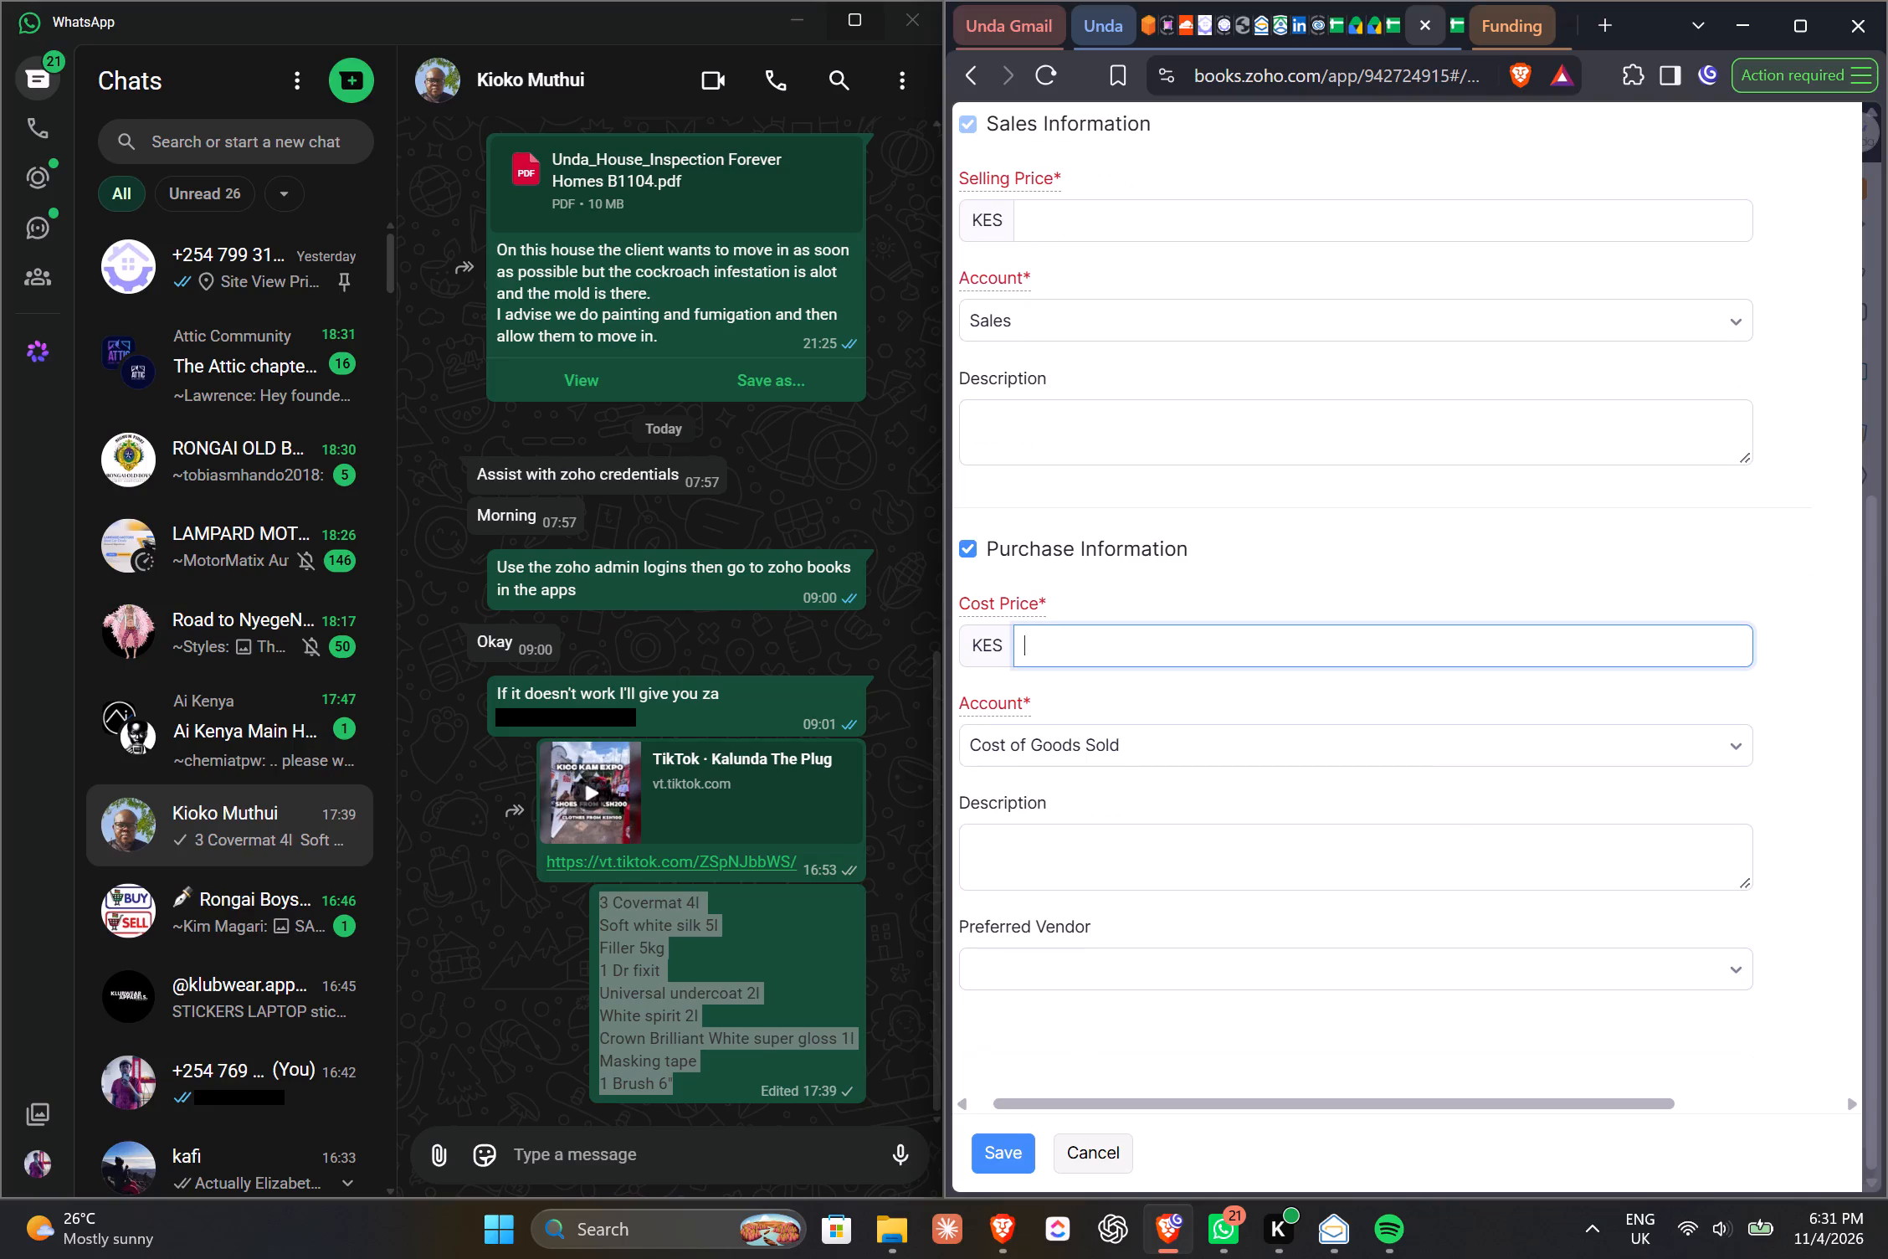
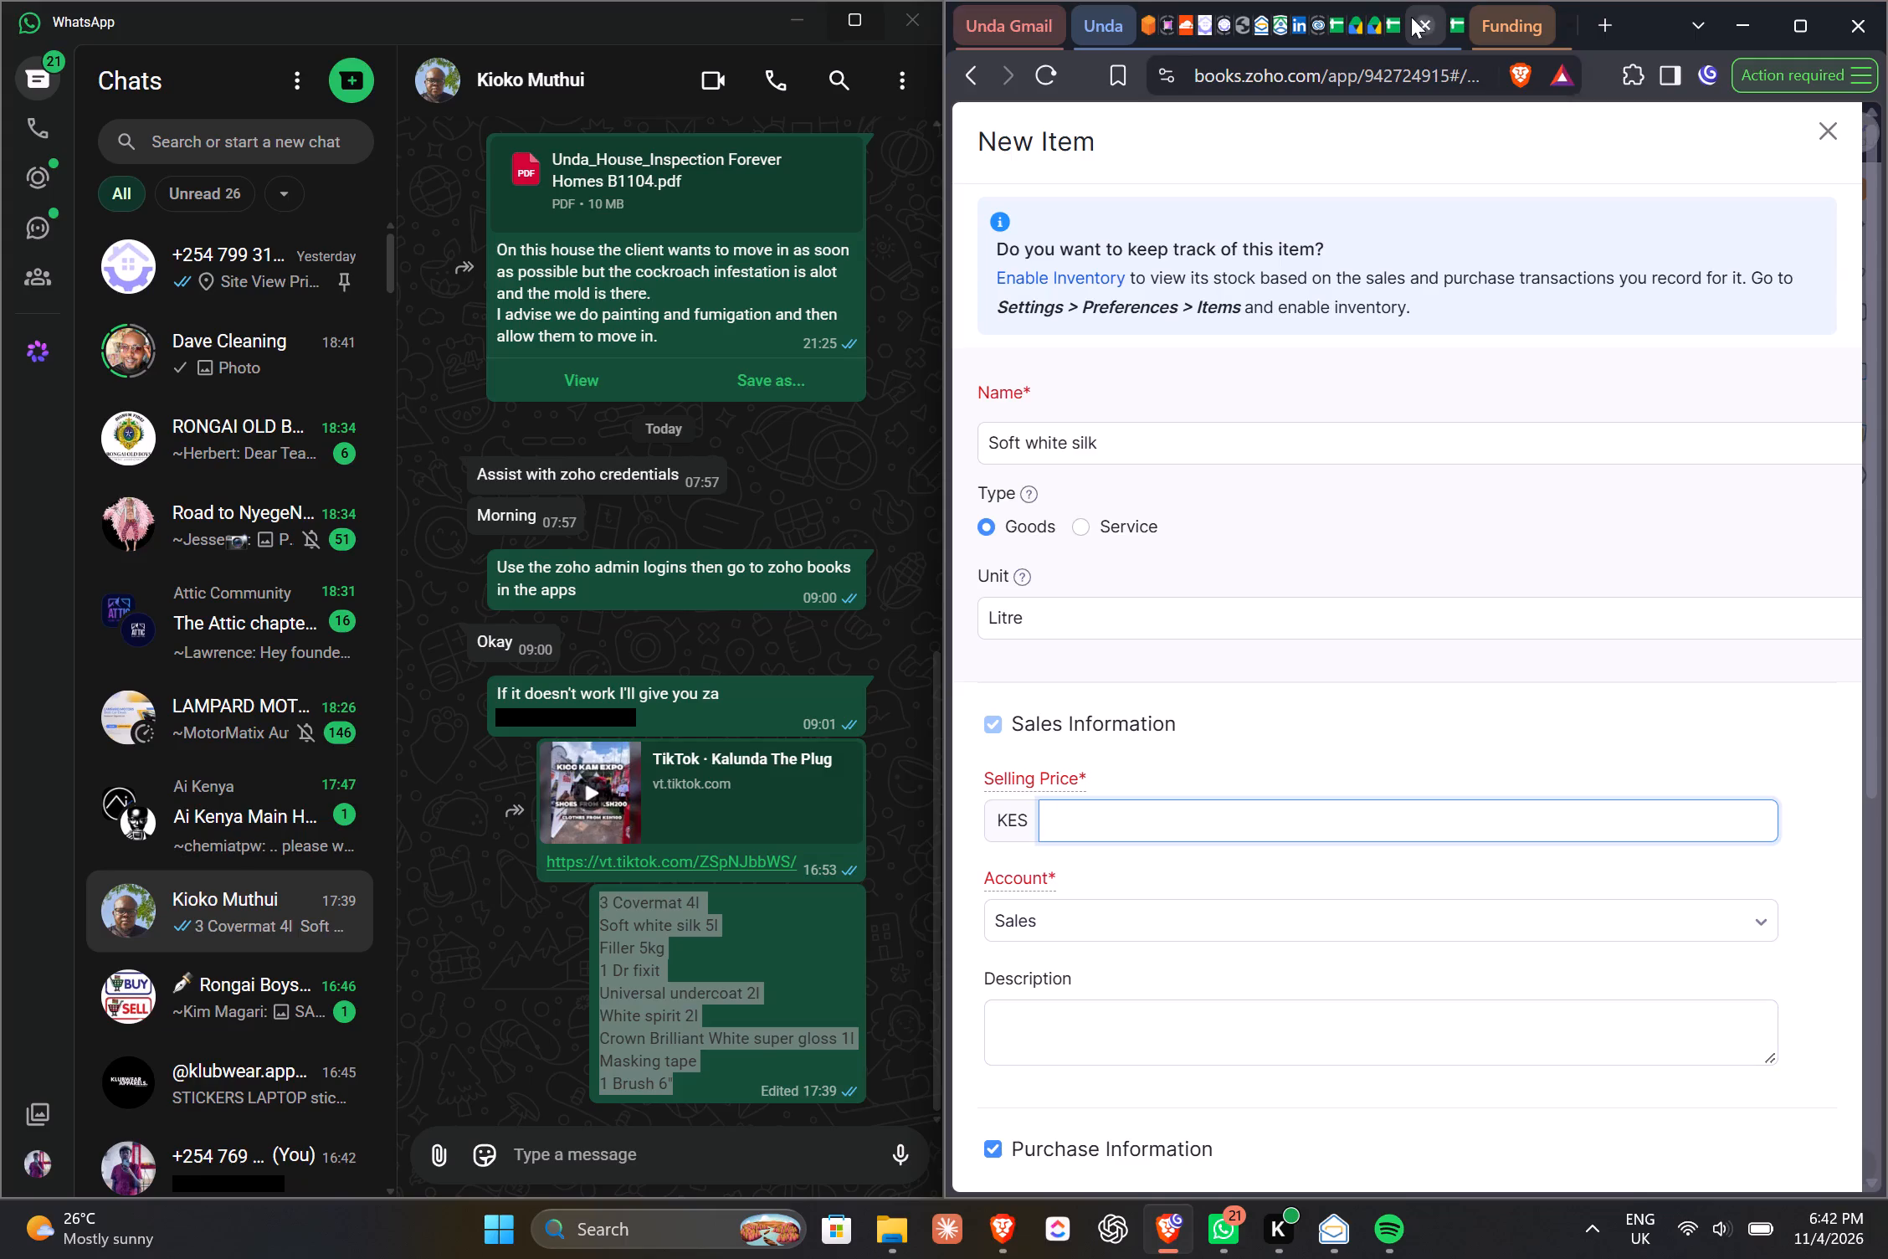
# Switch to the Quoting Calculator spreadsheet and look up the Soft white silk (Crown) 4L row across the Geoffery and Town unit prices.
pyautogui.click(1373, 16)
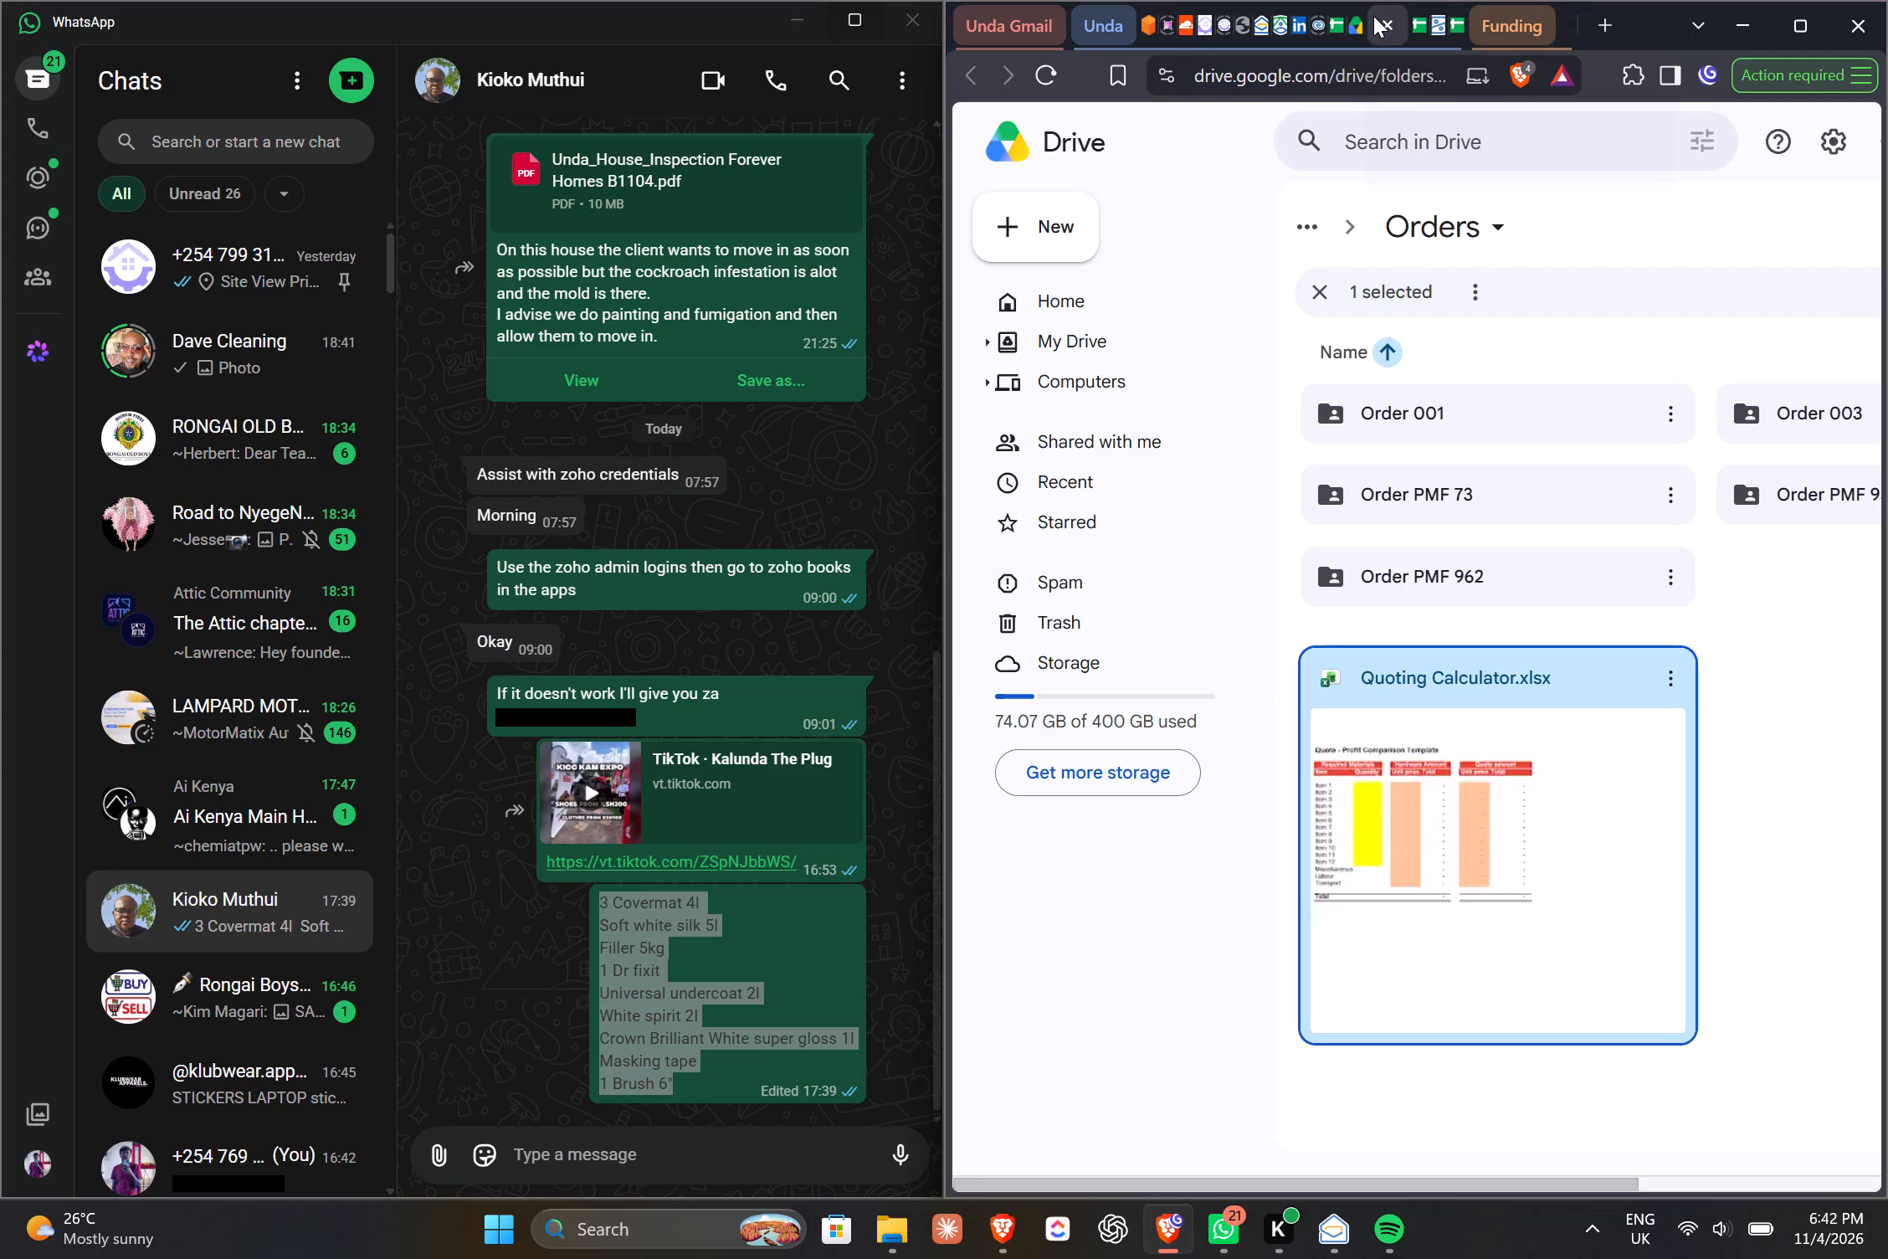
pyautogui.click(1349, 25)
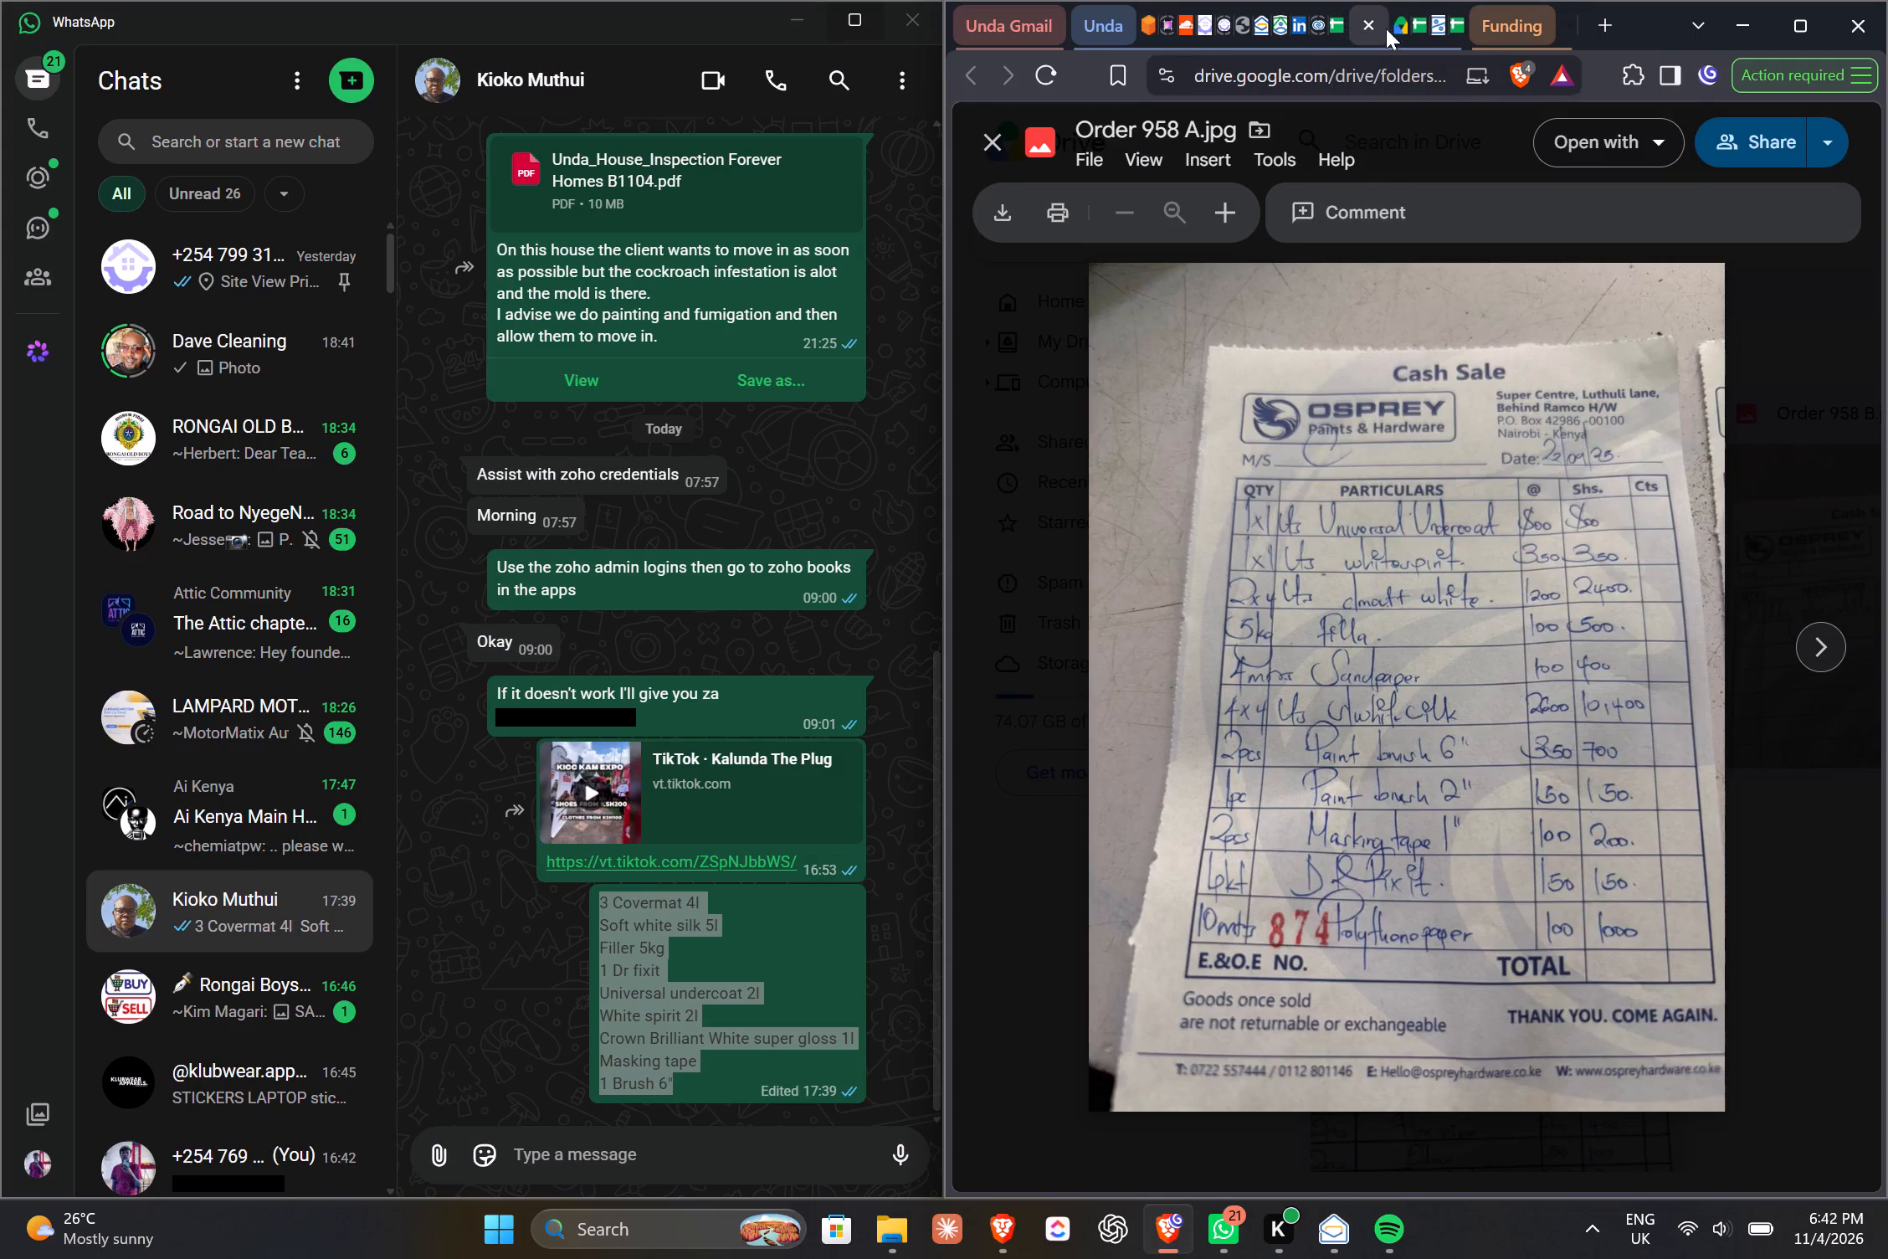
pyautogui.click(1420, 24)
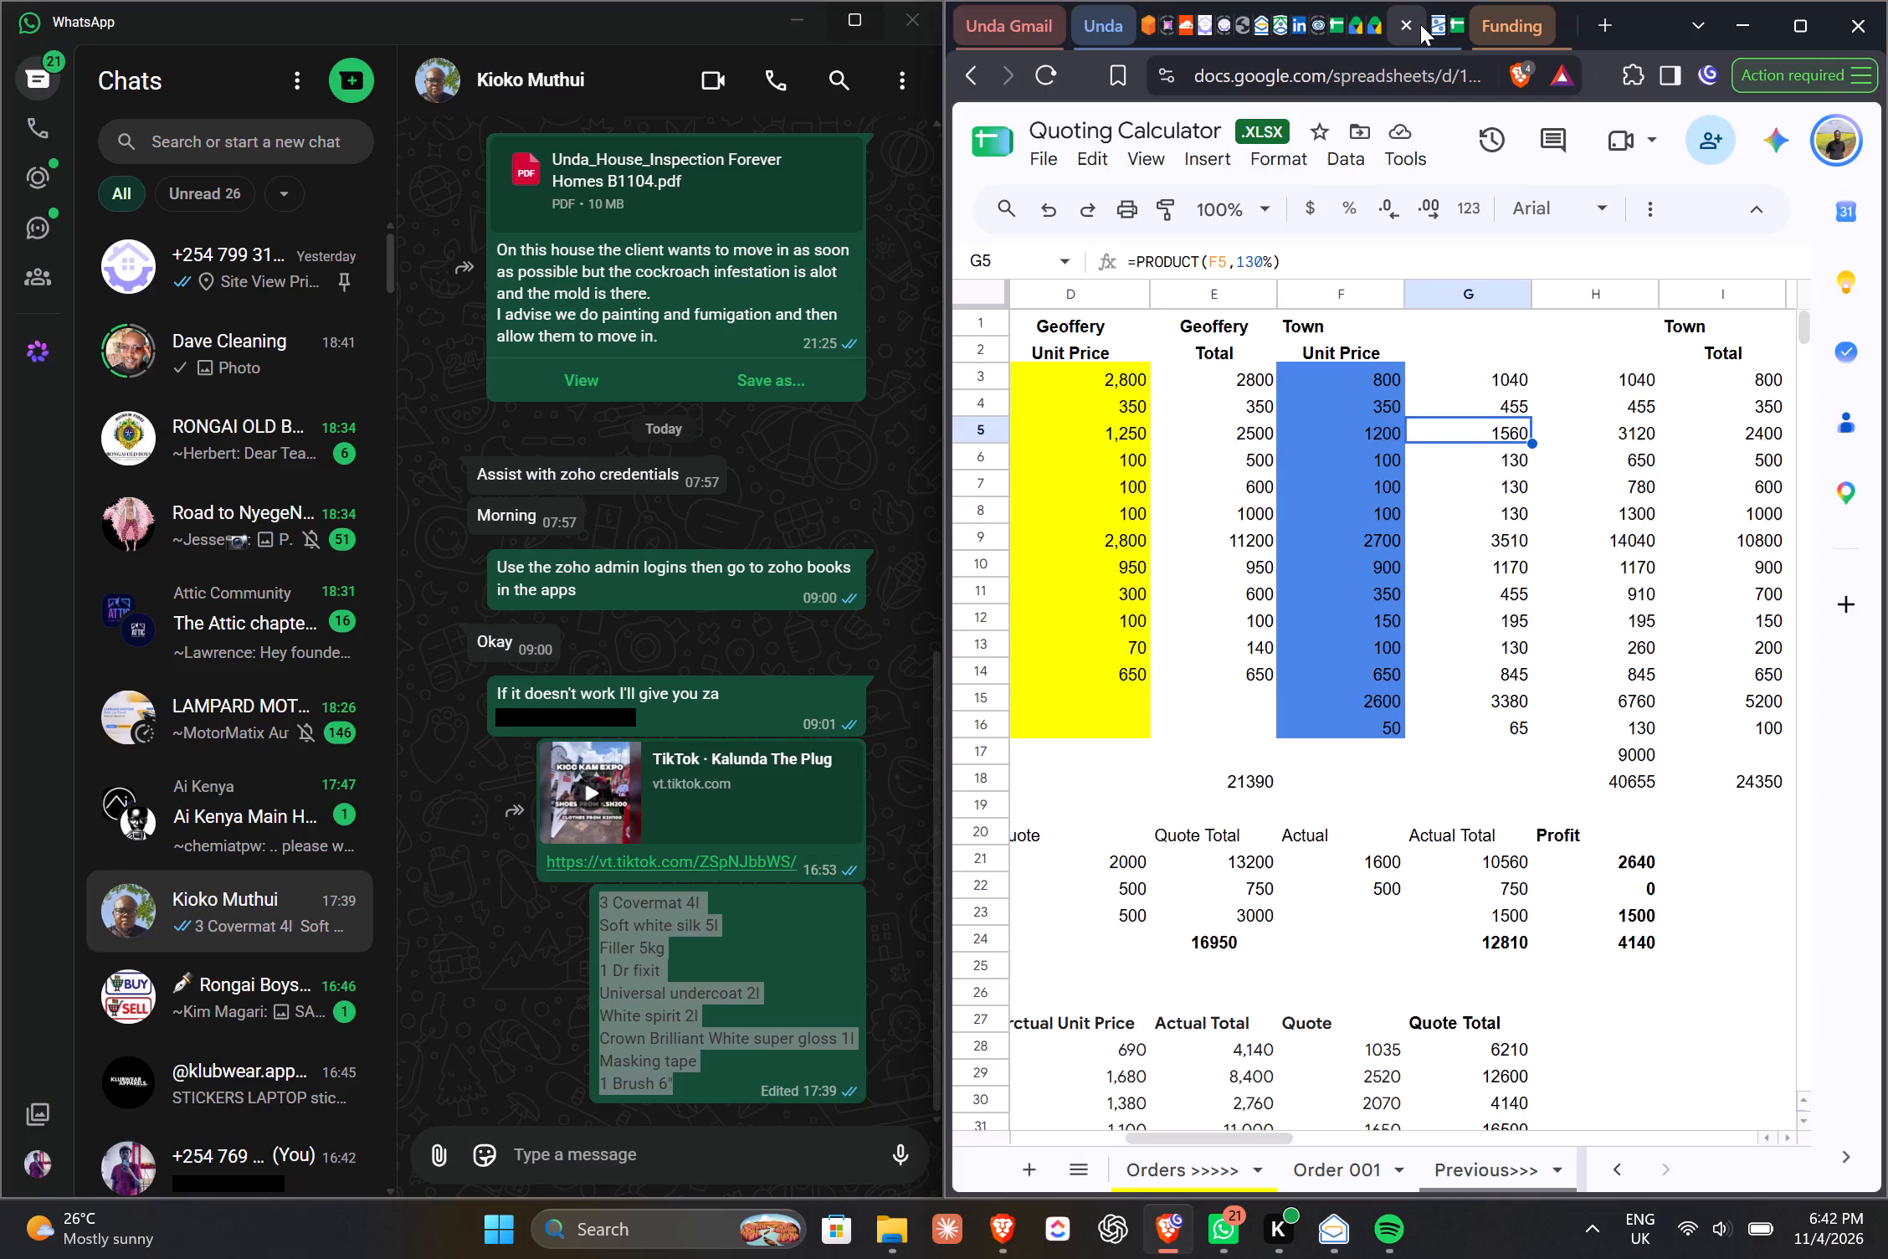
pyautogui.hscroll(4, 1404, 490)
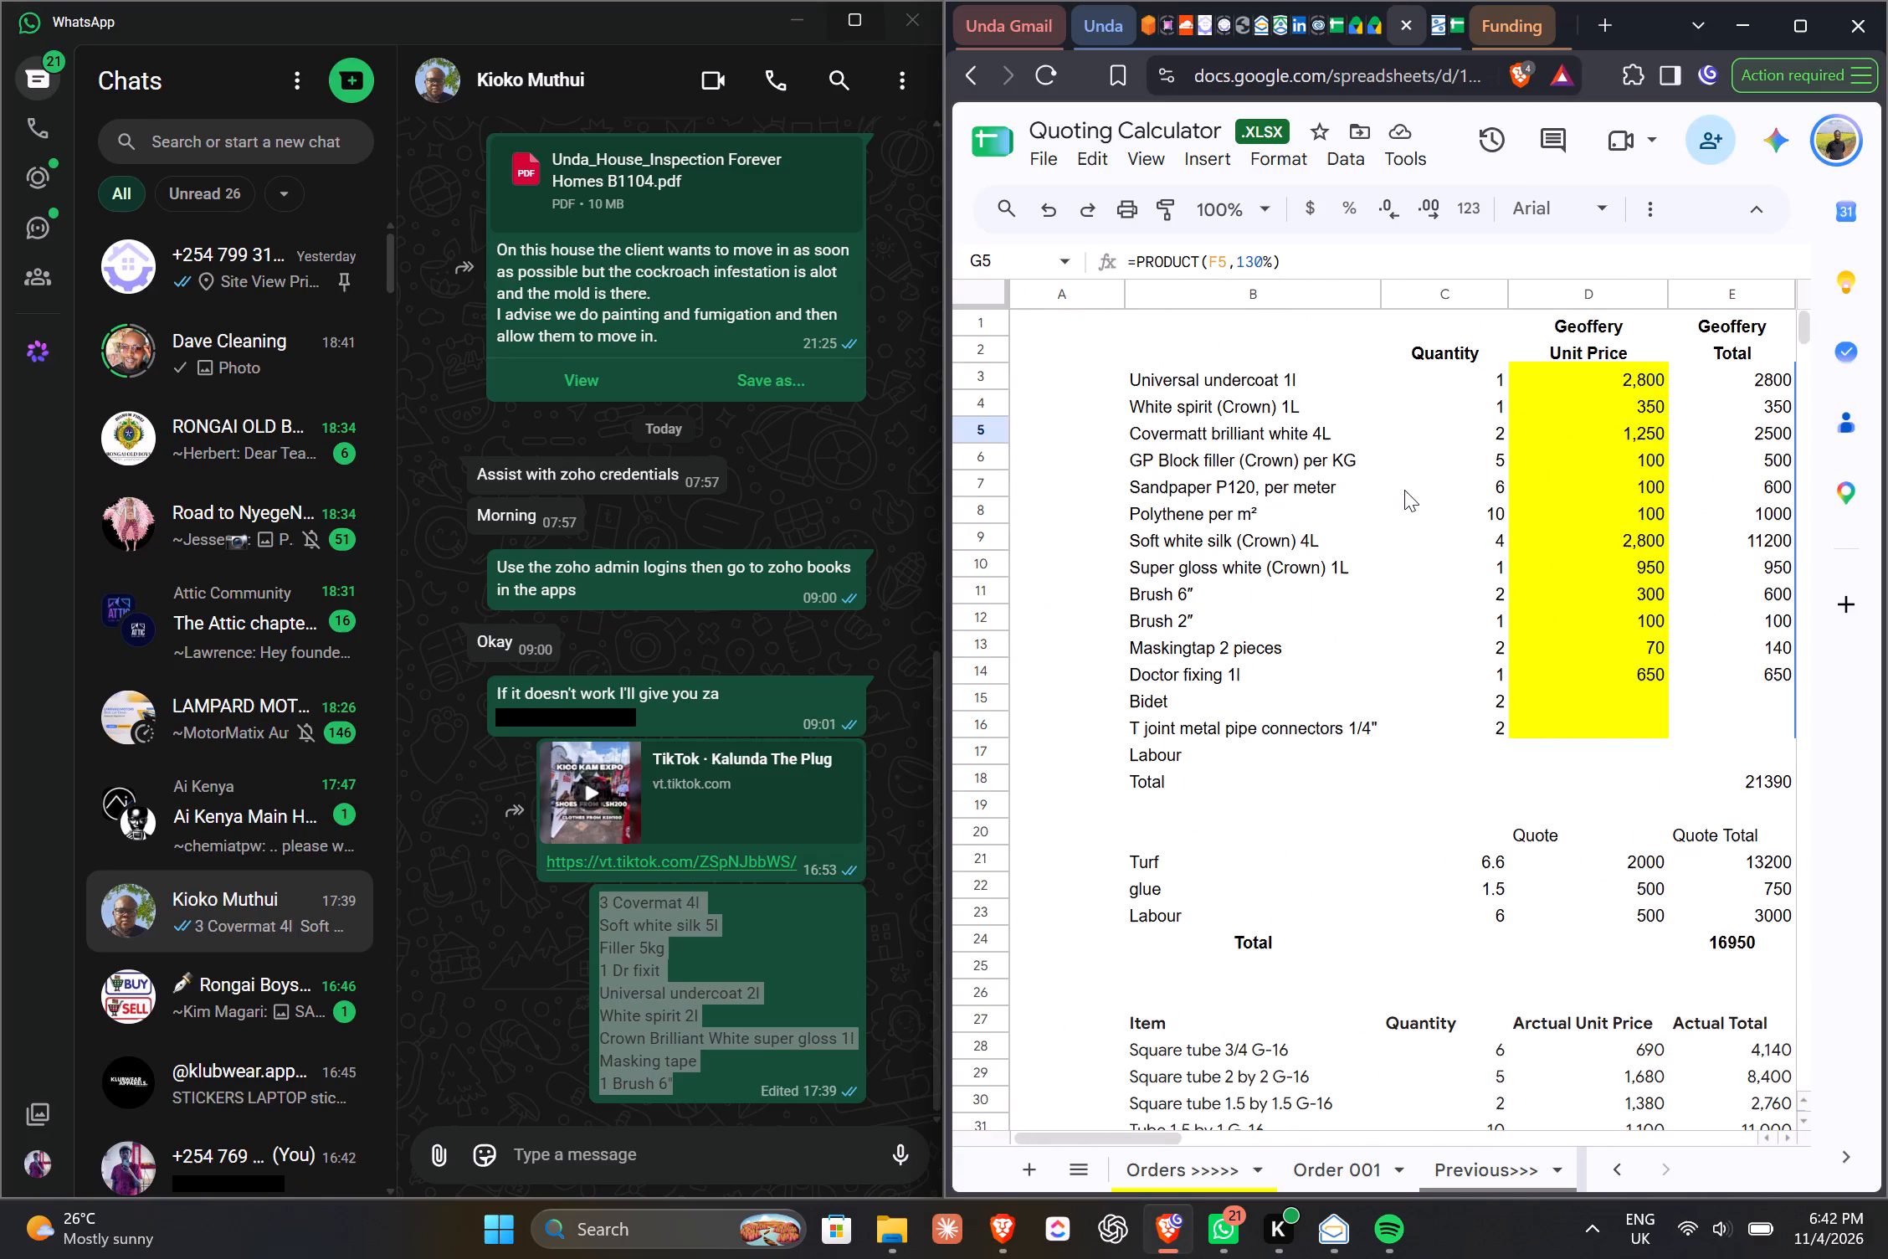
pyautogui.hscroll(-1, 1404, 490)
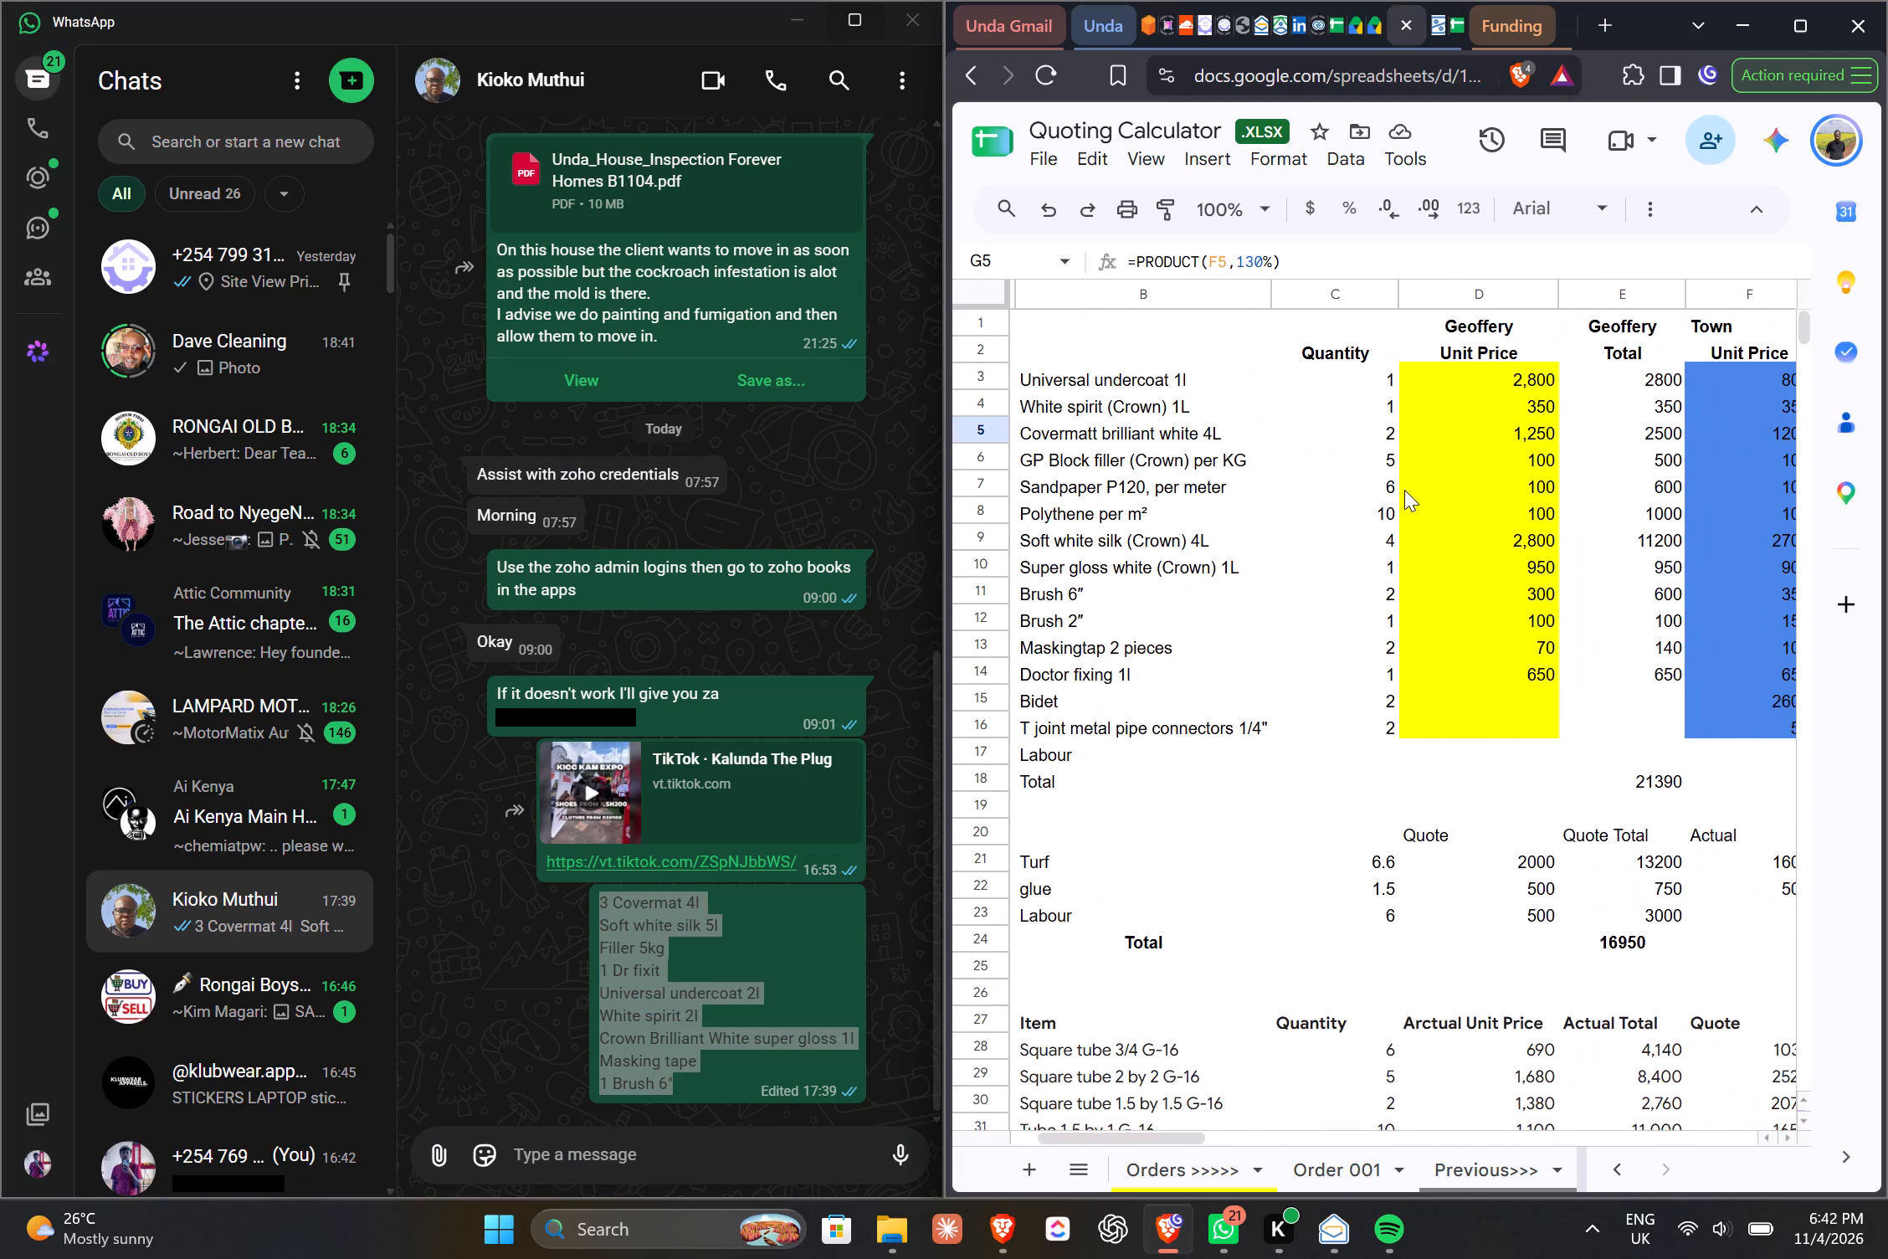
pyautogui.hscroll(-2, 1404, 490)
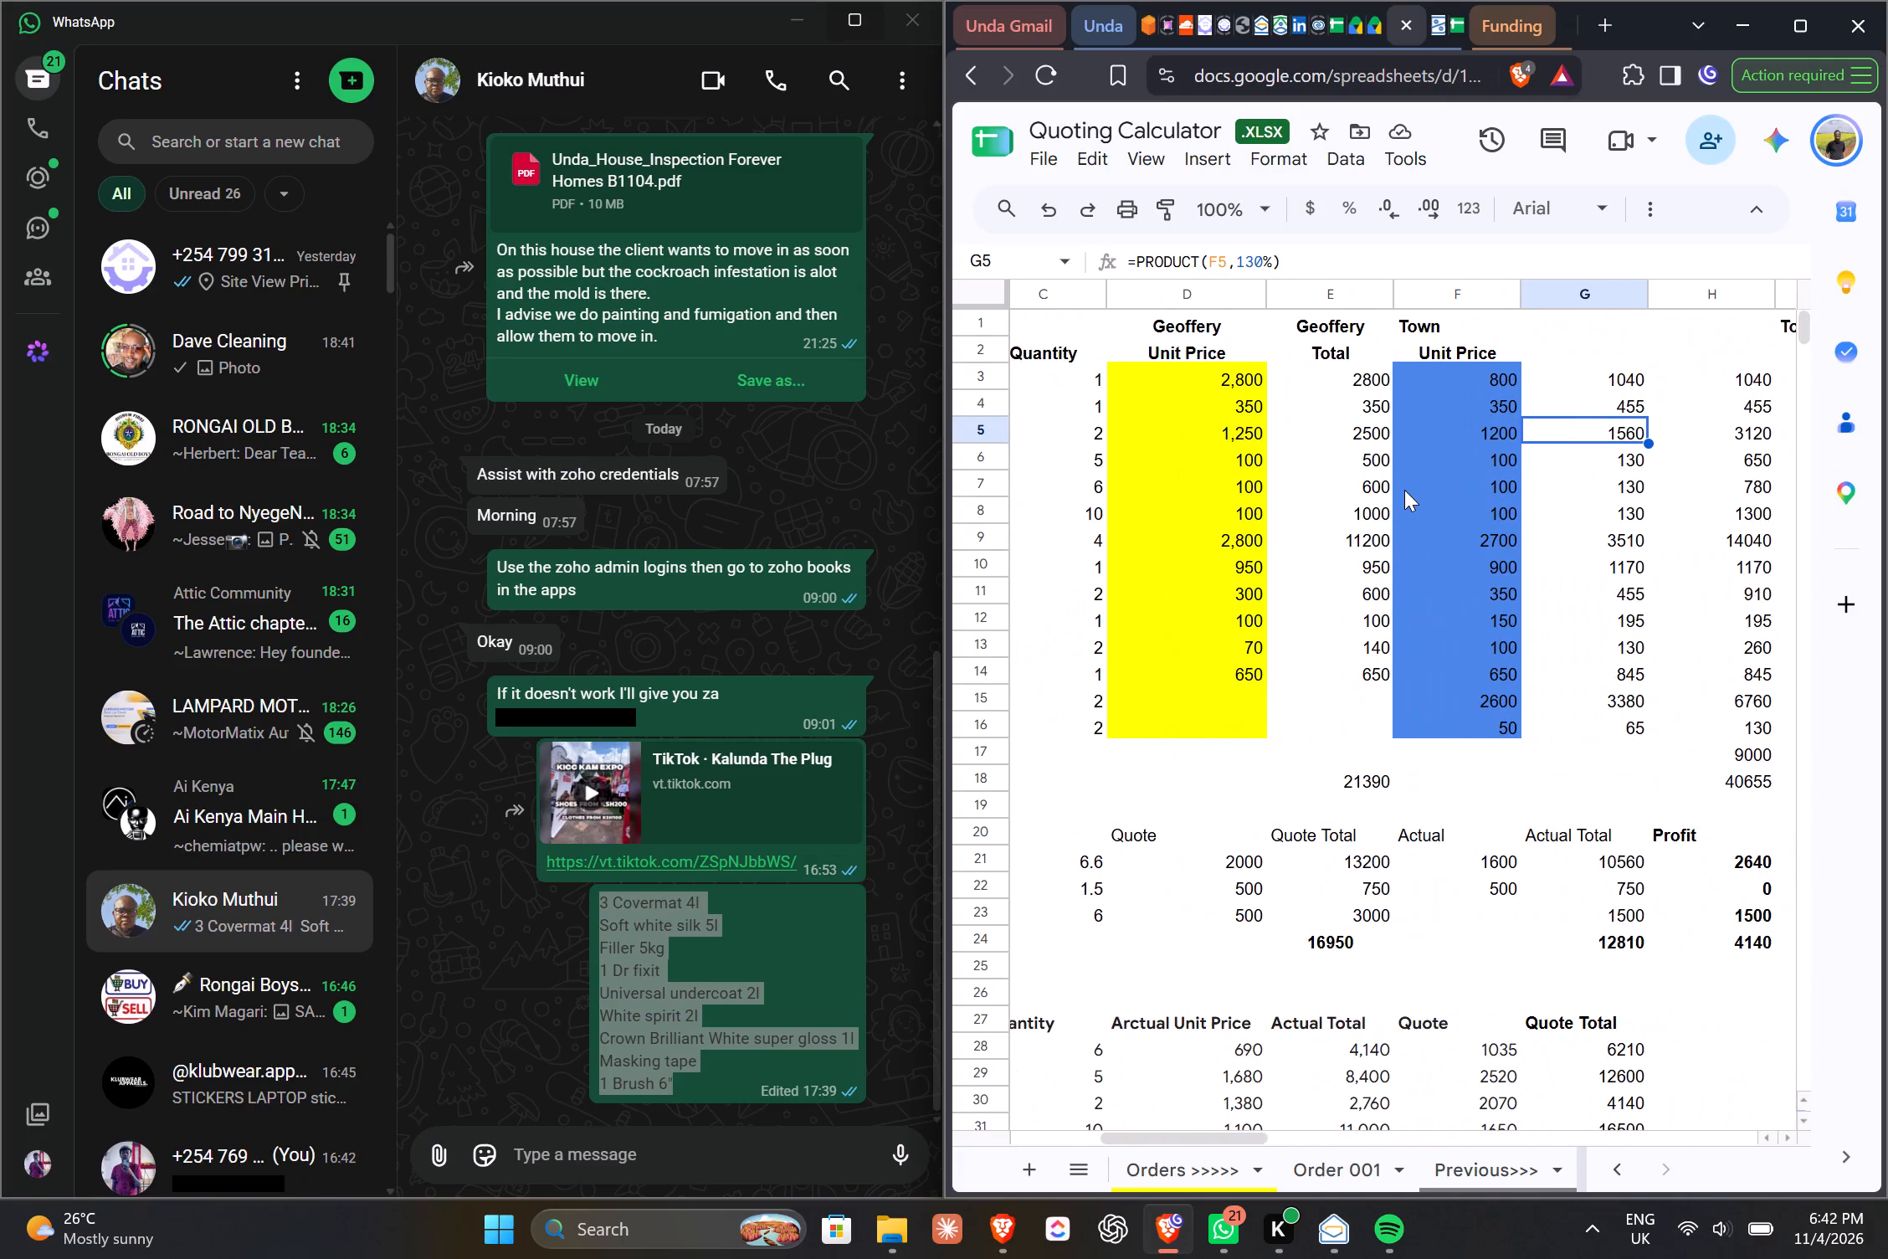
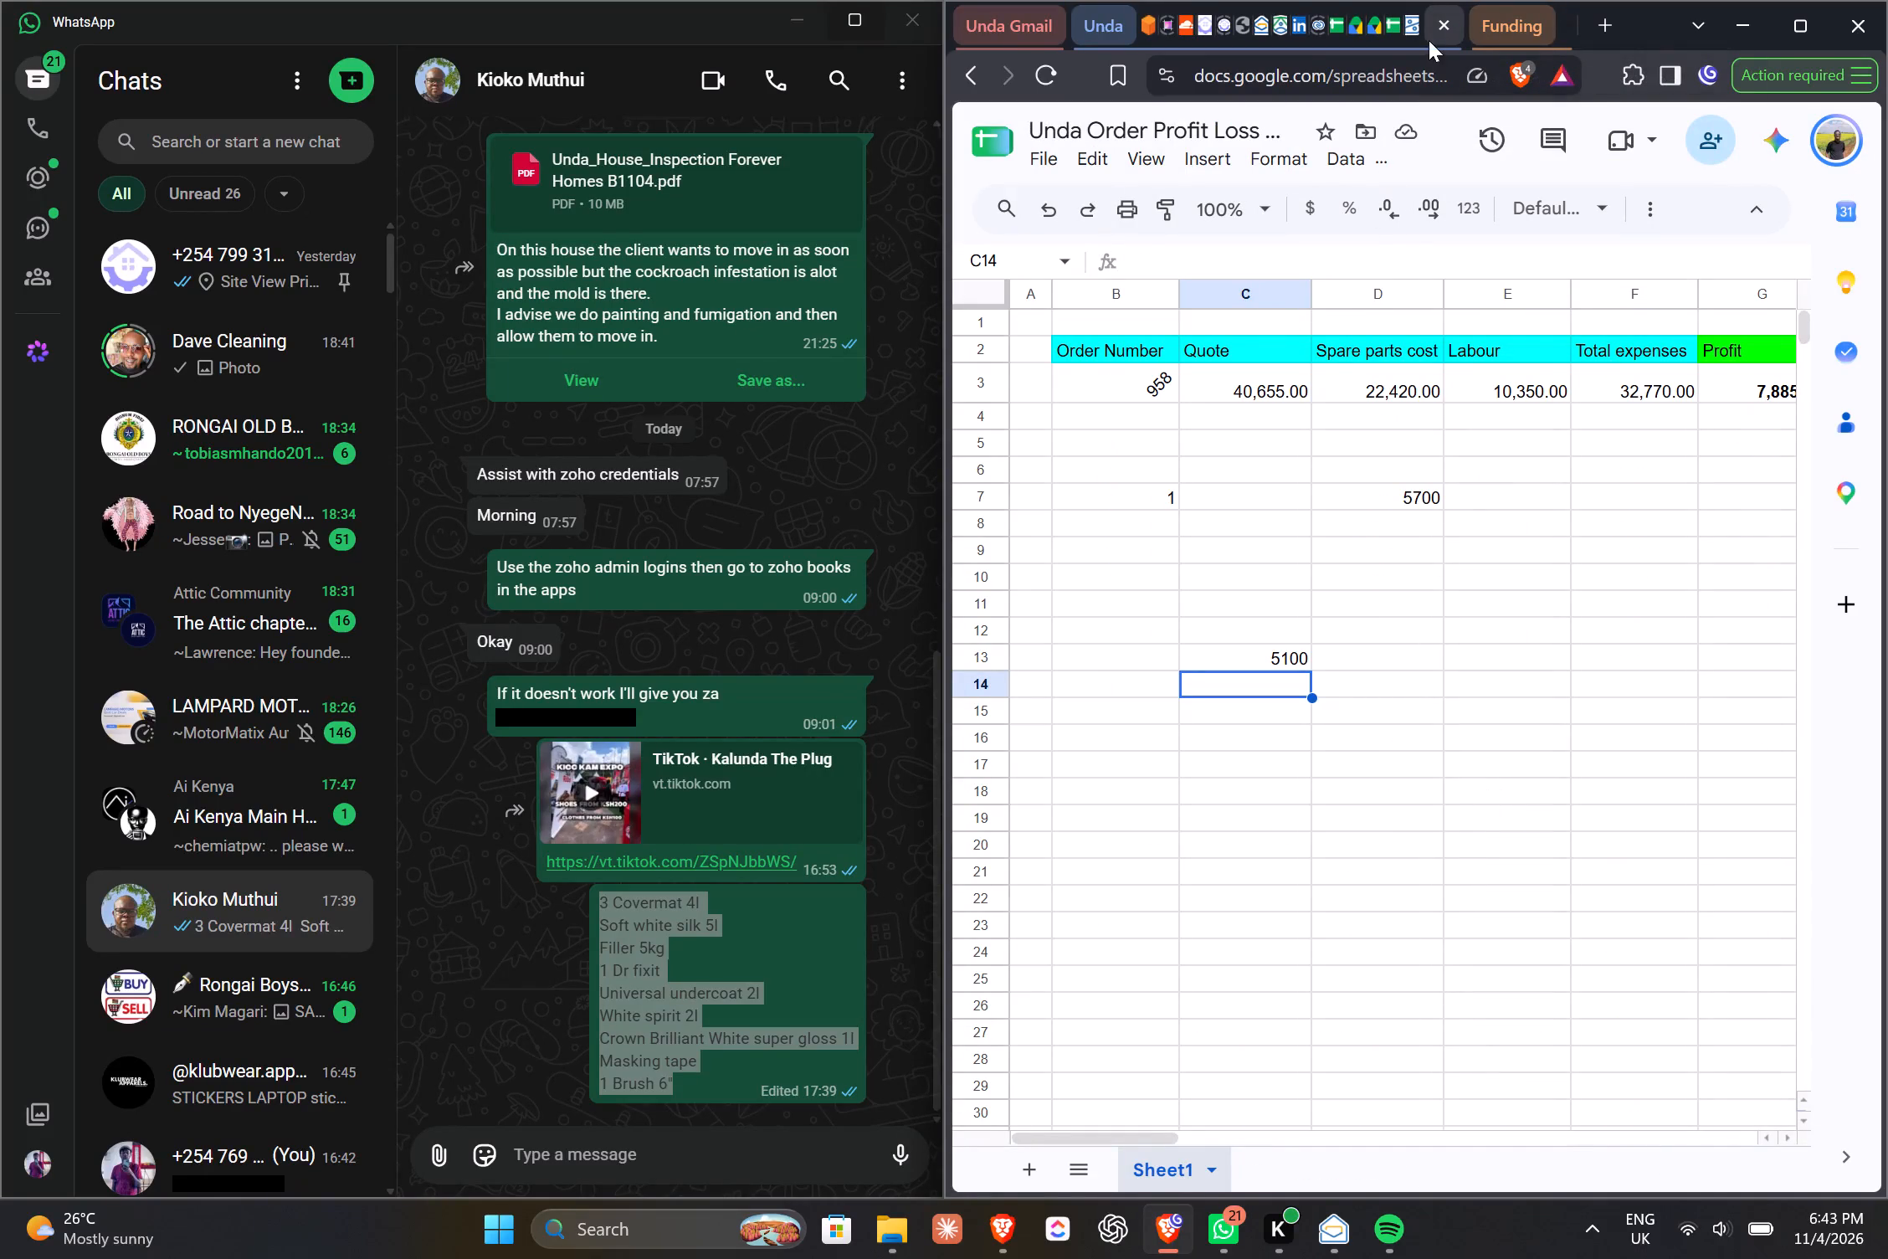
# Switch back to Zoho Books, to the New Item form for Soft white silk.
pyautogui.click(1413, 29)
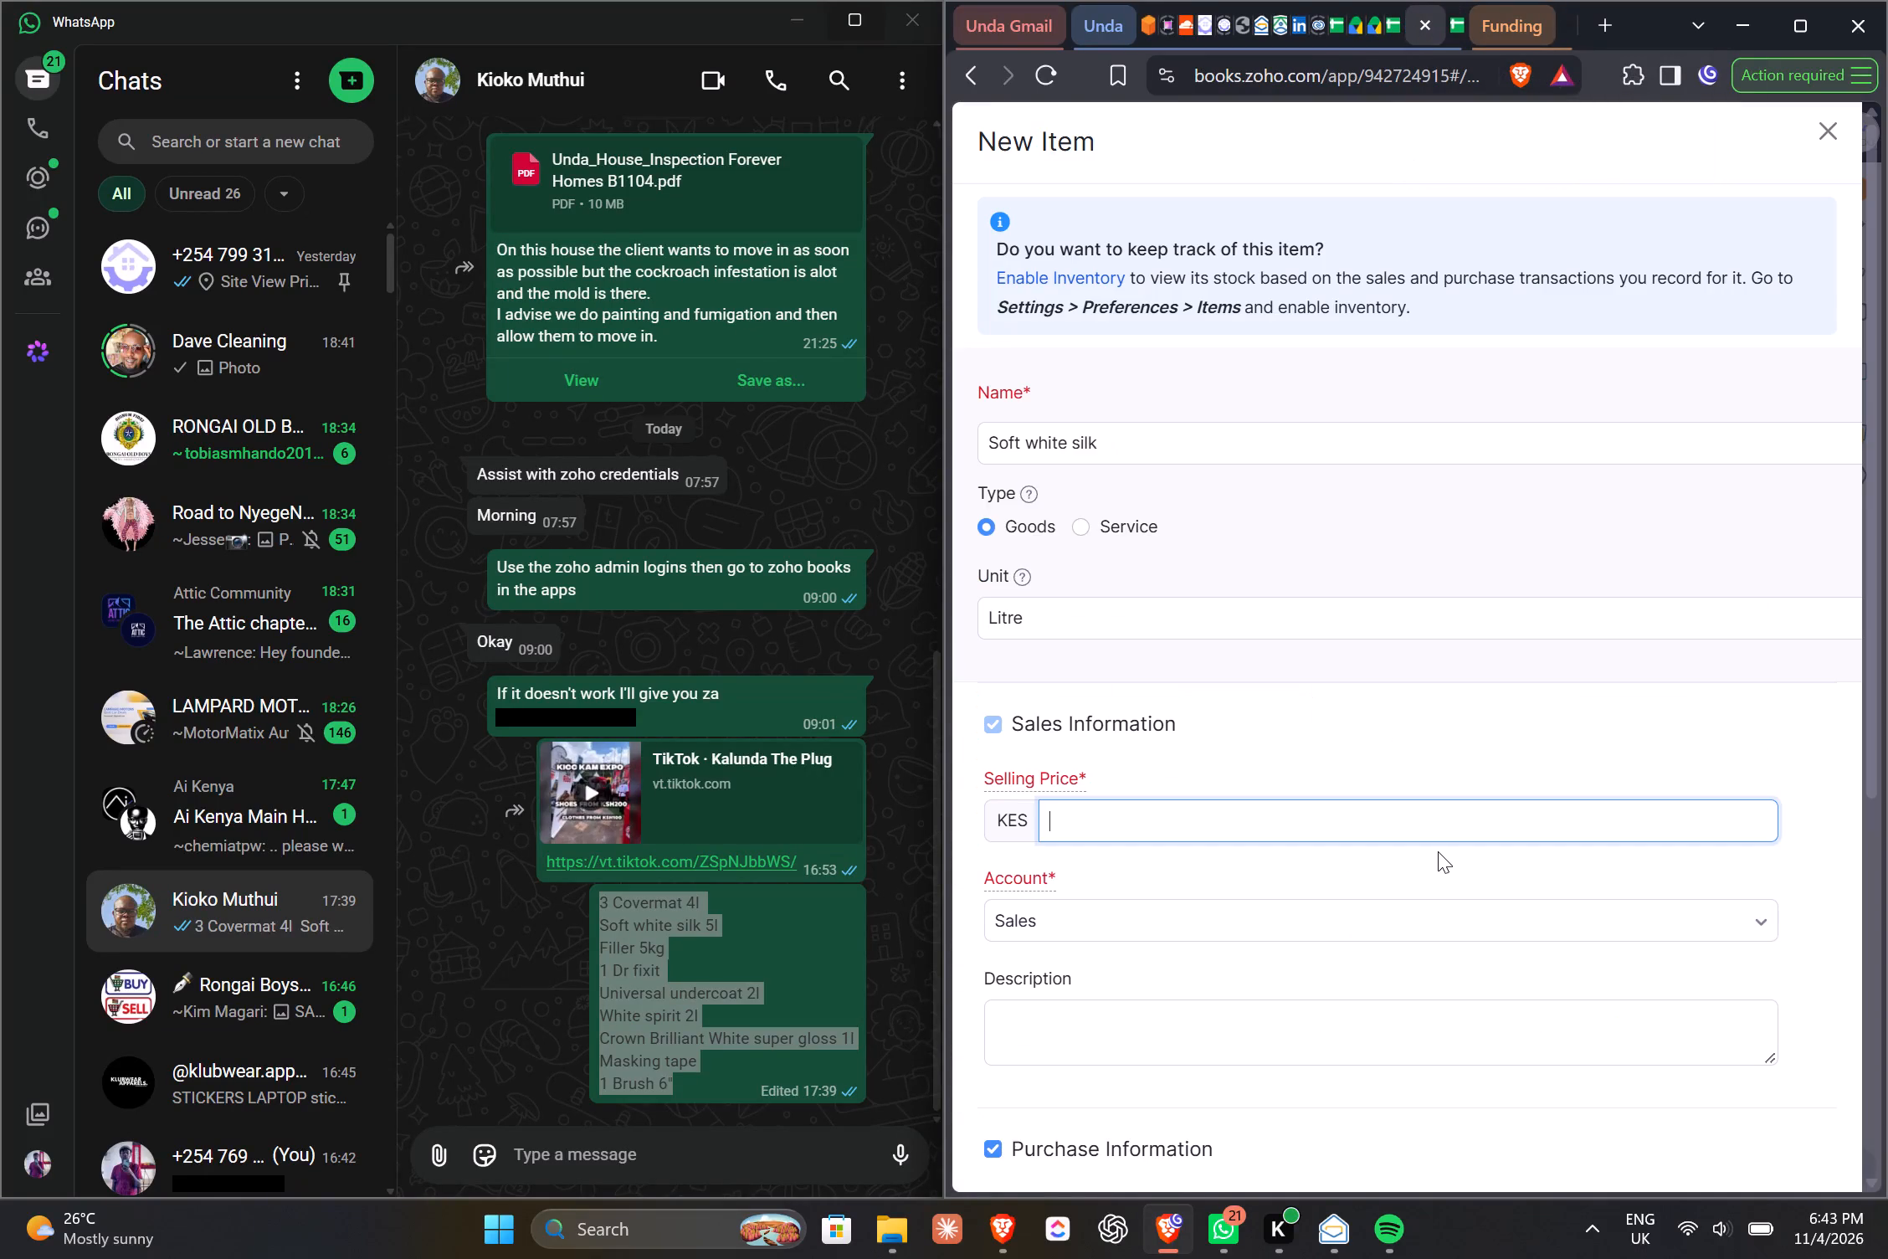
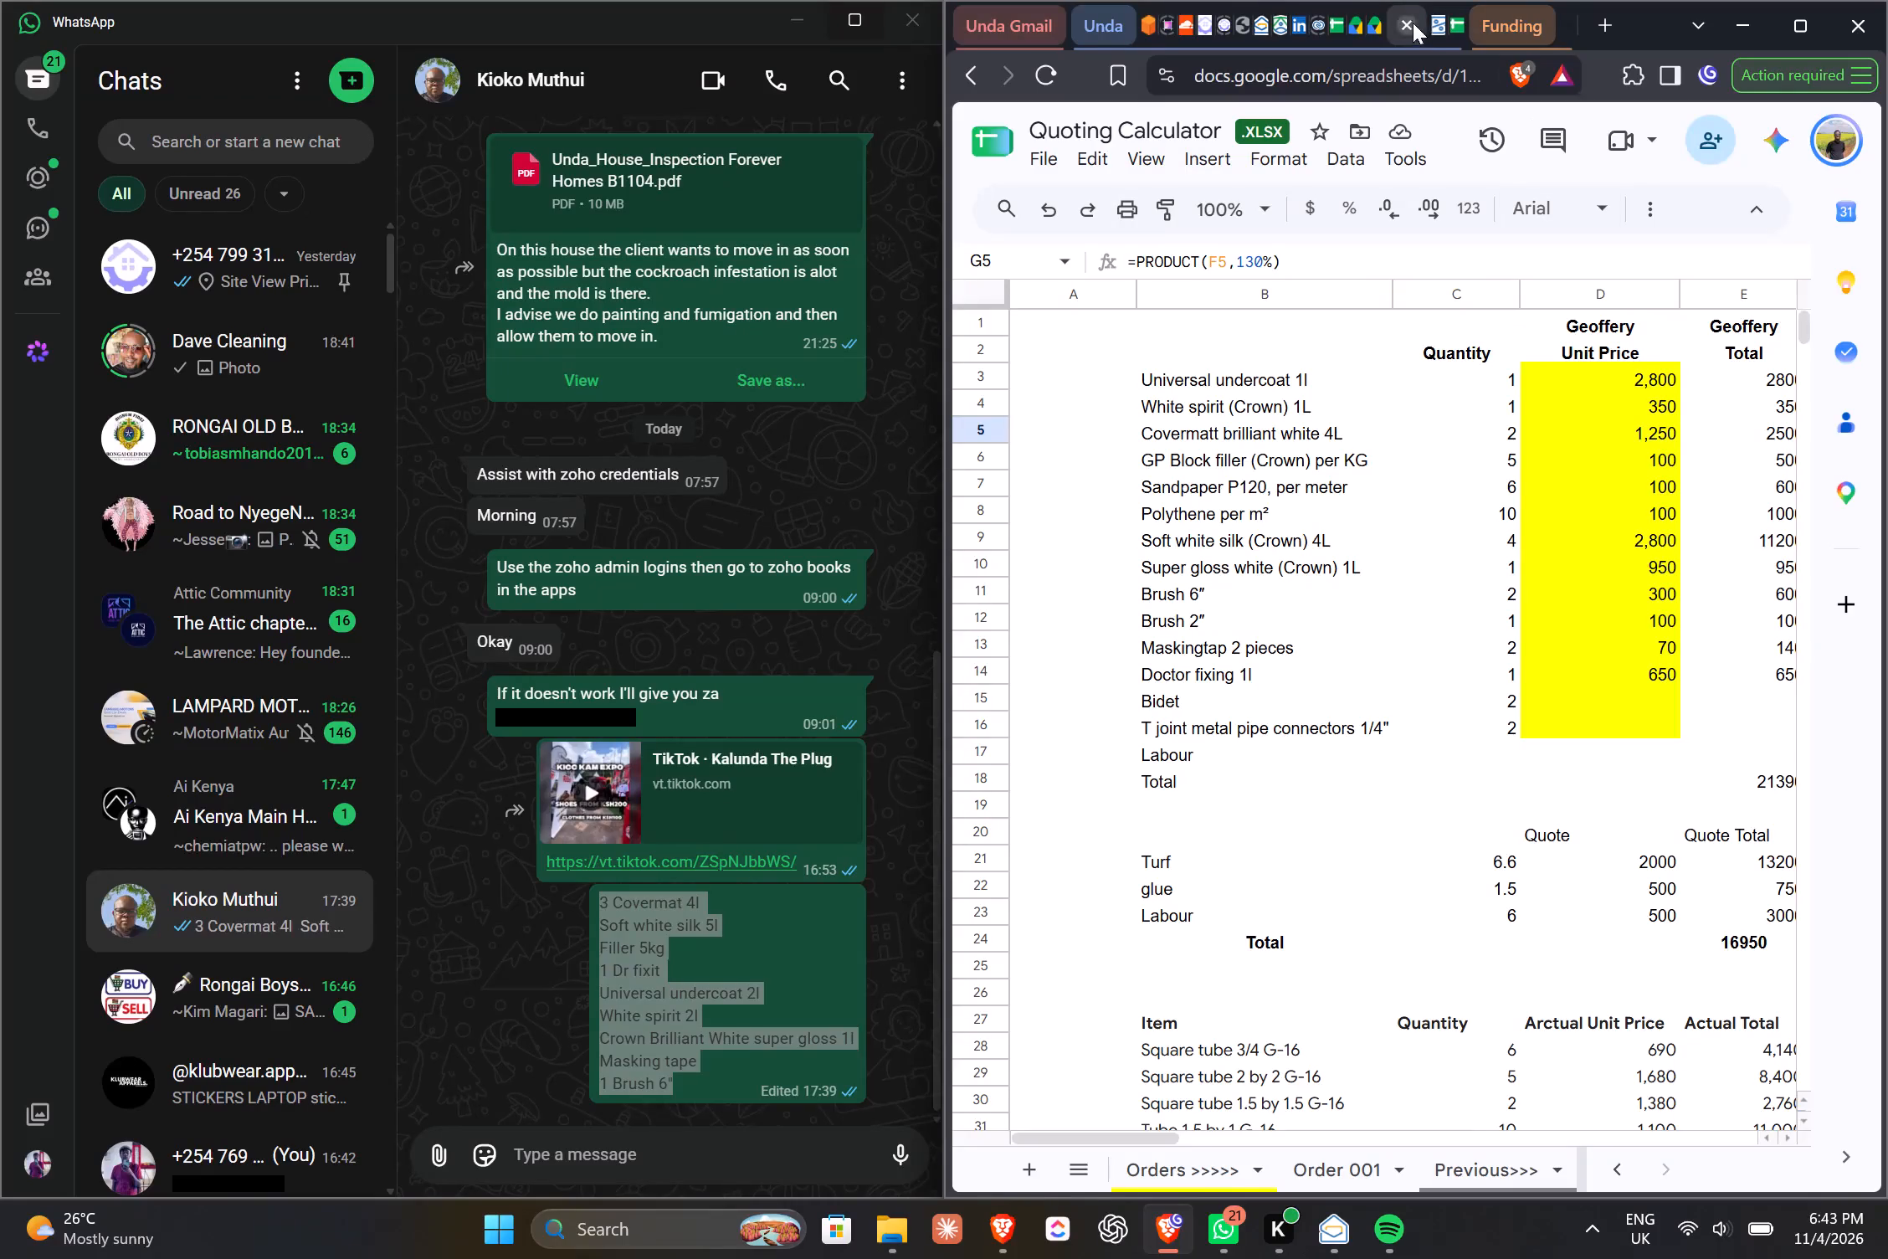
# Check the Soft white silk entry in the Quoting Calculator and rename the new Zoho Books item Crown Soft white silk.
pyautogui.click(1431, 28)
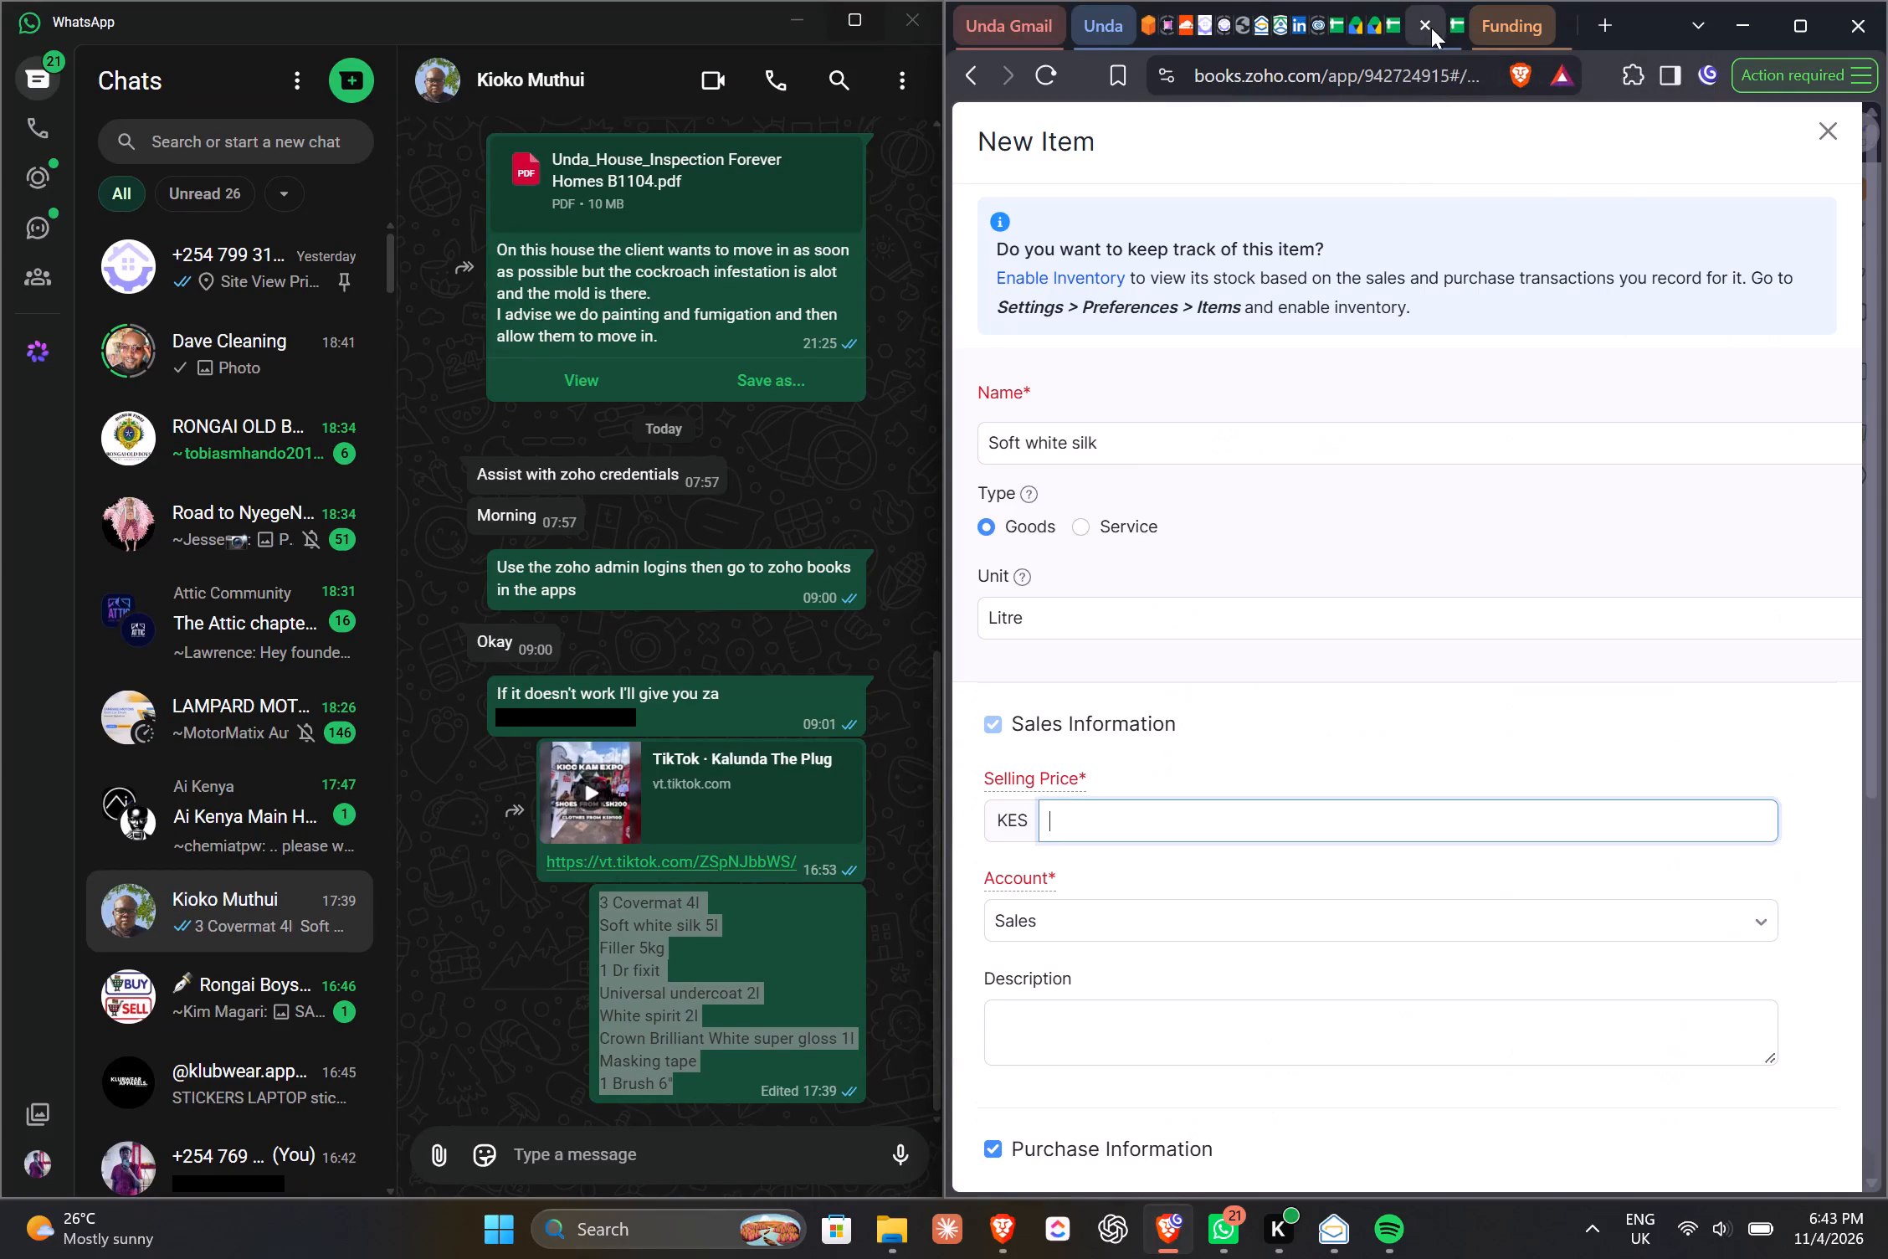
pyautogui.click(1390, 17)
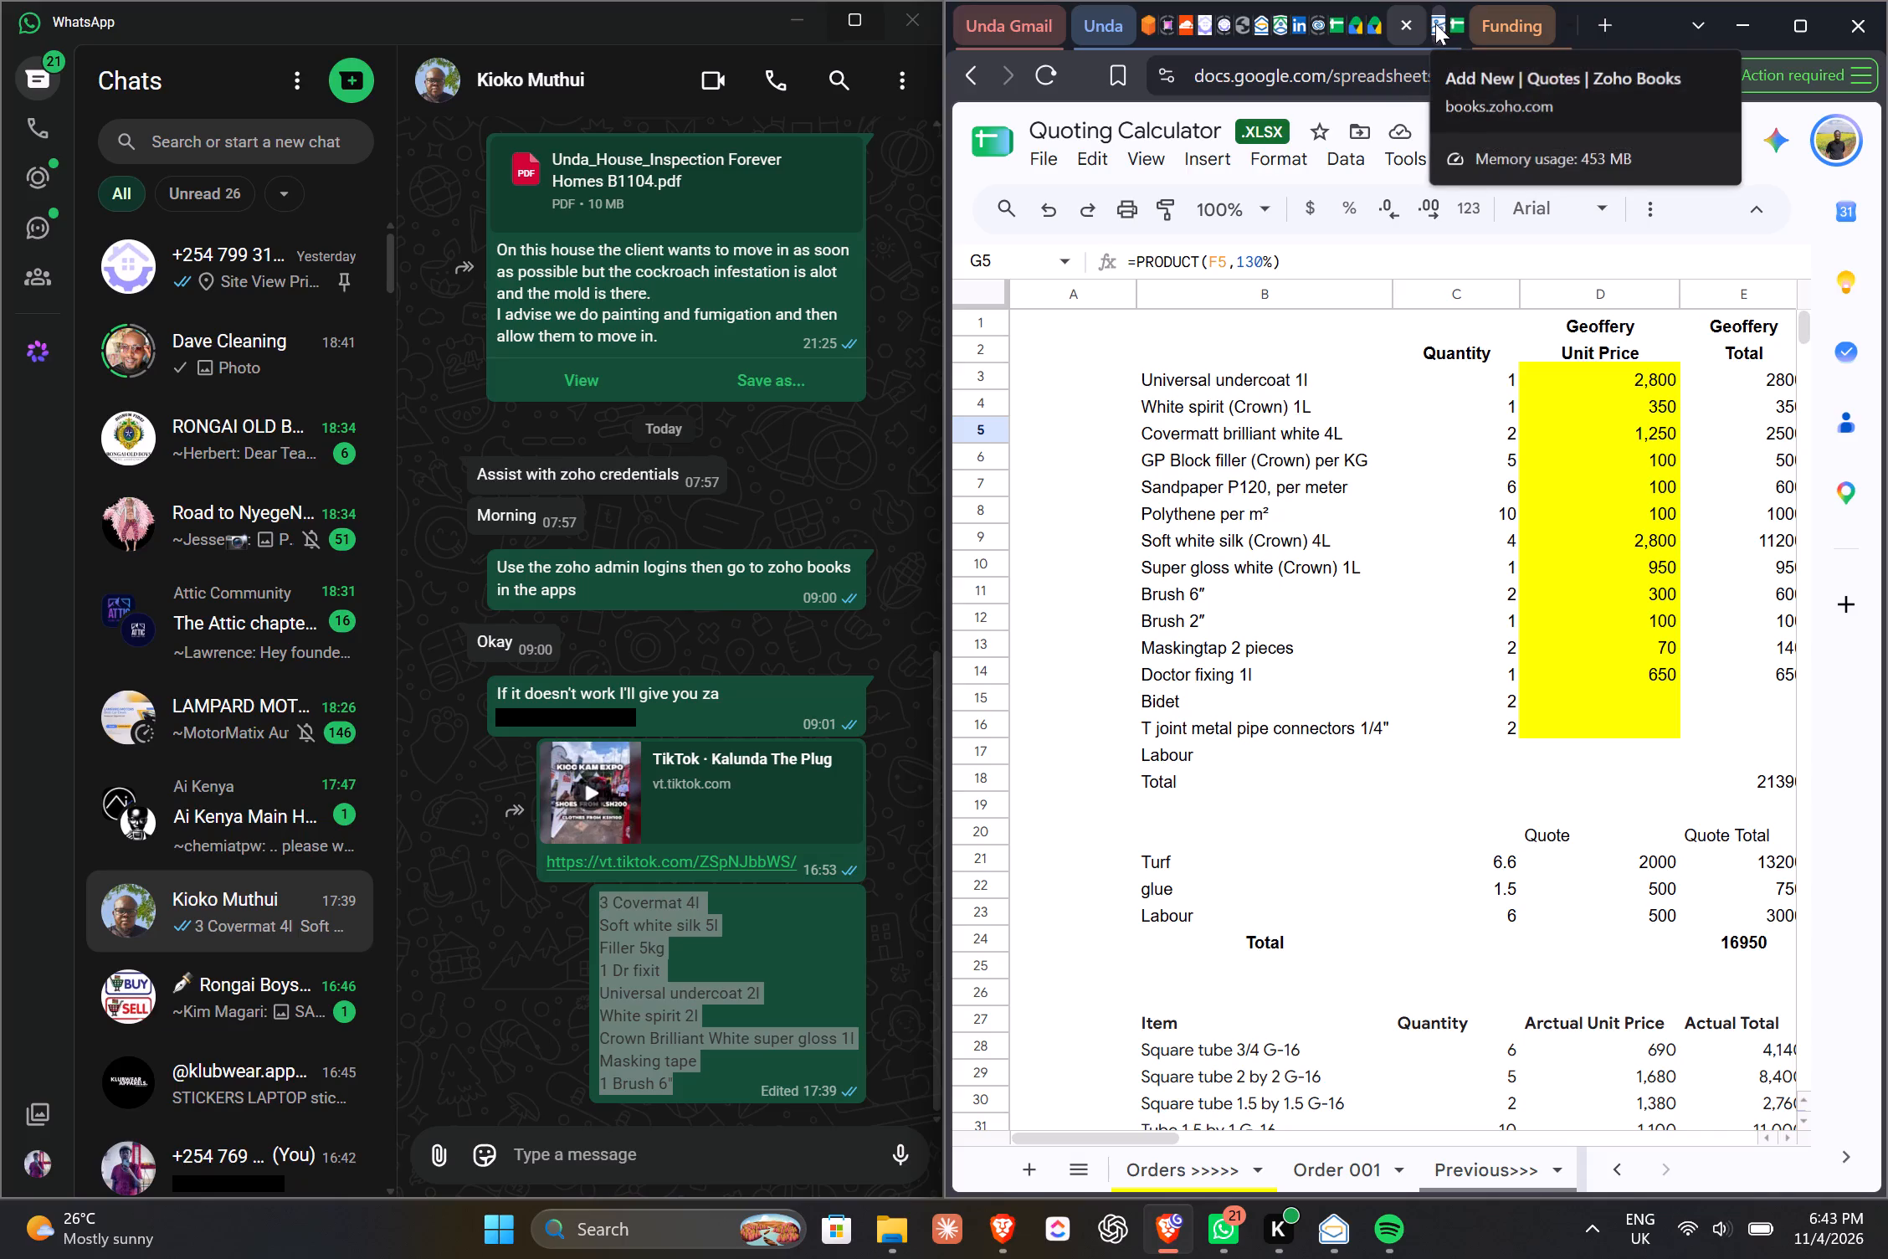
pyautogui.hscroll(-1, 1565, 513)
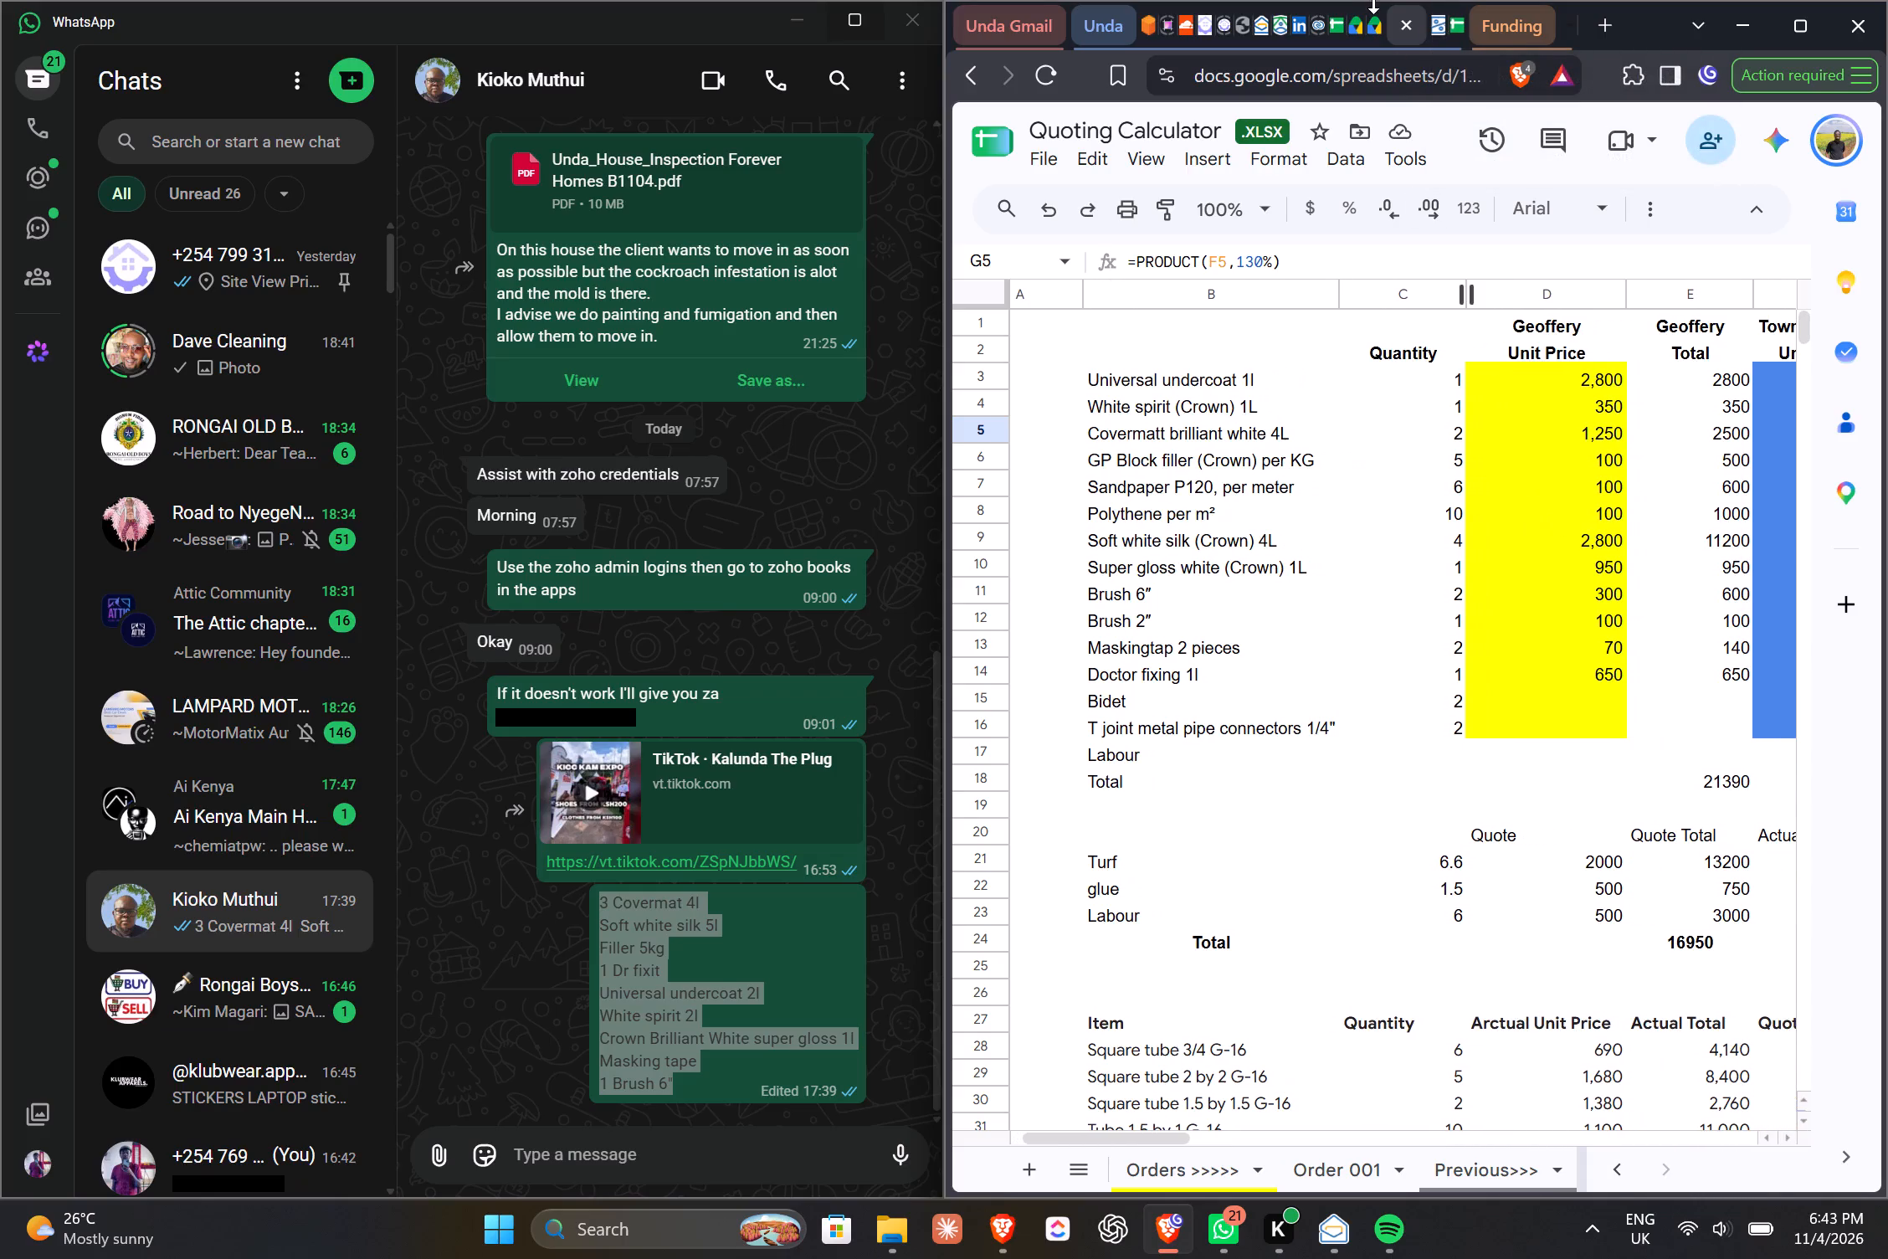
pyautogui.click(1438, 24)
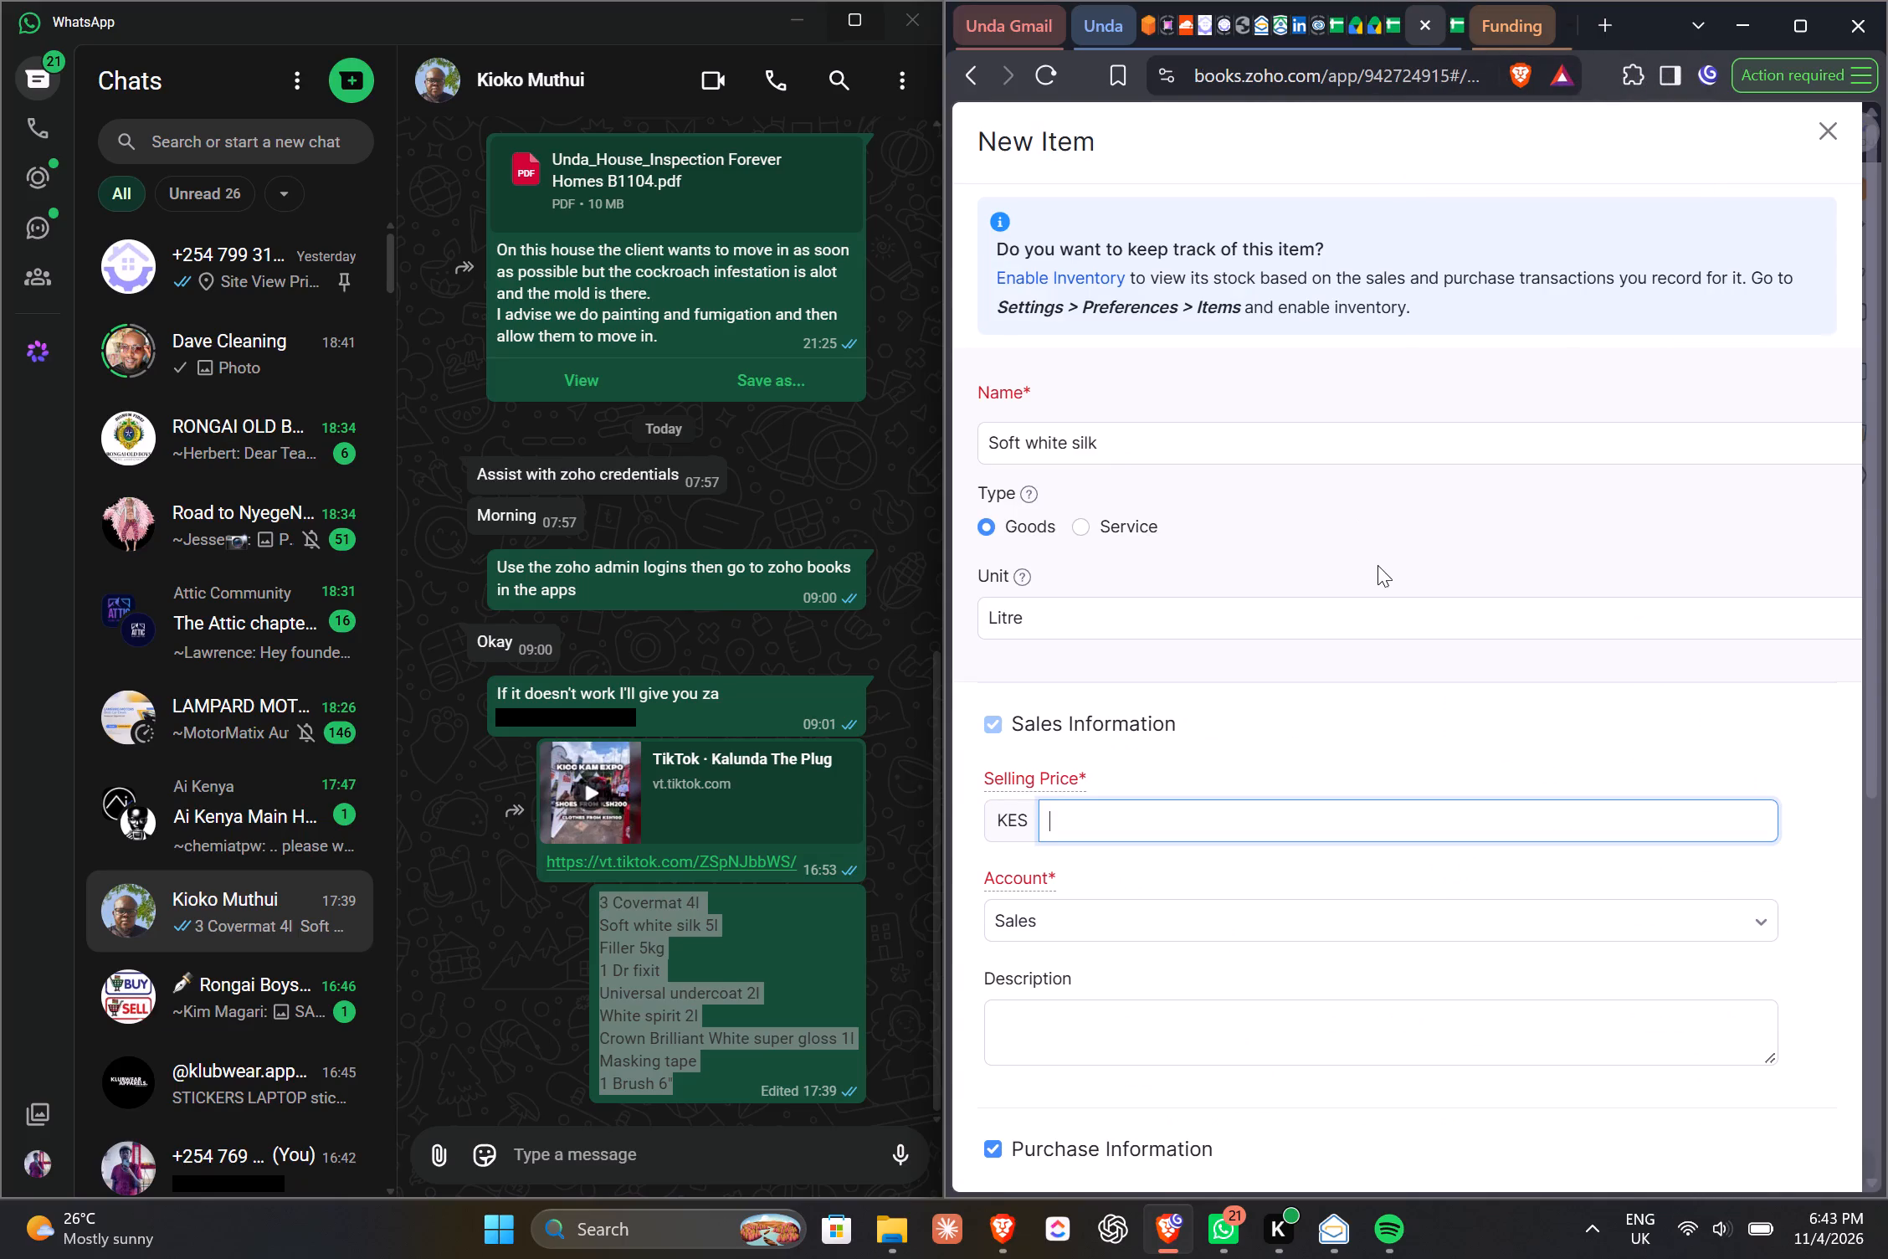
pyautogui.click(993, 450)
pyautogui.write('Crown')
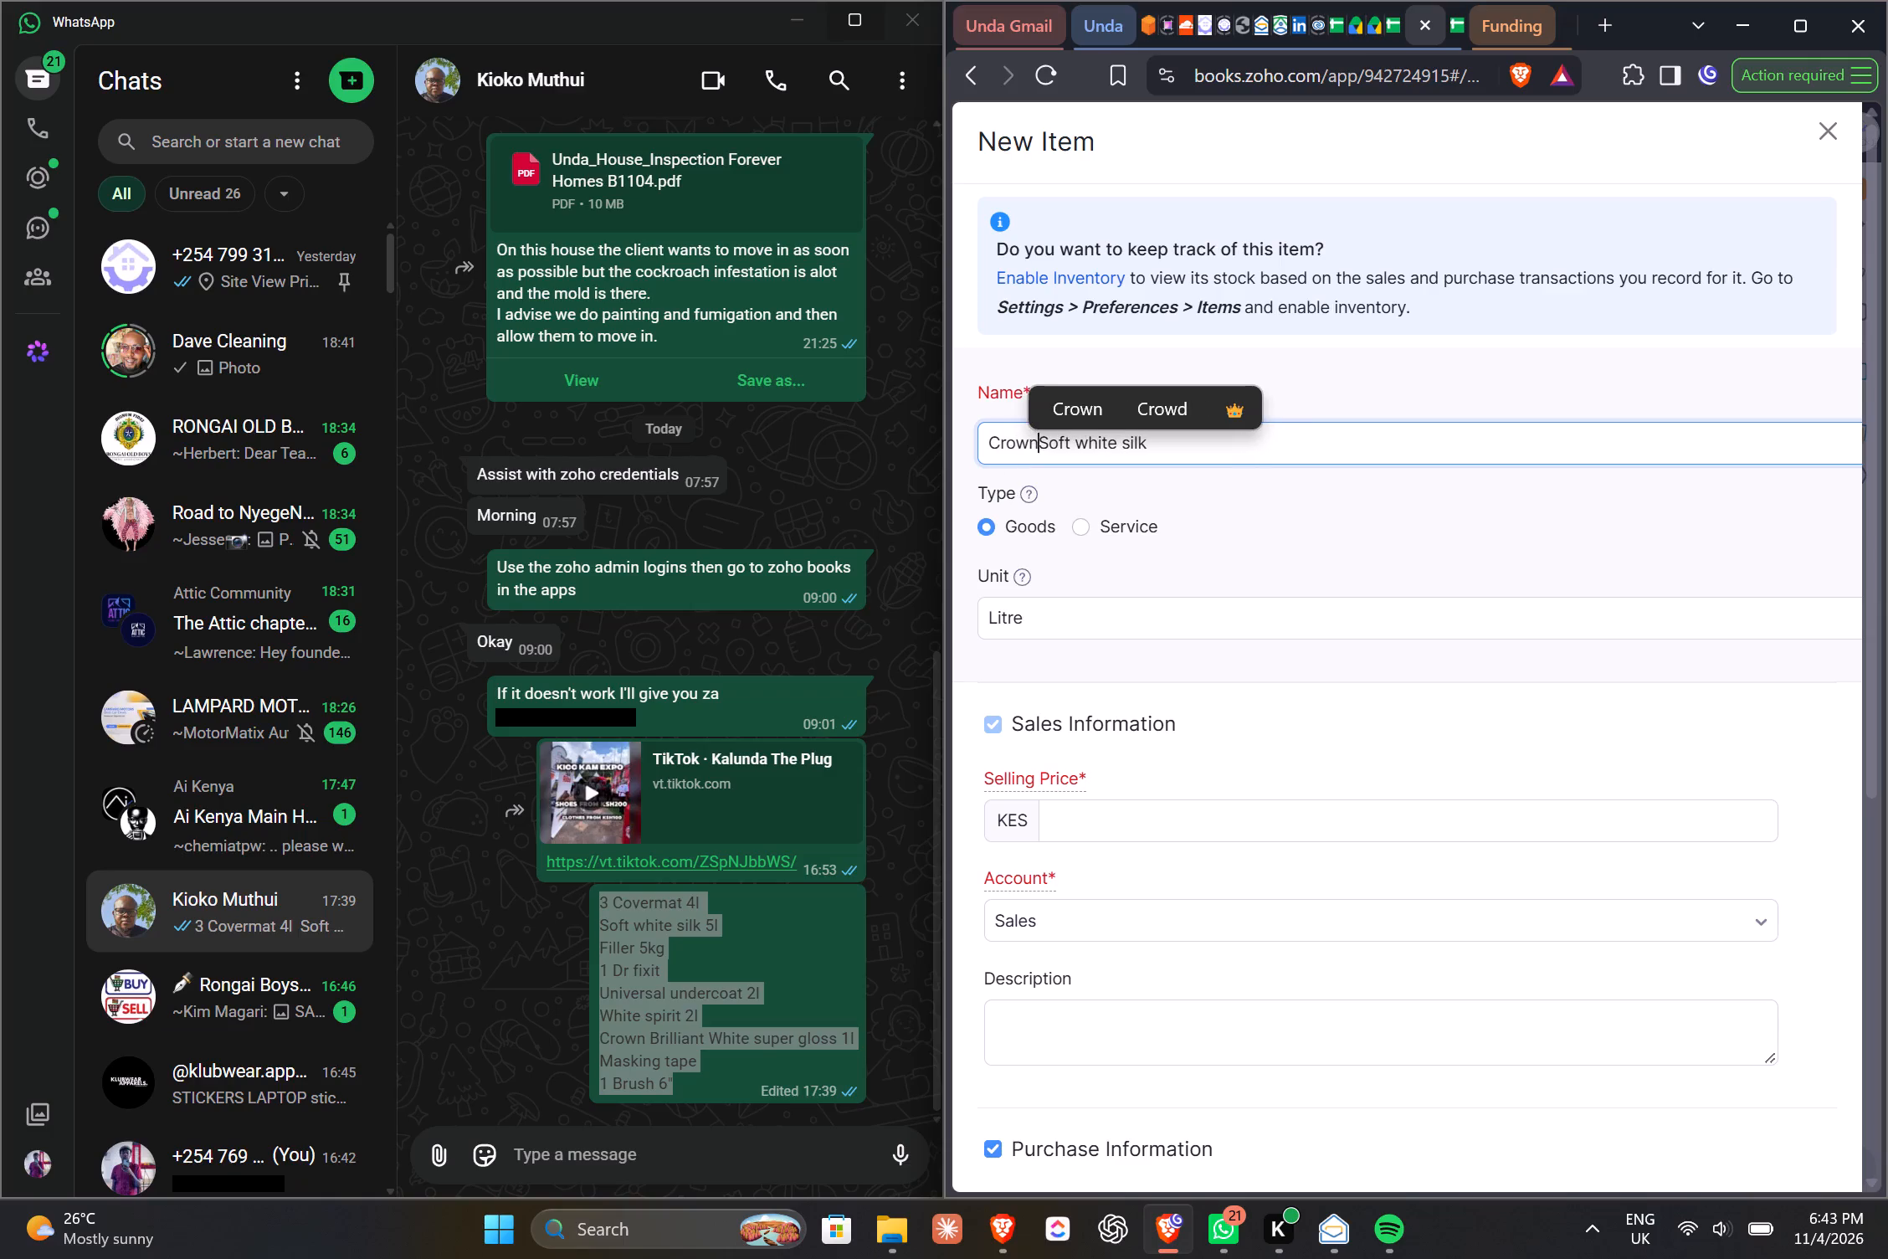
pyautogui.press('space')
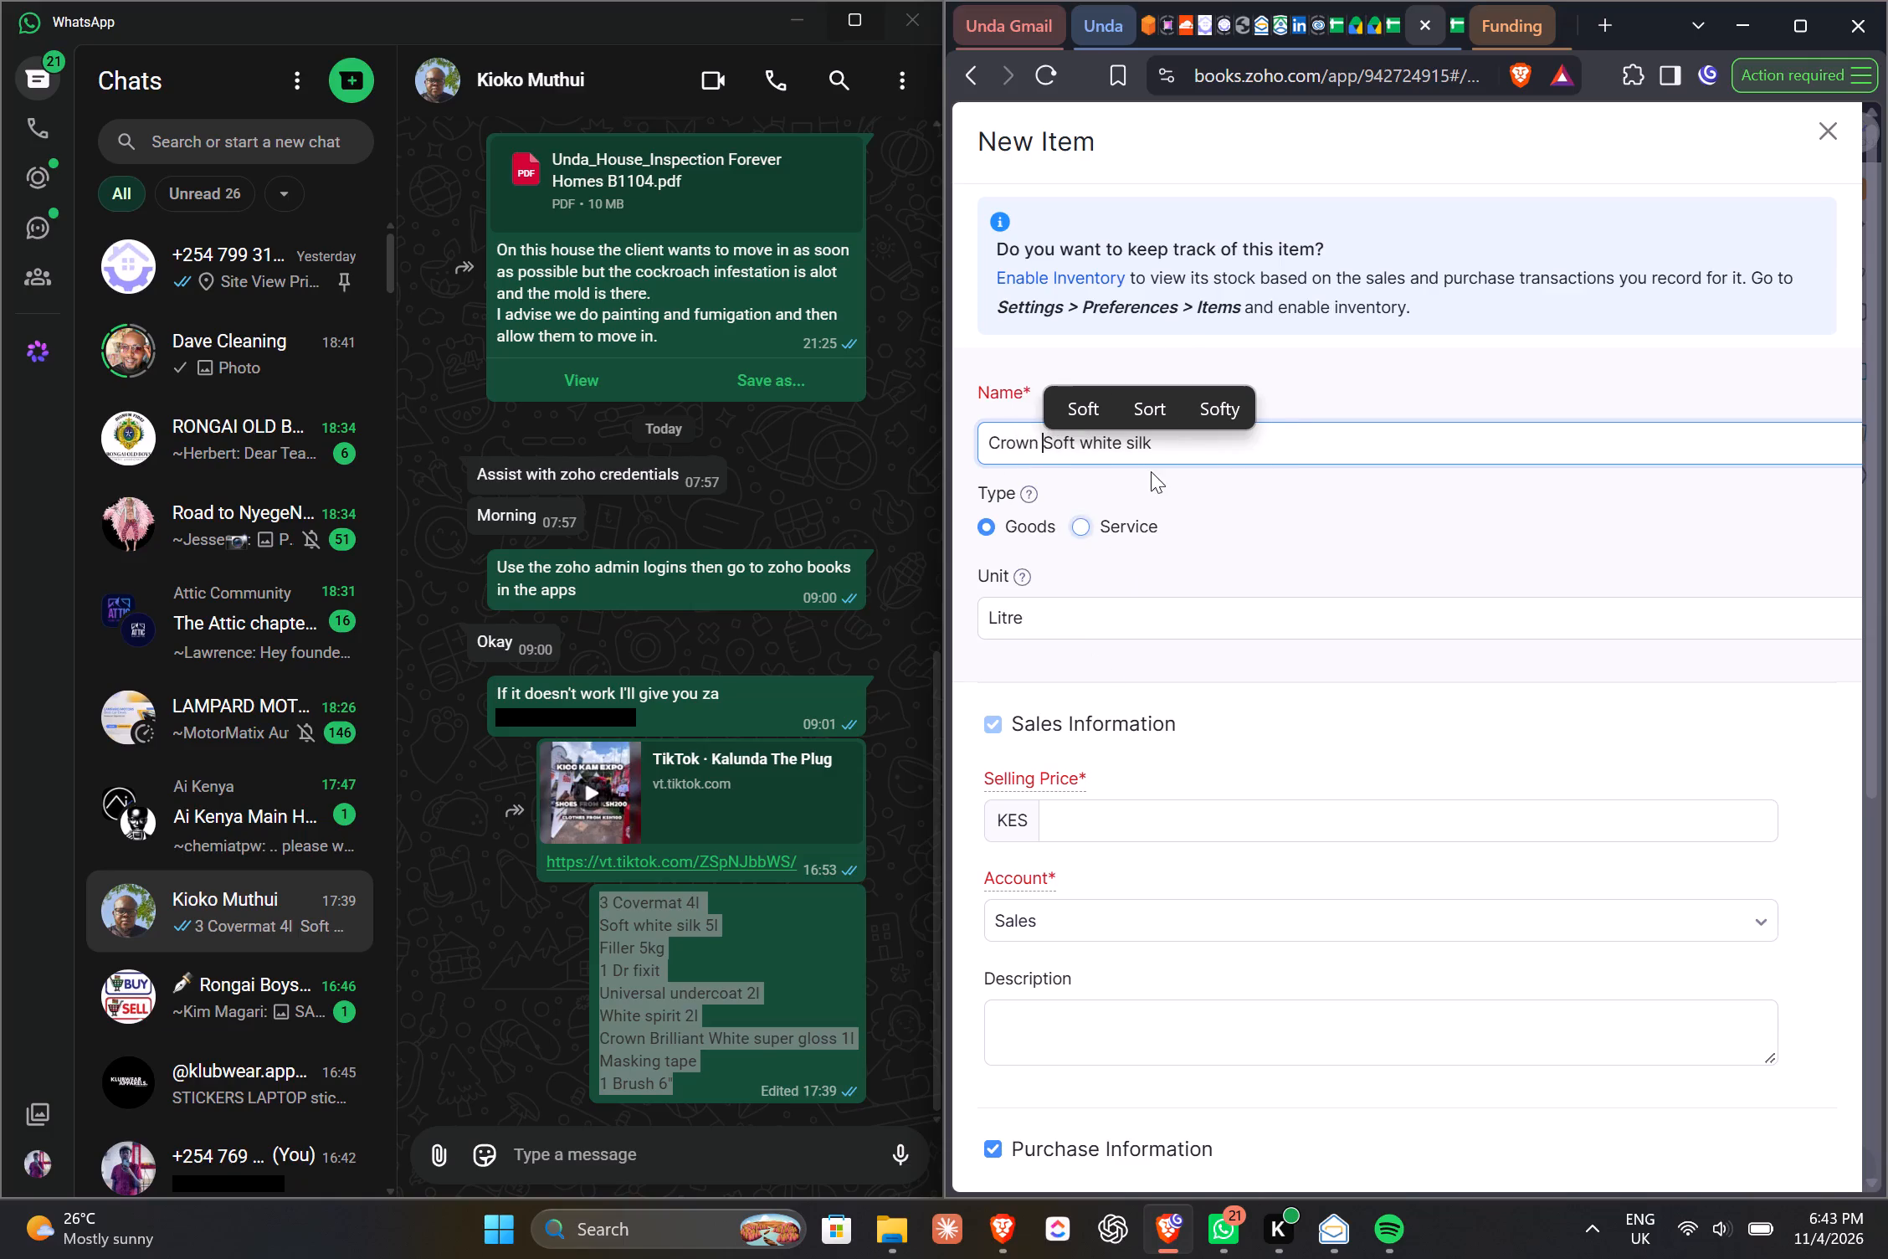
# Look up the Town unit price and the marked-up price of Soft white silk (Crown) 4L in the Quoting Calculator.
pyautogui.click(1107, 816)
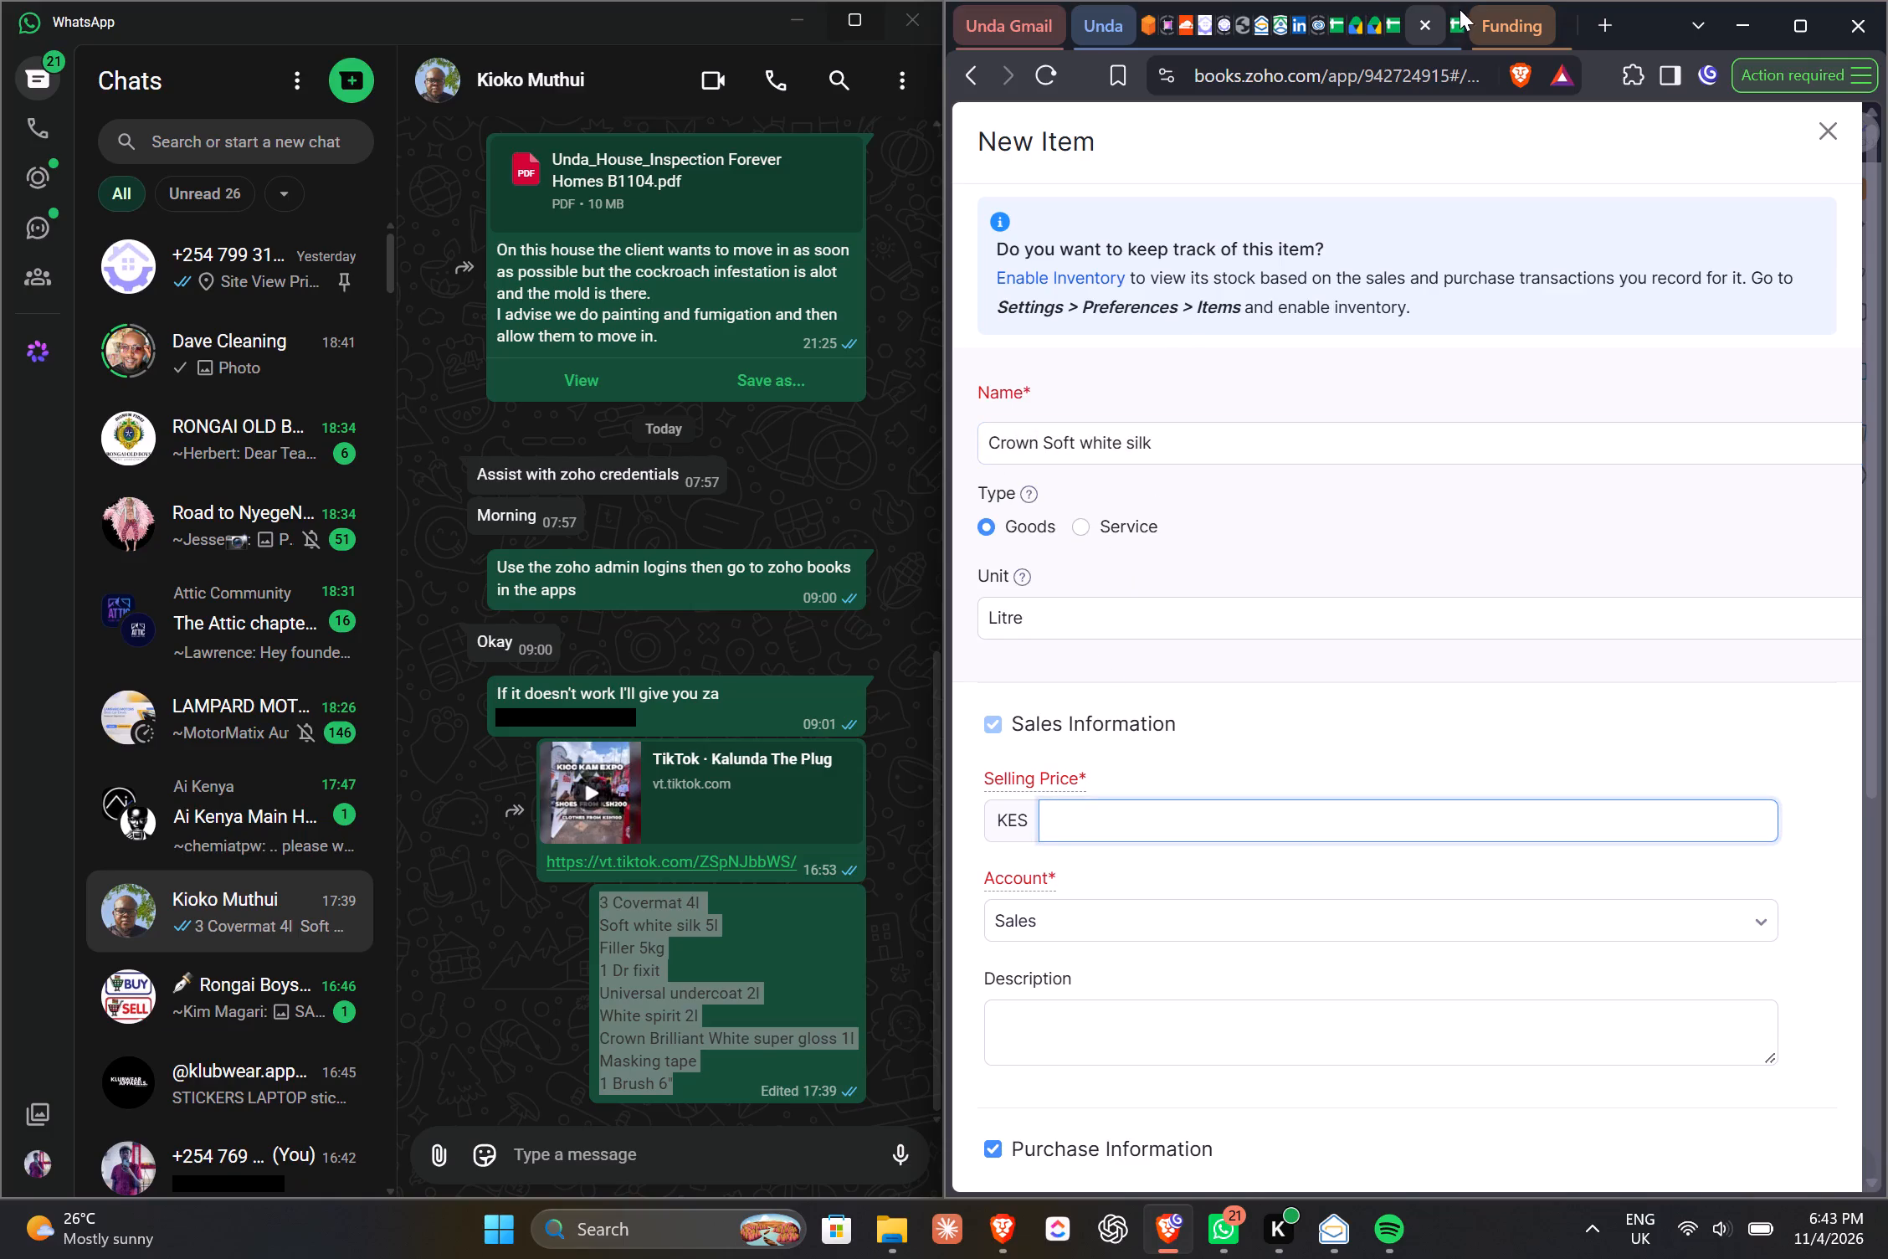
pyautogui.click(1461, 10)
pyautogui.scroll(1, 1597, 656)
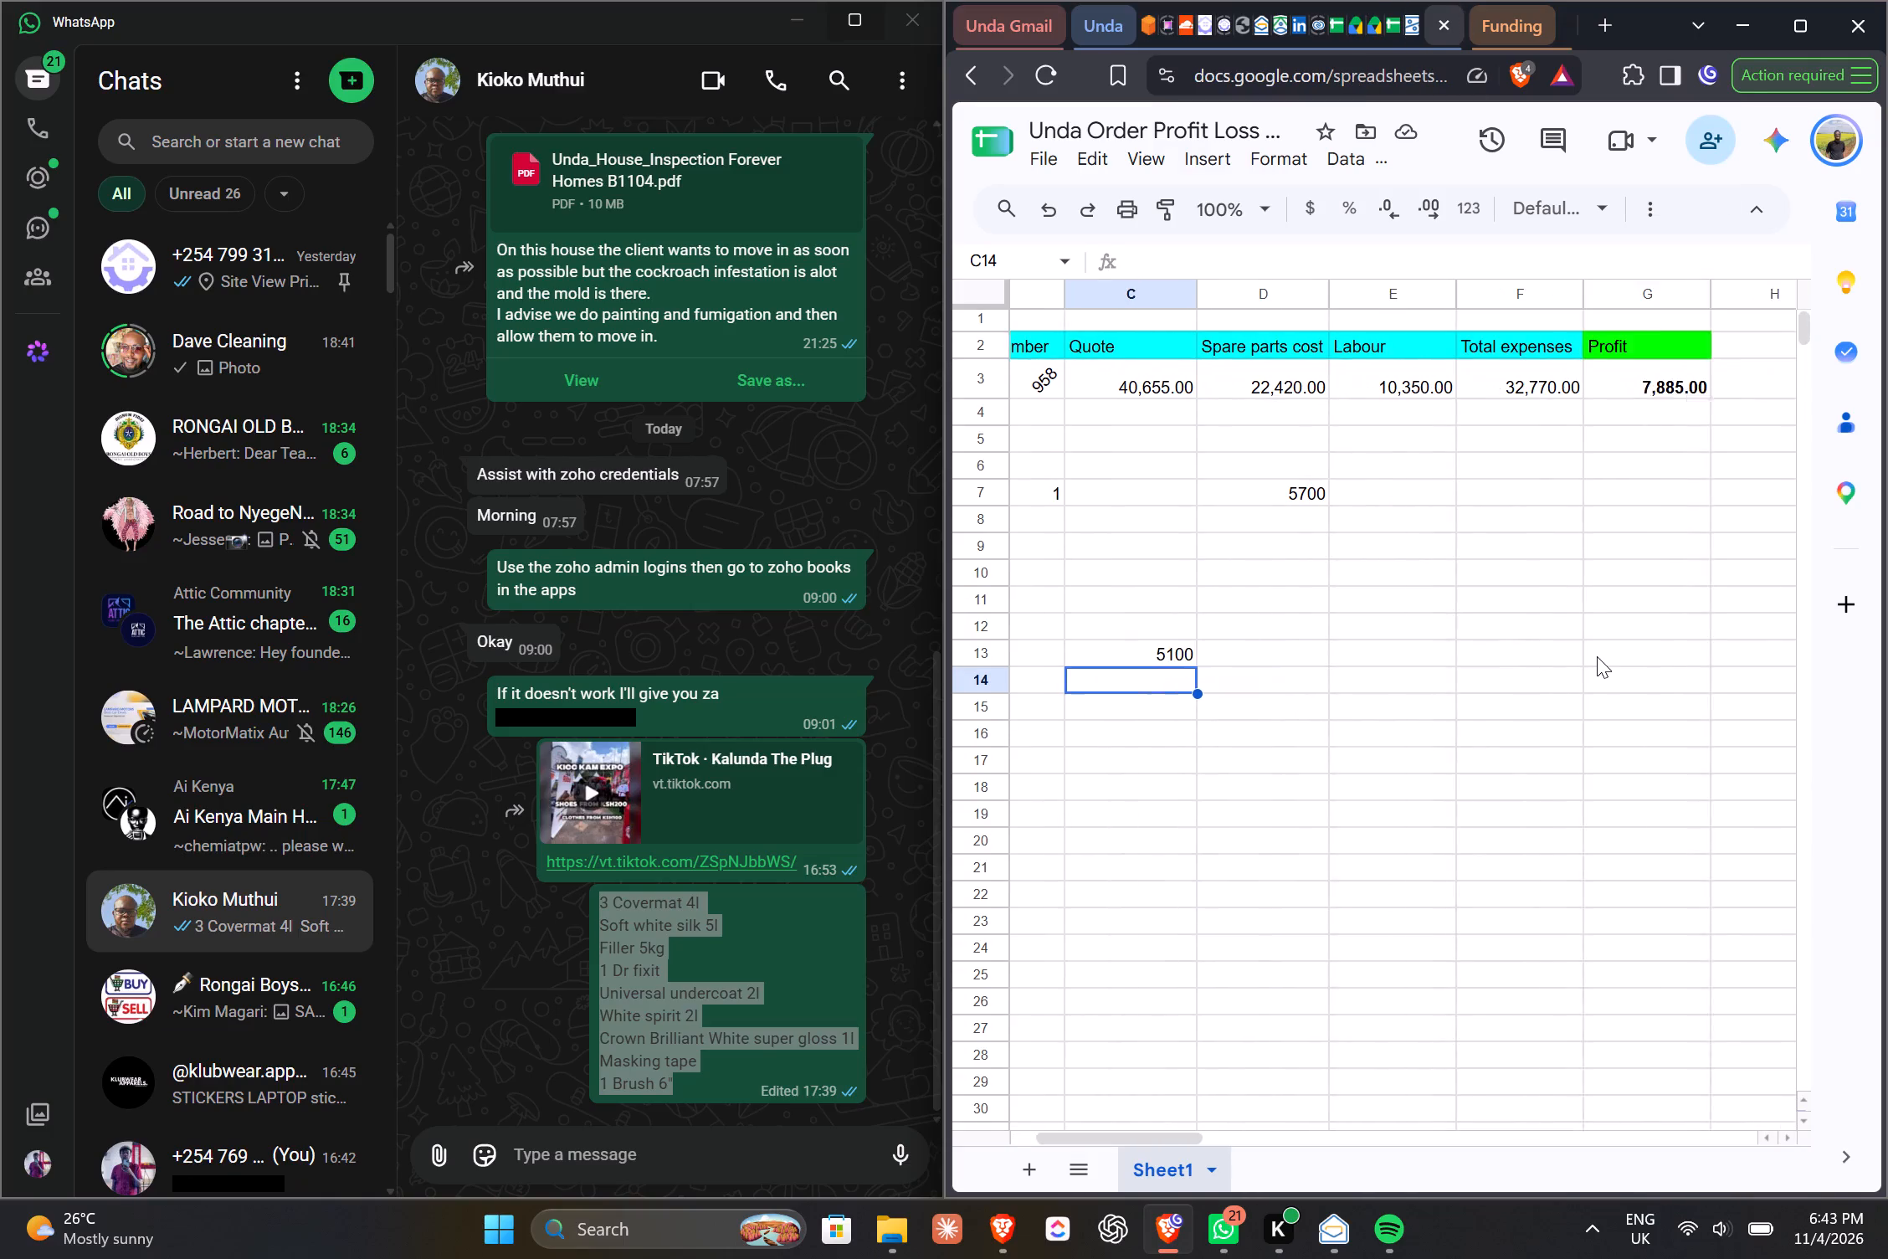
pyautogui.scroll(1, 1597, 656)
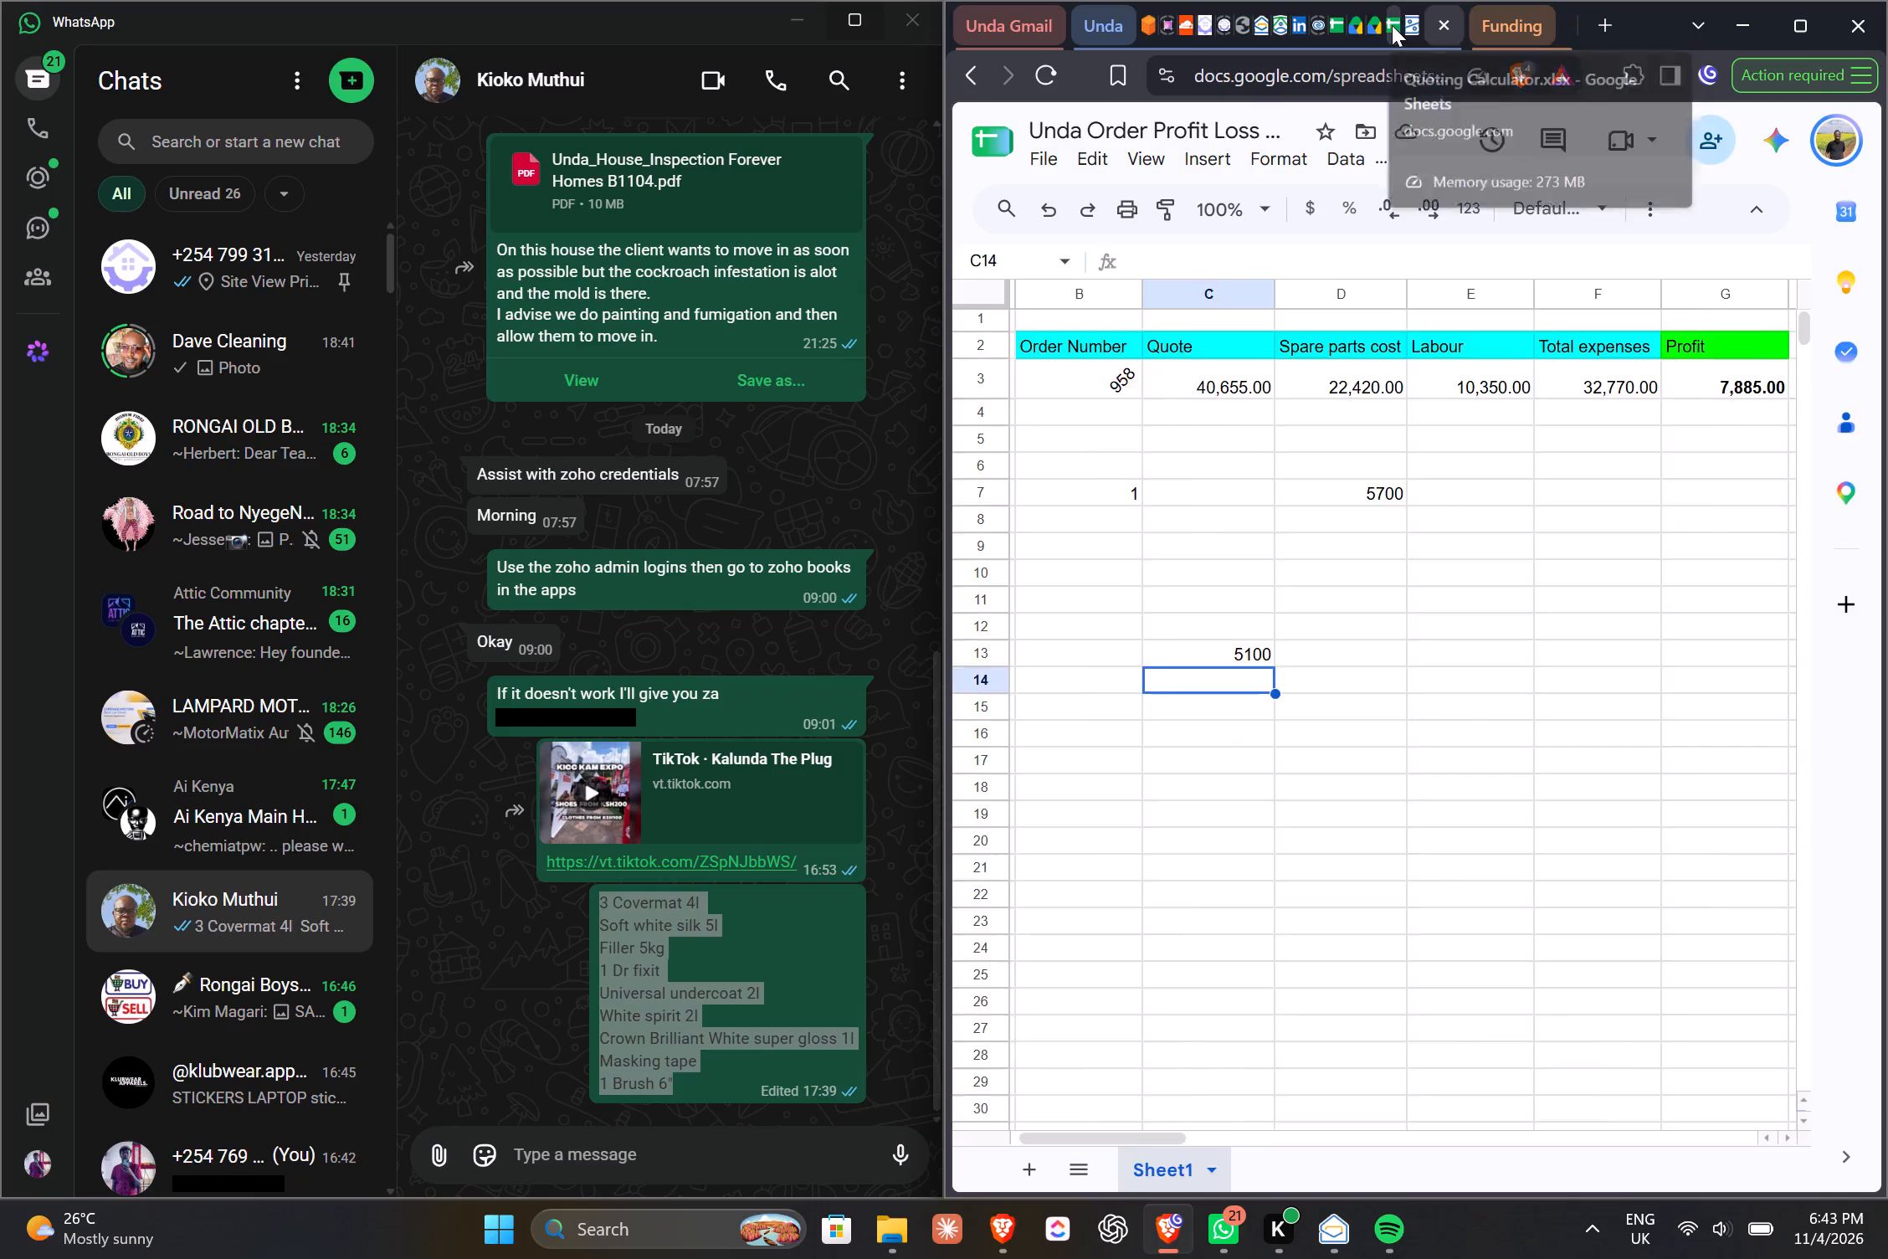
pyautogui.click(1392, 25)
pyautogui.hscroll(-1, 1592, 577)
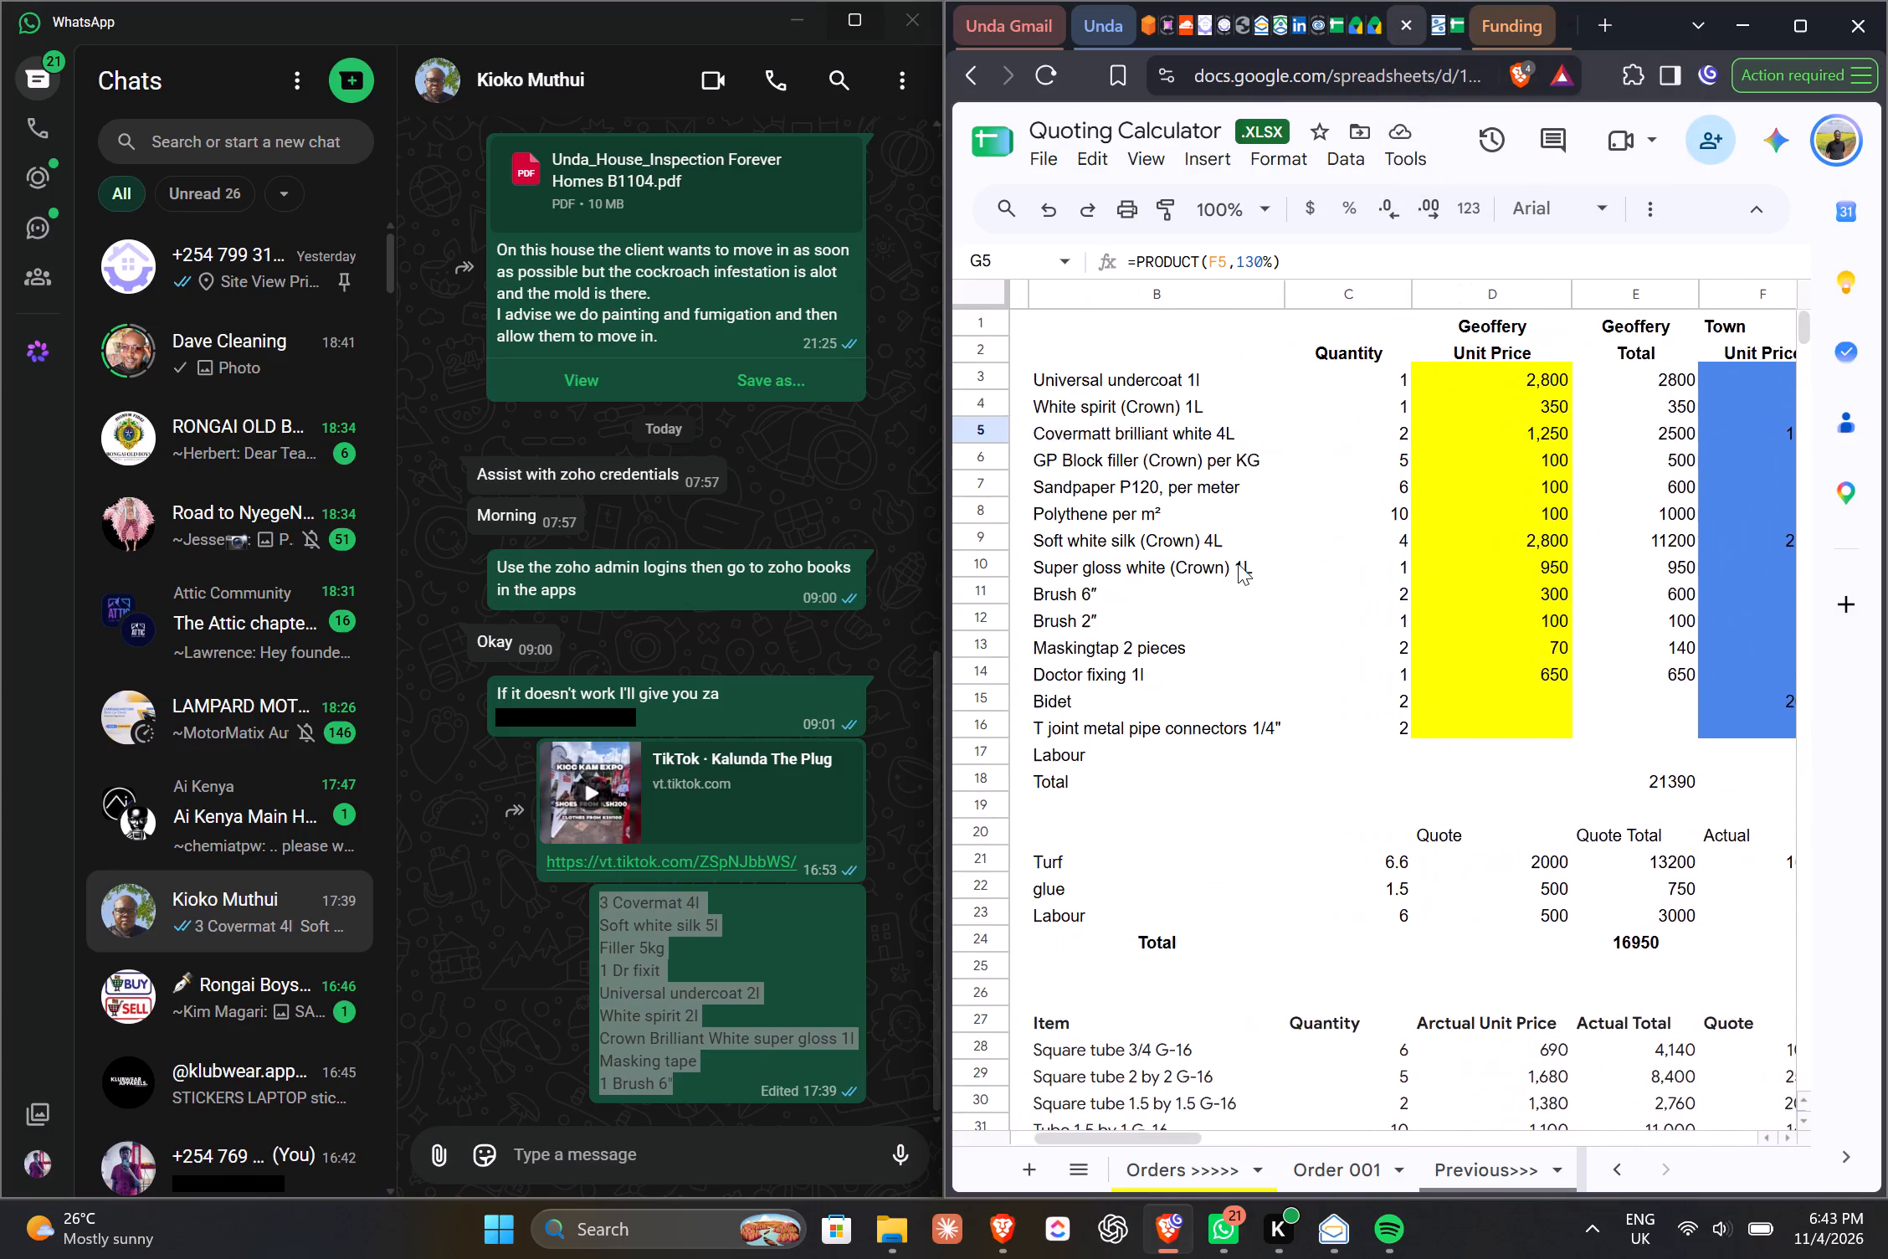
pyautogui.hscroll(-2, 1238, 563)
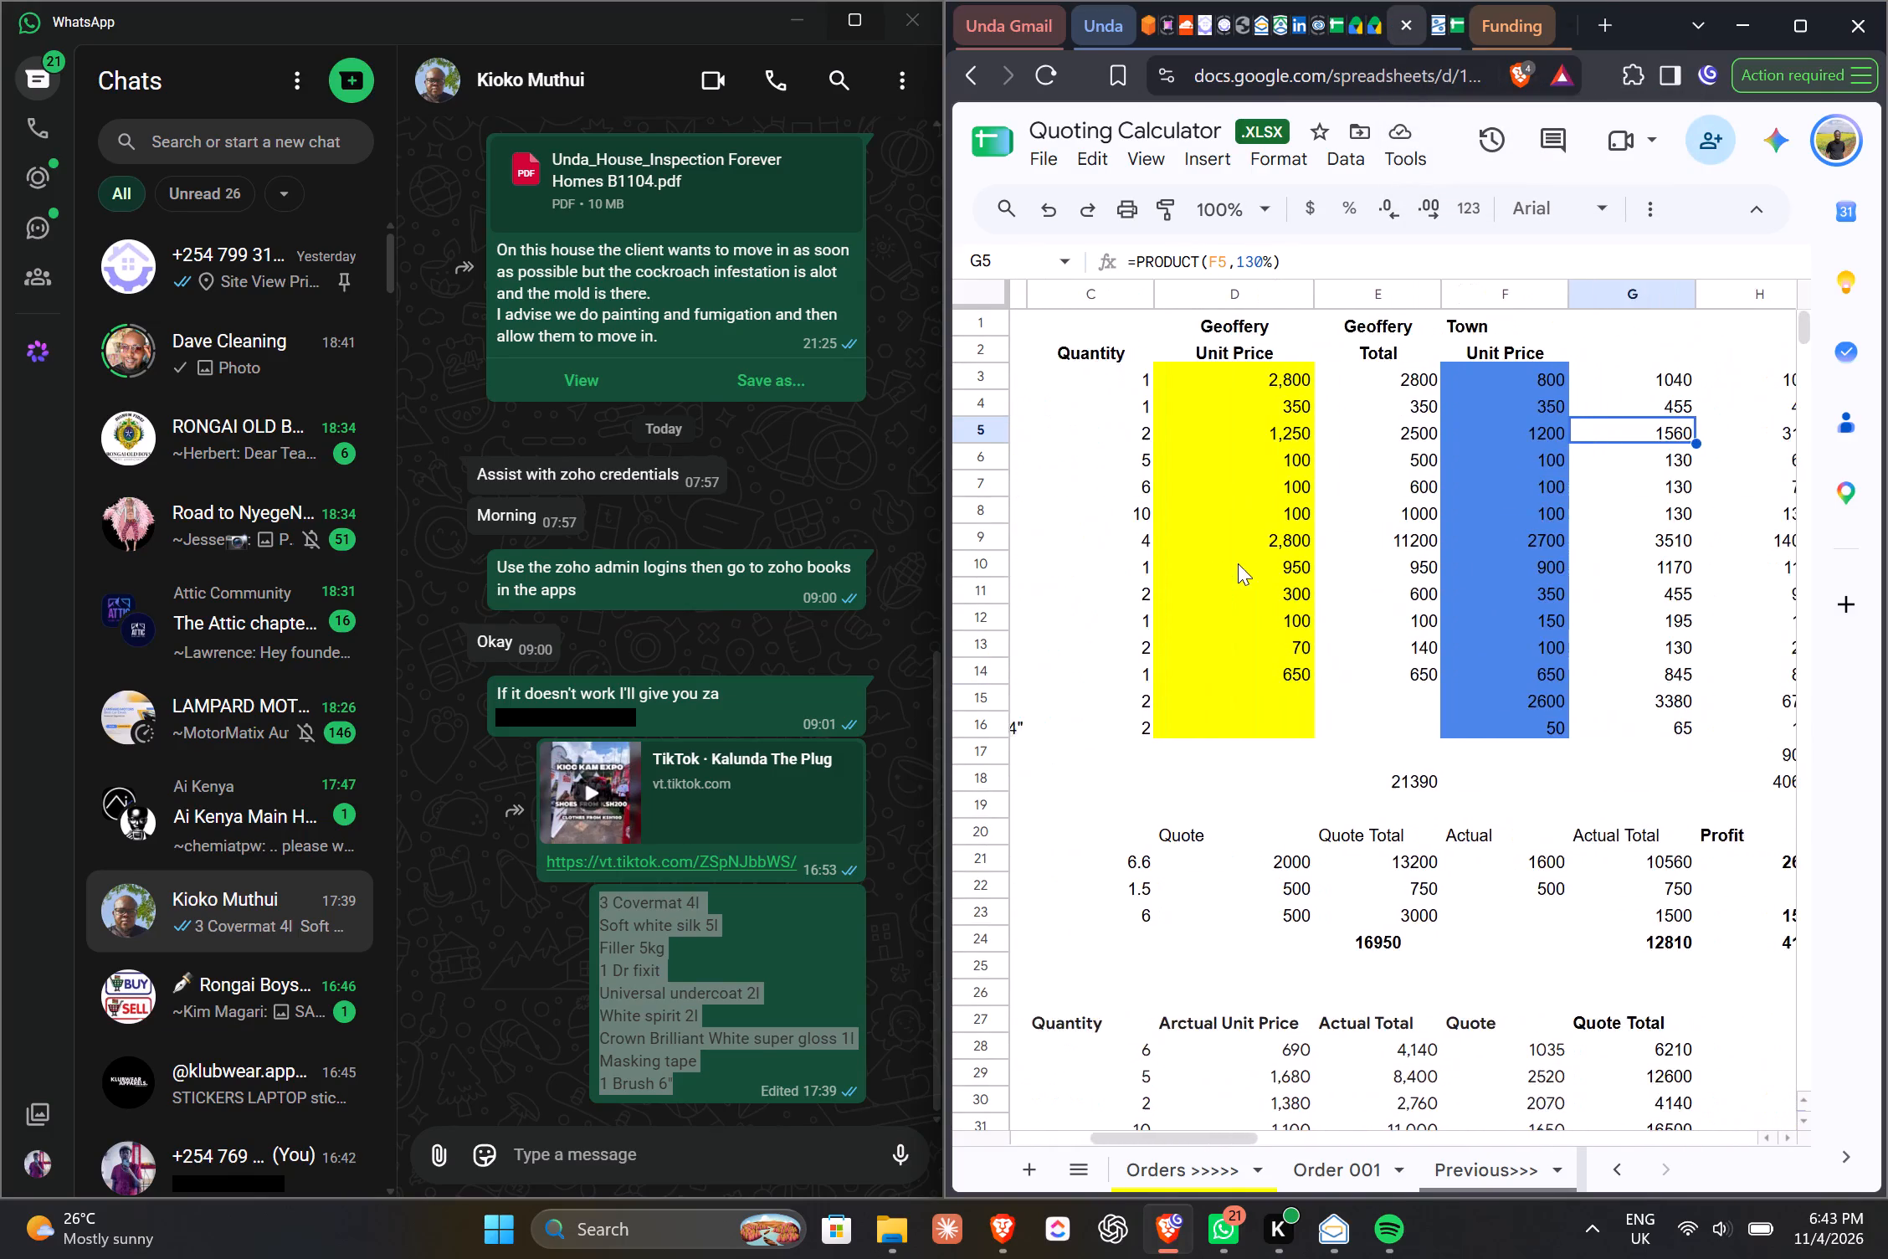
pyautogui.hscroll(2, 1469, 576)
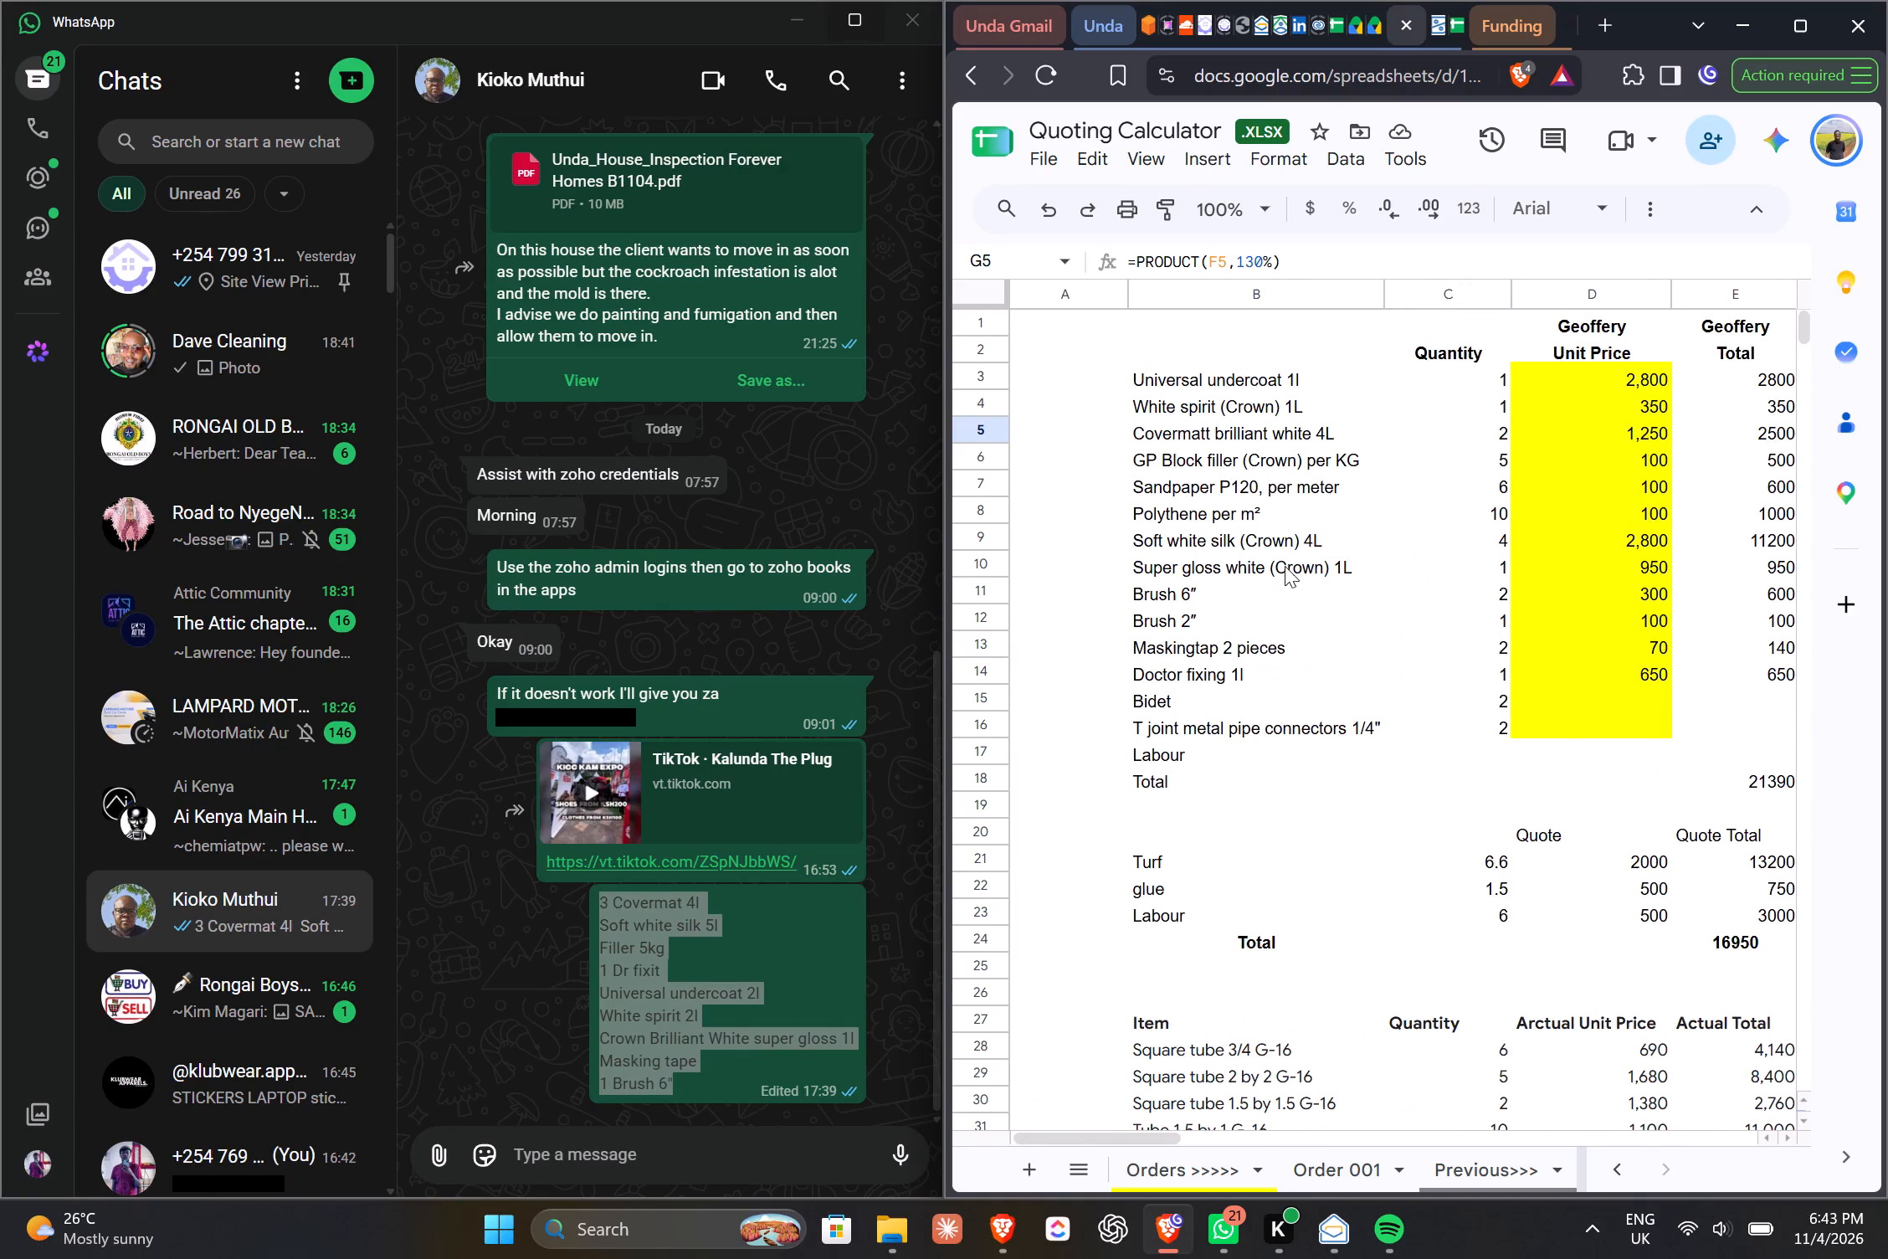
pyautogui.click(1281, 566)
pyautogui.click(1363, 536)
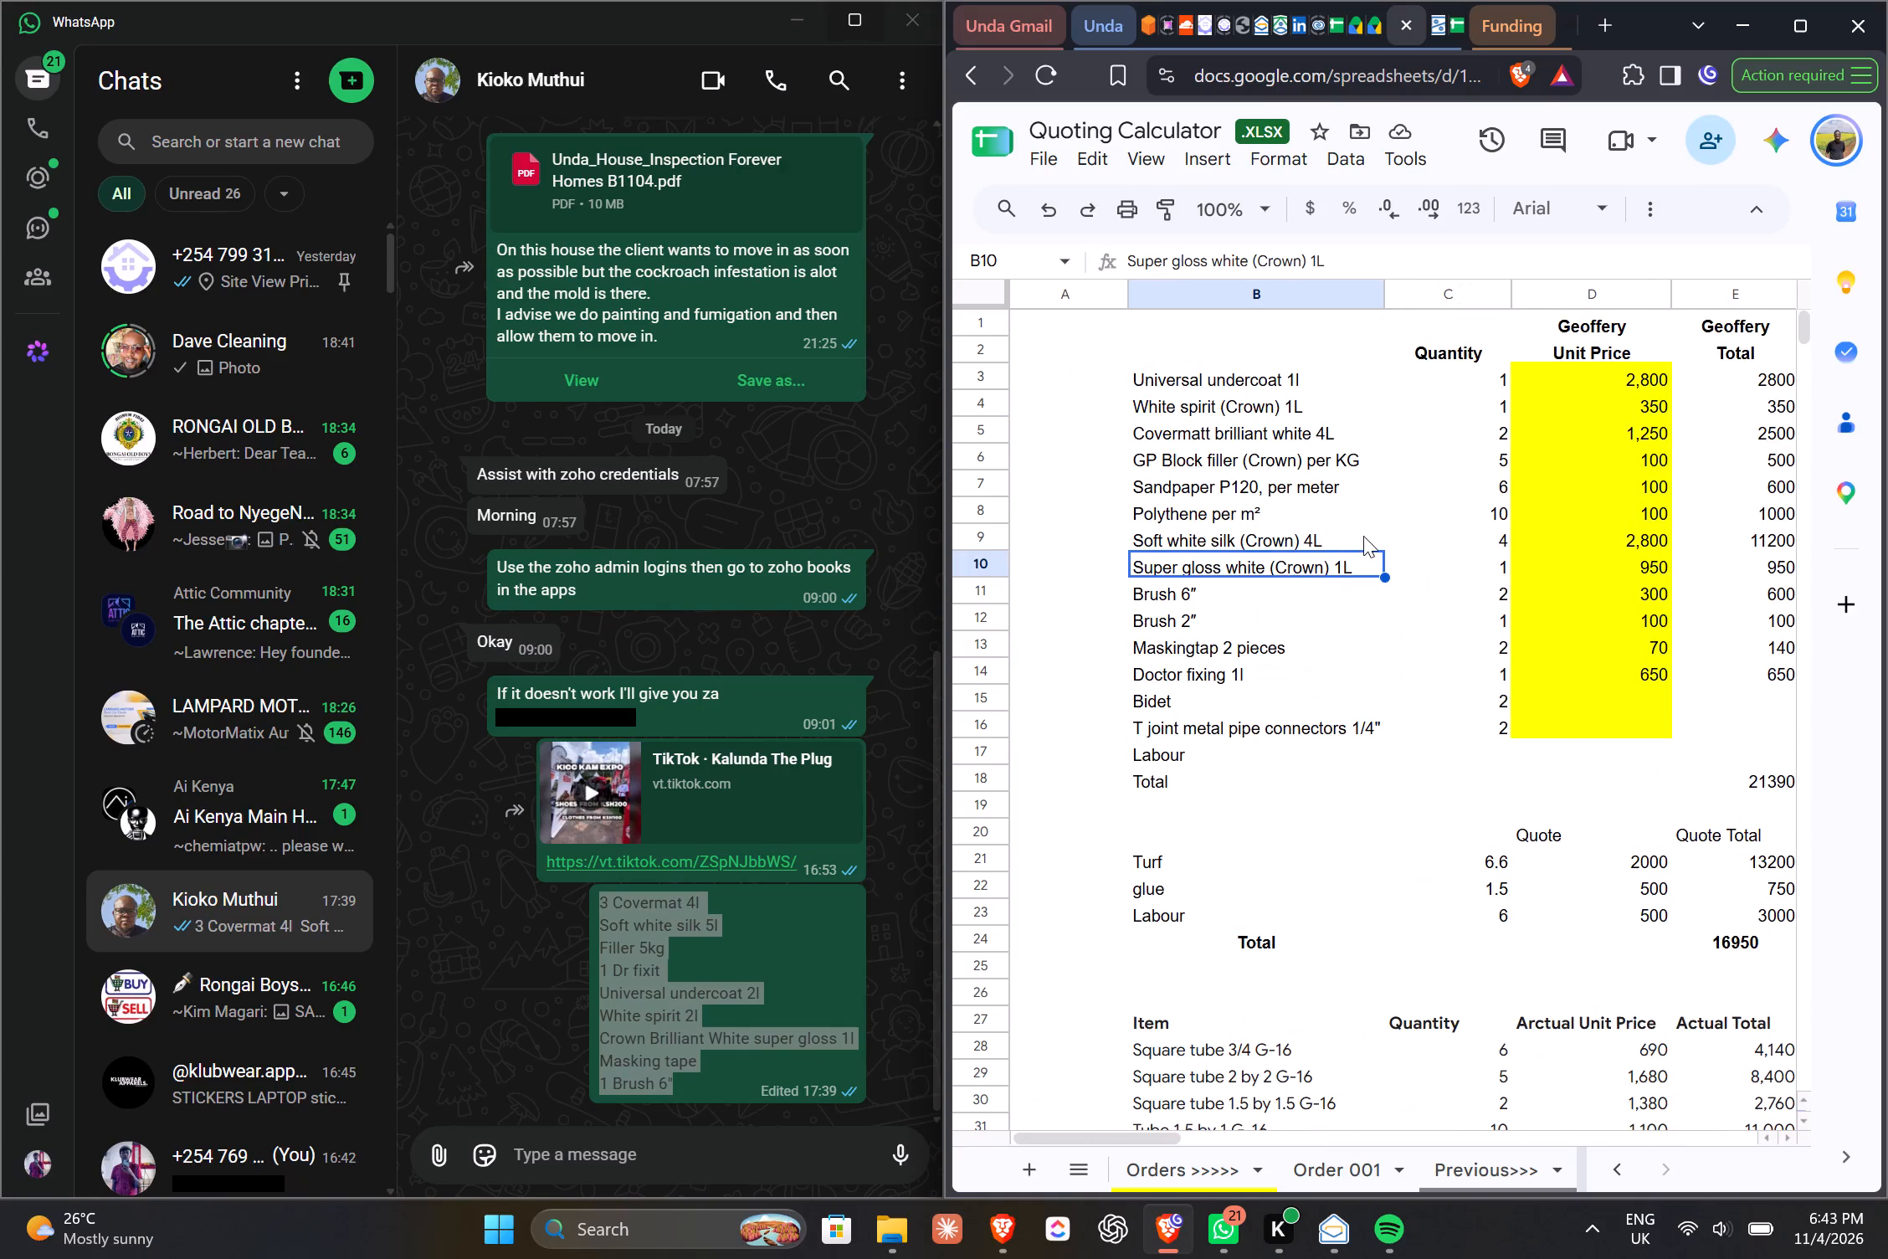
pyautogui.hscroll(-1, 1632, 525)
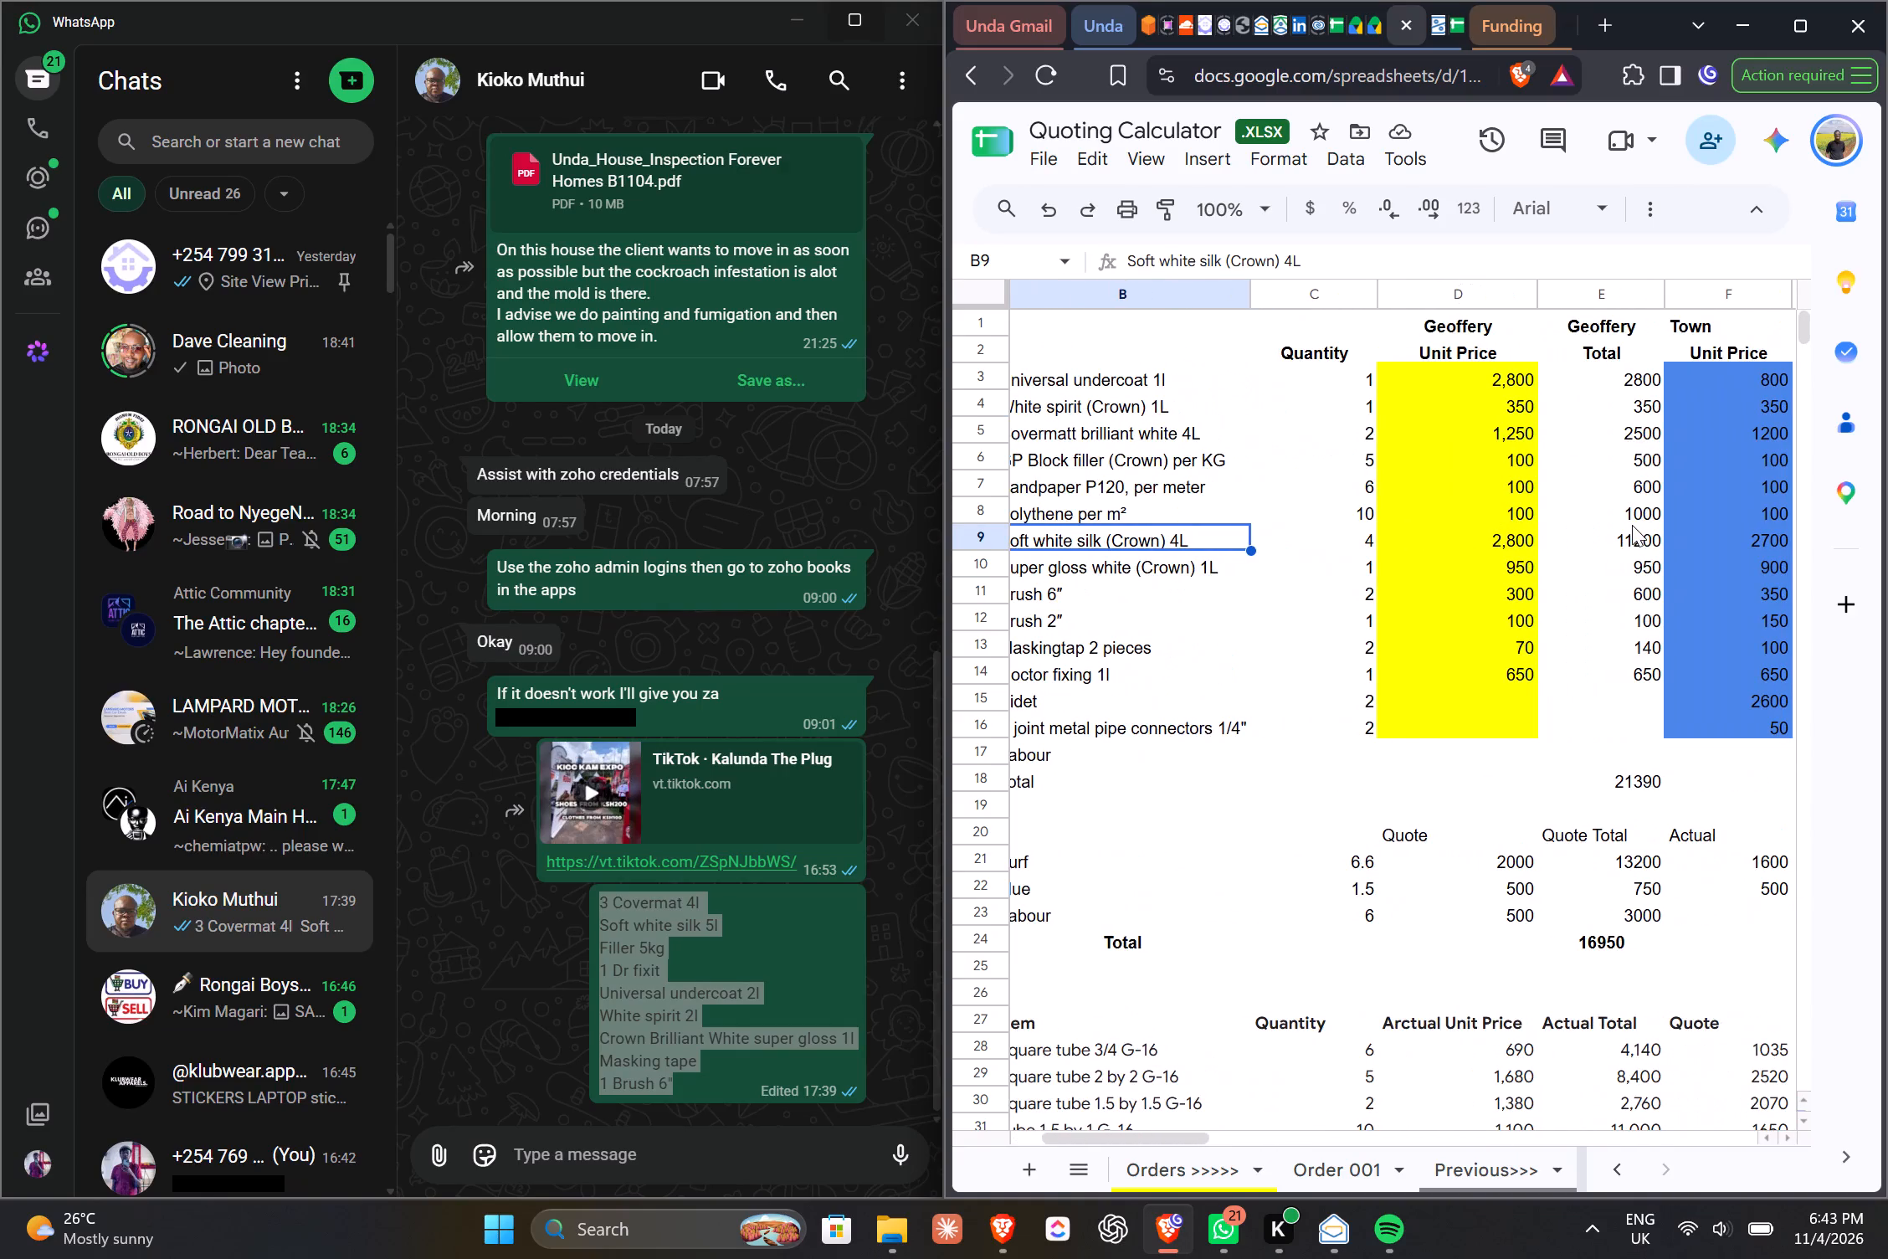
pyautogui.hscroll(-1, 1600, 552)
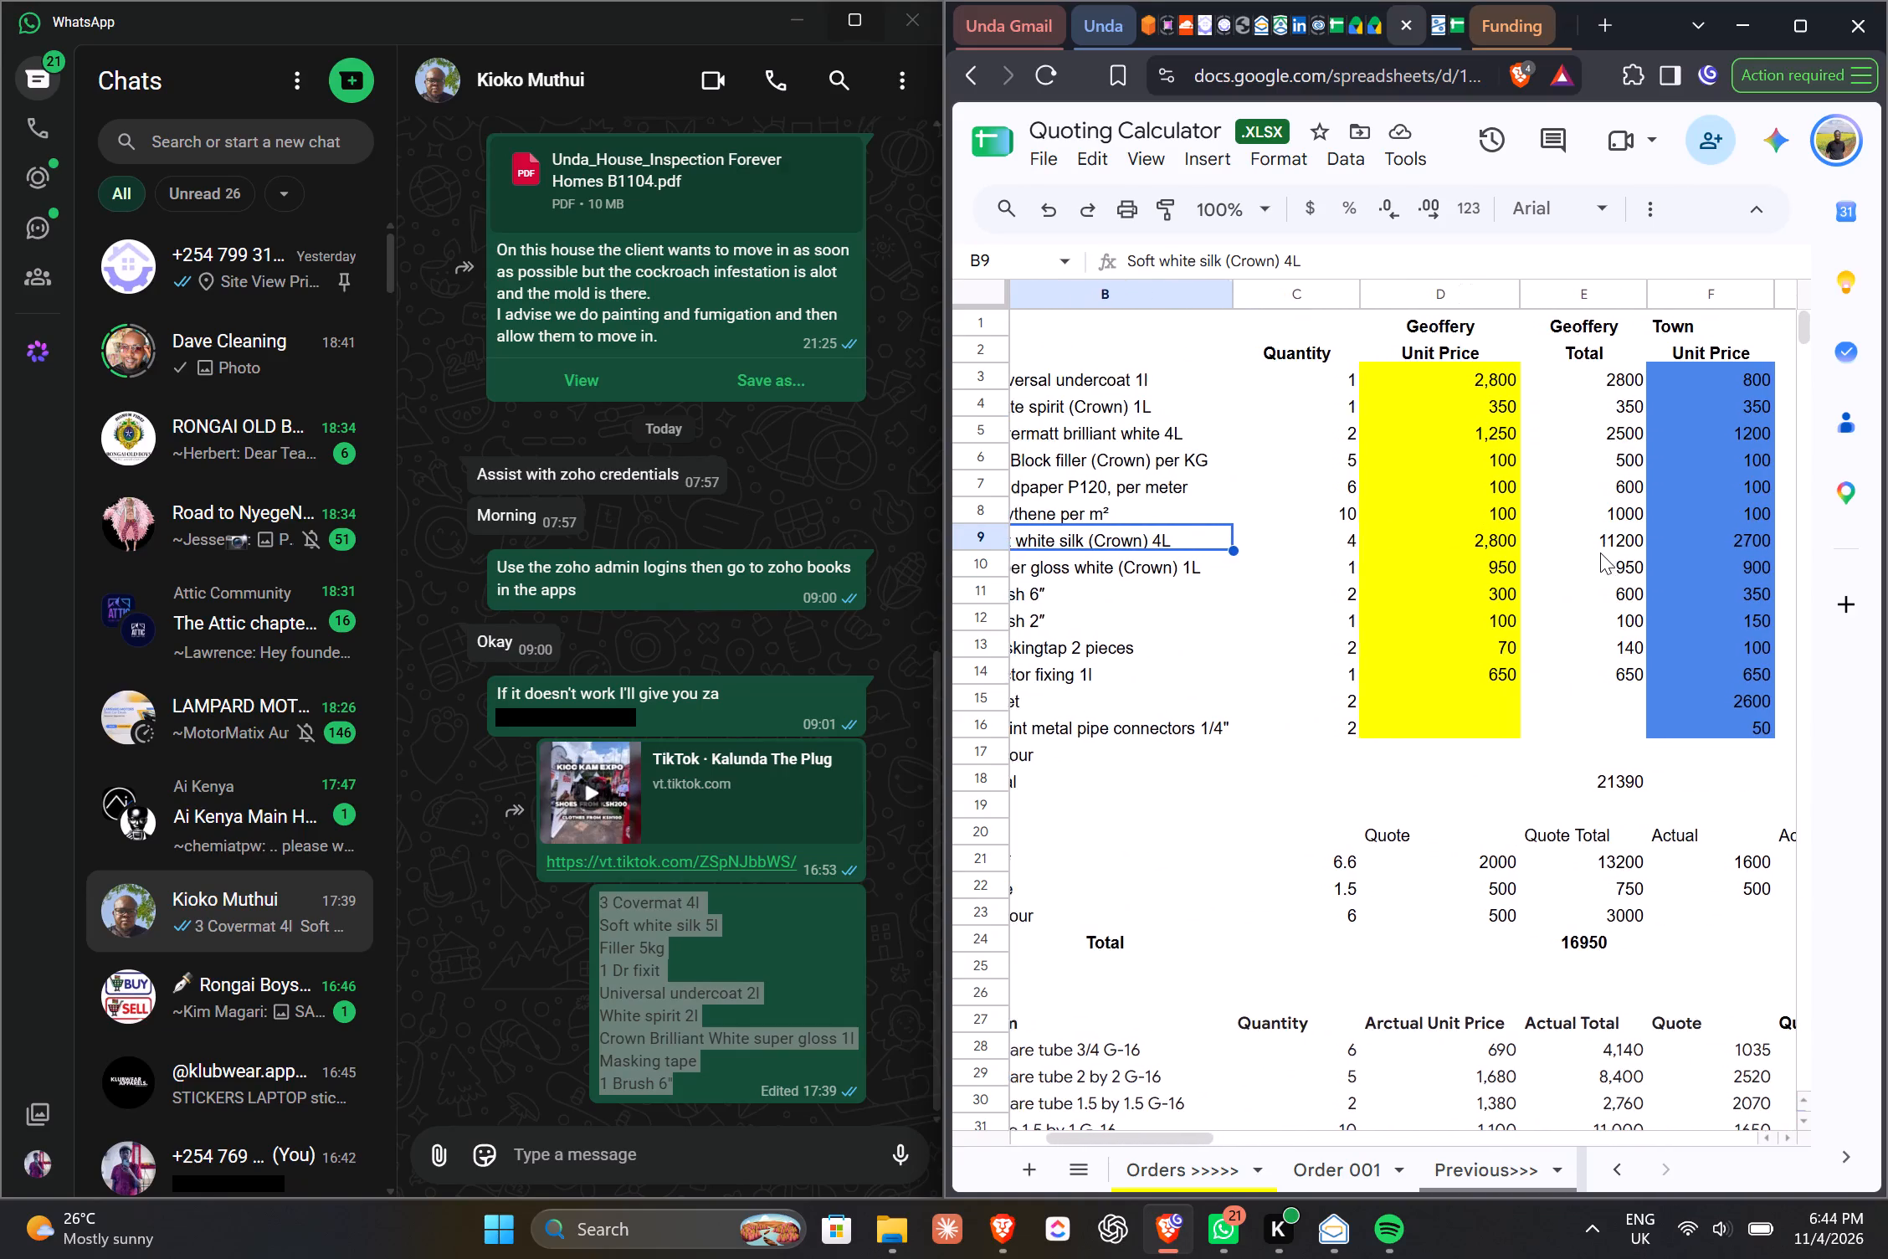
pyautogui.hscroll(-1, 1600, 552)
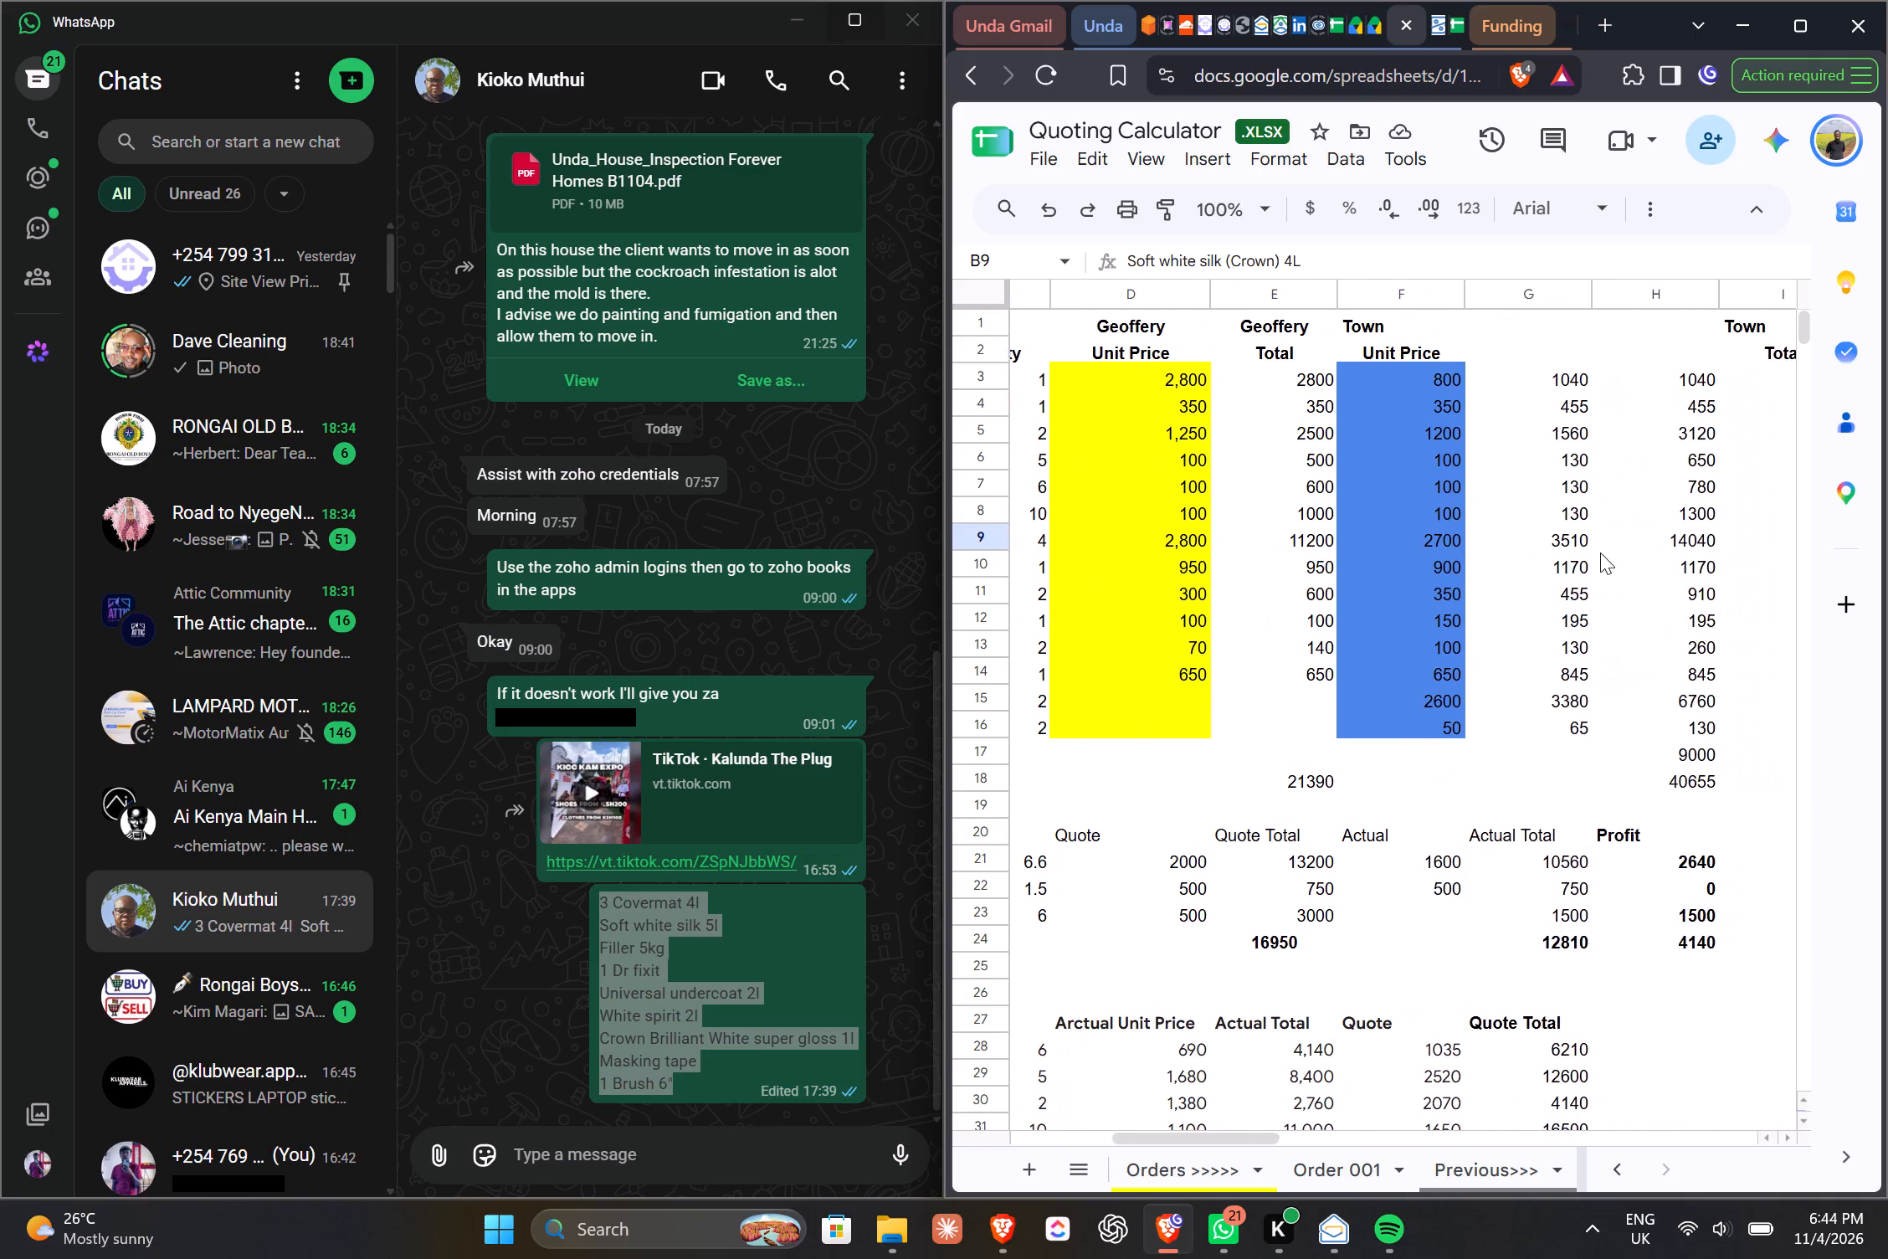
pyautogui.hscroll(-1, 1600, 552)
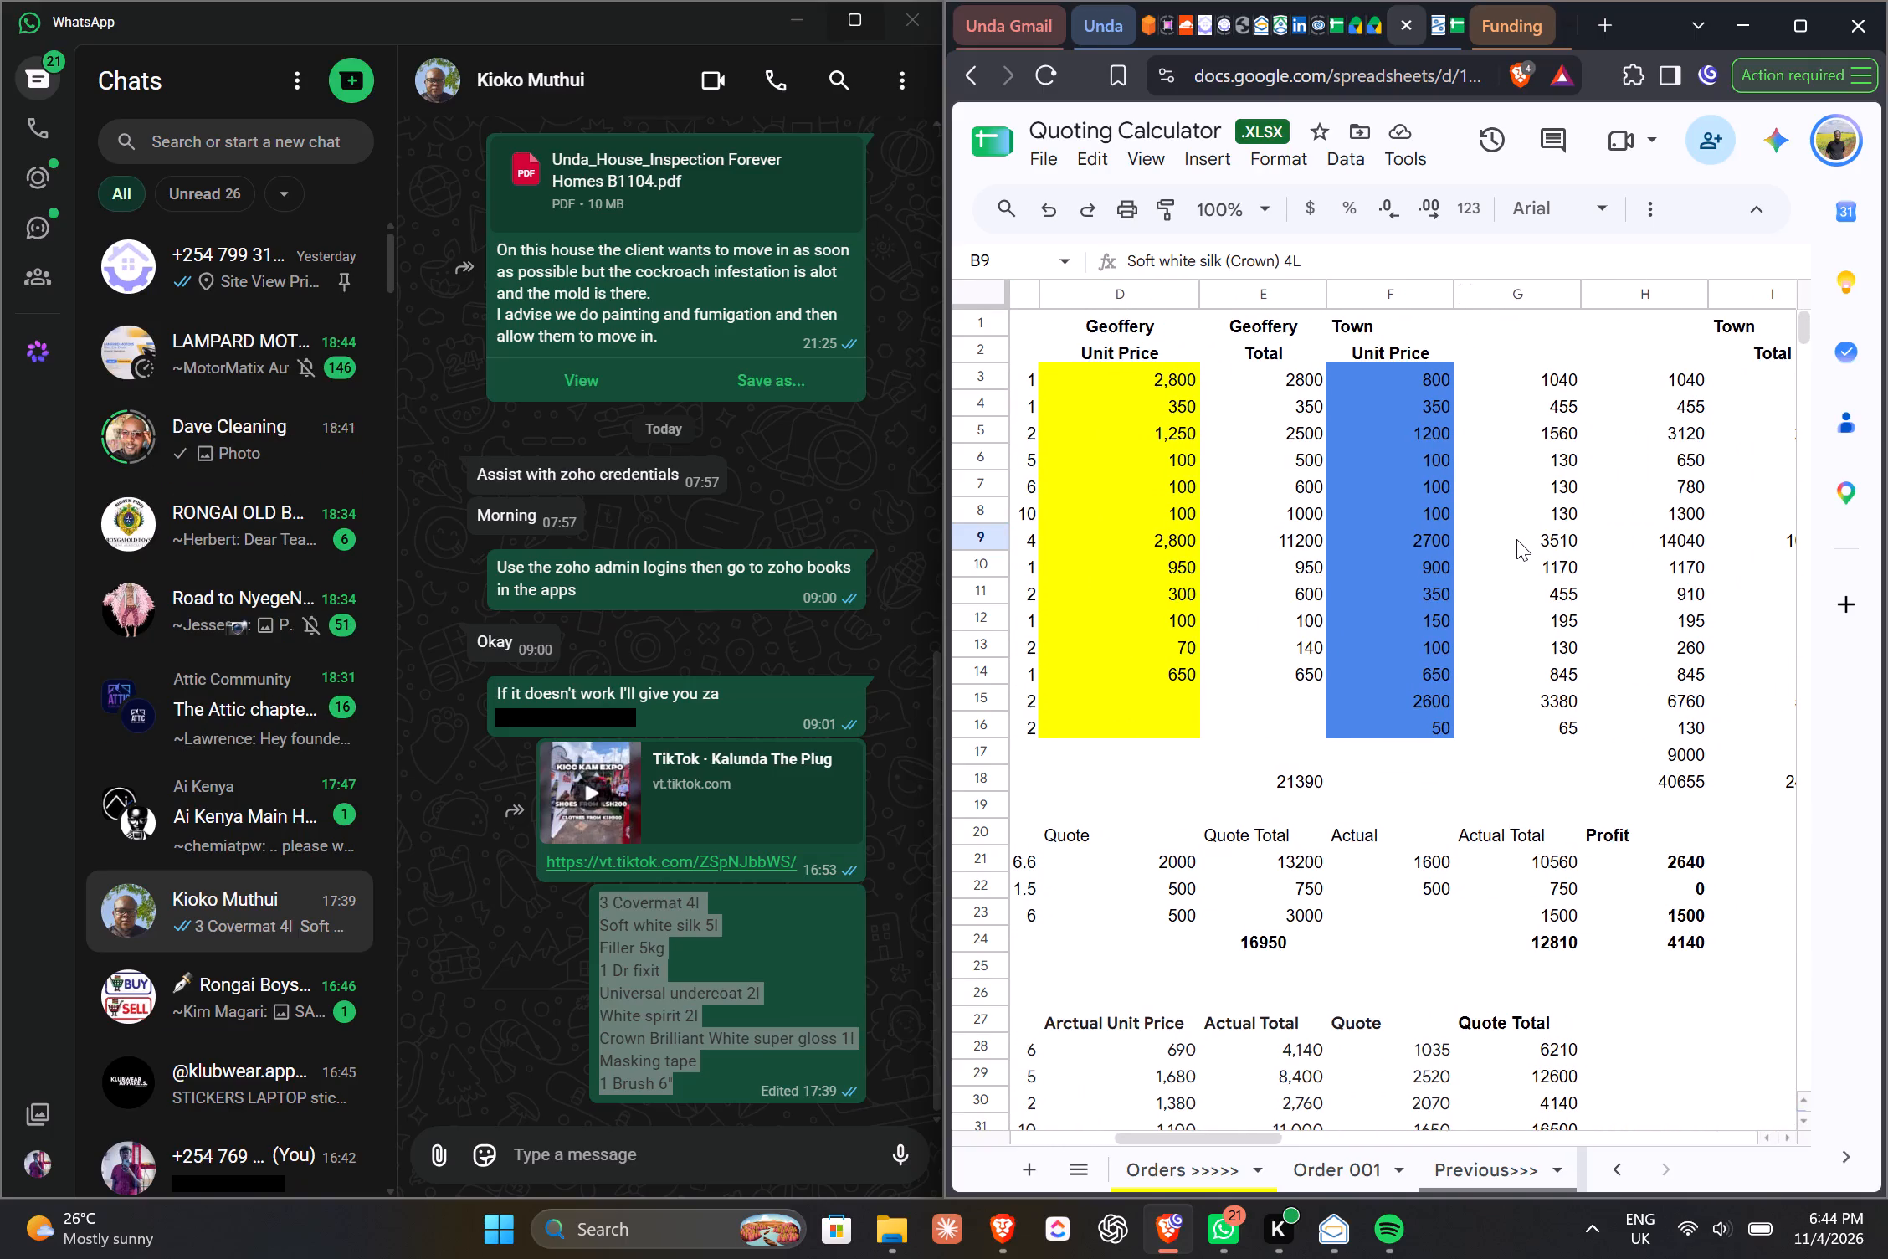
pyautogui.click(1516, 539)
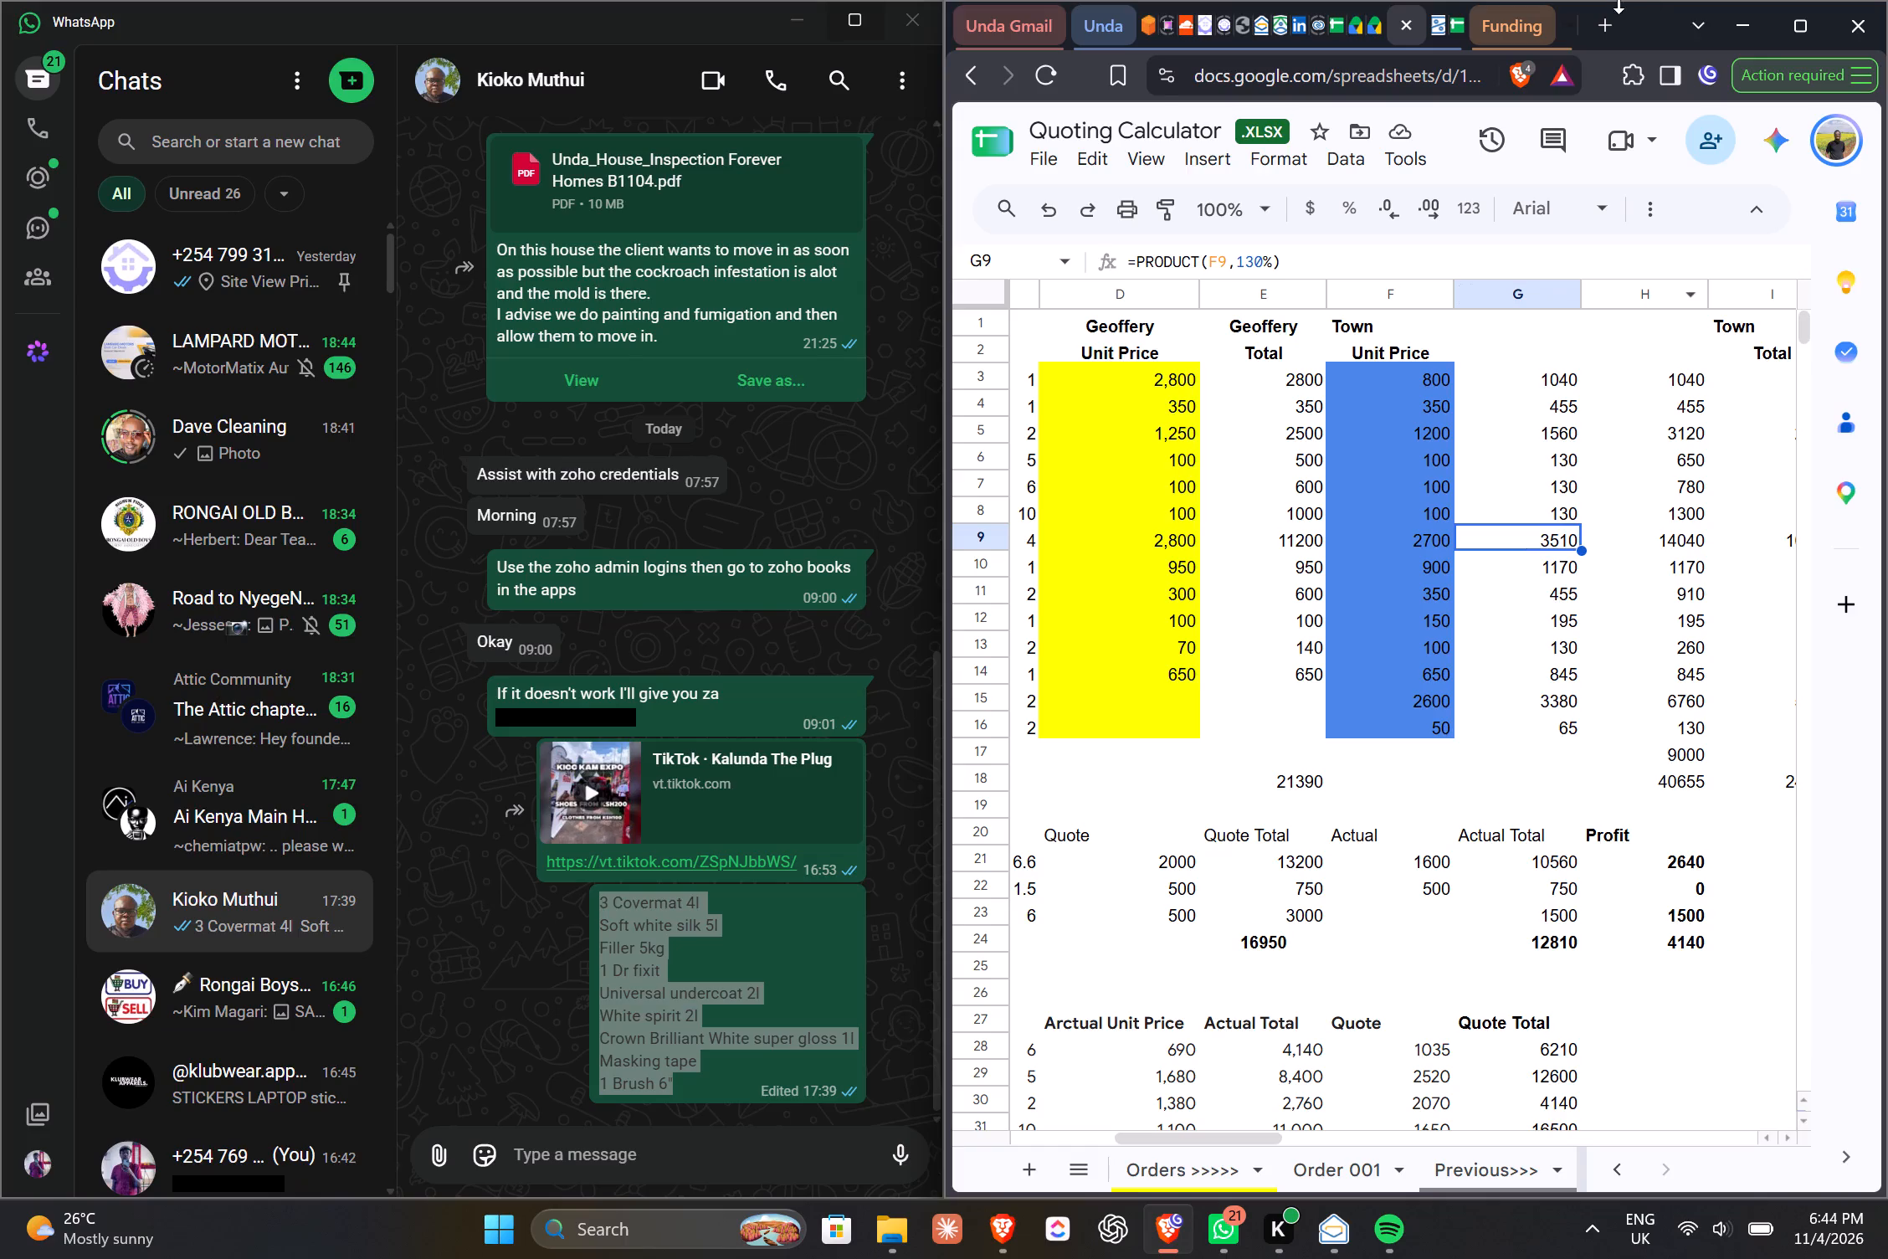
pyautogui.hscroll(-1, 1524, 445)
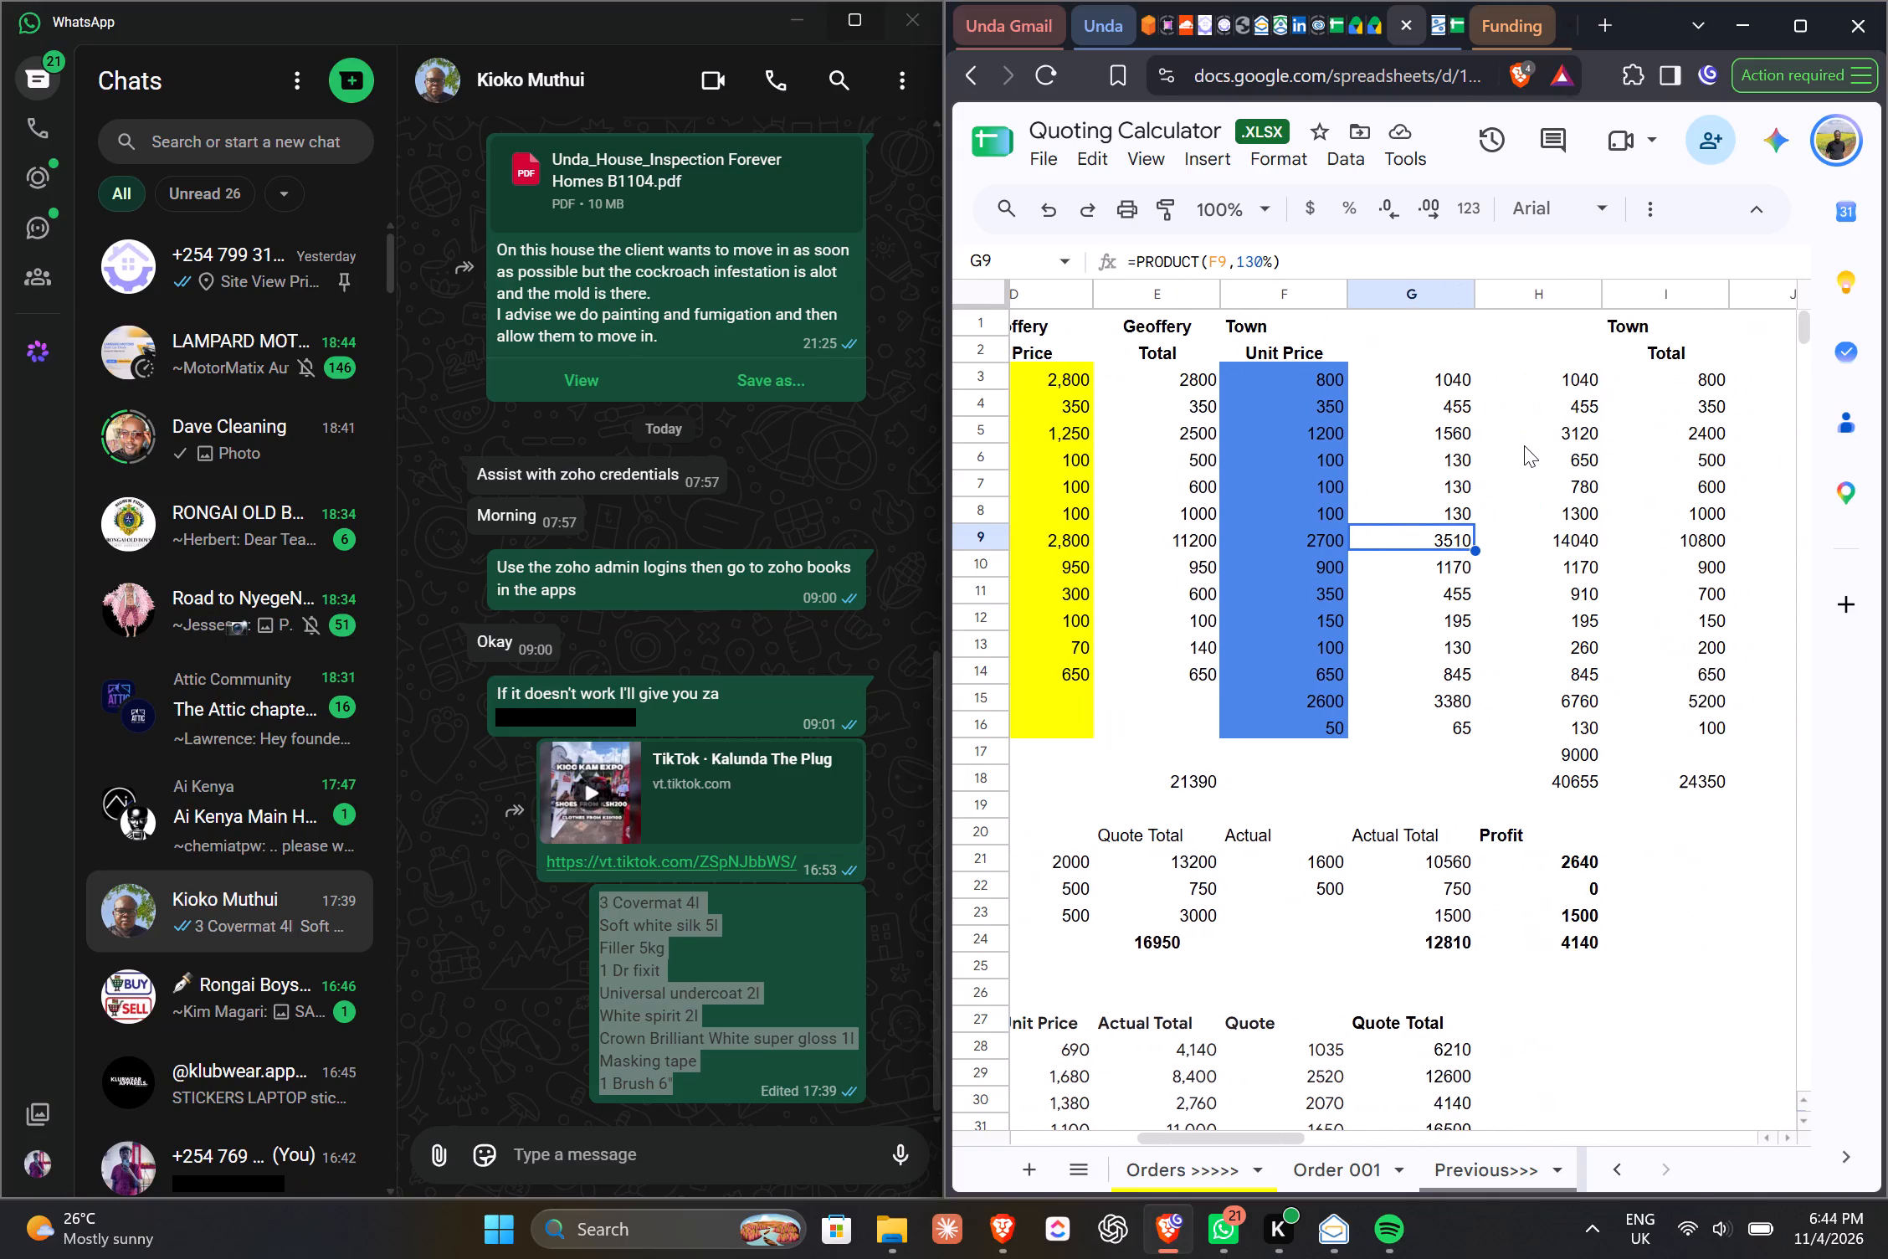
pyautogui.hscroll(-1, 1524, 445)
# Back in Zoho Books, set the cost price of Crown Soft white silk to KES 2700.
pyautogui.click(1433, 21)
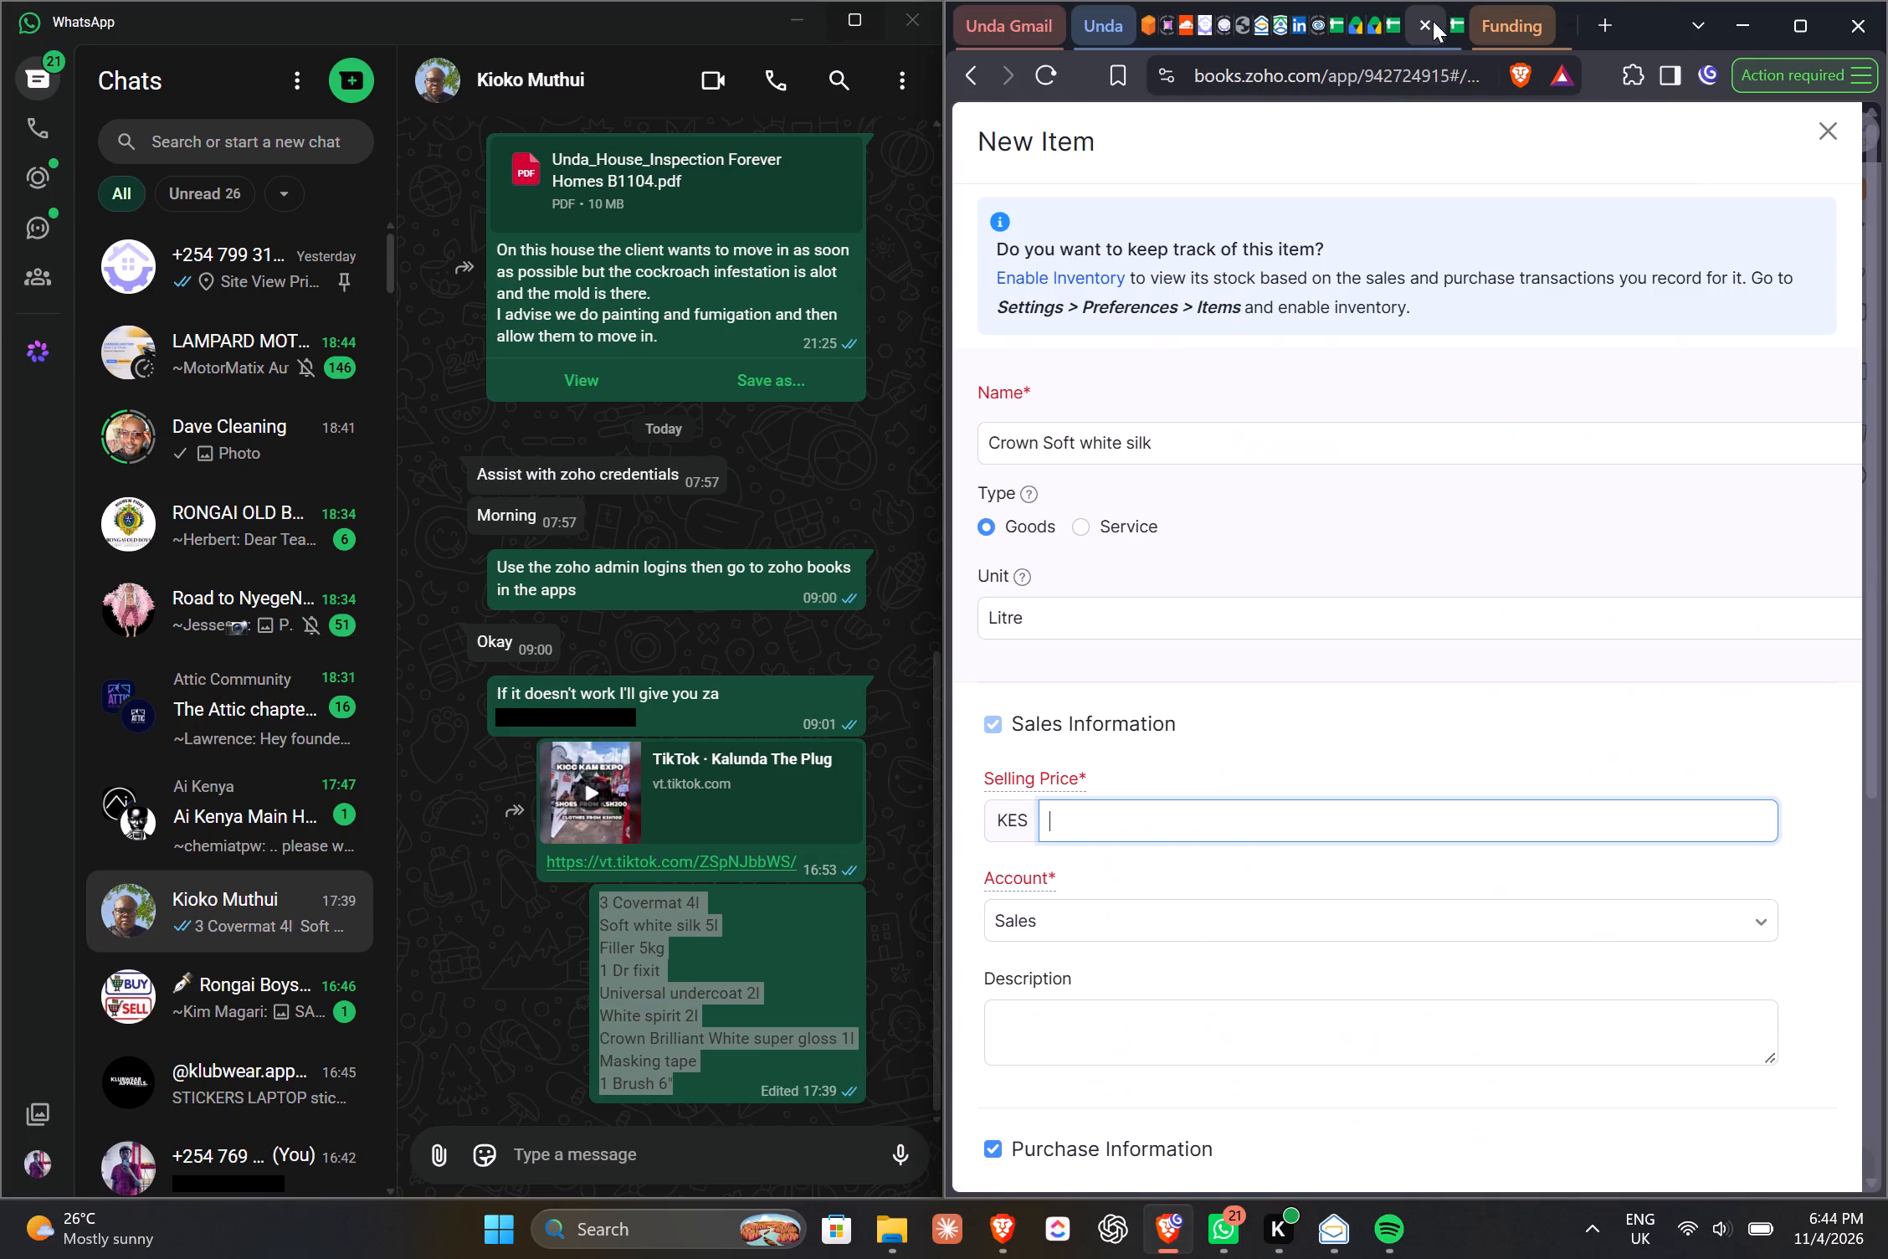
pyautogui.scroll(-1, 1251, 915)
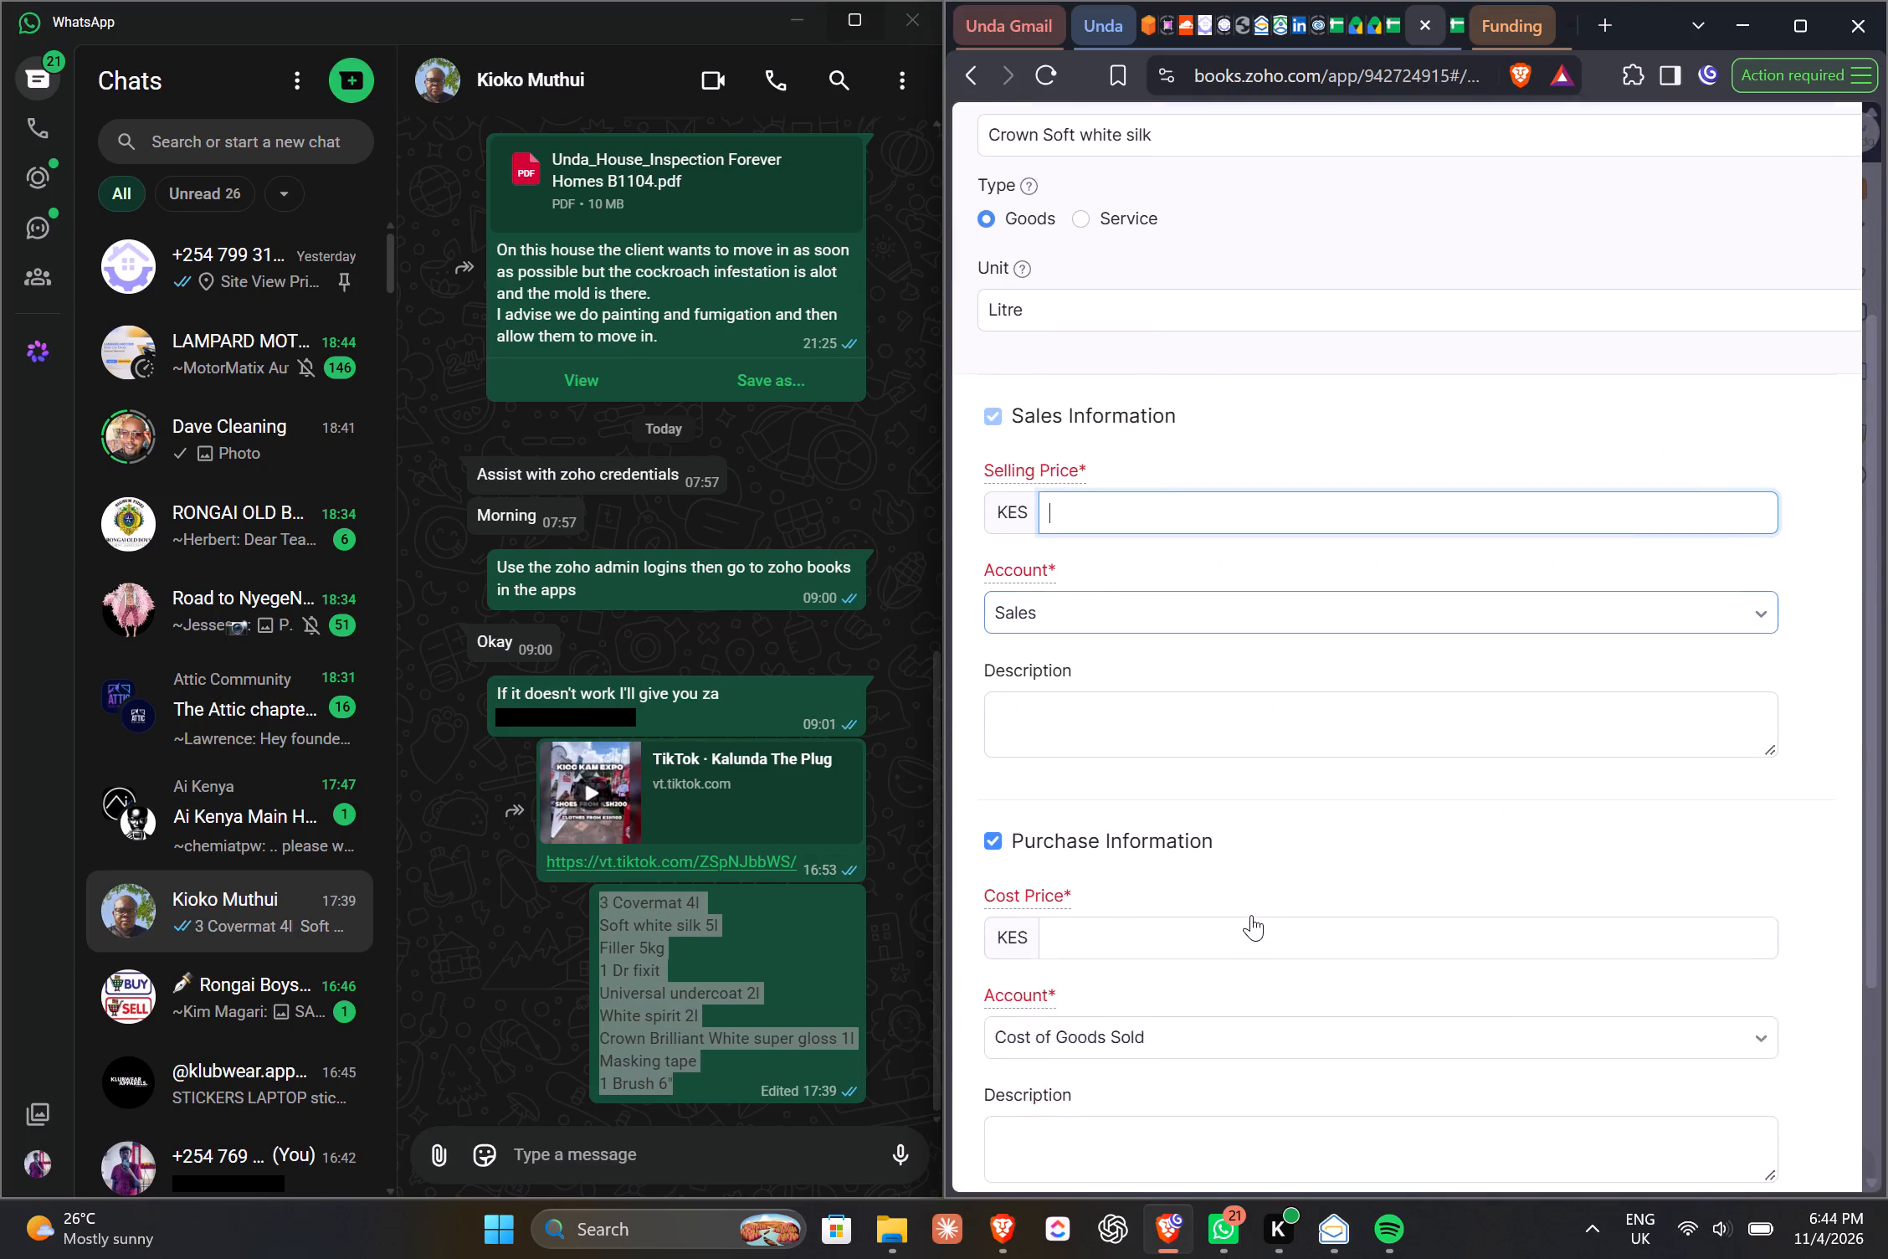
pyautogui.scroll(-2, 1251, 915)
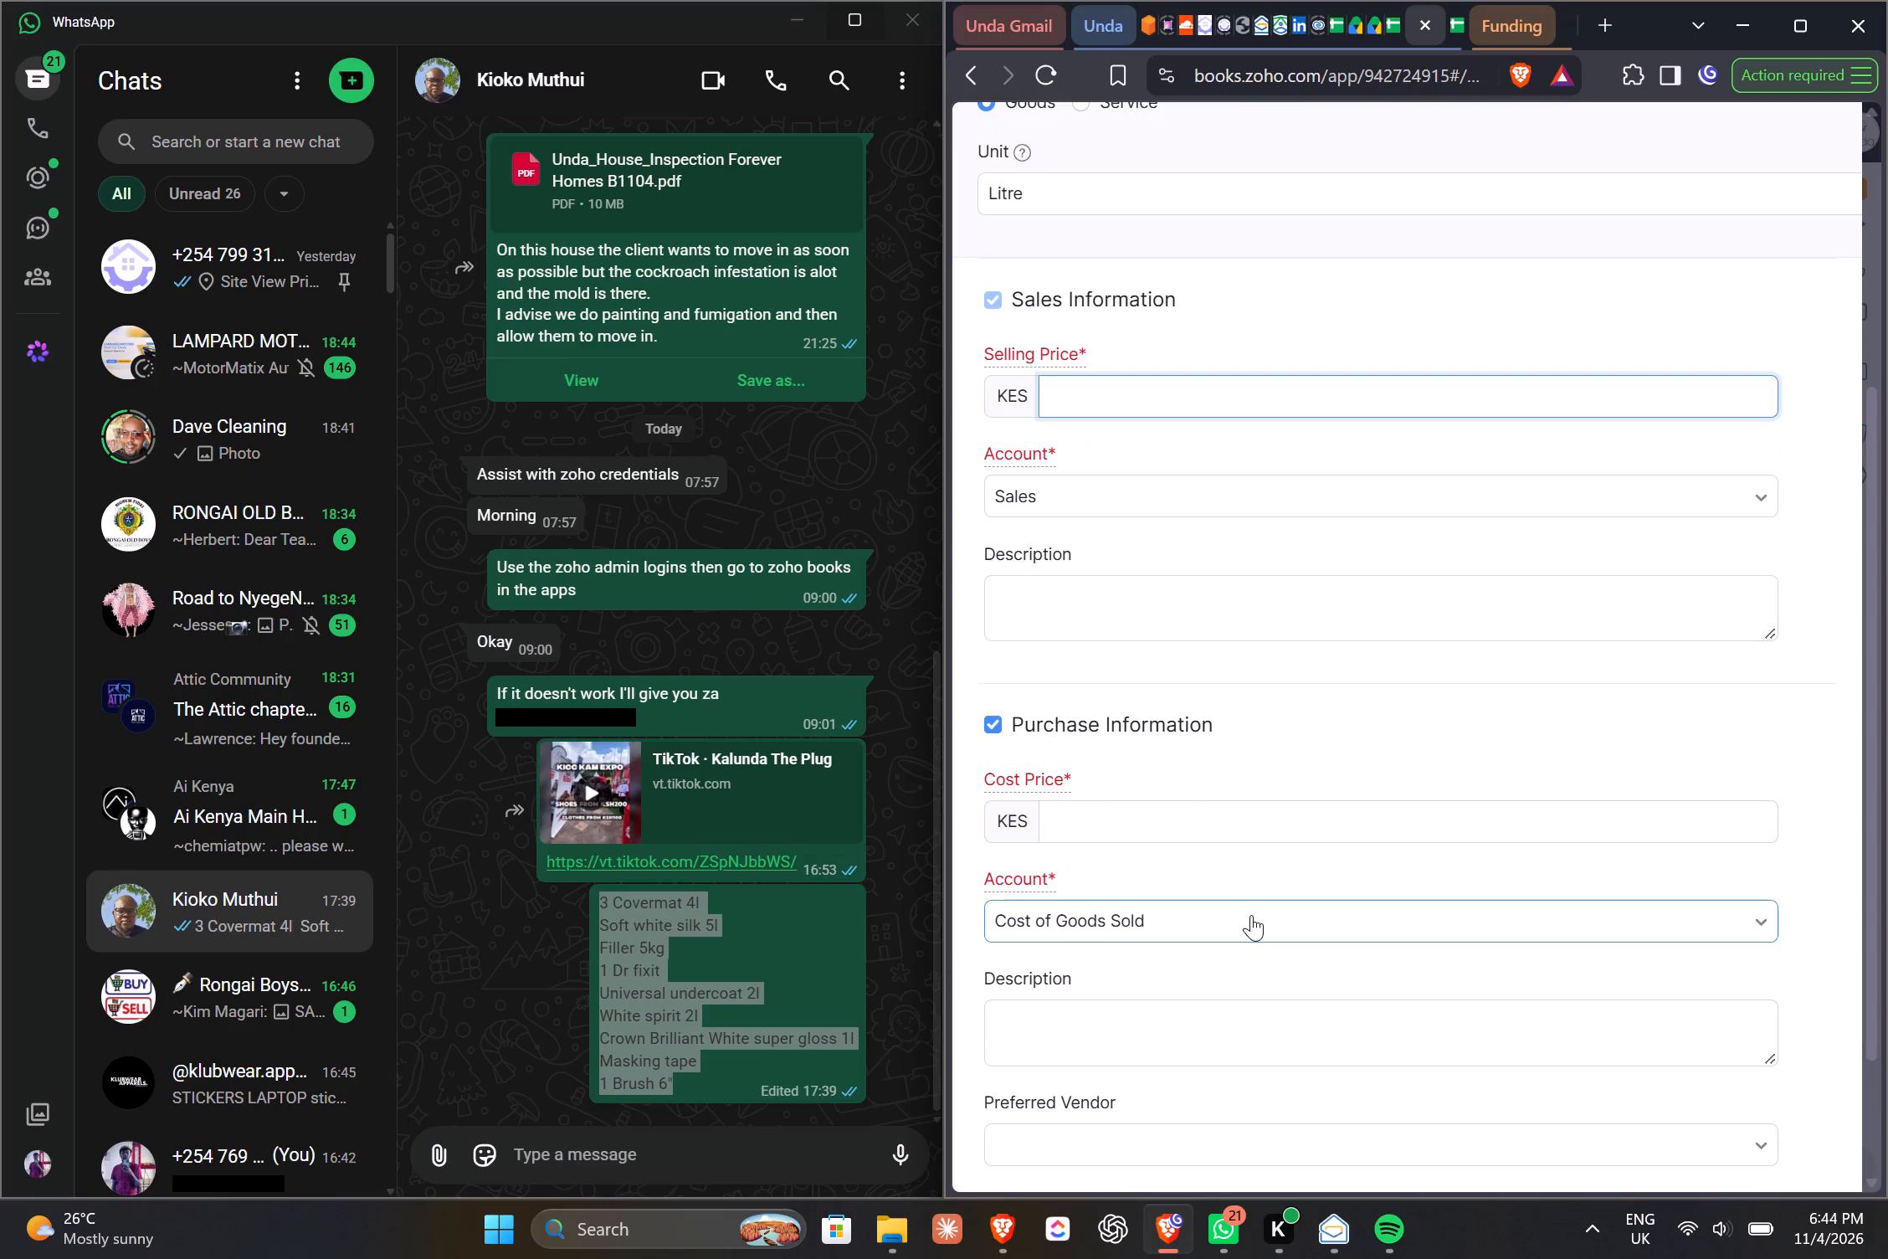
pyautogui.click(1095, 828)
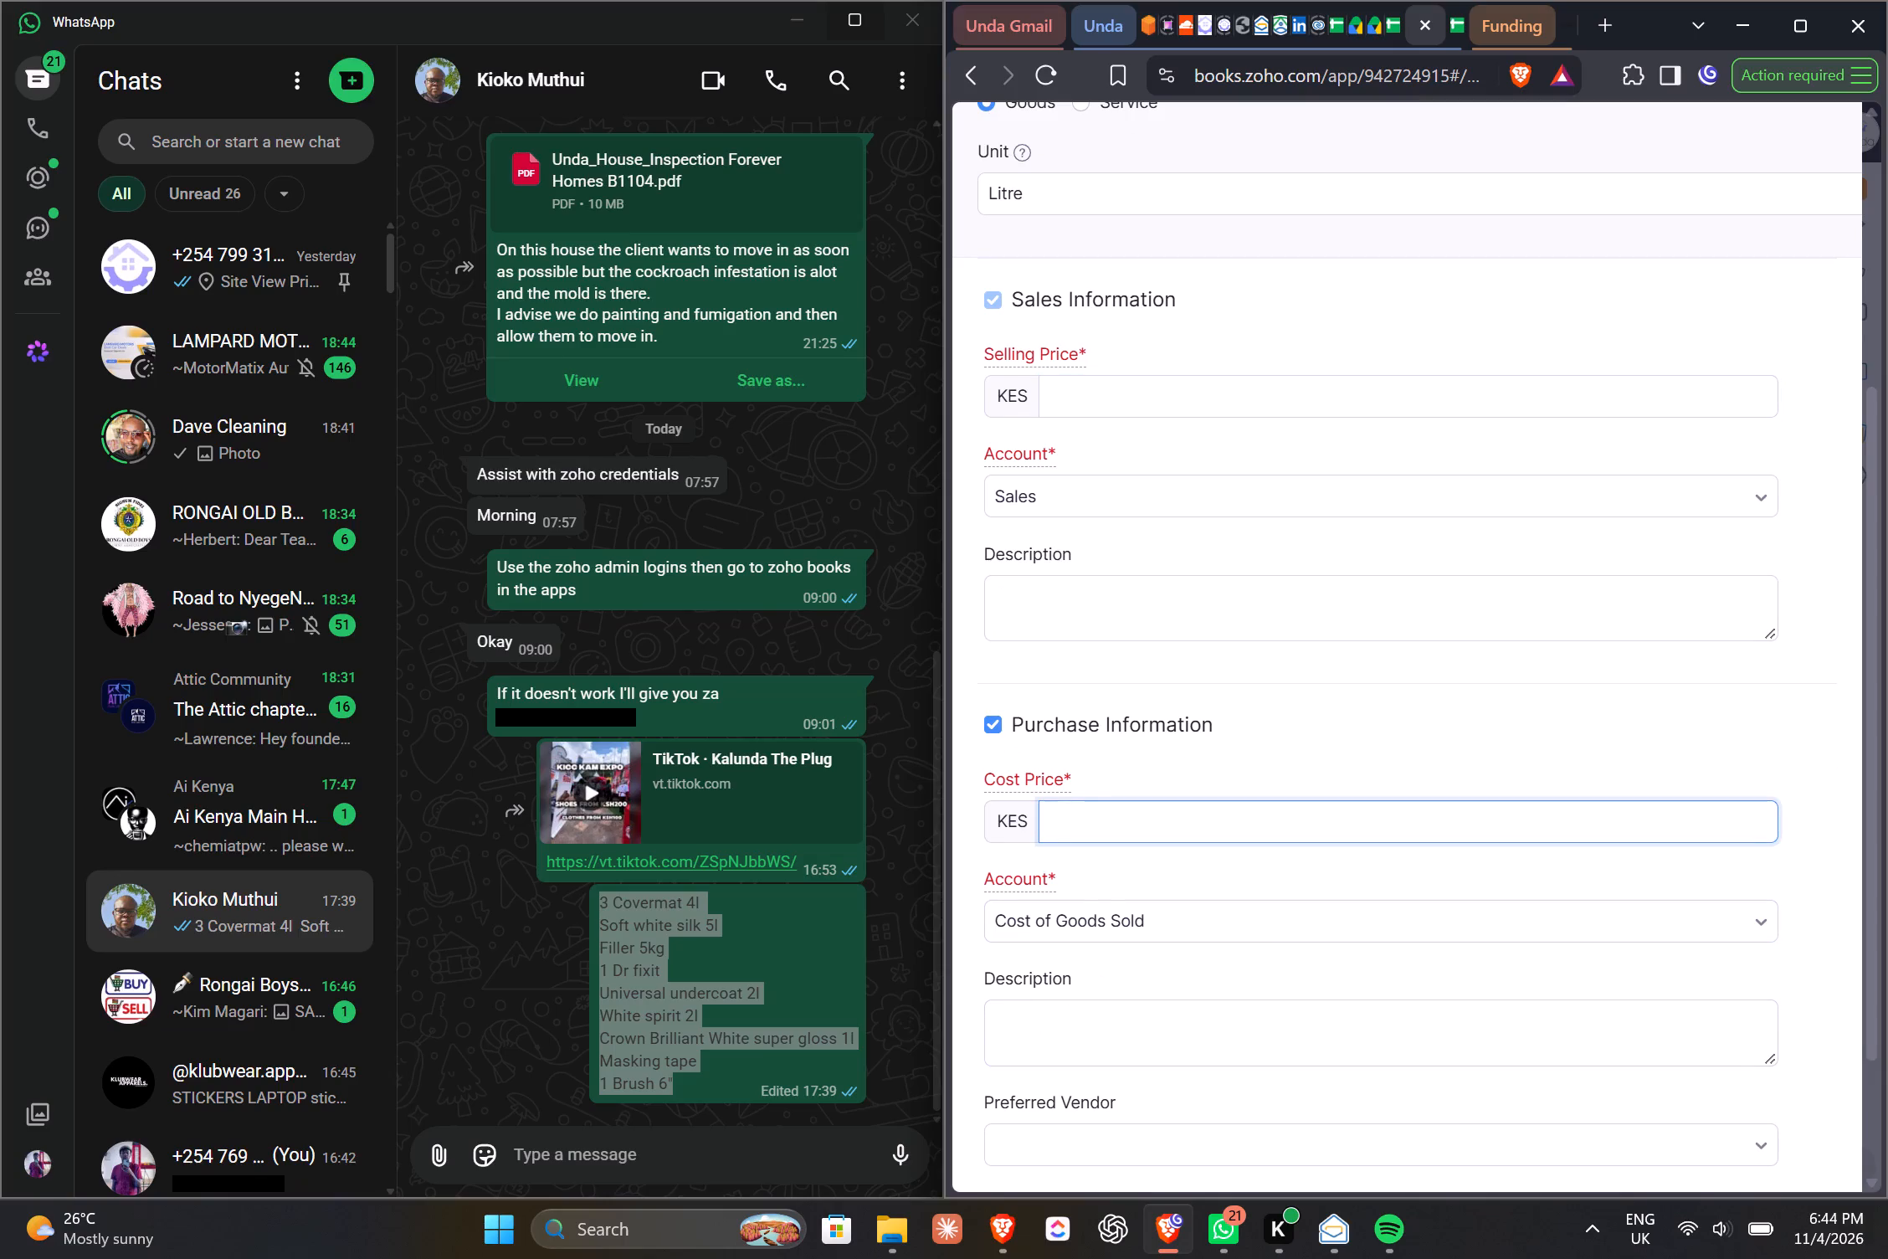
pyautogui.write('2700')
# Set the item's selling price to KES 3510, rechecking the marked-up price in the Quoting Calculator.
pyautogui.click(1121, 383)
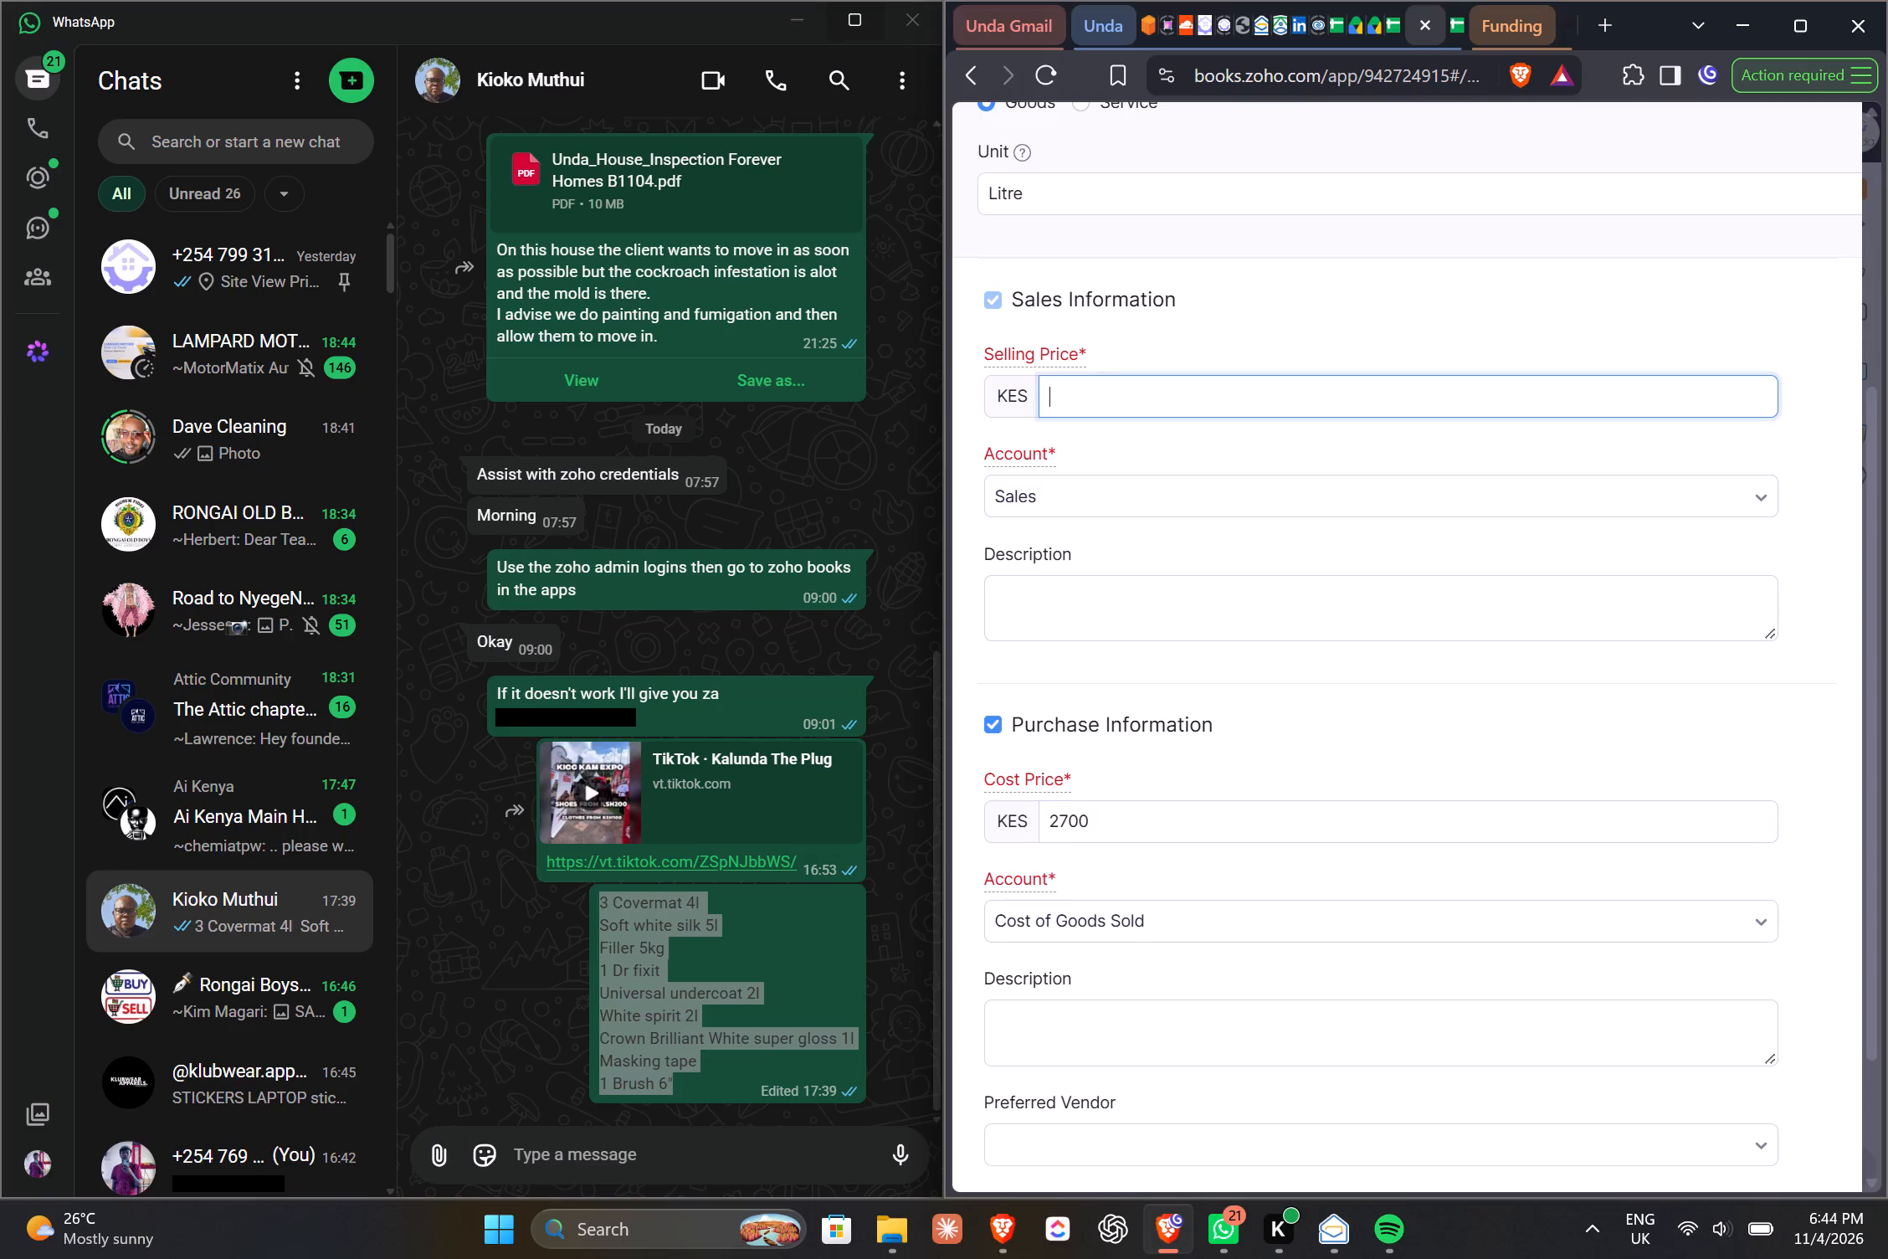
pyautogui.write('3700')
pyautogui.press('BackSpace')
pyautogui.press('BackSpace')
pyautogui.press('BackSpace')
pyautogui.write('100')
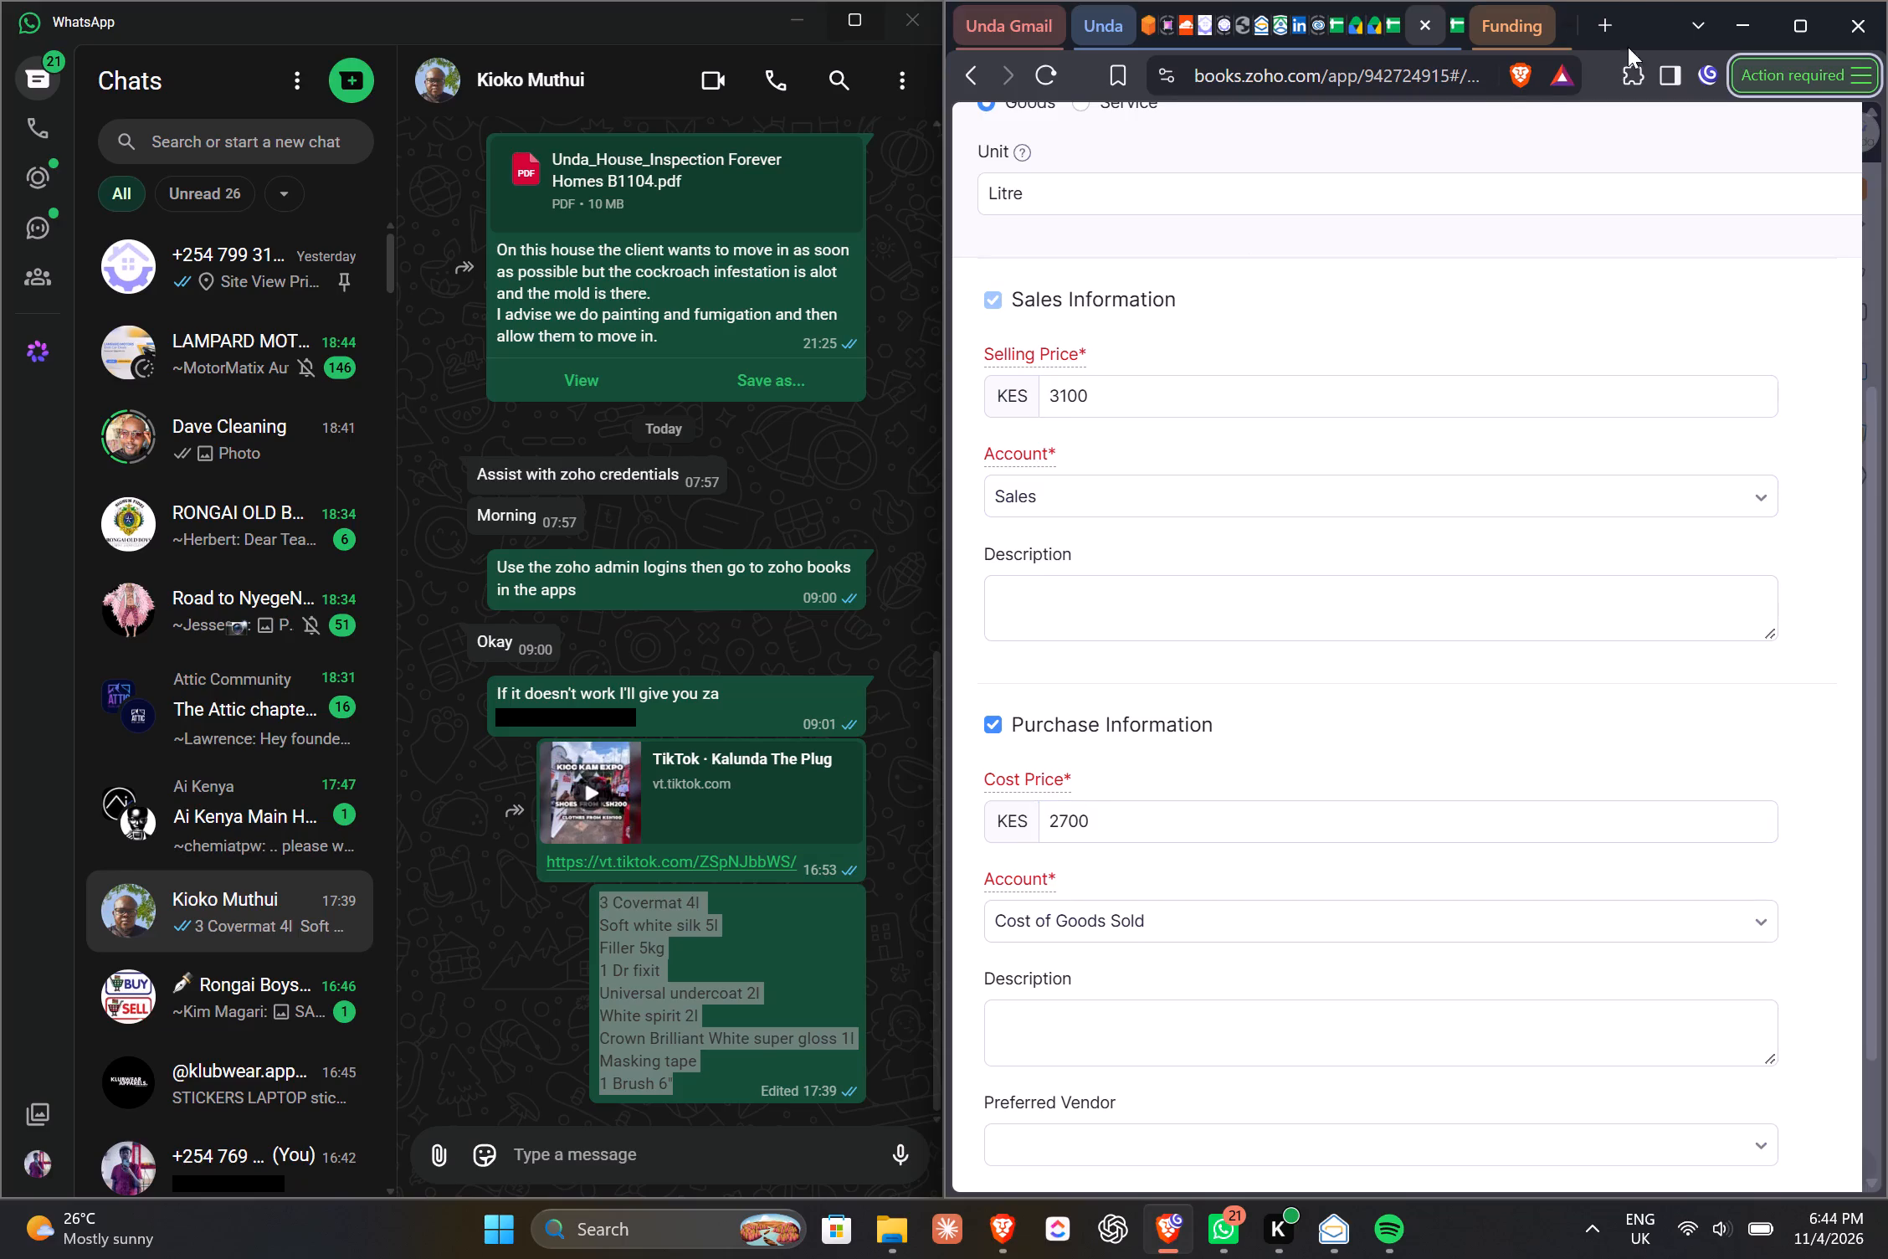
pyautogui.click(1395, 19)
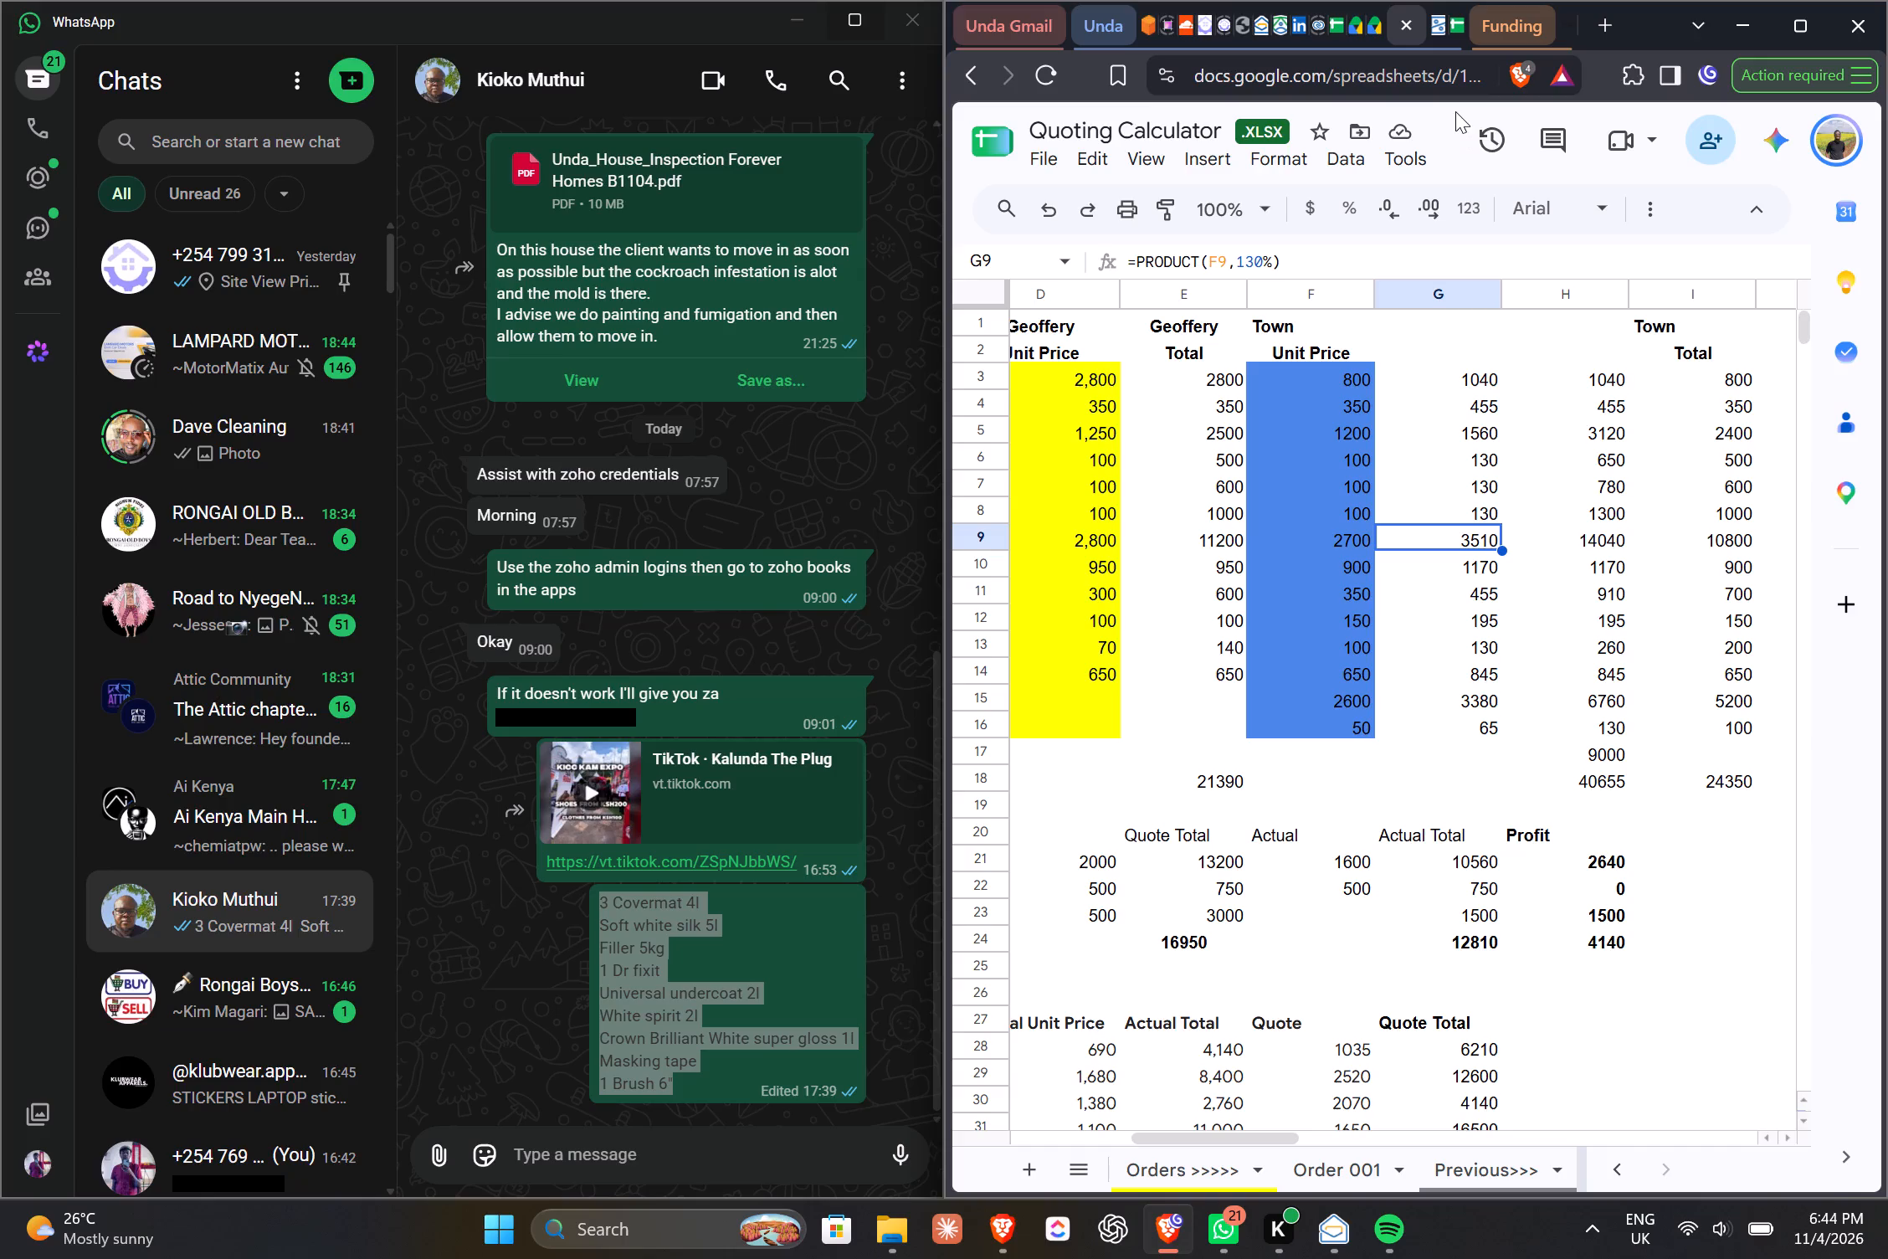
pyautogui.click(1434, 23)
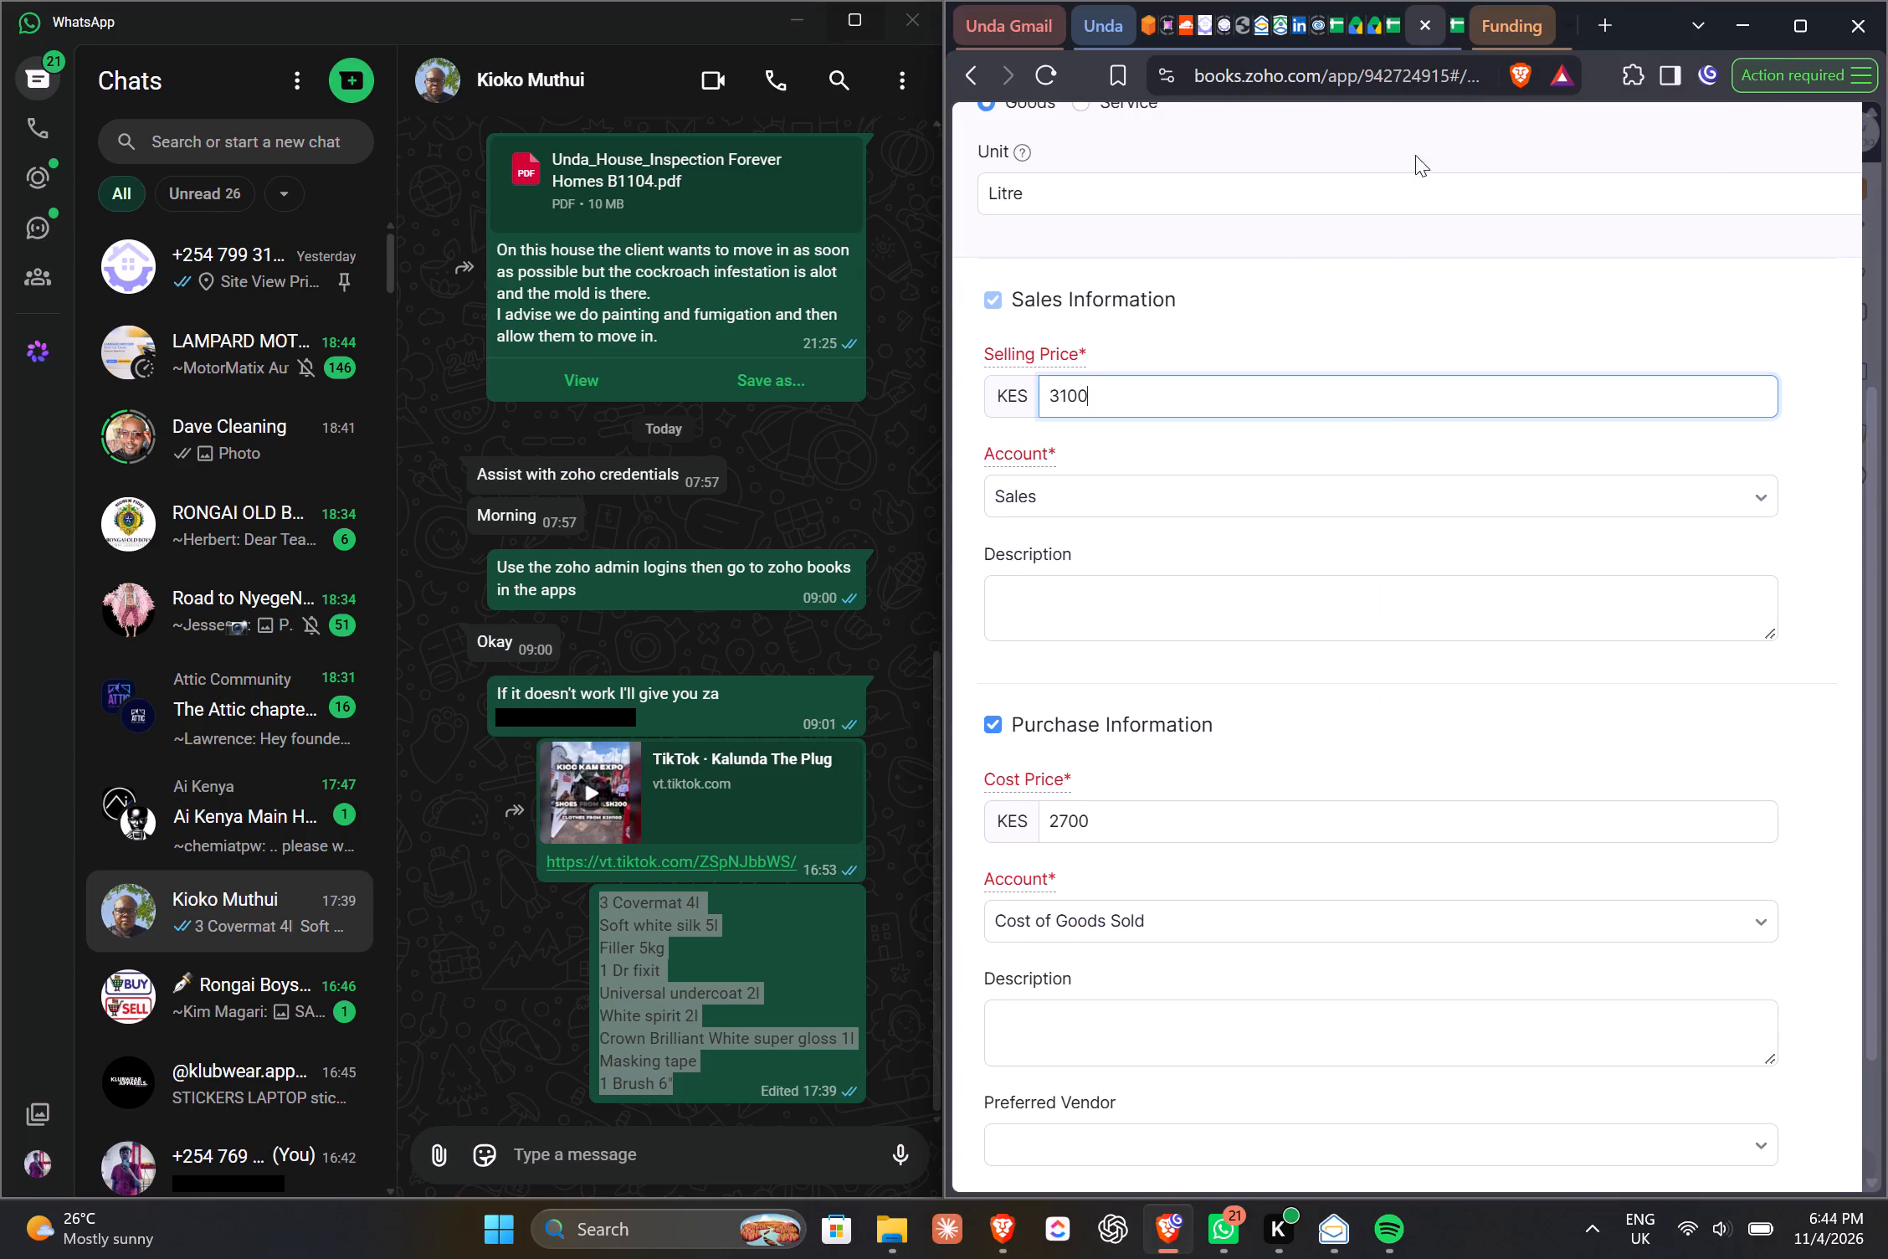
pyautogui.click(1077, 387)
pyautogui.press('BackSpace')
pyautogui.press('BackSpace')
pyautogui.write('51')
# Clear the Litre unit from the Crown Soft white silk item, leaving the unit blank.
pyautogui.scroll(-2, 1426, 481)
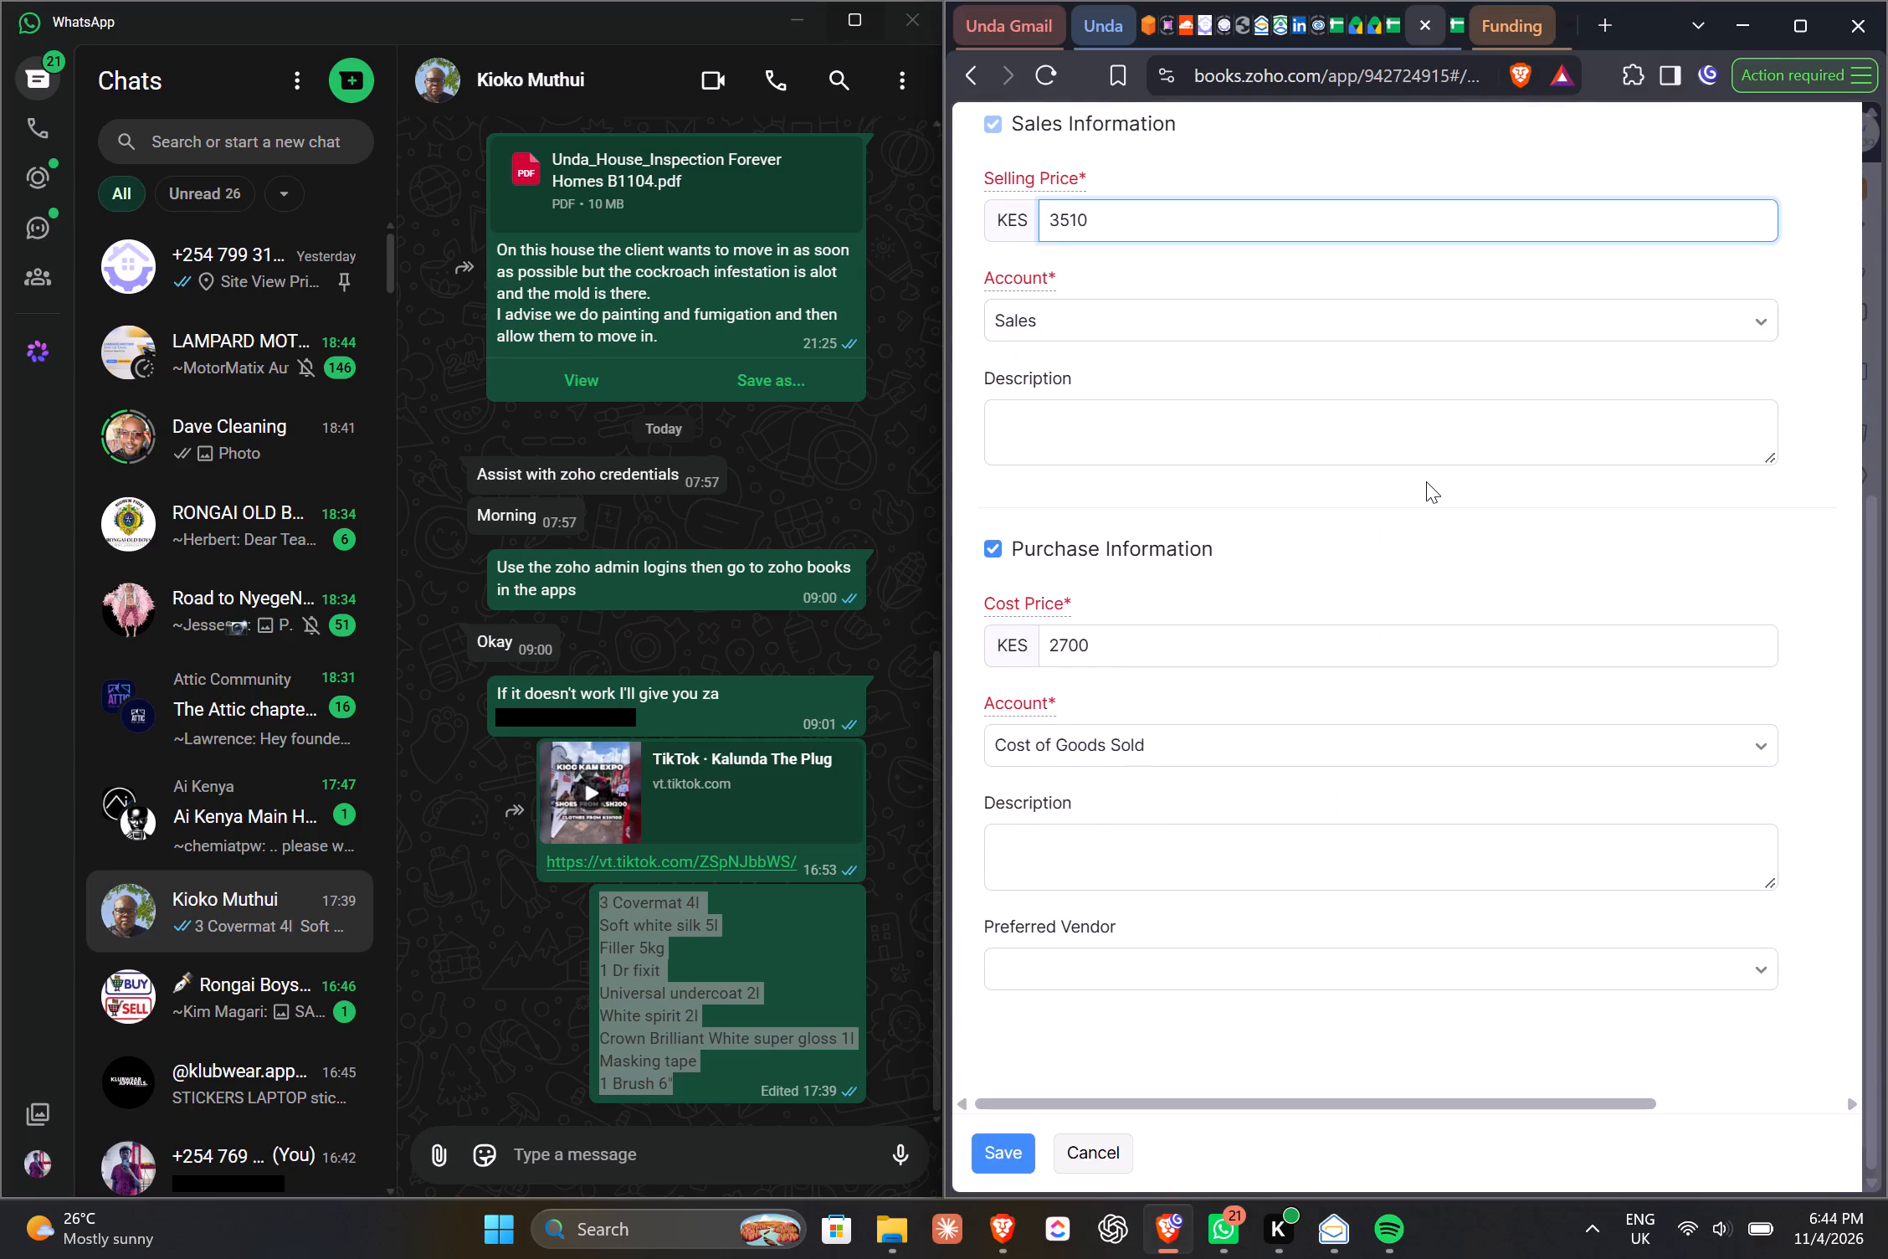
pyautogui.scroll(7, 1426, 481)
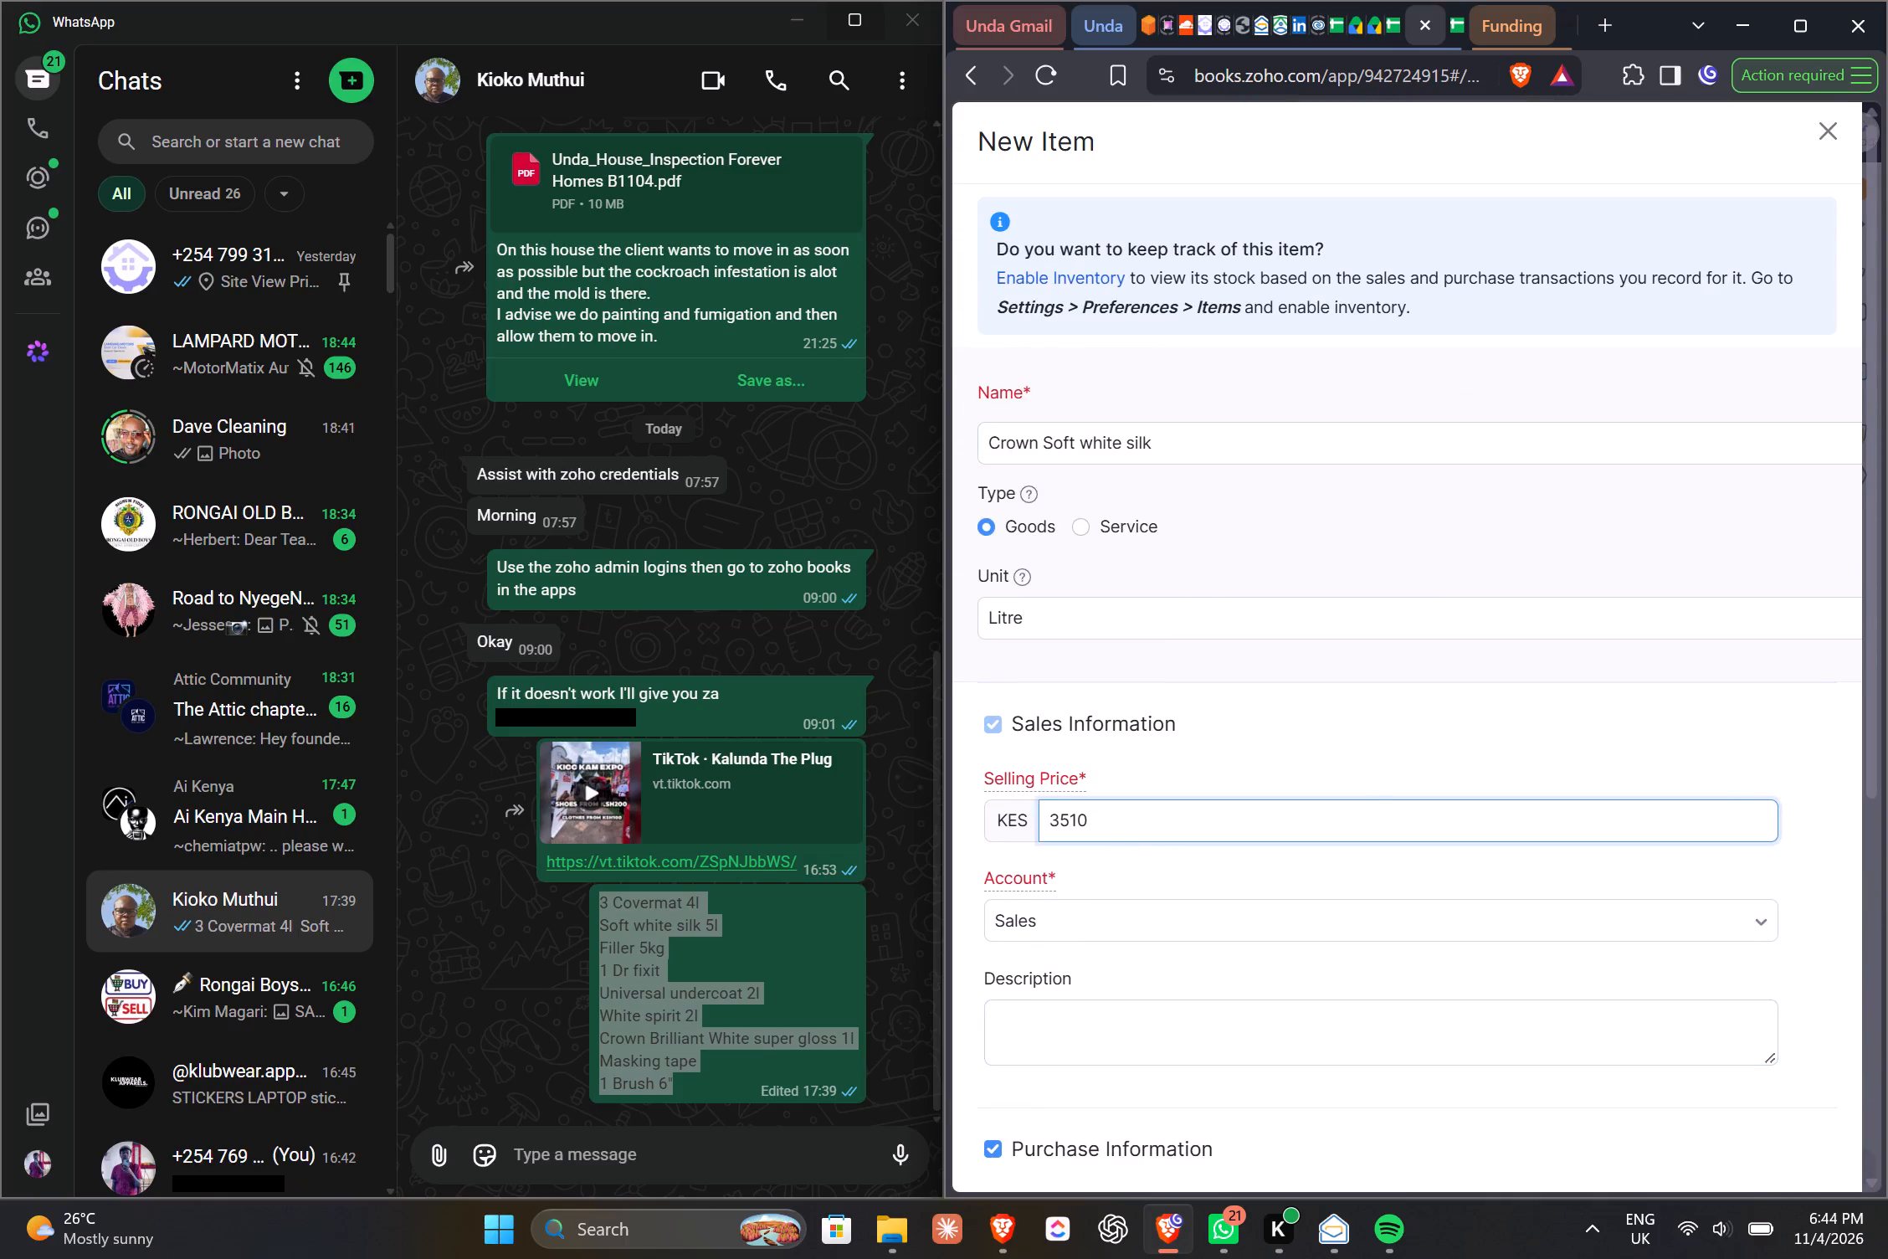
pyautogui.moveTo(1049, 616); pyautogui.dragTo(972, 621)
pyautogui.press('BackSpace')
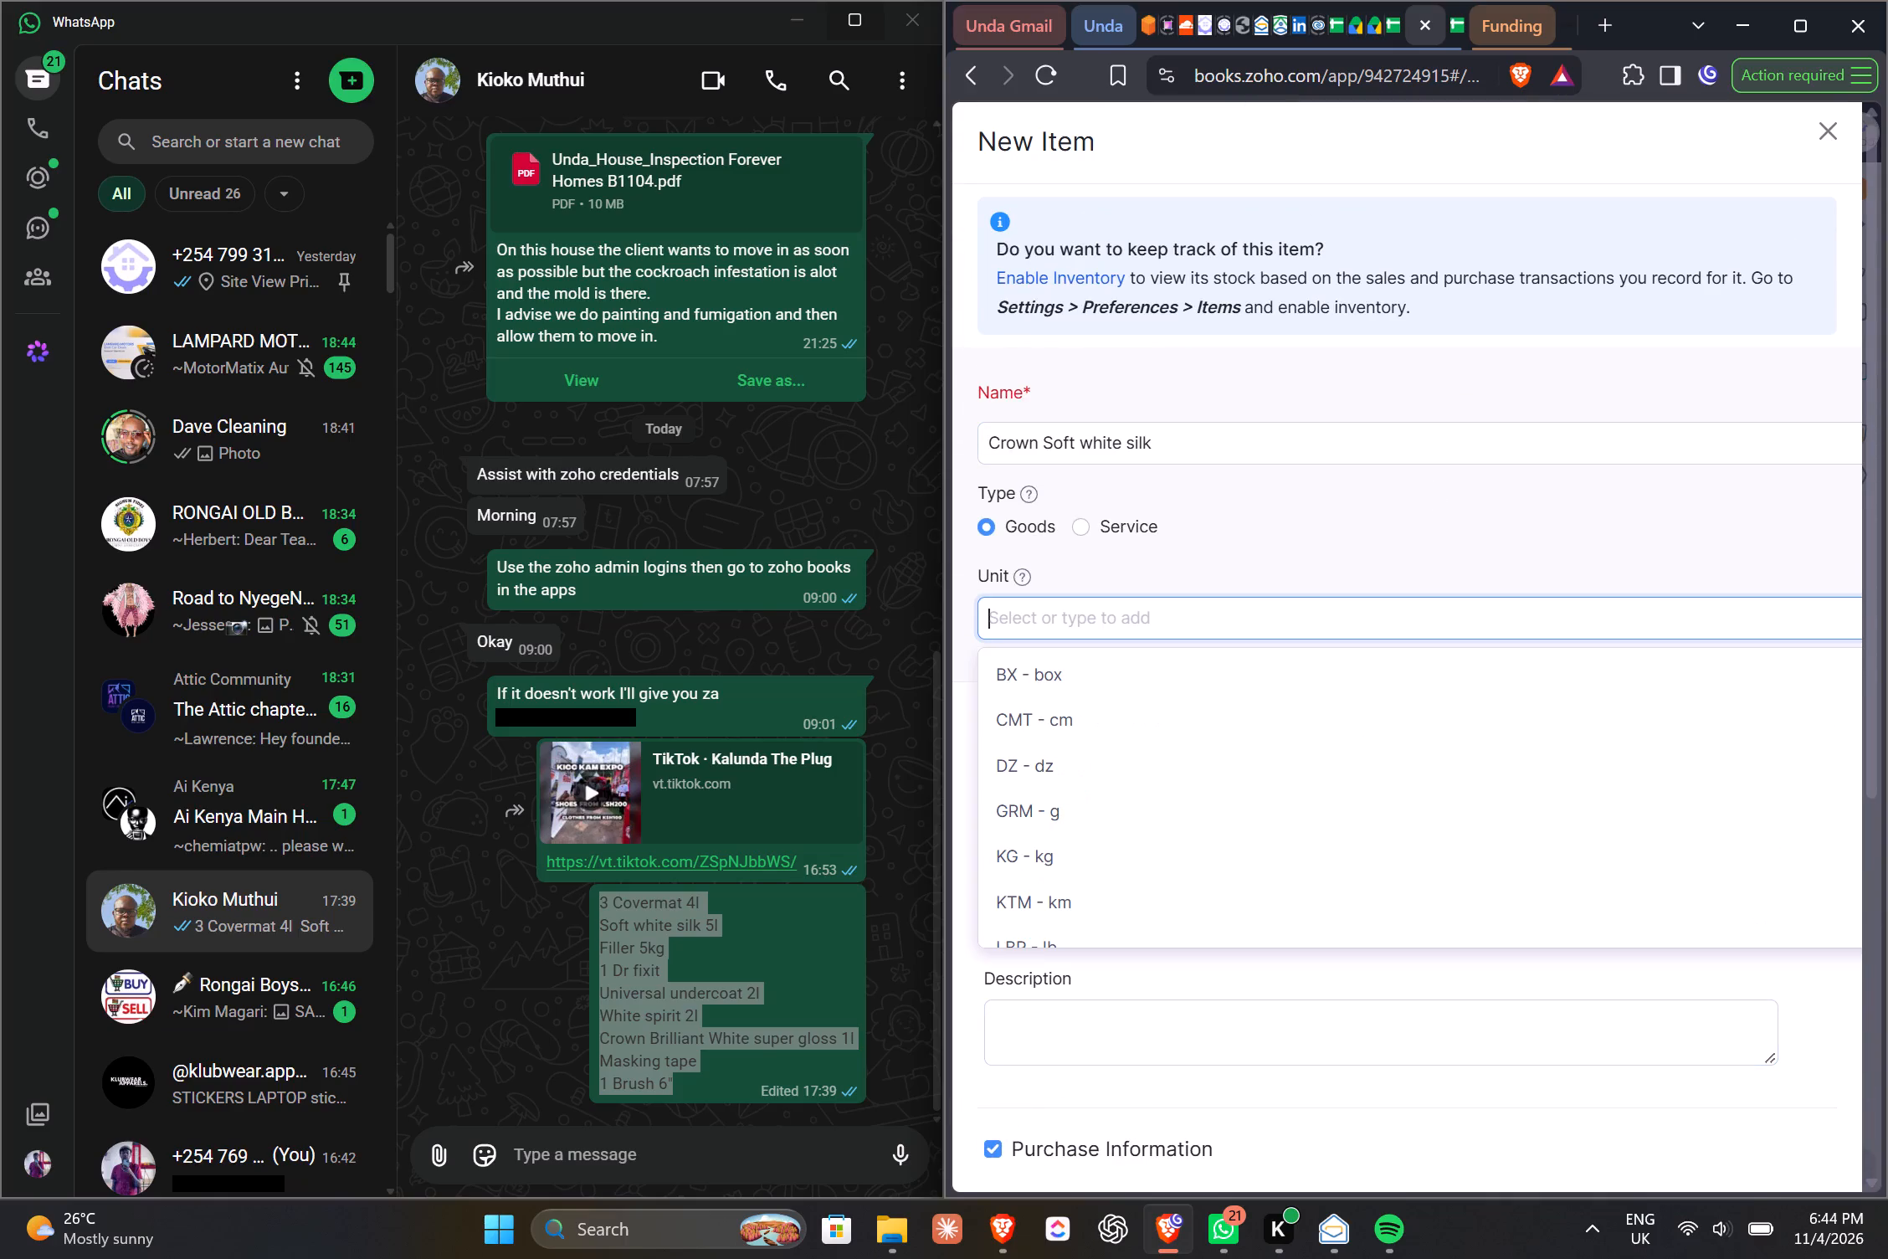
pyautogui.click(1241, 541)
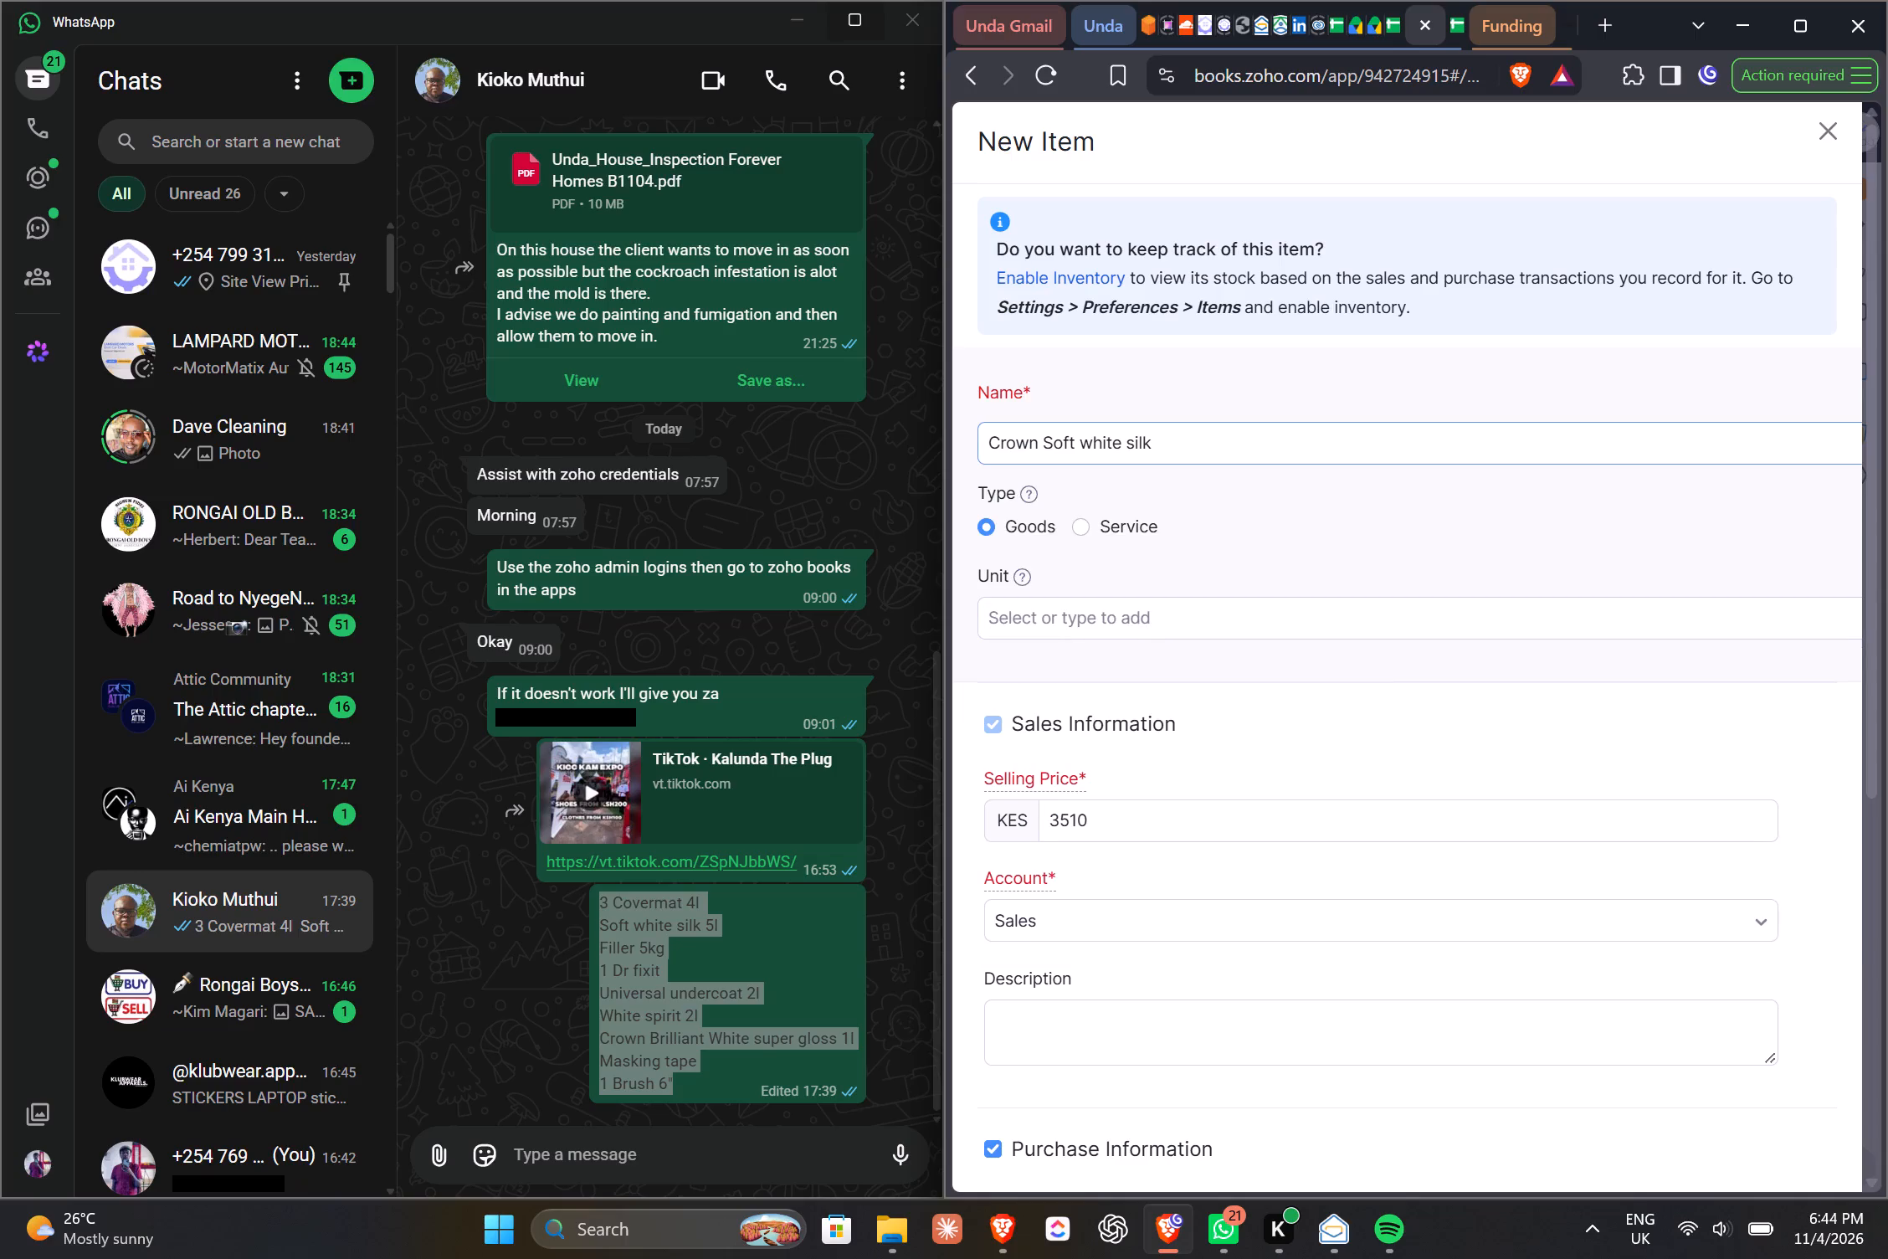
# Complete the new item's name as Crown Soft white silk 4l and save the item to the quote.
pyautogui.click(1187, 445)
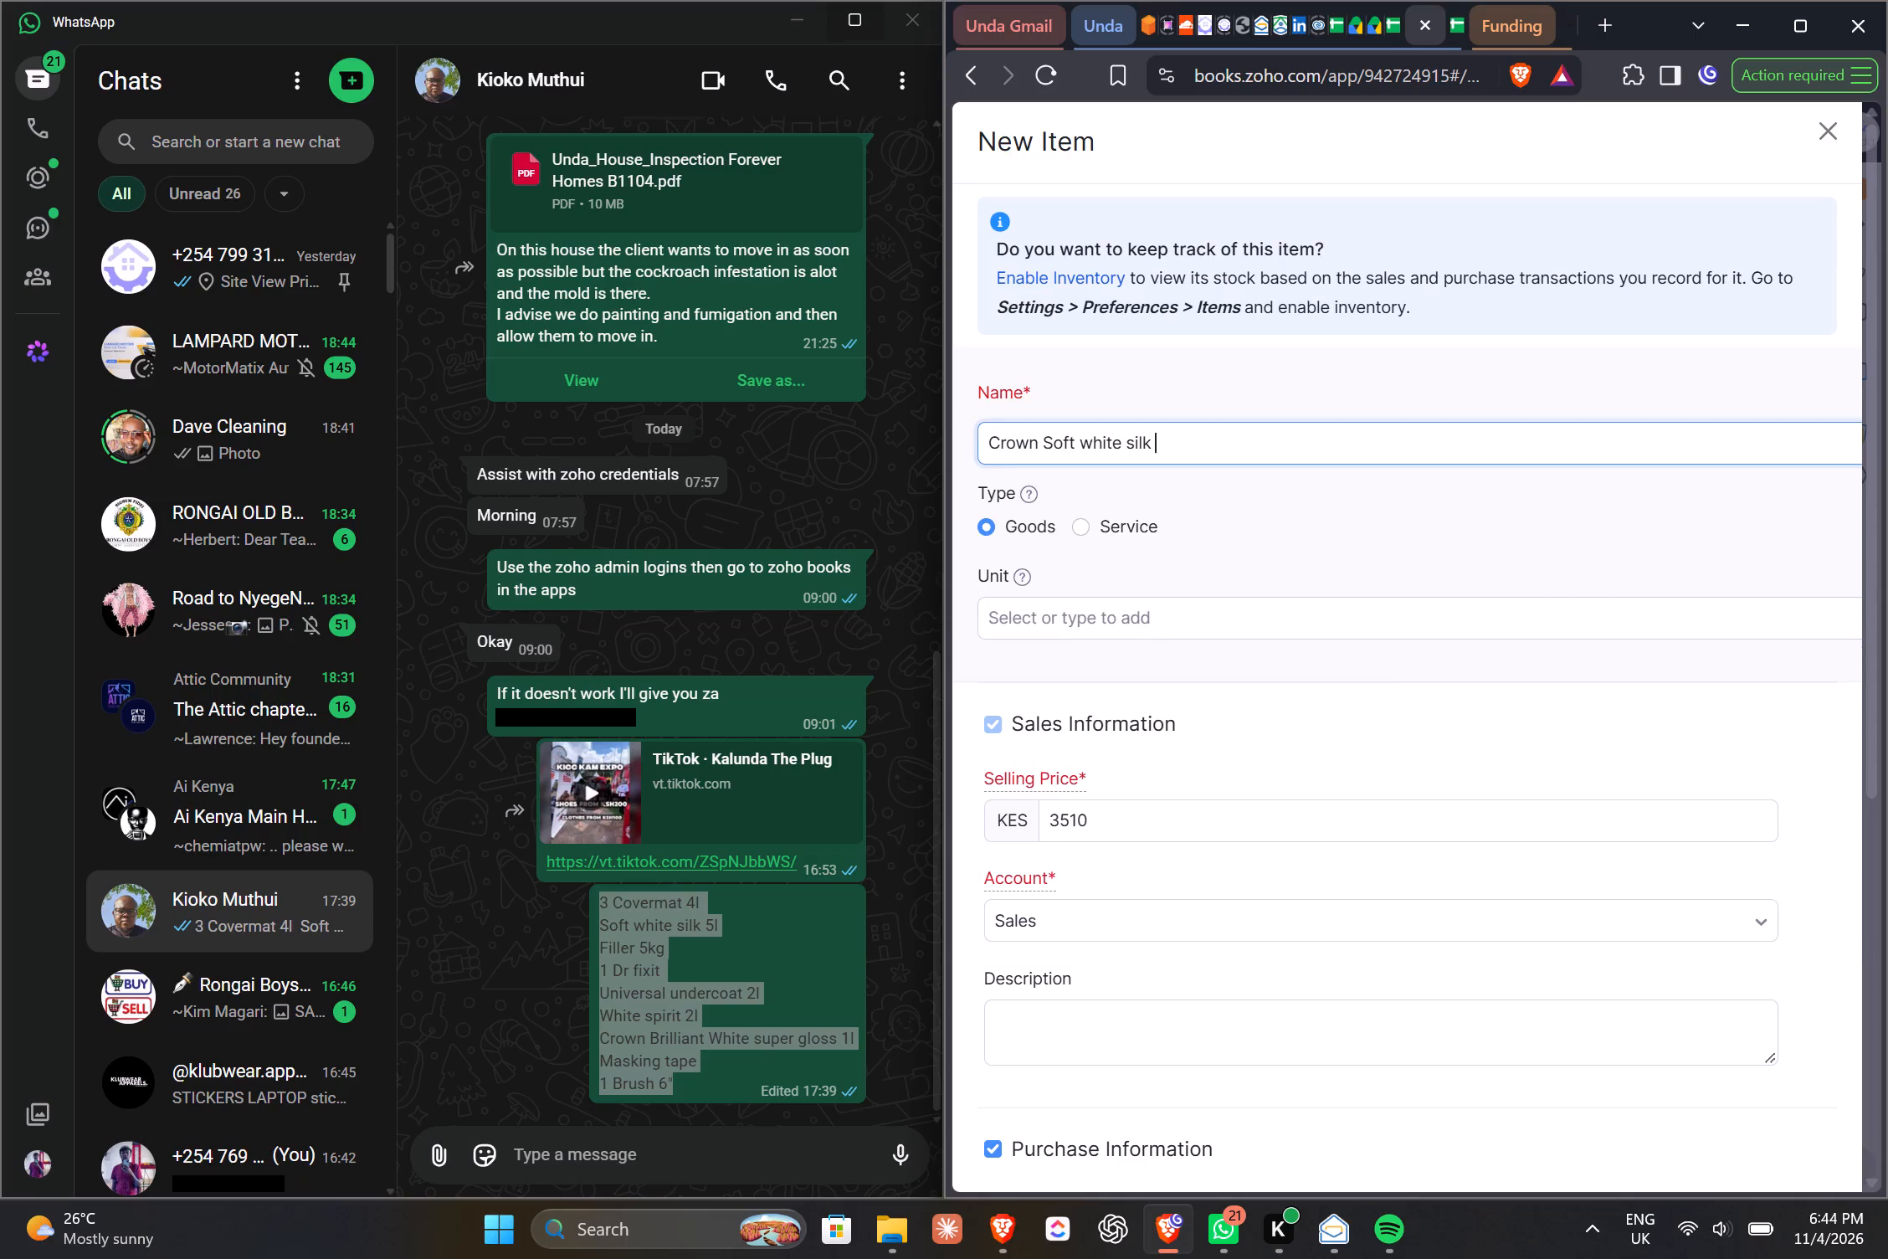
pyautogui.write('4l')
pyautogui.scroll(-5, 1359, 558)
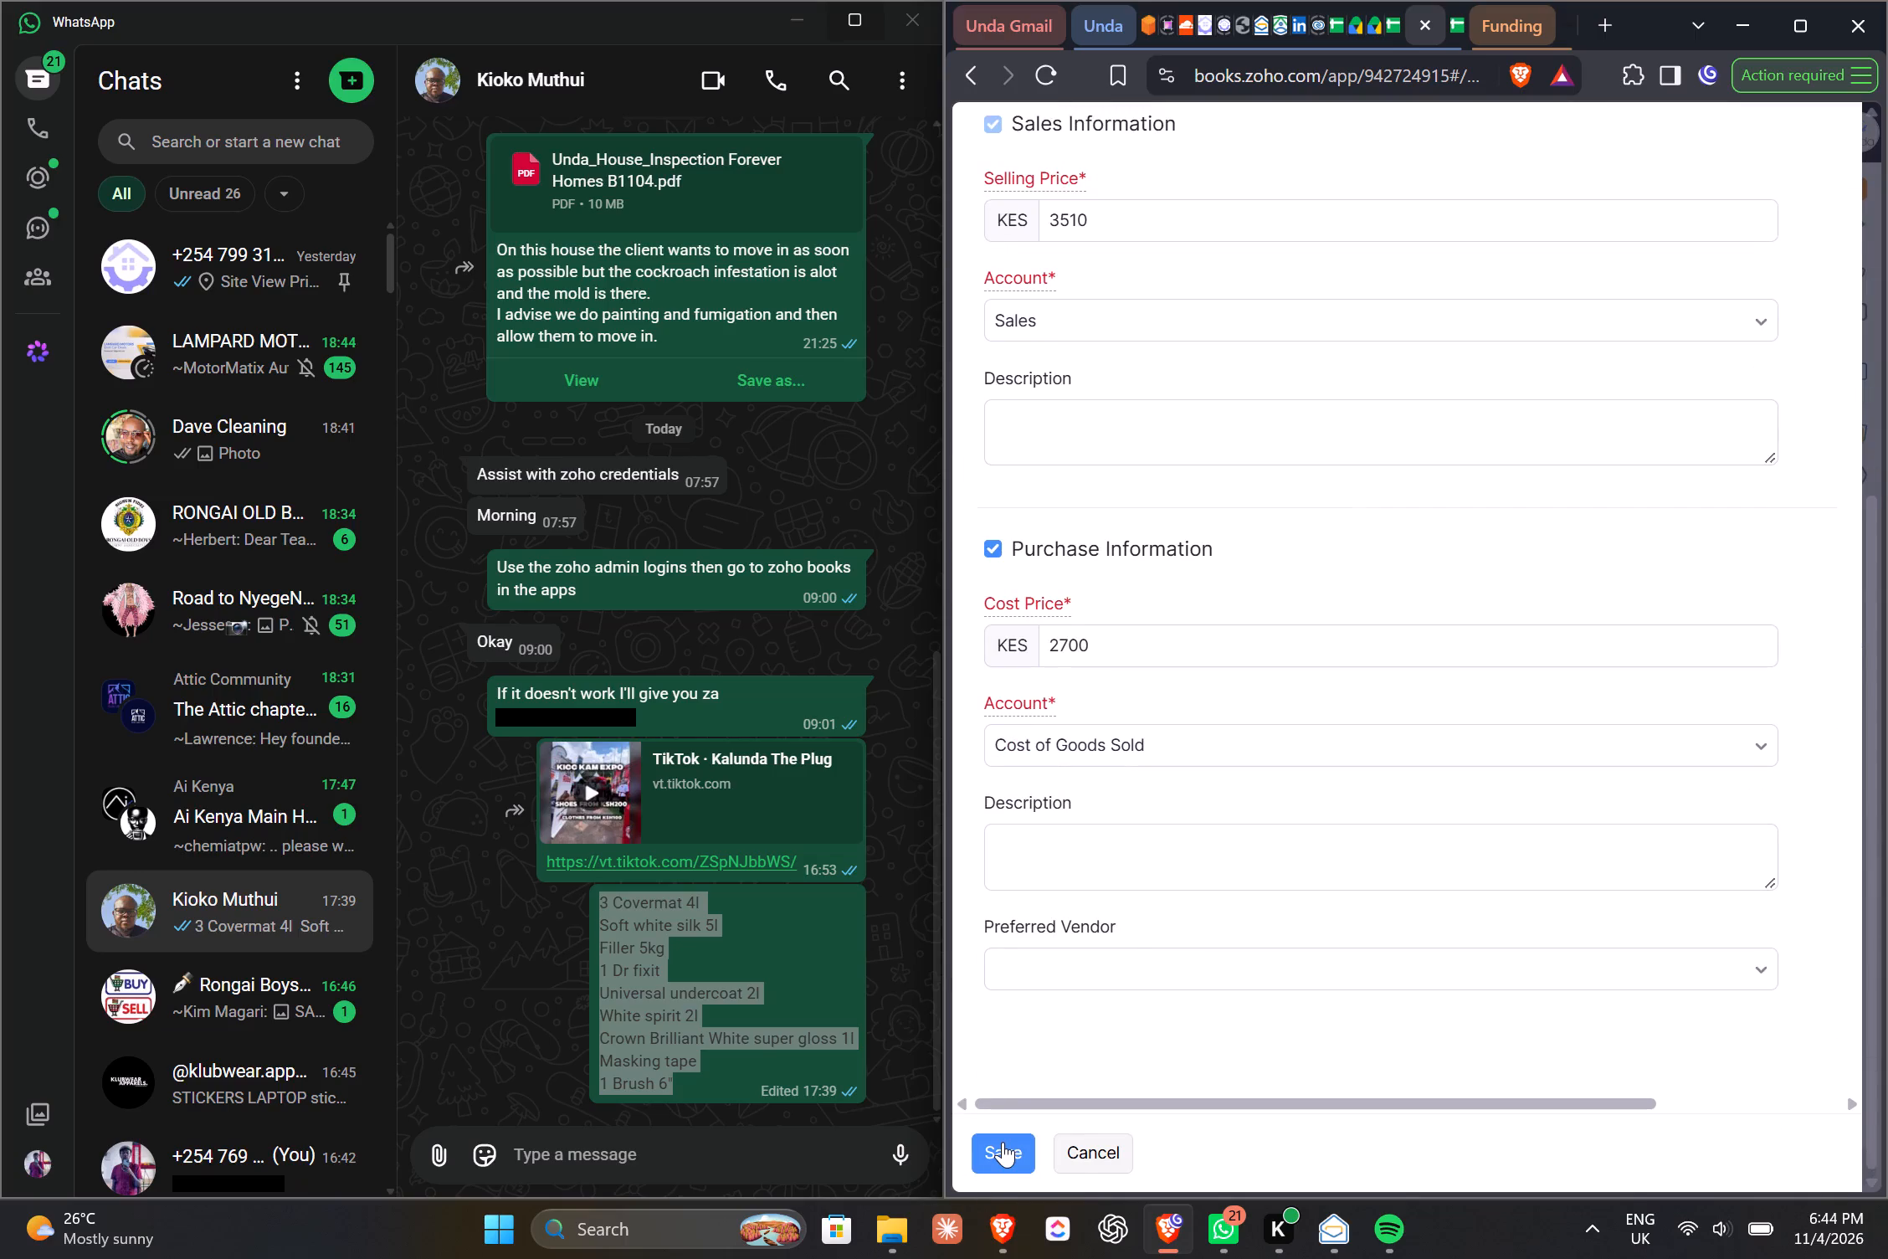
pyautogui.click(1003, 1142)
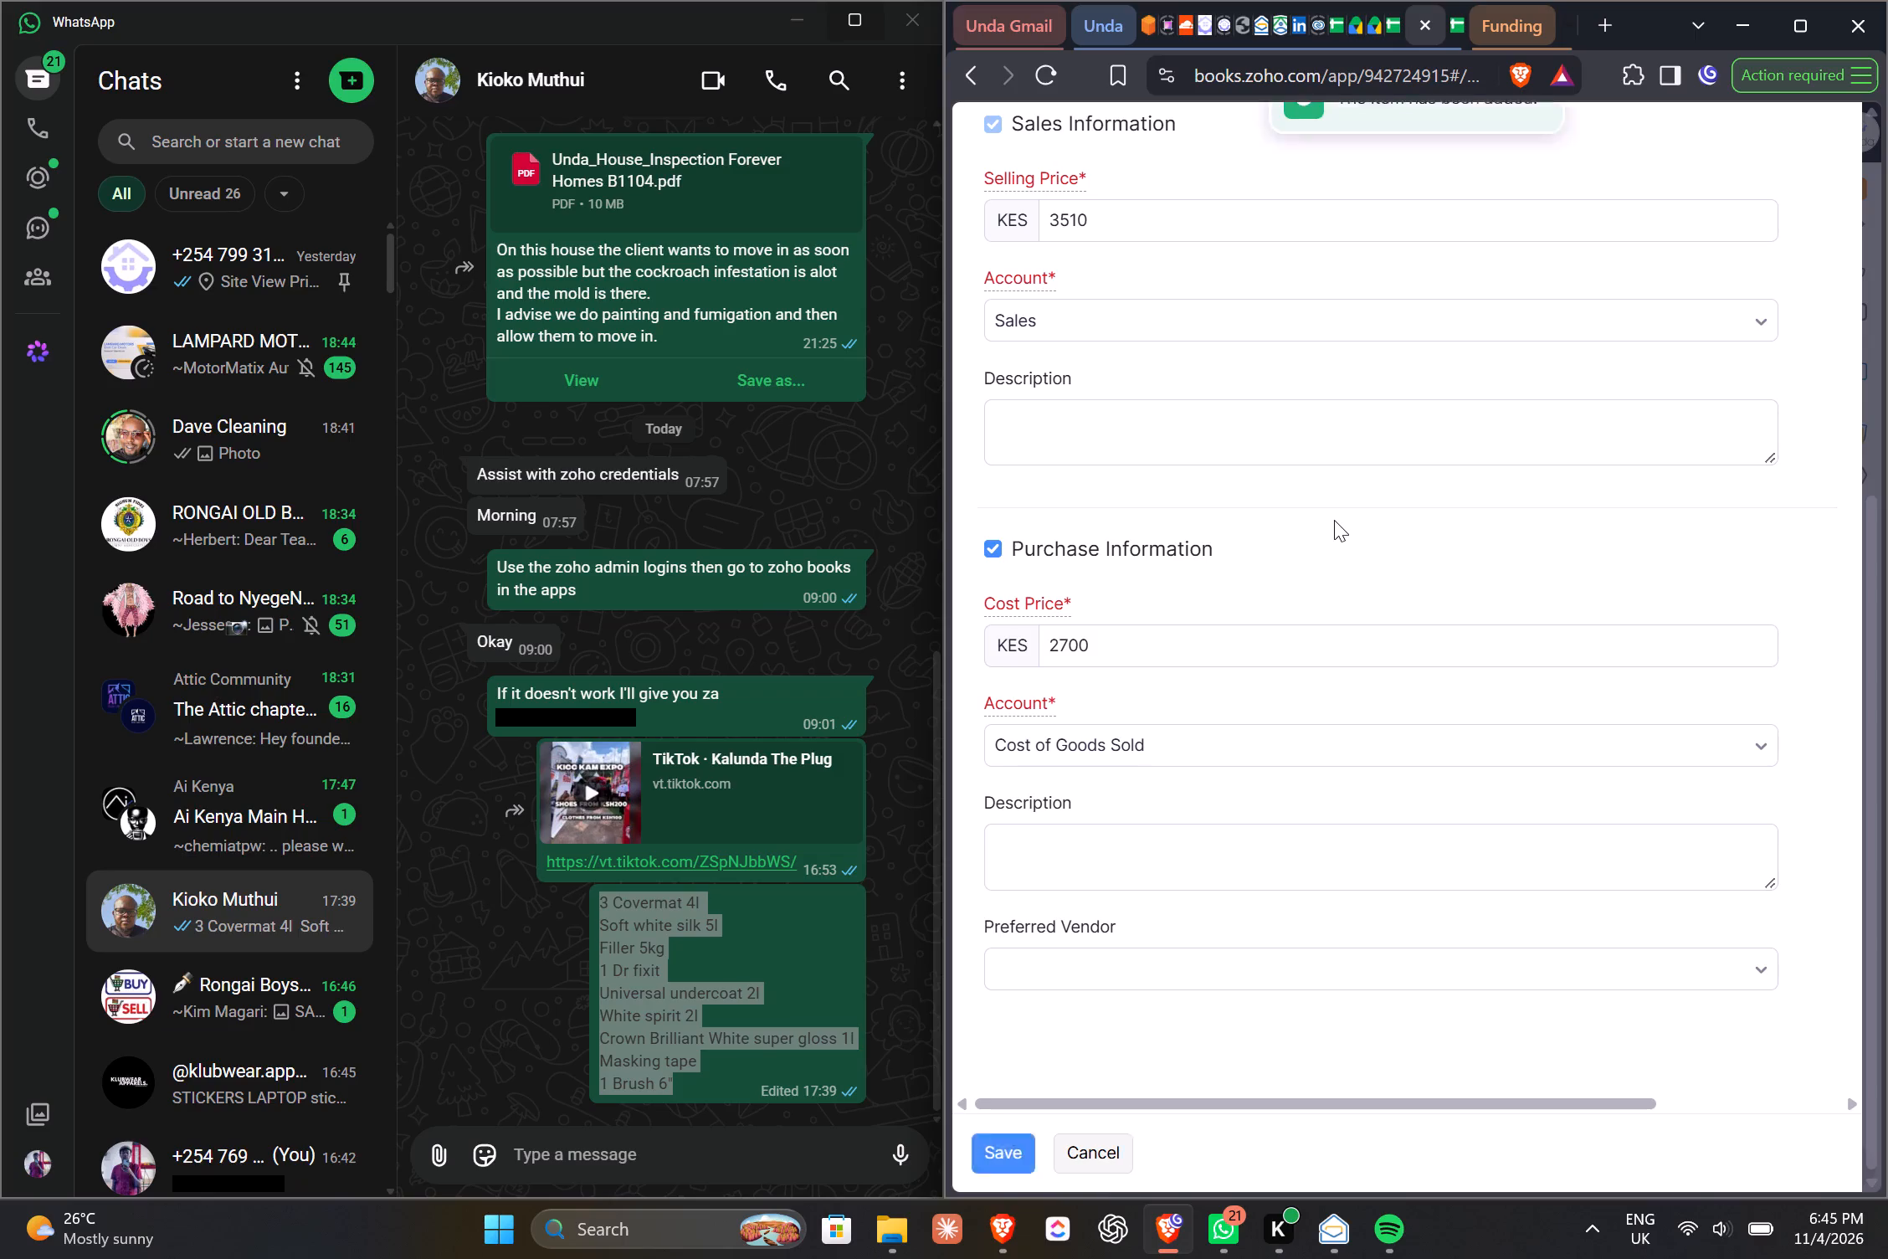
# Change the Fumigation line in the quote's item table to read Spray Fumigation.
pyautogui.scroll(1, 1334, 520)
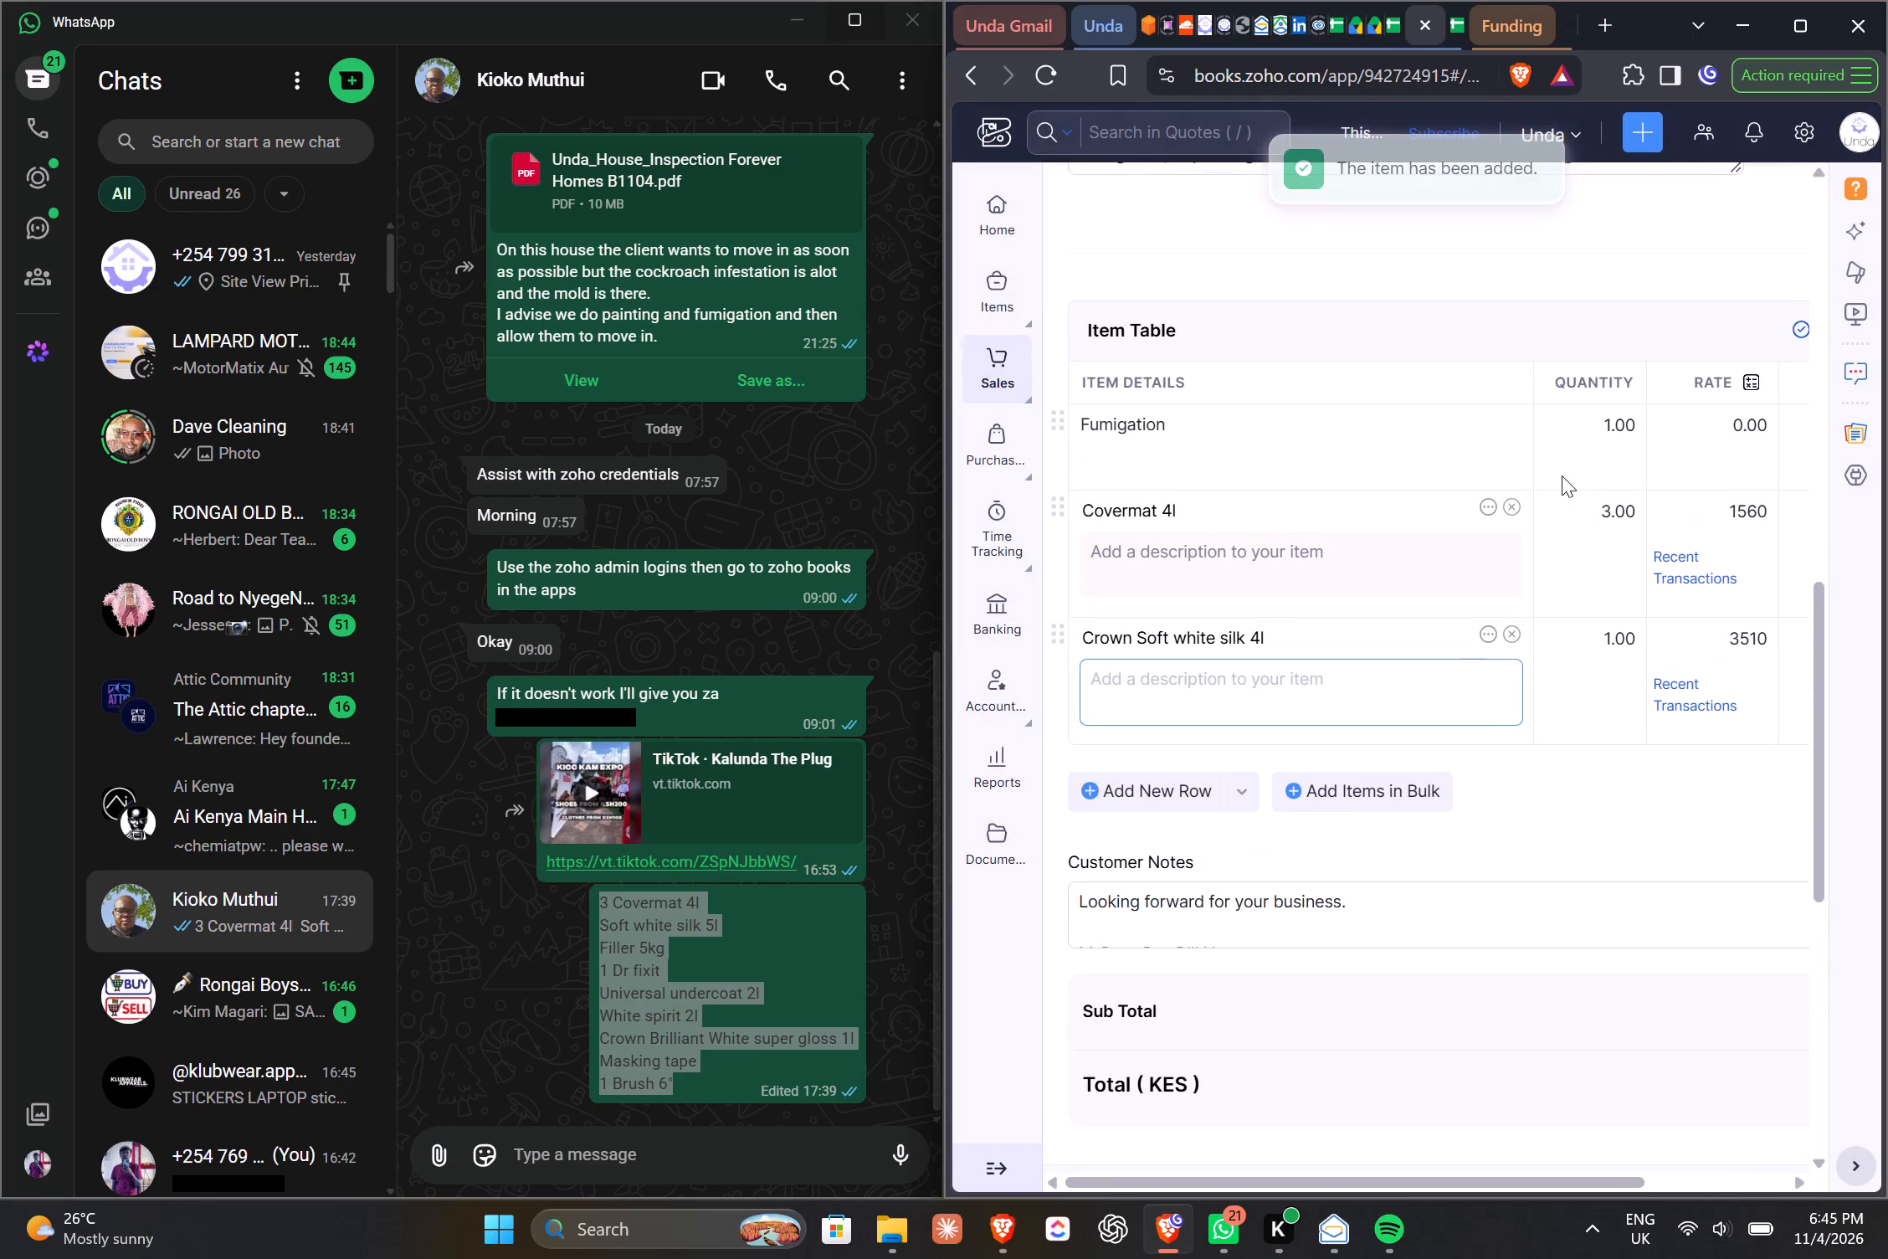
pyautogui.click(1365, 445)
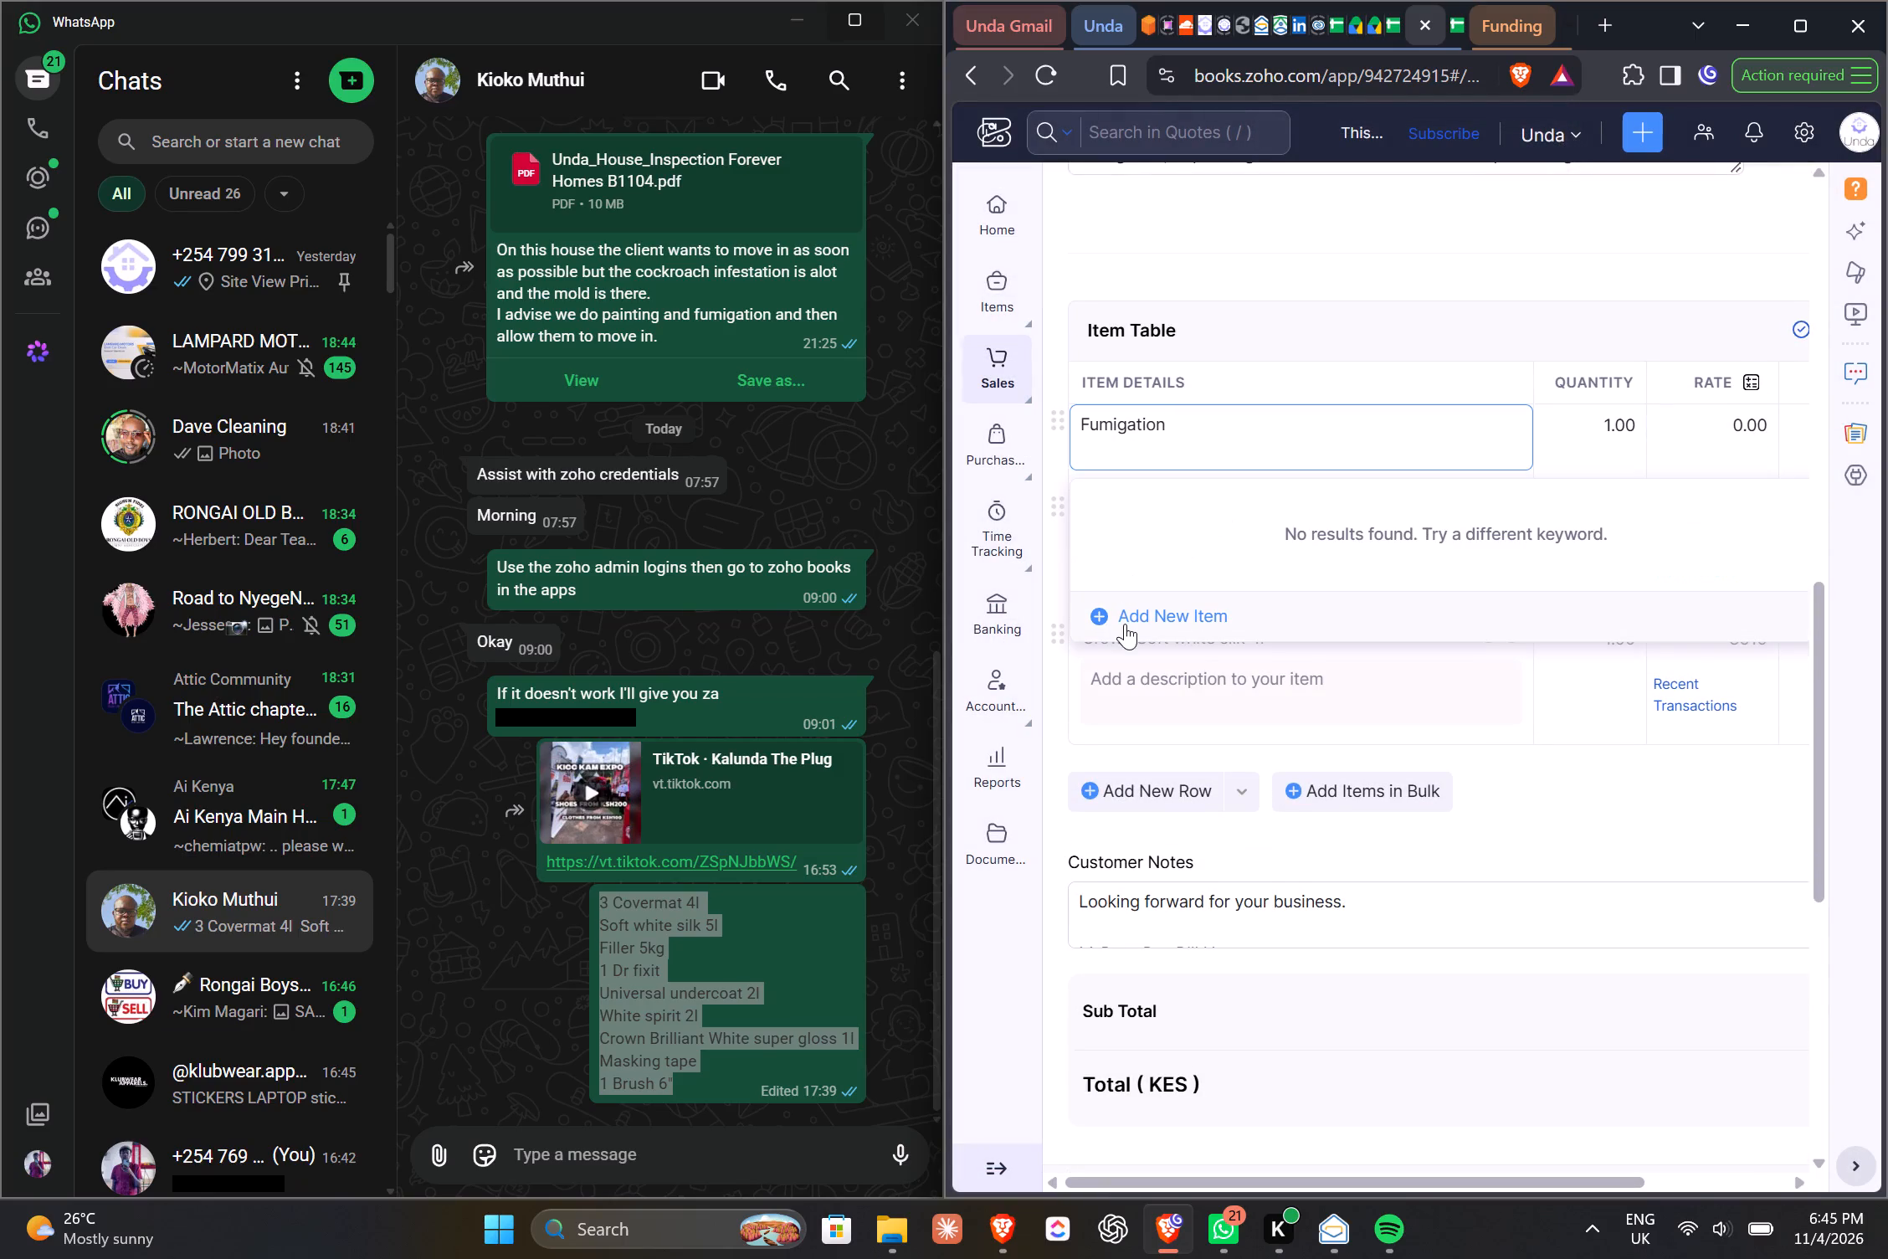
pyautogui.click(1074, 433)
pyautogui.write('Spray')
pyautogui.press('space')
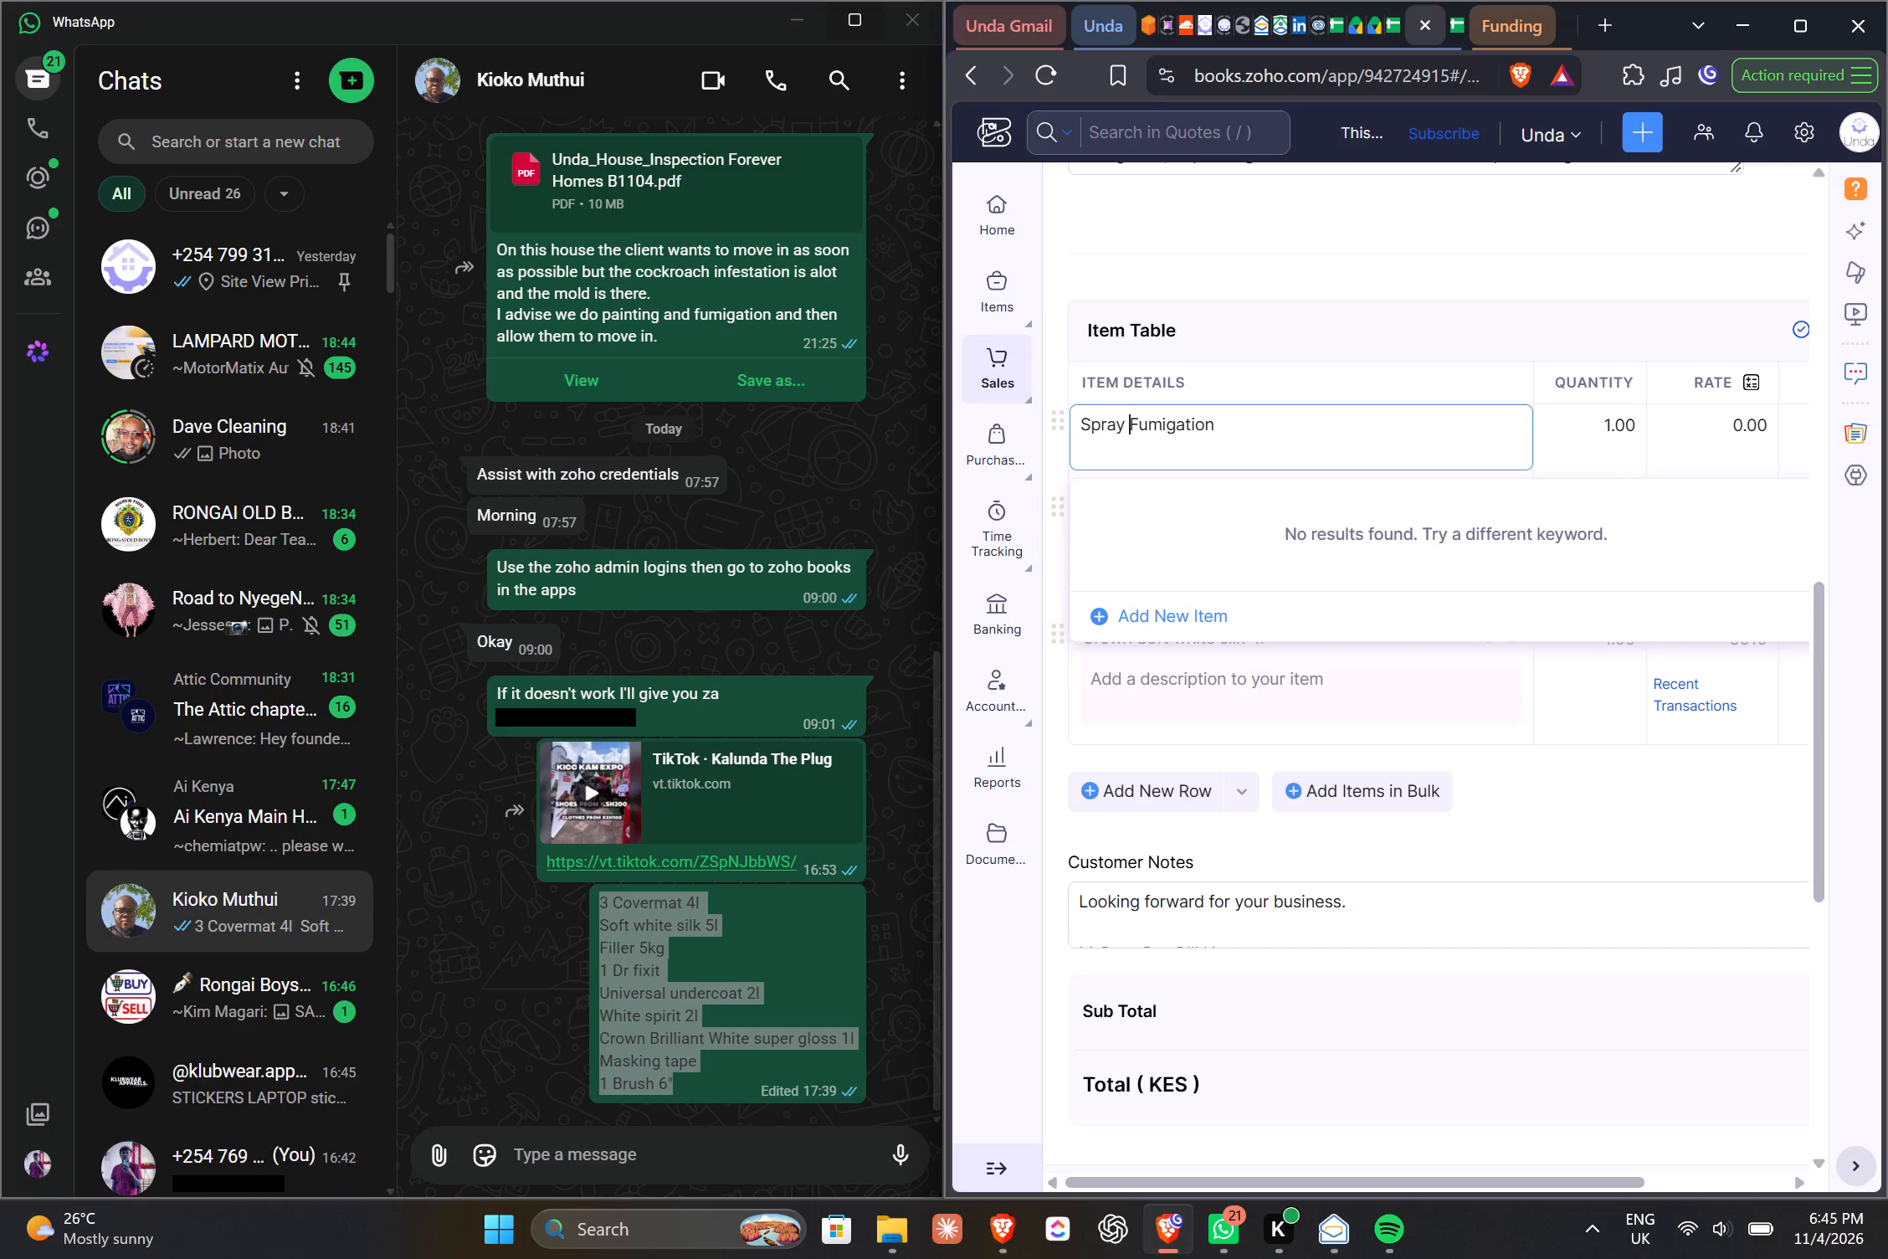
pyautogui.press('BackSpace')
pyautogui.press('space')
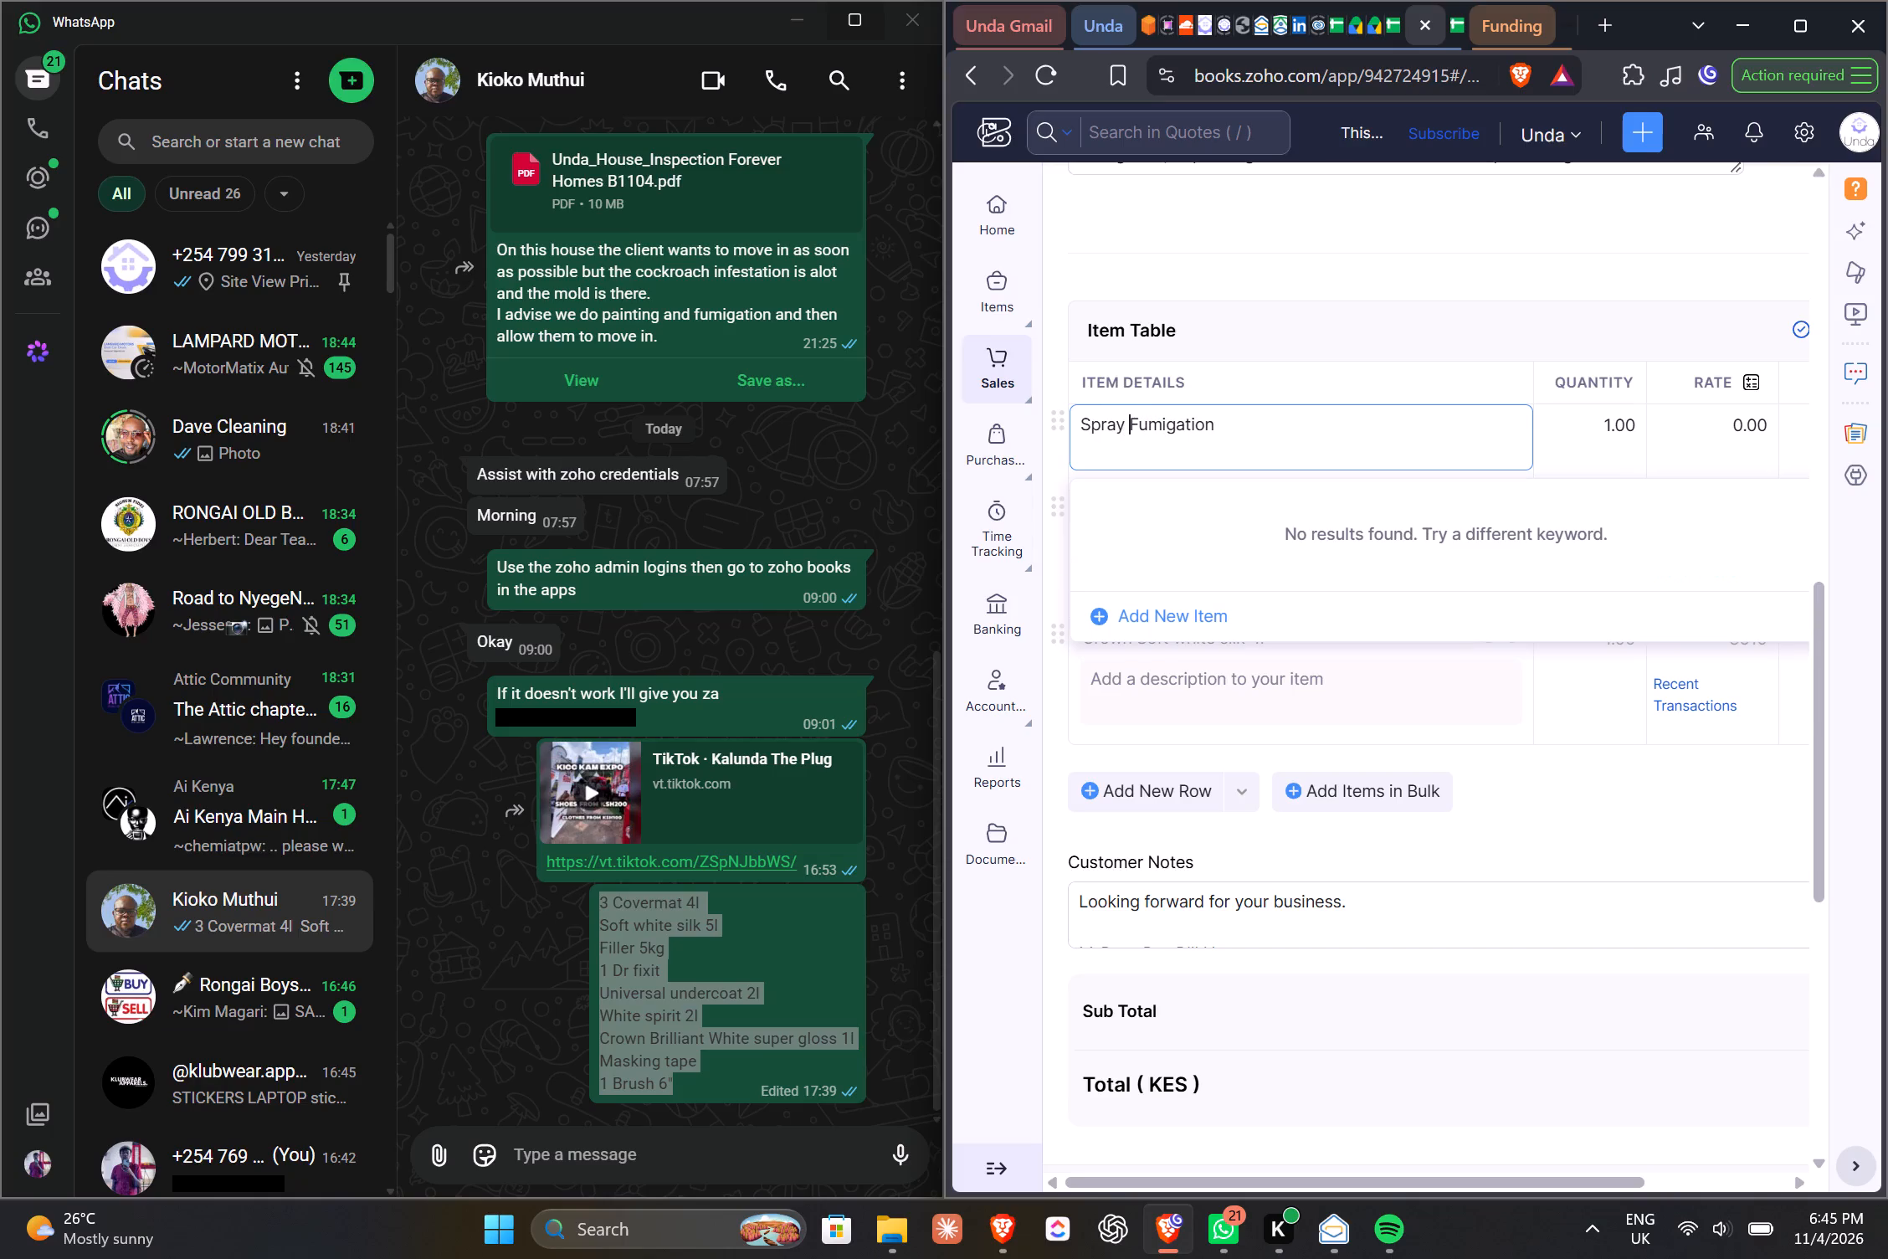
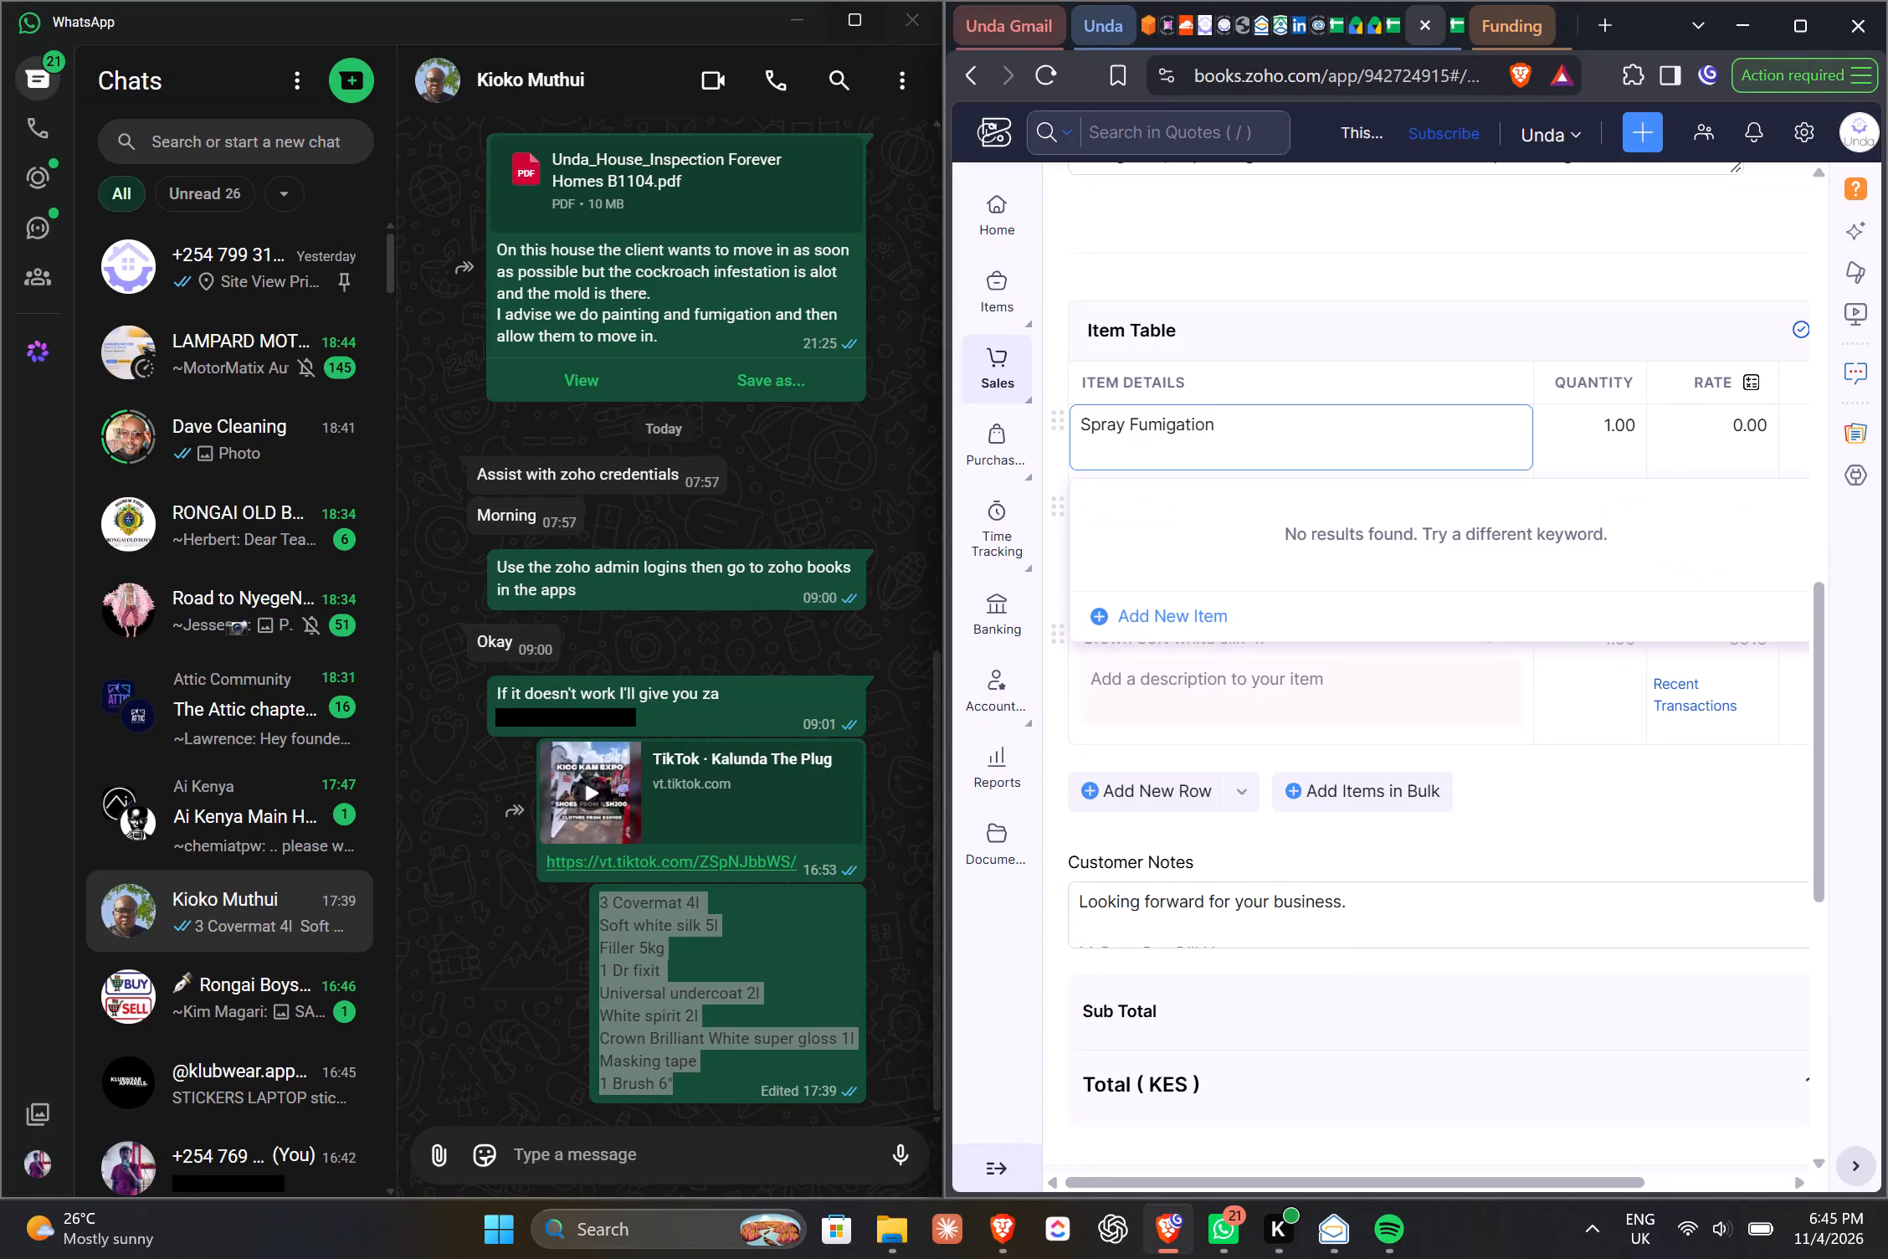
# Start a new goods item named Spray Fumigation and set its unit to Litre.
pyautogui.click(1193, 602)
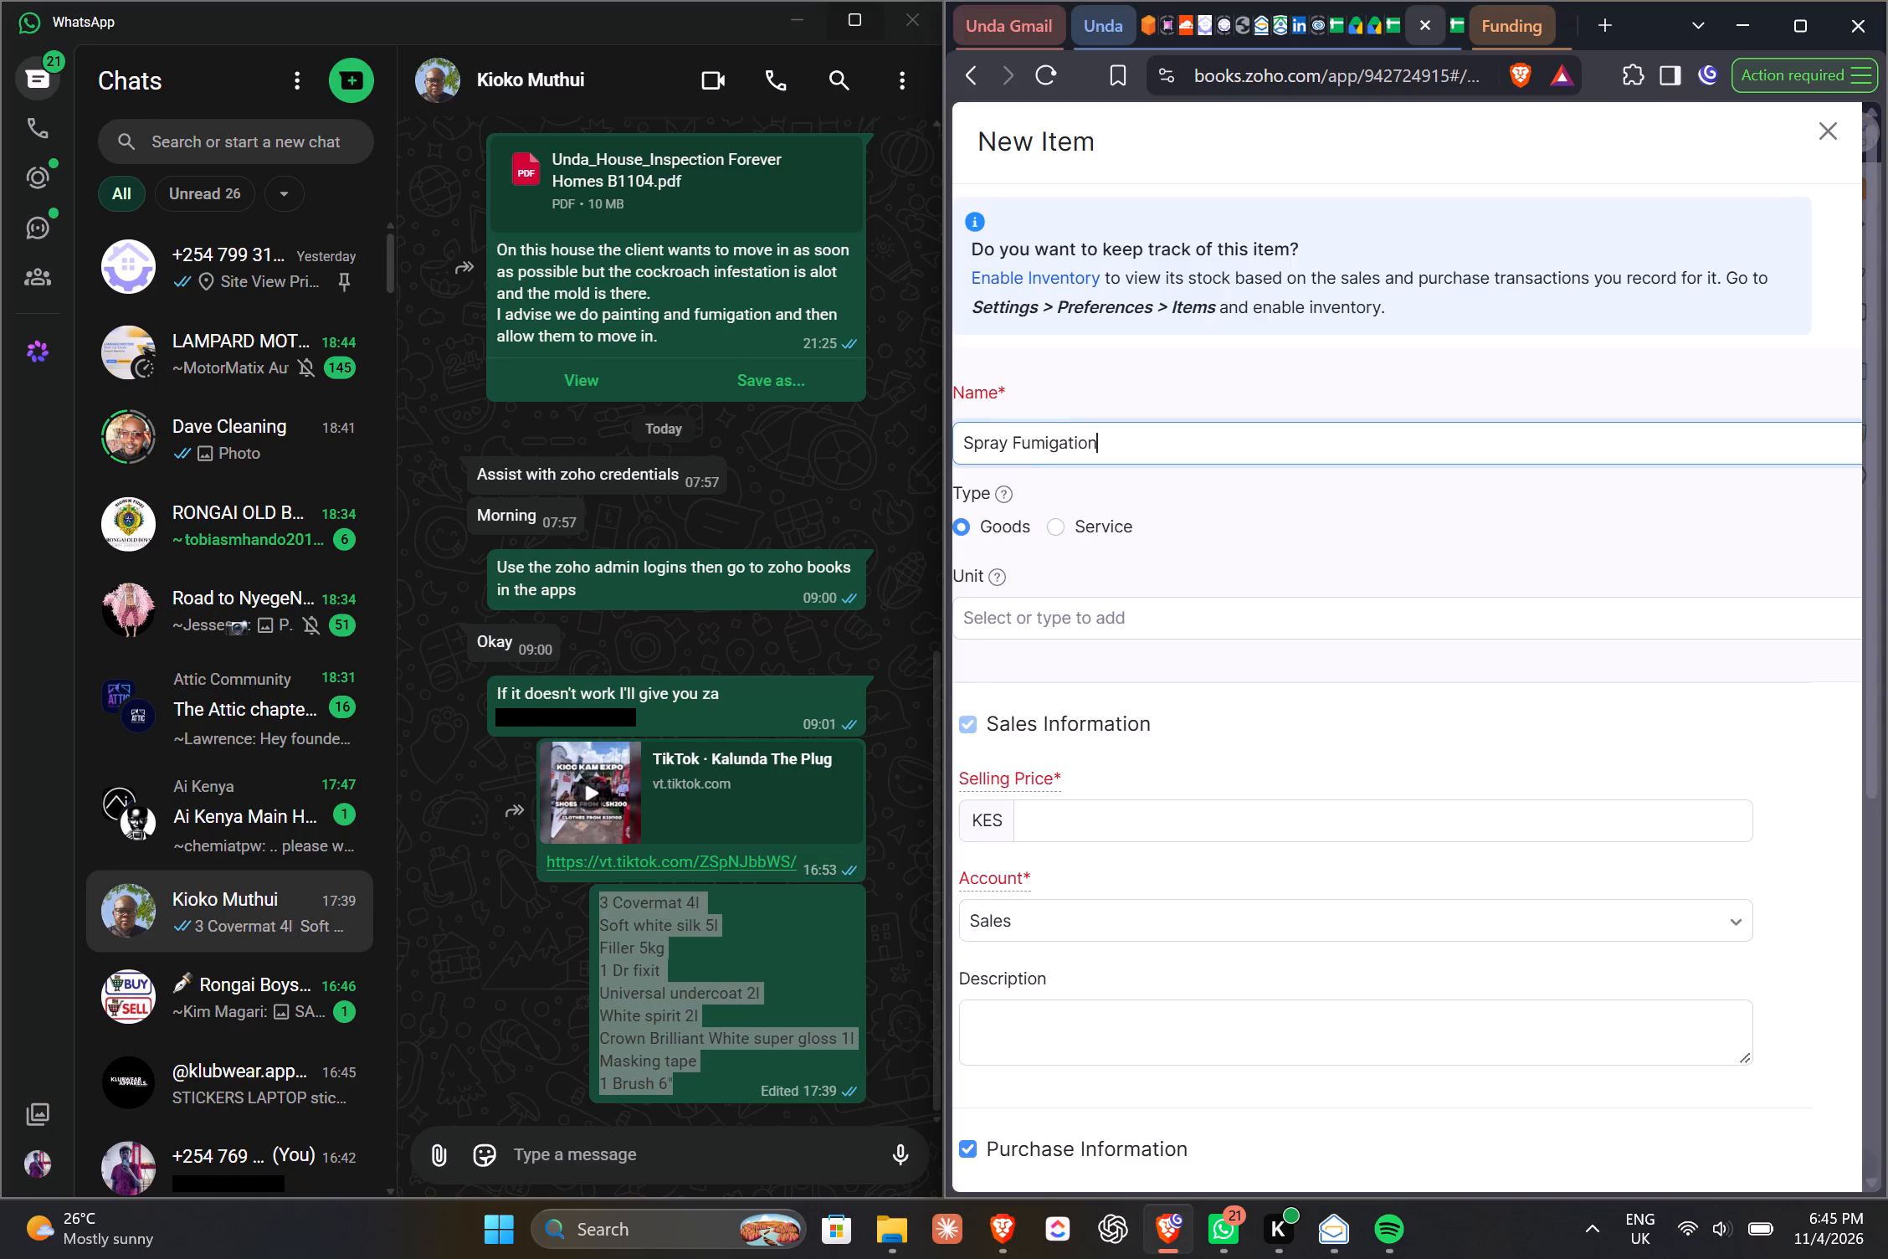
pyautogui.hscroll(1, 1094, 586)
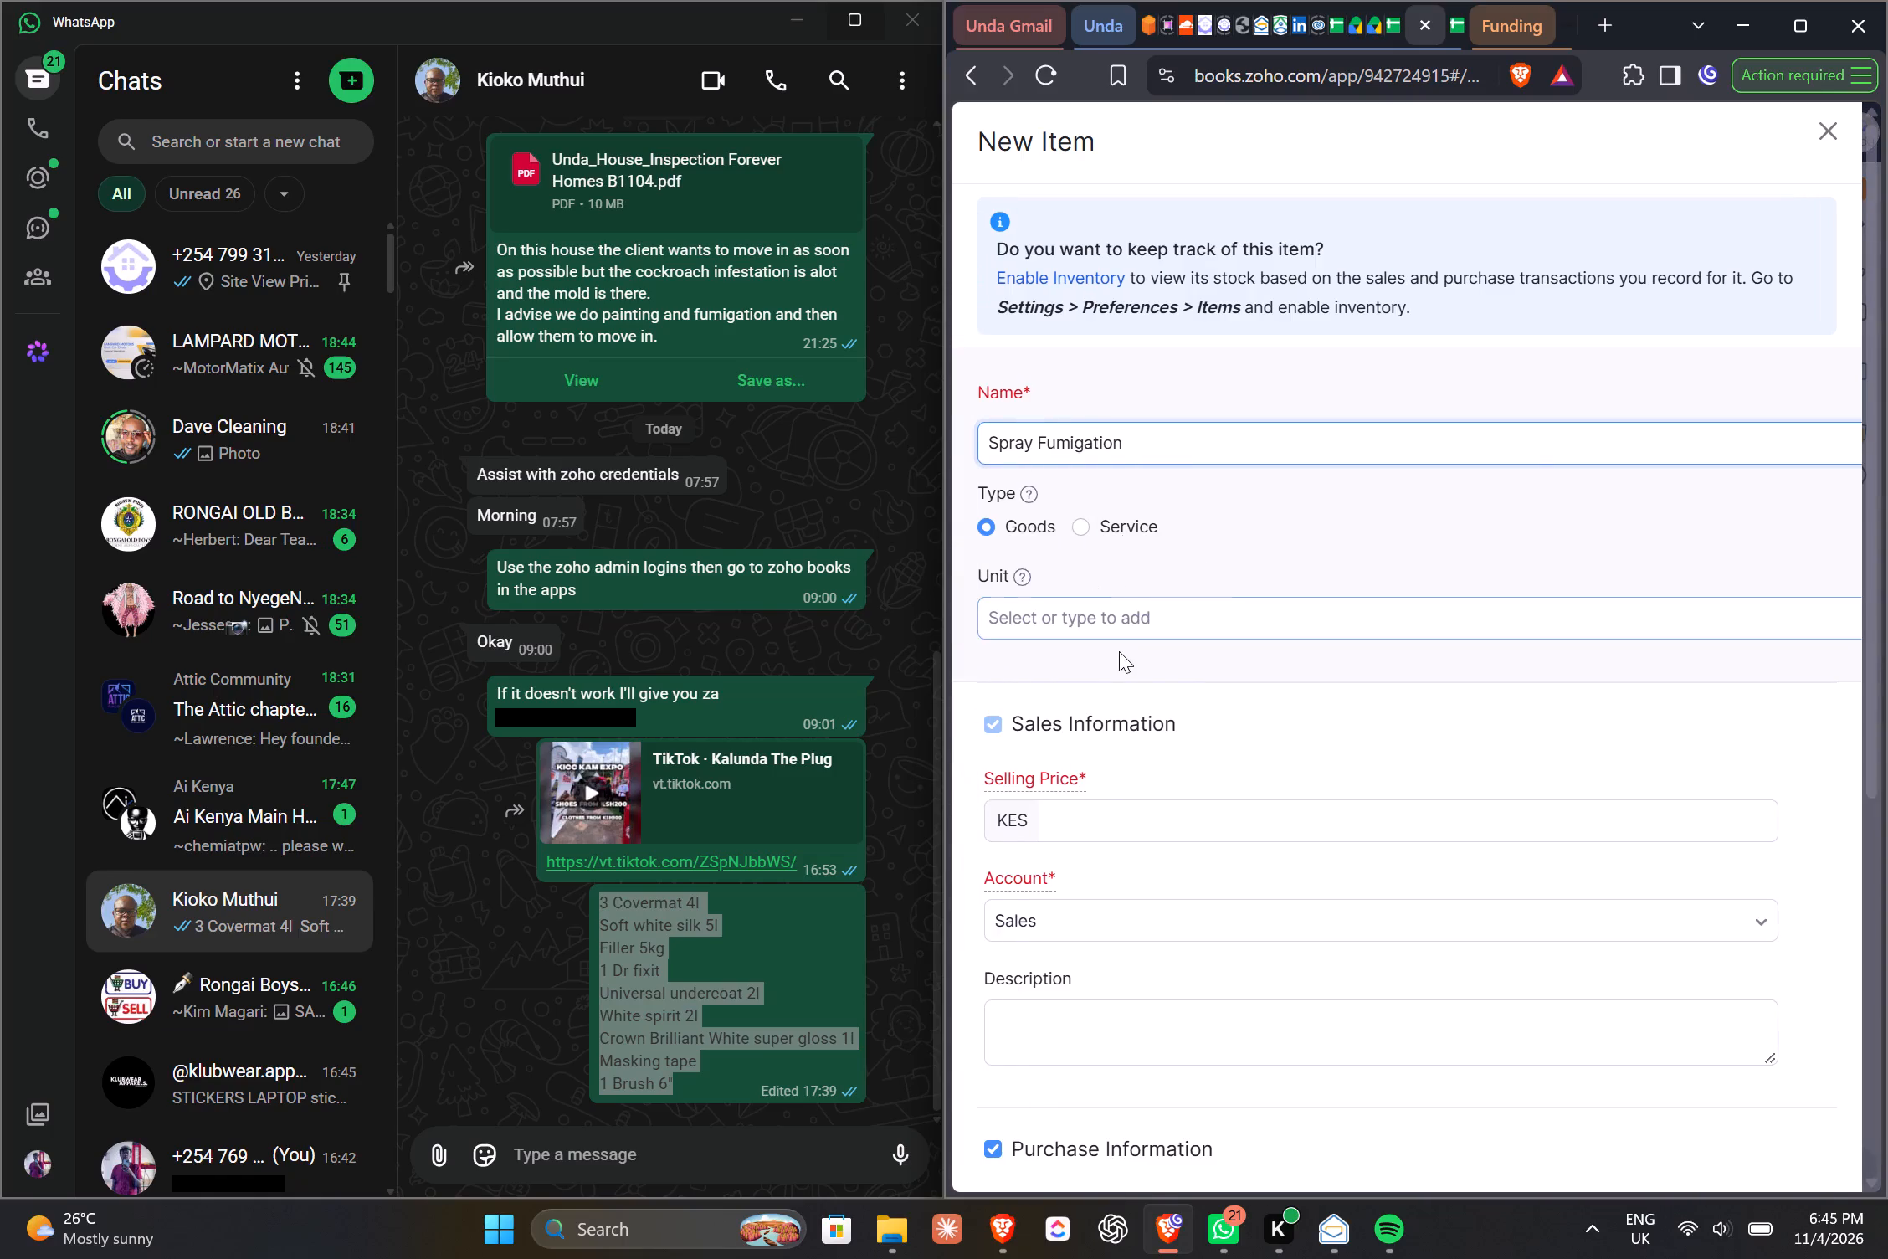
pyautogui.click(1110, 639)
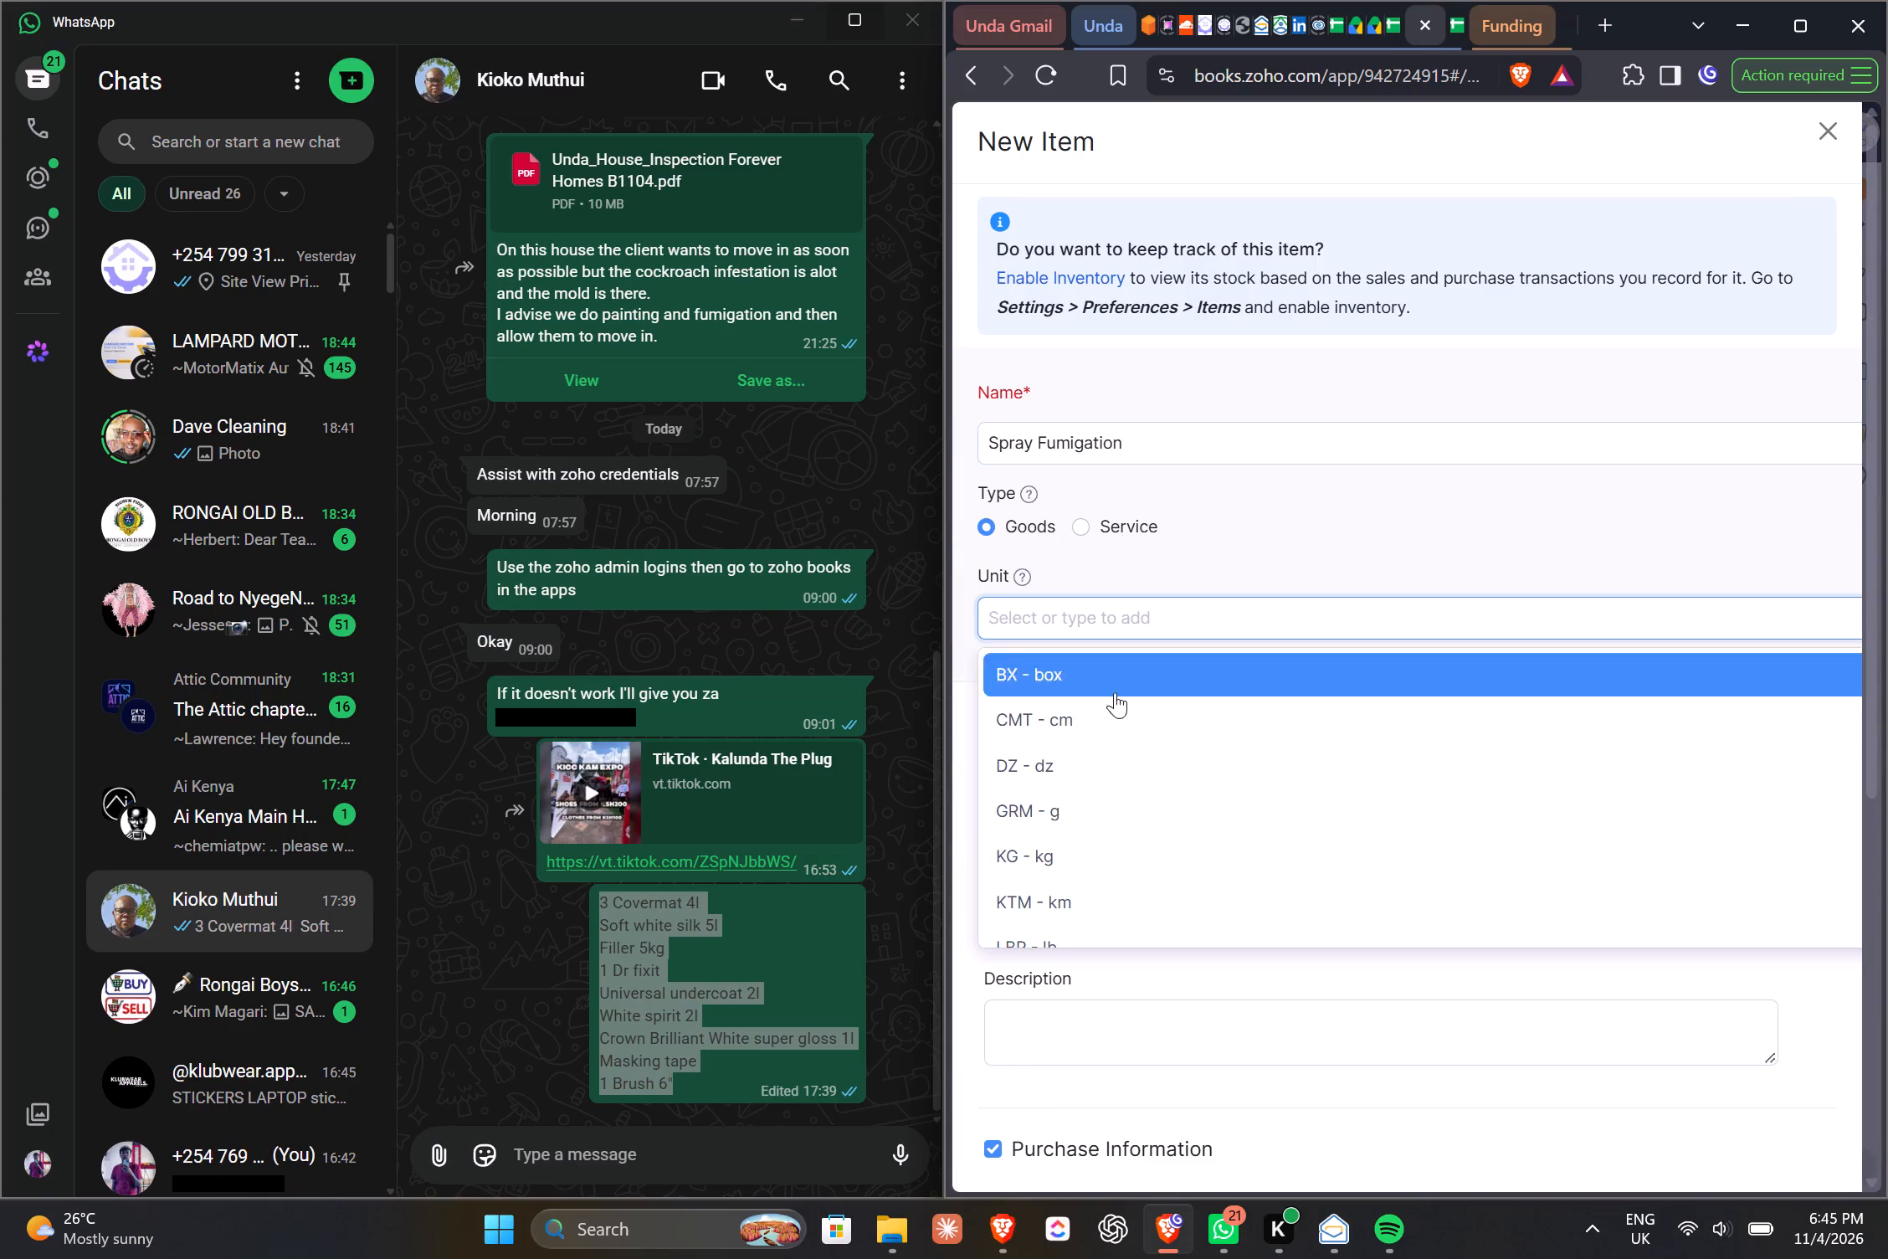
pyautogui.scroll(-1, 1130, 774)
pyautogui.click(1118, 625)
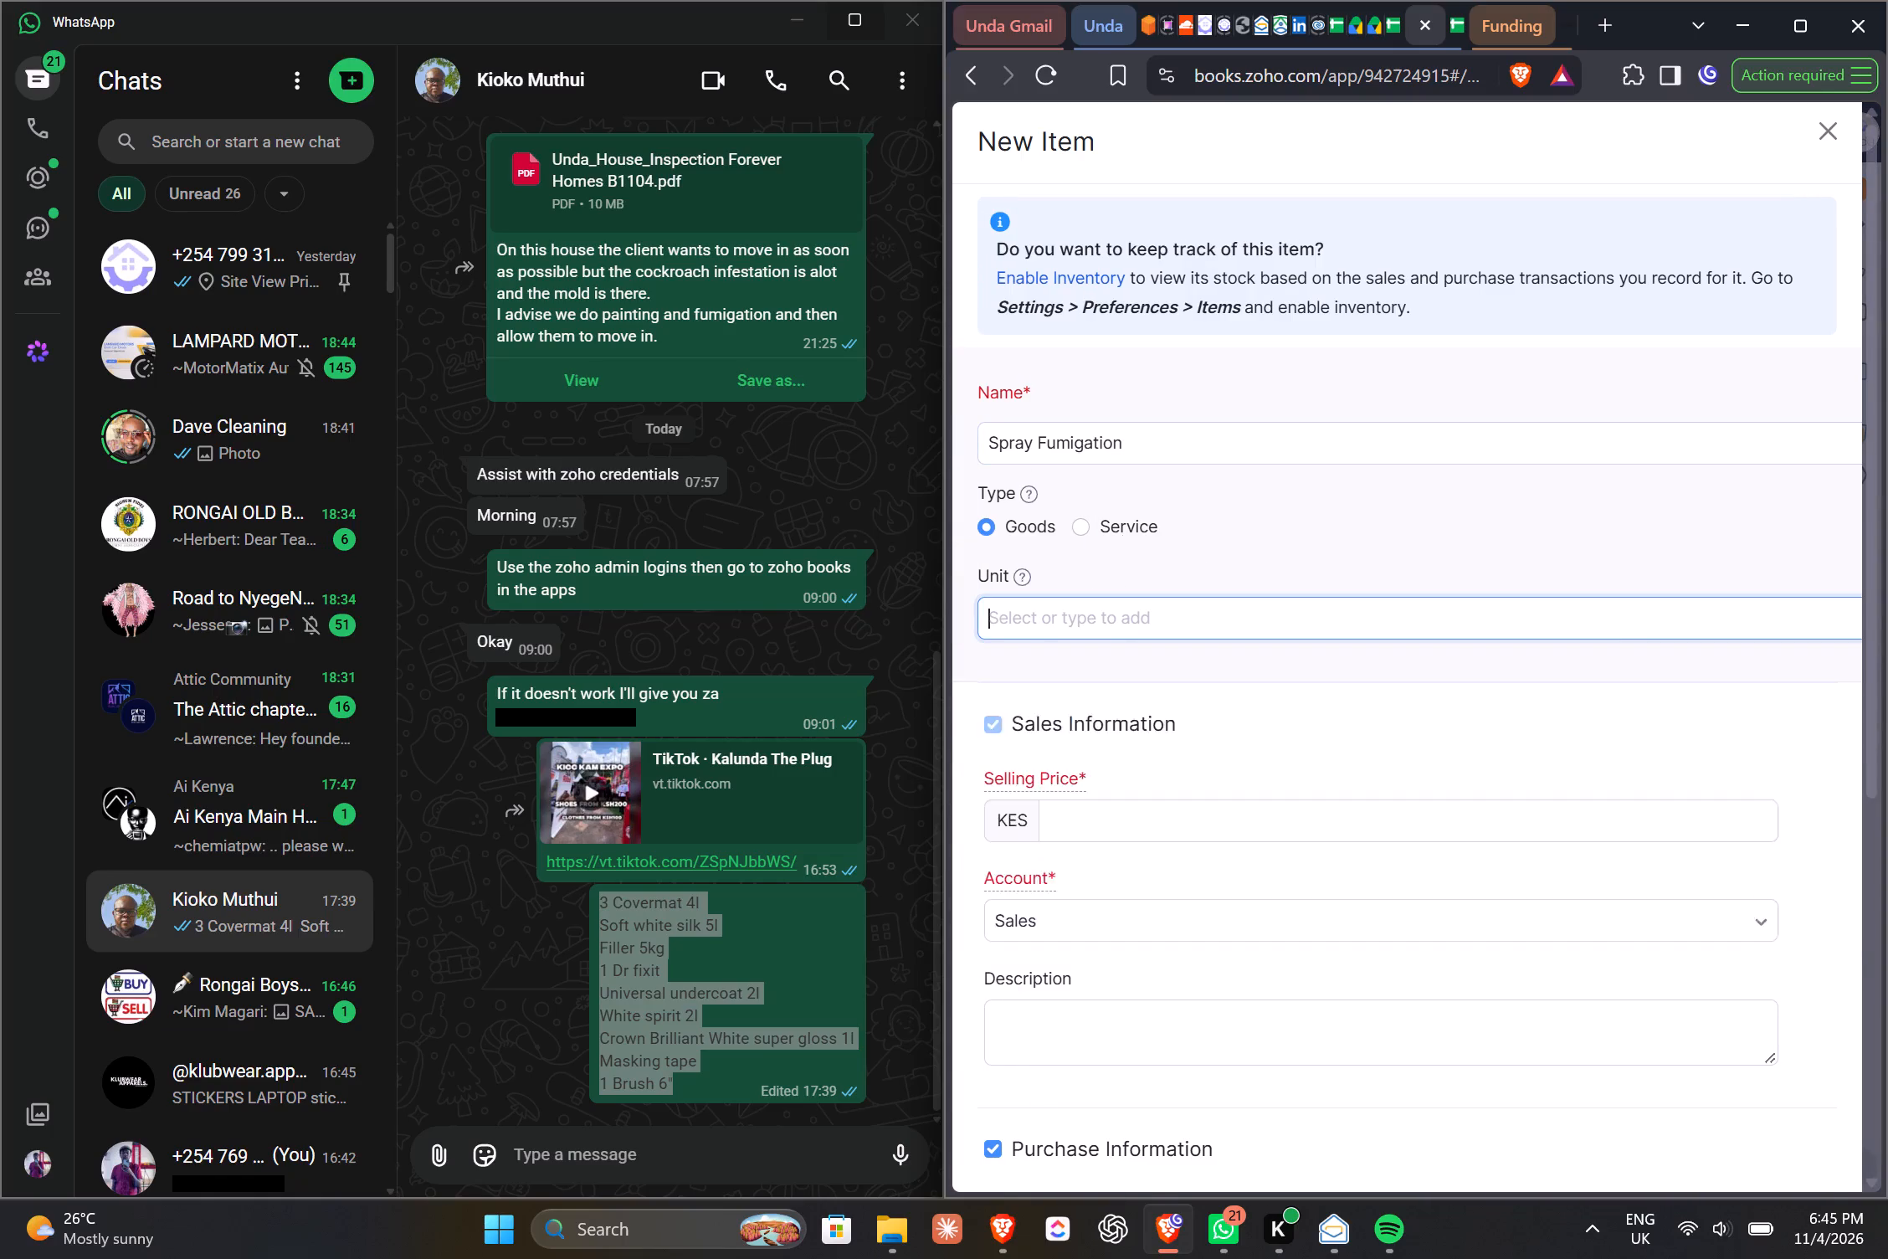
pyautogui.write('Liter')
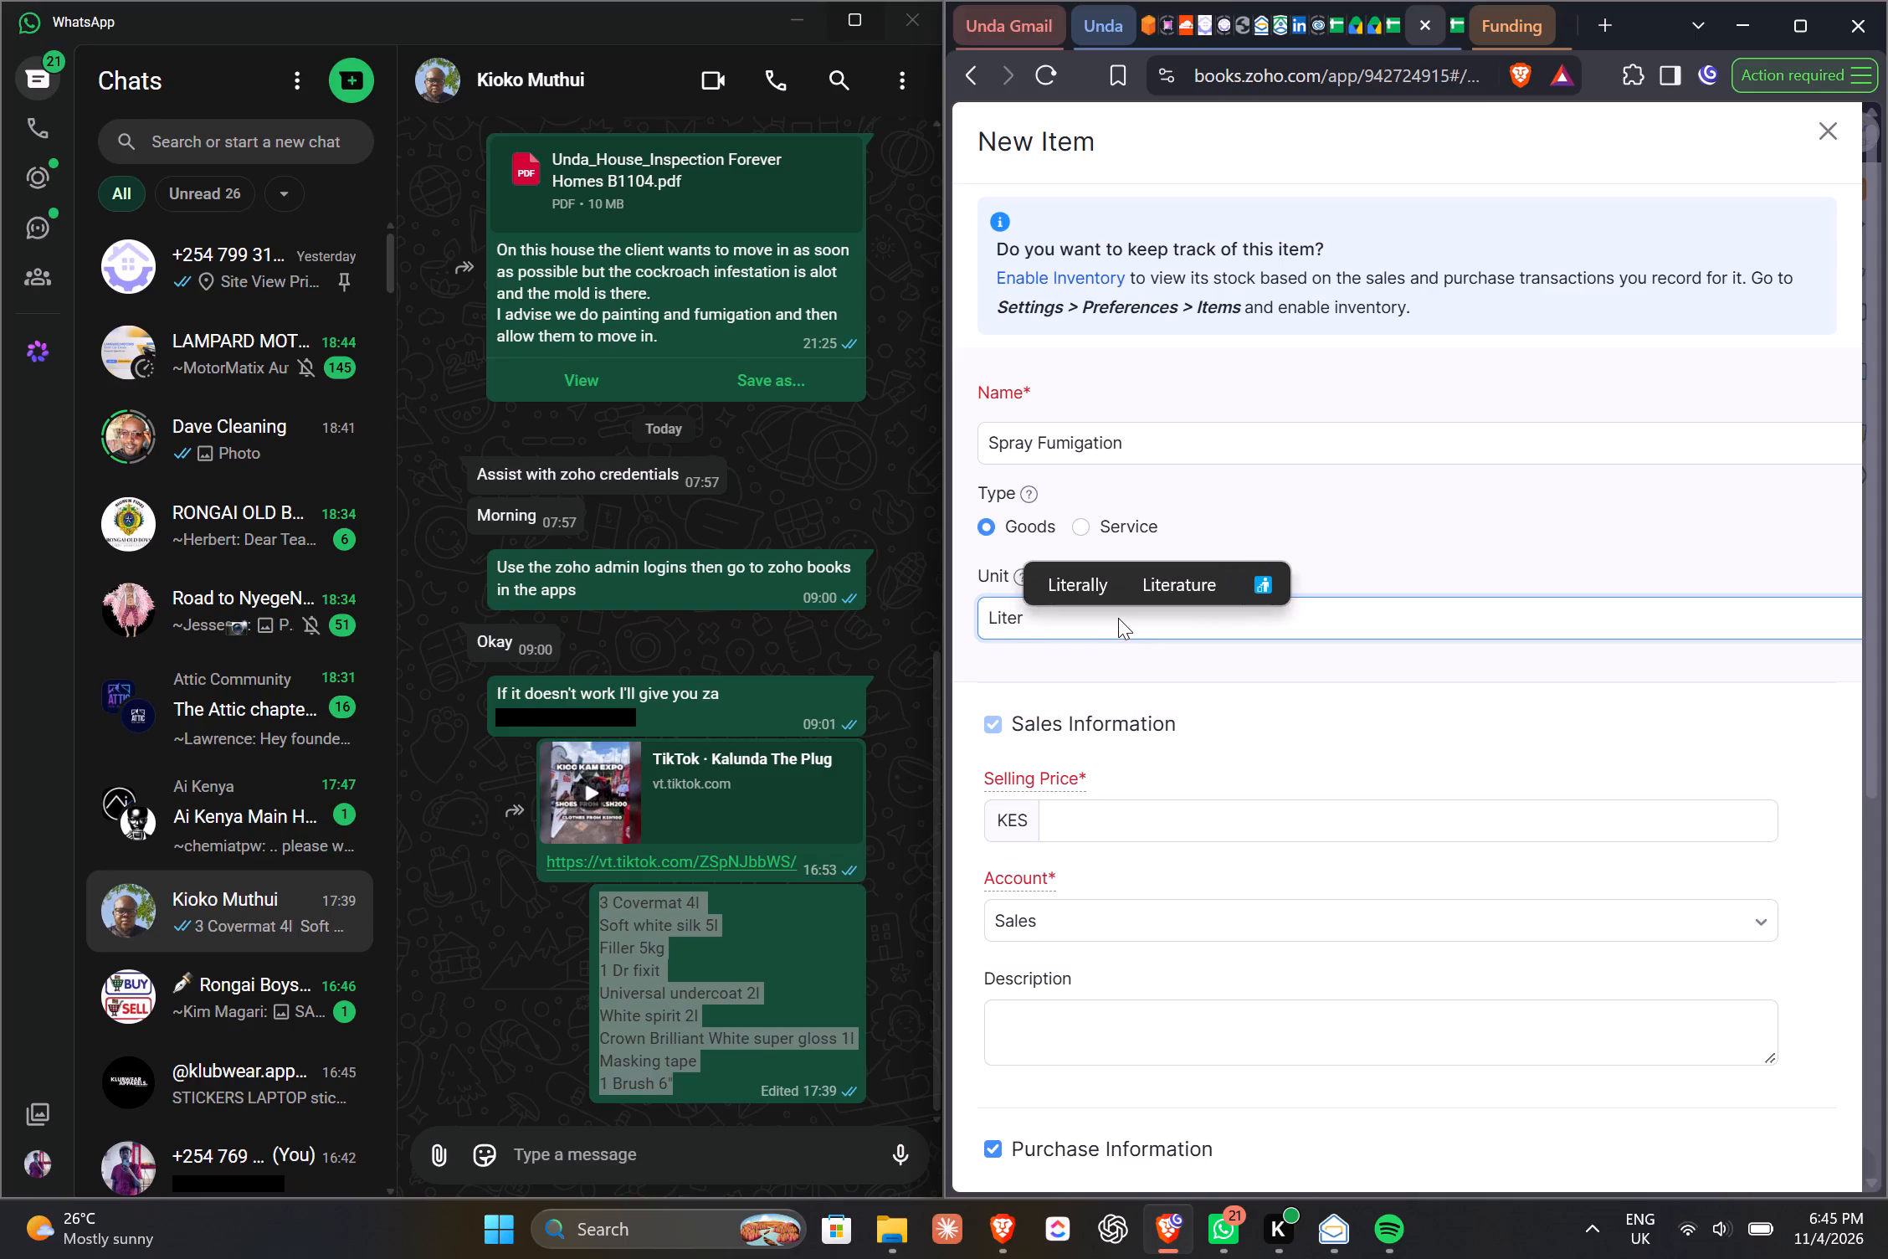
pyautogui.press('BackSpace')
pyautogui.press('BackSpace')
pyautogui.write('re')
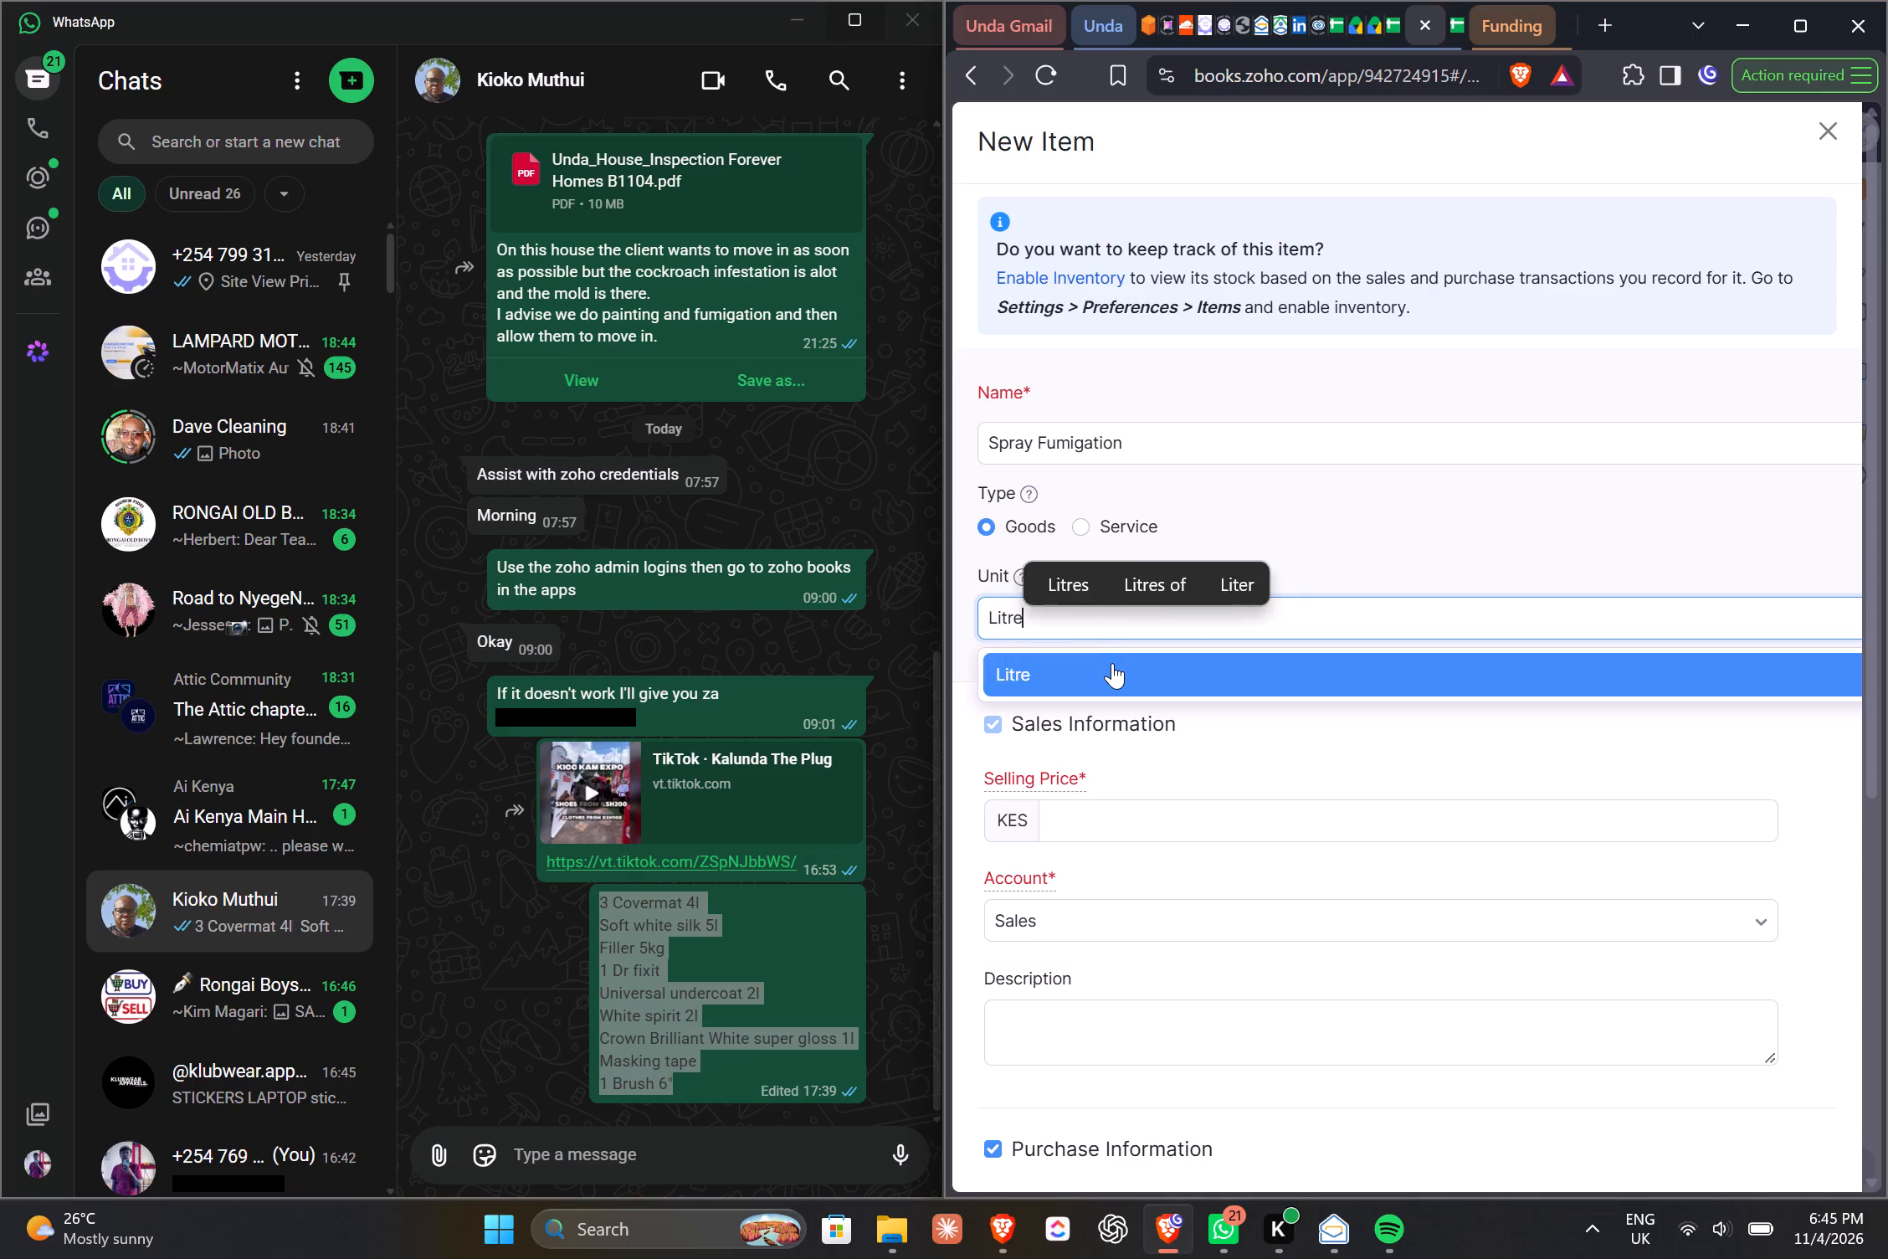
pyautogui.click(1112, 663)
pyautogui.scroll(-1, 1112, 663)
# Set the Spray Fumigation item's selling price to KES 520 and its cost price to KES 400.
pyautogui.click(1168, 822)
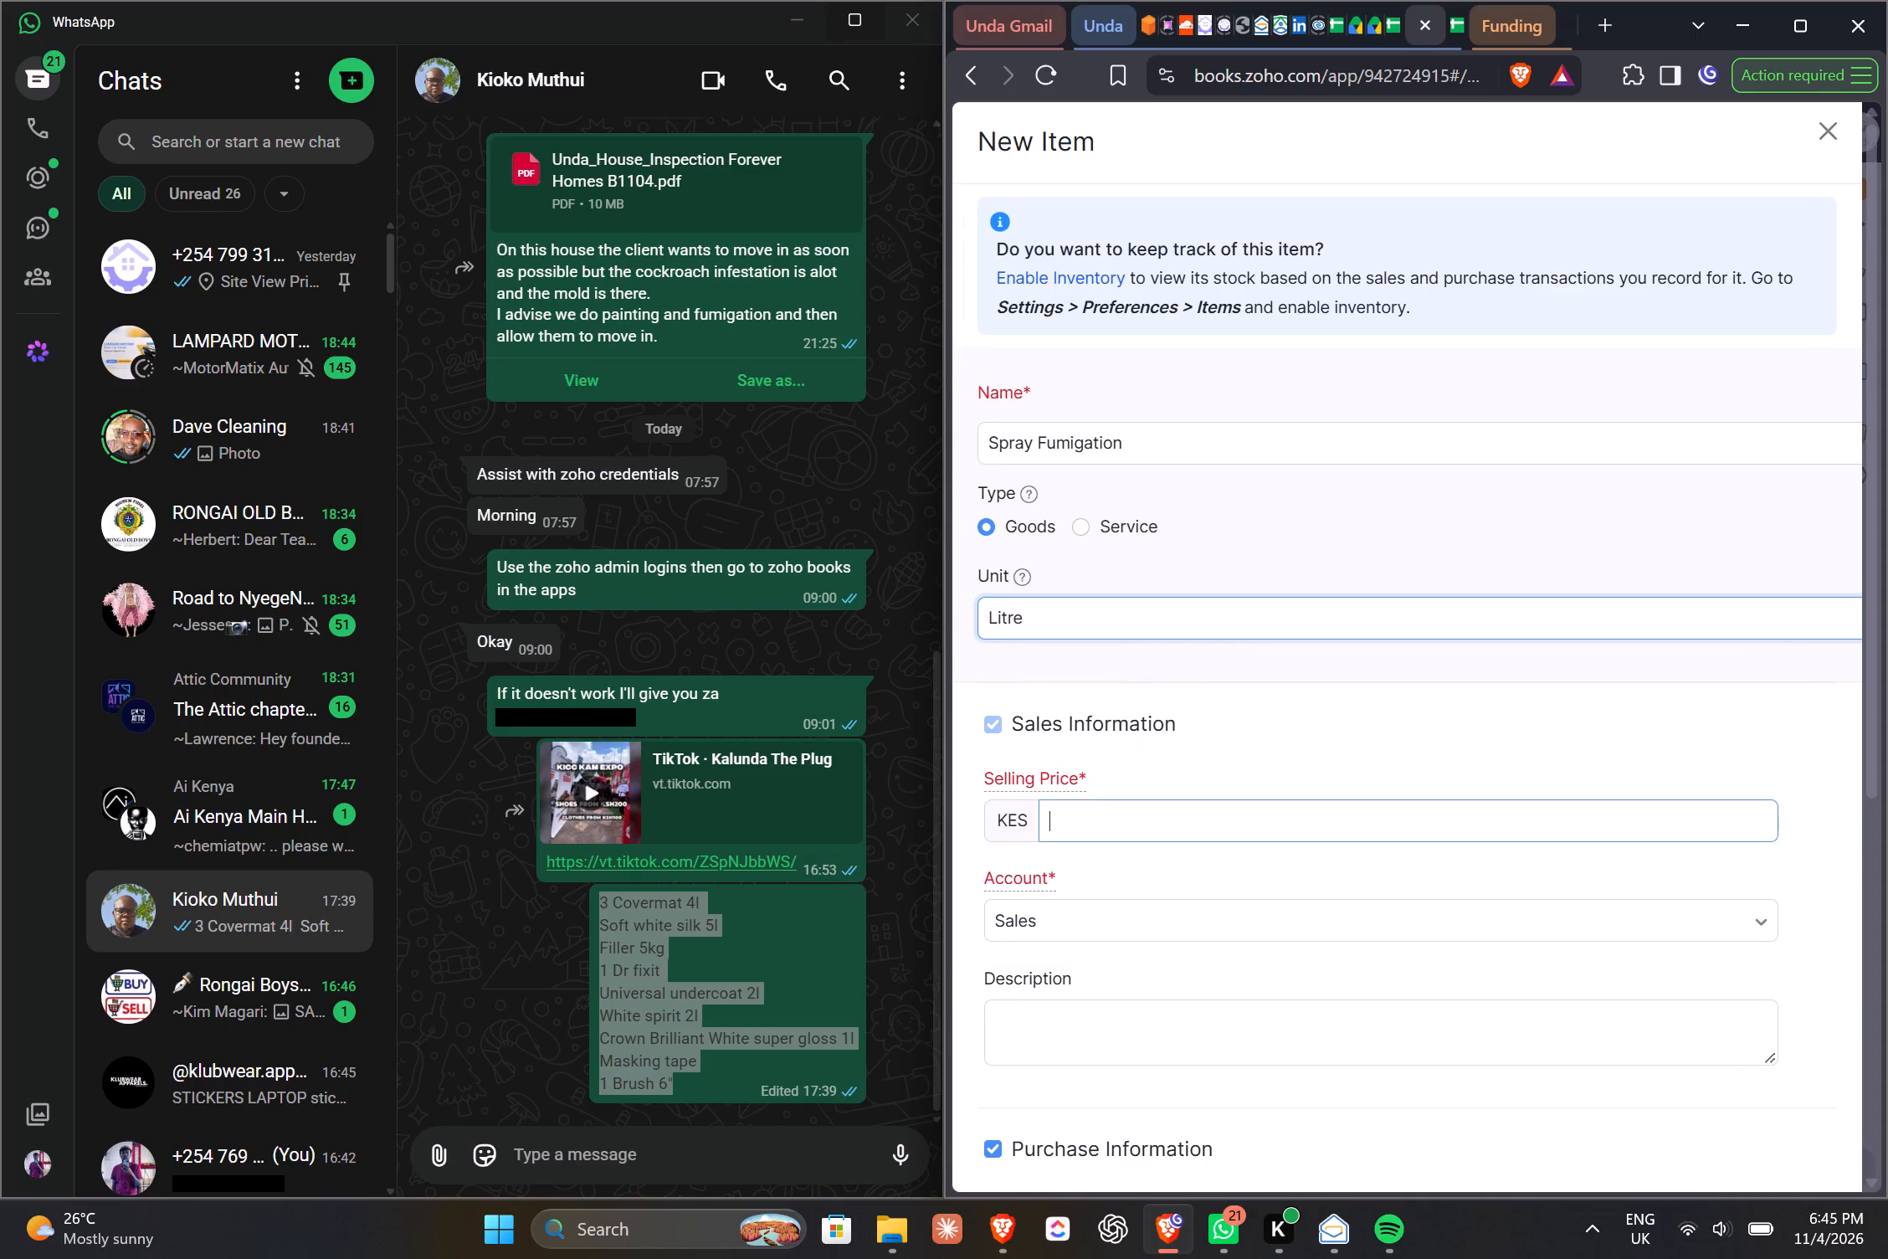
pyautogui.scroll(-1, 1168, 822)
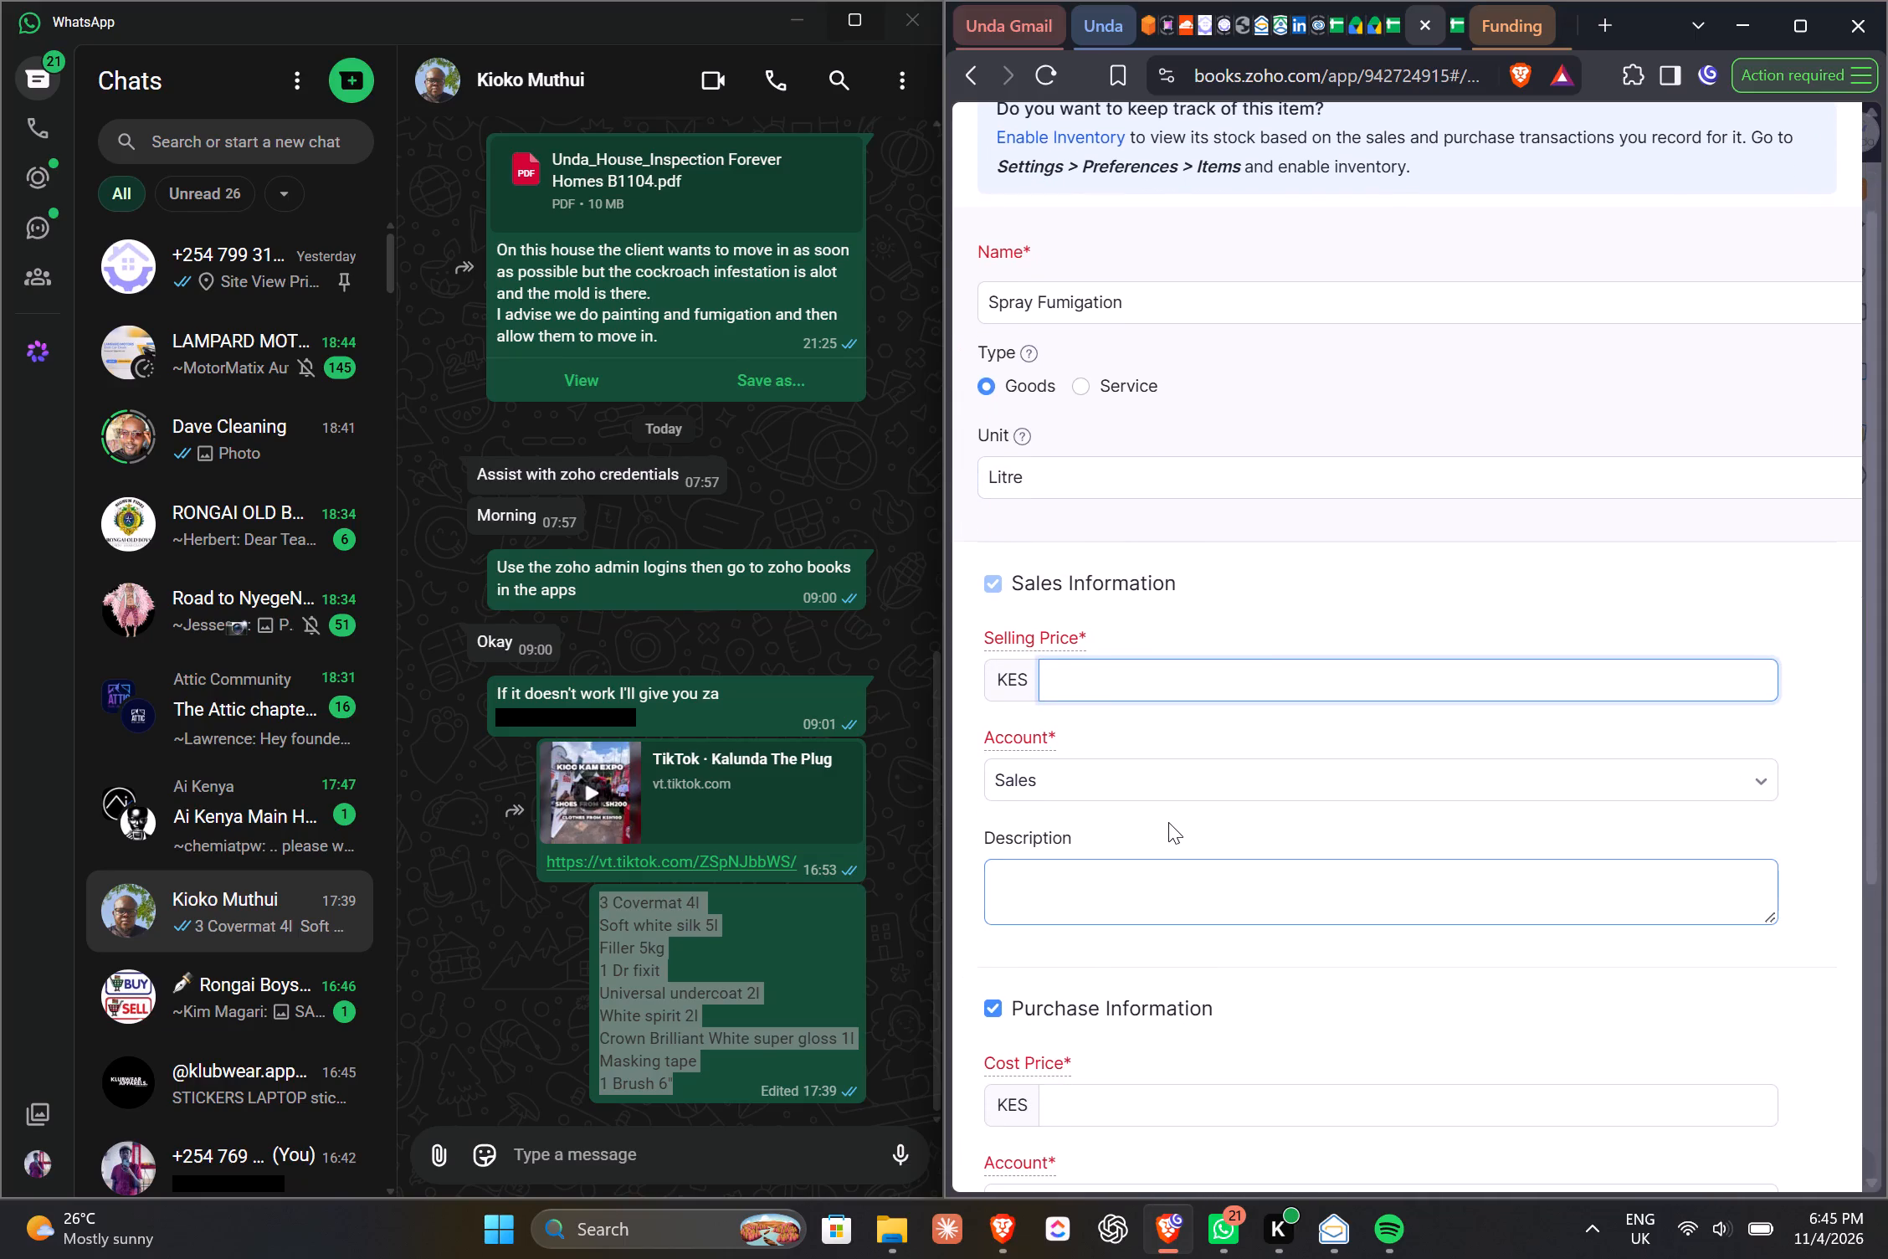
pyautogui.write('520')
pyautogui.click(1135, 902)
pyautogui.scroll(-2, 1135, 902)
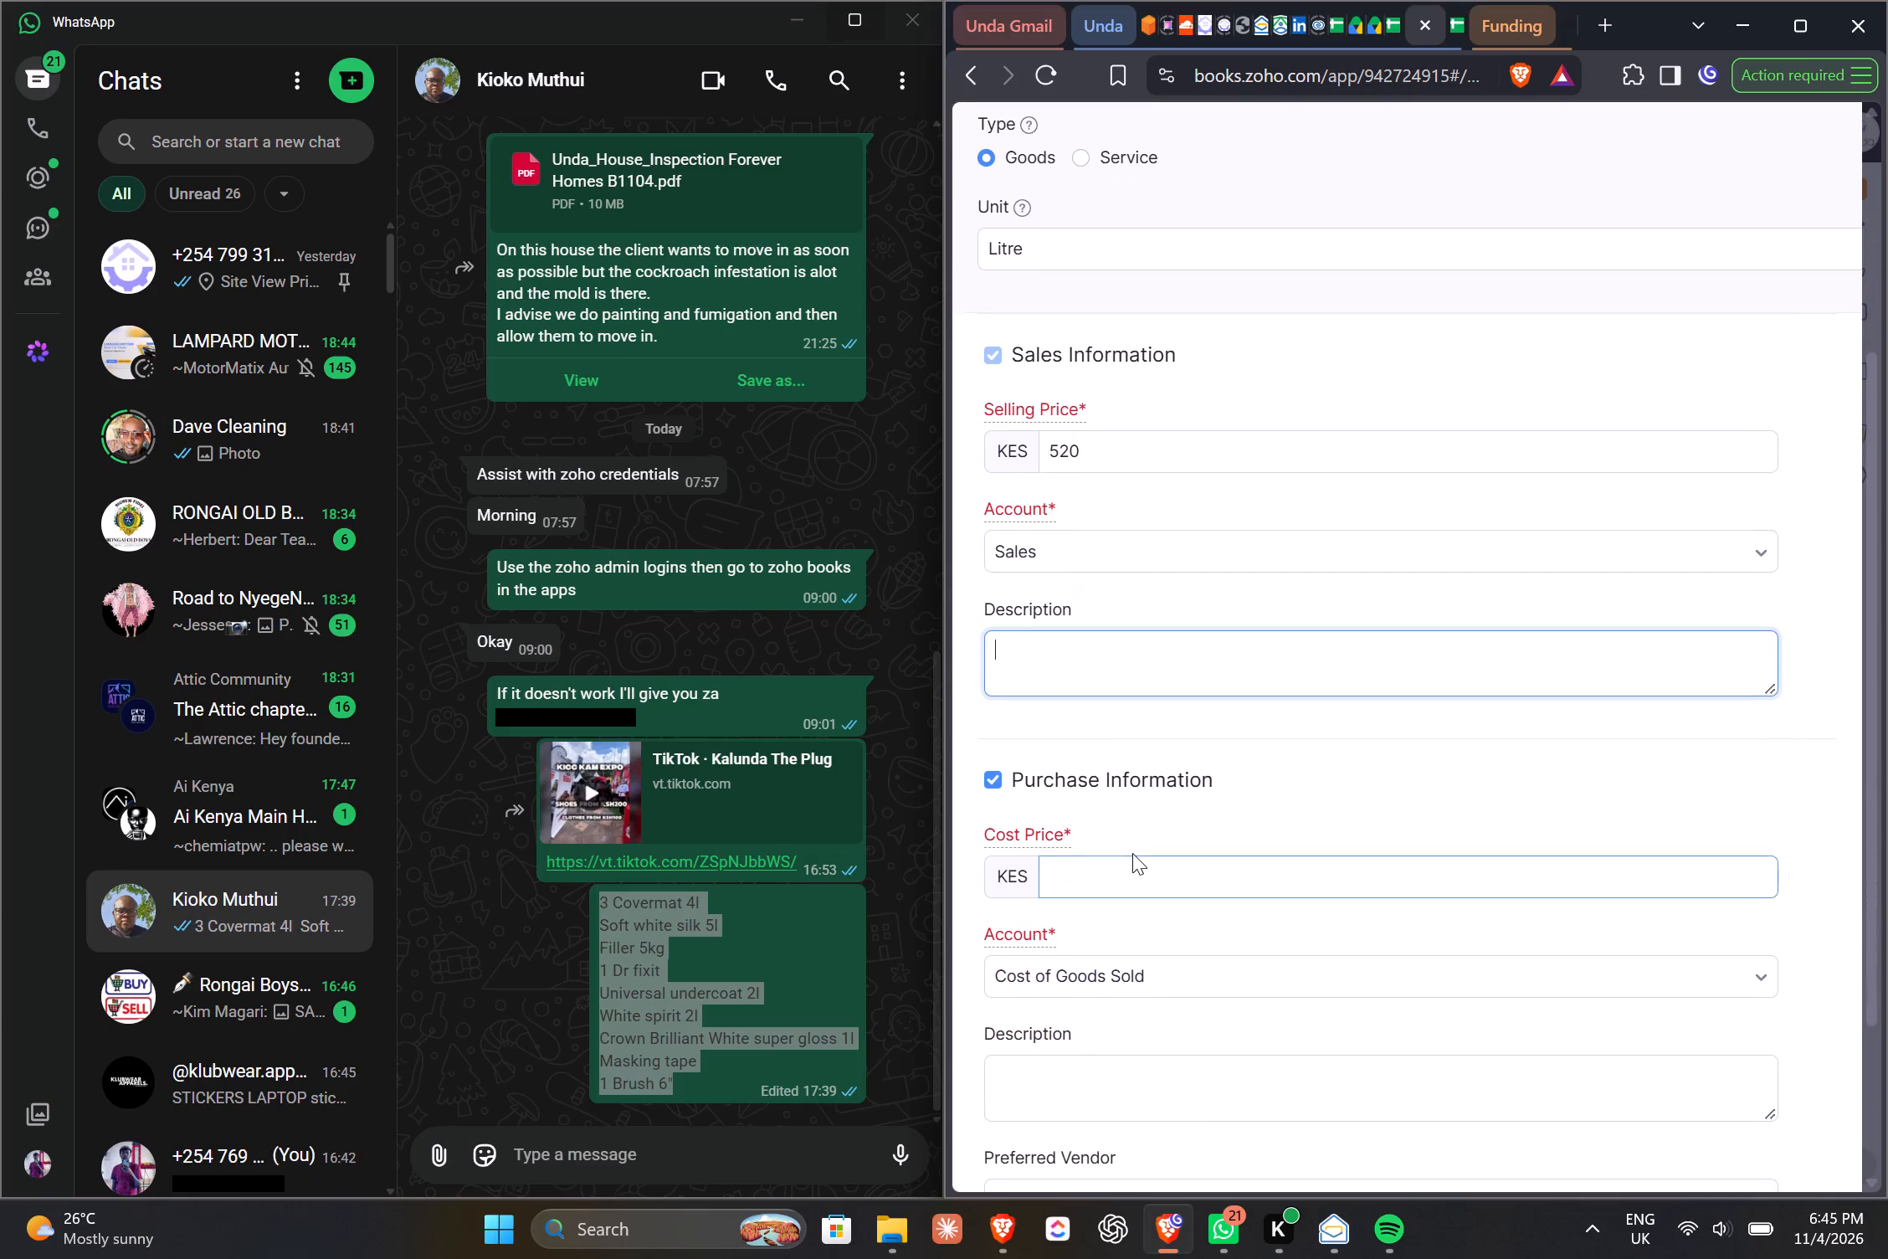
pyautogui.click(1132, 853)
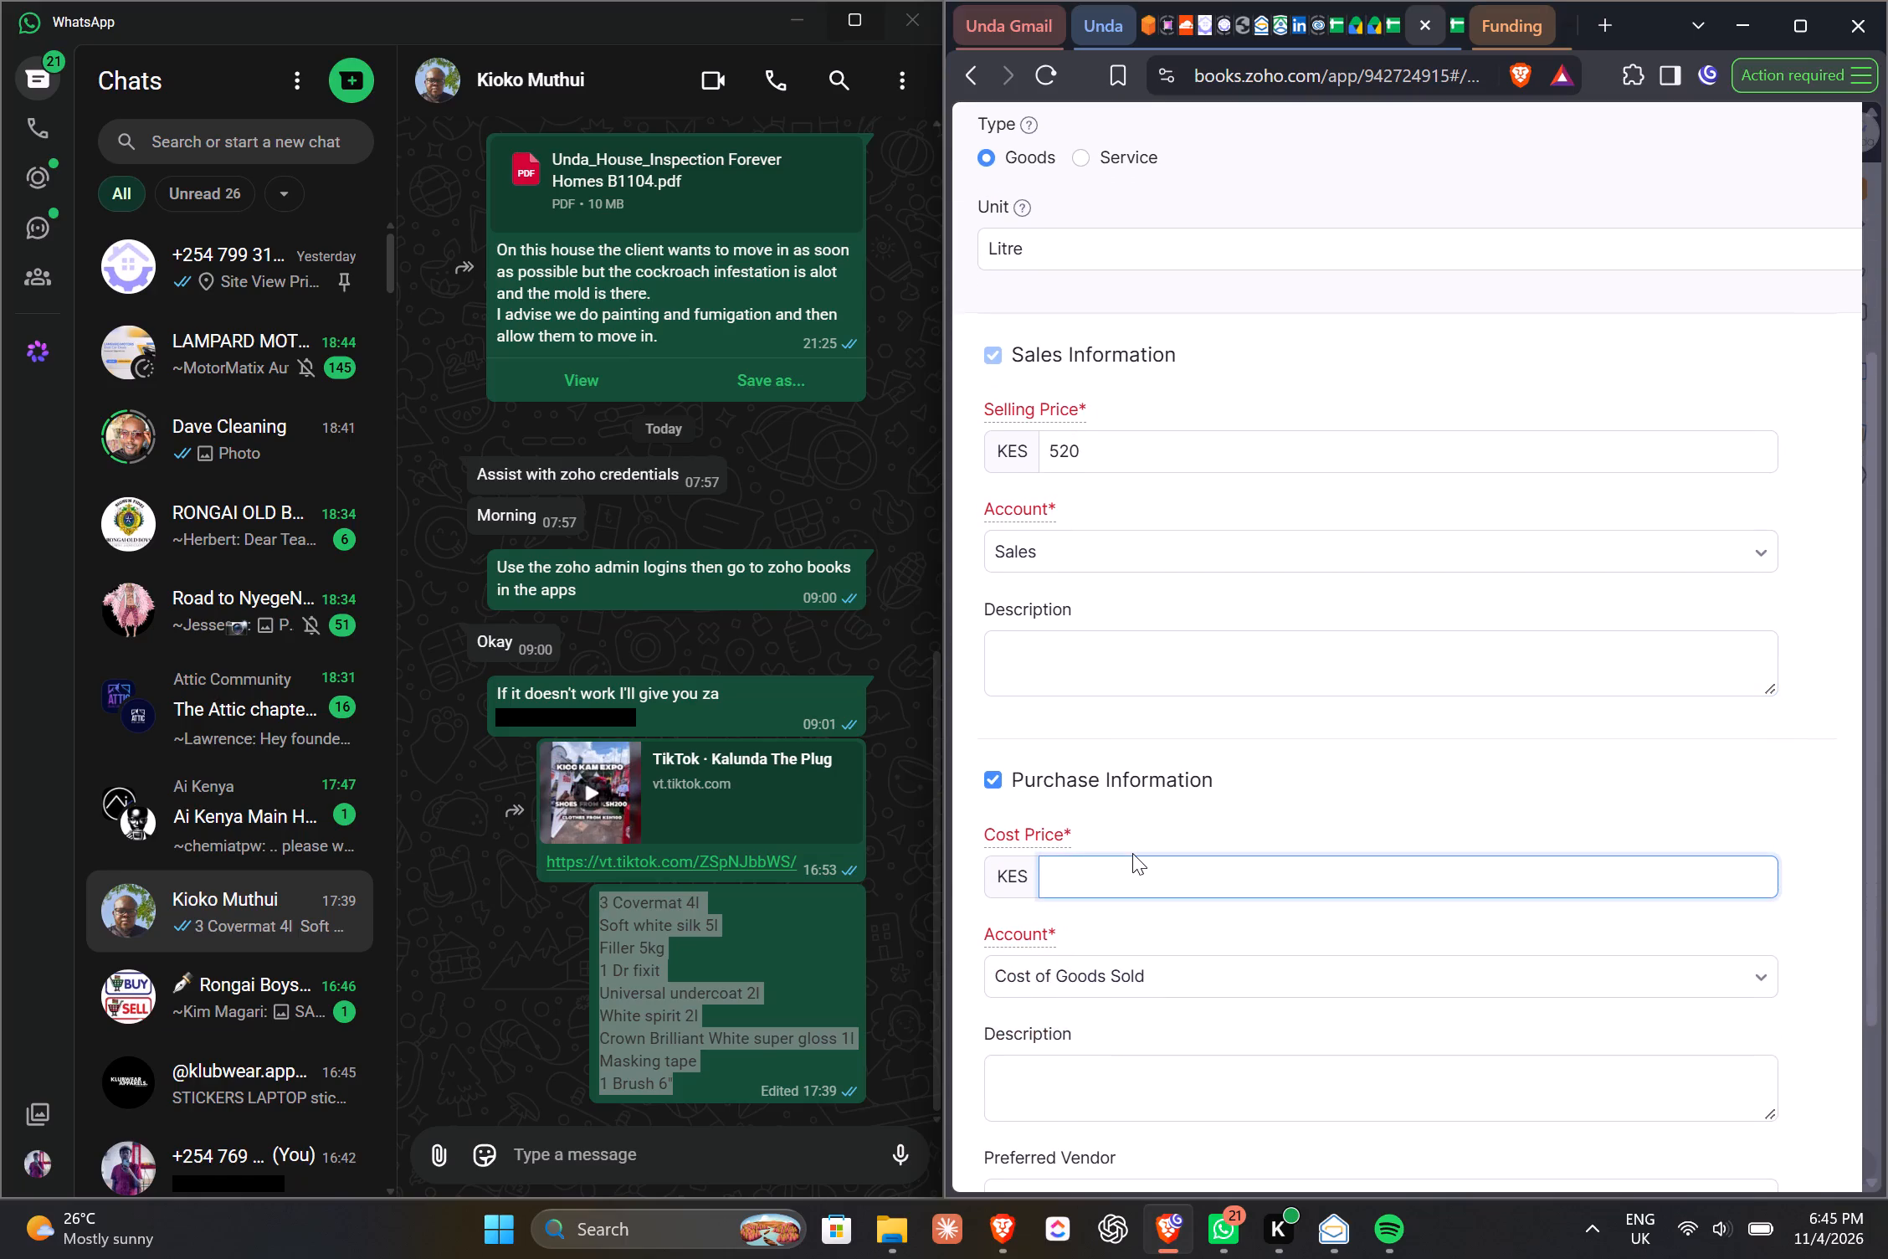
pyautogui.write('400')
# Review the Spray Fumigation item's details, leaving the preferred vendor blank, and save the item to the quote.
pyautogui.scroll(-1, 1161, 1031)
pyautogui.click(1130, 1028)
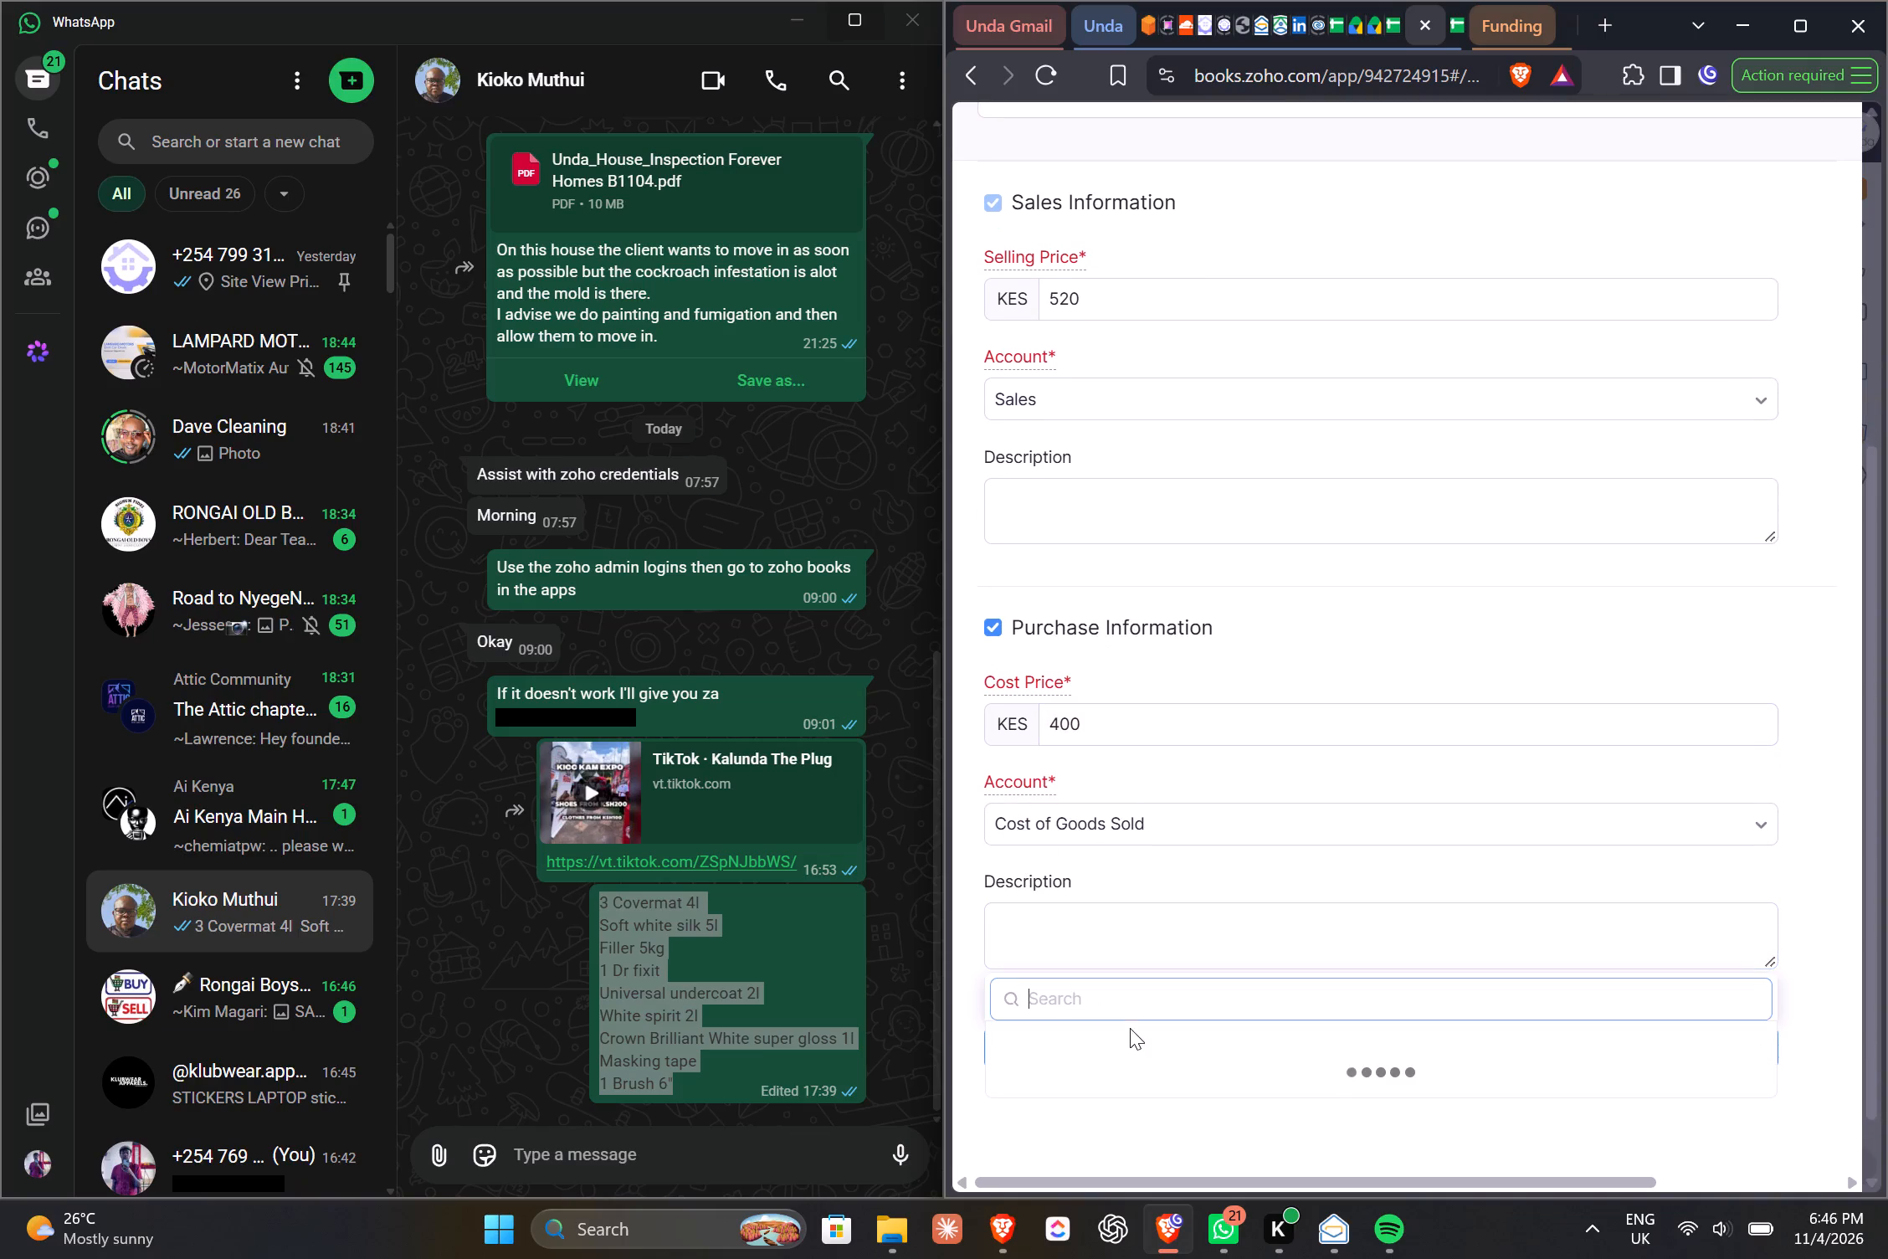
pyautogui.click(1356, 593)
pyautogui.scroll(4, 1356, 593)
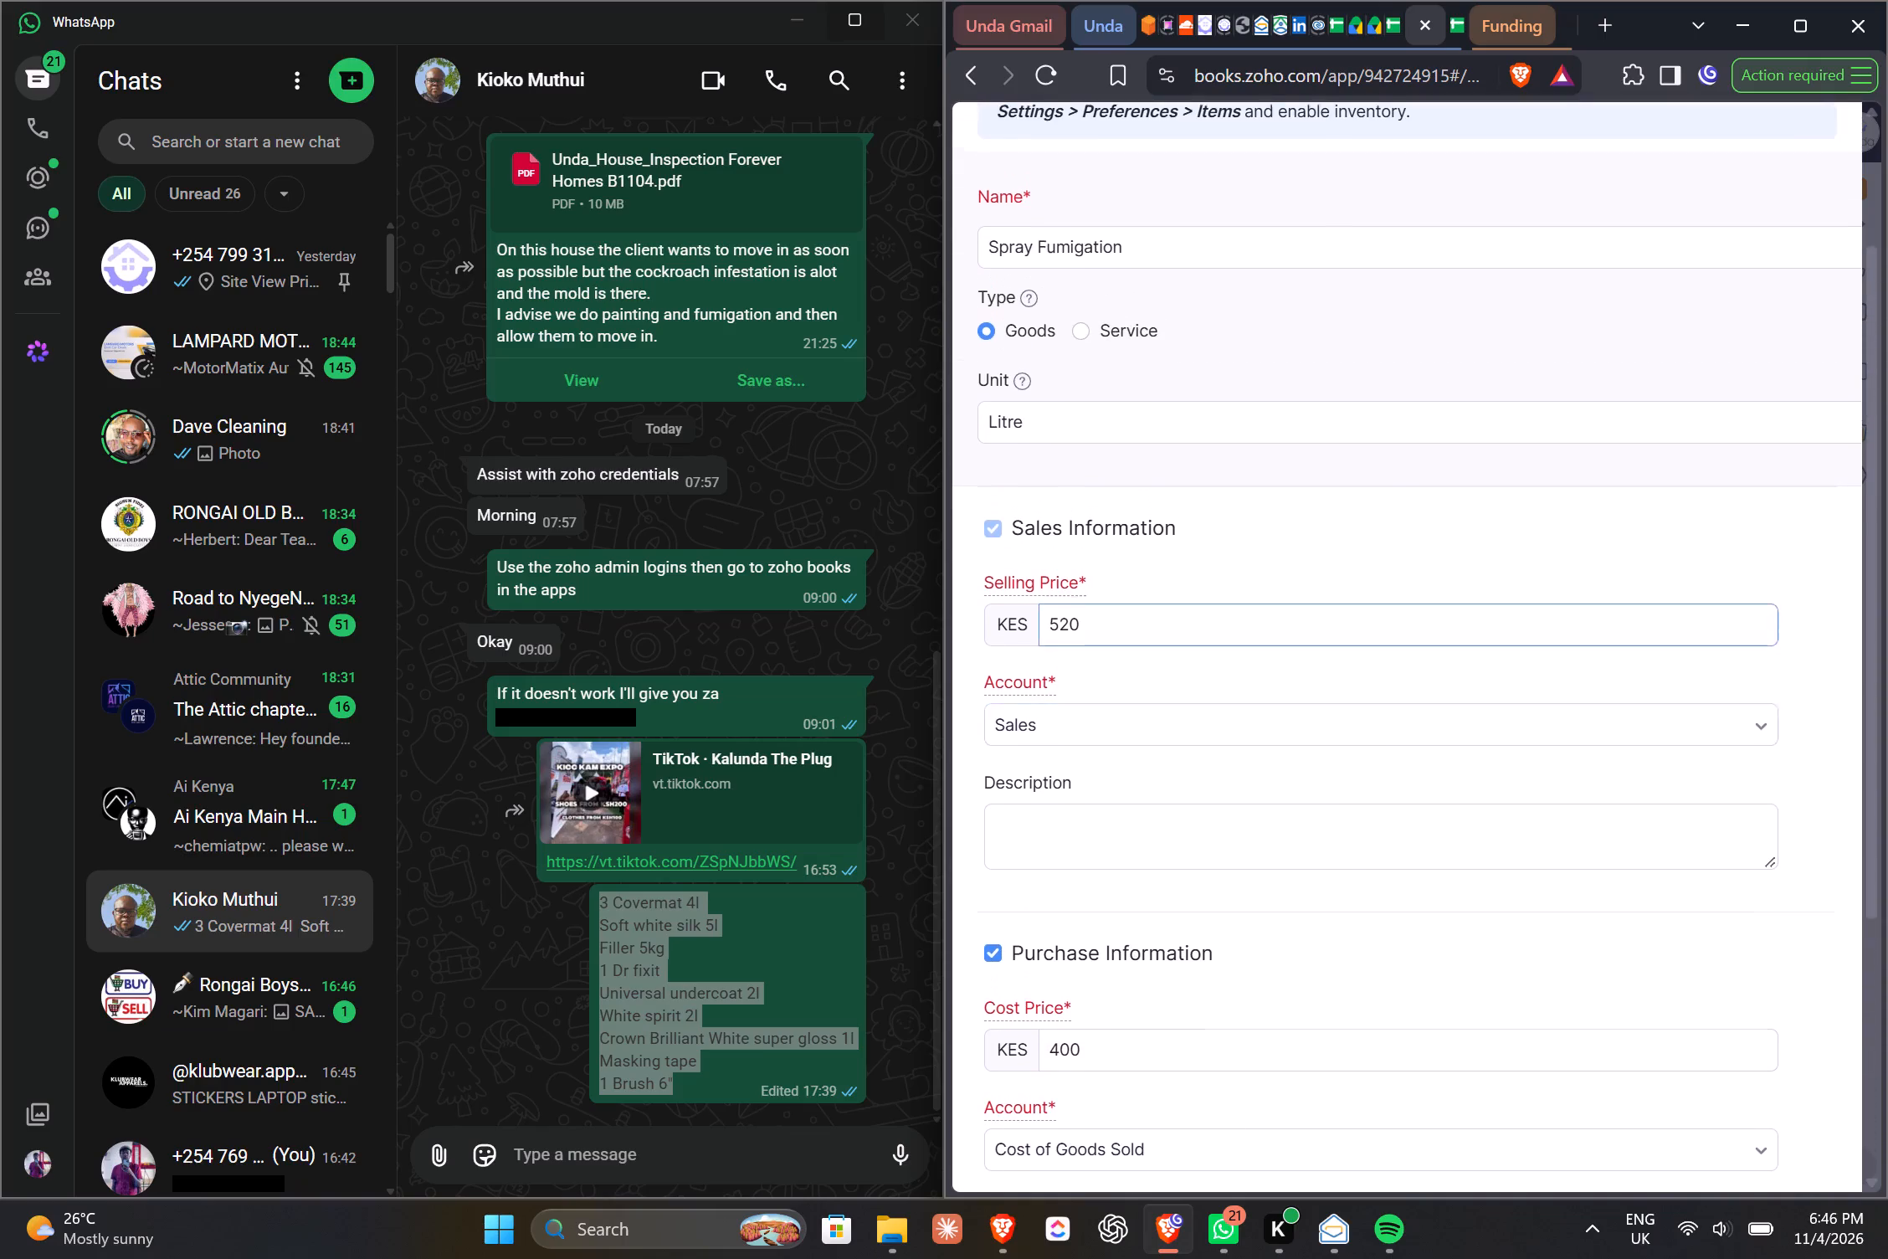
pyautogui.scroll(1, 1356, 593)
pyautogui.scroll(-1, 1356, 593)
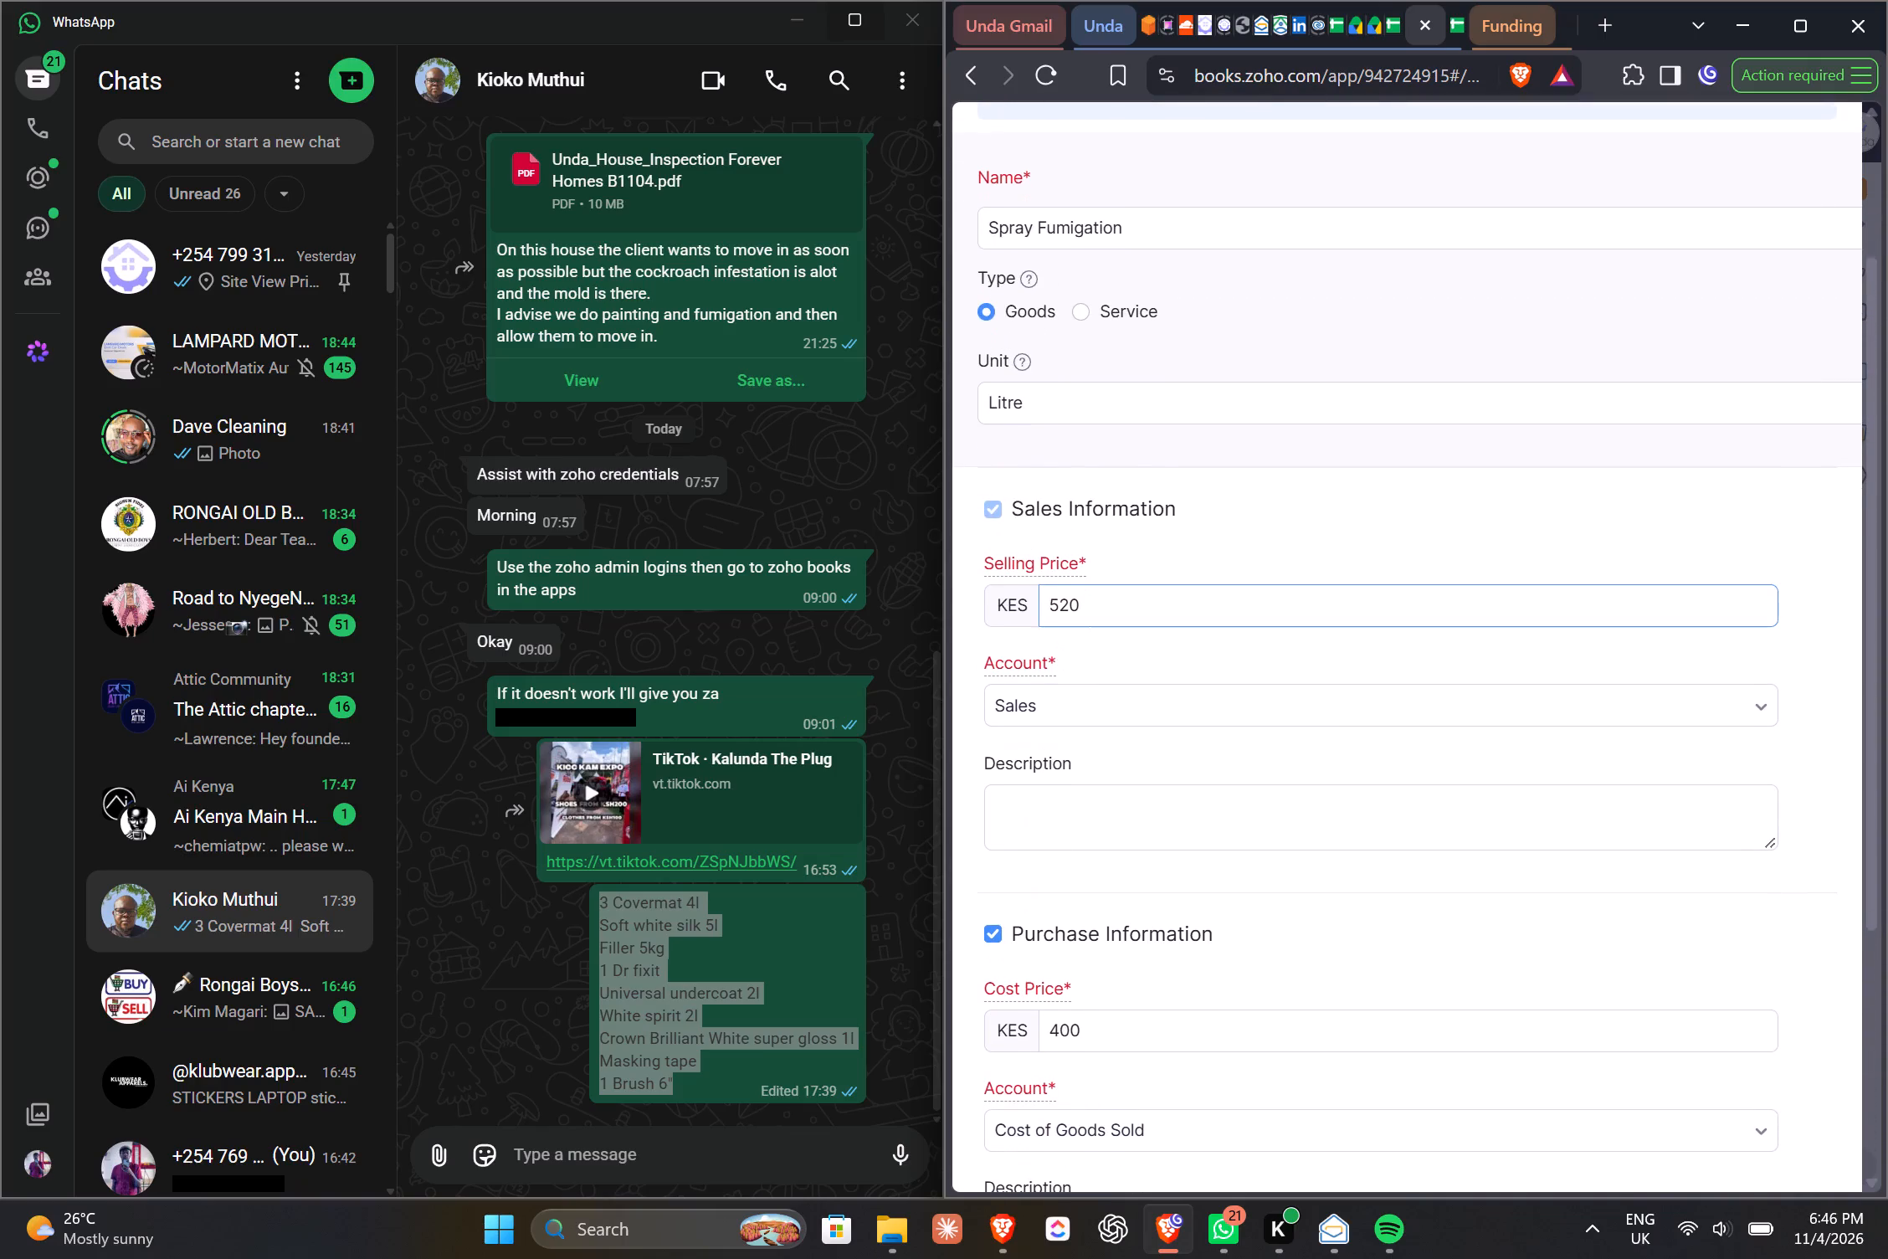
pyautogui.scroll(-4, 1356, 593)
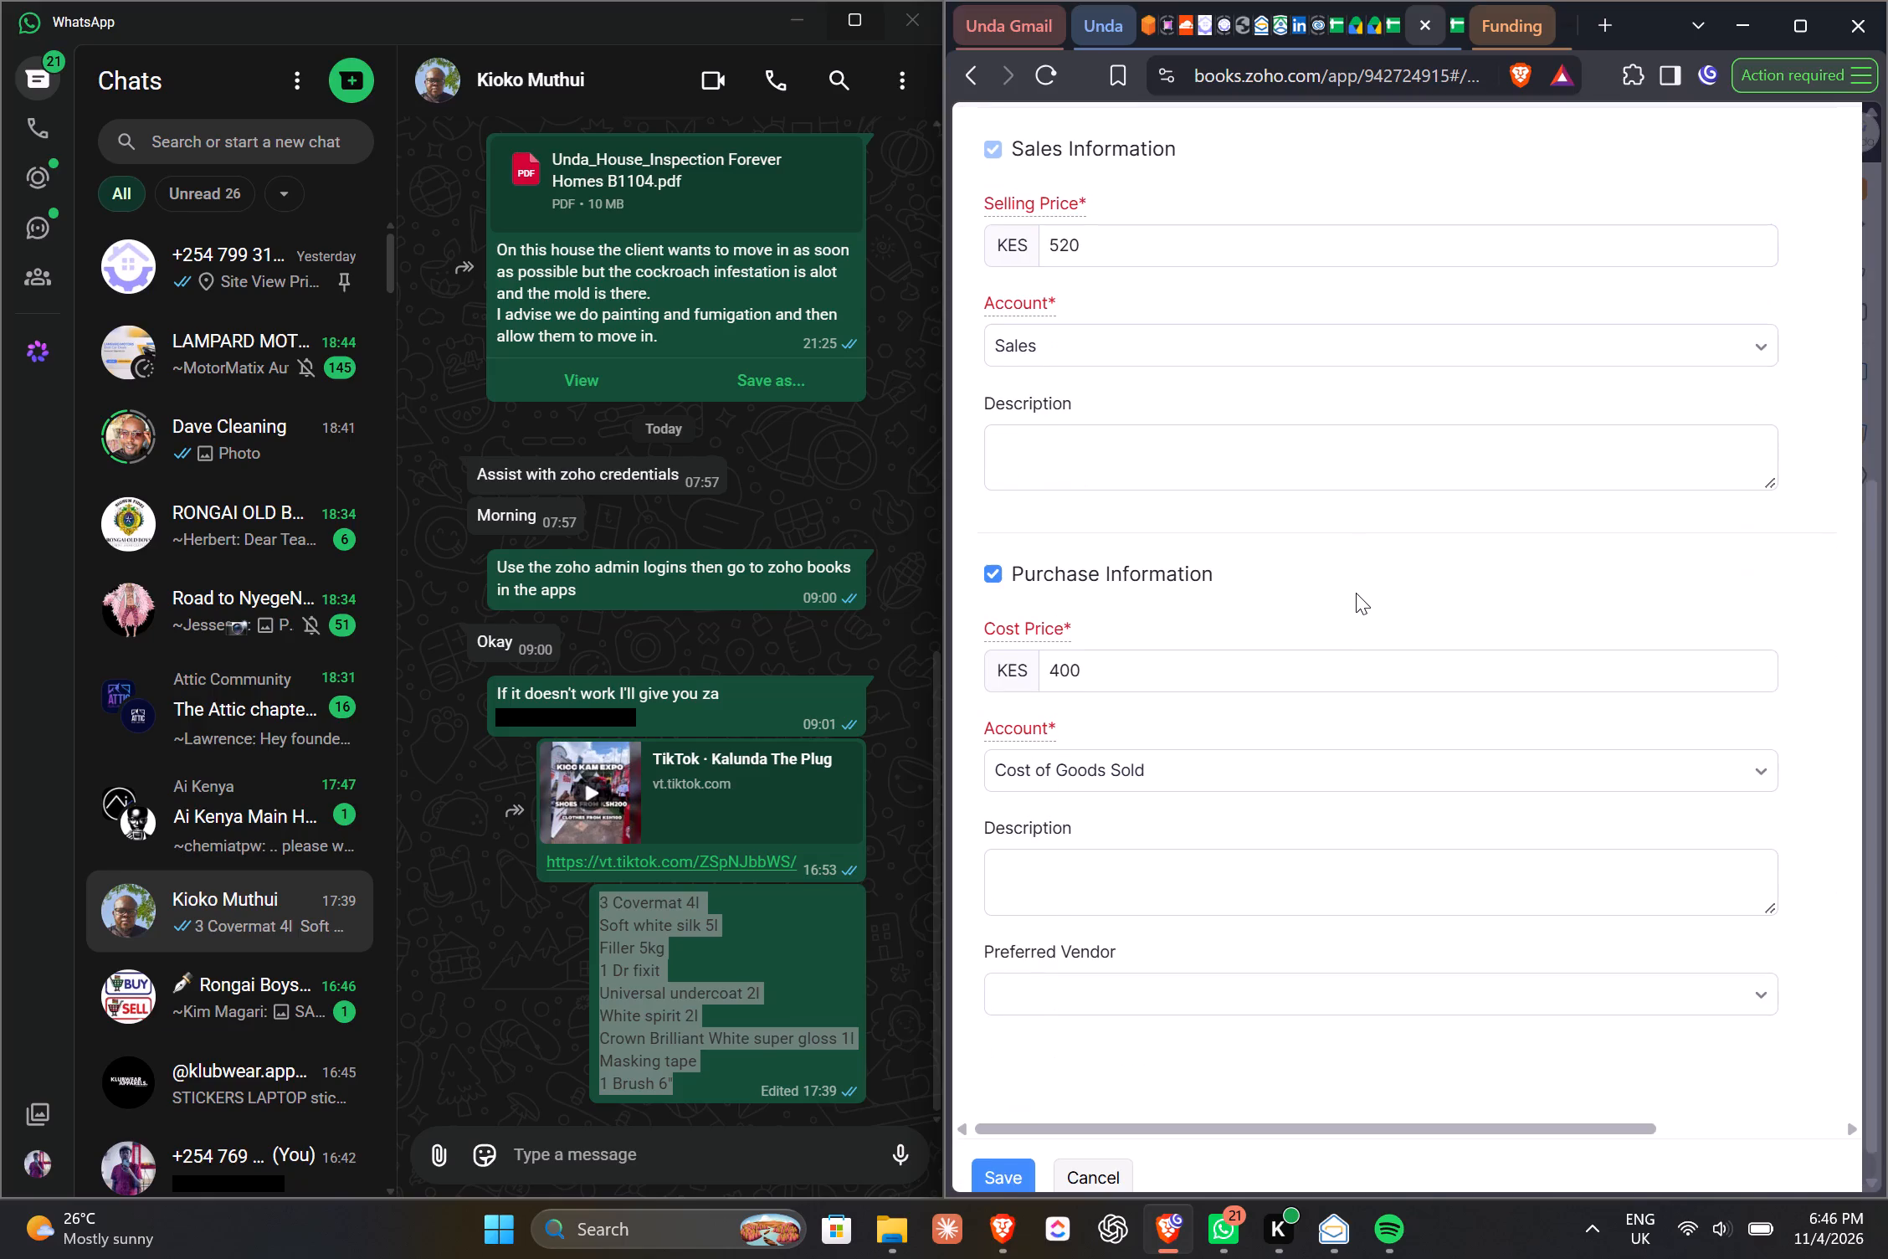
pyautogui.click(1004, 1162)
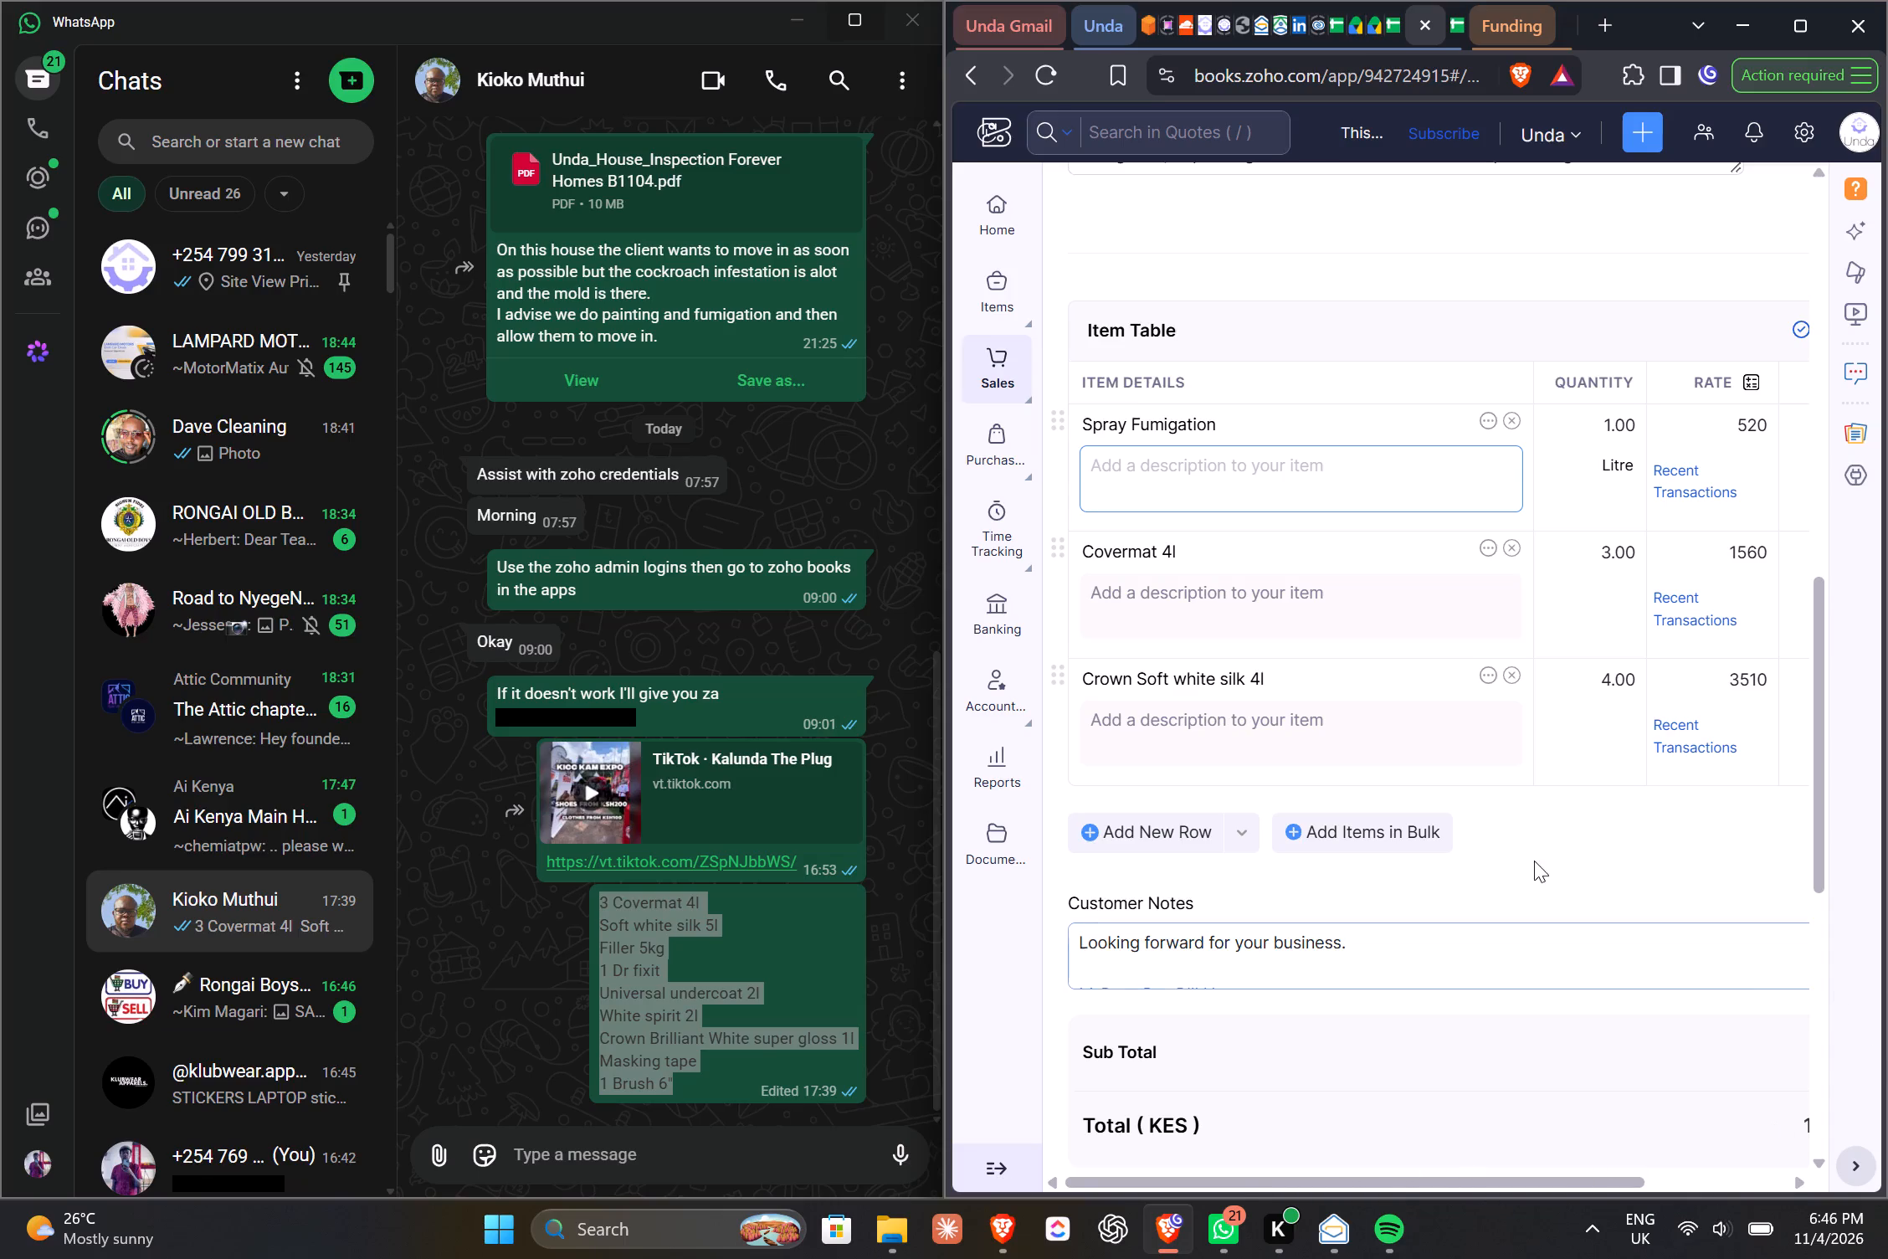
# Set the Spray Fumigation line's quantity to 10.
pyautogui.click(1604, 425)
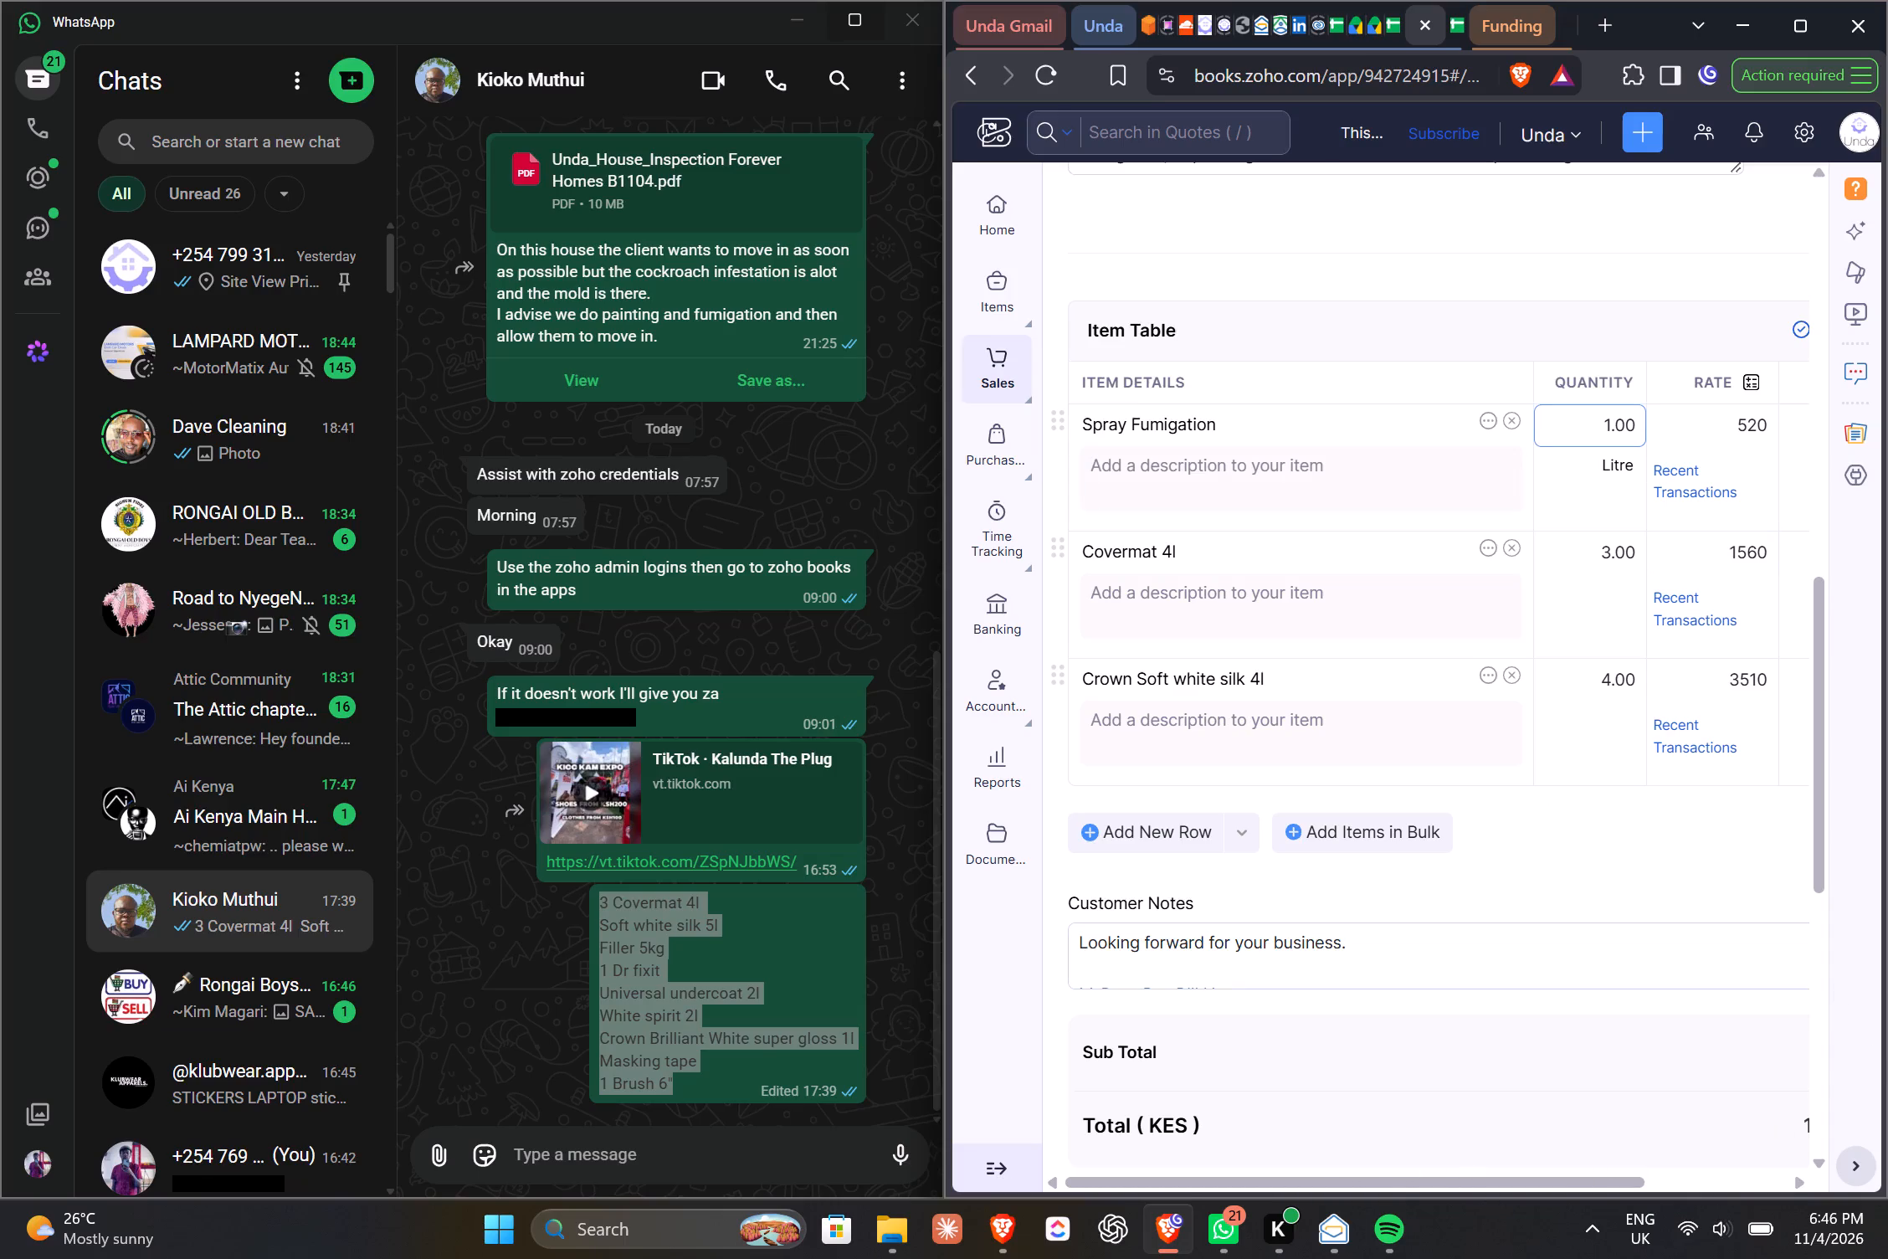
pyautogui.click(1610, 425)
pyautogui.press('0')
pyautogui.click(1591, 306)
# Add a new quote row from the copied materials list, keeping only Filler 5kg and cutting out the remaining materials.
pyautogui.hscroll(-1, 1642, 646)
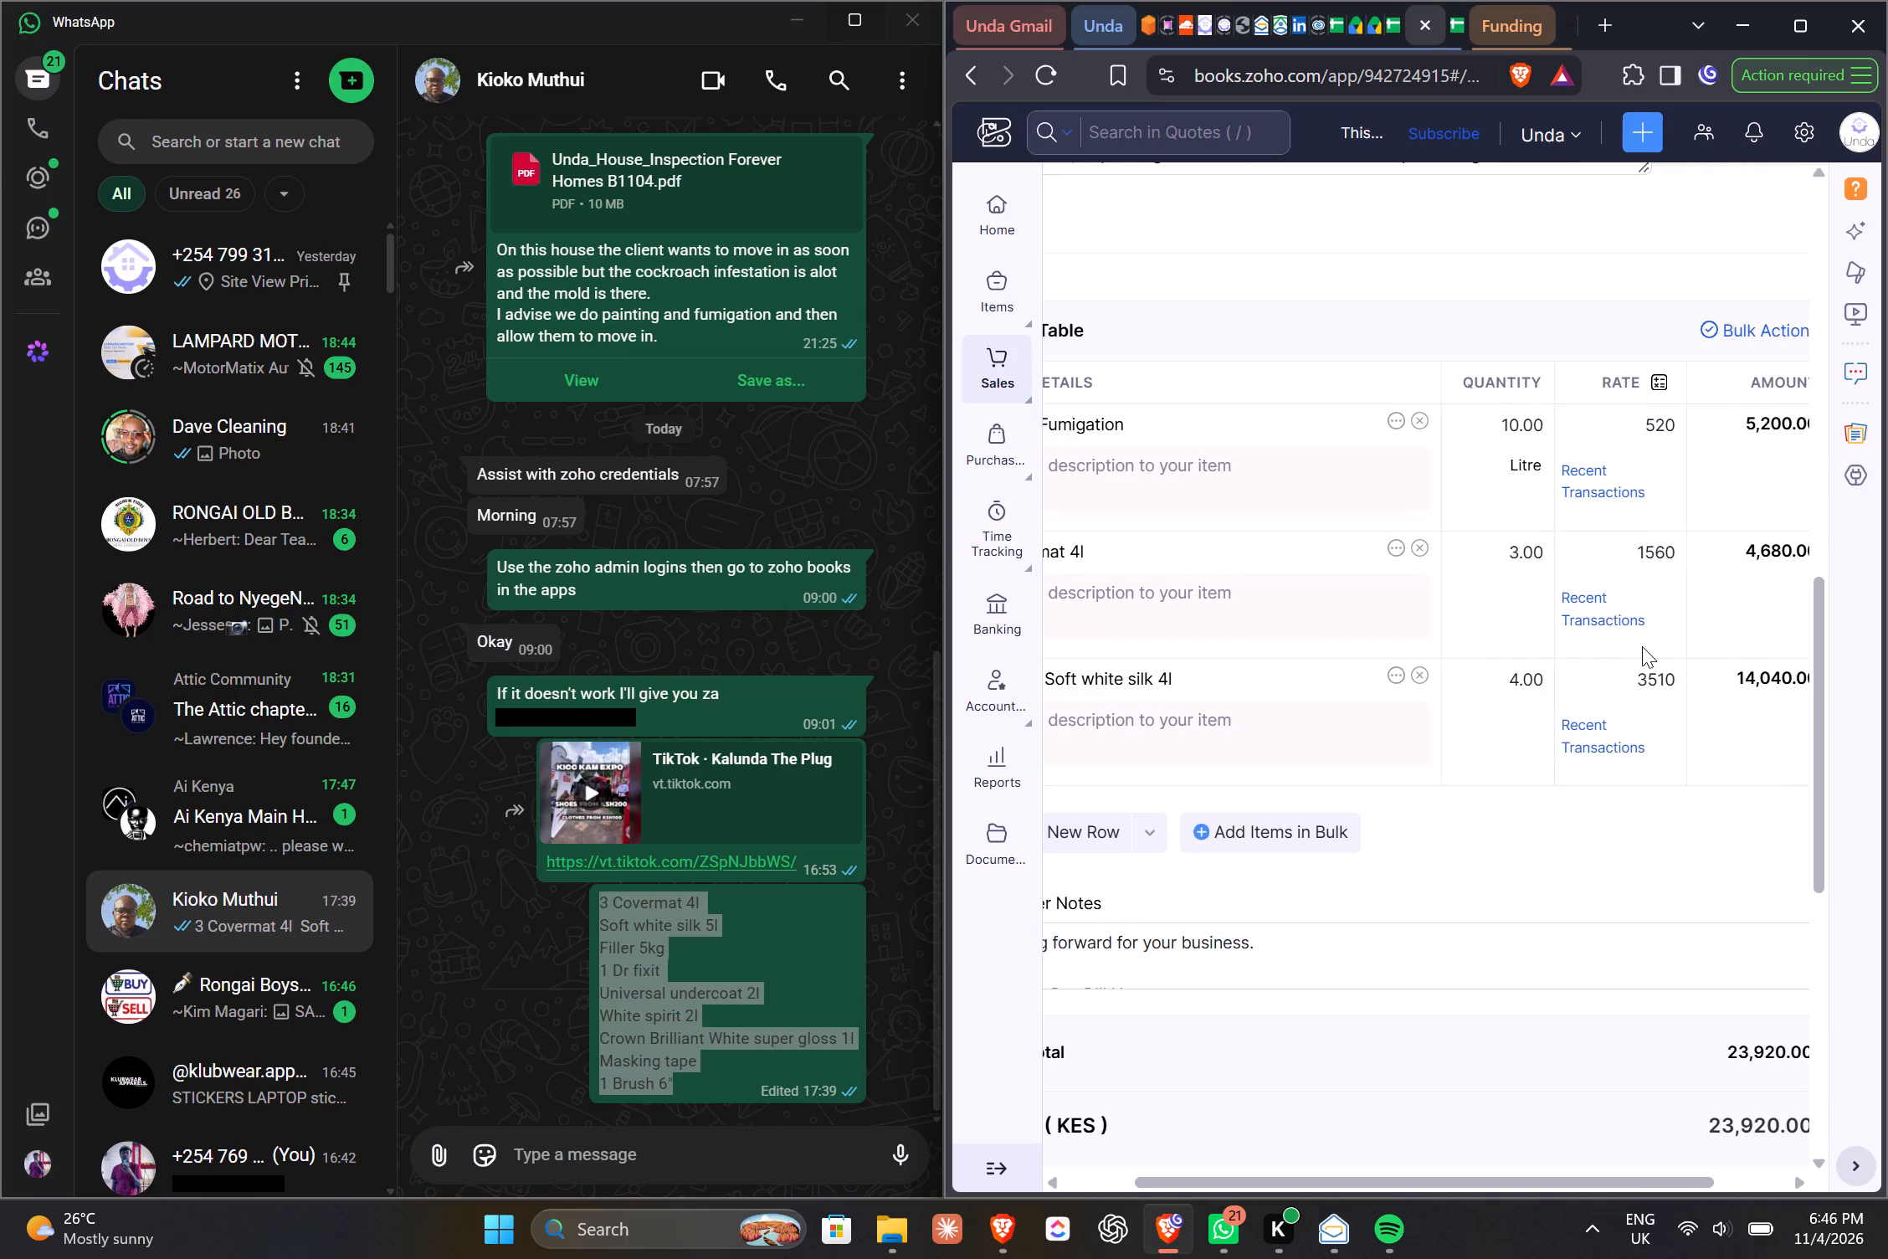
pyautogui.hscroll(-1, 1642, 646)
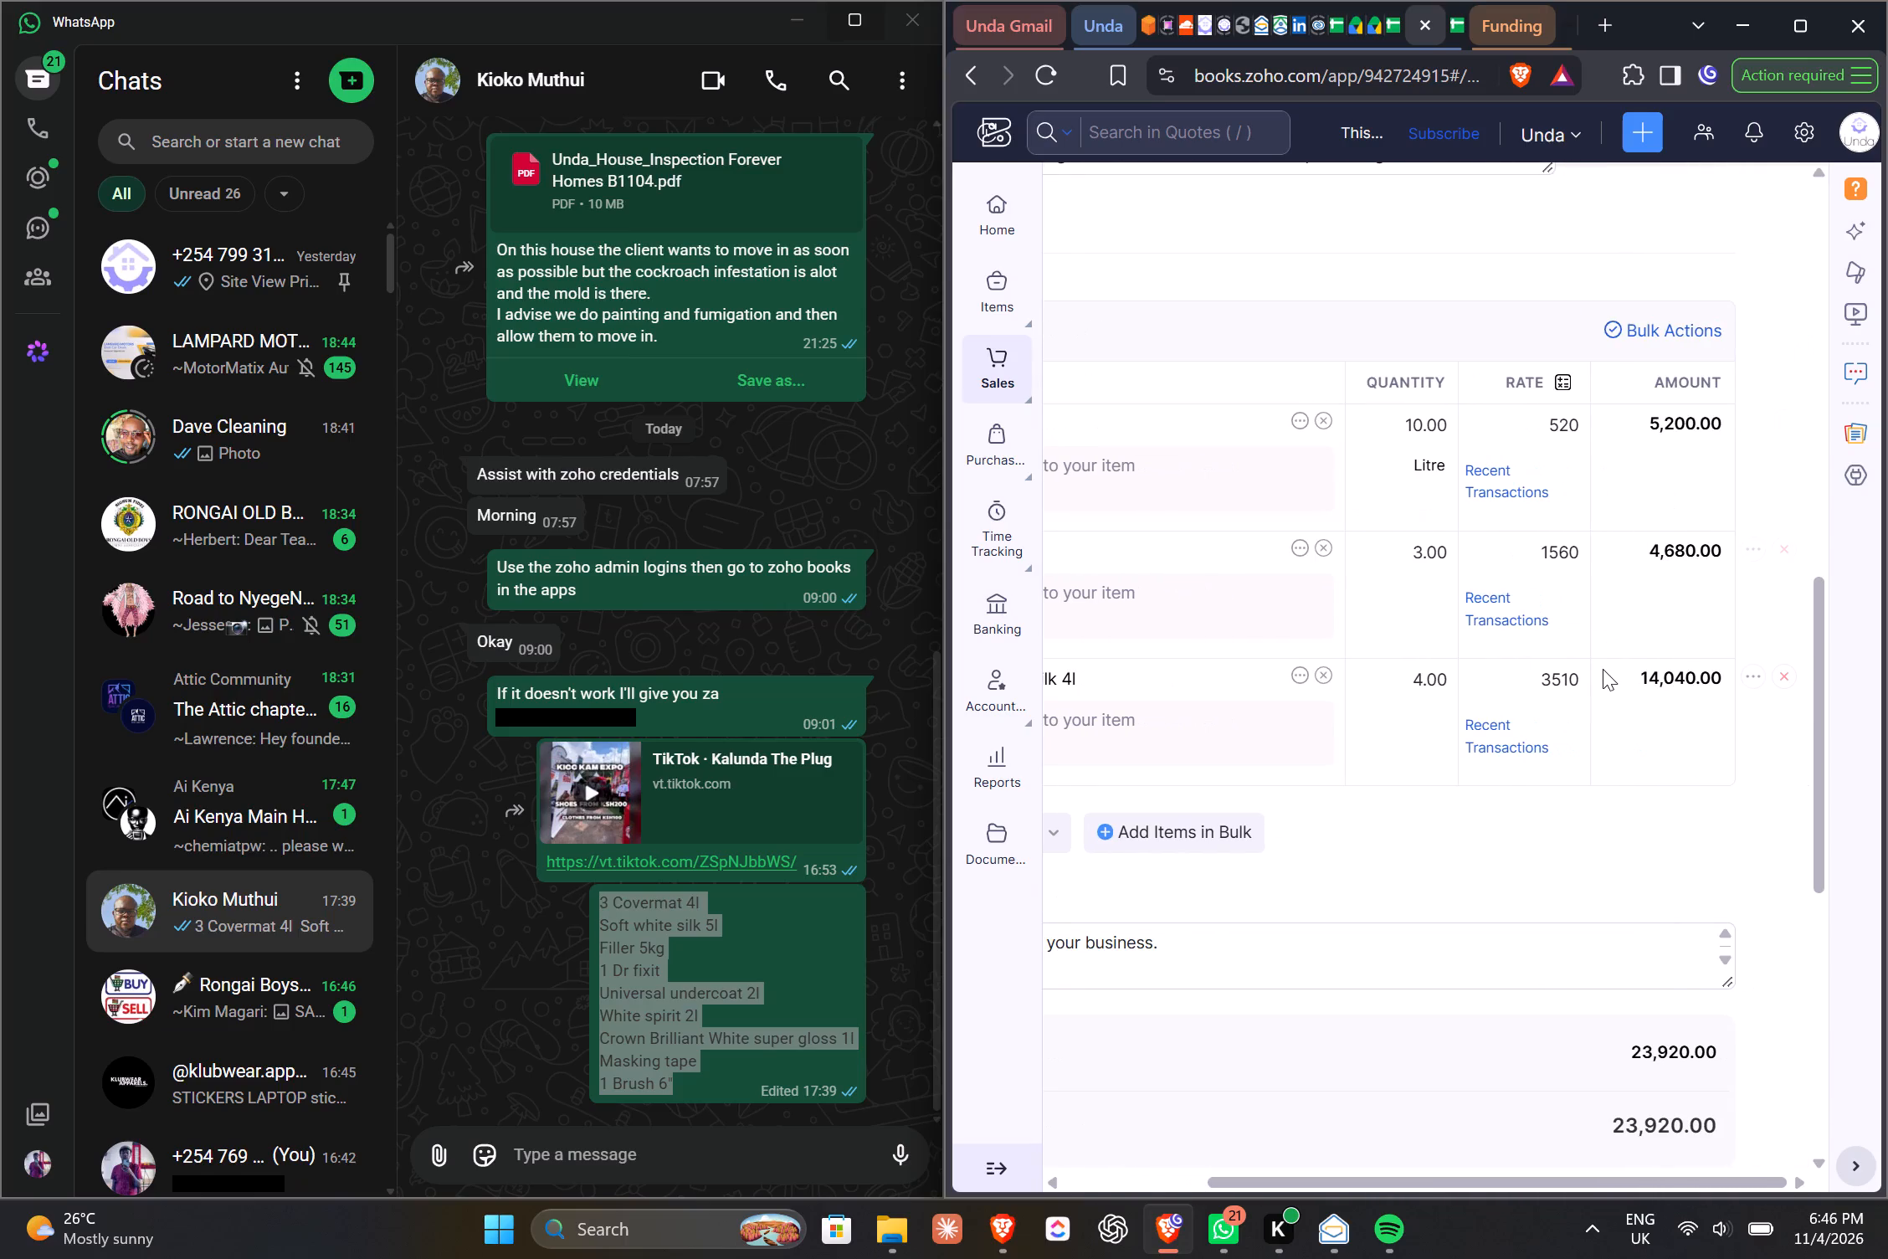
pyautogui.hscroll(2, 1603, 669)
pyautogui.hscroll(-3, 1603, 669)
pyautogui.hscroll(4, 1603, 669)
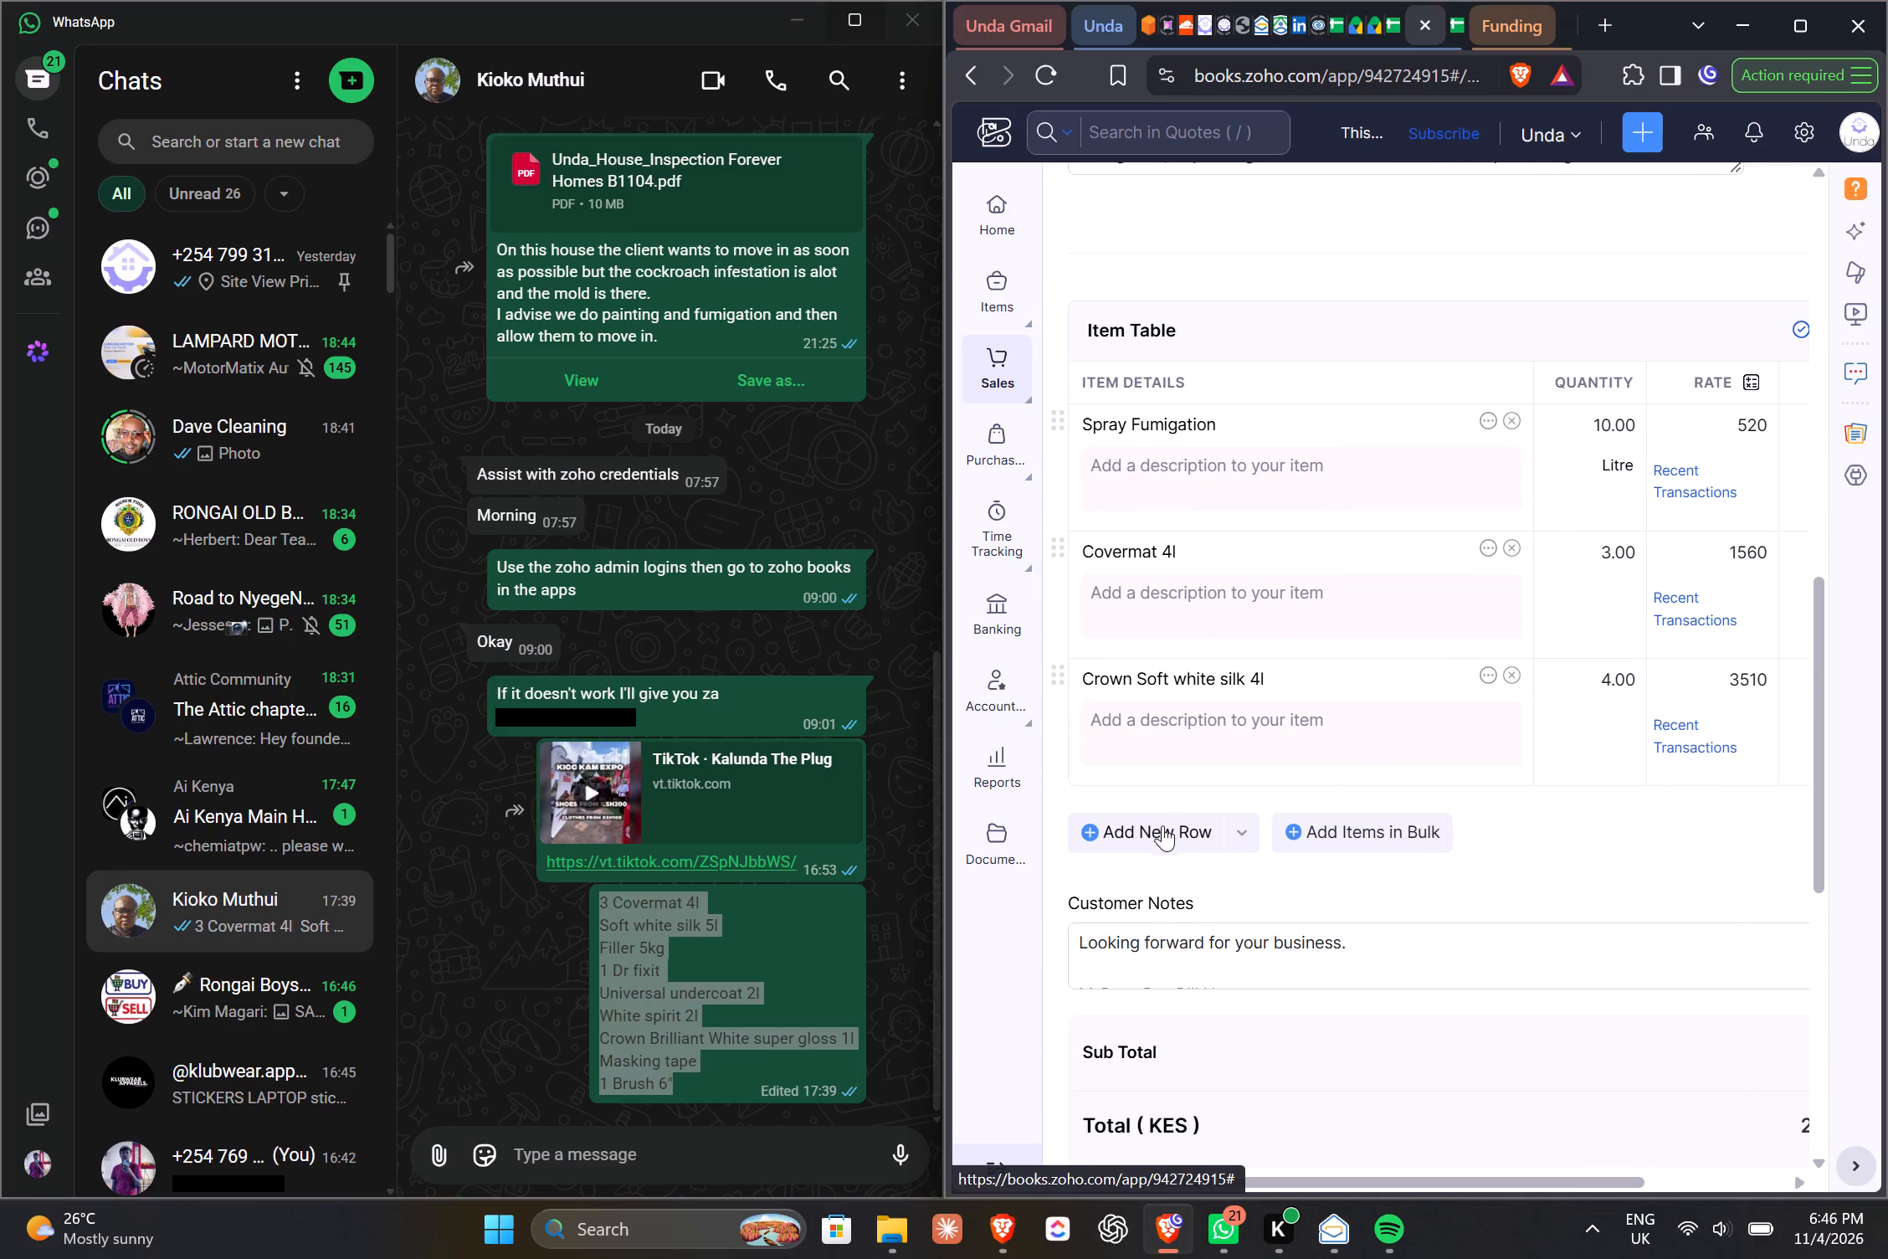
pyautogui.click(1165, 823)
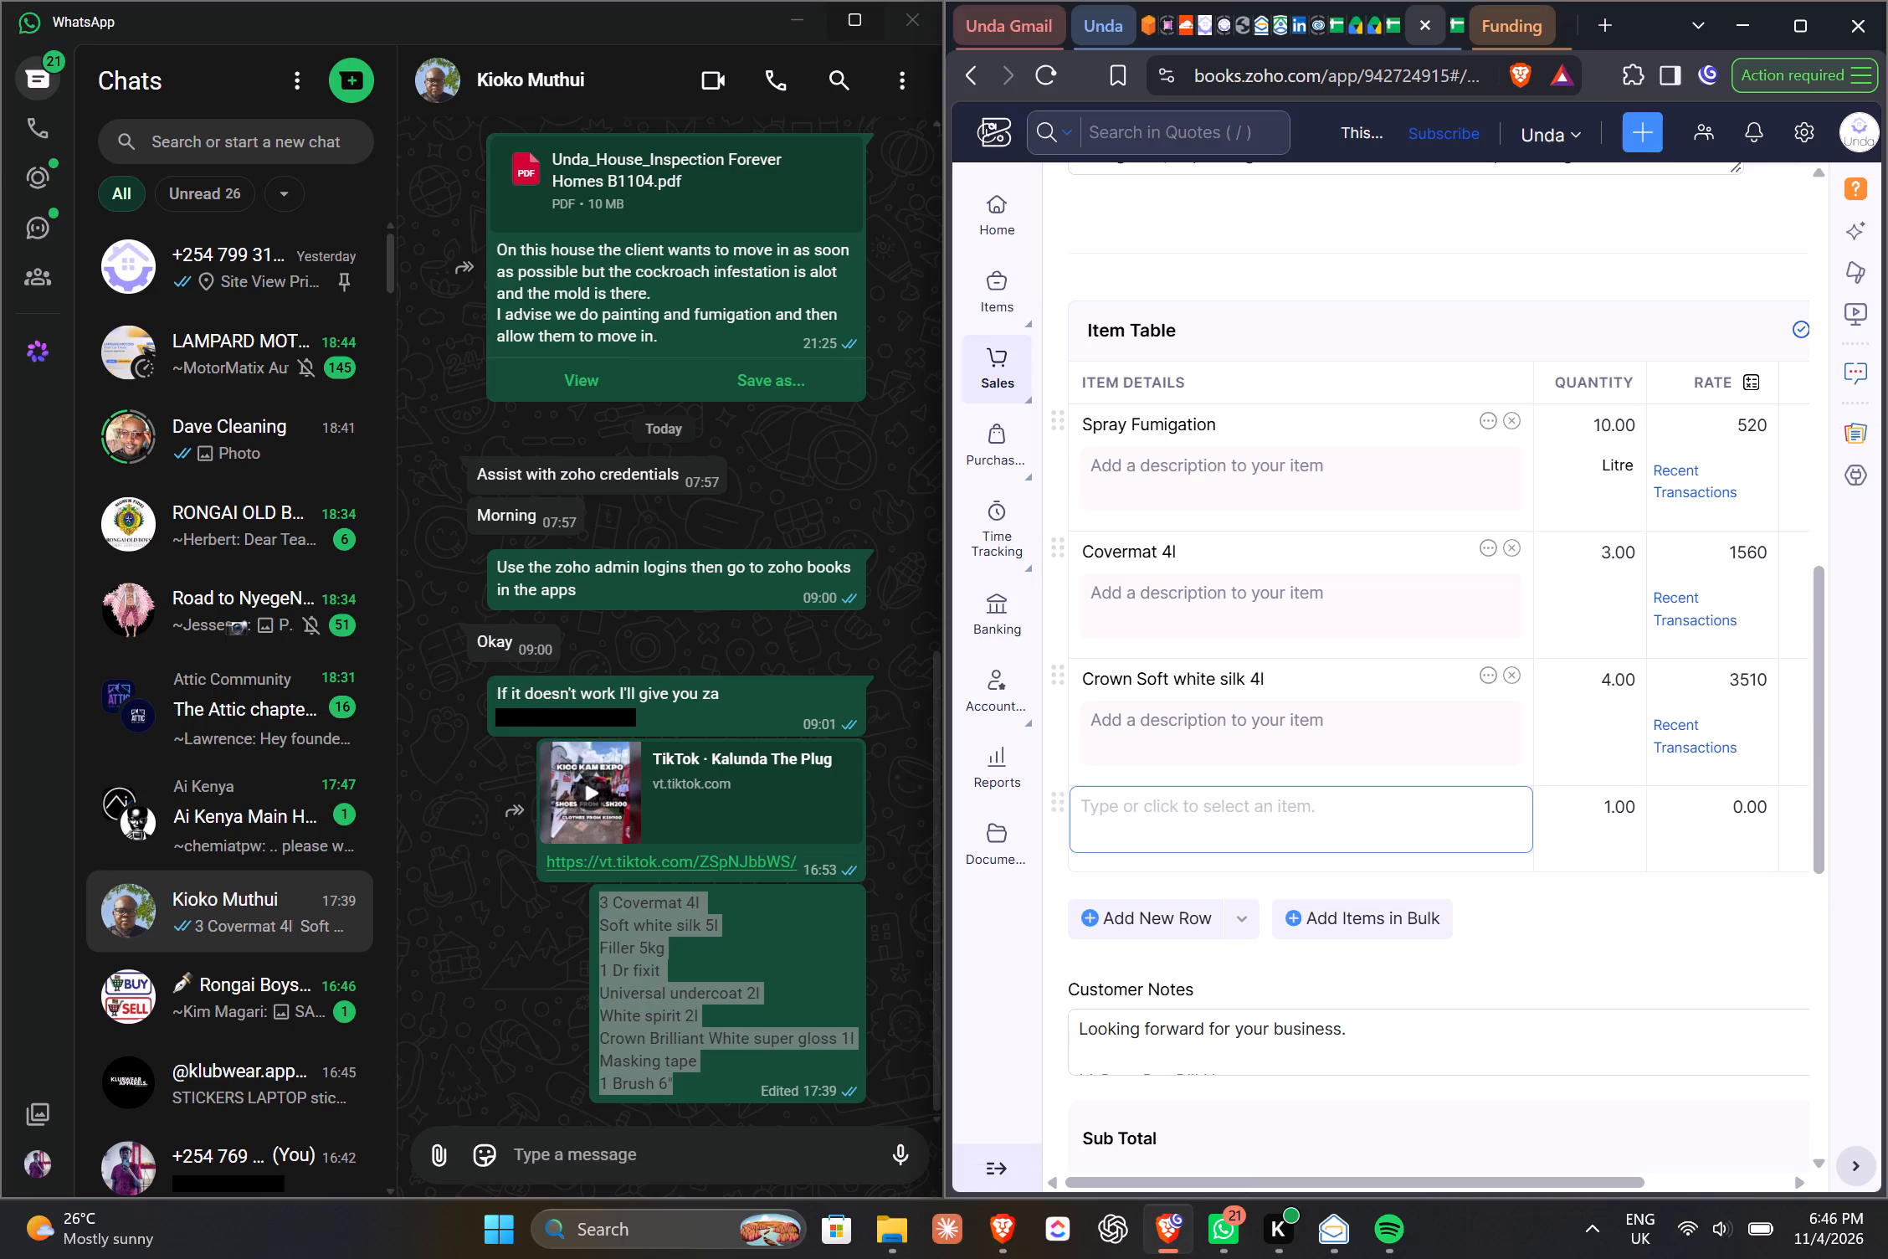
pyautogui.hotkey('ctrl', 'v')
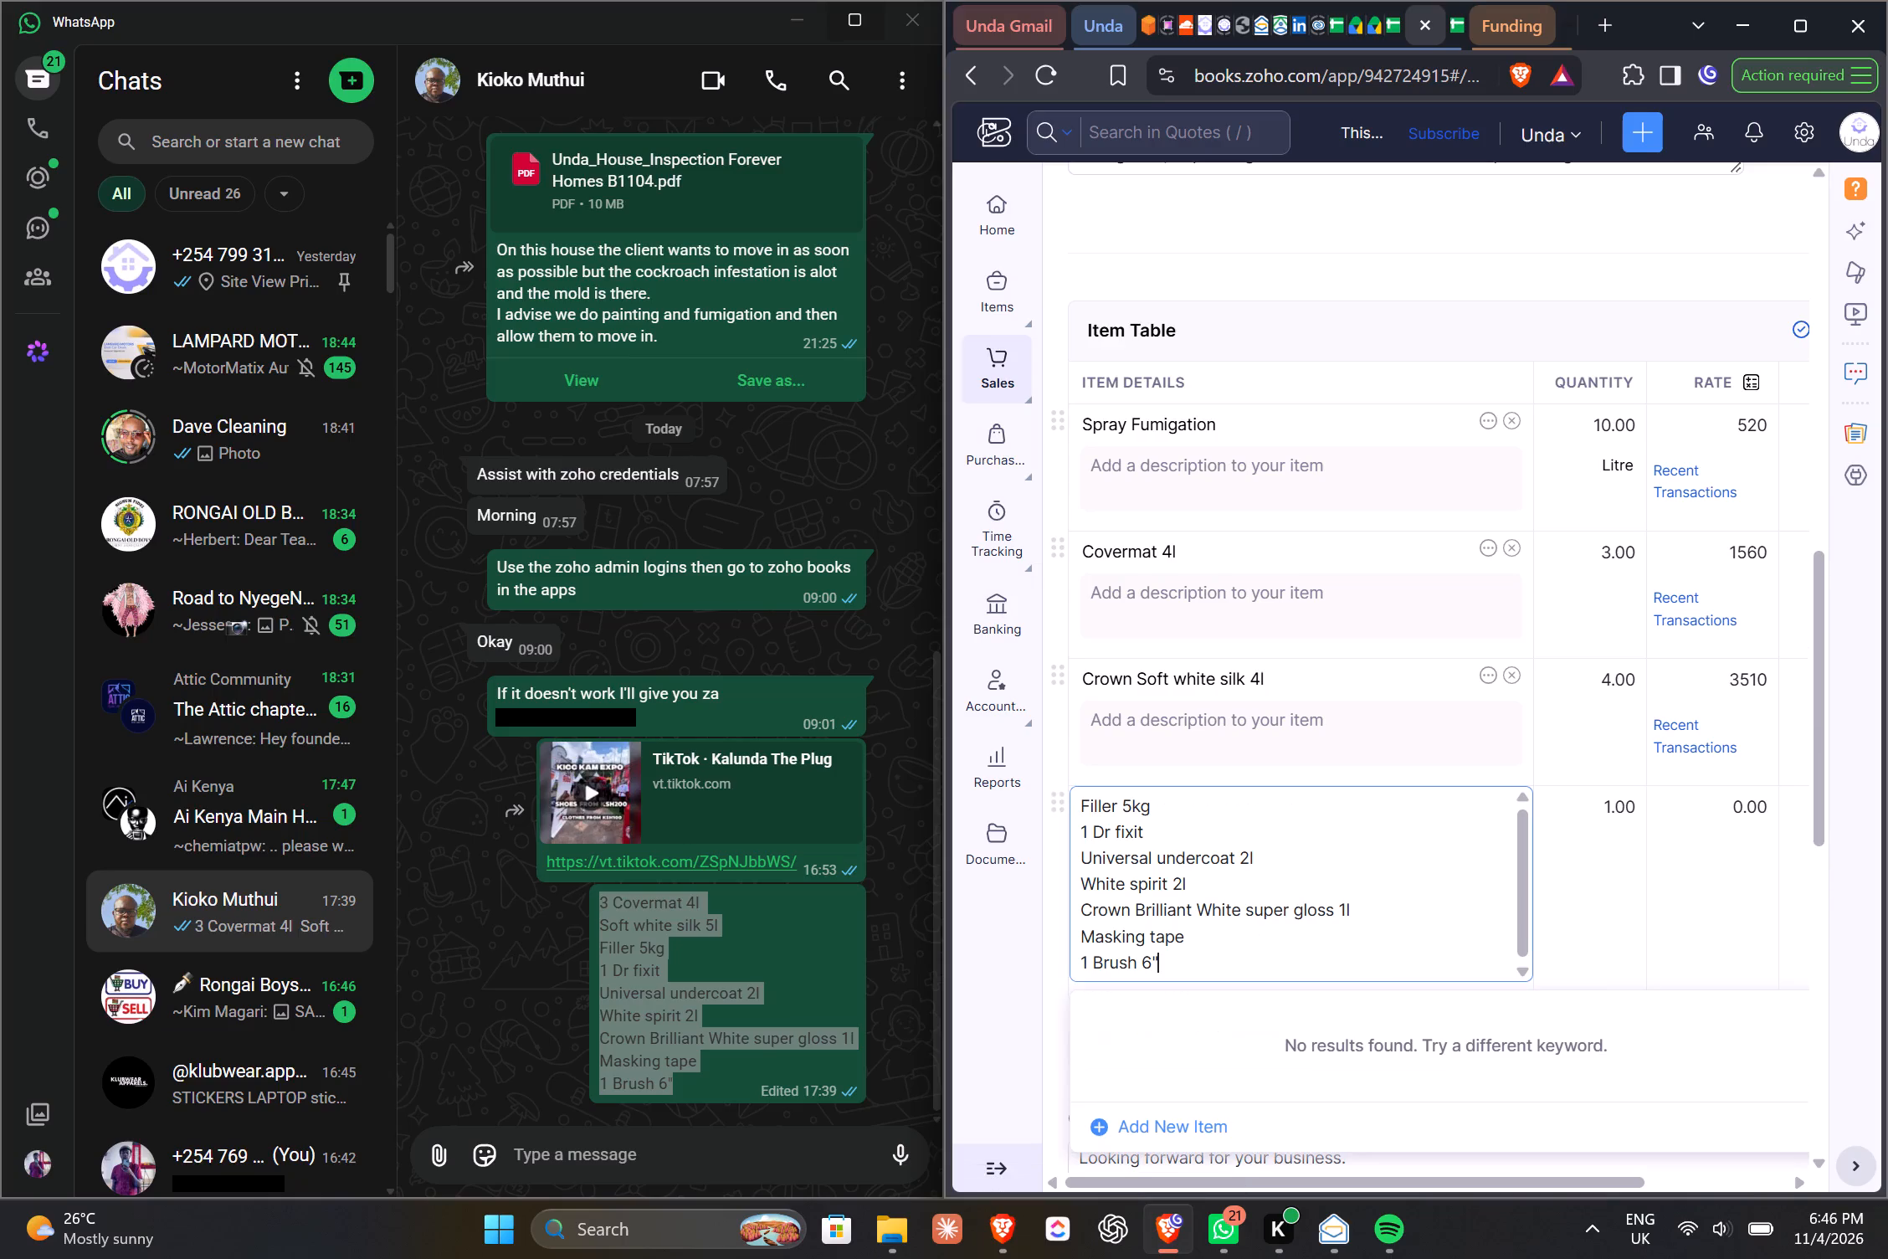
pyautogui.moveTo(1202, 953); pyautogui.dragTo(1100, 876)
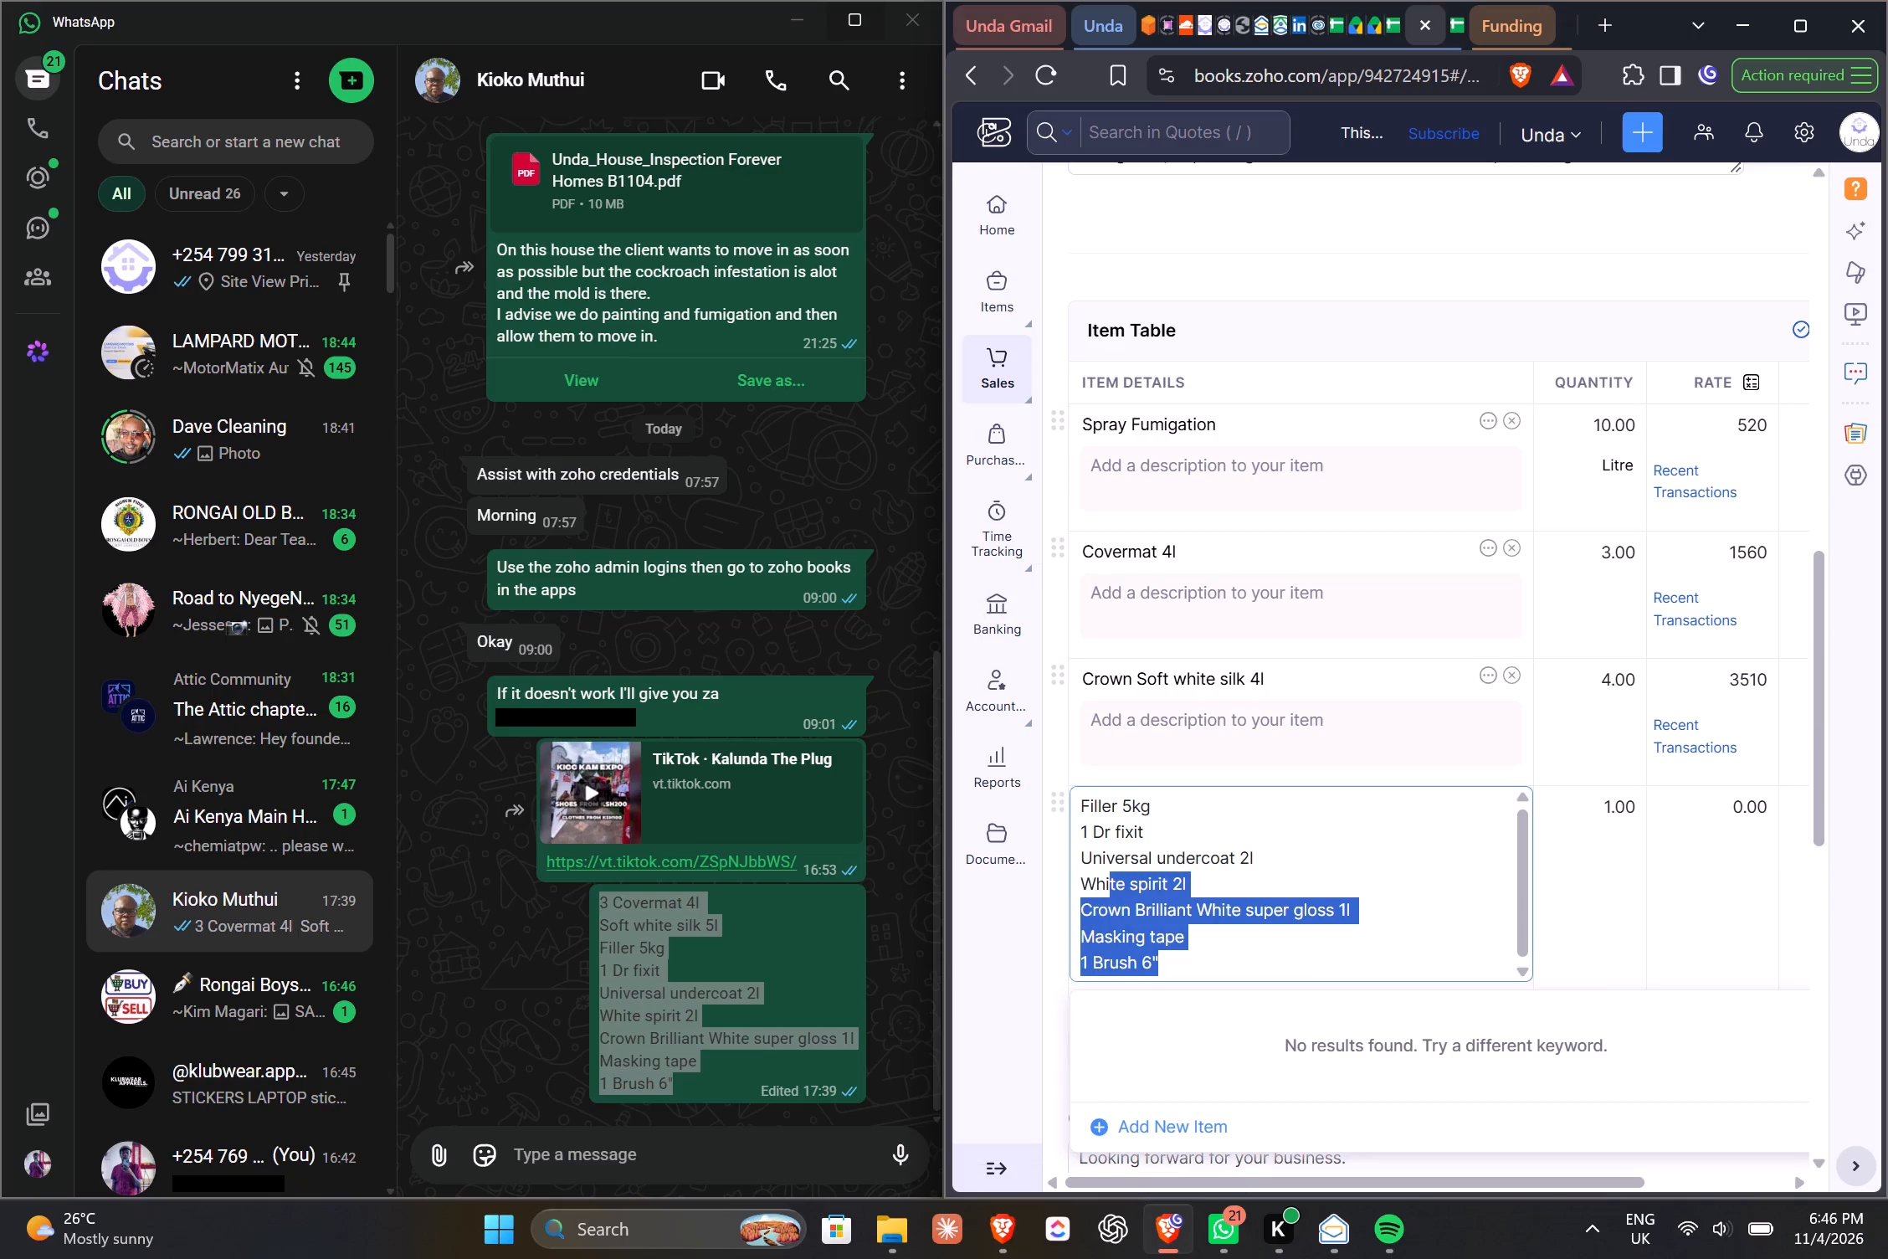
pyautogui.moveTo(1100, 876); pyautogui.dragTo(1071, 825)
pyautogui.hotkey('ctrl', 'x')
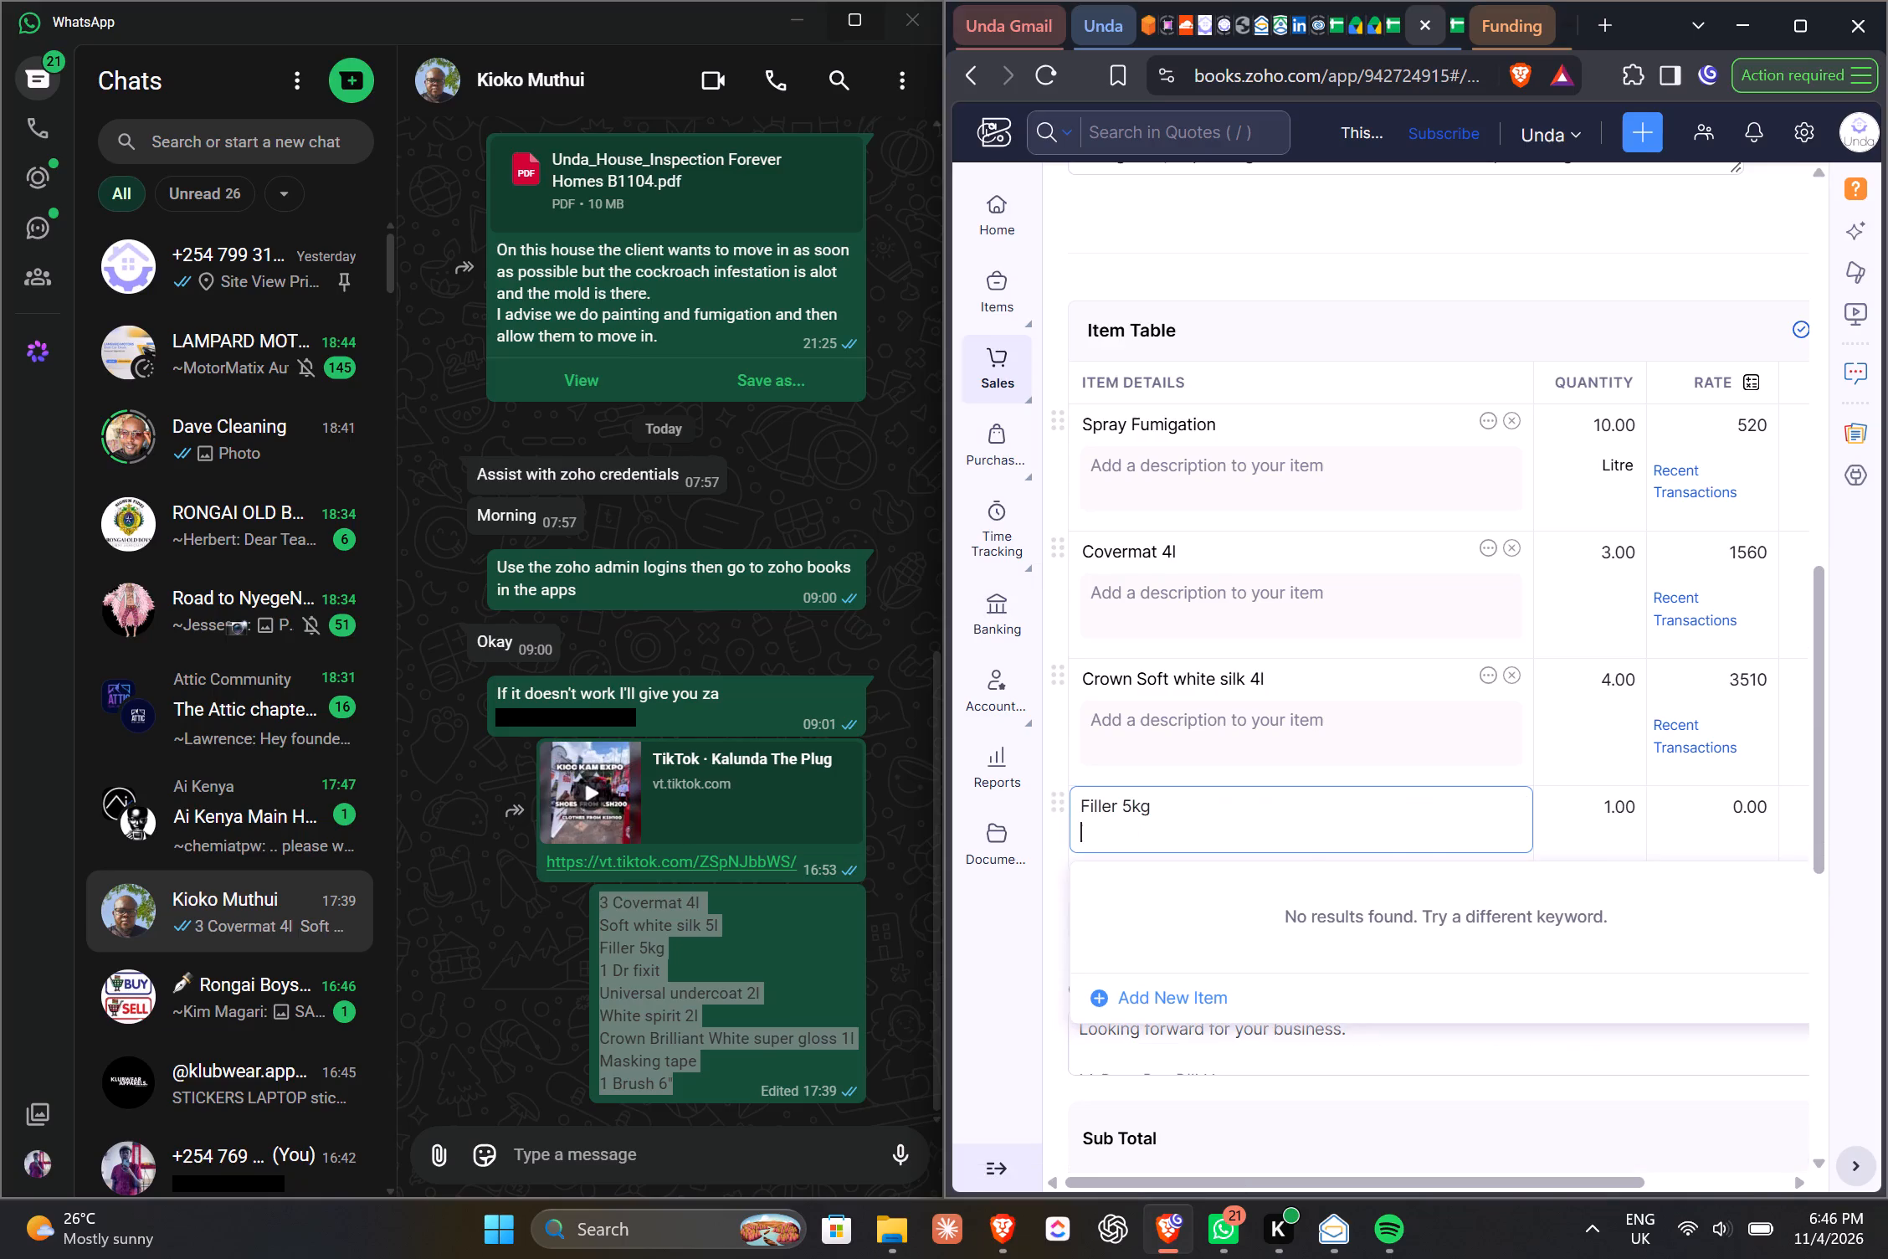
pyautogui.press('BackSpace')
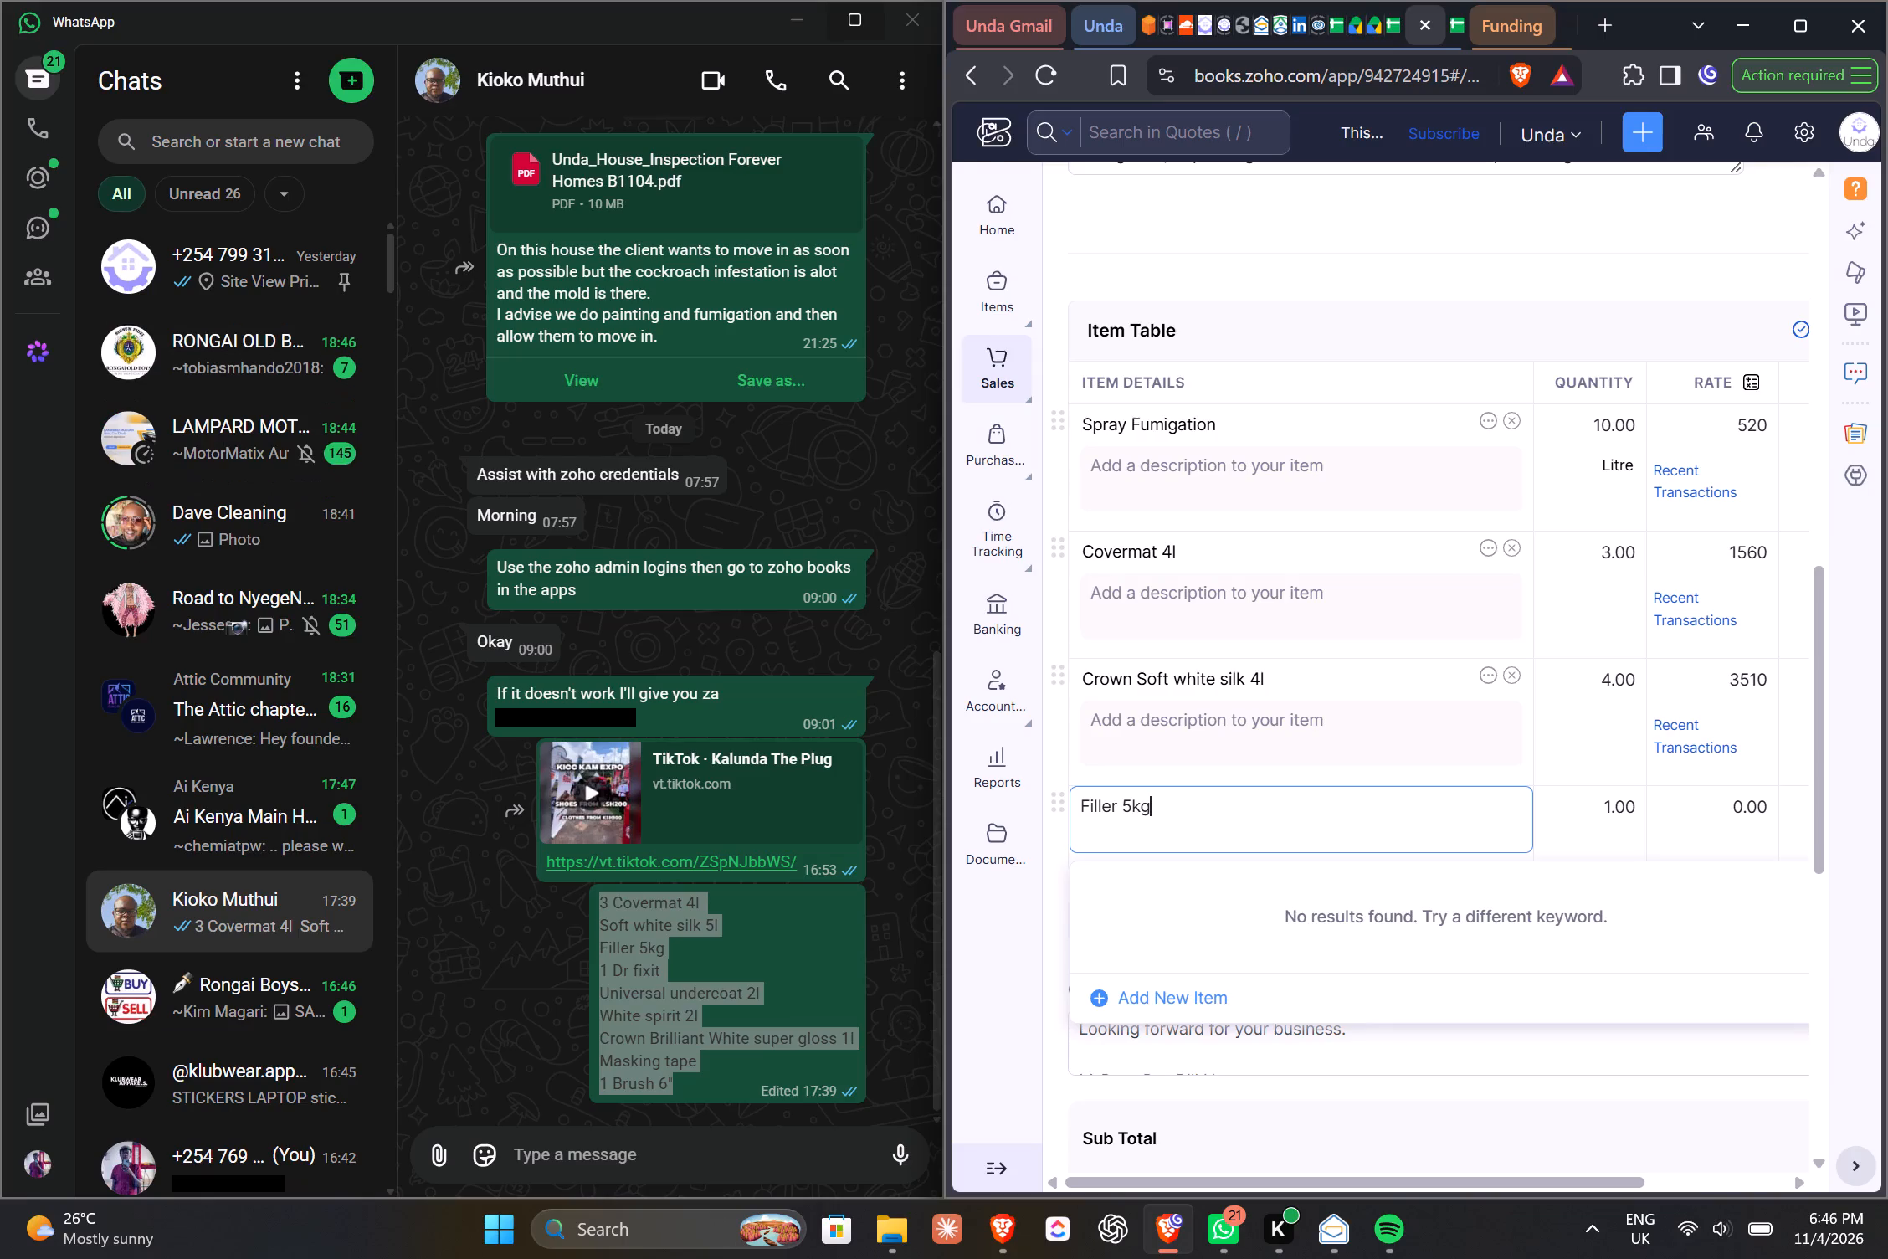
# Start a new item named Filler 5kg and look up the block filler's price in the Quoting Calculator.
pyautogui.click(1118, 991)
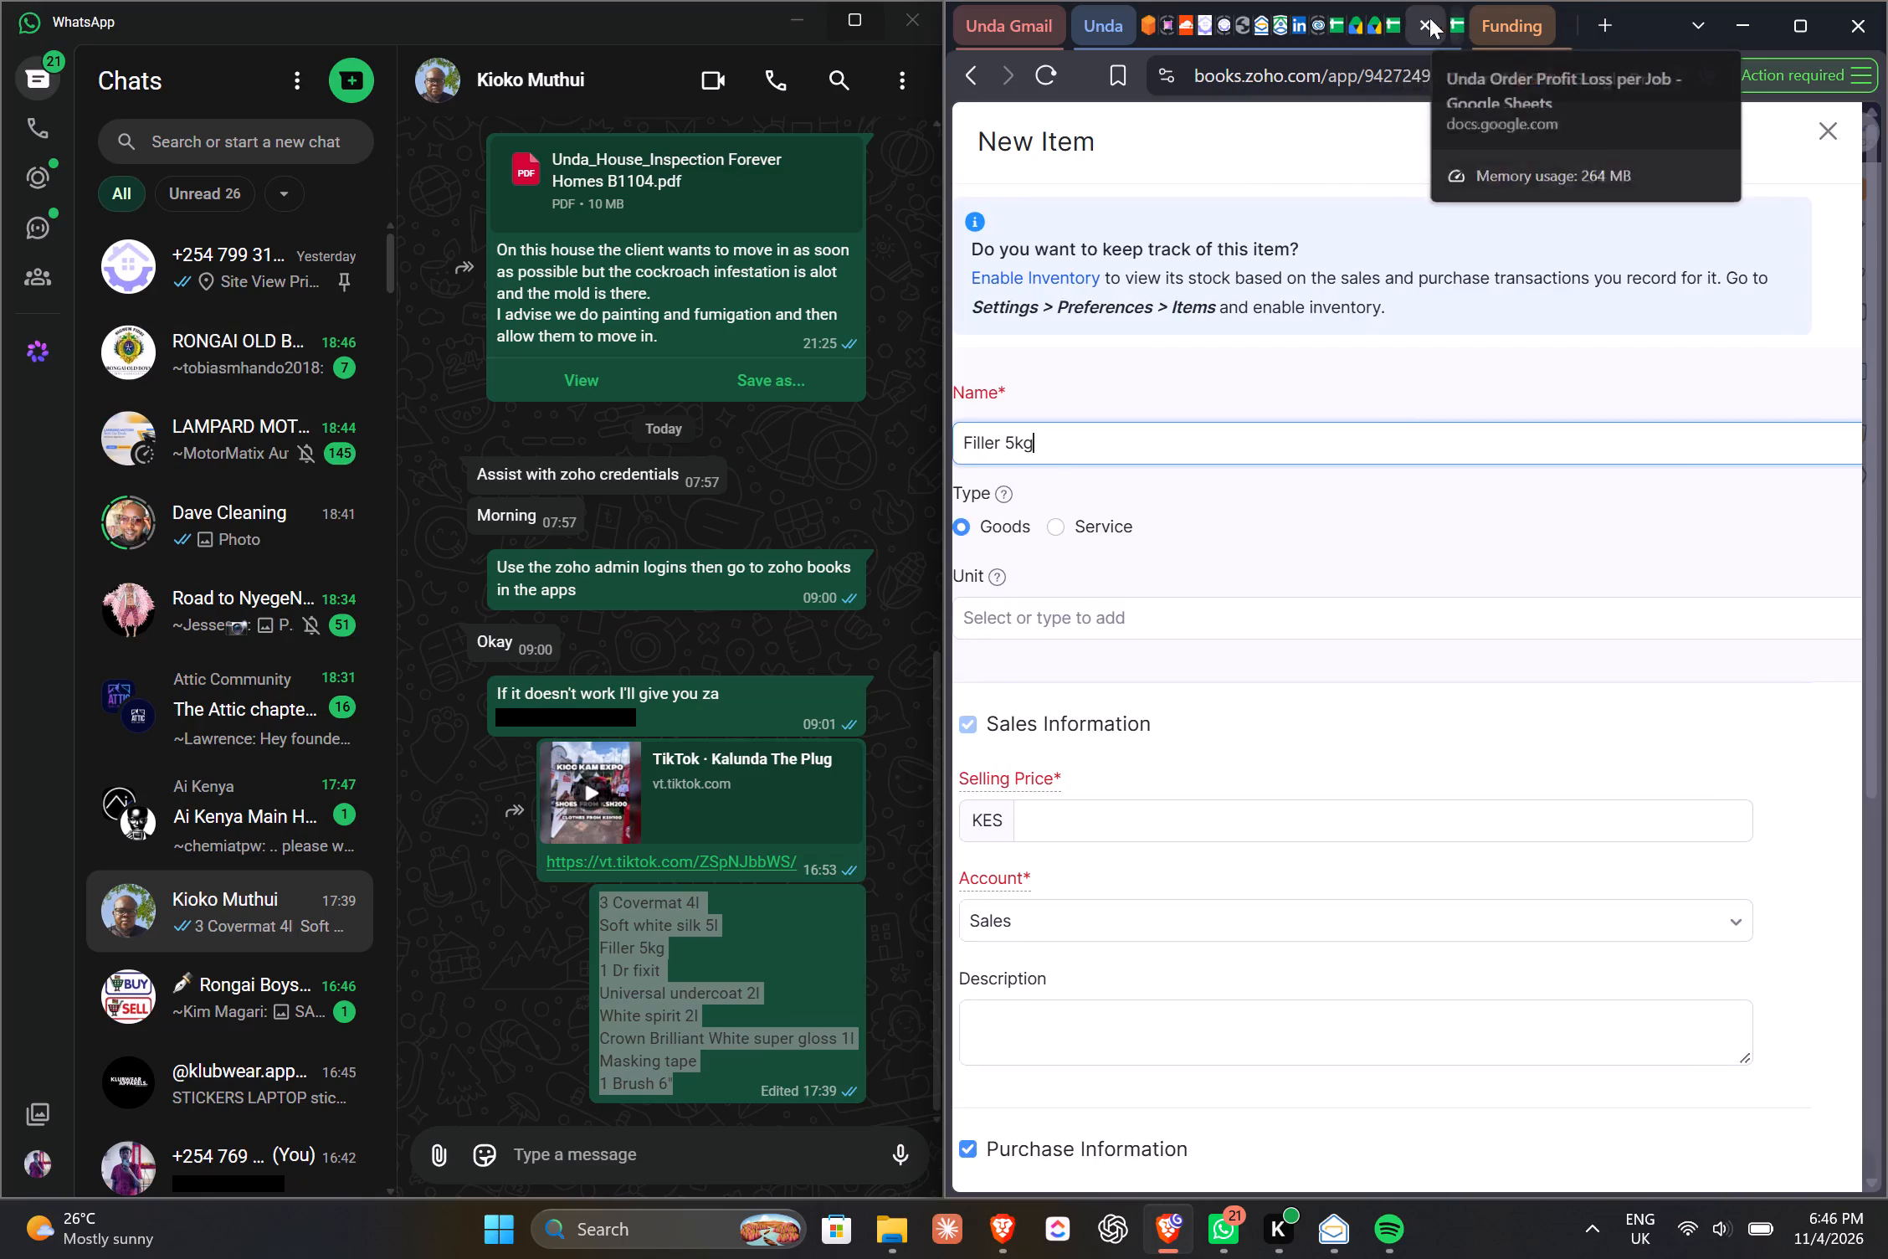
pyautogui.click(1379, 18)
pyautogui.click(1418, 22)
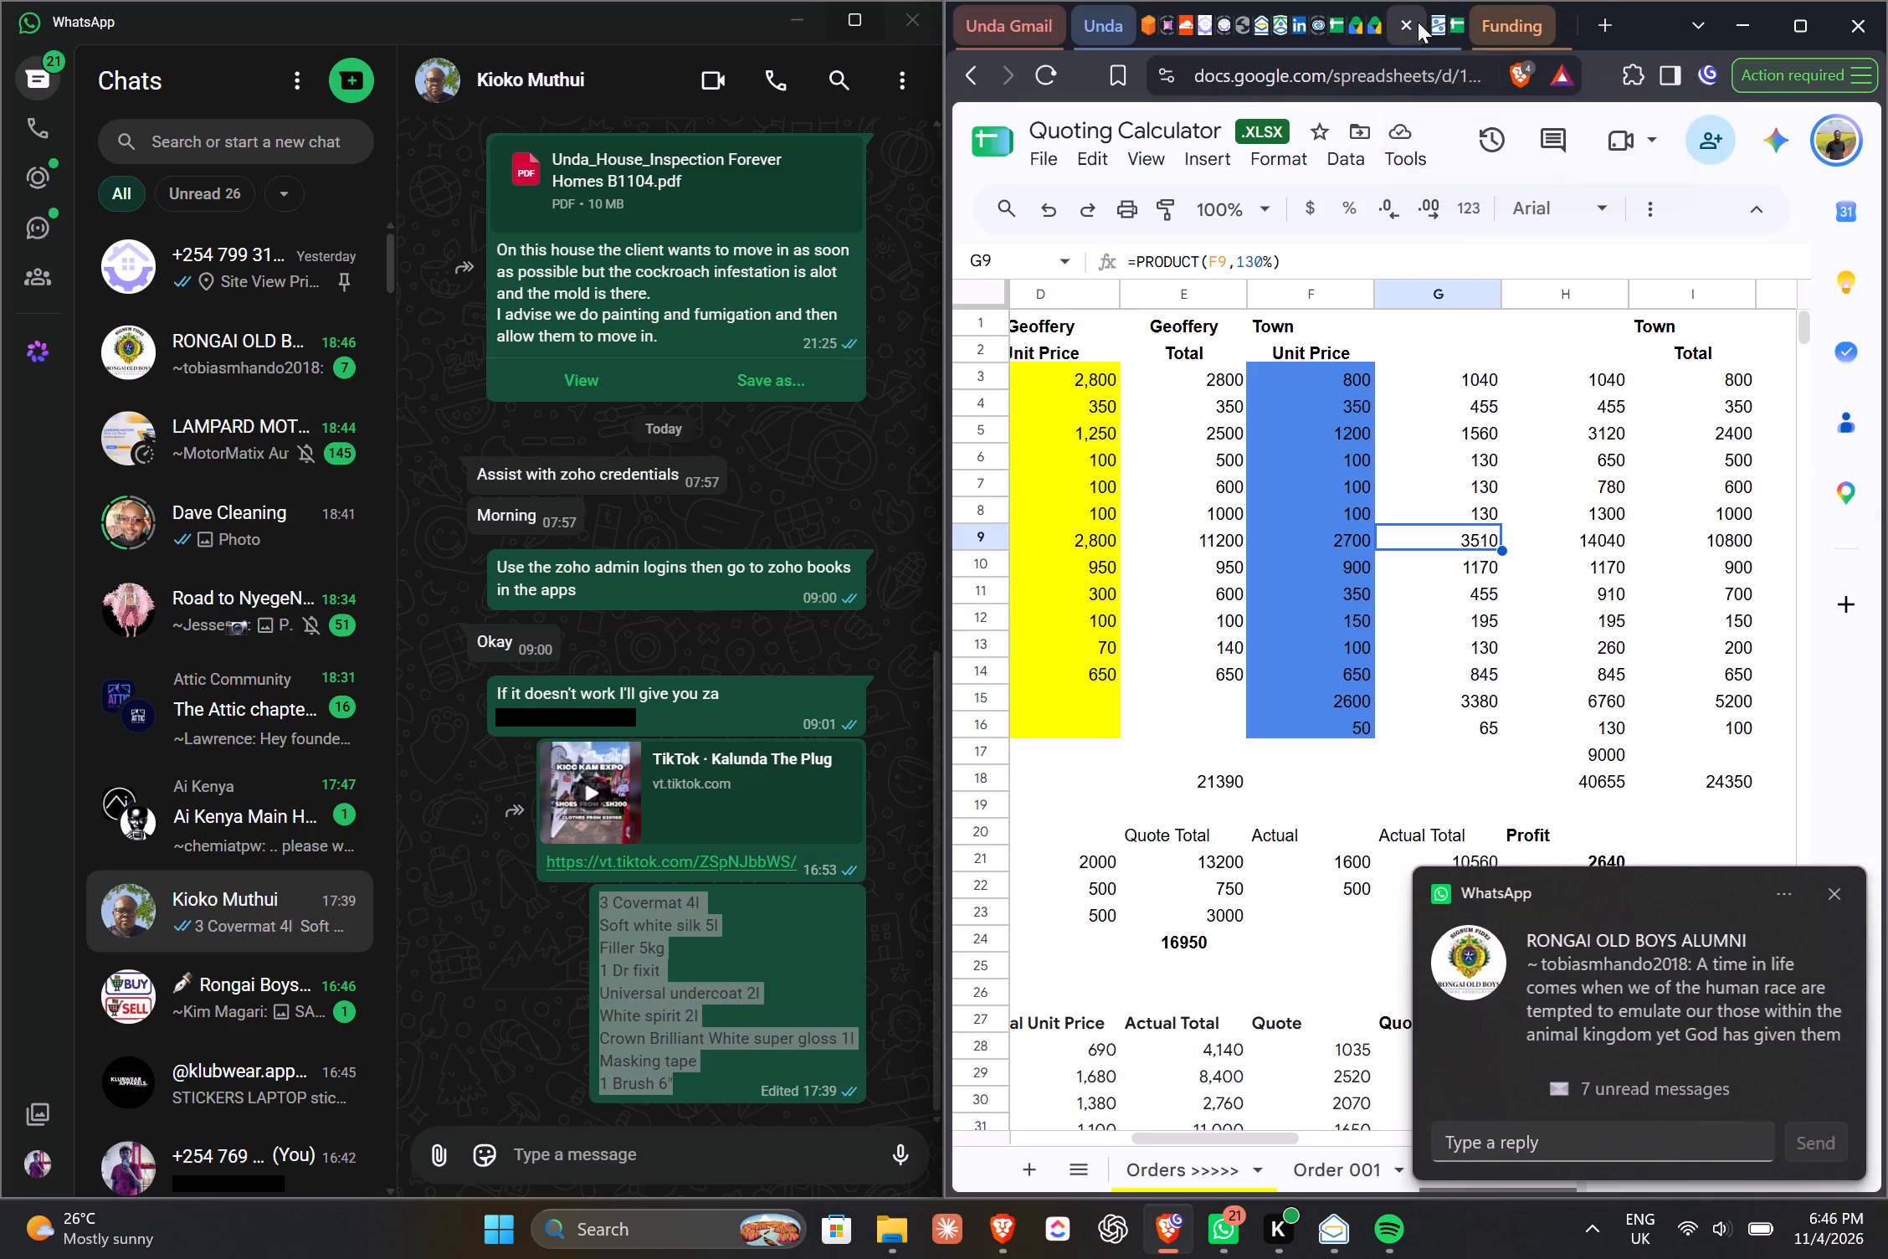
pyautogui.hscroll(4, 1437, 444)
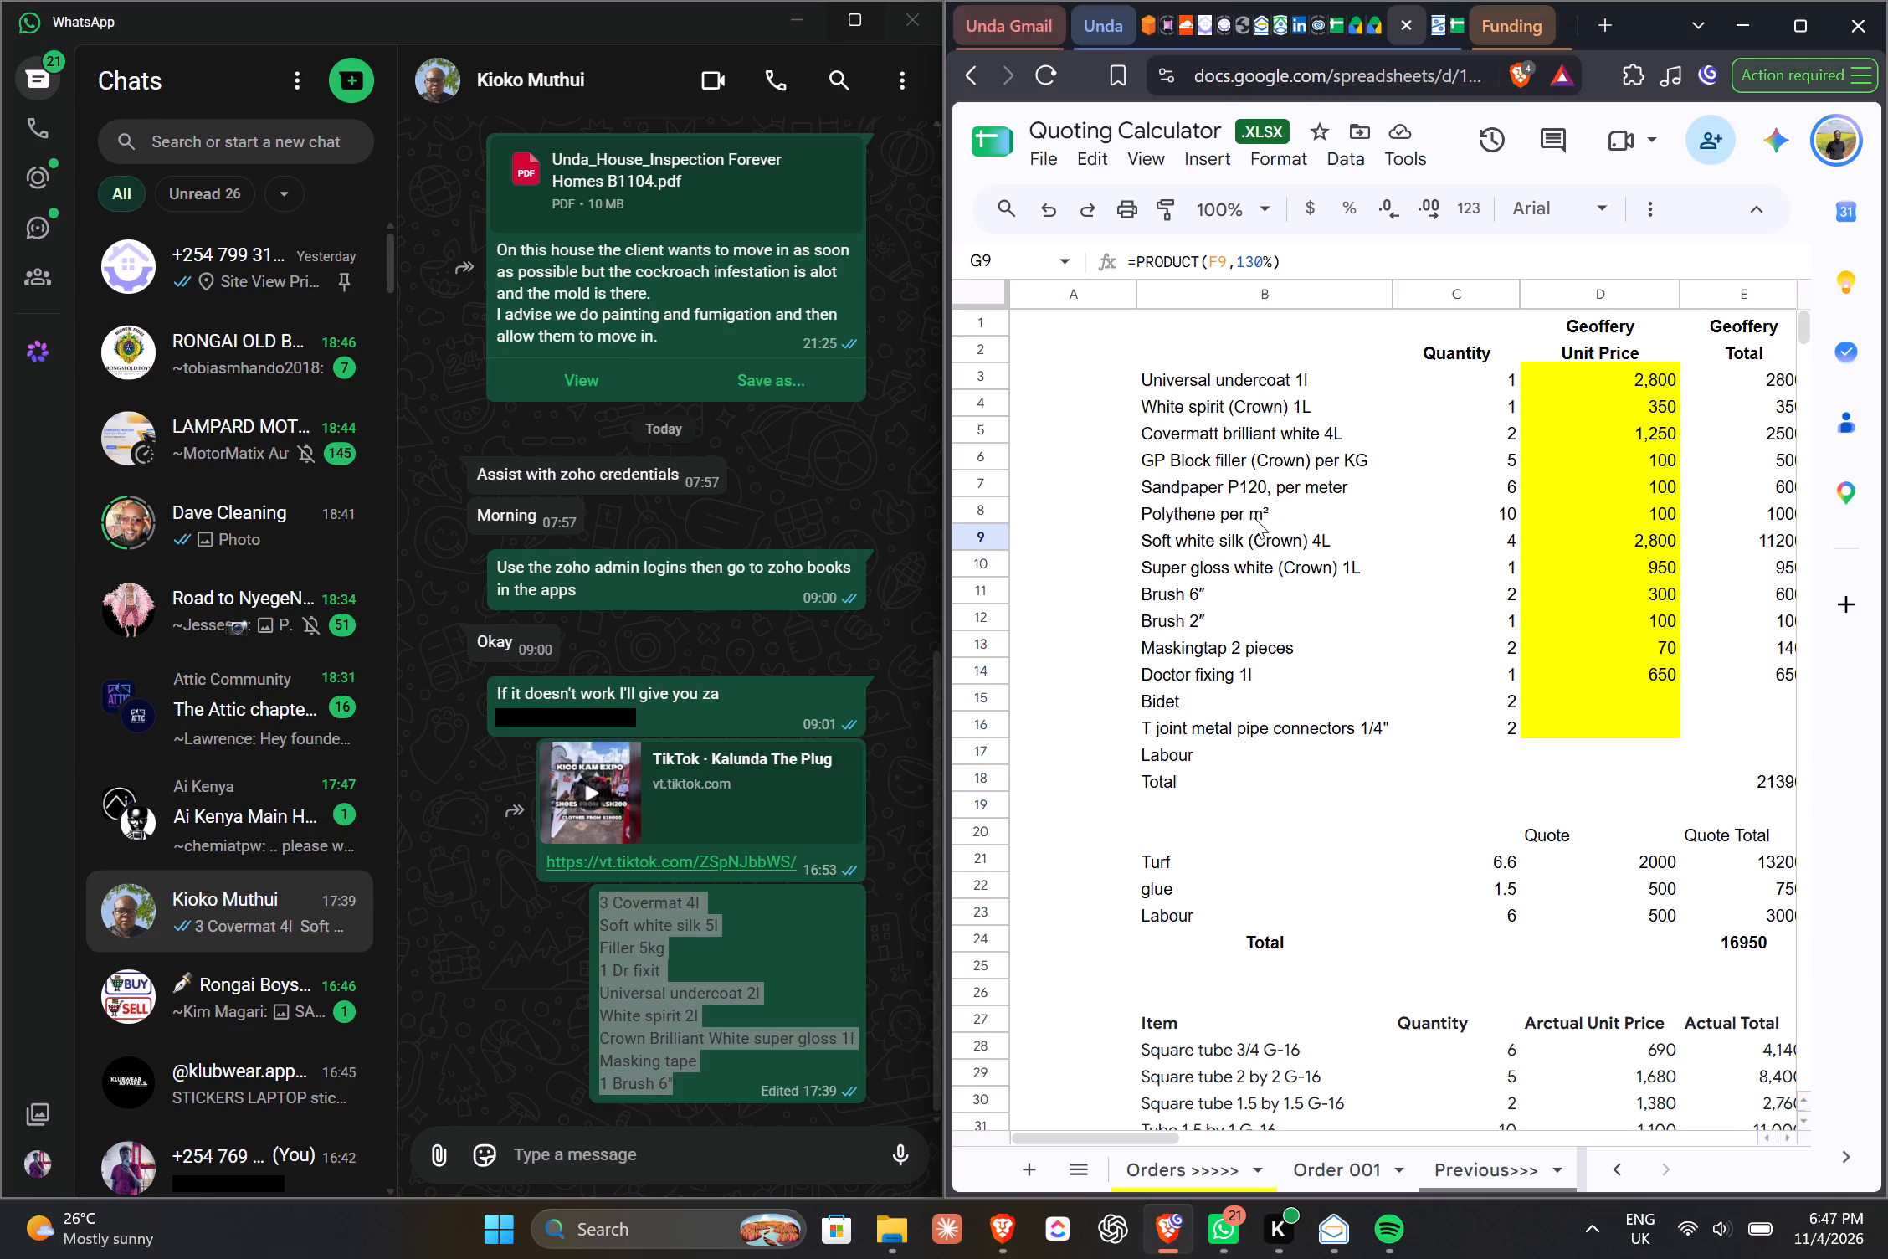
pyautogui.hscroll(-2, 1254, 517)
pyautogui.hscroll(1, 1254, 517)
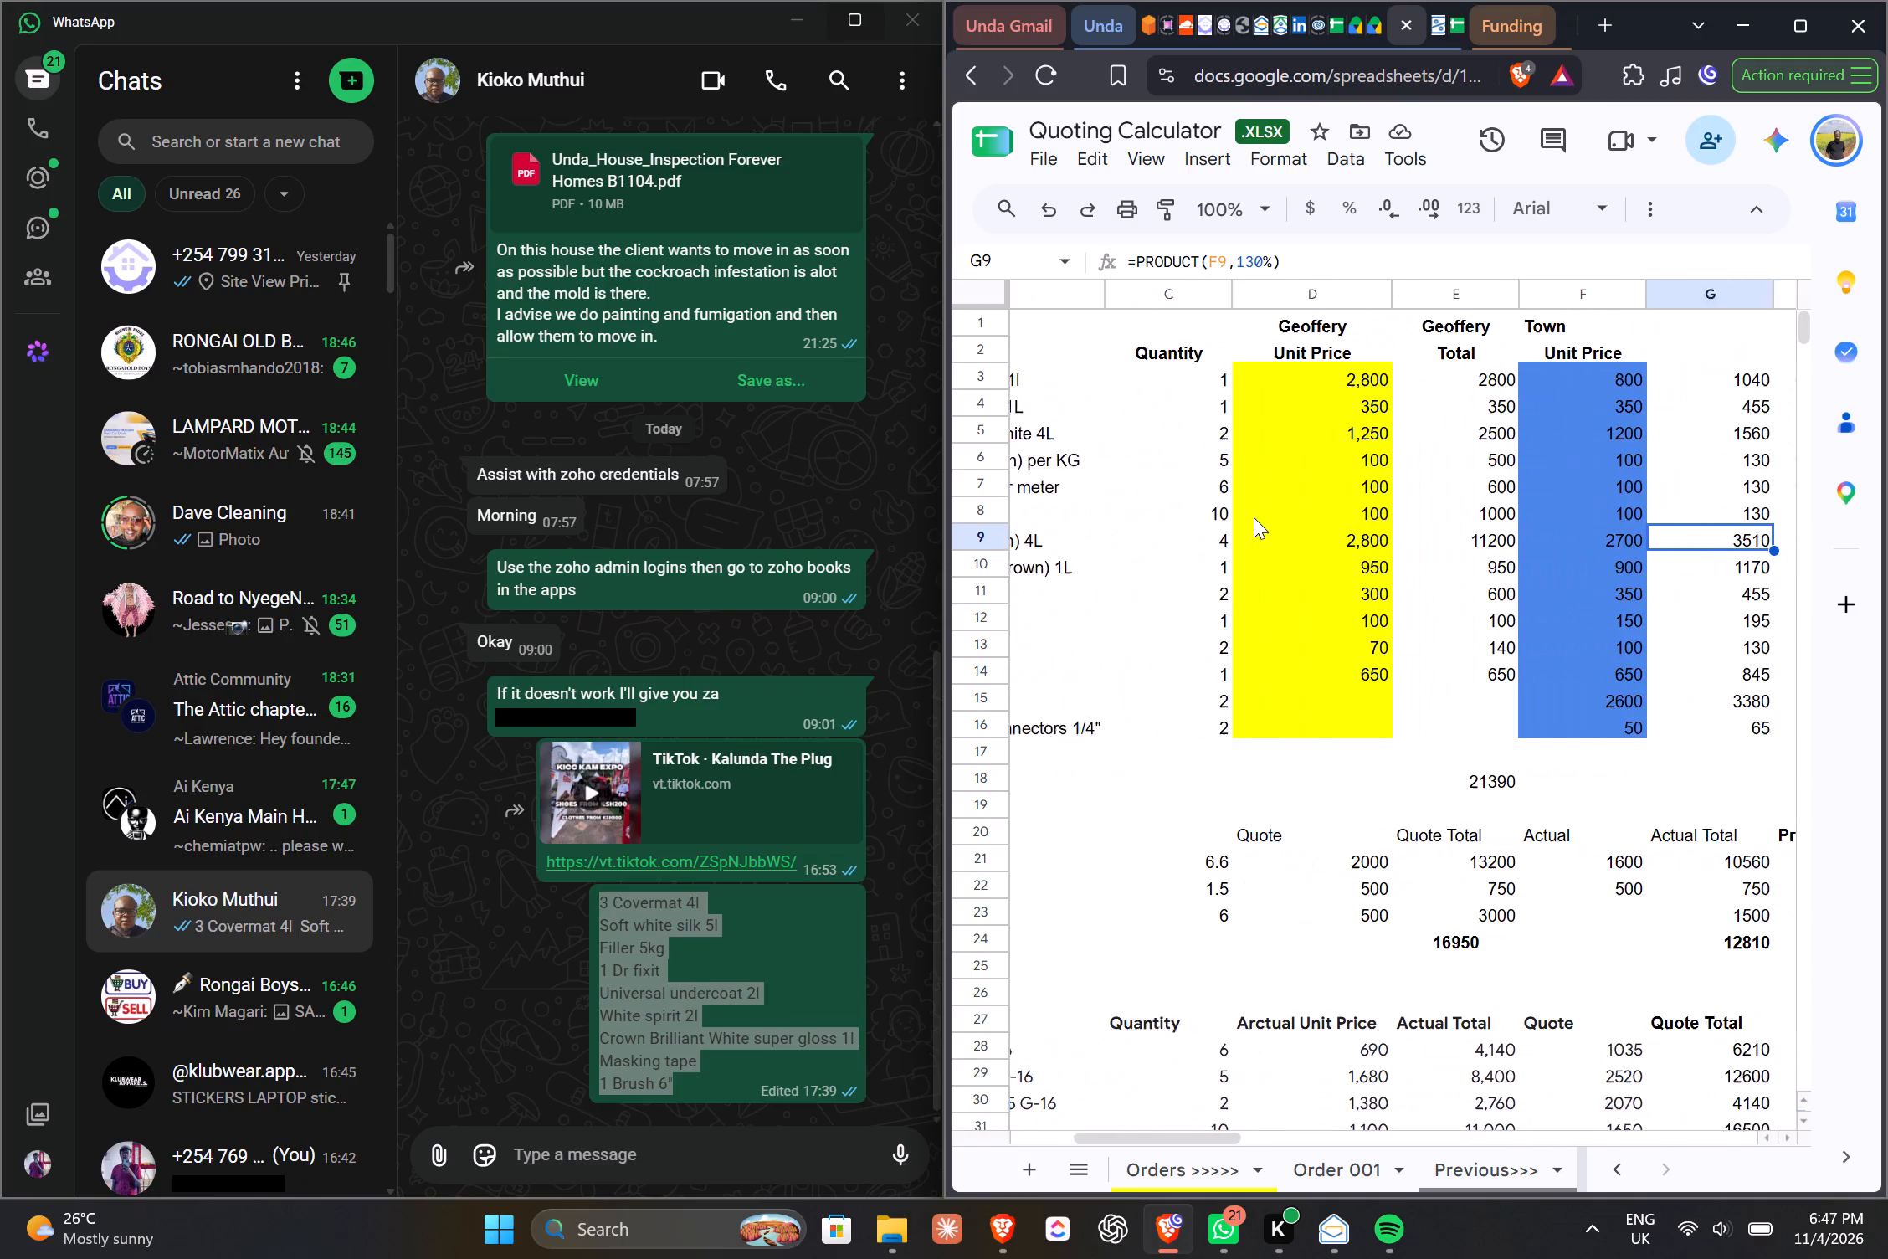
pyautogui.hscroll(2, 1254, 517)
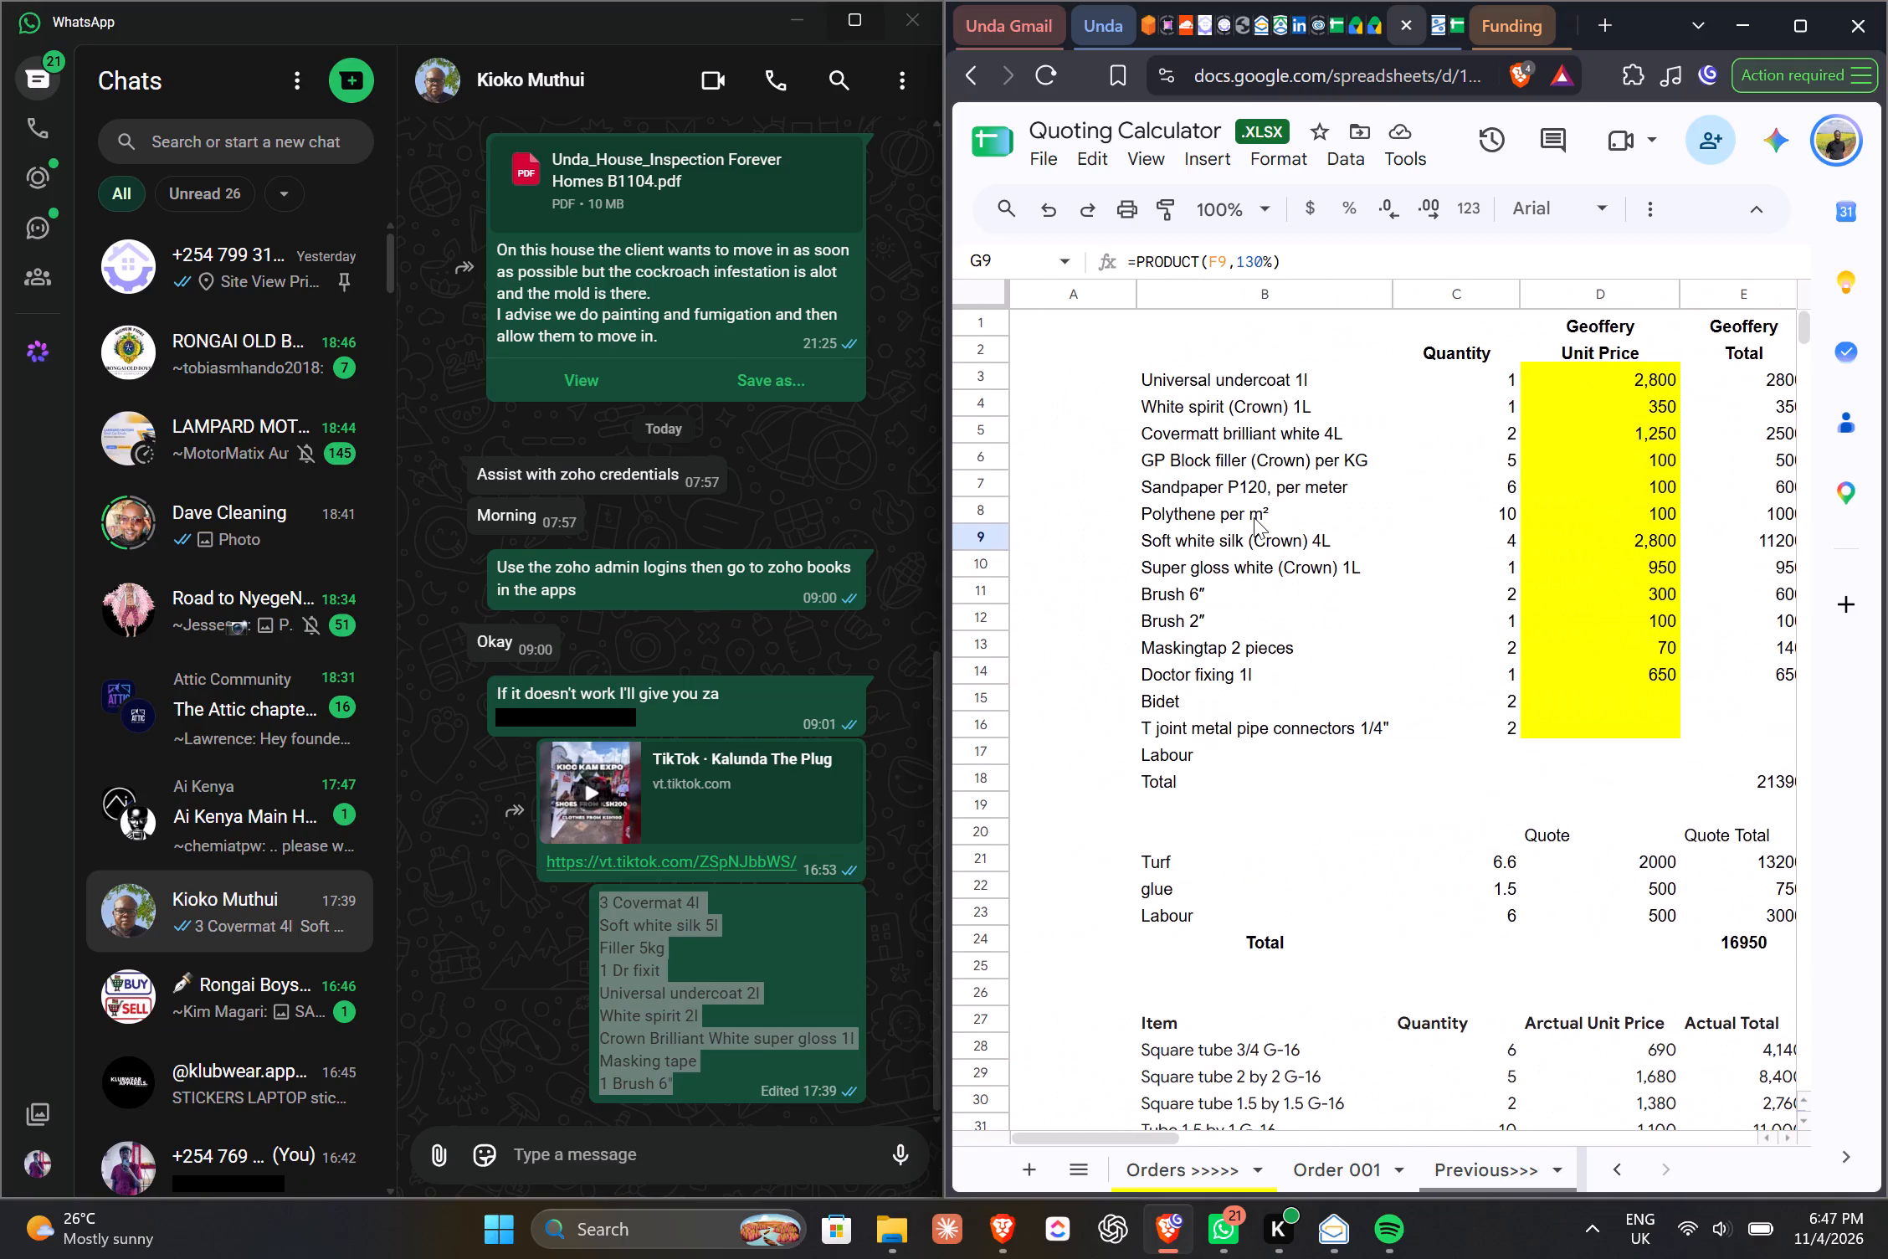
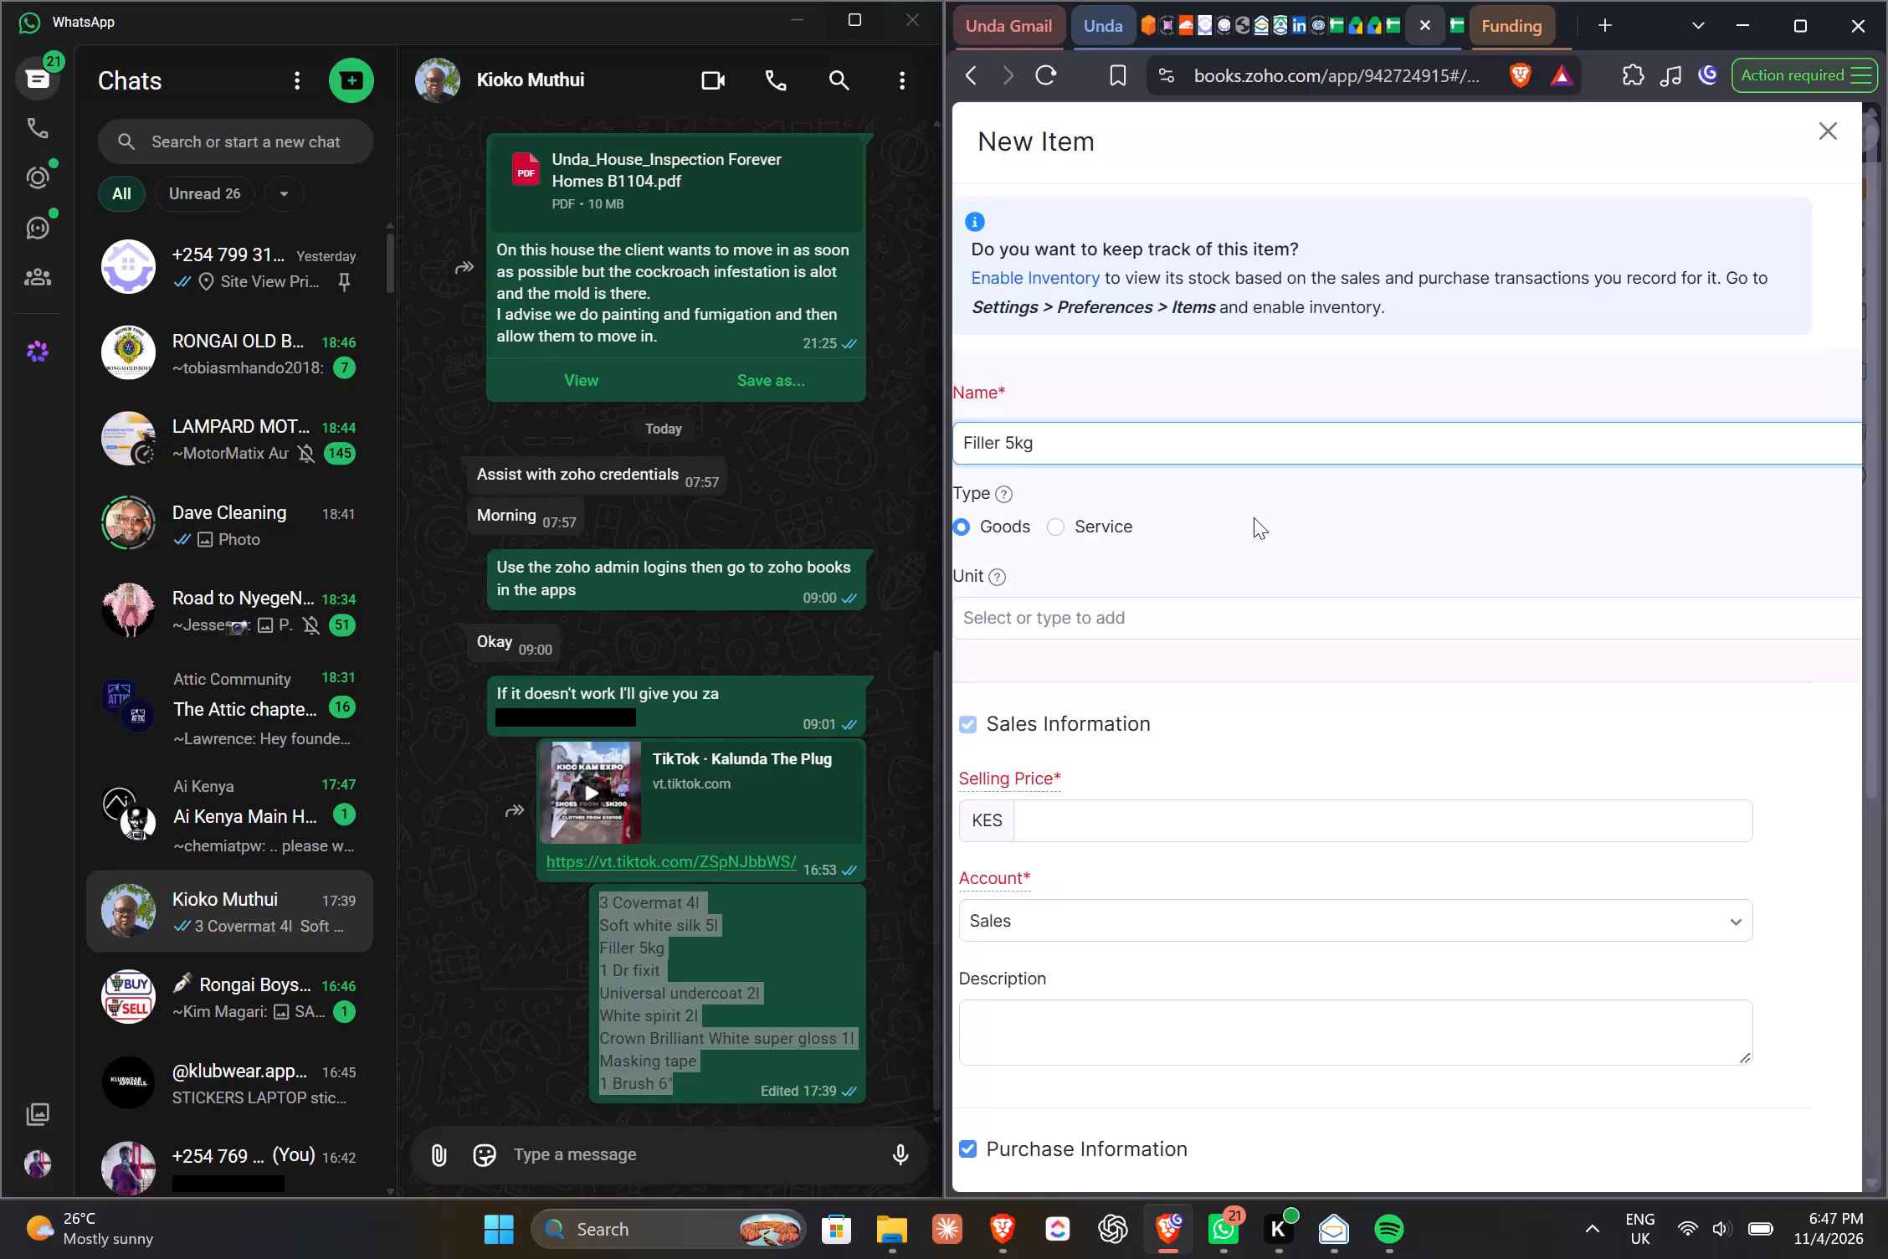
# Check the block filler's row in the Quoting Calculator and rename the new item Crown GP Block Filler.
pyautogui.hotkey('ctrl', 'pageup')
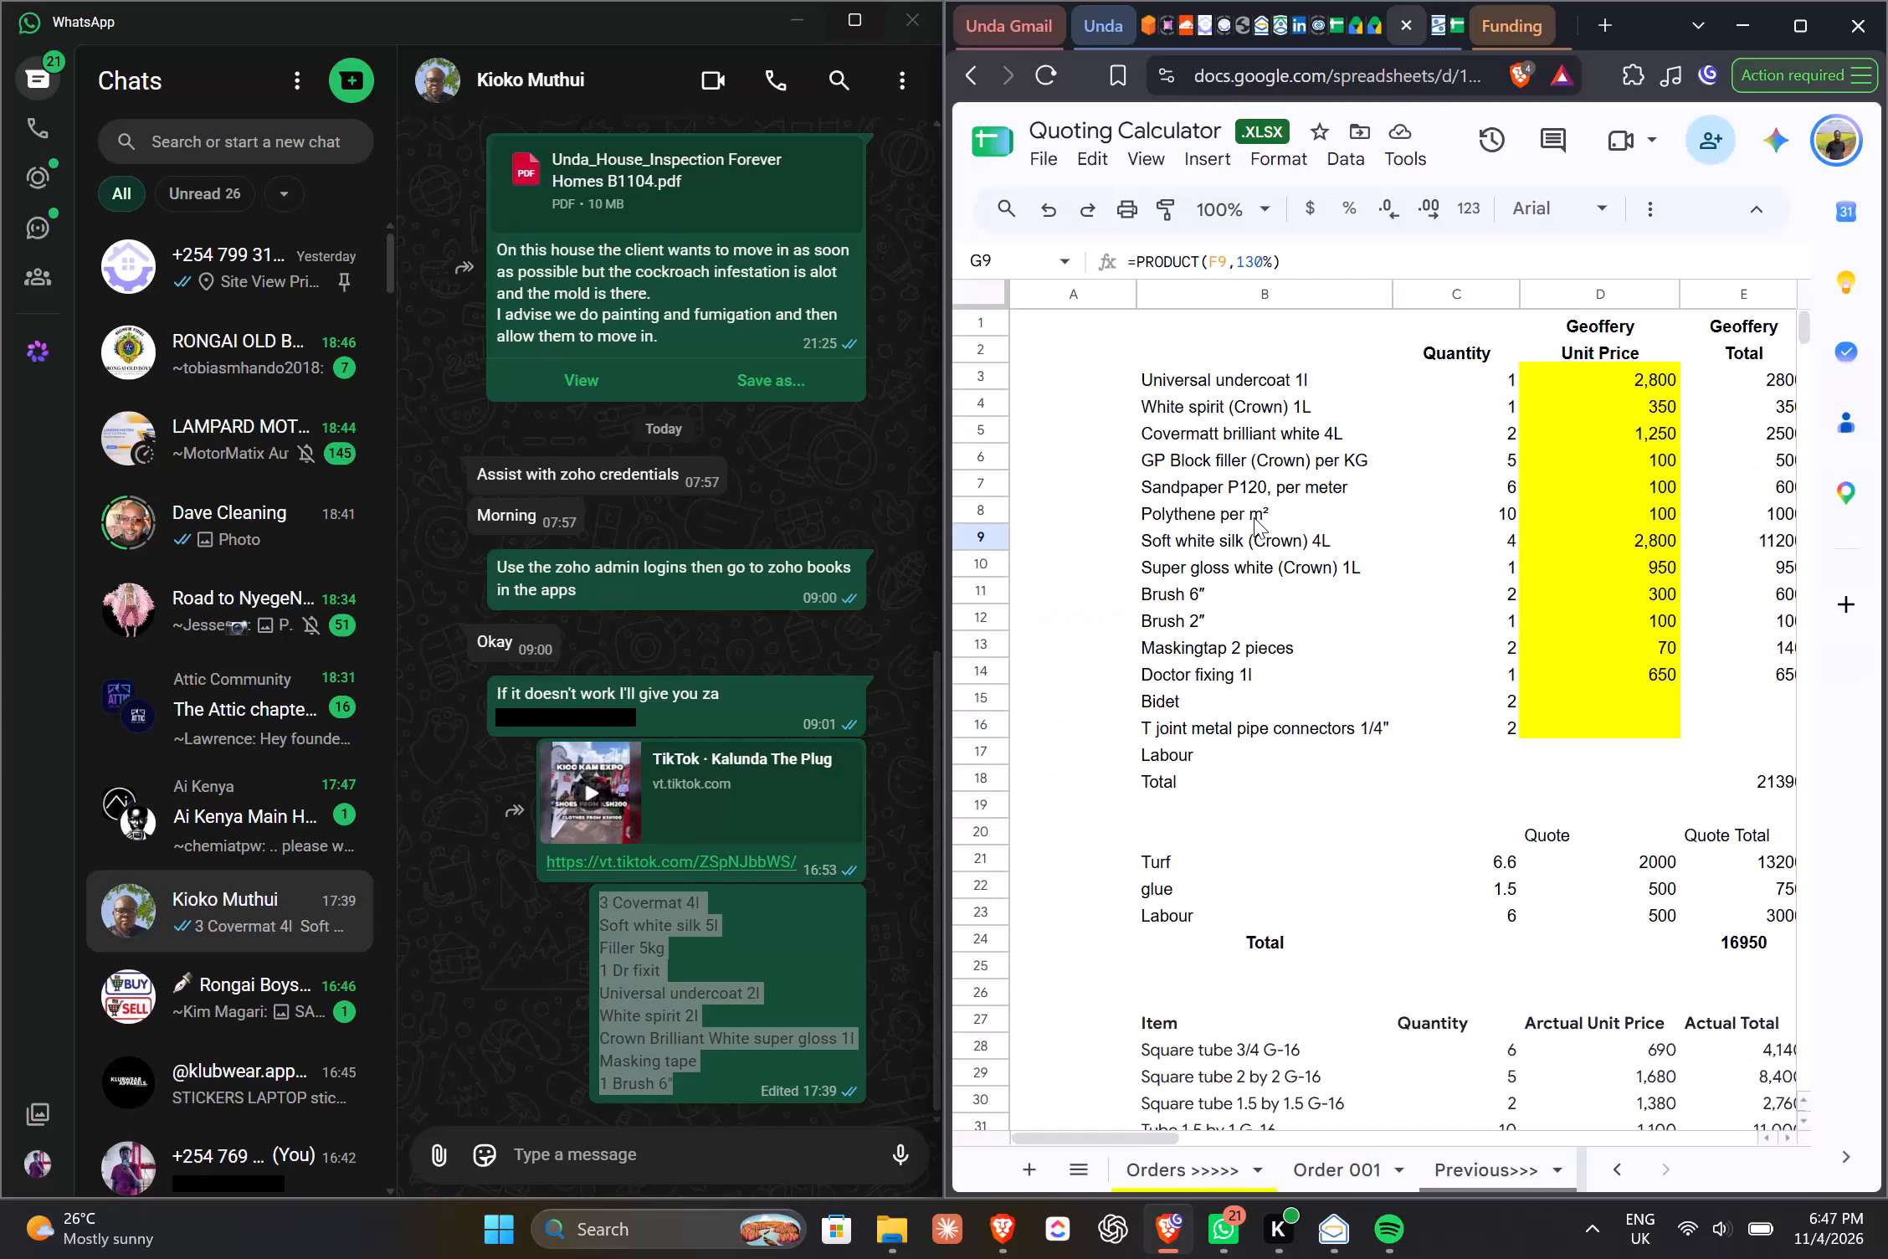
pyautogui.hscroll(-1, 1395, 447)
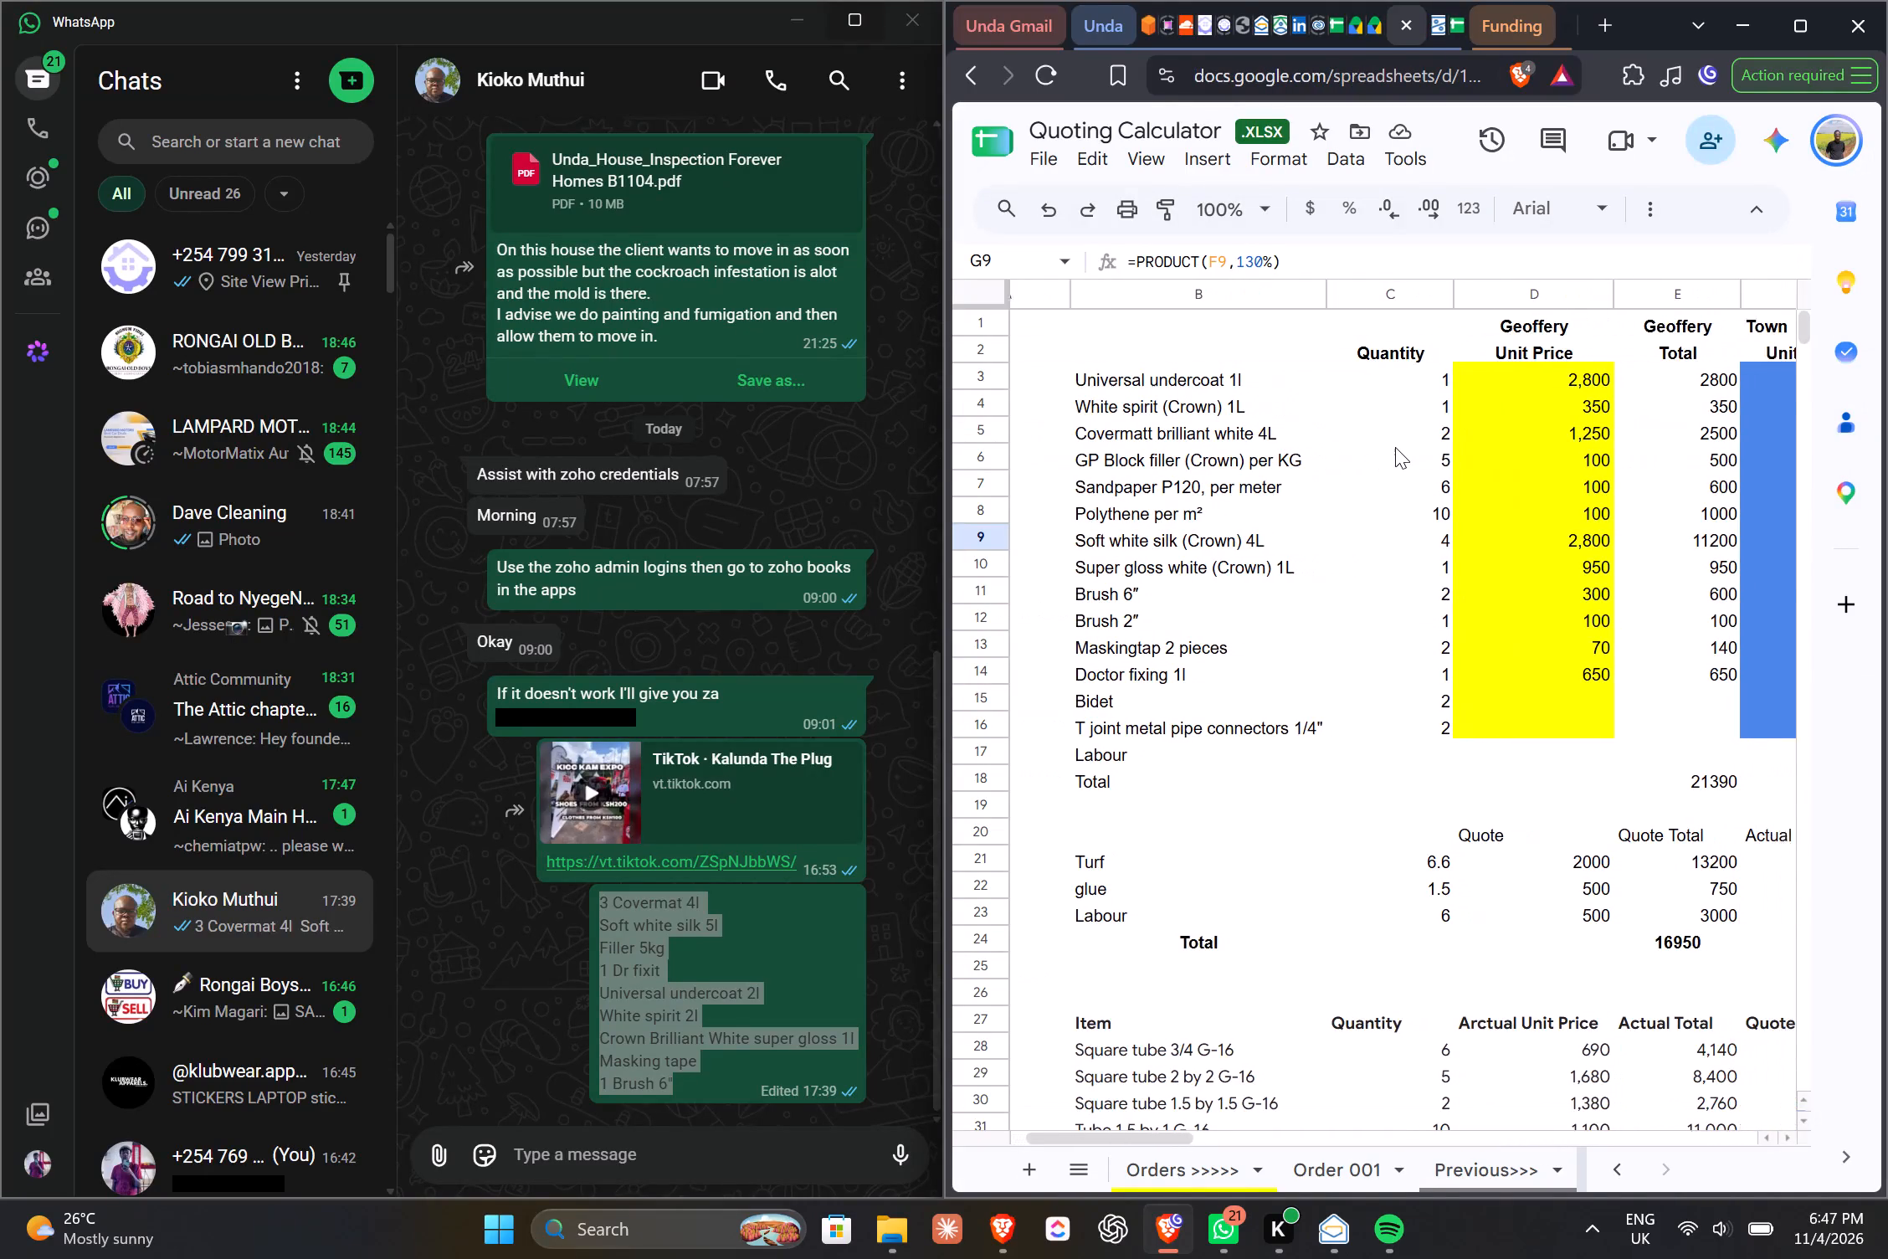
pyautogui.hscroll(-3, 1395, 447)
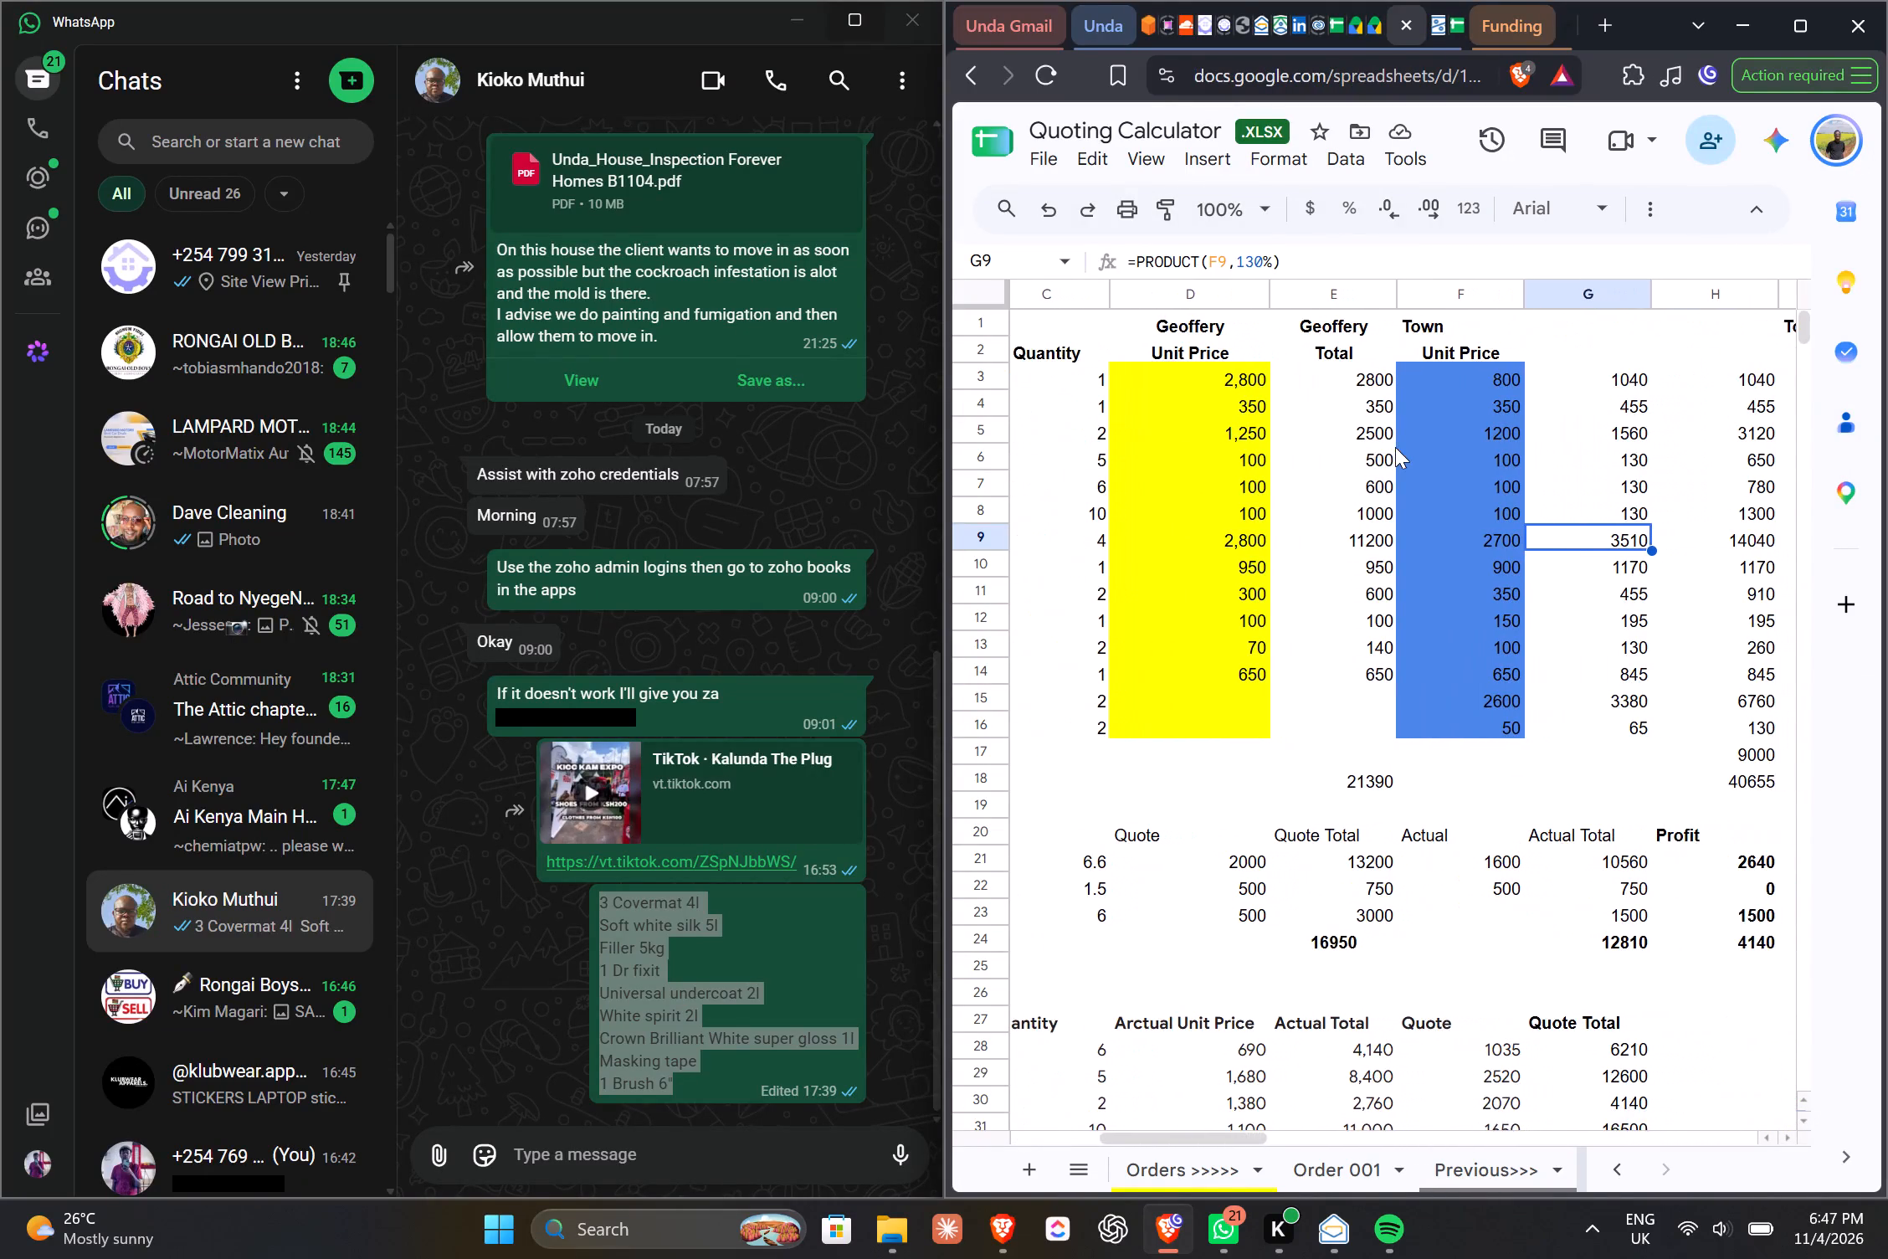
pyautogui.hotkey('ctrl', 'pagedown')
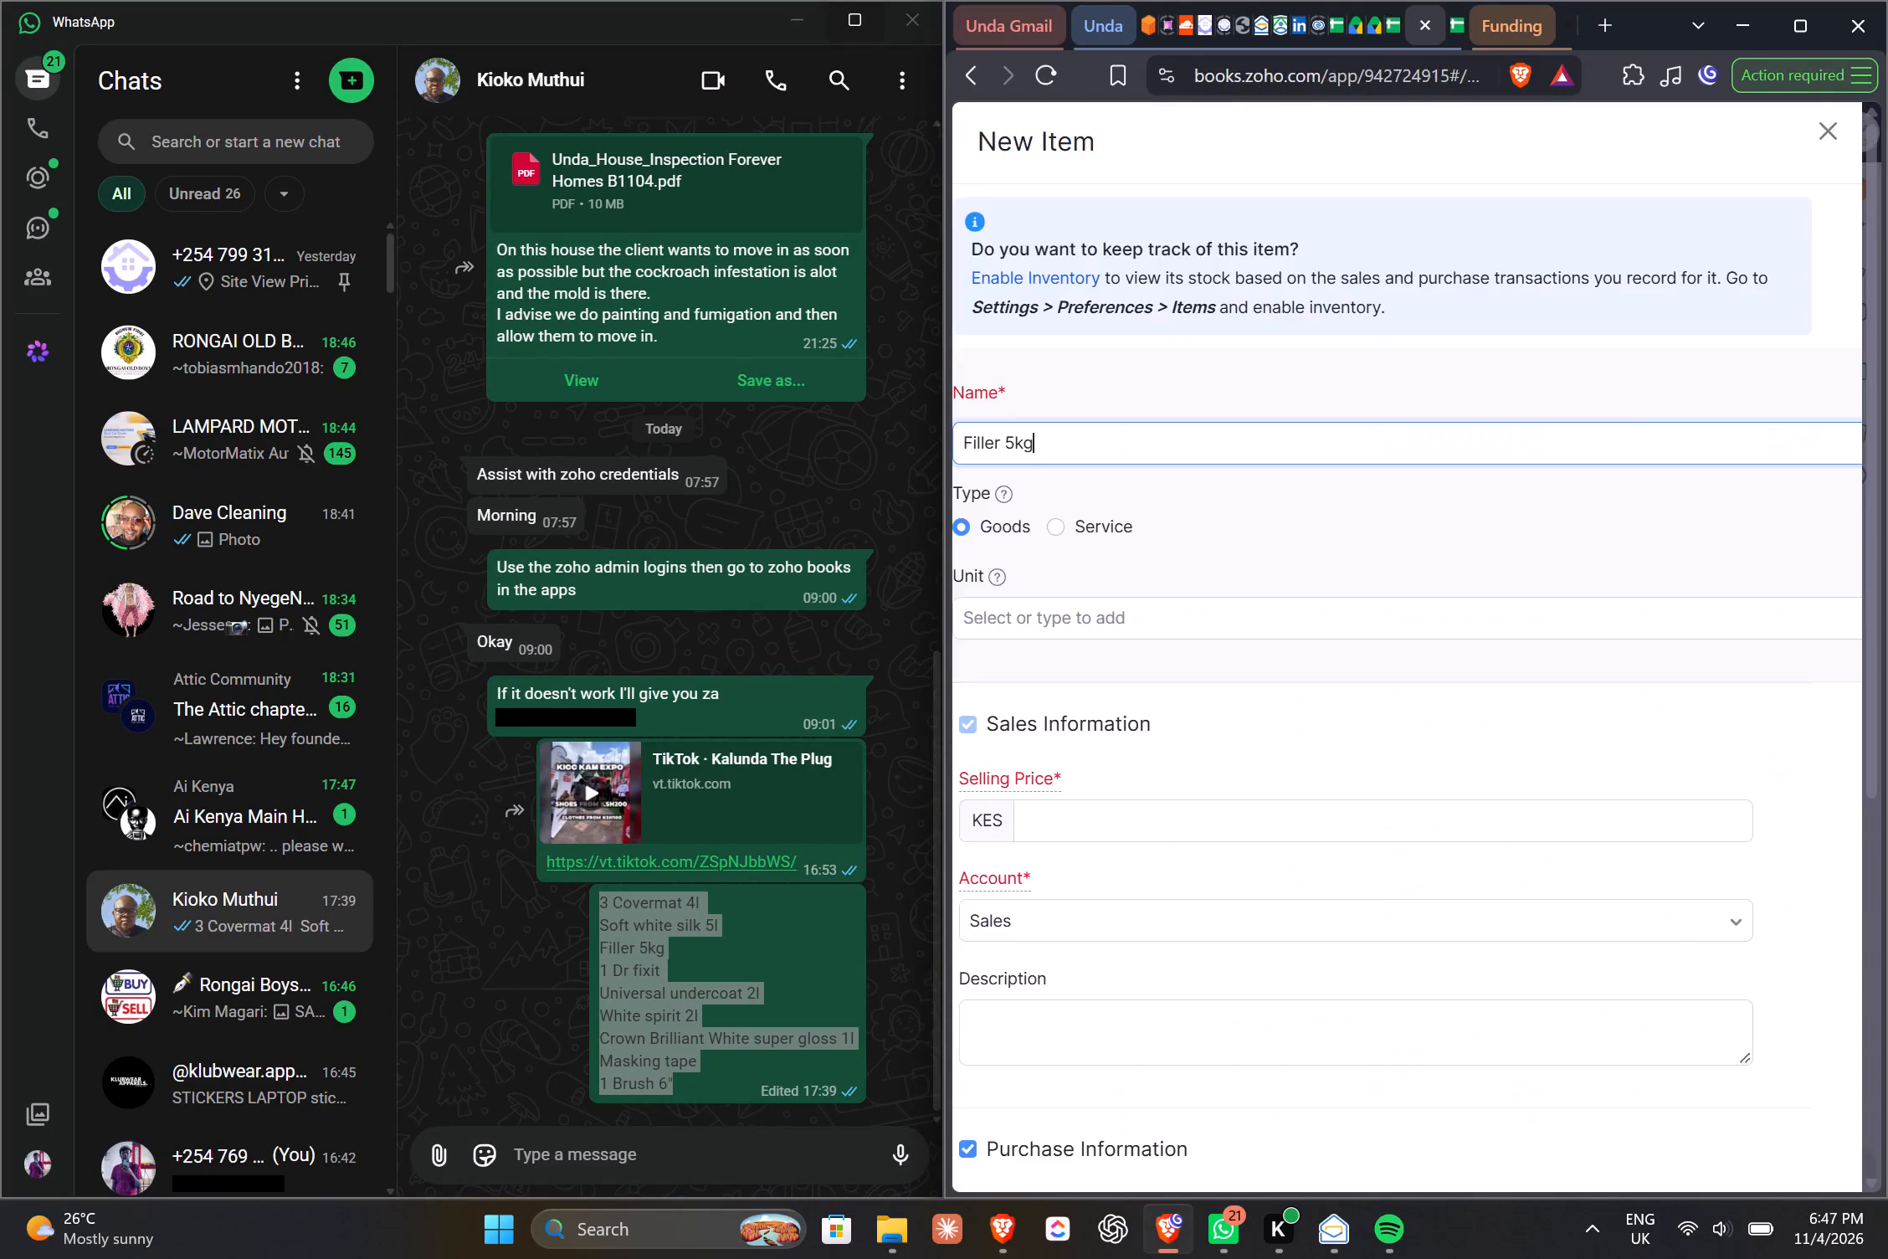
pyautogui.press('BackSpace')
pyautogui.press('BackSpace')
pyautogui.press('BackSpace')
pyautogui.press('BackSpace')
pyautogui.press('BackSpace')
pyautogui.press('BackSpace')
pyautogui.press('BackSpace')
pyautogui.press('BackSpace')
pyautogui.press('BackSpace')
pyautogui.press('BackSpace')
pyautogui.press('BackSpace')
pyautogui.press('BackSpace')
pyautogui.press('BackSpace')
pyautogui.press('BackSpace')
pyautogui.press('BackSpace')
pyautogui.press('BackSpace')
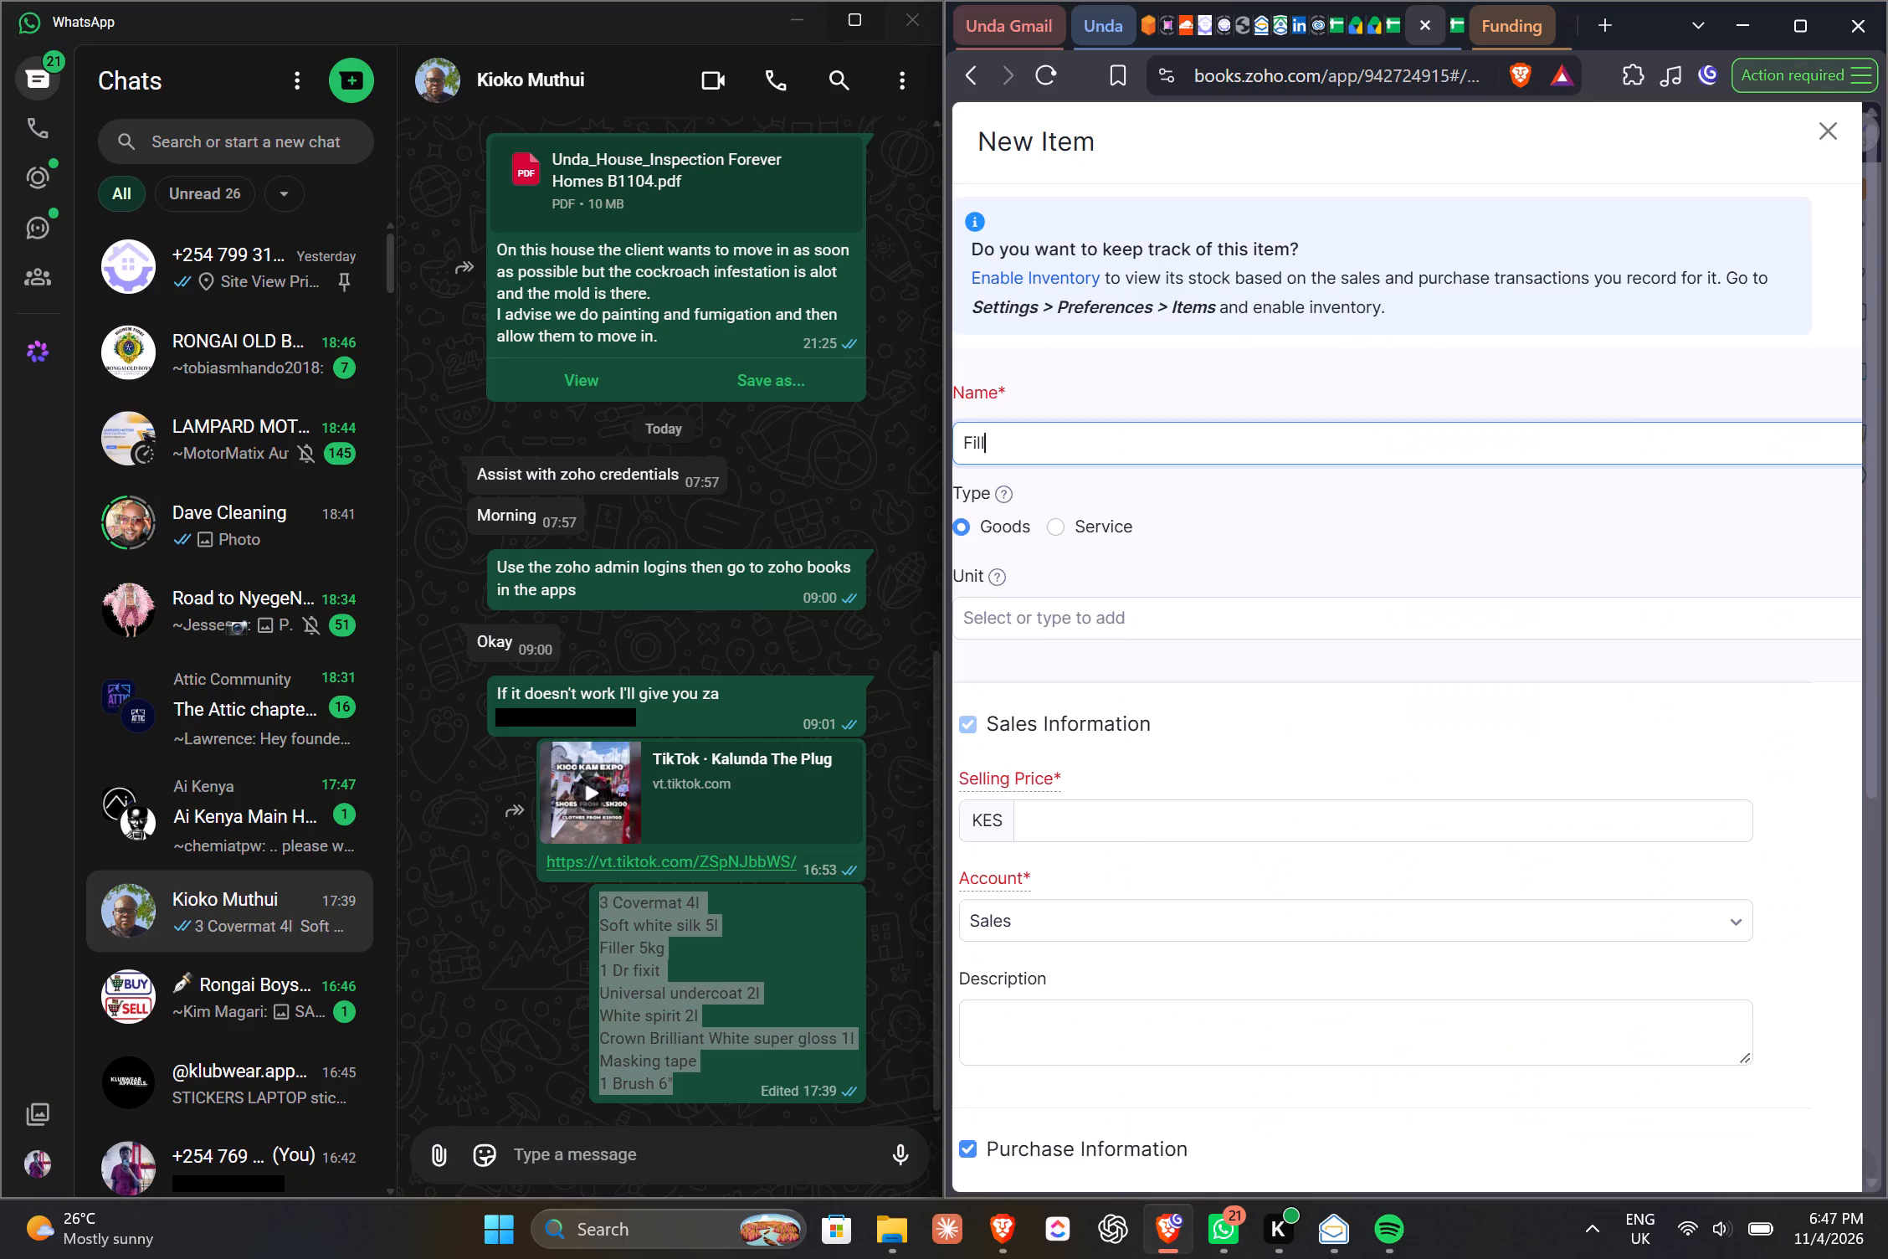
pyautogui.hotkey('shift', 'g')
pyautogui.press('BackSpace')
pyautogui.write('Crown')
pyautogui.press('space')
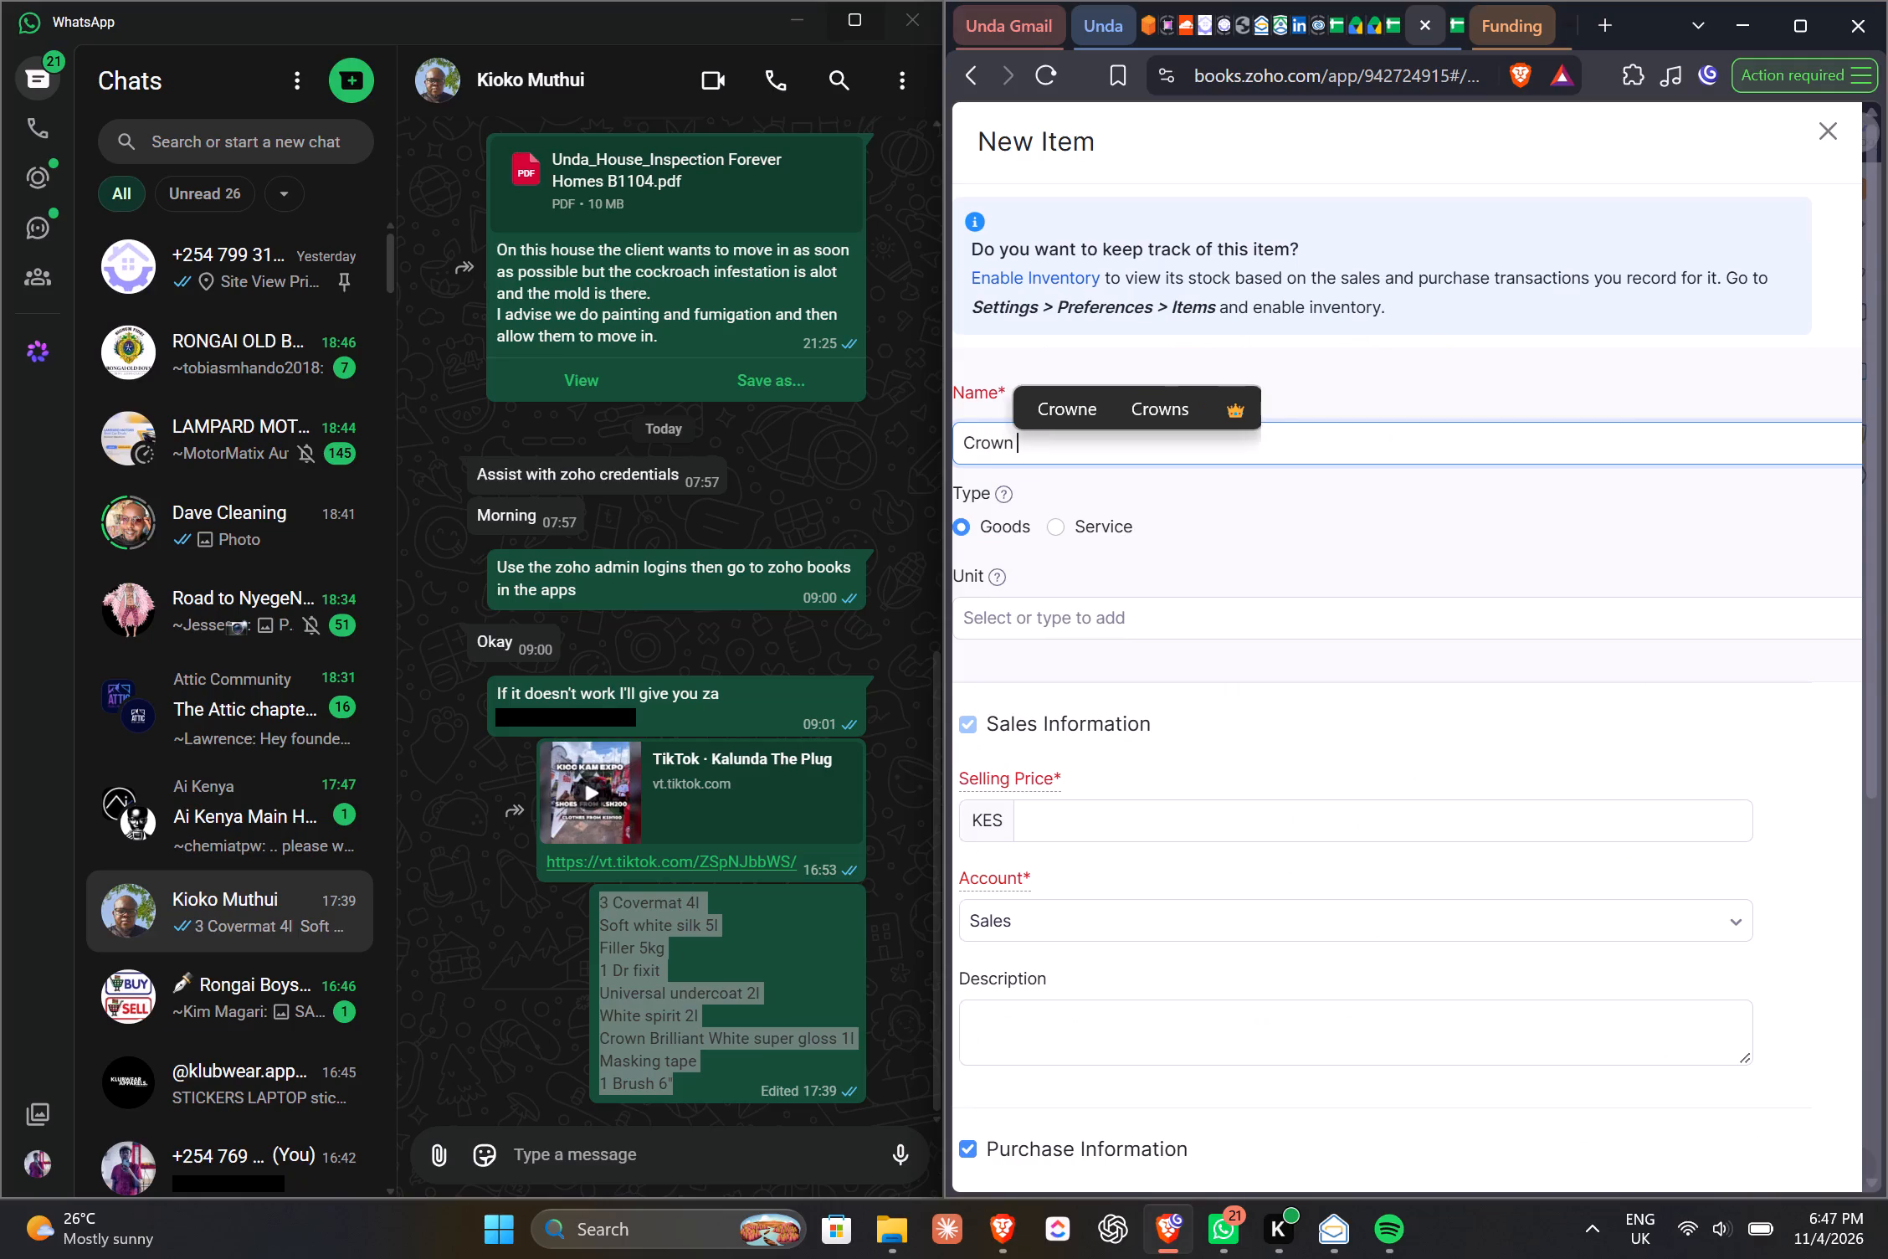
pyautogui.write('GP Block Filler')
# Set the block filler's unit to kg, selling price to KES 130 and cost price to KES 100.
pyautogui.click(1217, 622)
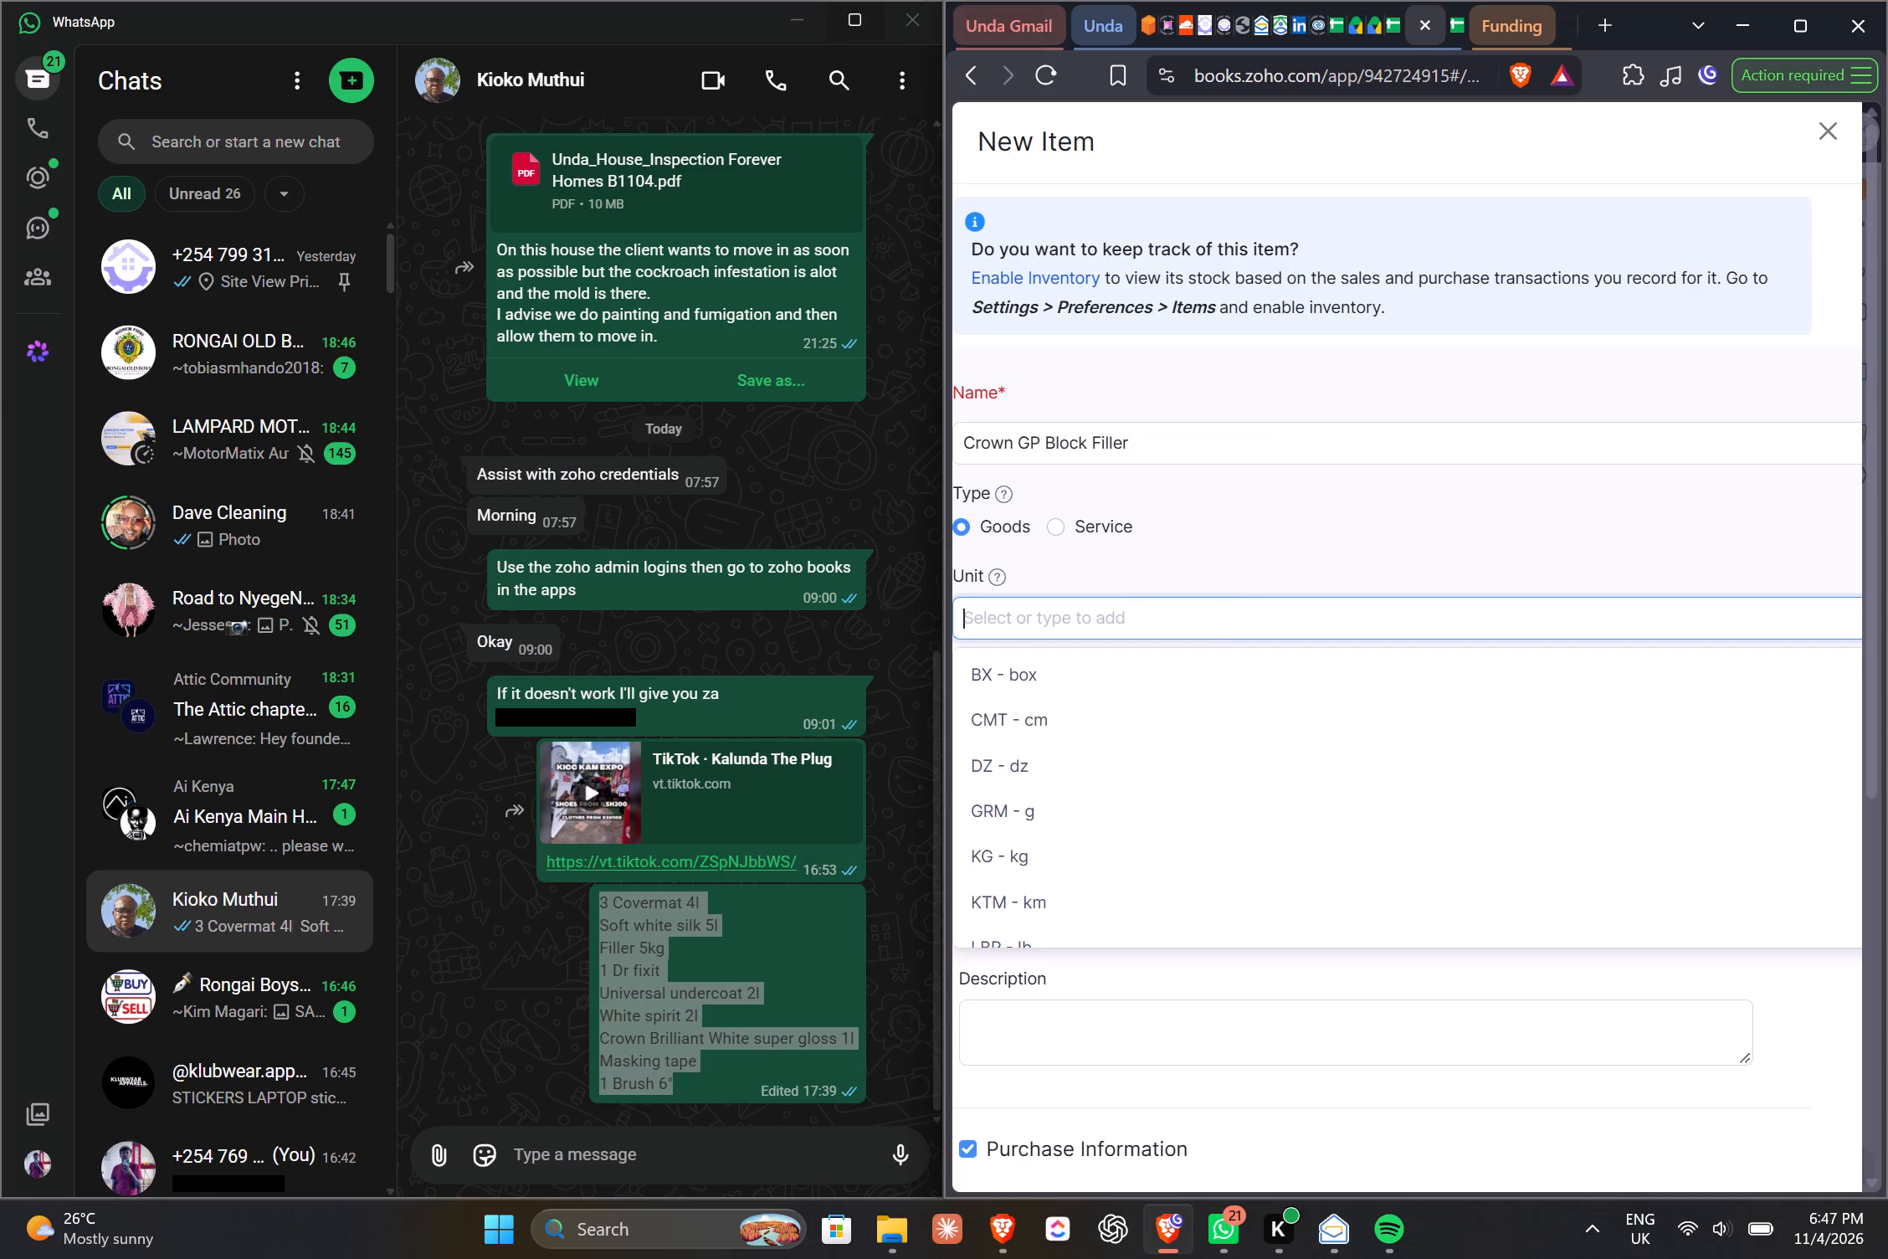
pyautogui.write('kg')
pyautogui.click(1133, 687)
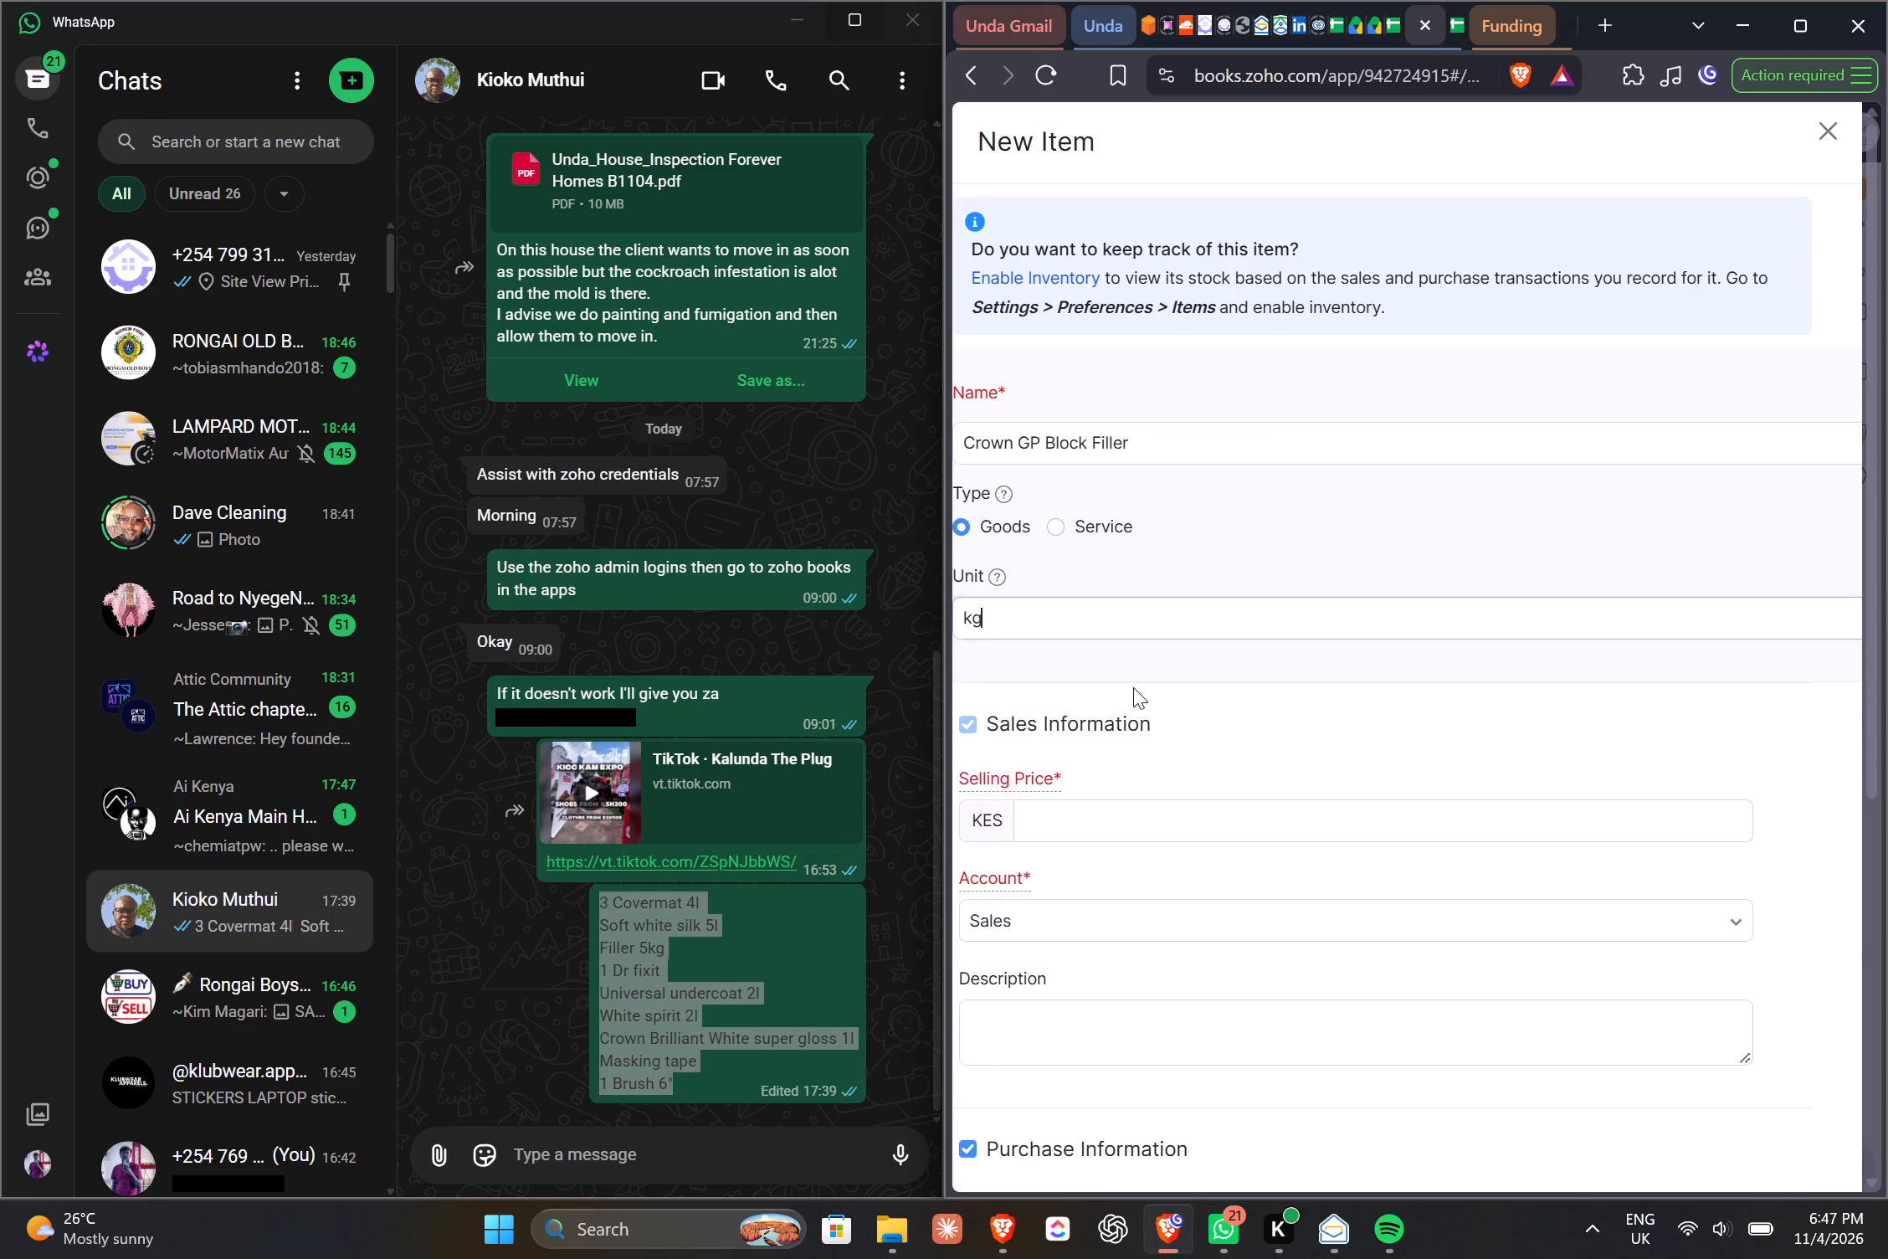
pyautogui.hscroll(1, 1133, 687)
pyautogui.click(1108, 819)
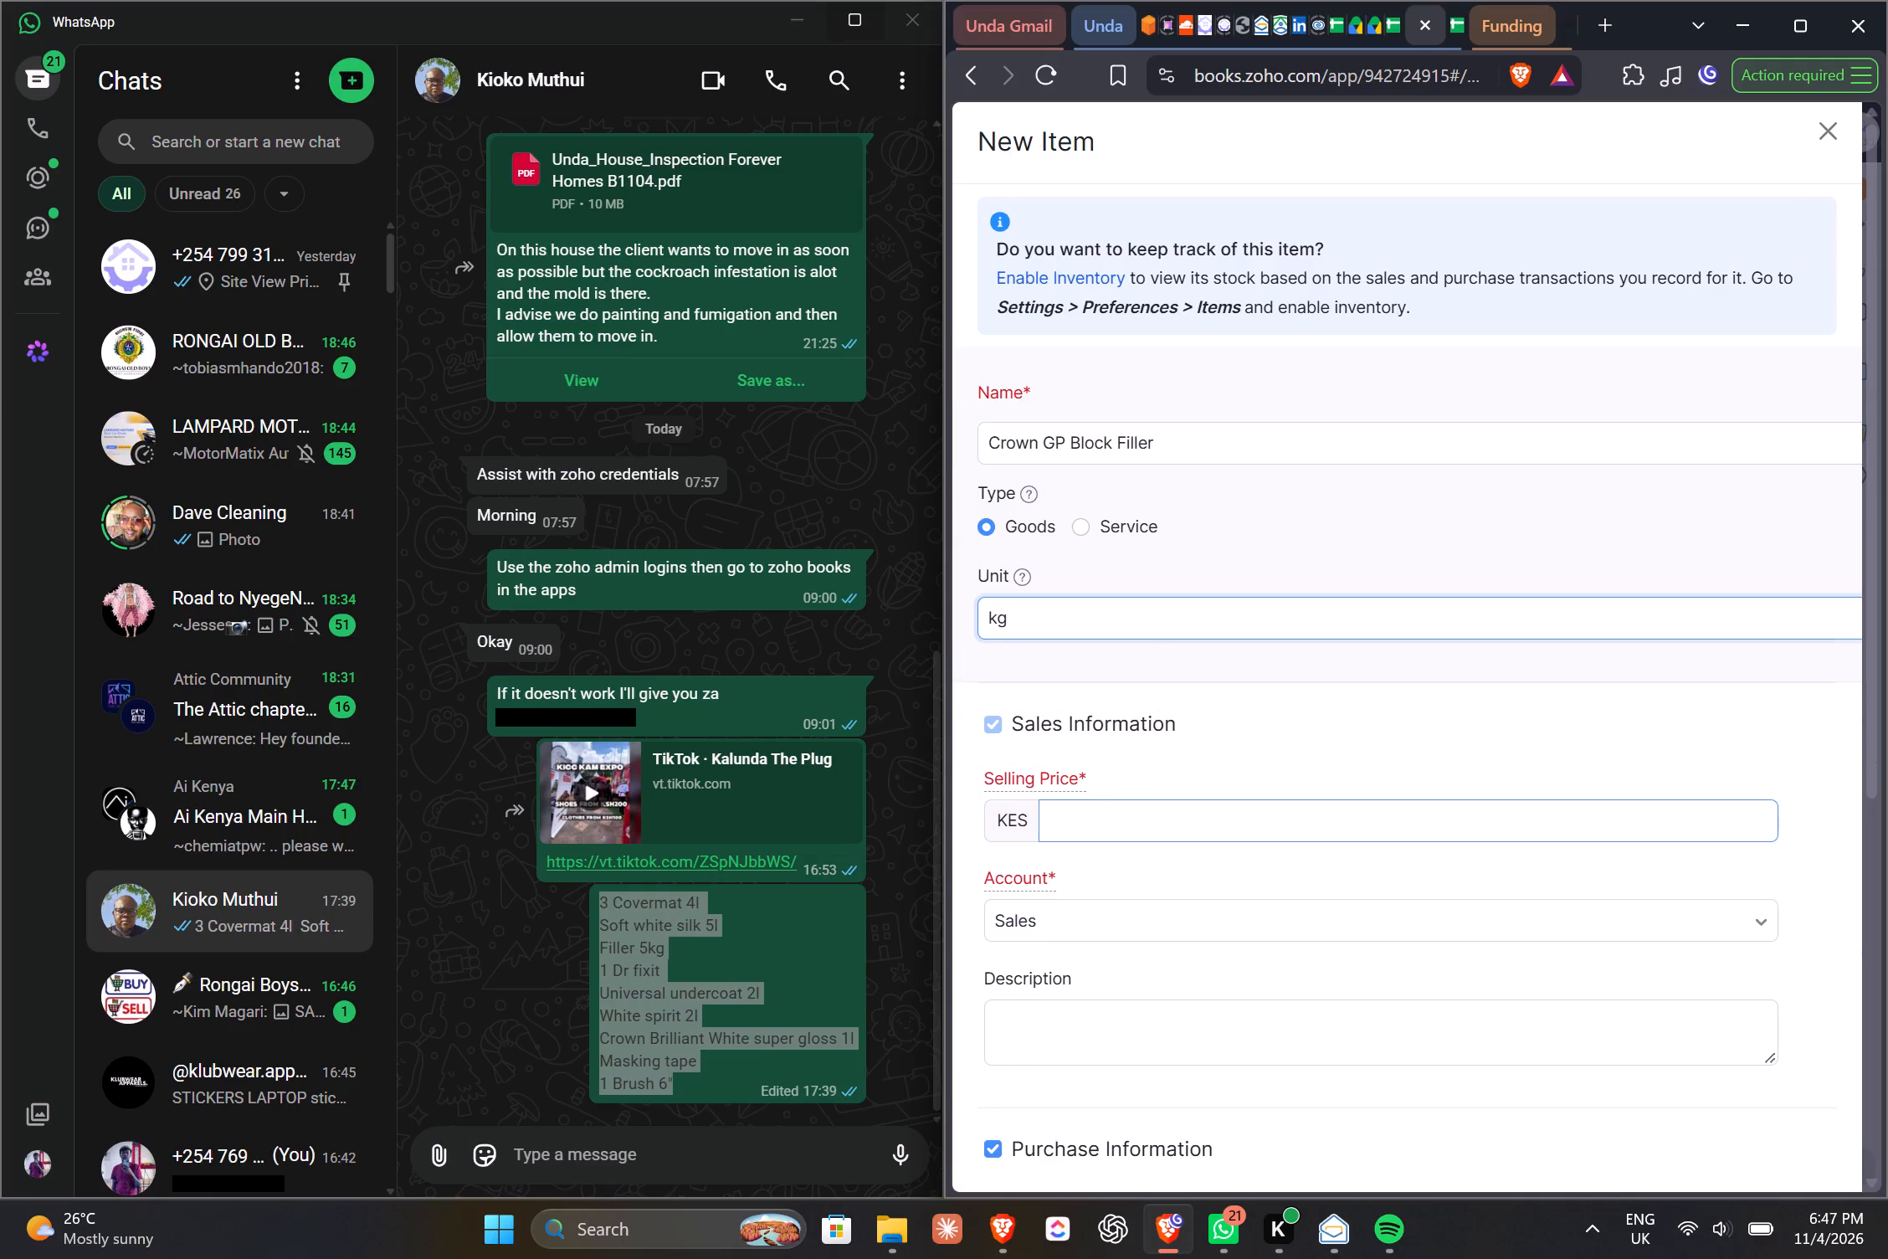
pyautogui.write('130')
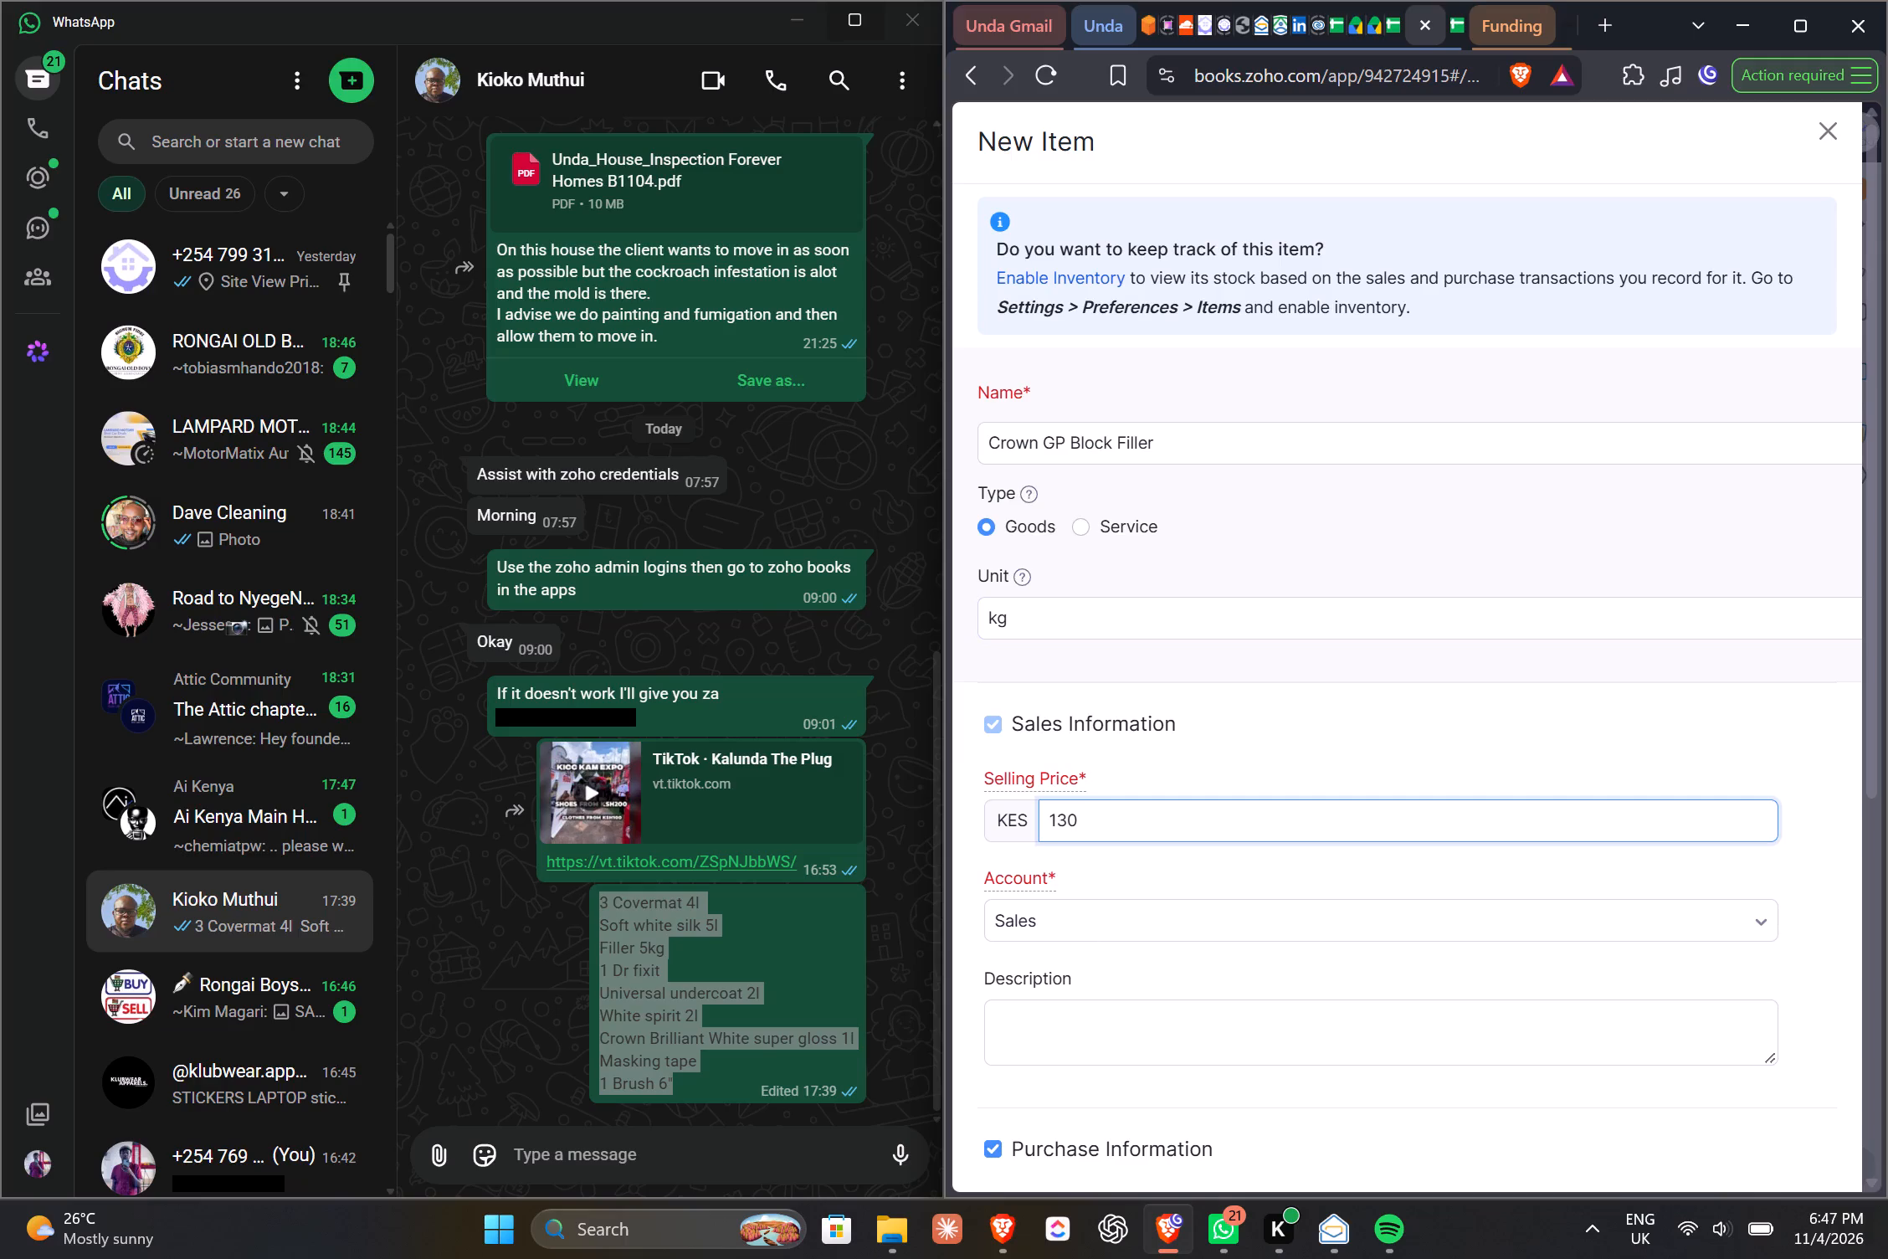
pyautogui.scroll(-2, 1107, 1037)
pyautogui.click(1099, 893)
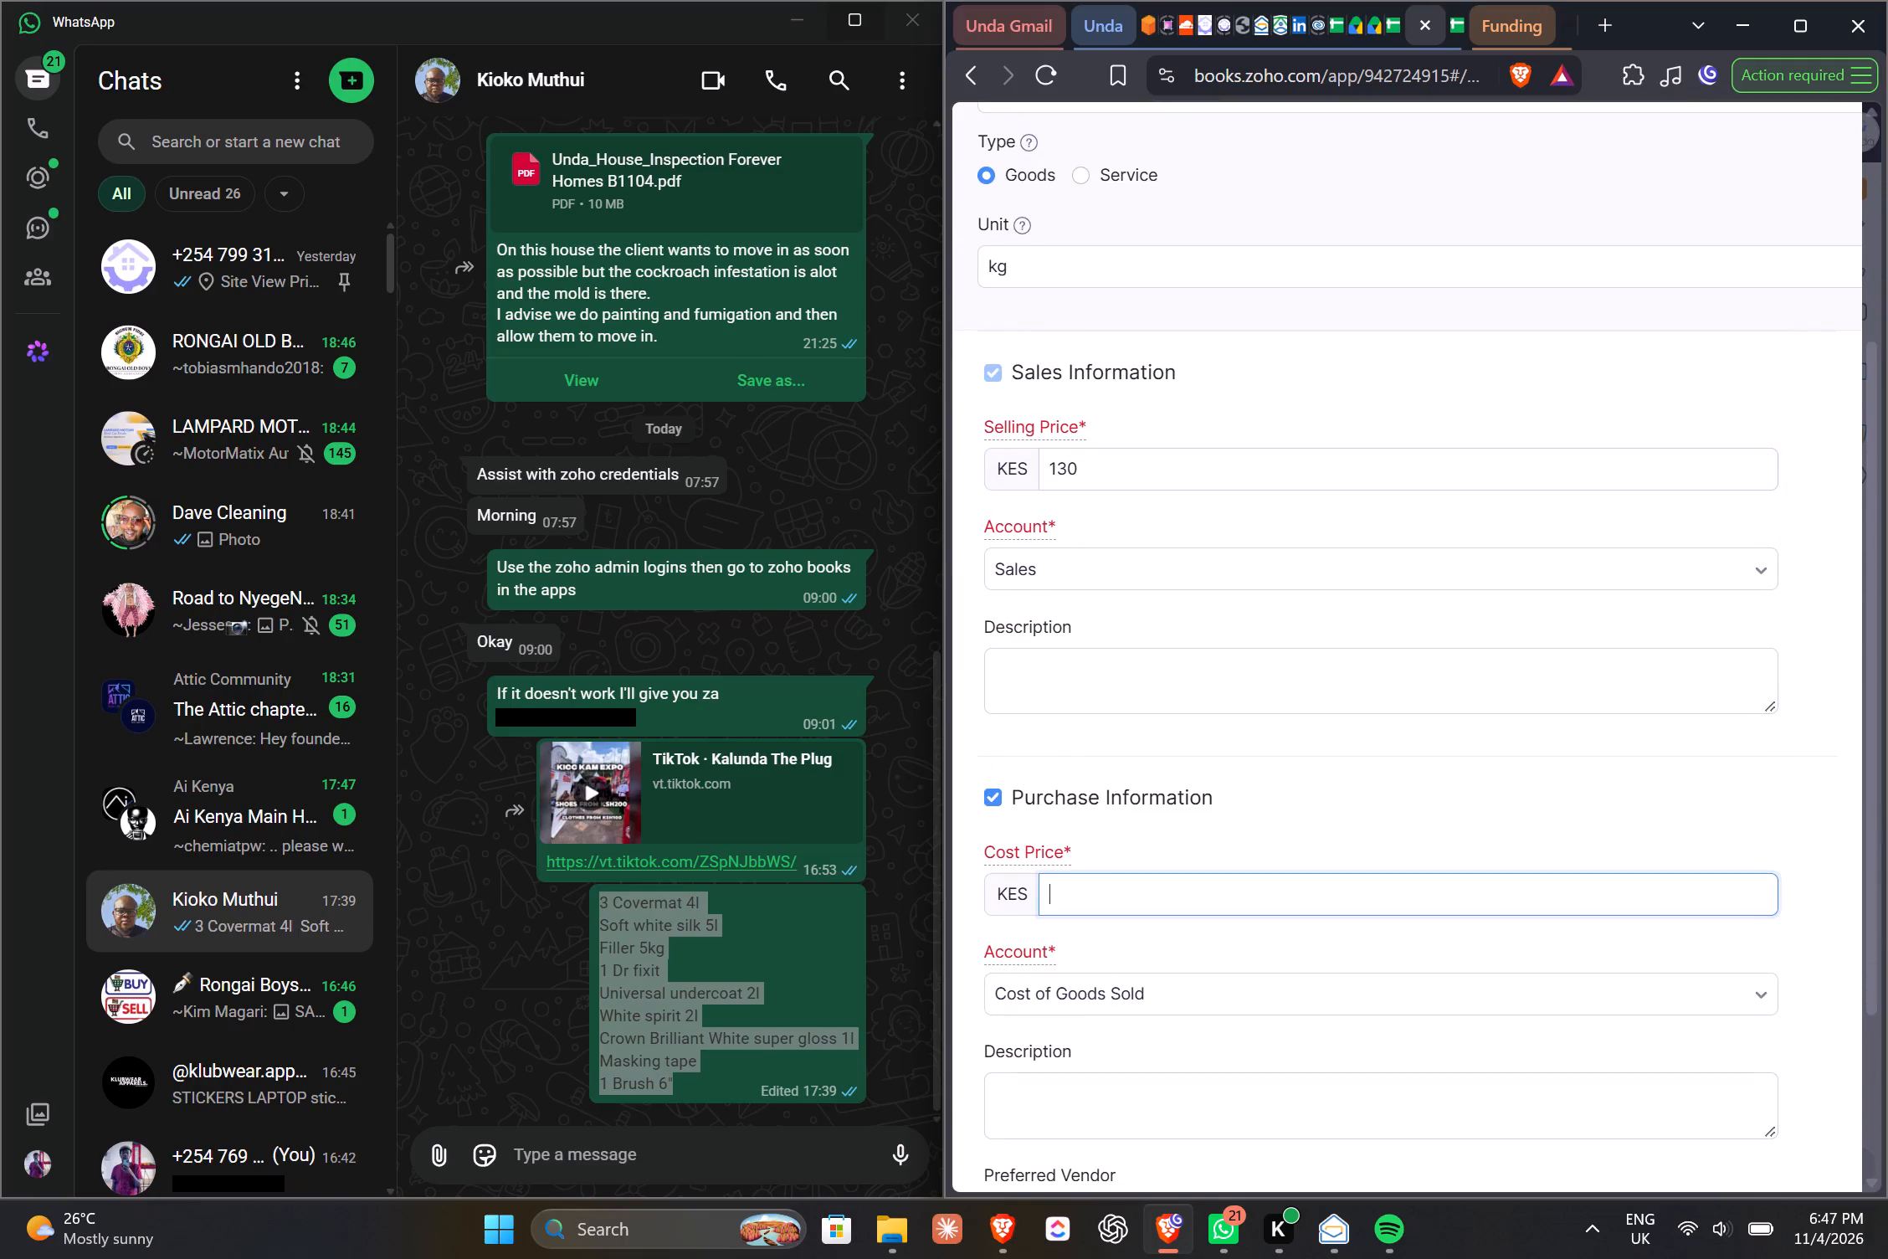
pyautogui.write('100')
# Review the Crown GP Block Filler item's details, leaving the preferred vendor blank, and save the item to the quote.
pyautogui.scroll(-2, 1403, 1046)
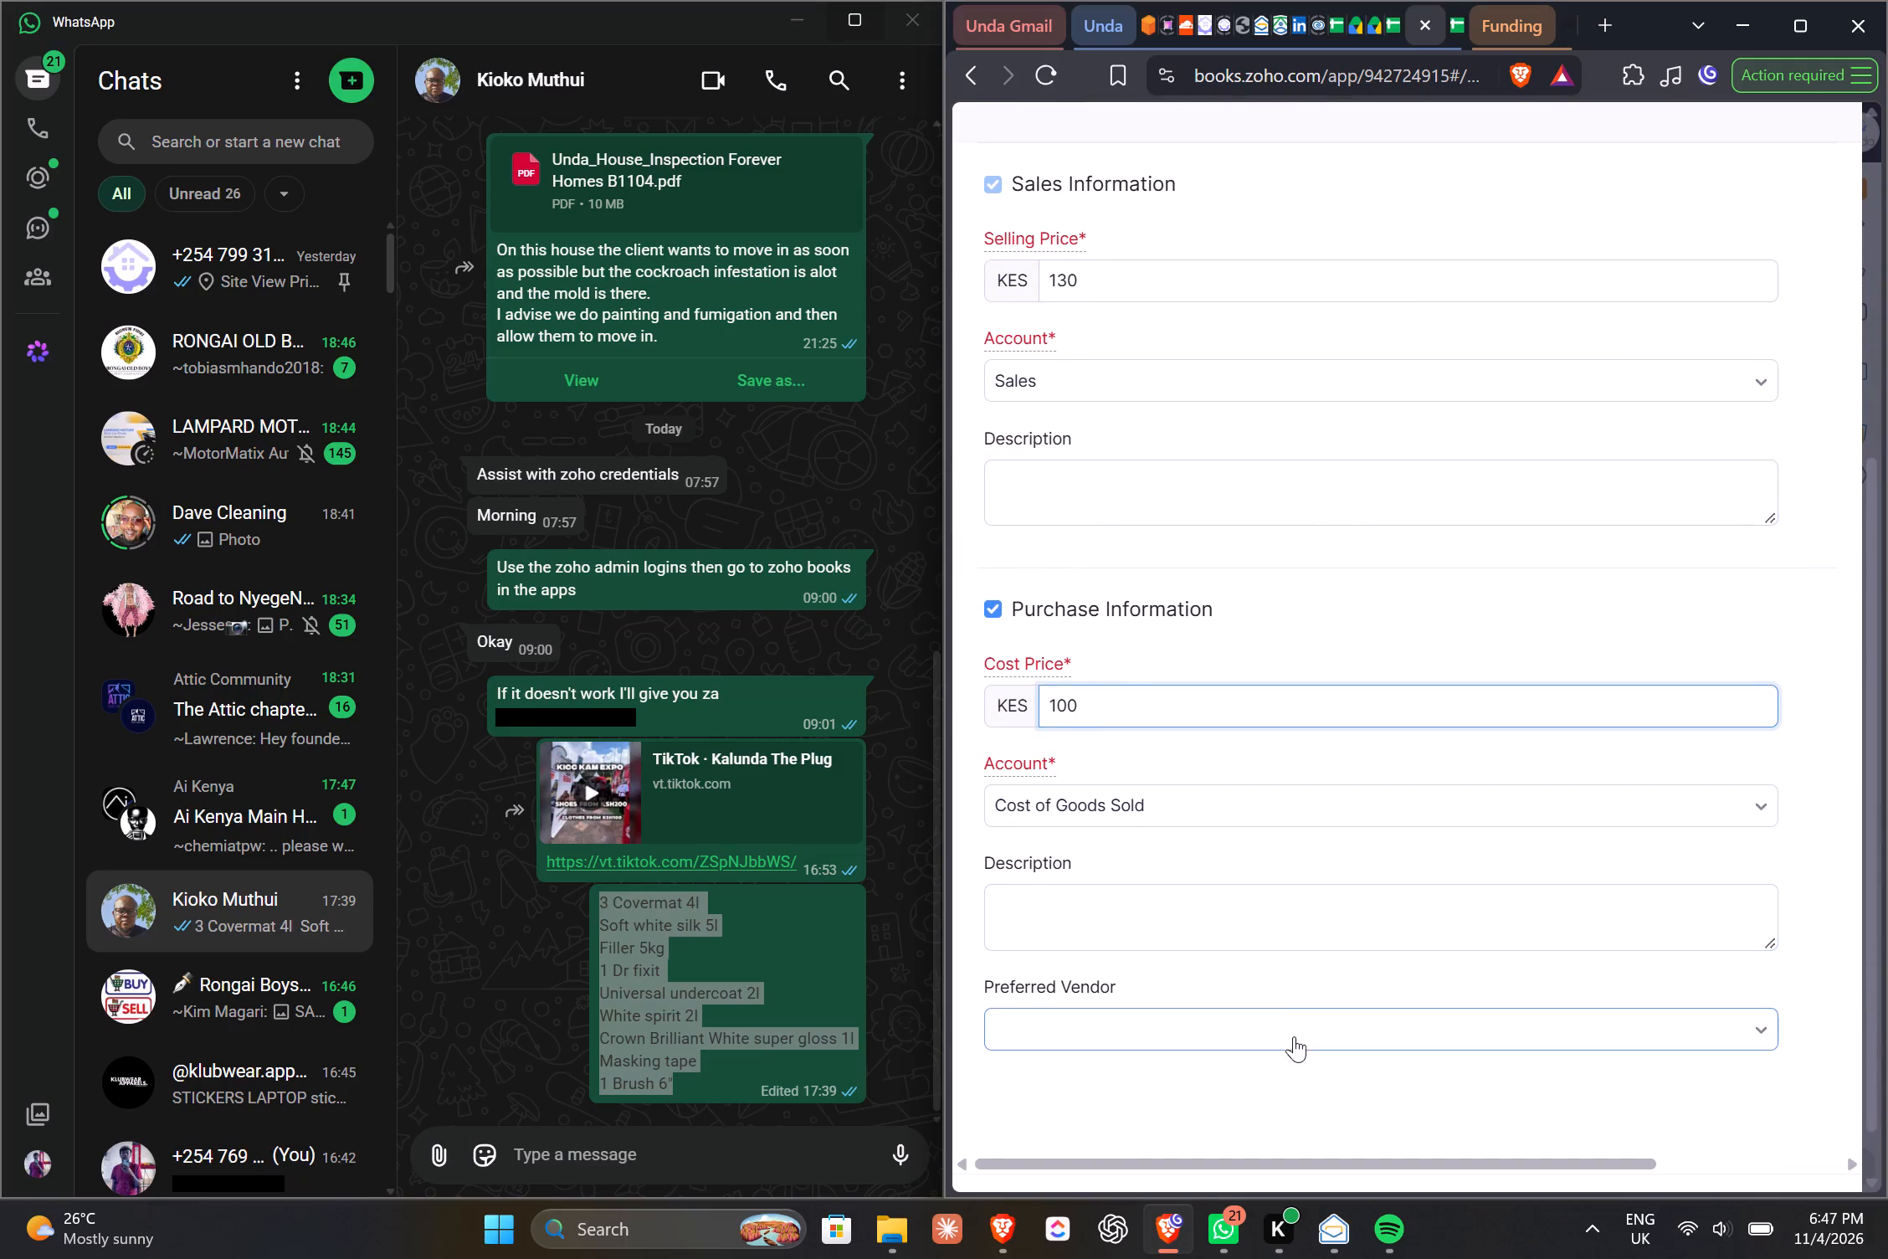
pyautogui.scroll(5, 1294, 1039)
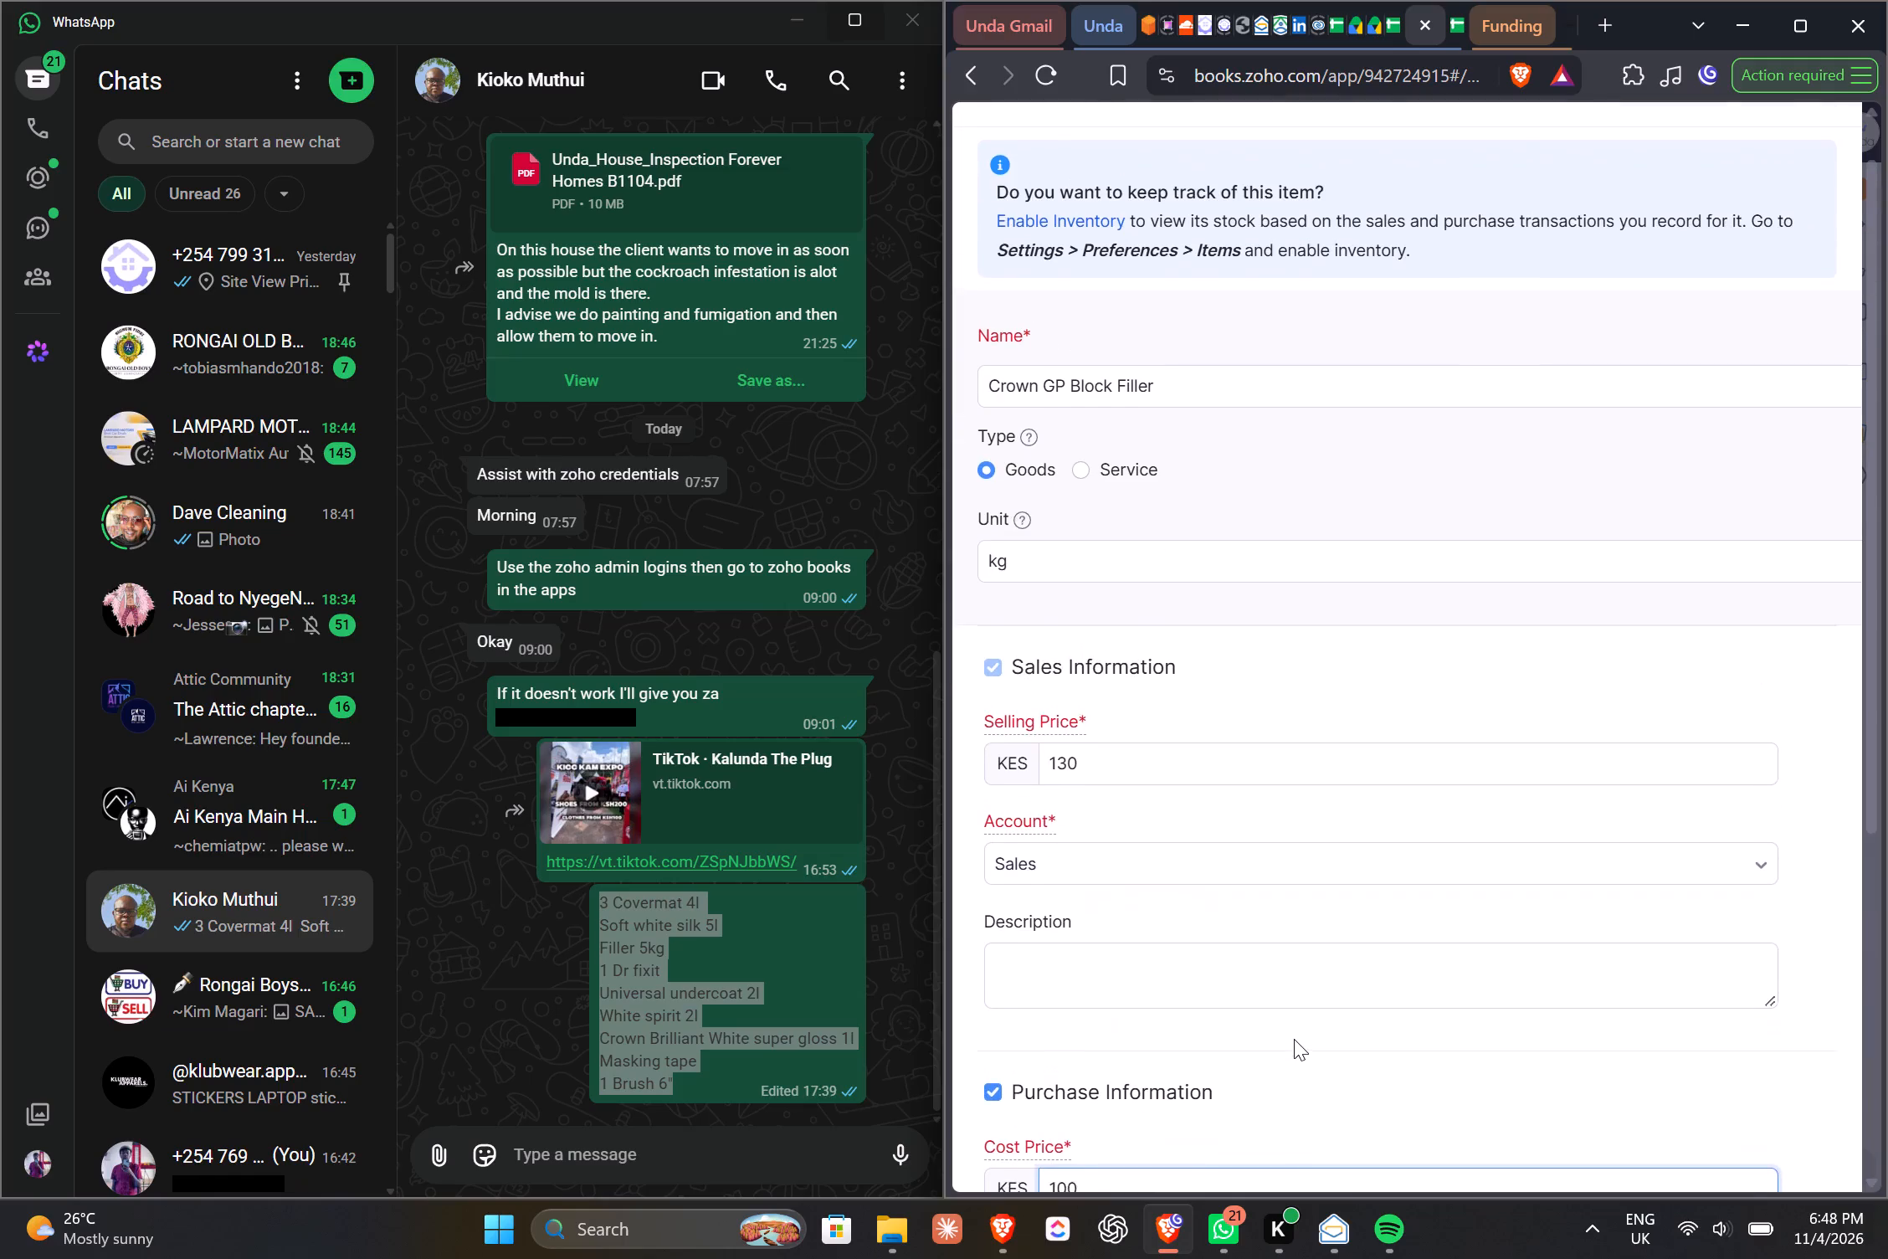
pyautogui.scroll(1, 1294, 1039)
pyautogui.scroll(-4, 1280, 1017)
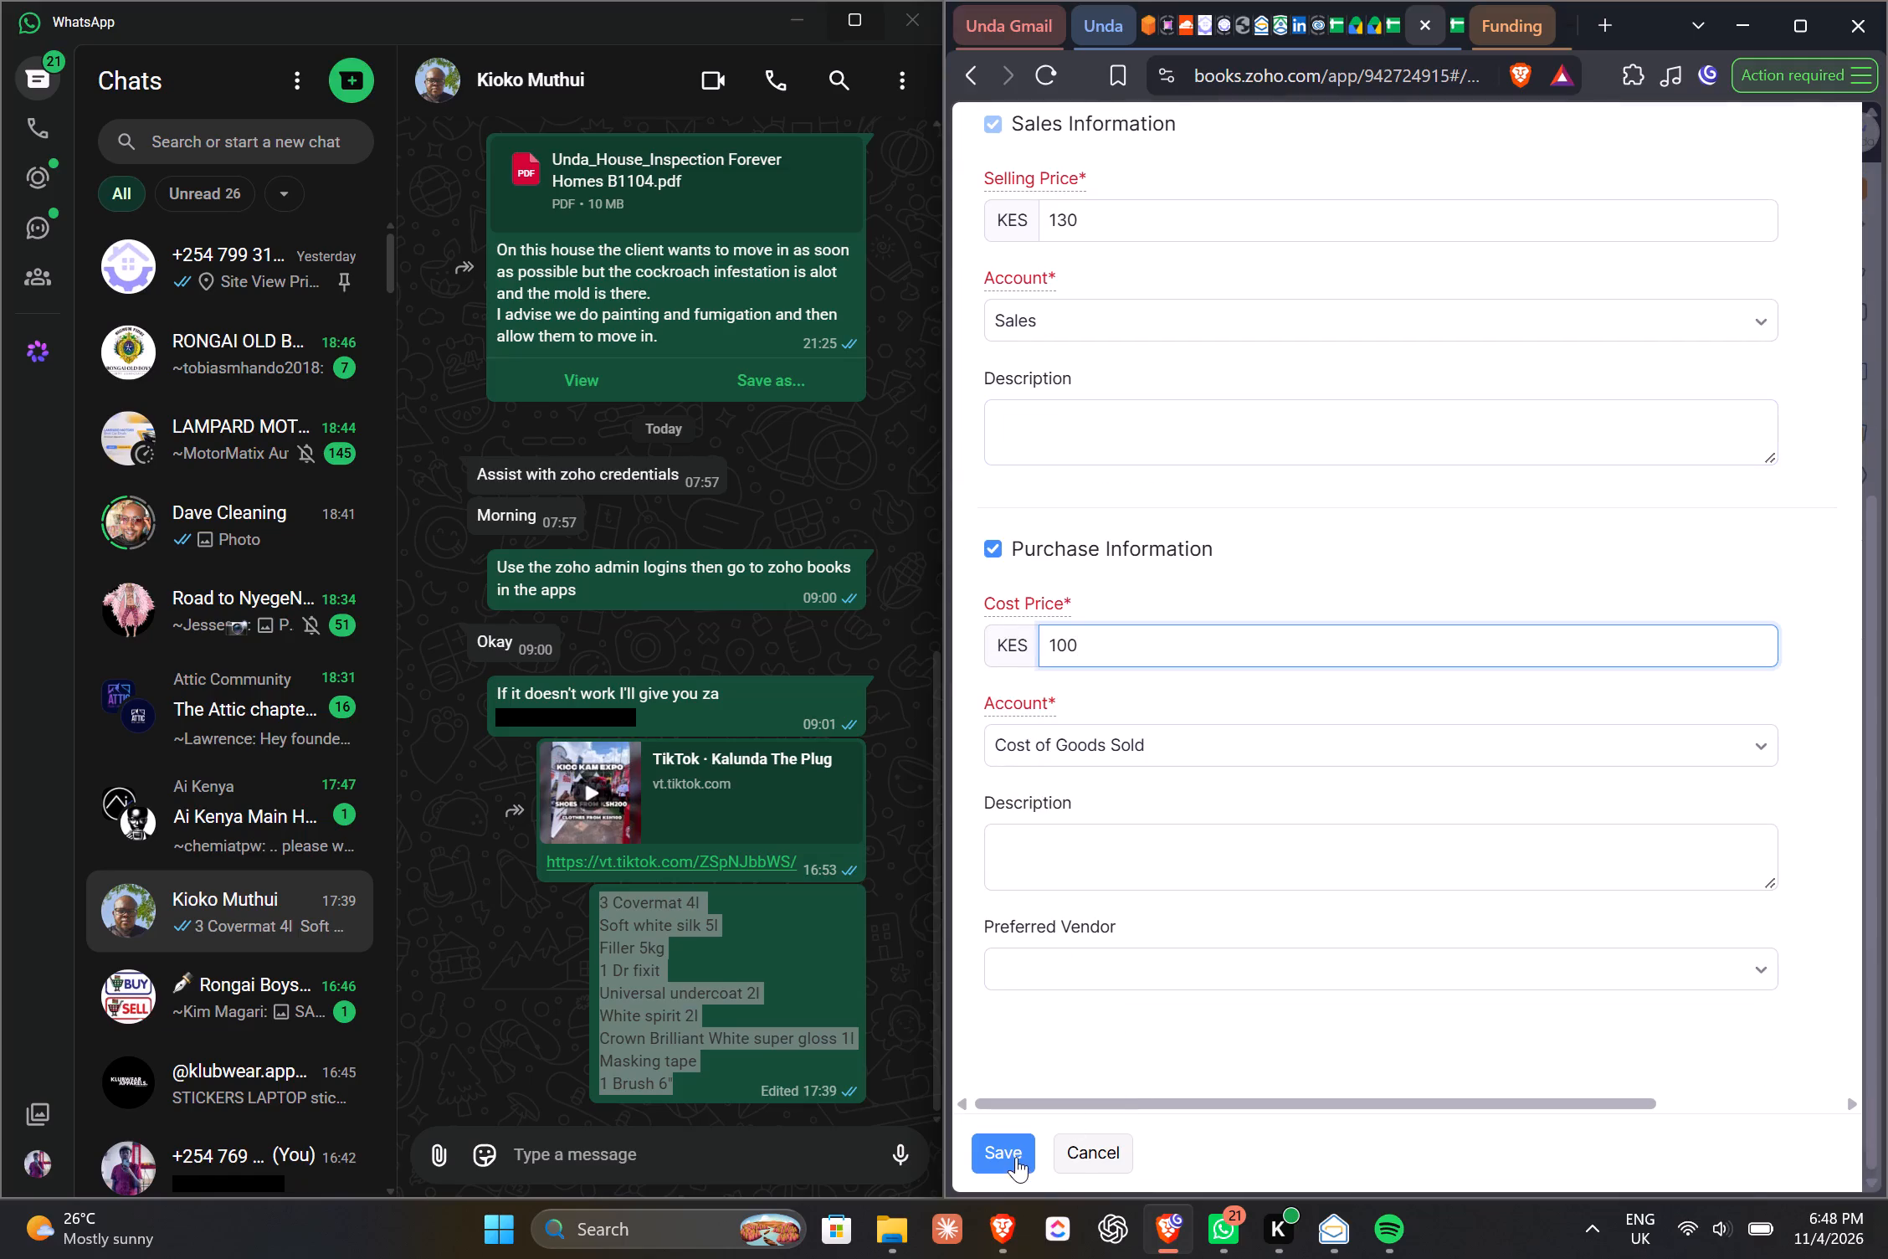
pyautogui.click(1016, 1154)
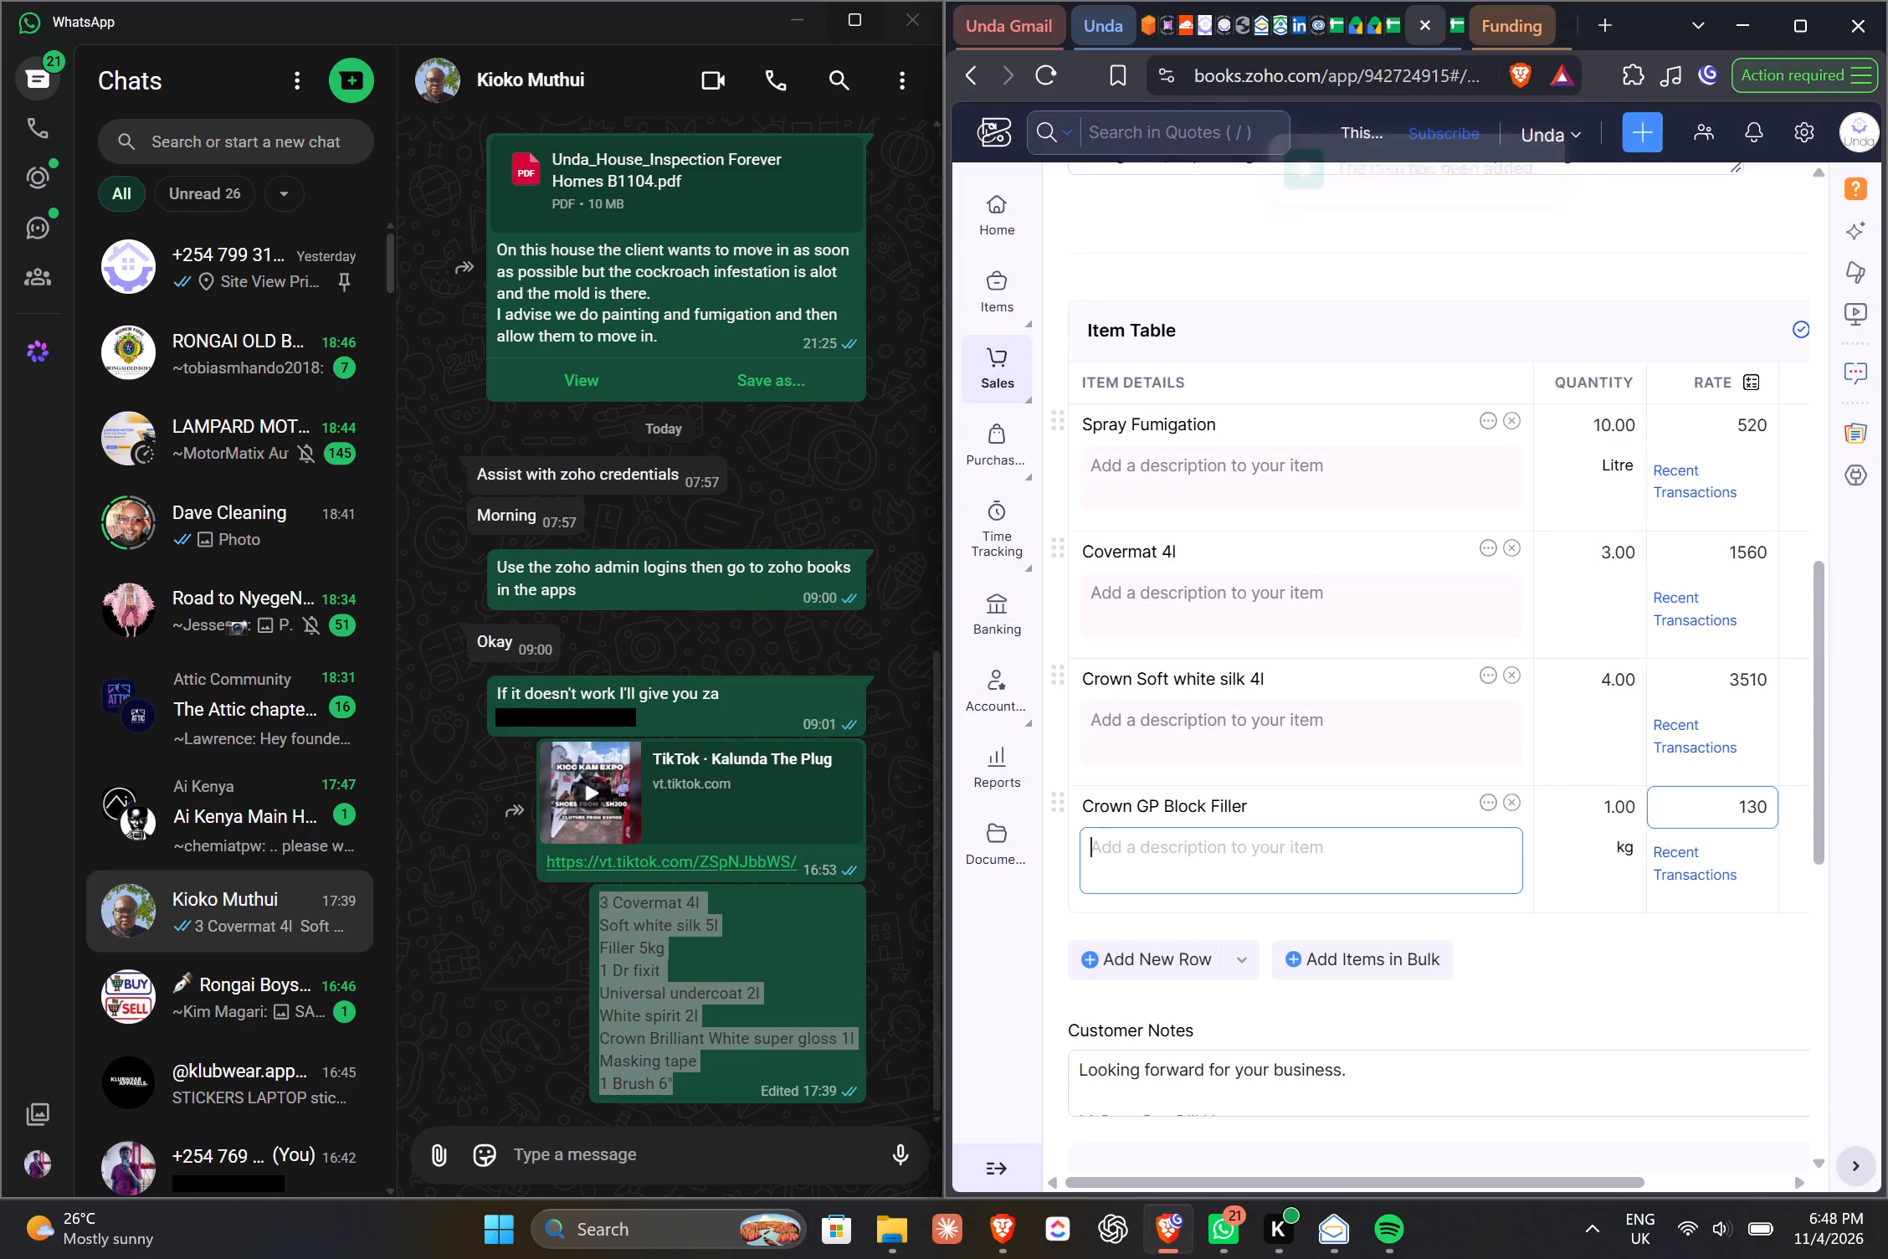
# Set the Crown GP Block Filler line's quantity to 5.
pyautogui.click(1611, 809)
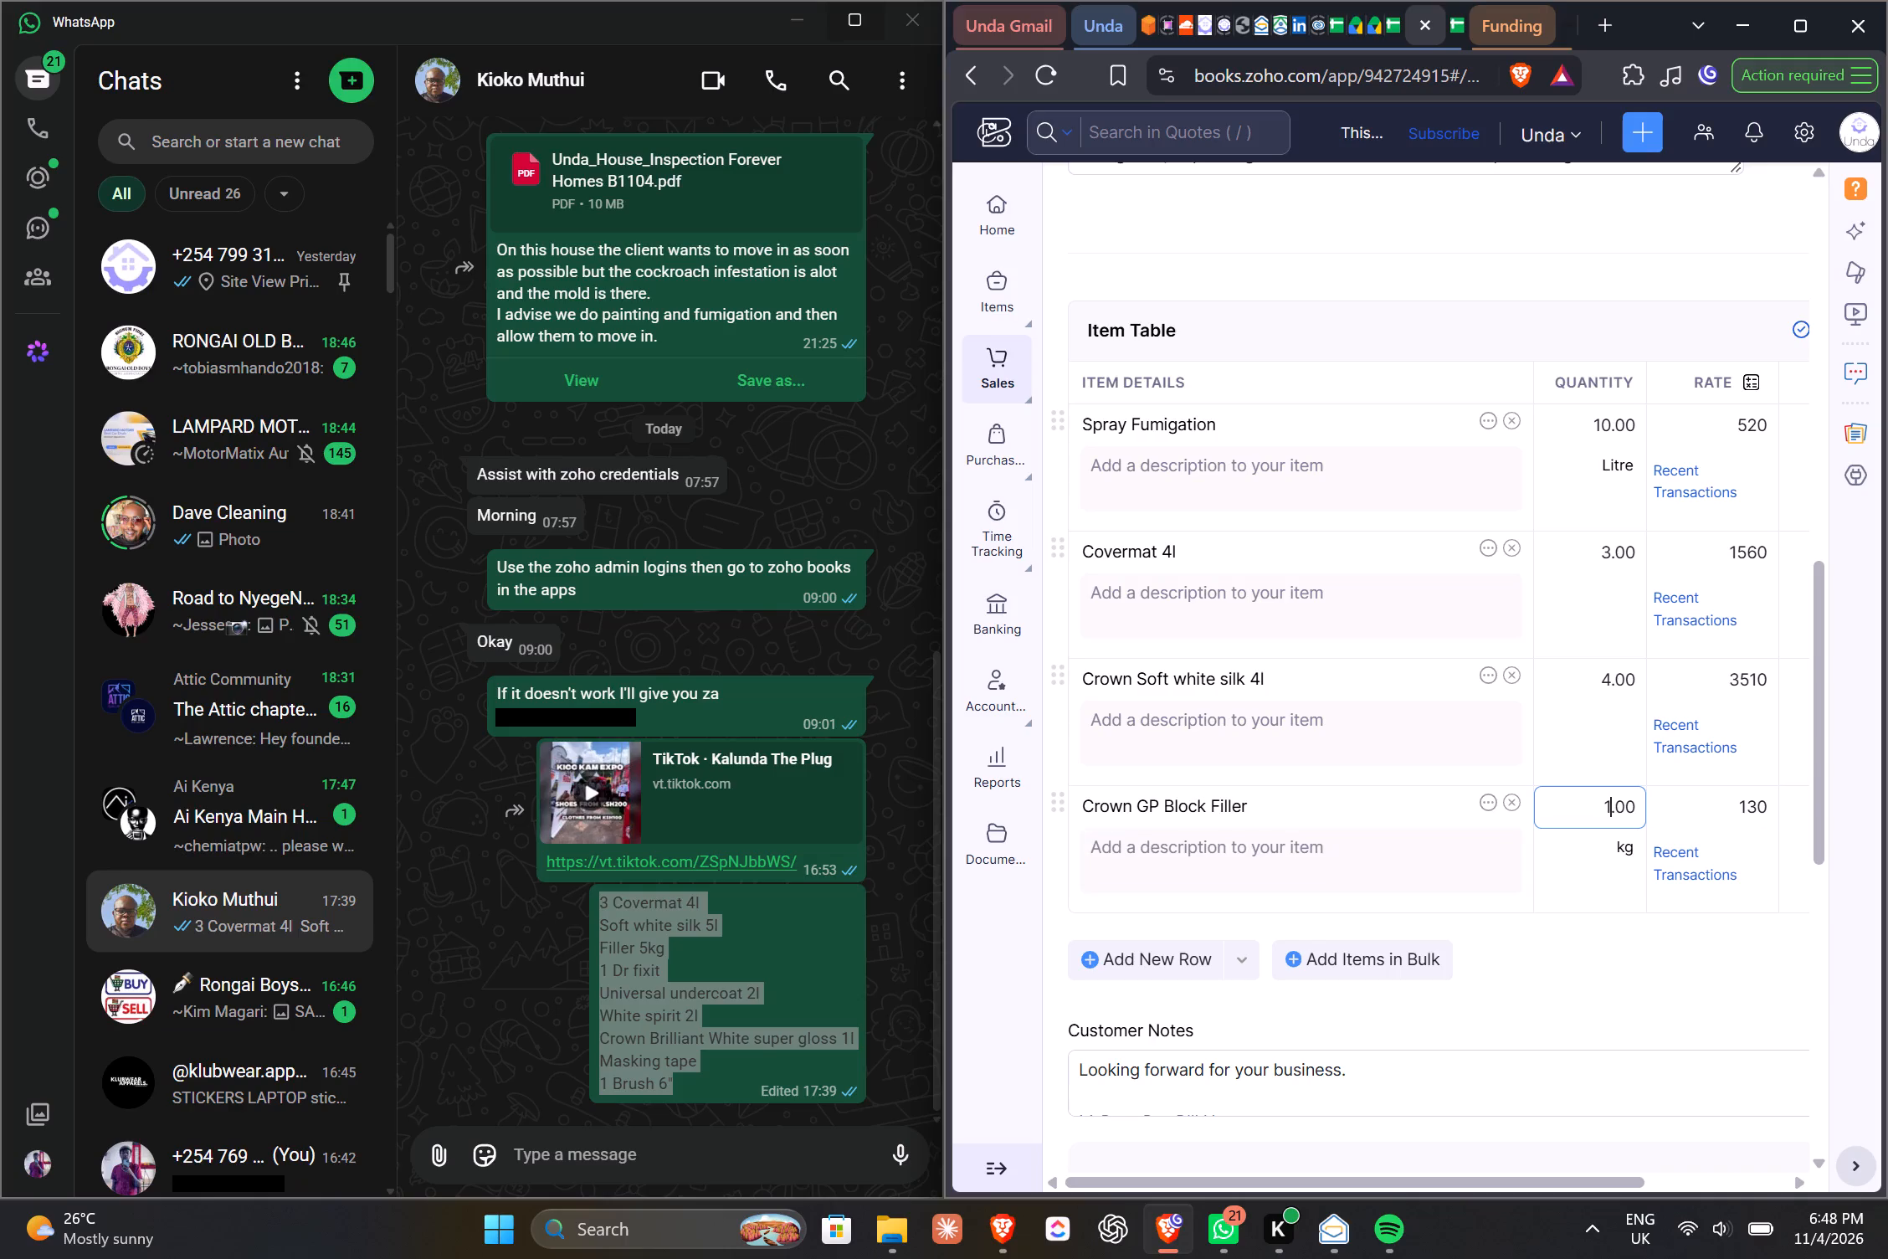
pyautogui.press('BackSpace')
pyautogui.press('BackSpace')
pyautogui.press('5')
# Add a new quote row from the copied materials list, keeping only 1 Dr fixit and cutting out the remaining materials.
pyautogui.click(1152, 962)
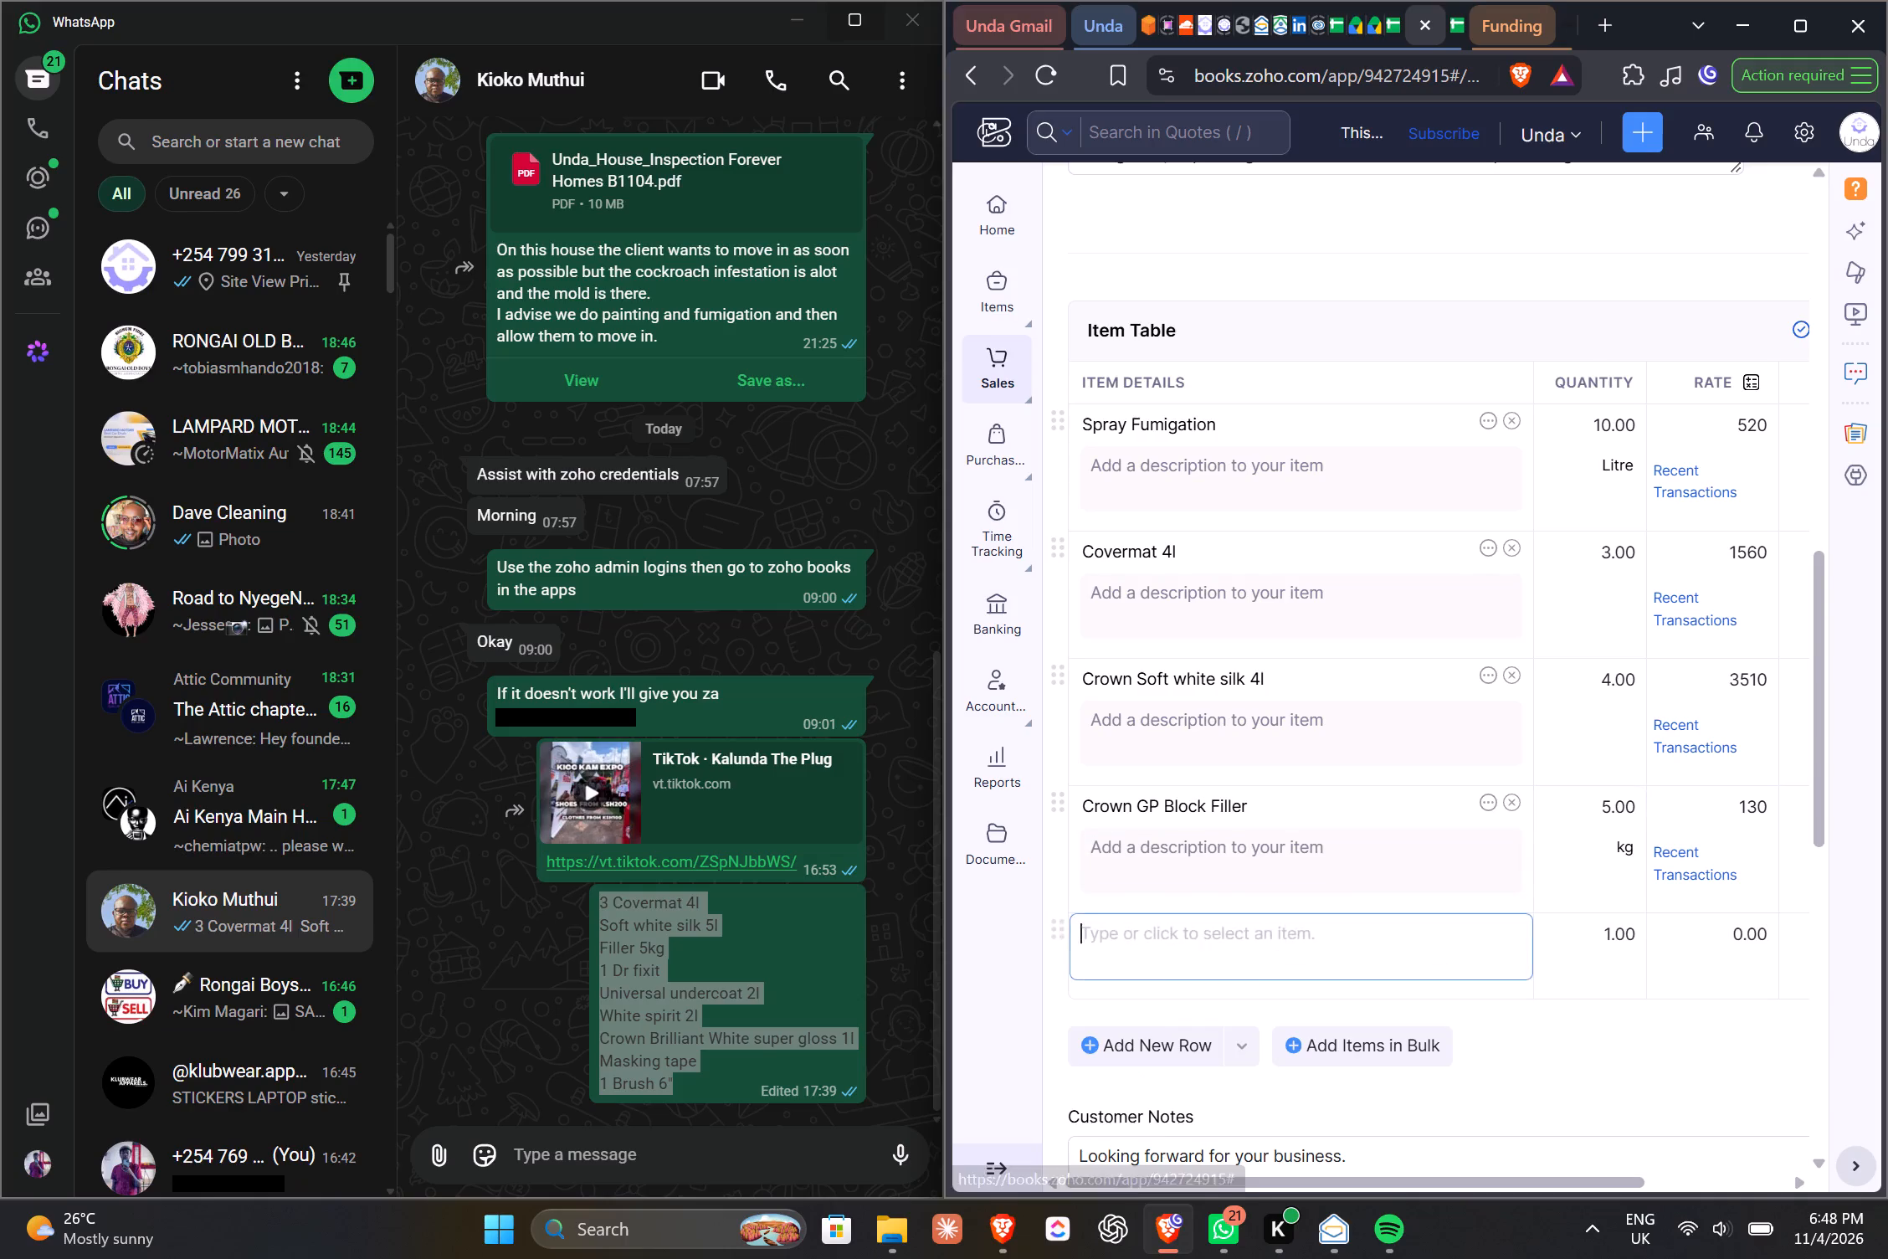
pyautogui.scroll(-1, 1281, 935)
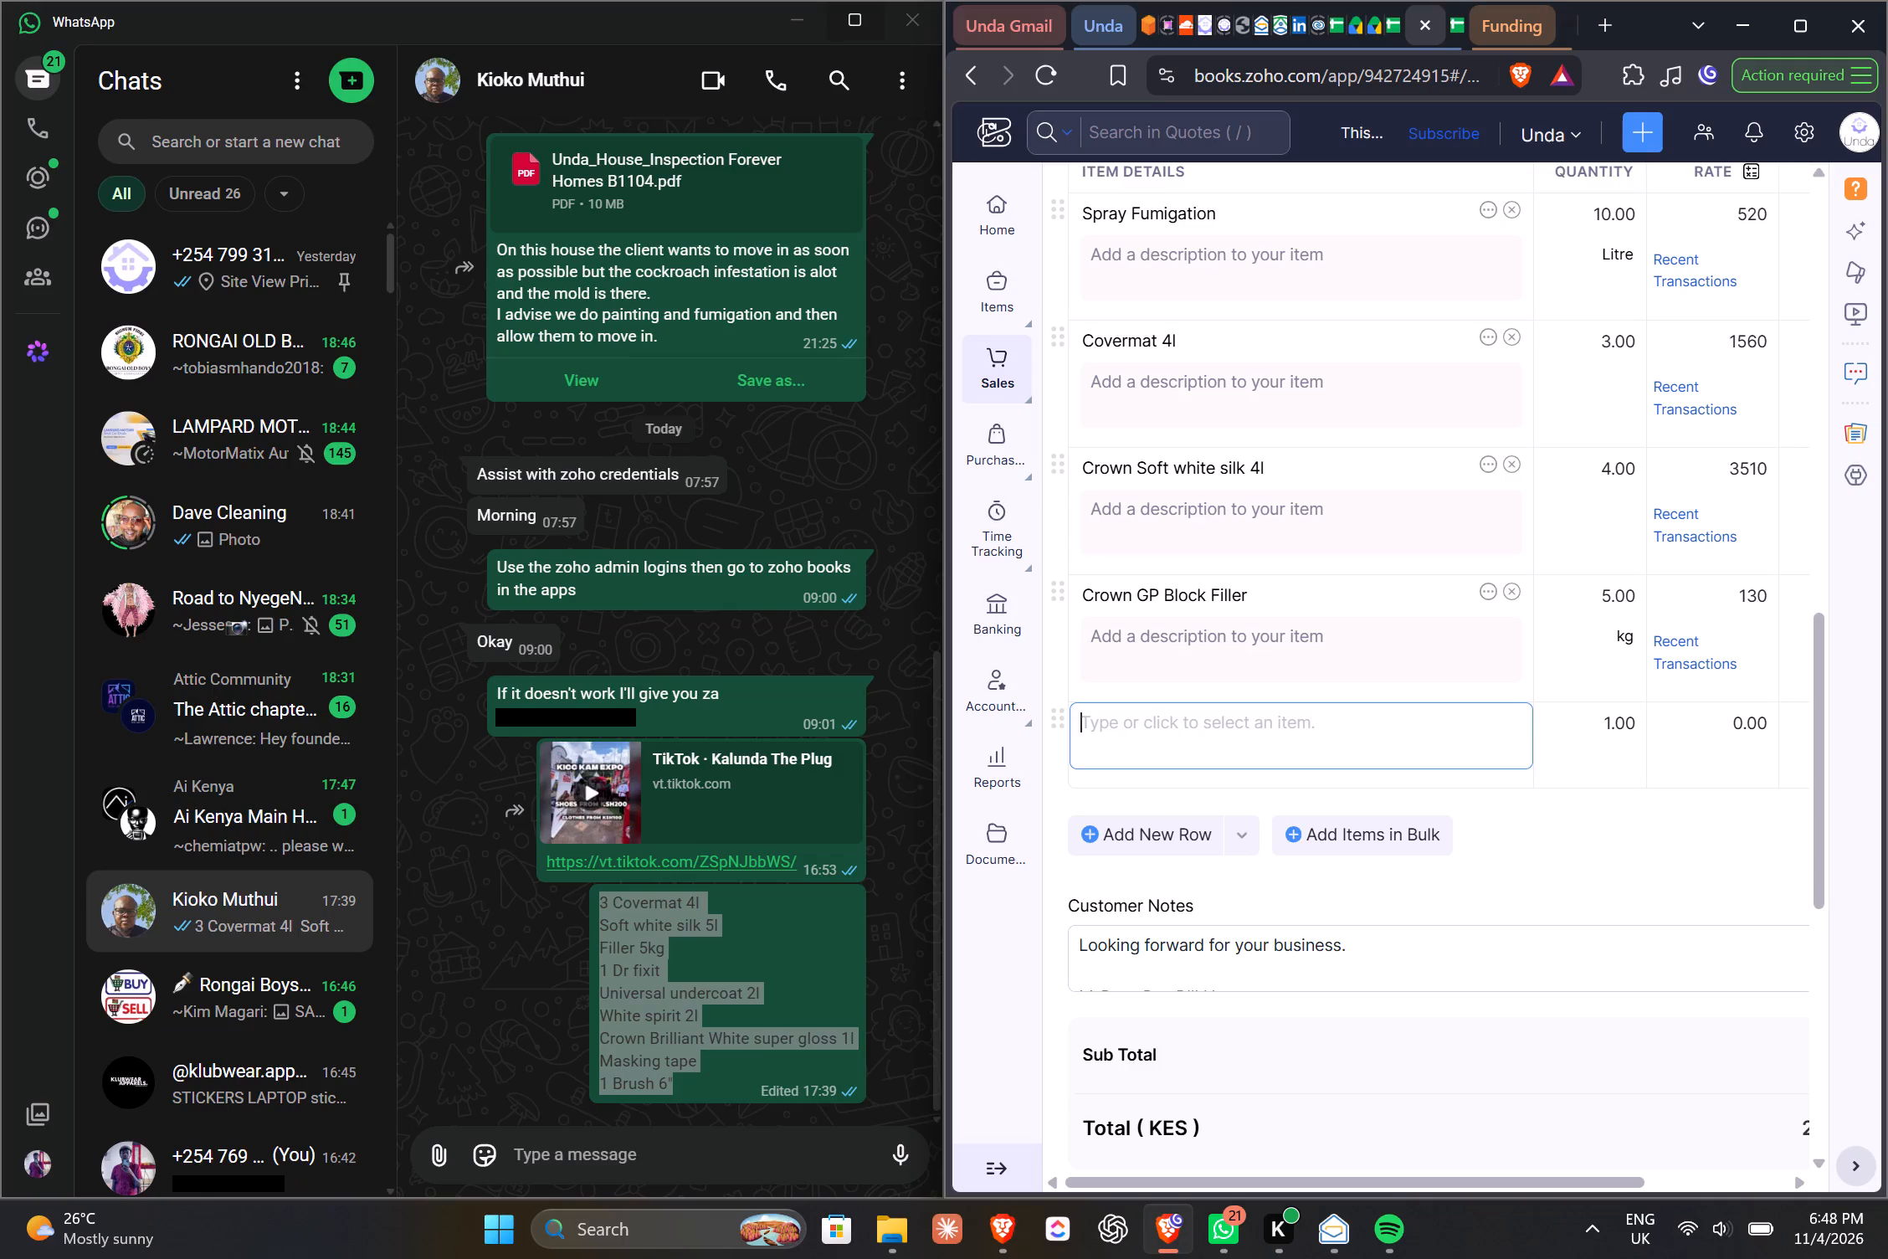
pyautogui.hotkey('ctrl', 'v')
pyautogui.moveTo(1198, 843); pyautogui.dragTo(1070, 753)
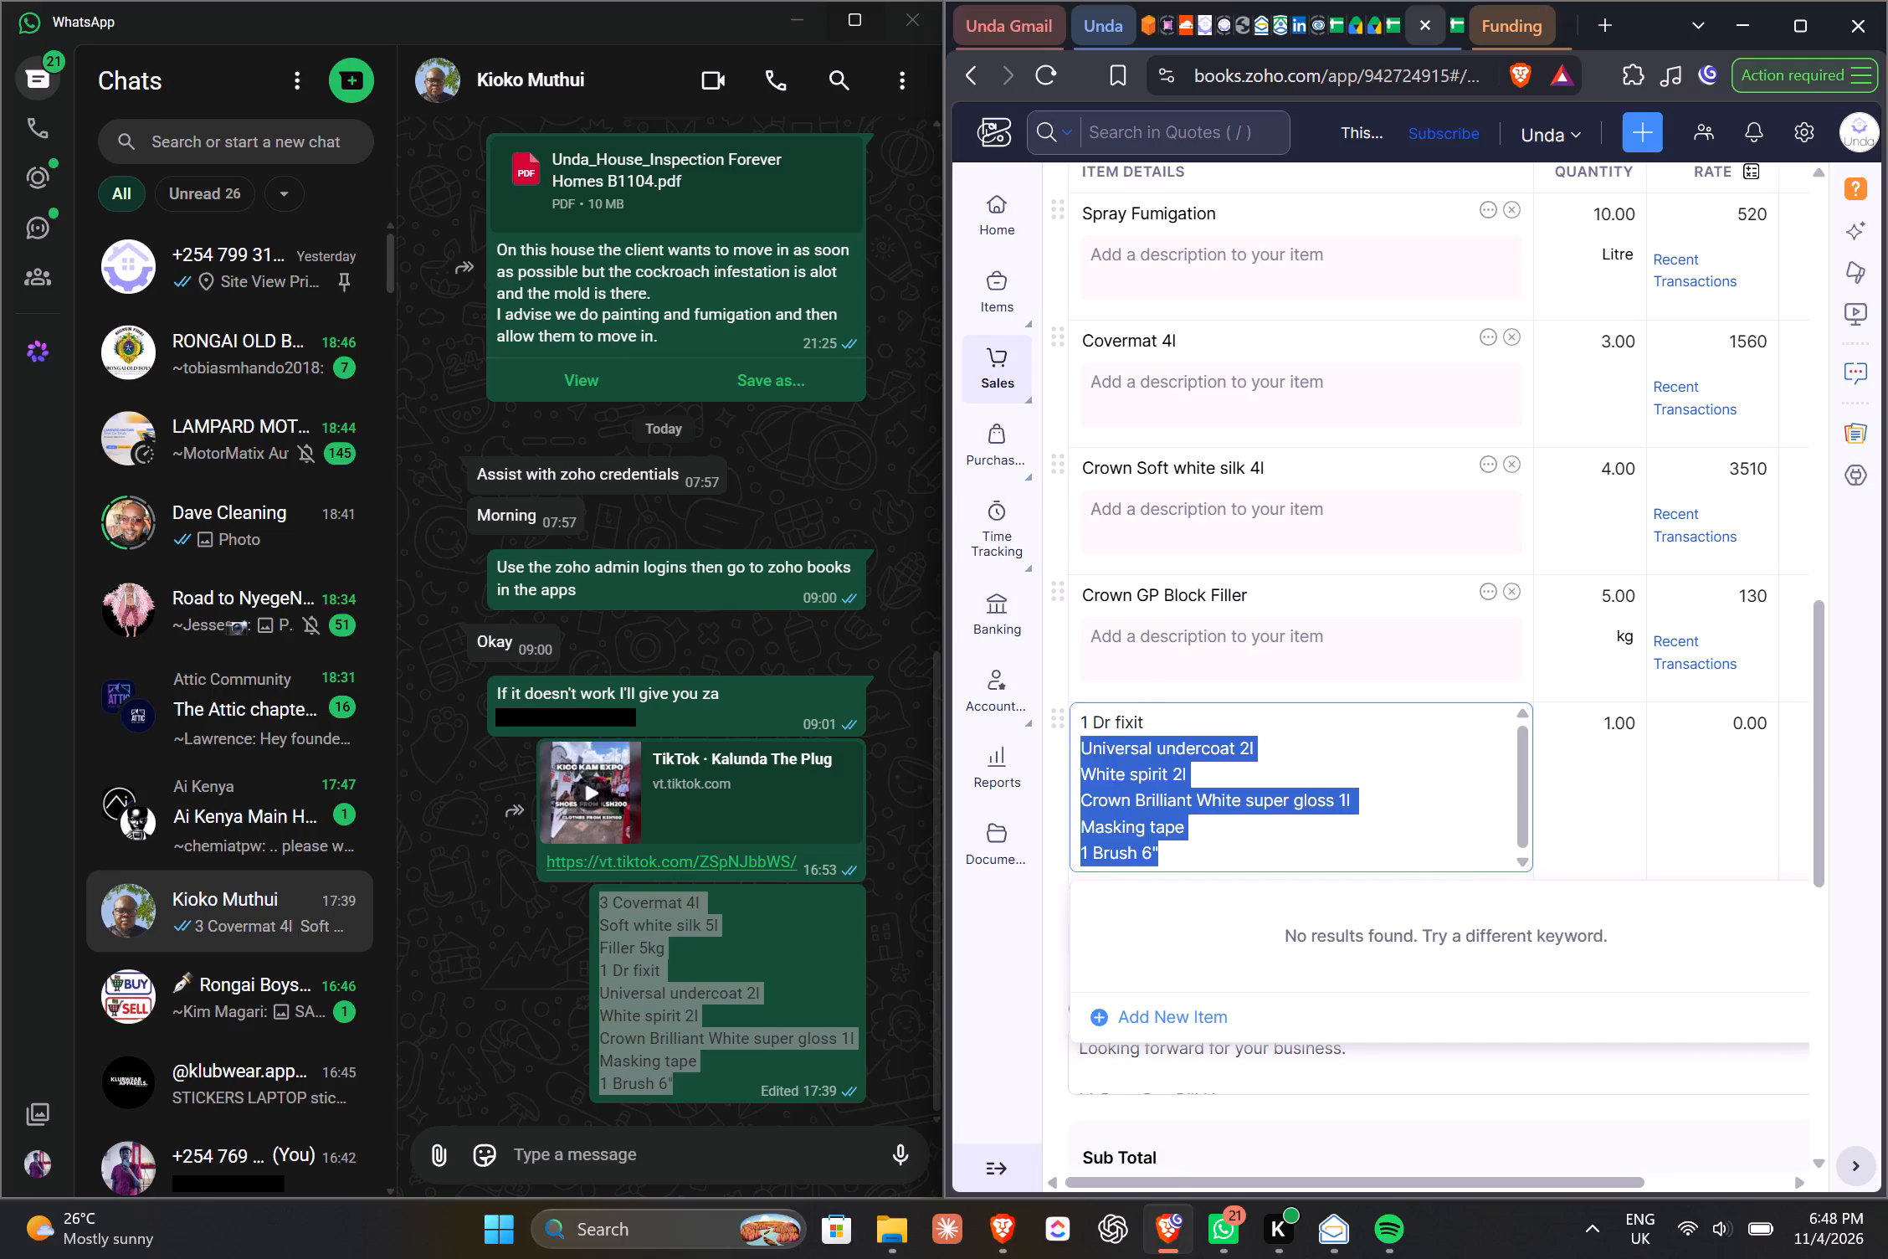
pyautogui.hotkey('ctrl', 'x')
pyautogui.press('BackSpace')
pyautogui.press('BackSpace')
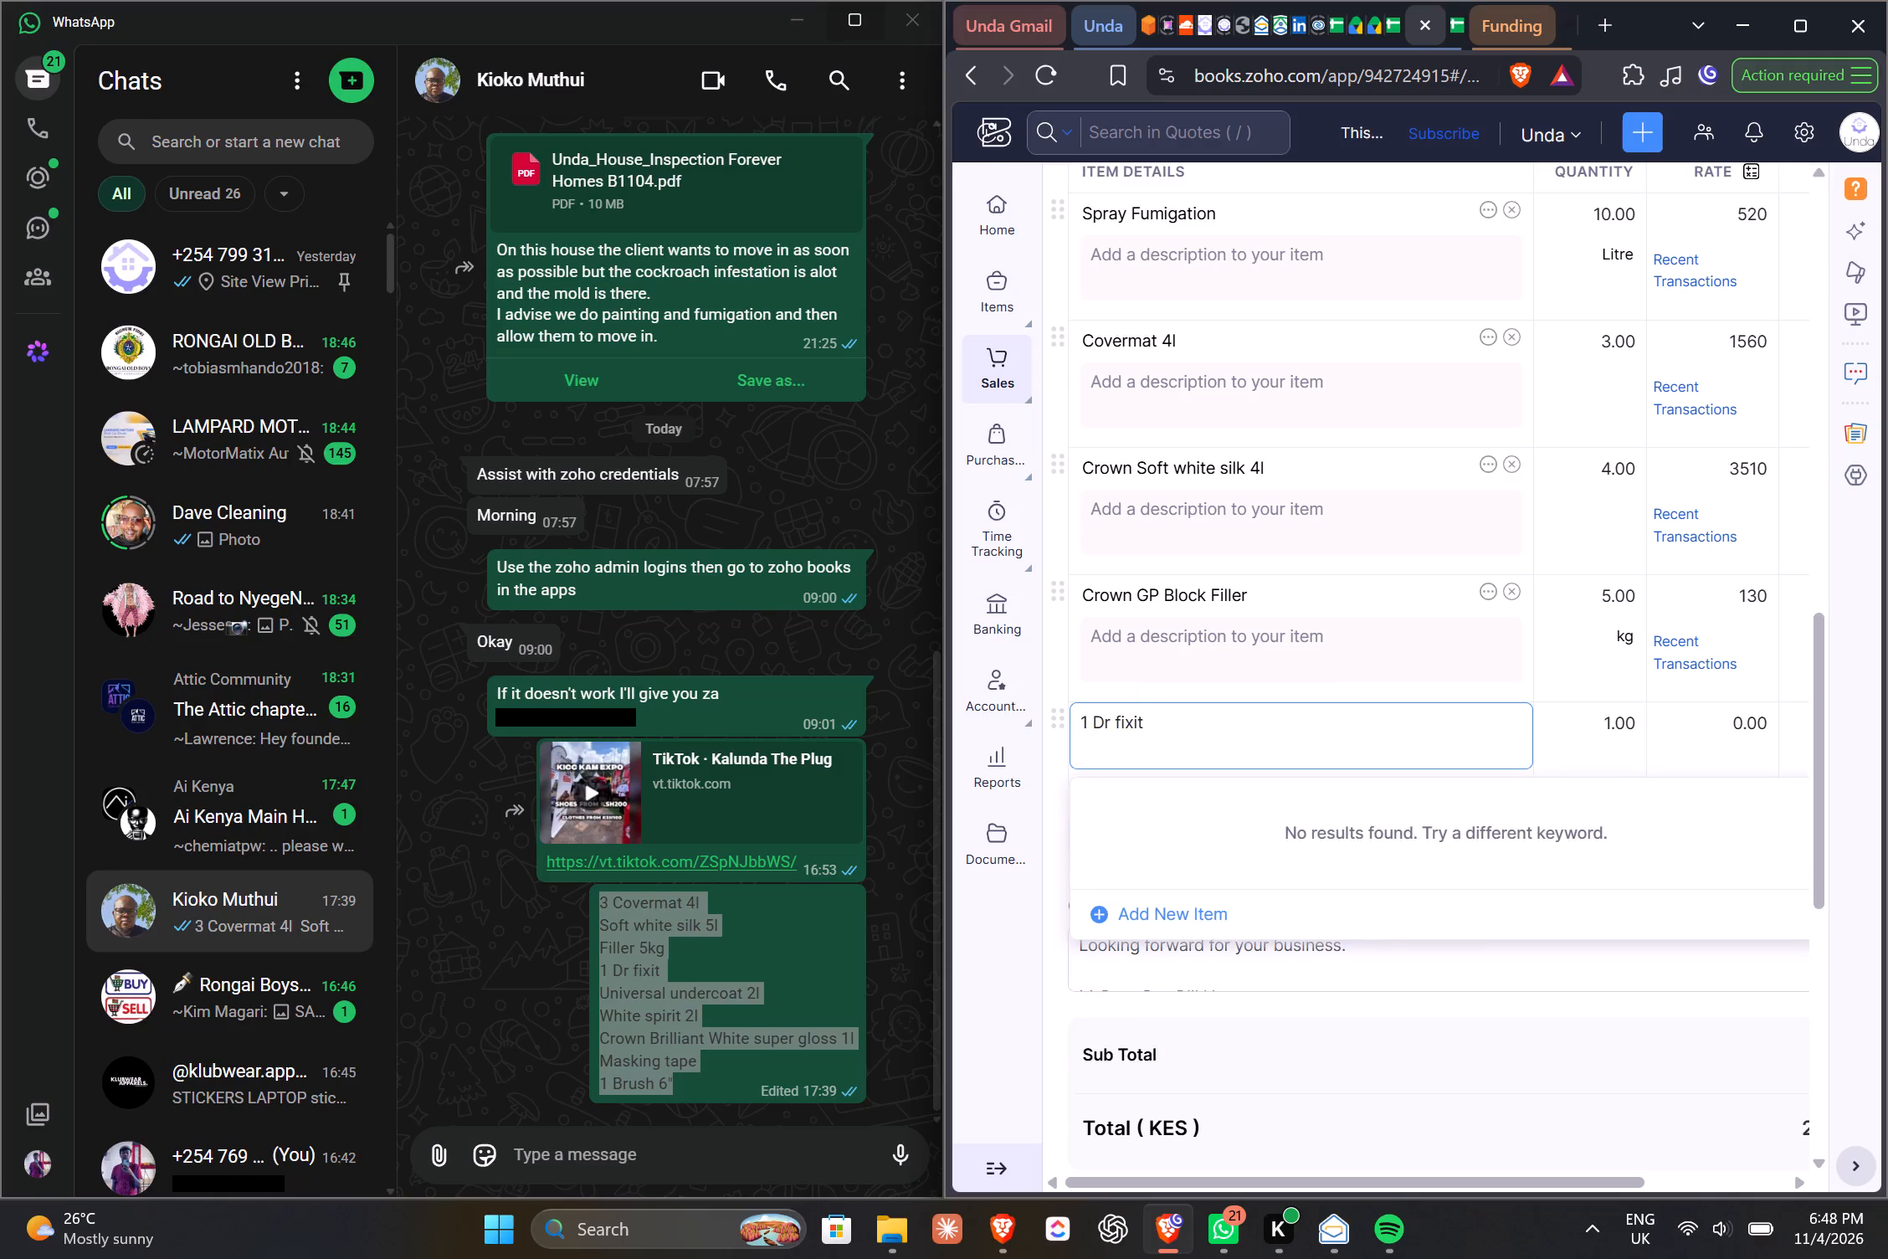
# Correct the new row's item text to Dr Fixit, capitalising Fixit and removing the leading quantity.
pyautogui.click(1119, 726)
pyautogui.press('BackSpace')
pyautogui.hotkey('shift', 'f')
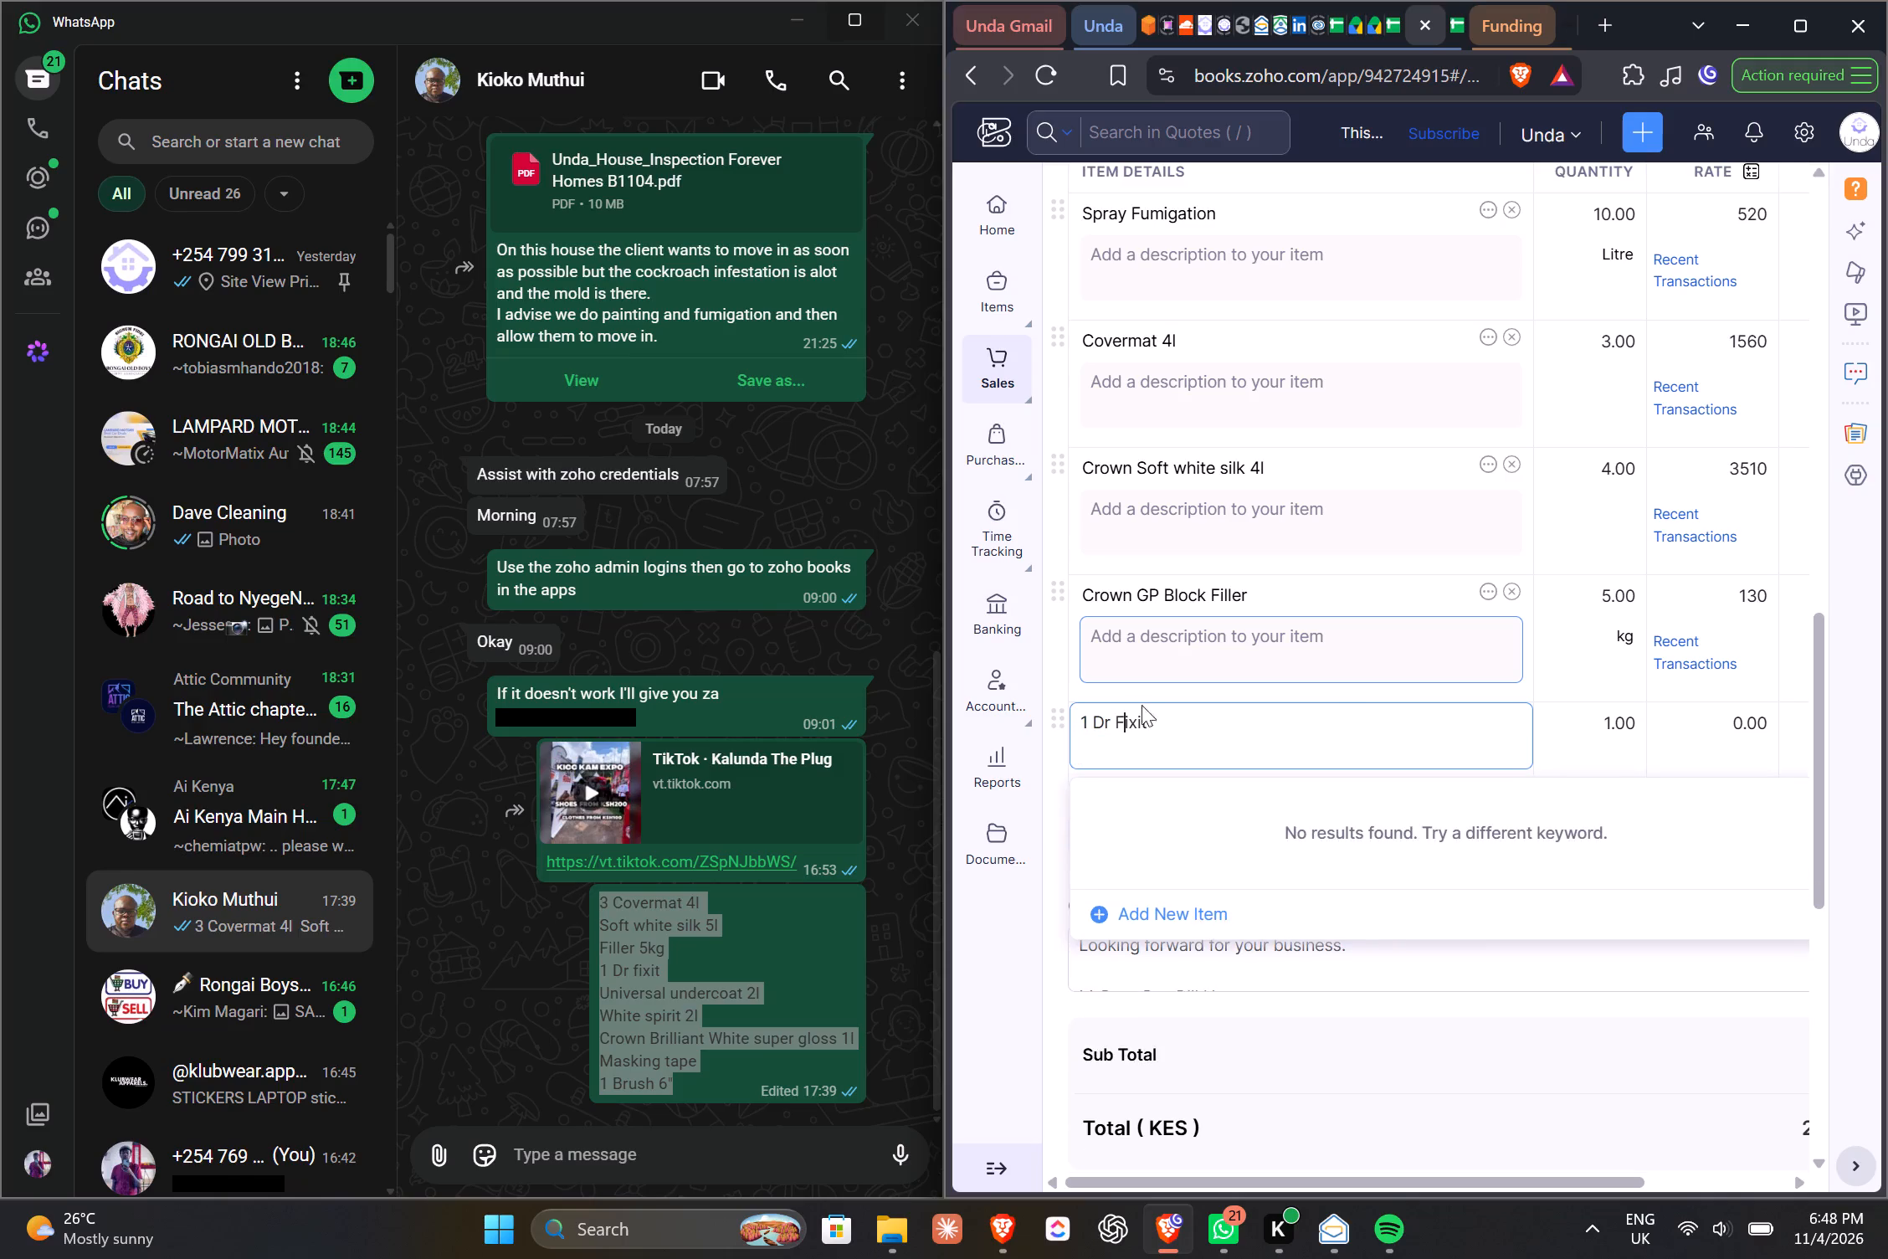
pyautogui.click(1093, 722)
pyautogui.press('BackSpace')
pyautogui.press('BackSpace')
pyautogui.press('BackSpace')
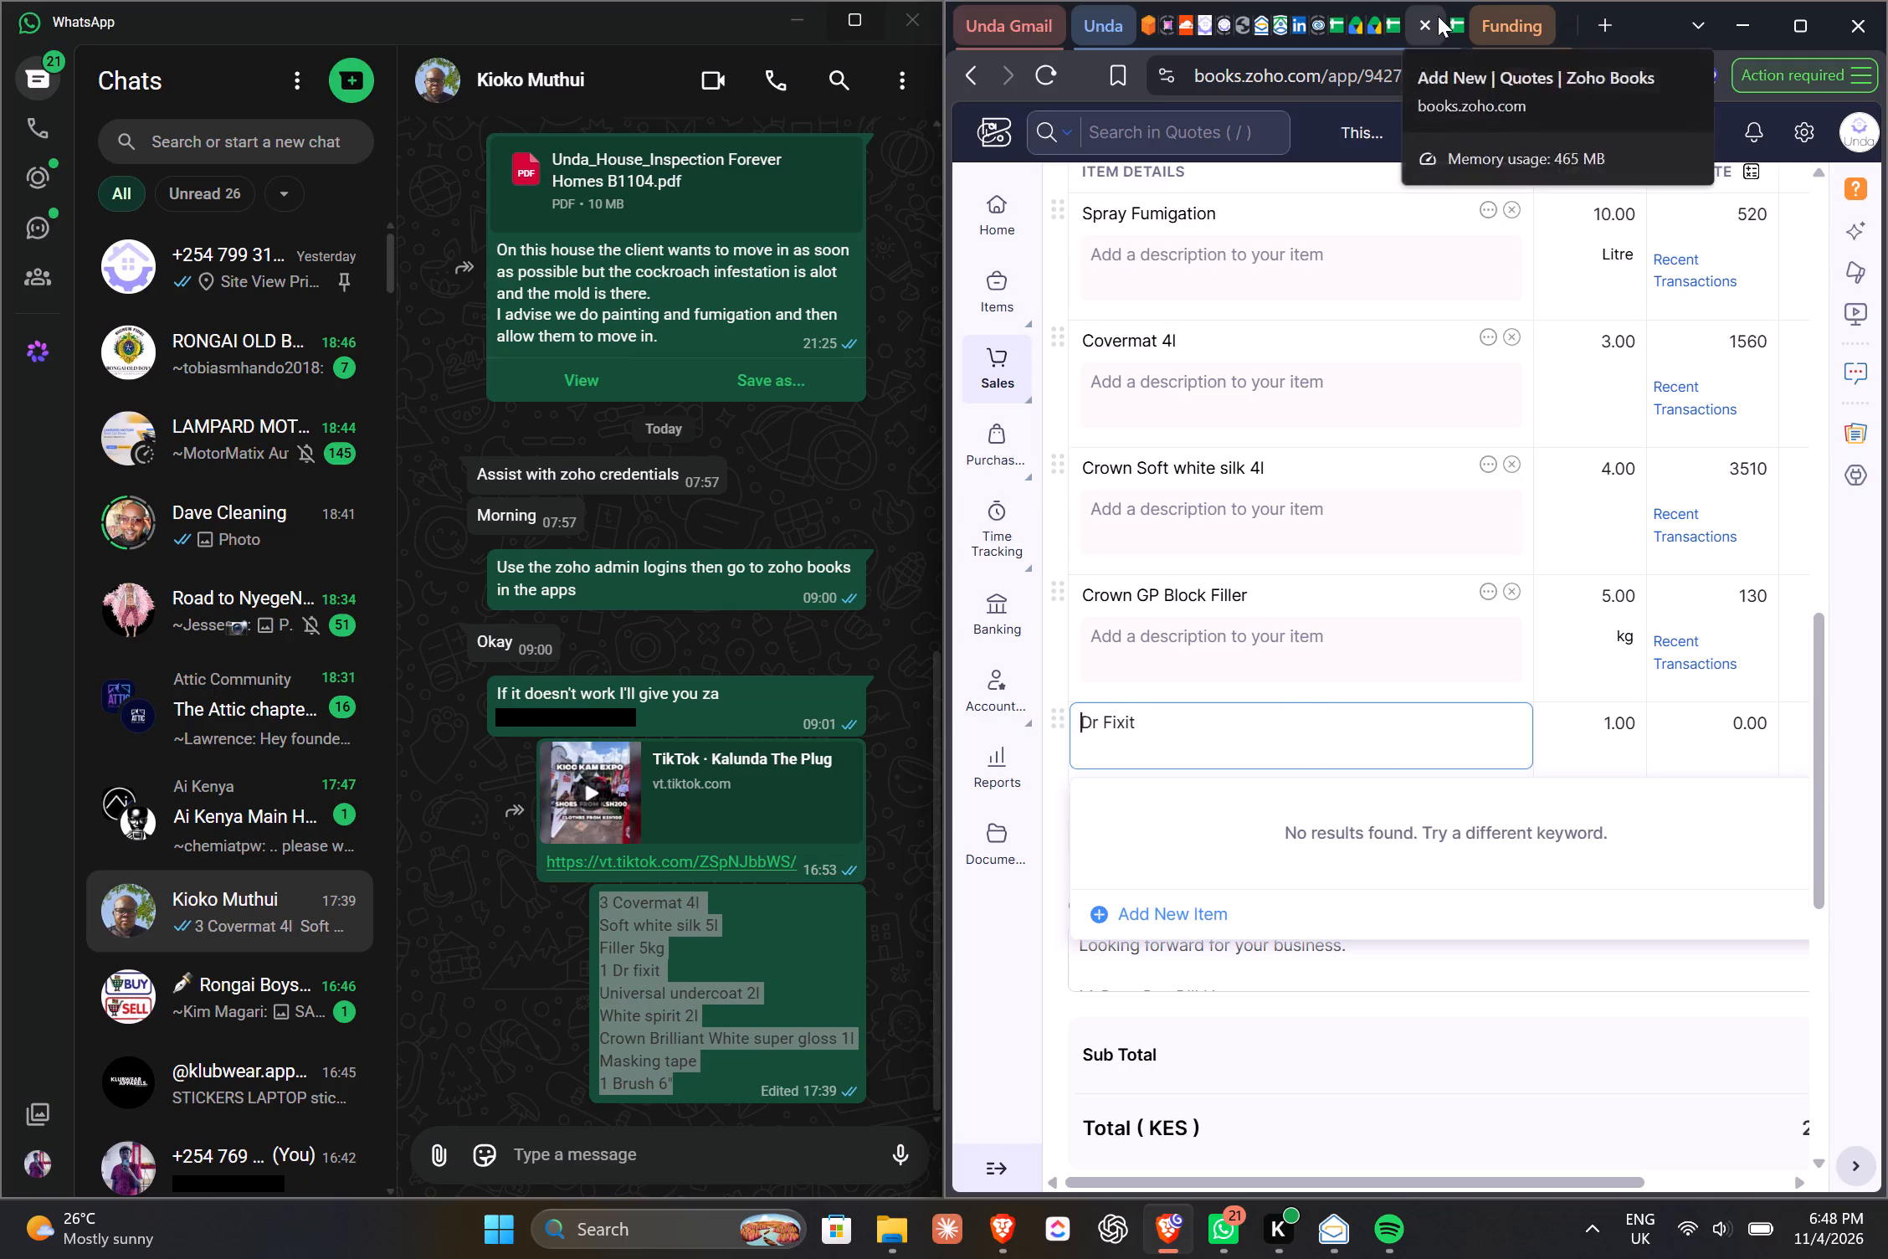
# Look up the Doctor fixing price in the Quoting Calculator and start a new item named Dr Fixit.
pyautogui.hotkey('ctrl', 'pageup')
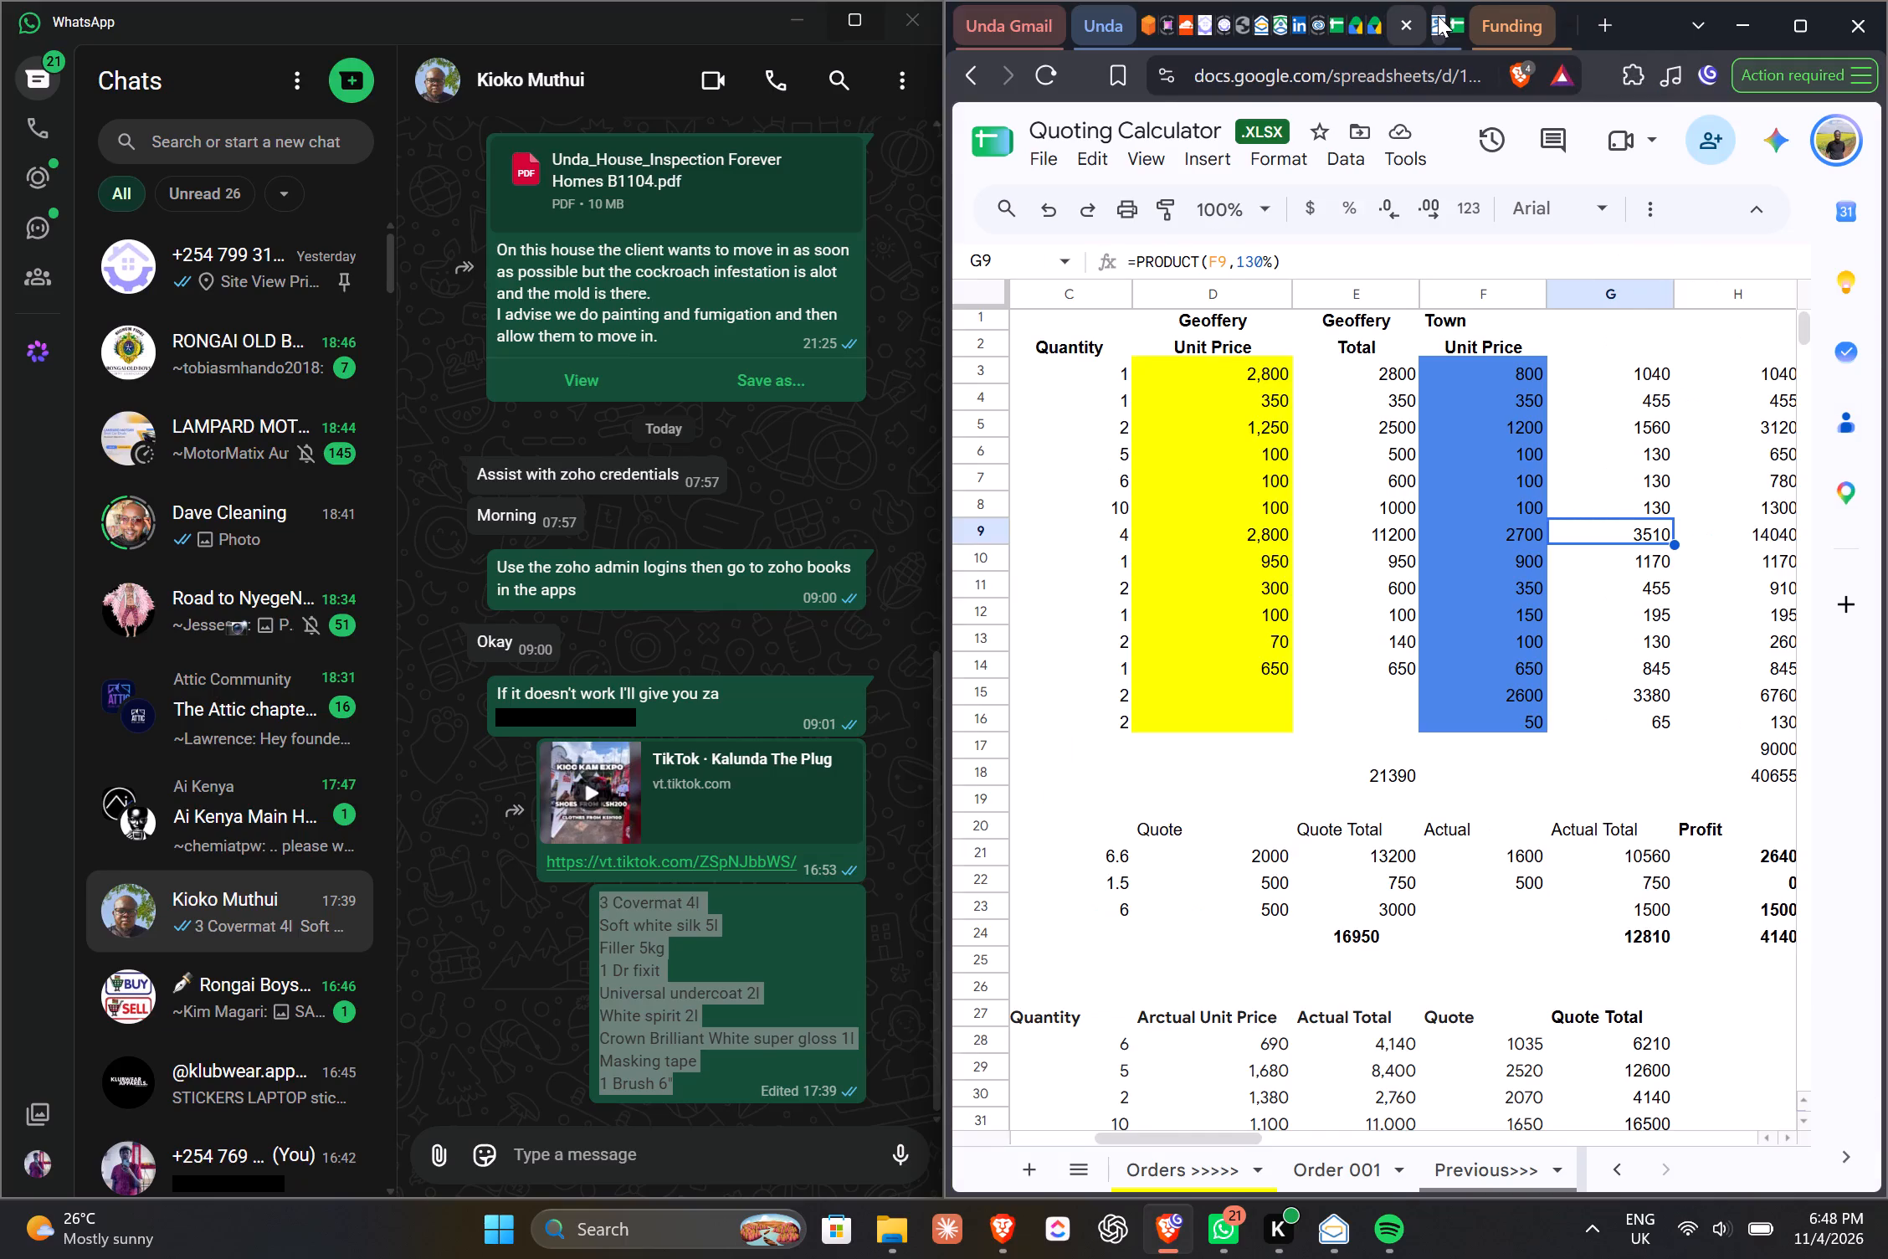
pyautogui.hscroll(2, 1505, 492)
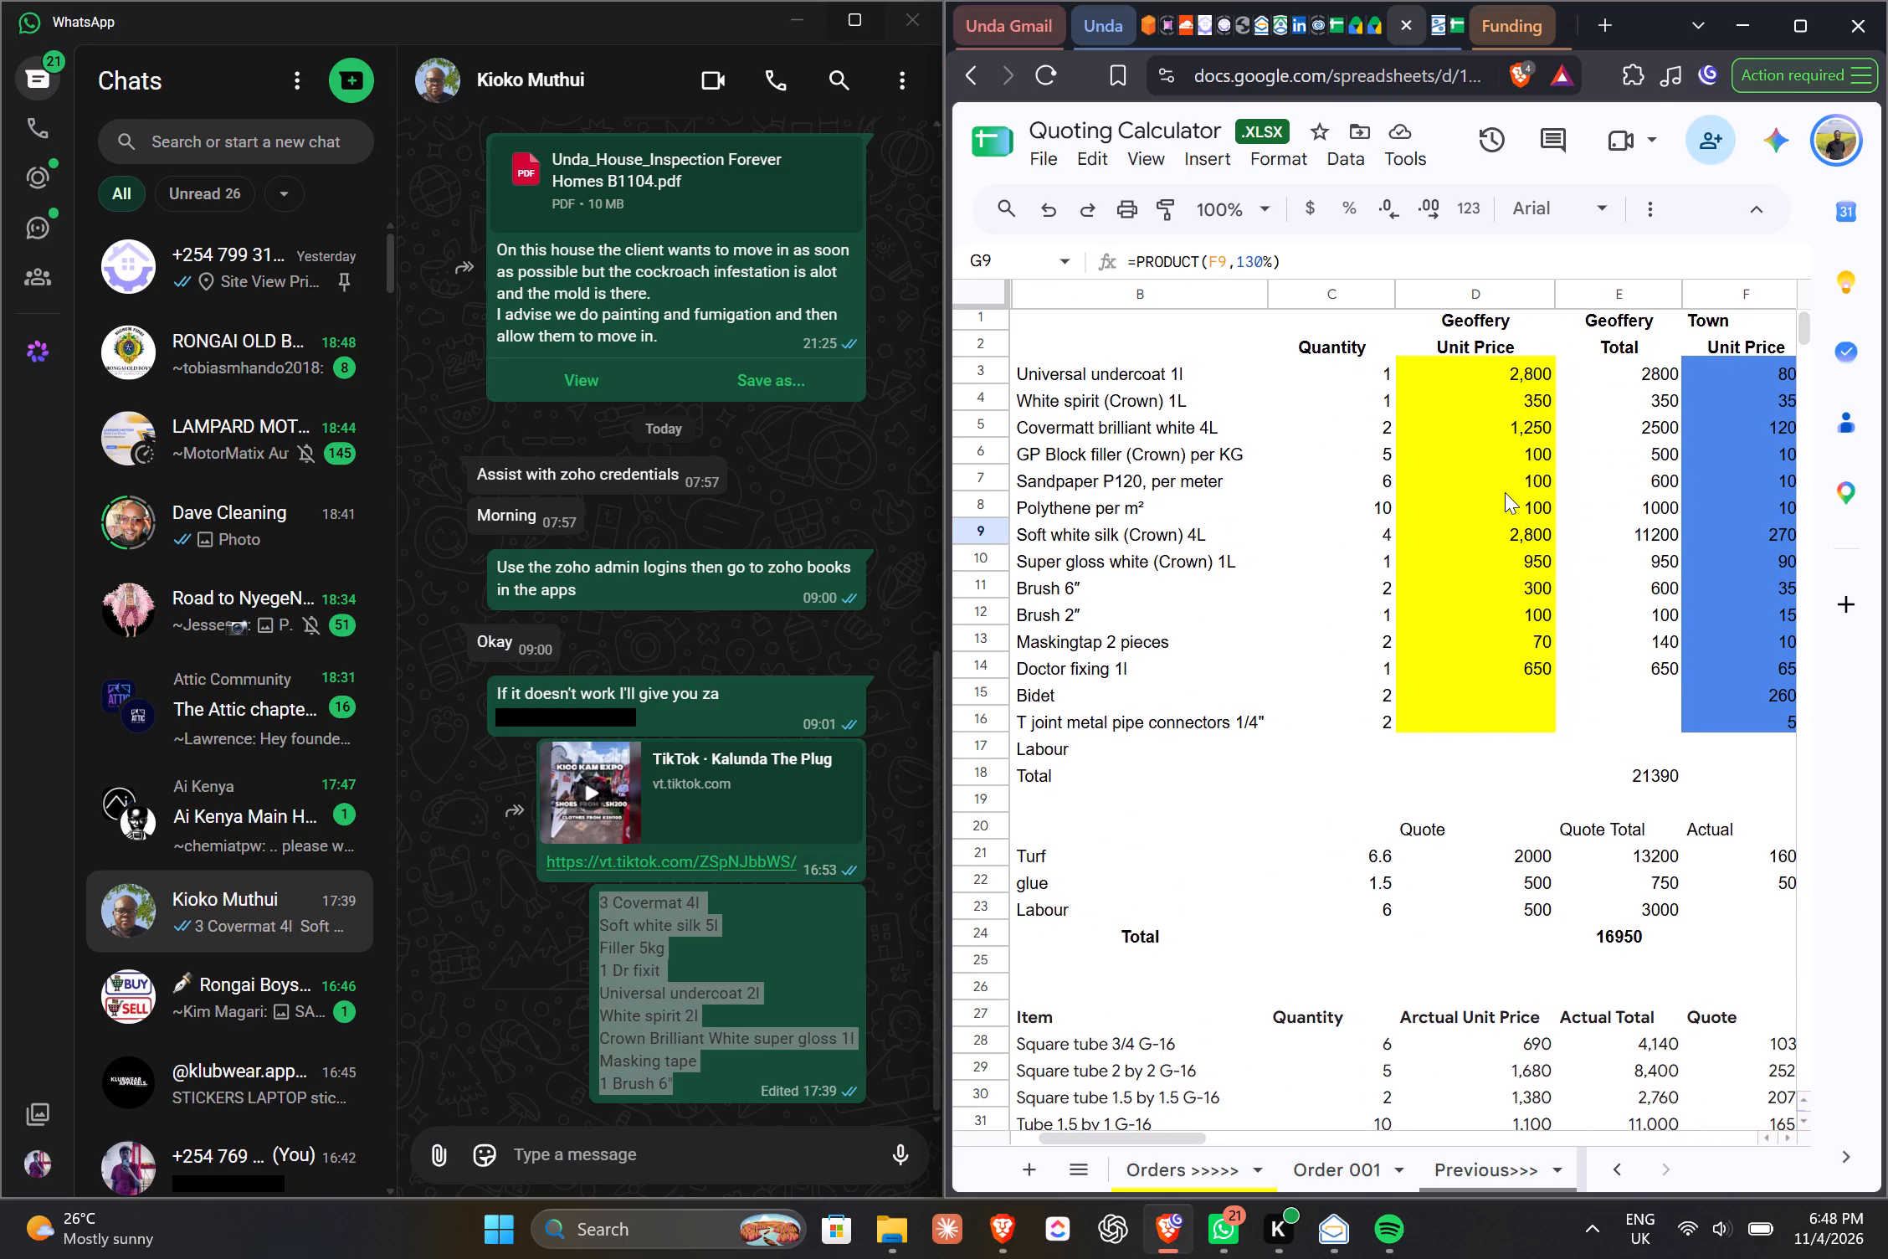
pyautogui.hscroll(-3, 1505, 492)
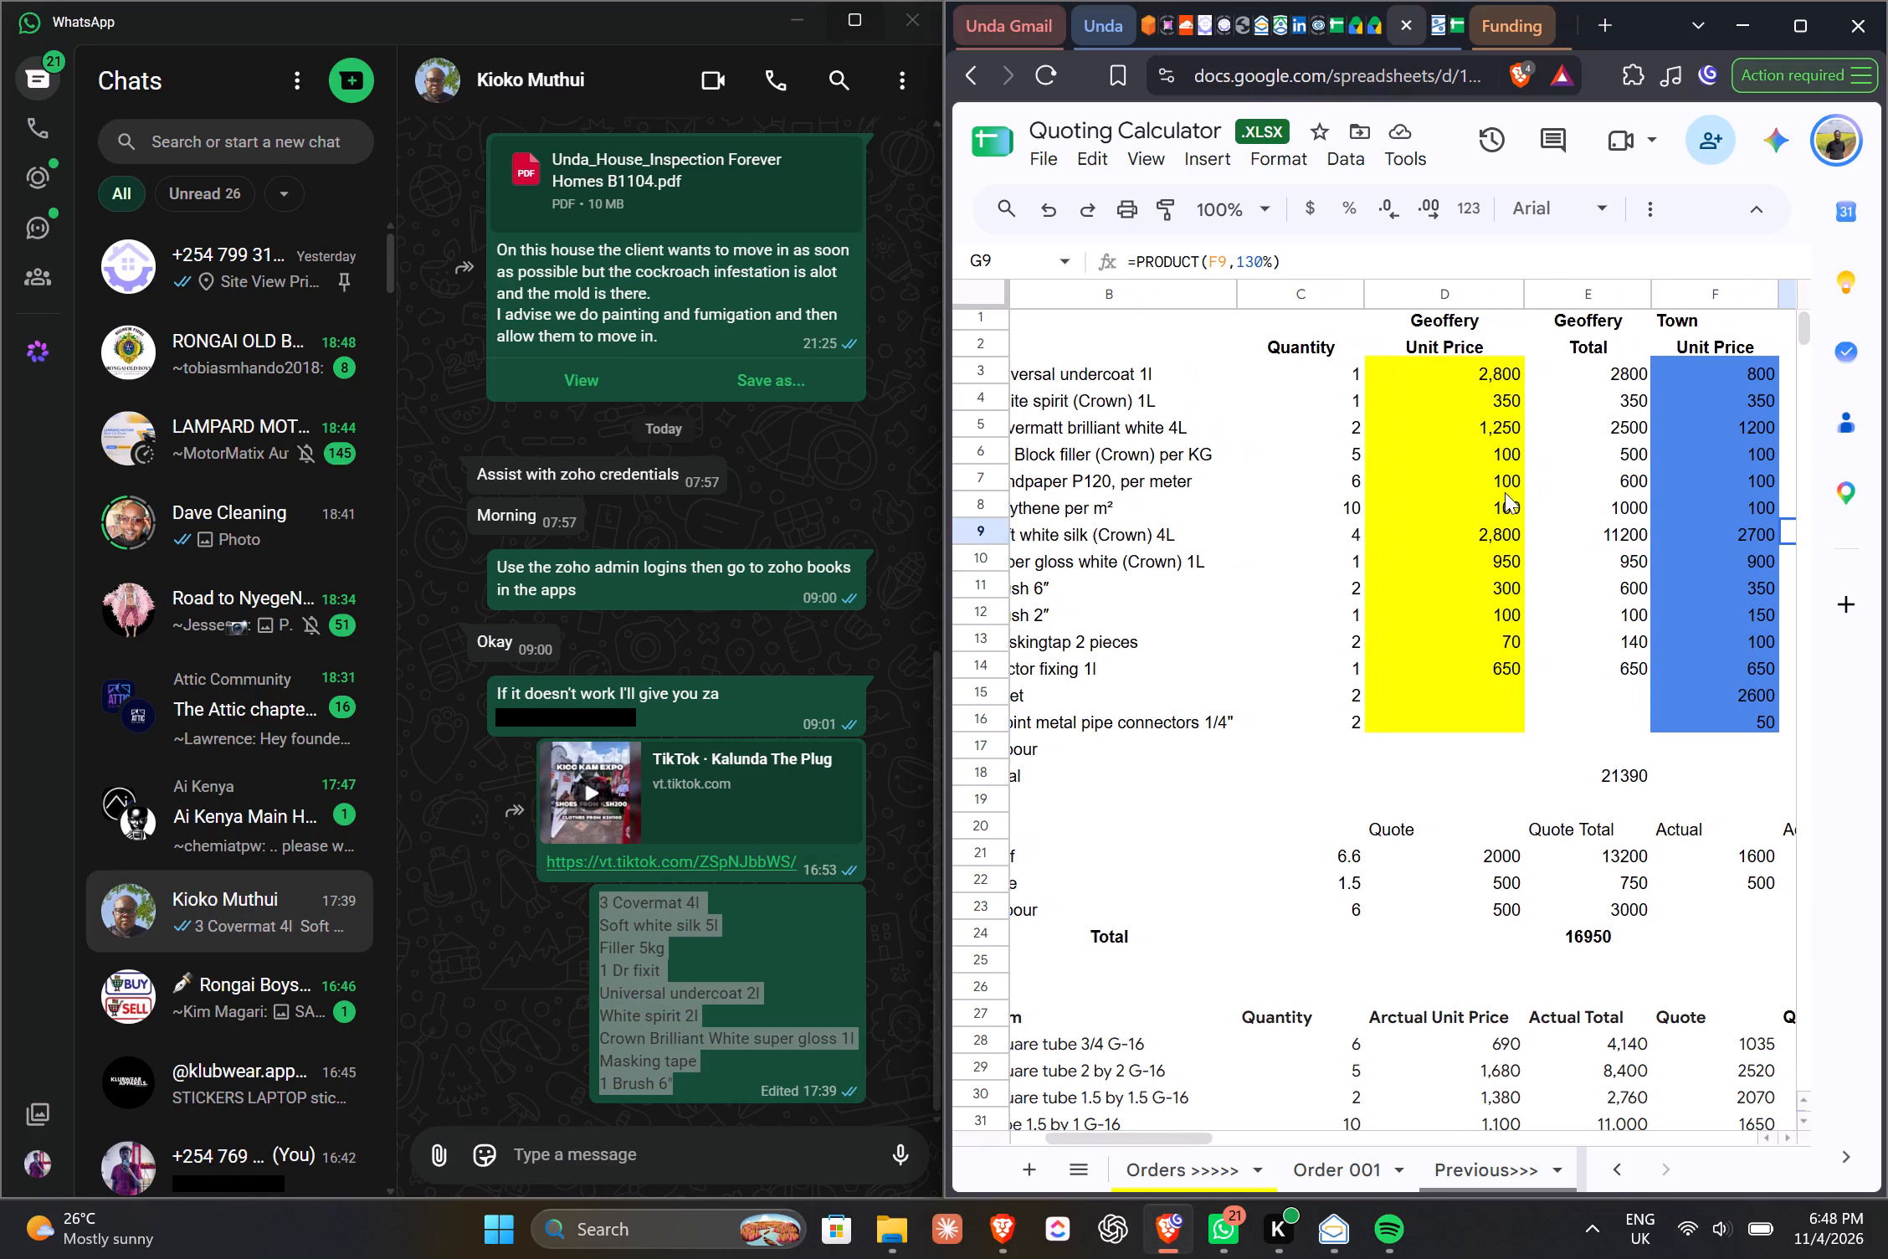
pyautogui.hscroll(-1, 1505, 492)
pyautogui.hotkey('ctrl', 'pagedown')
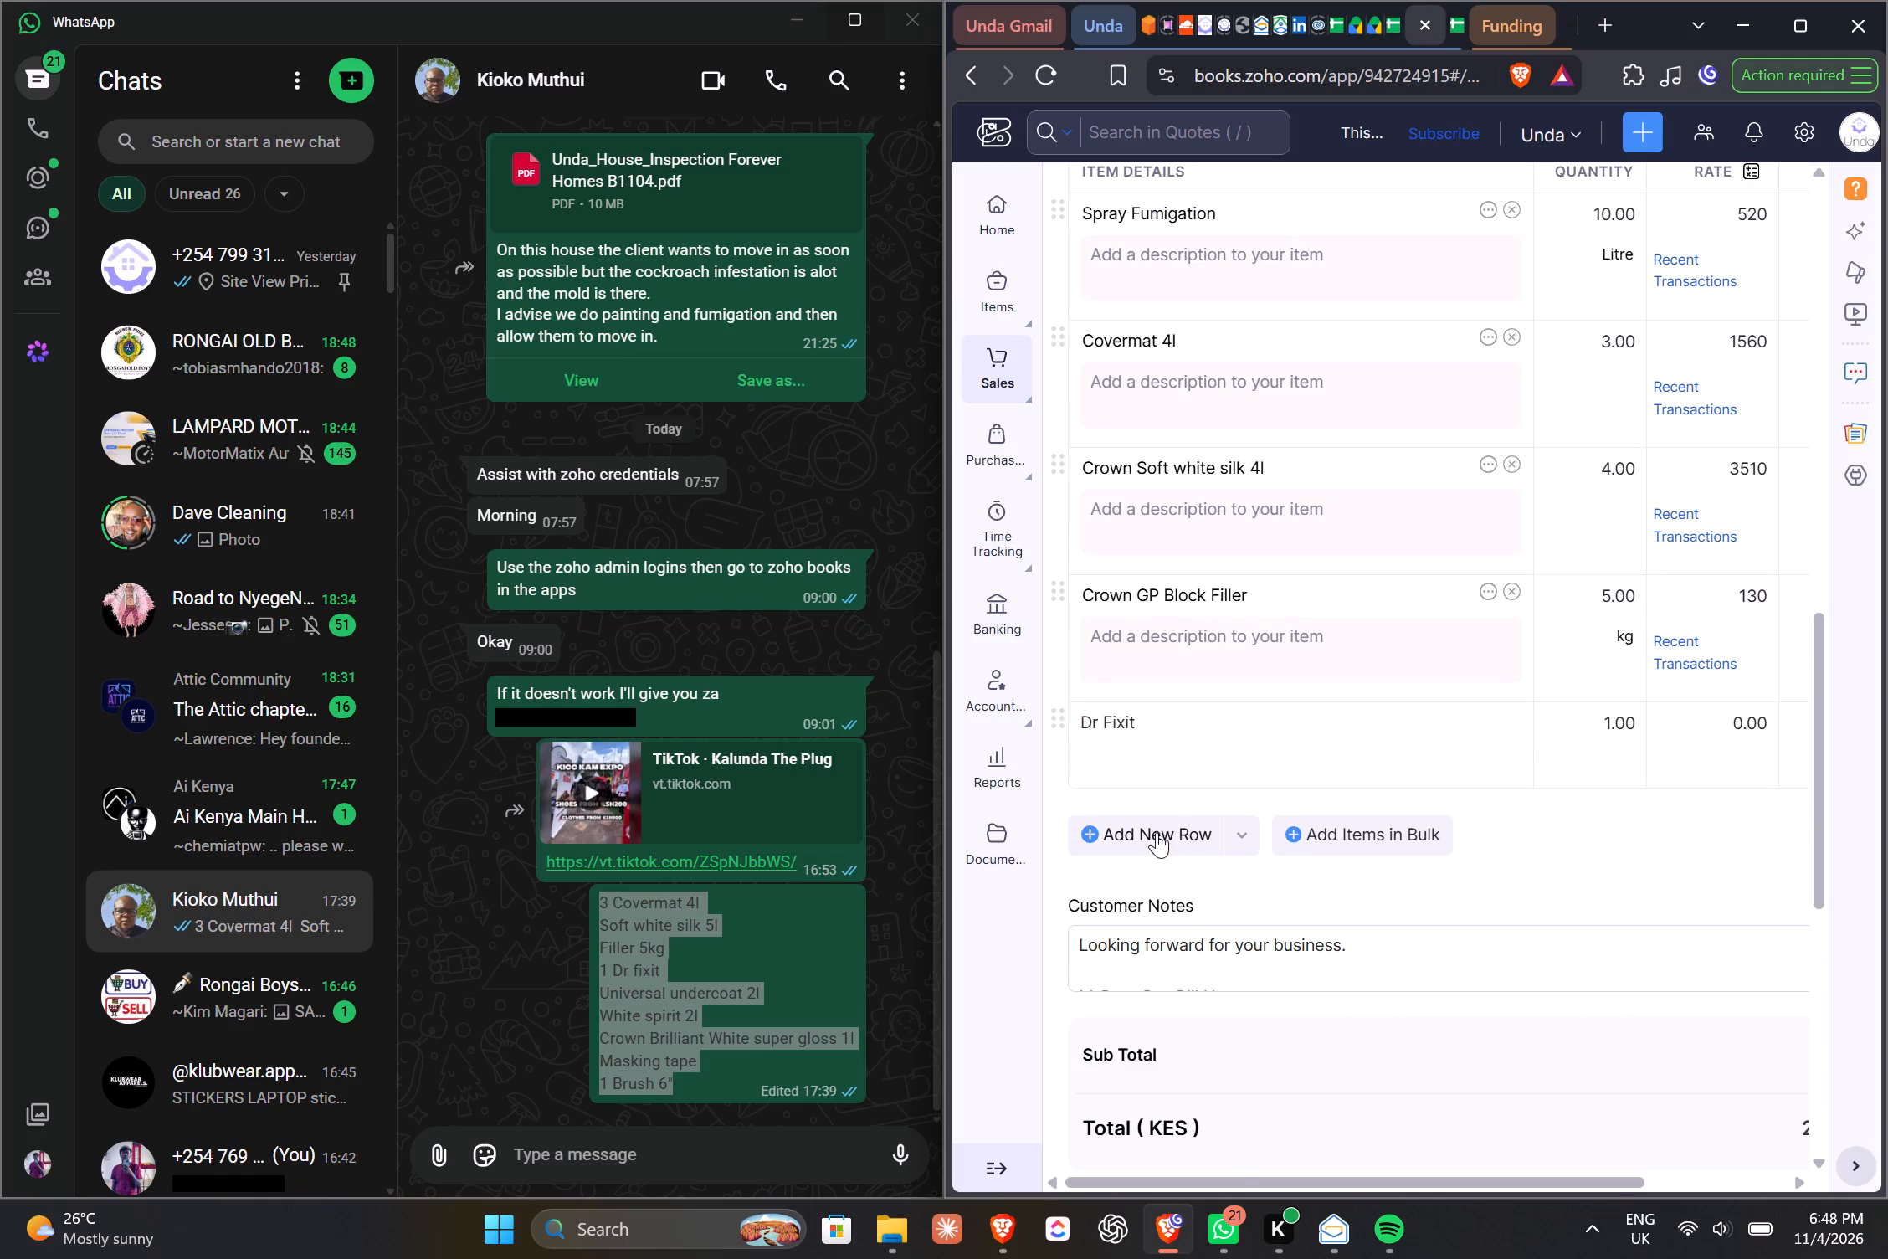
pyautogui.click(1190, 757)
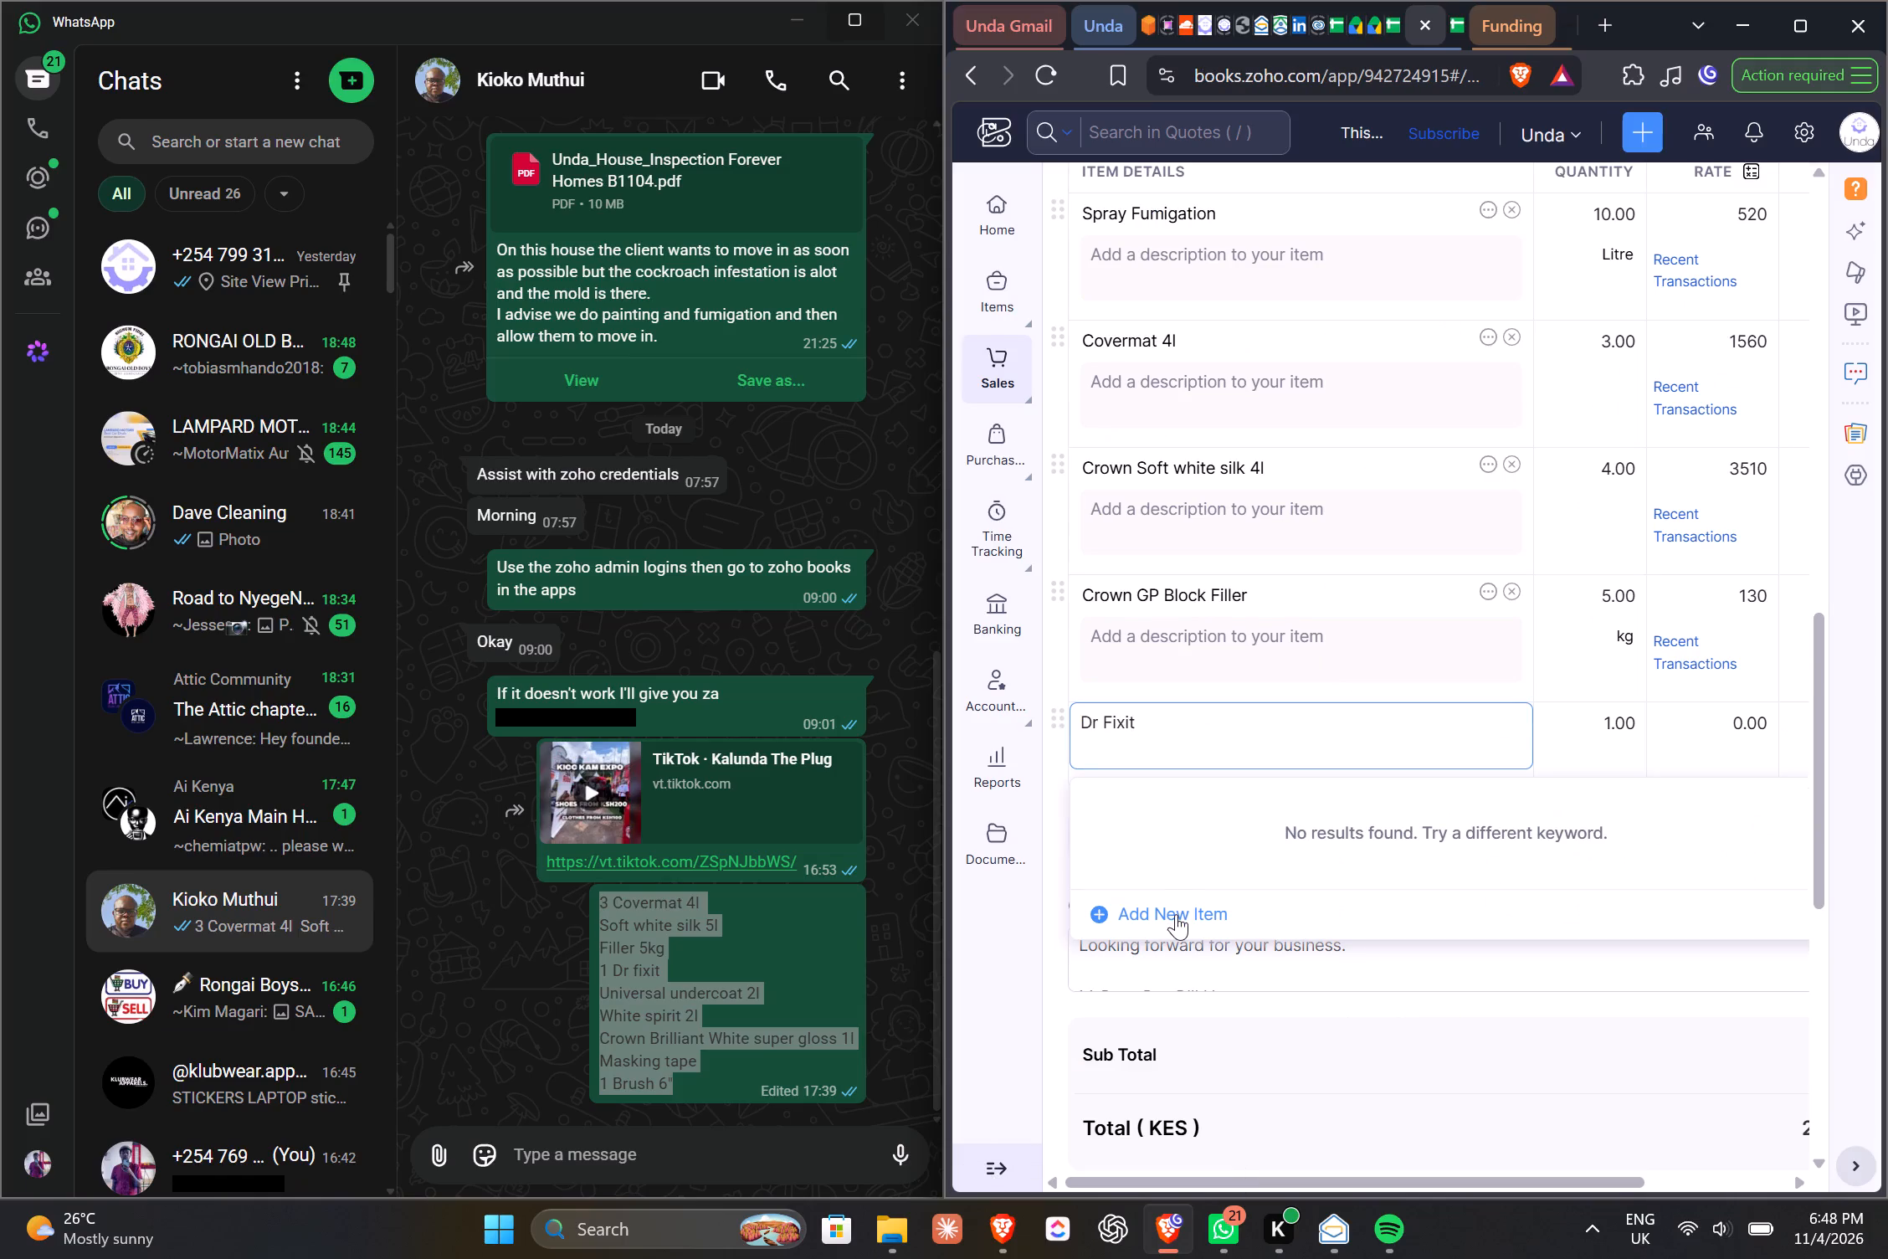
pyautogui.click(1176, 914)
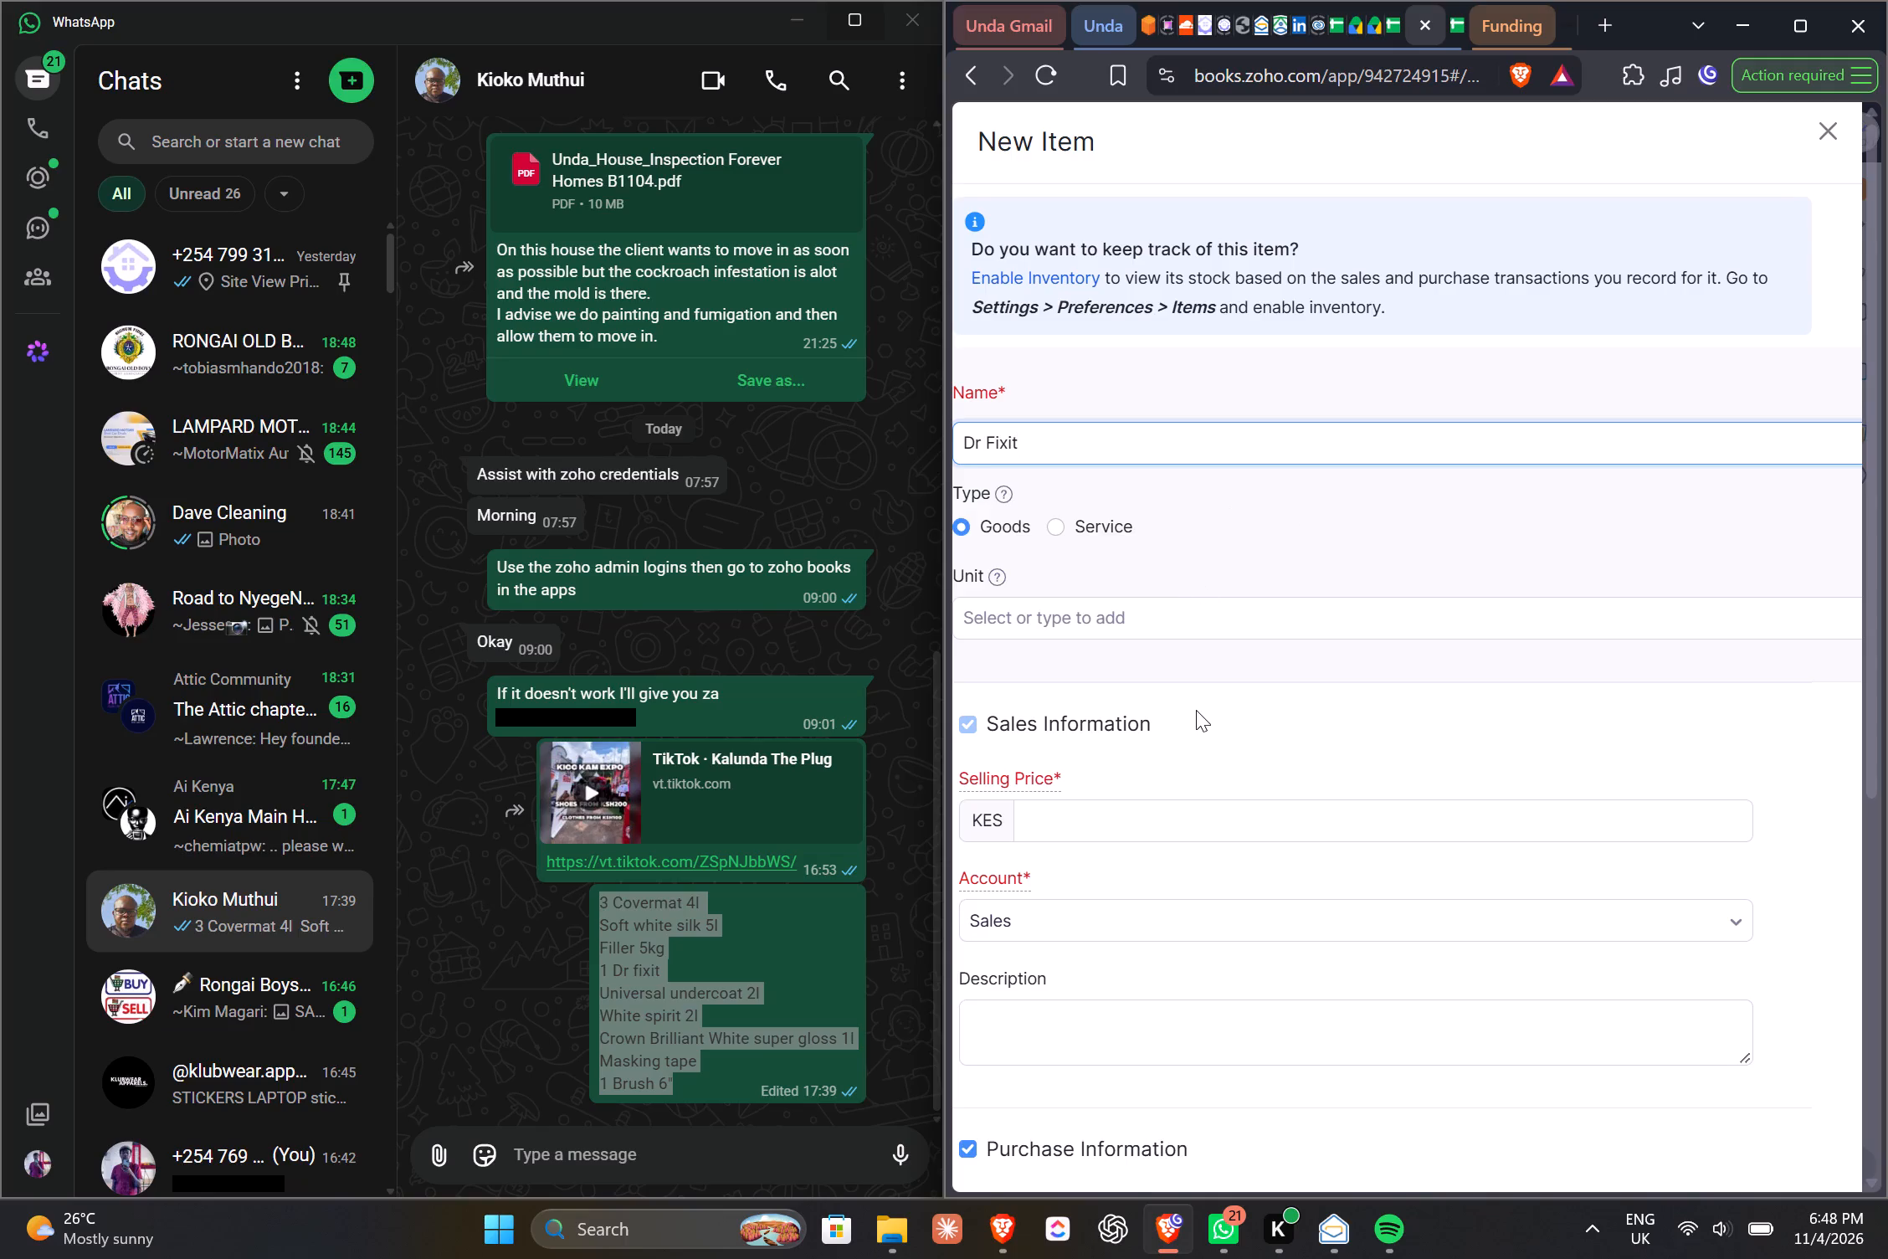
# Set the Dr Fixit item's unit to Litre.
pyautogui.hscroll(1, 1196, 710)
pyautogui.click(1165, 623)
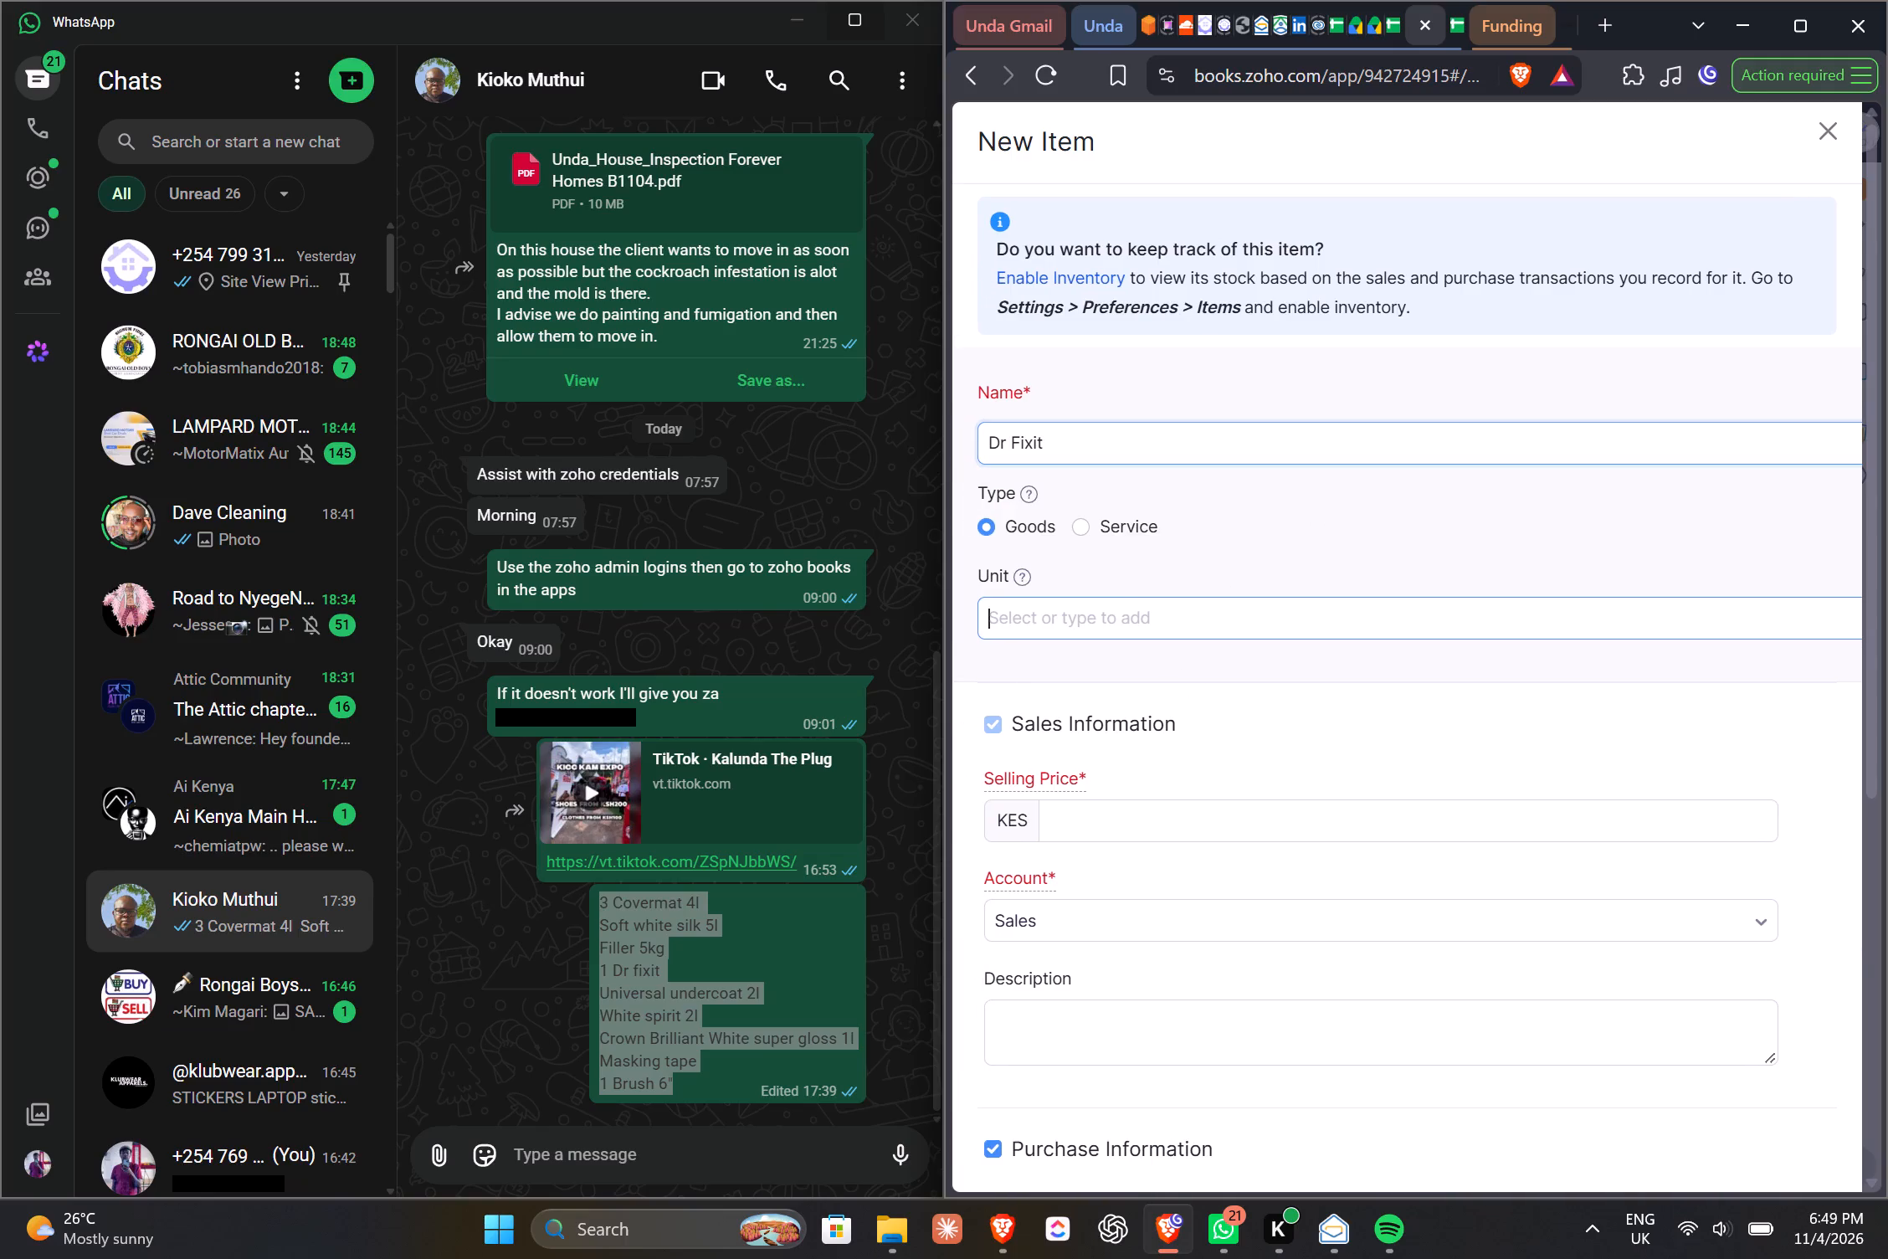
pyautogui.write('Liter')
pyautogui.press('BackSpace')
pyautogui.press('BackSpace')
pyautogui.write('re')
pyautogui.click(1123, 660)
# Open the Dr Fixit item's selling price for entry.
pyautogui.scroll(-1, 1267, 694)
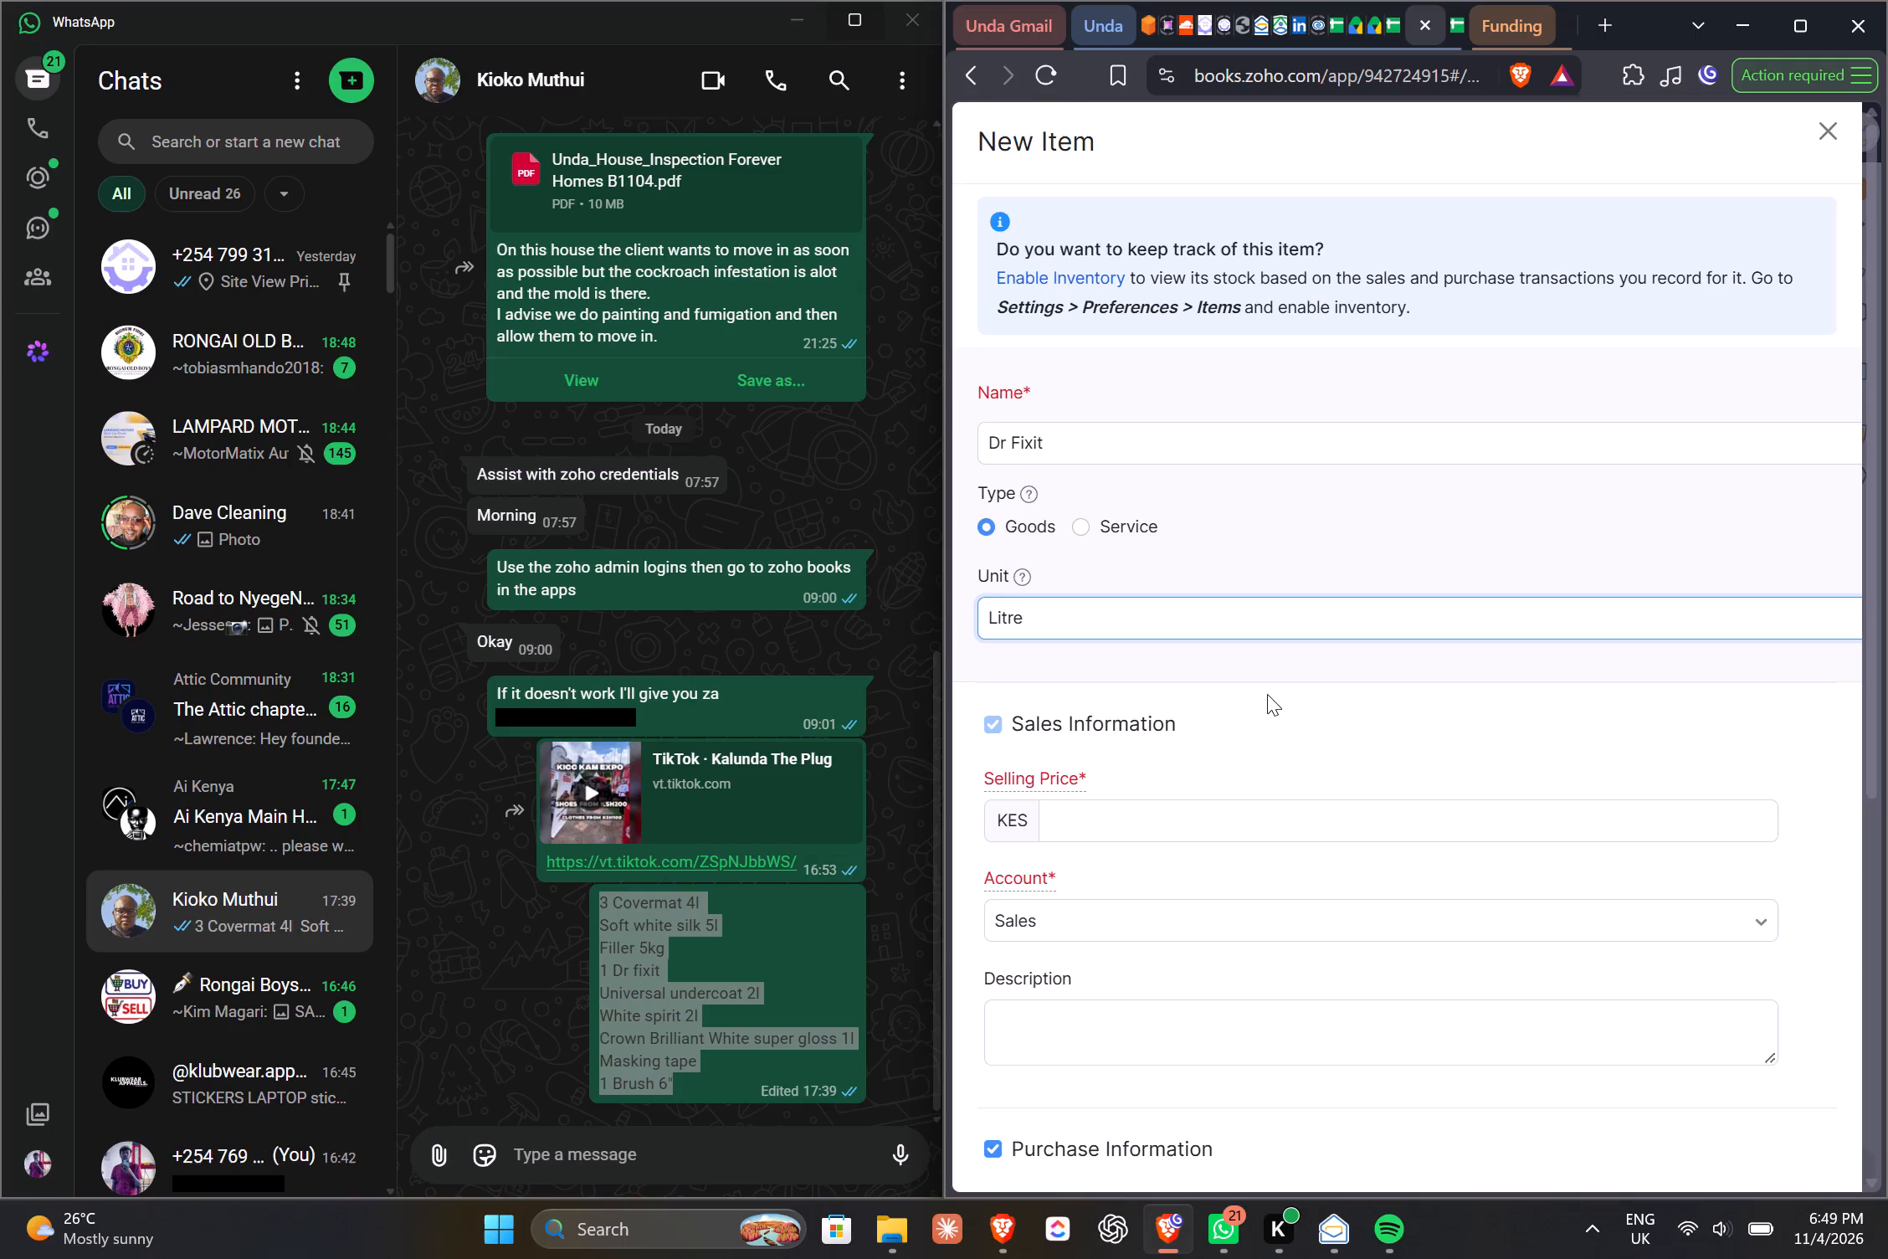
pyautogui.scroll(-1, 1267, 694)
pyautogui.click(1149, 669)
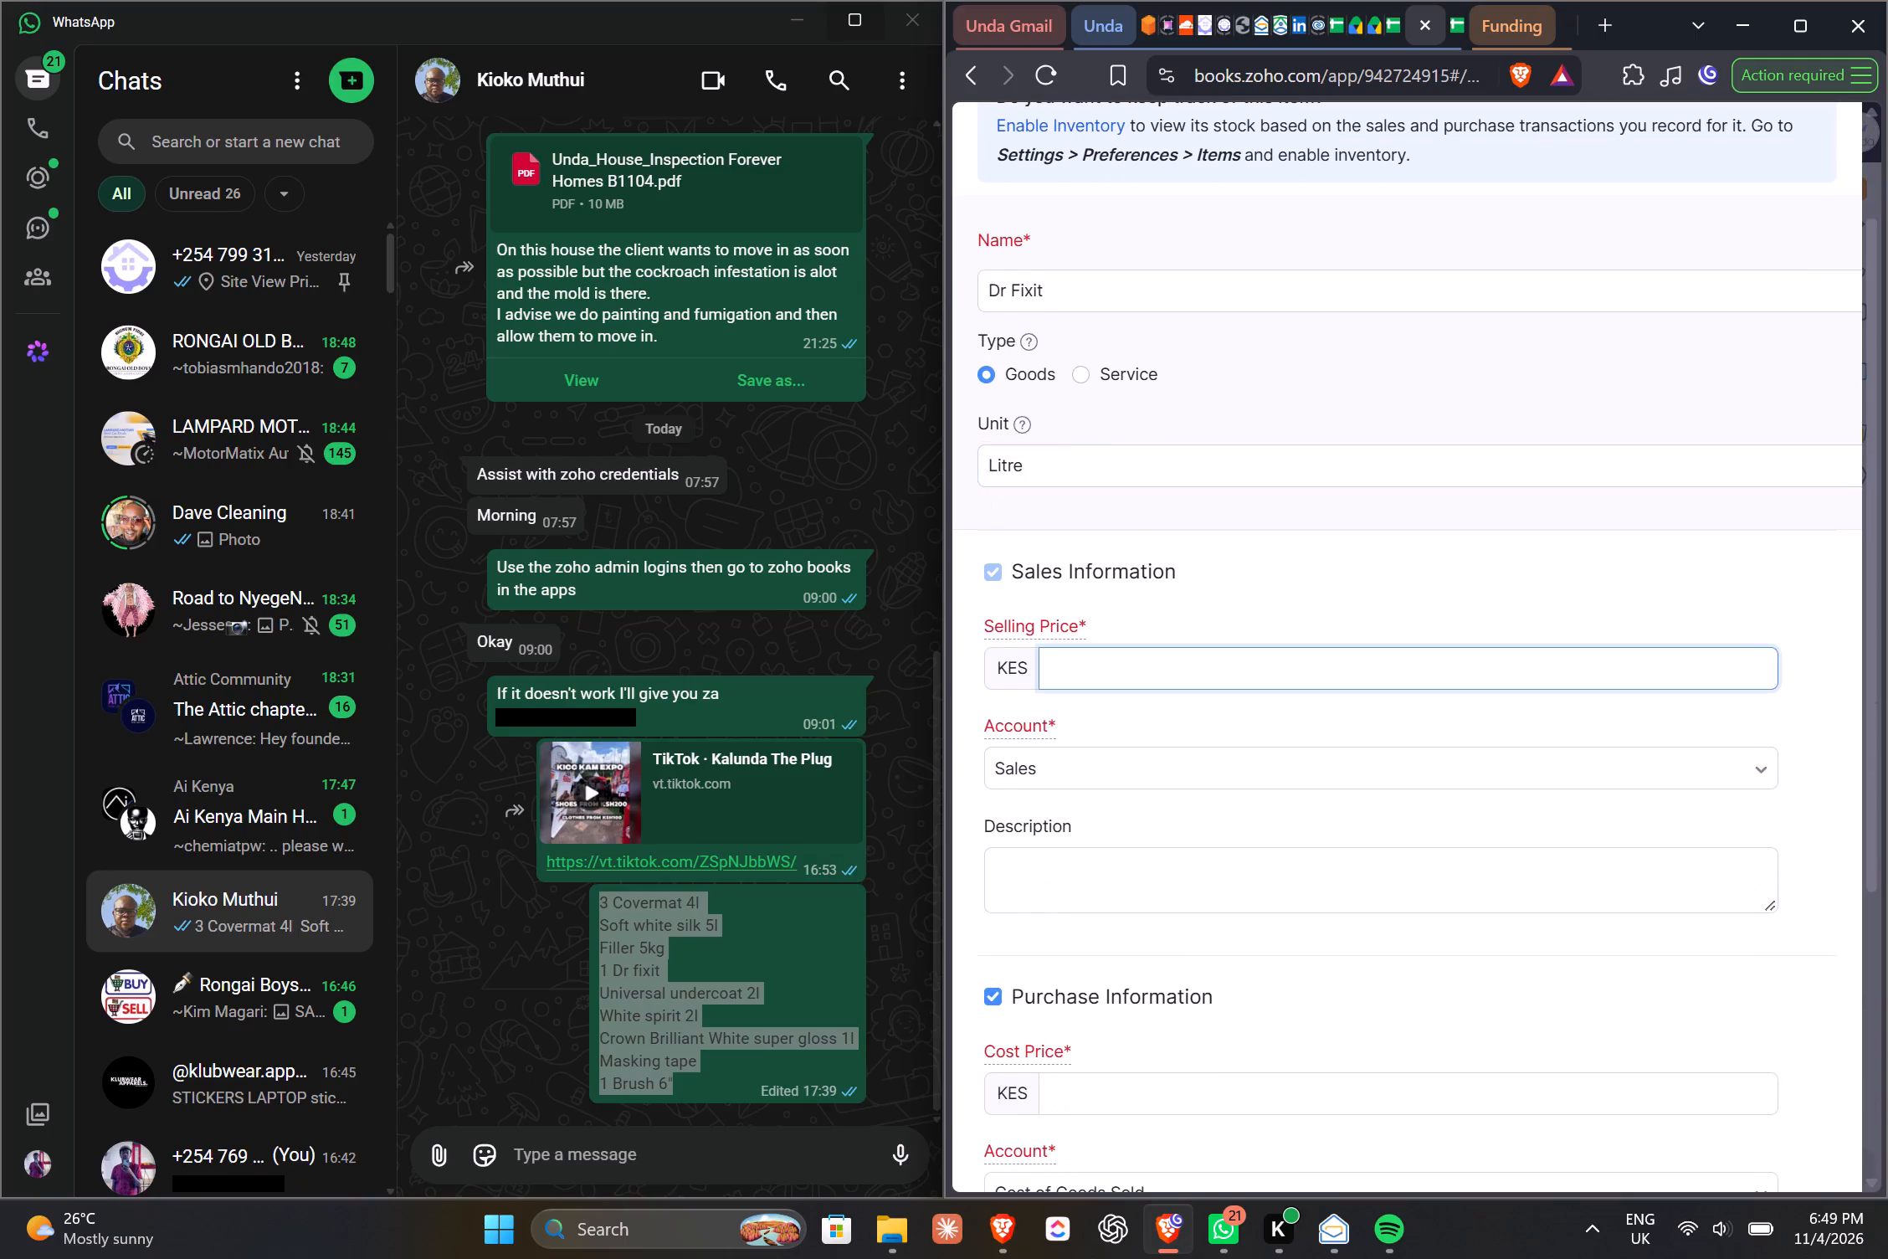
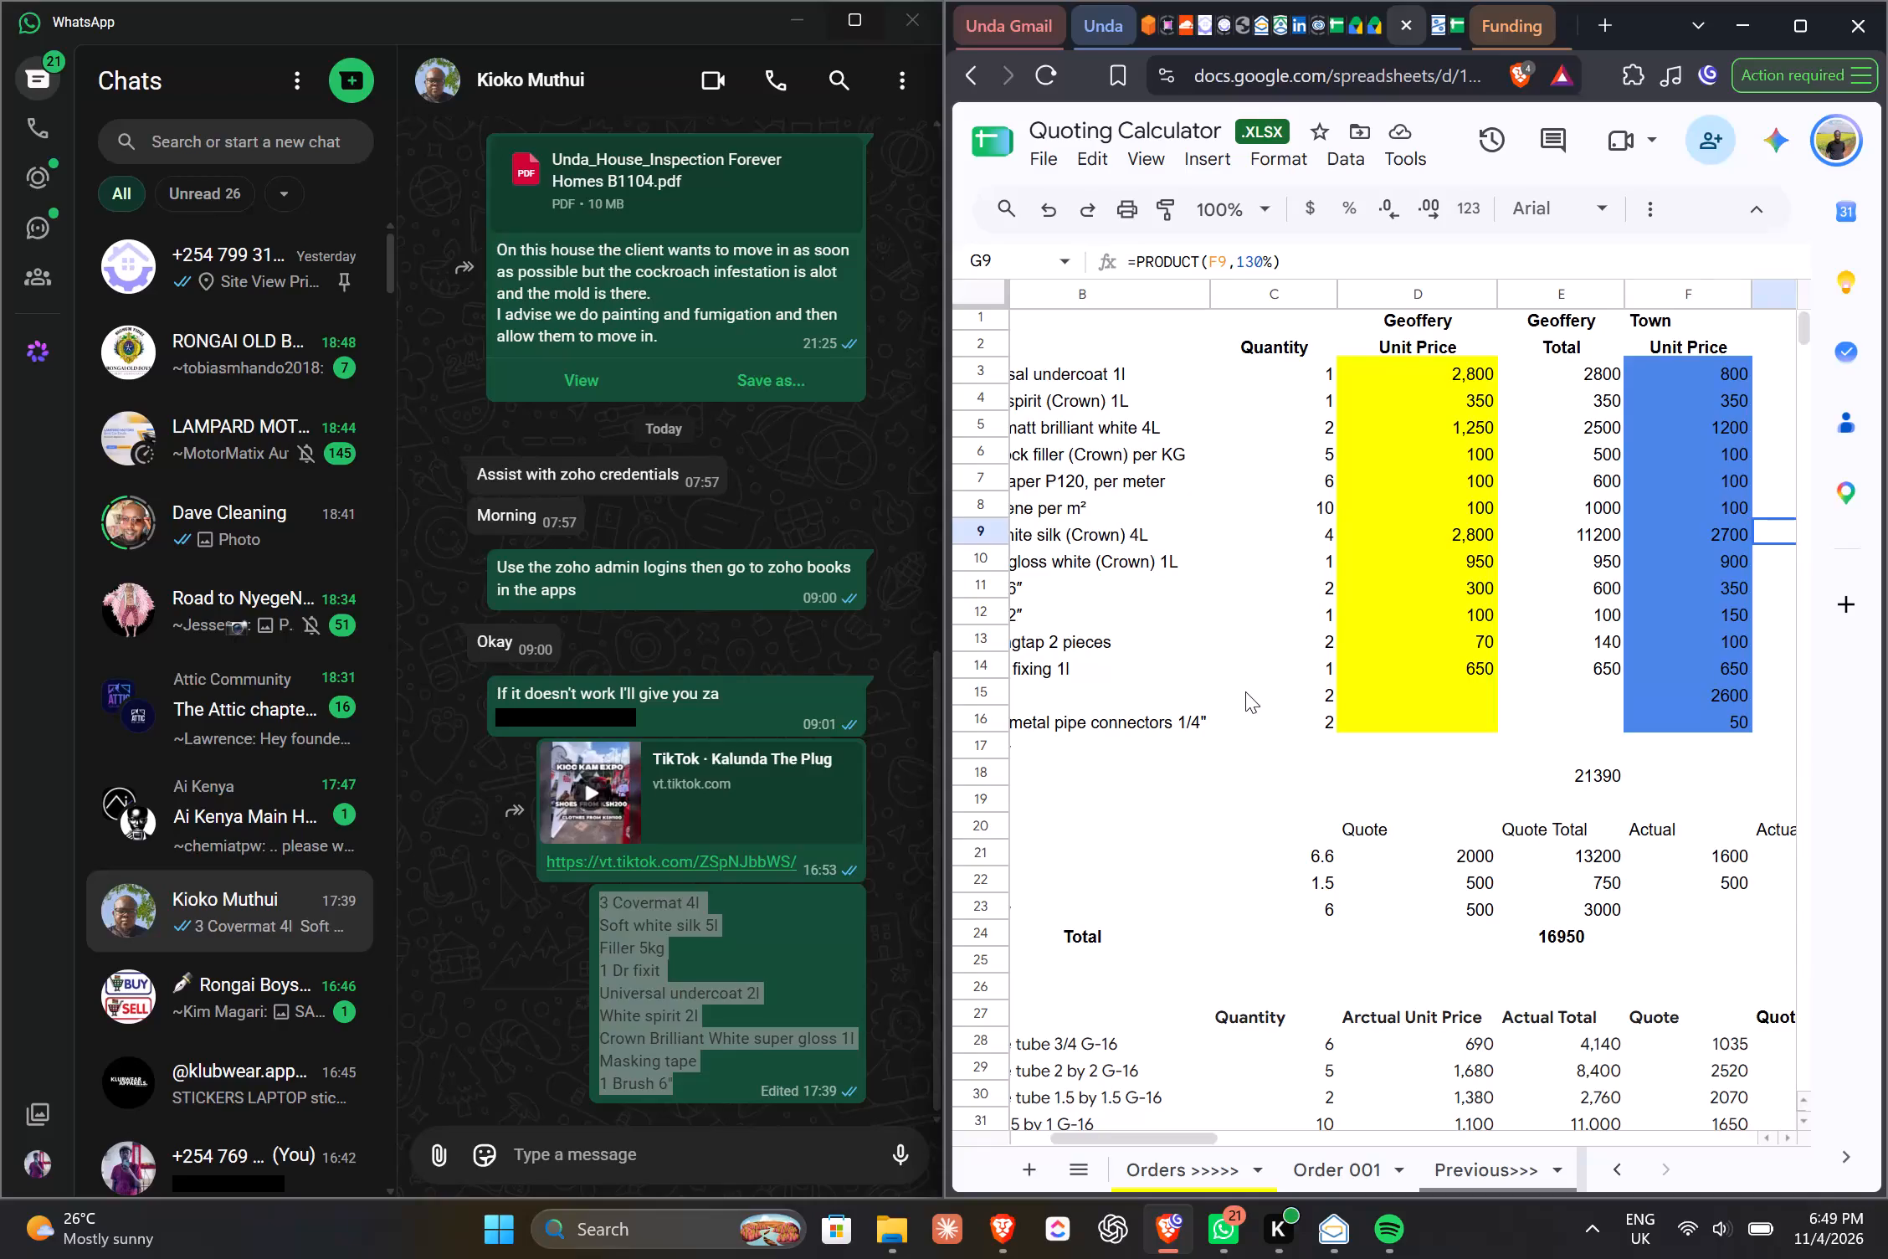
# Check the Doctor fixing prices in the Quoting Calculator, then save Dr Fixit with selling price 850 and cost price 650 KES.
pyautogui.hscroll(1, 1245, 691)
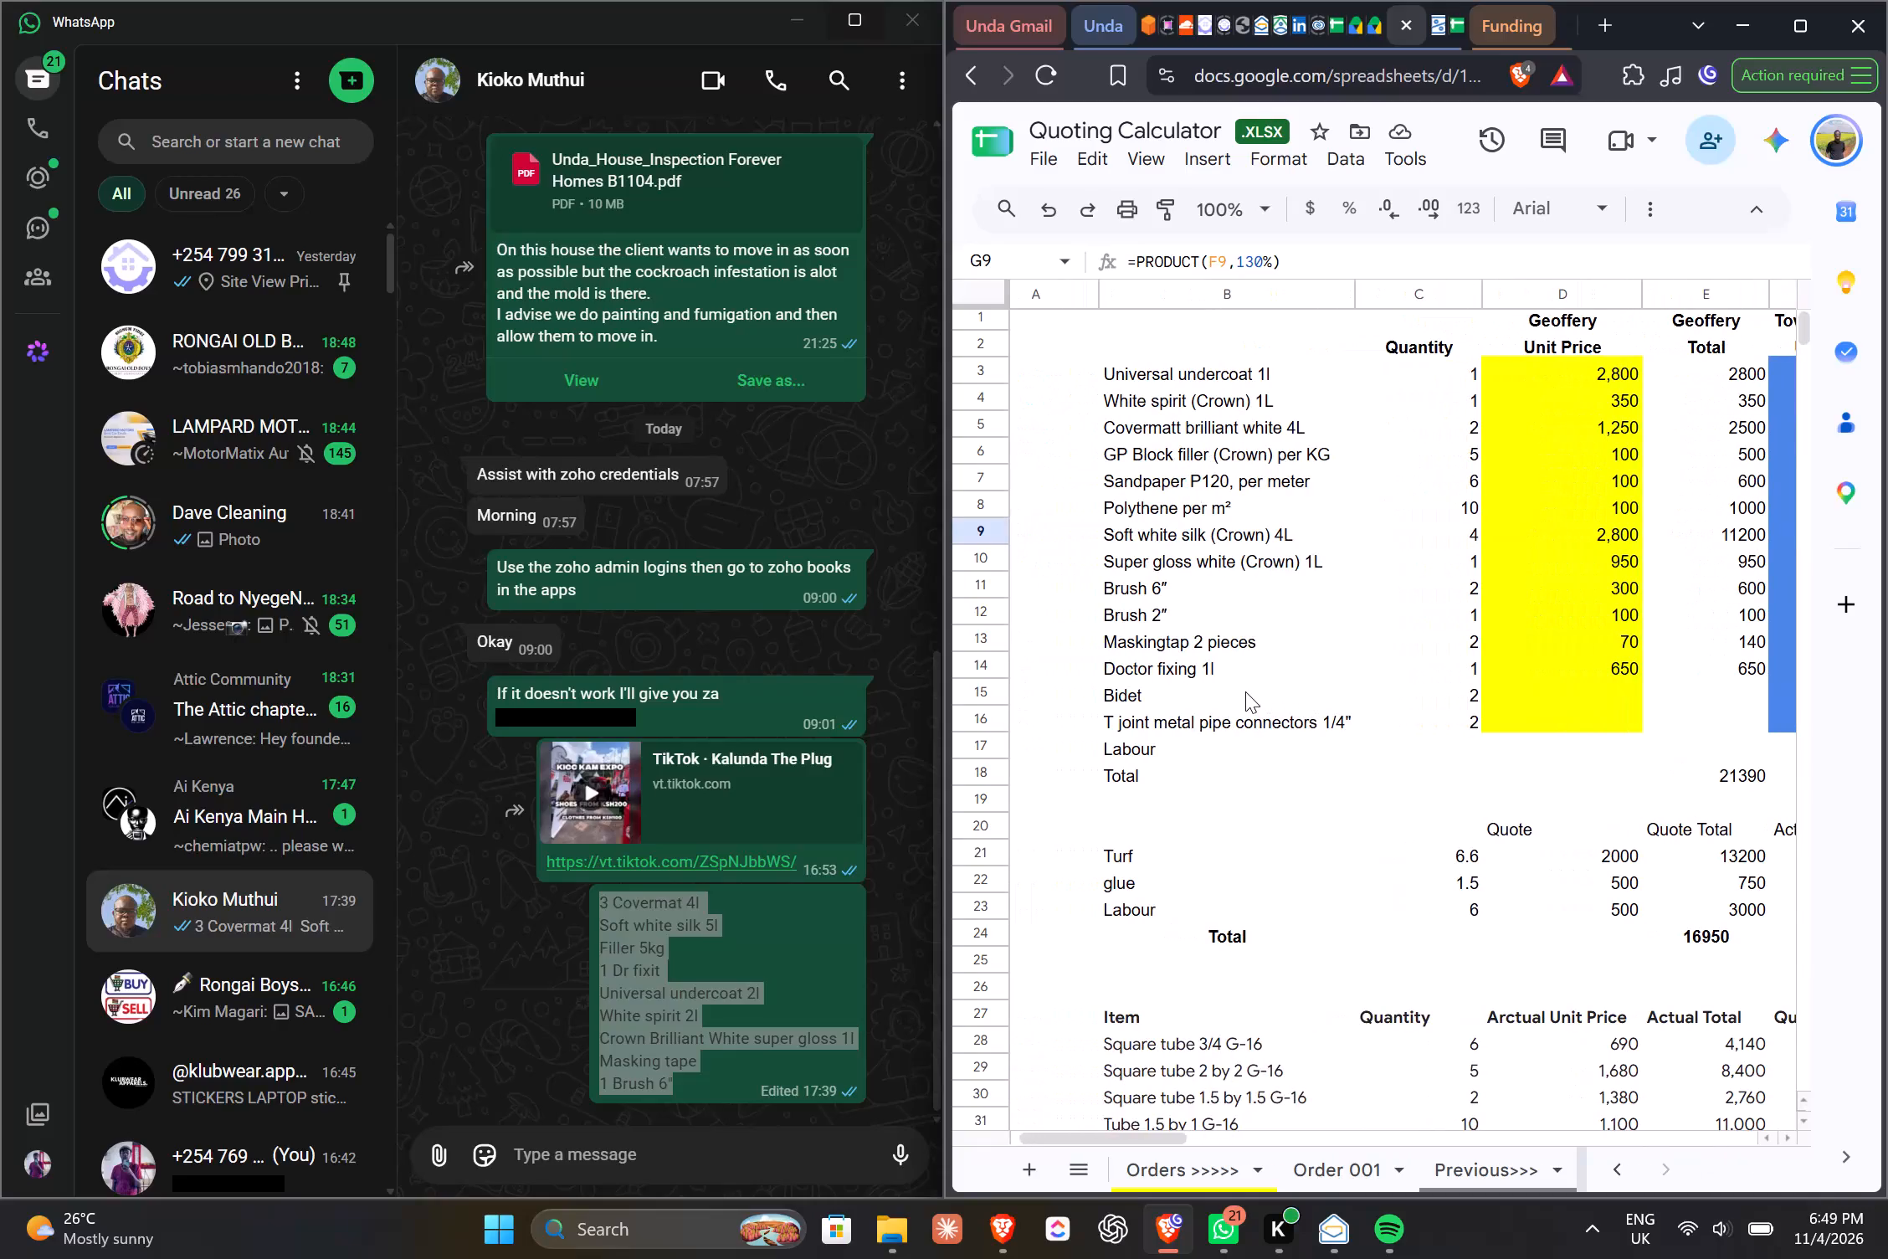
pyautogui.hscroll(-3, 1245, 691)
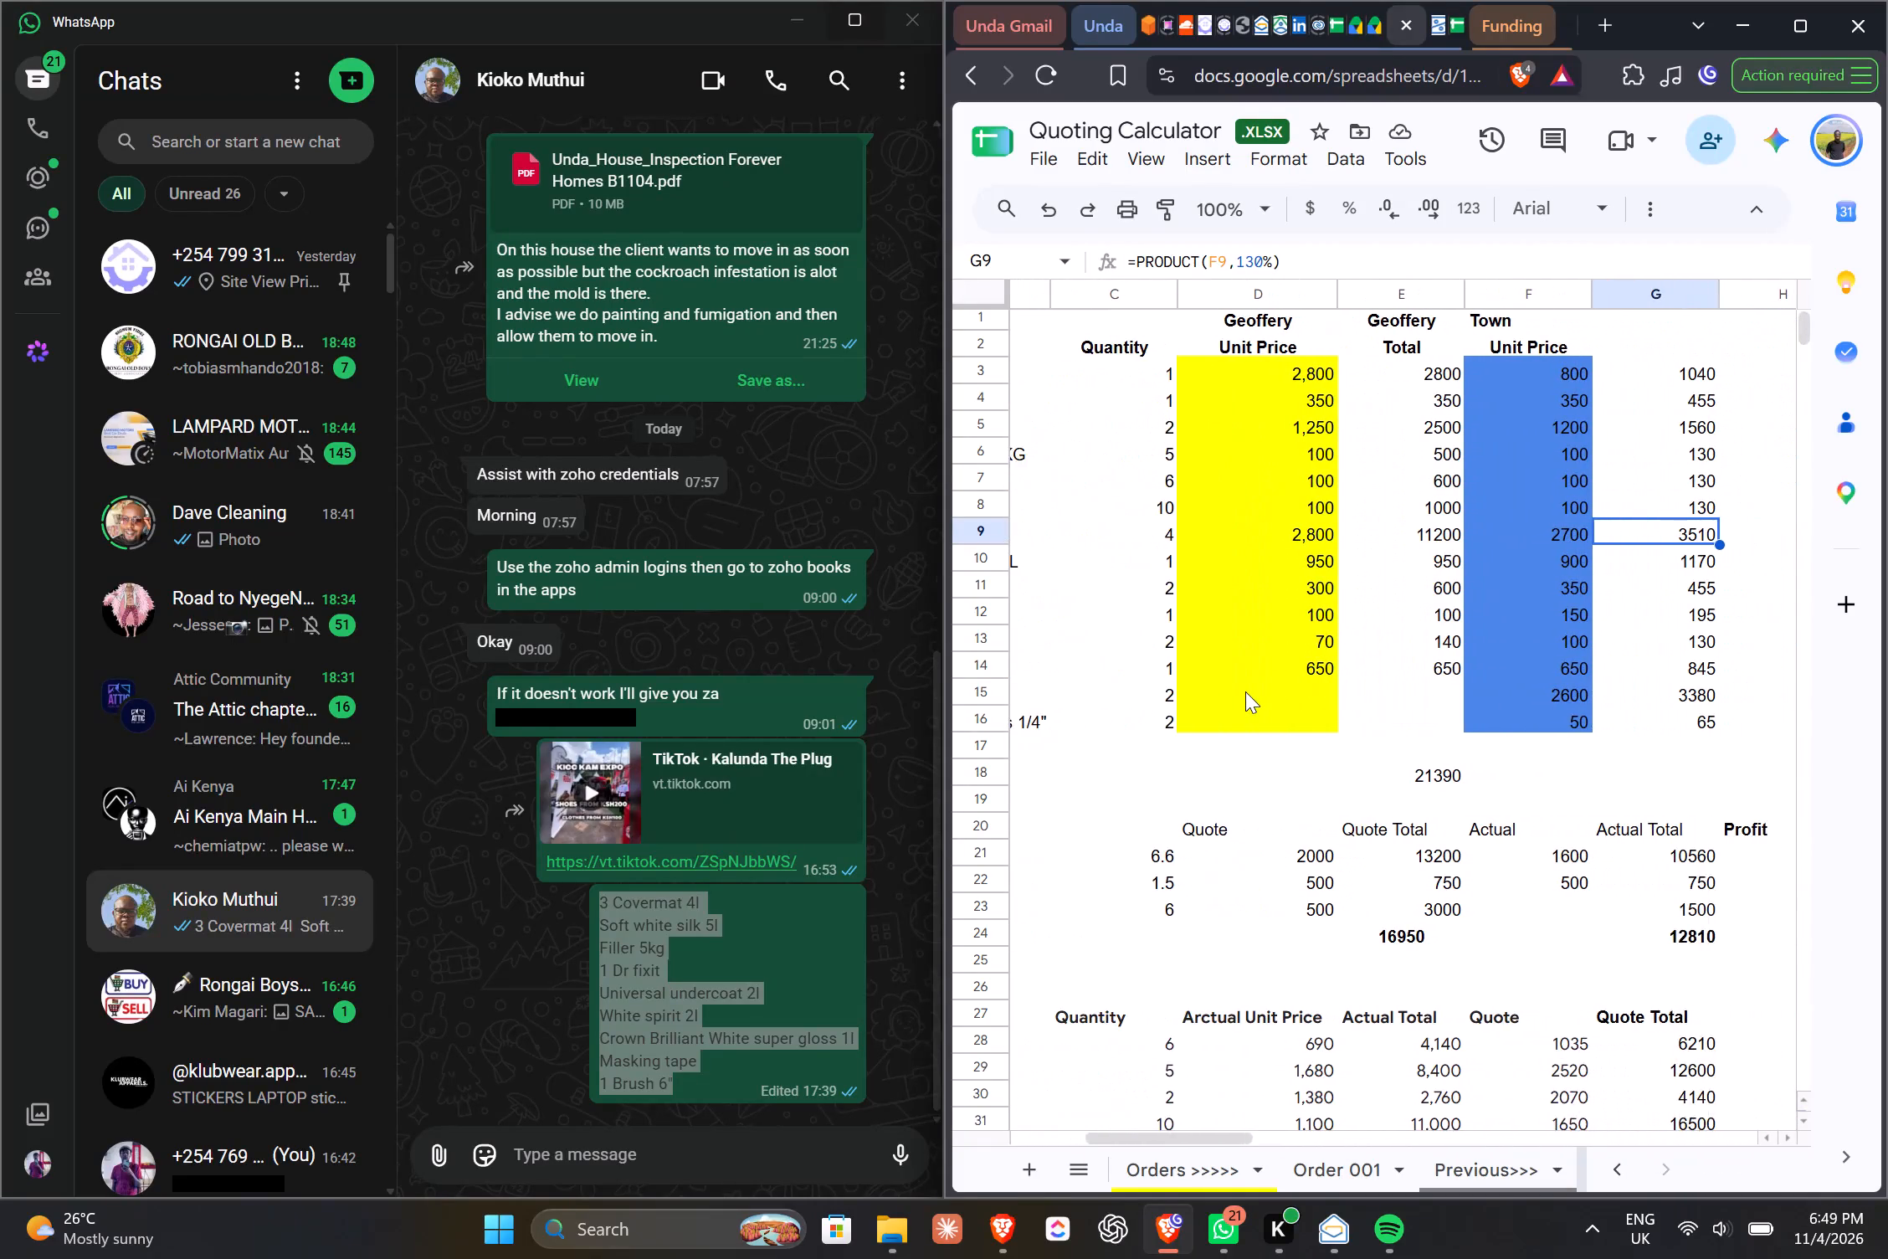
pyautogui.hscroll(-1, 1245, 691)
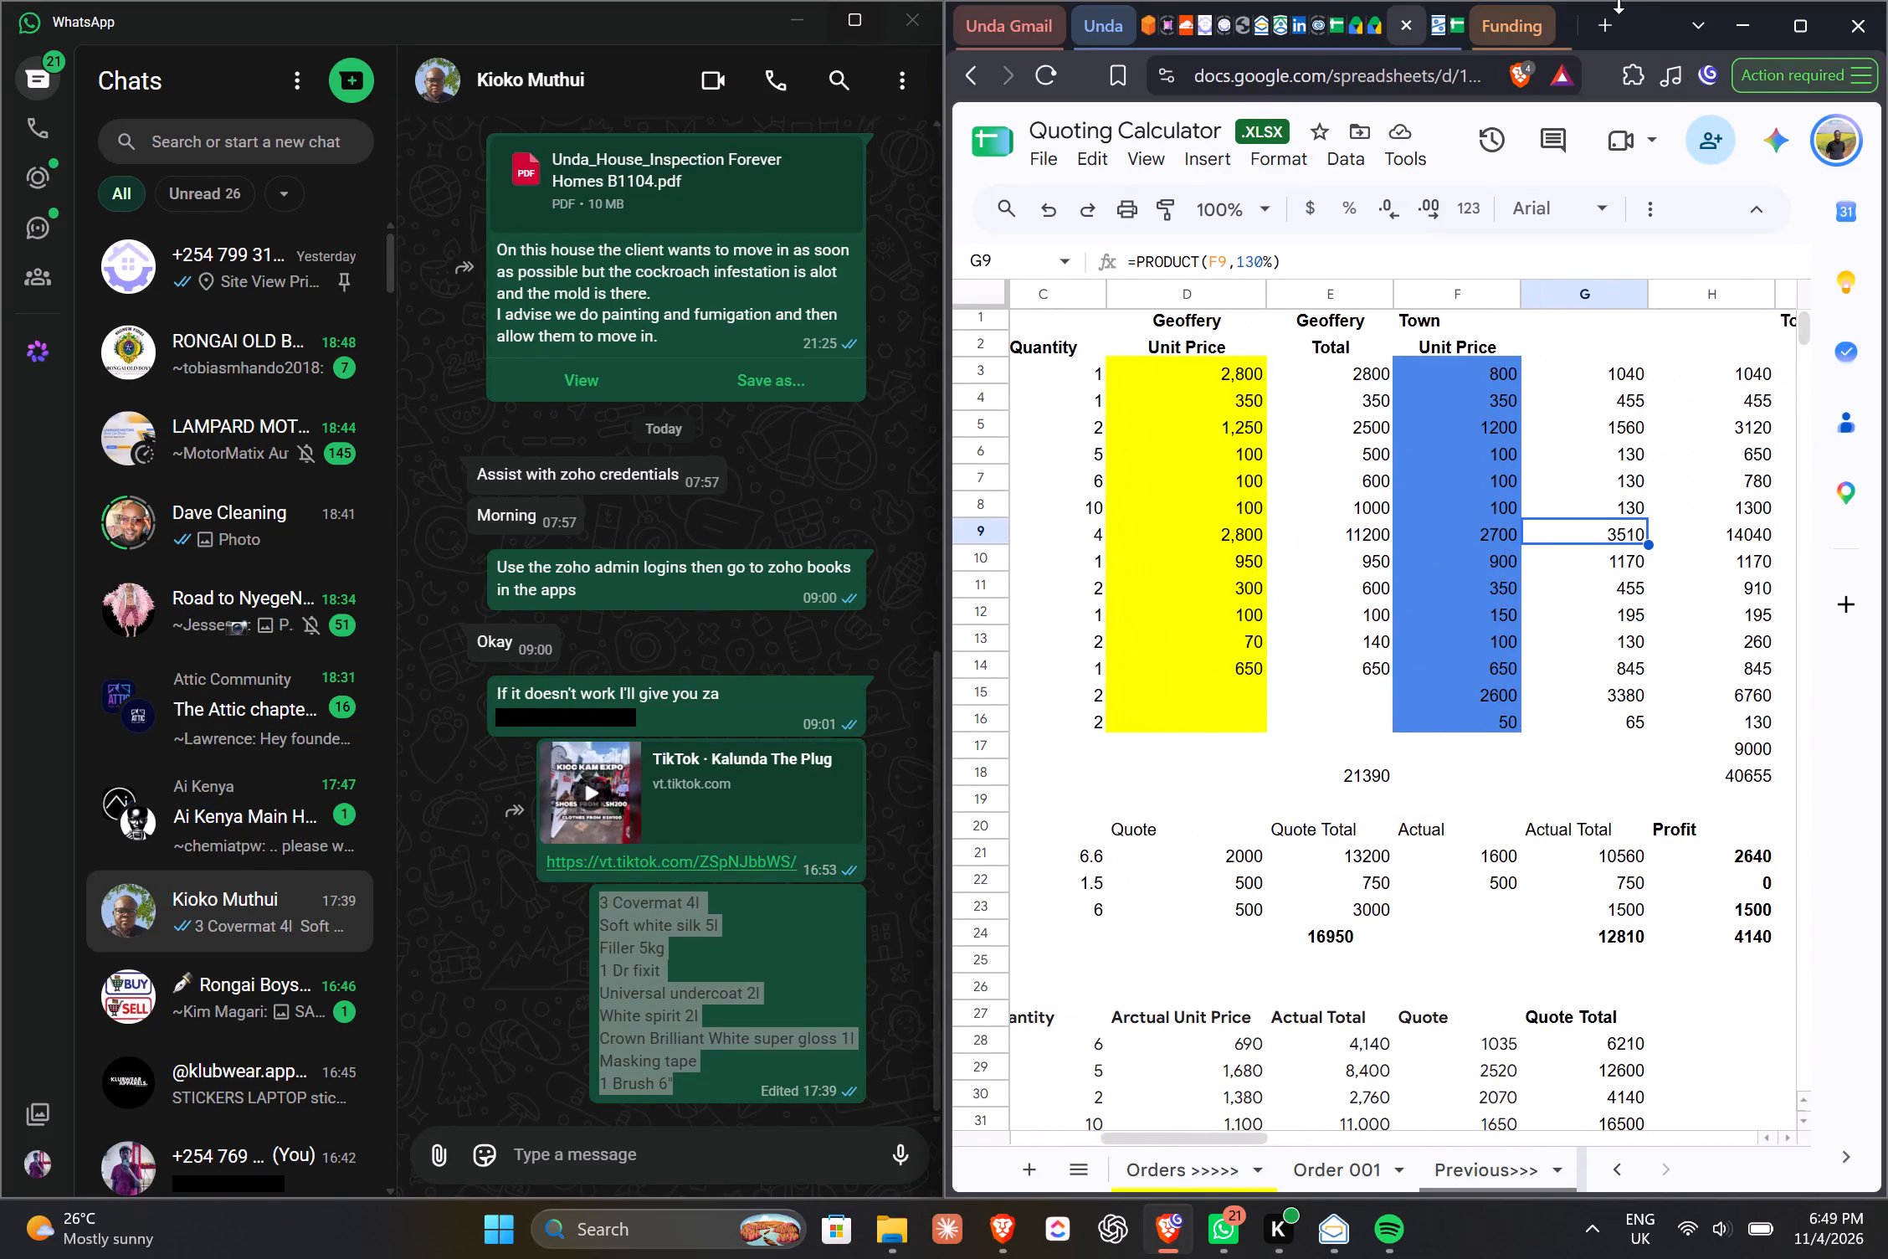
pyautogui.click(1434, 27)
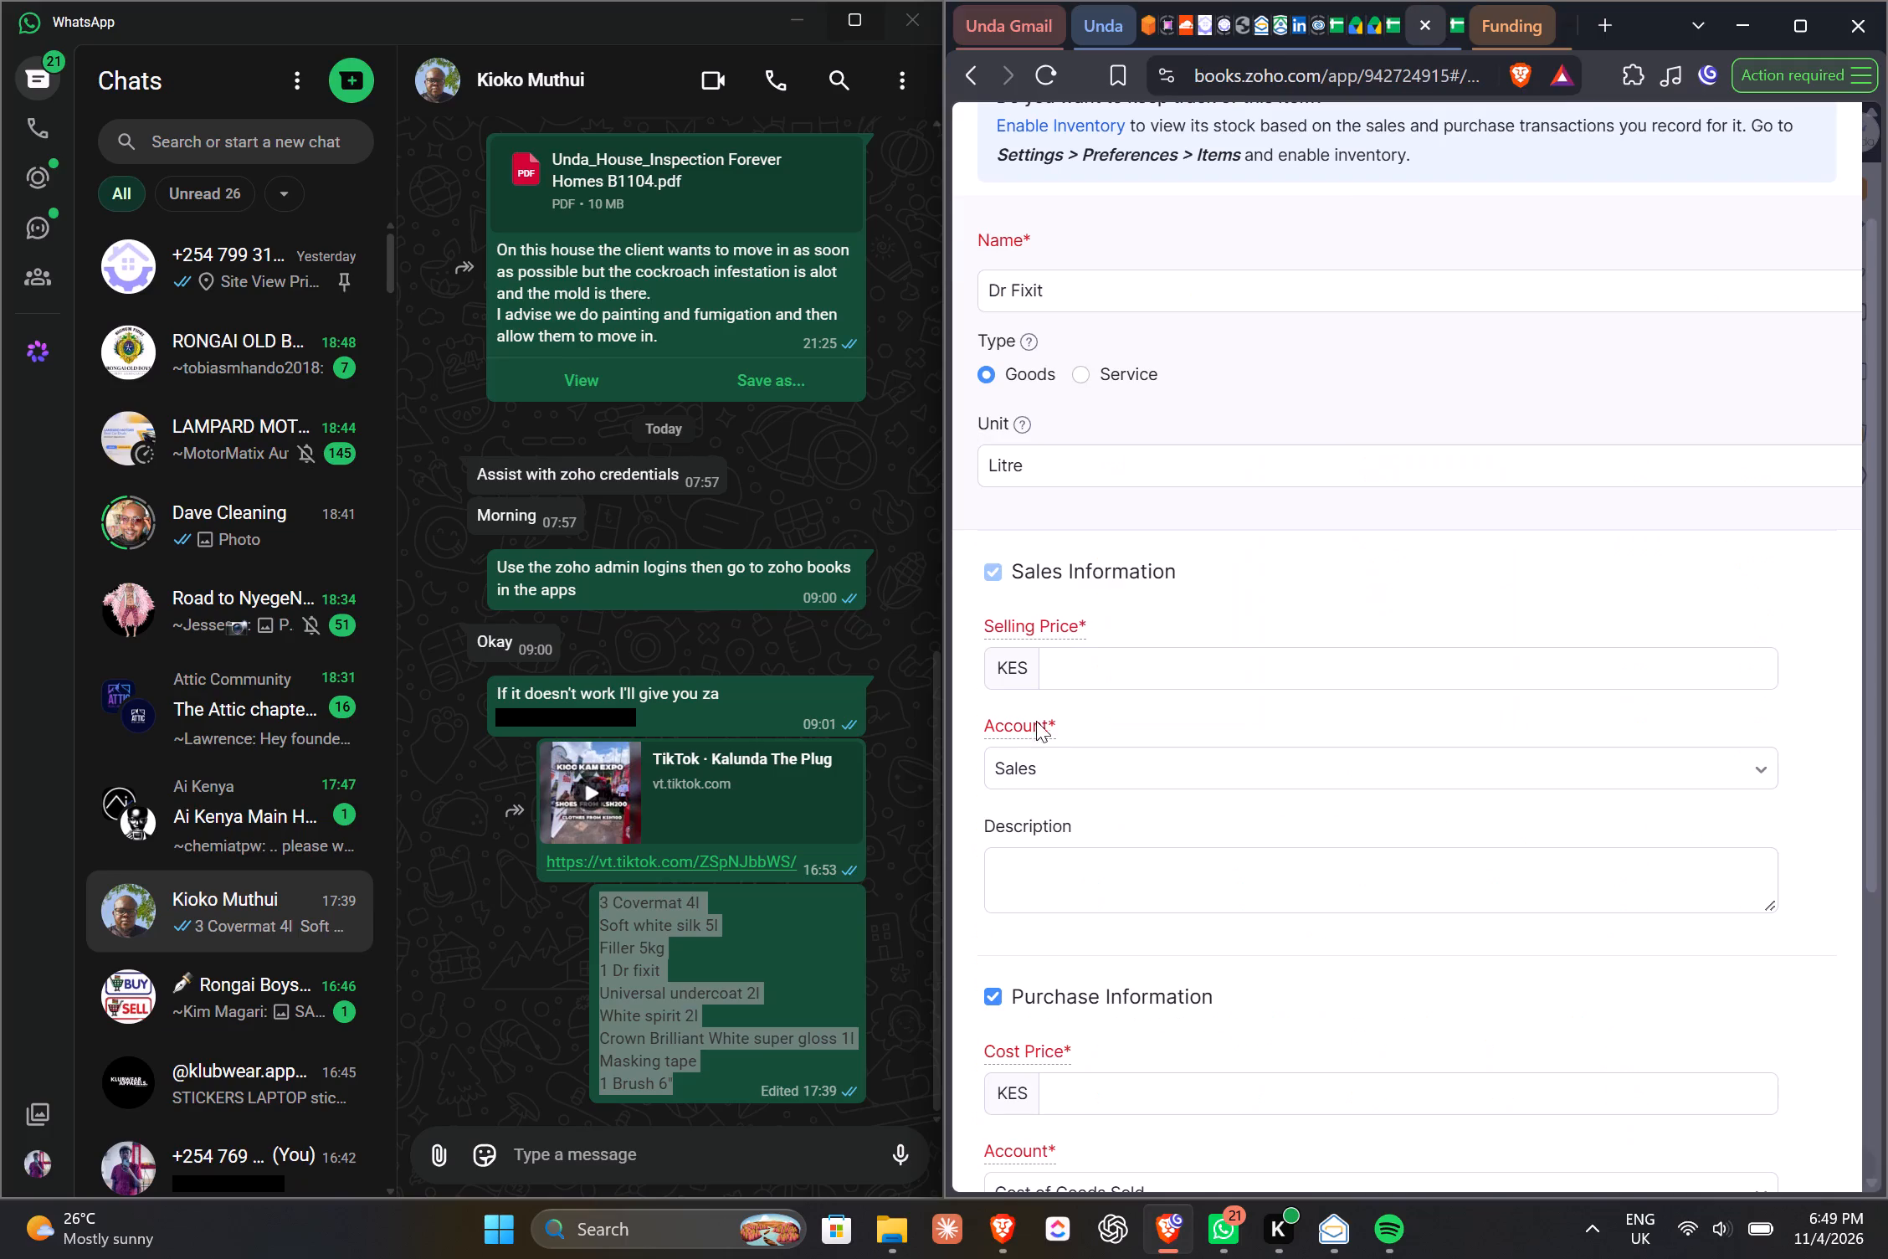
pyautogui.click(1122, 669)
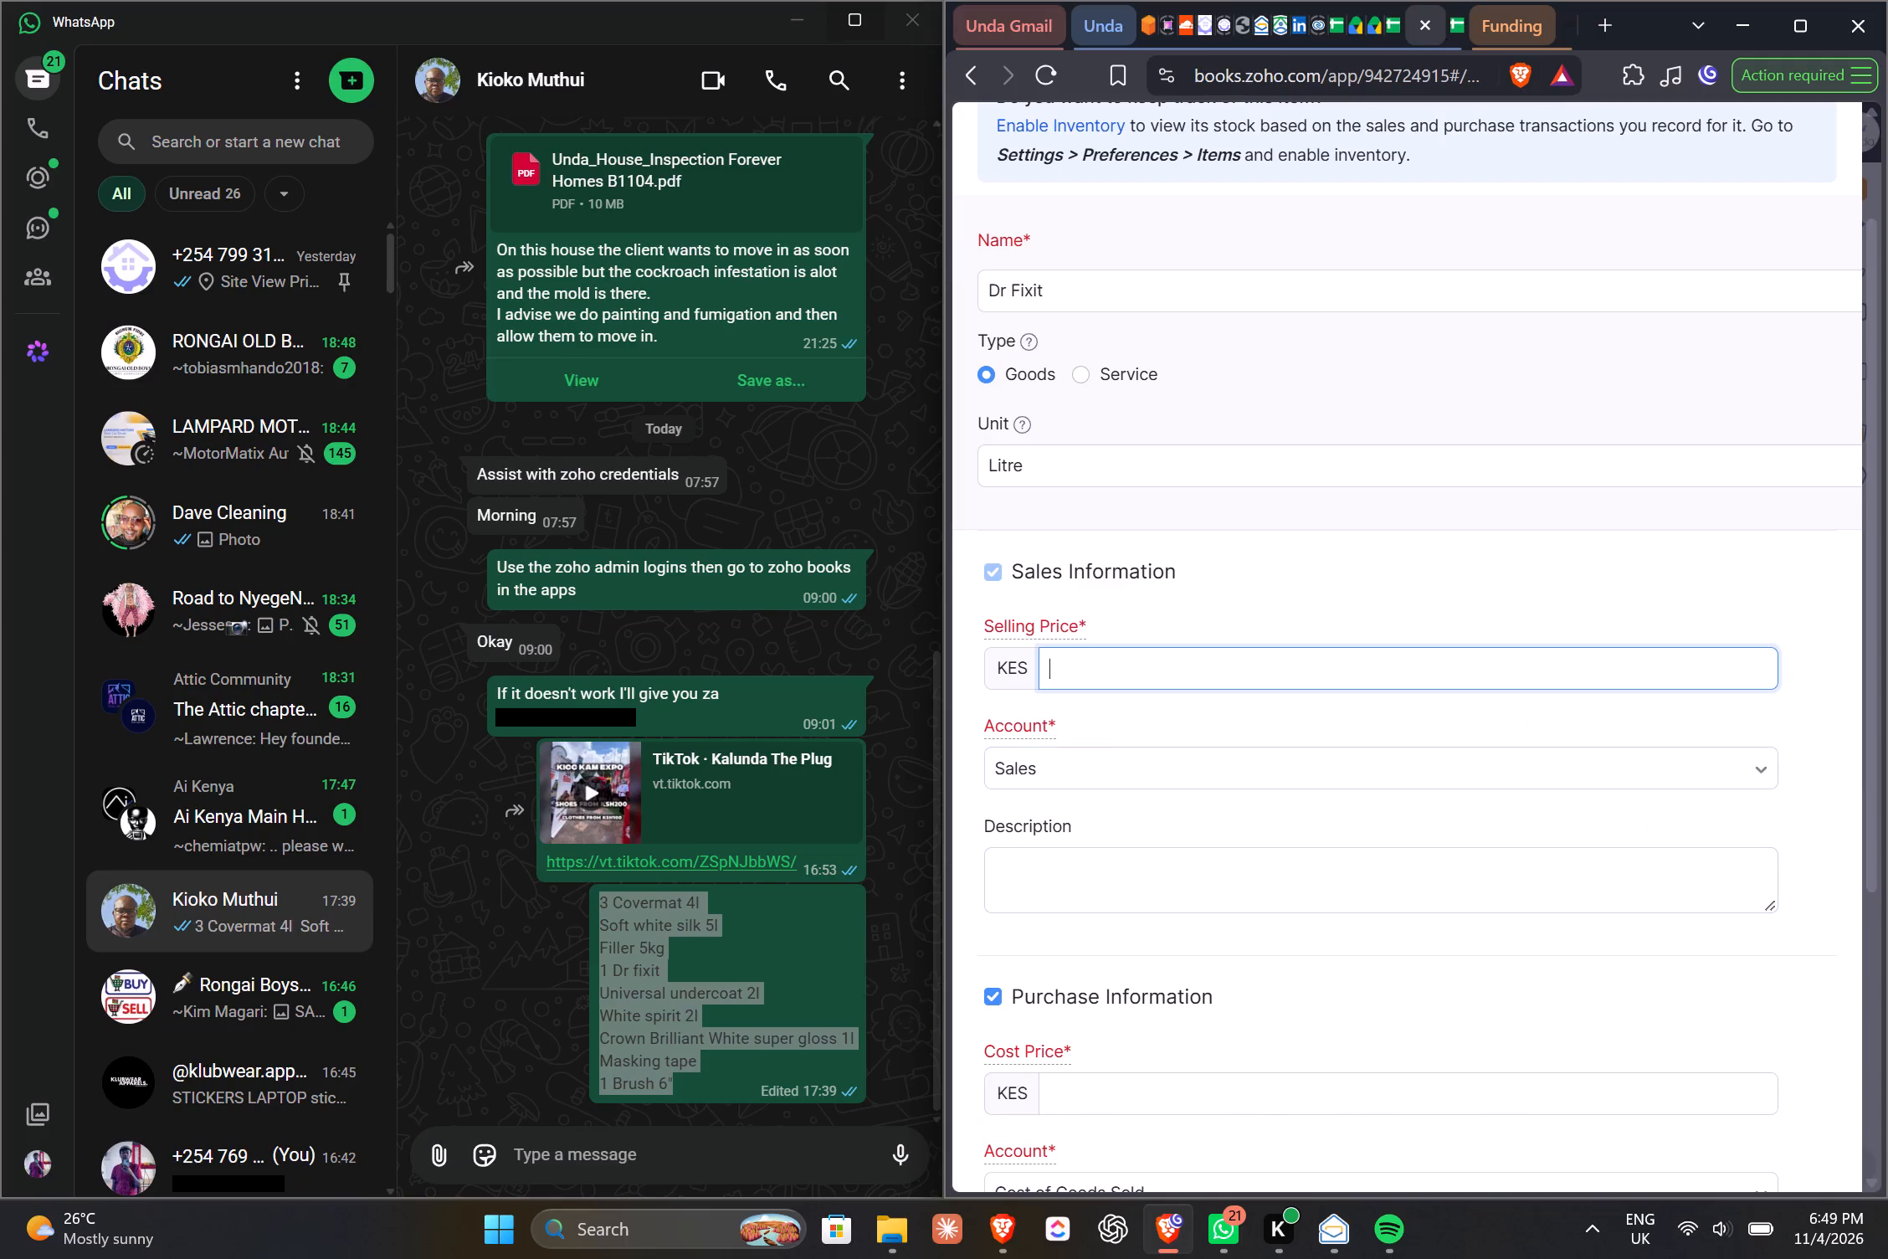
pyautogui.write('850')
pyautogui.click(1122, 1107)
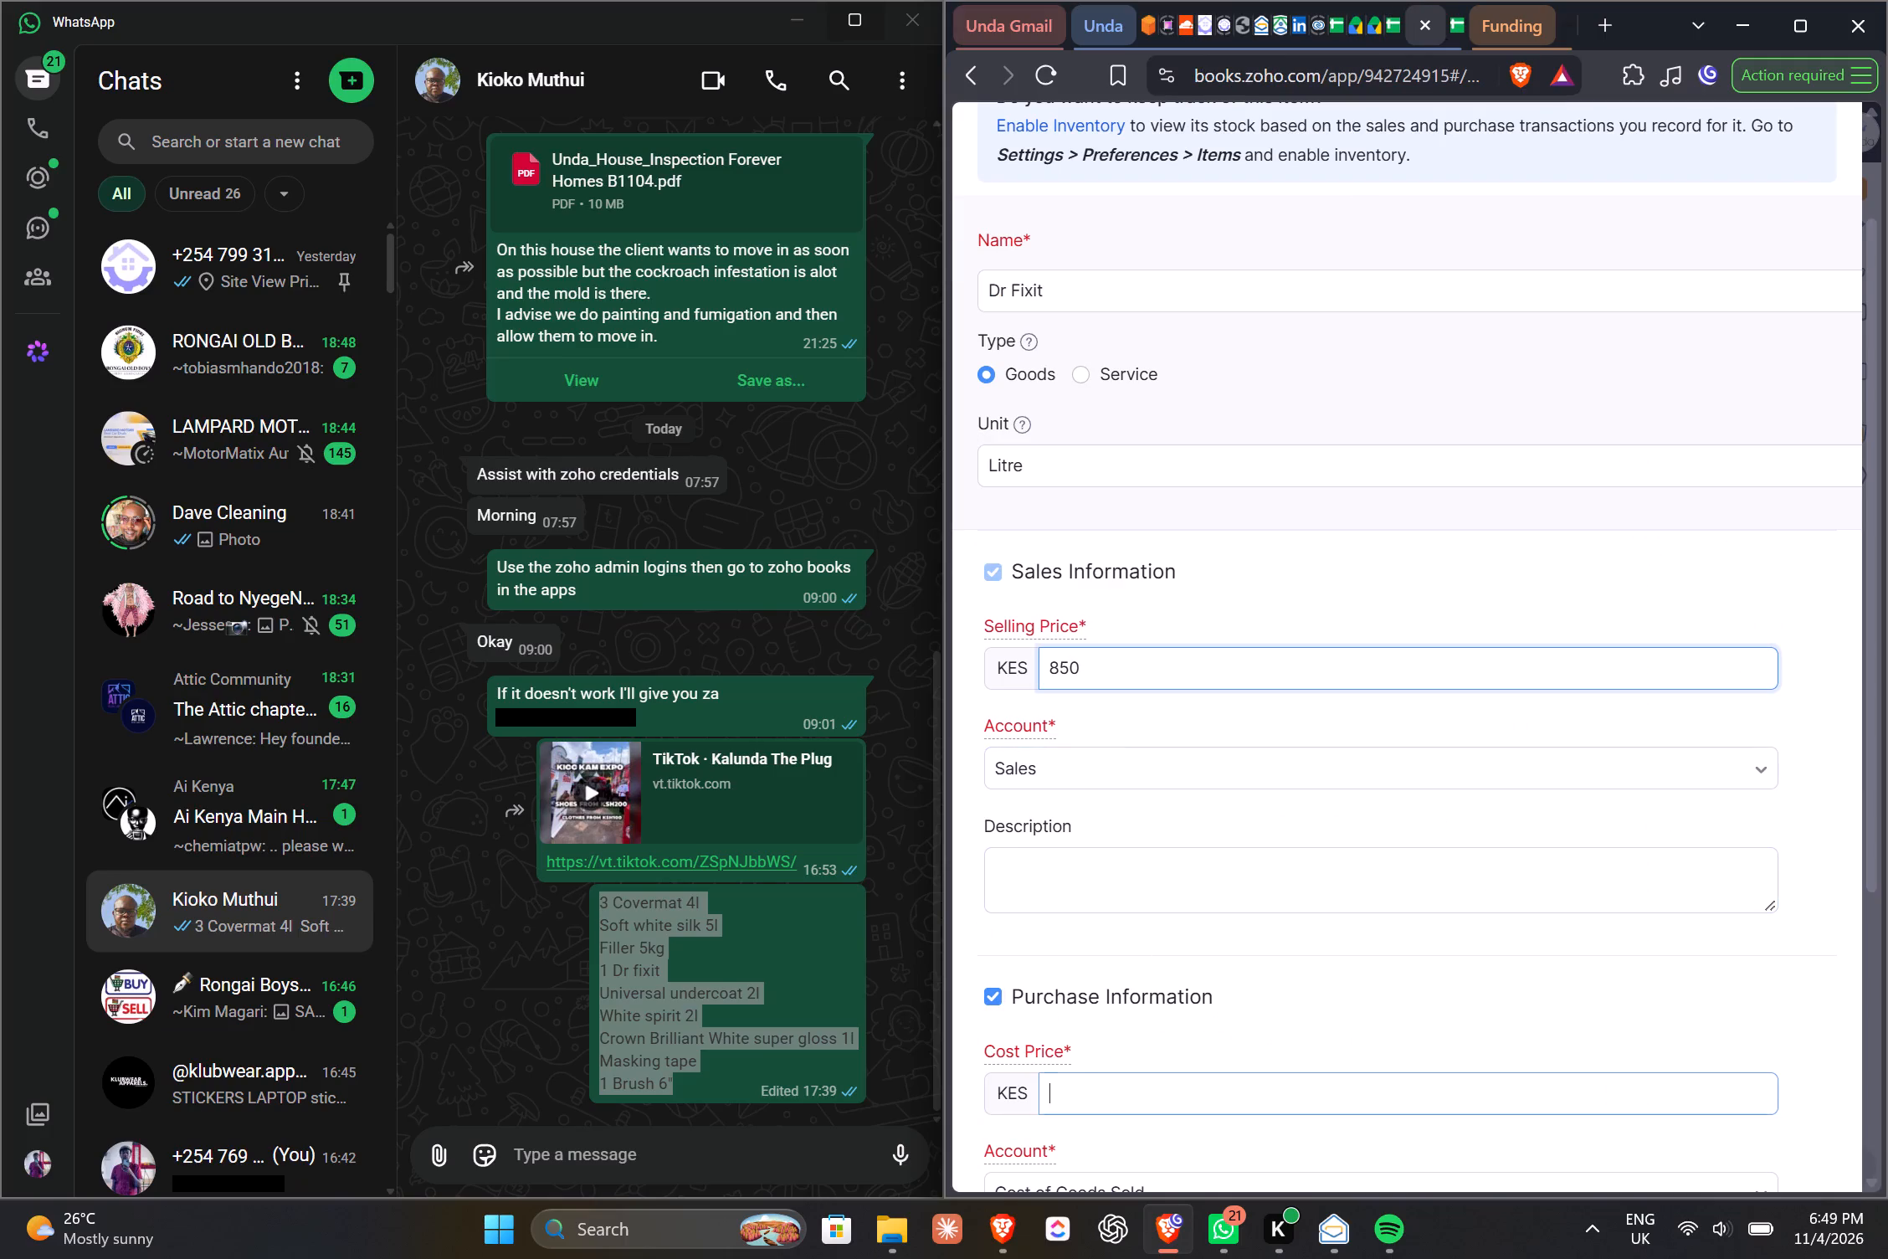
pyautogui.write('650')
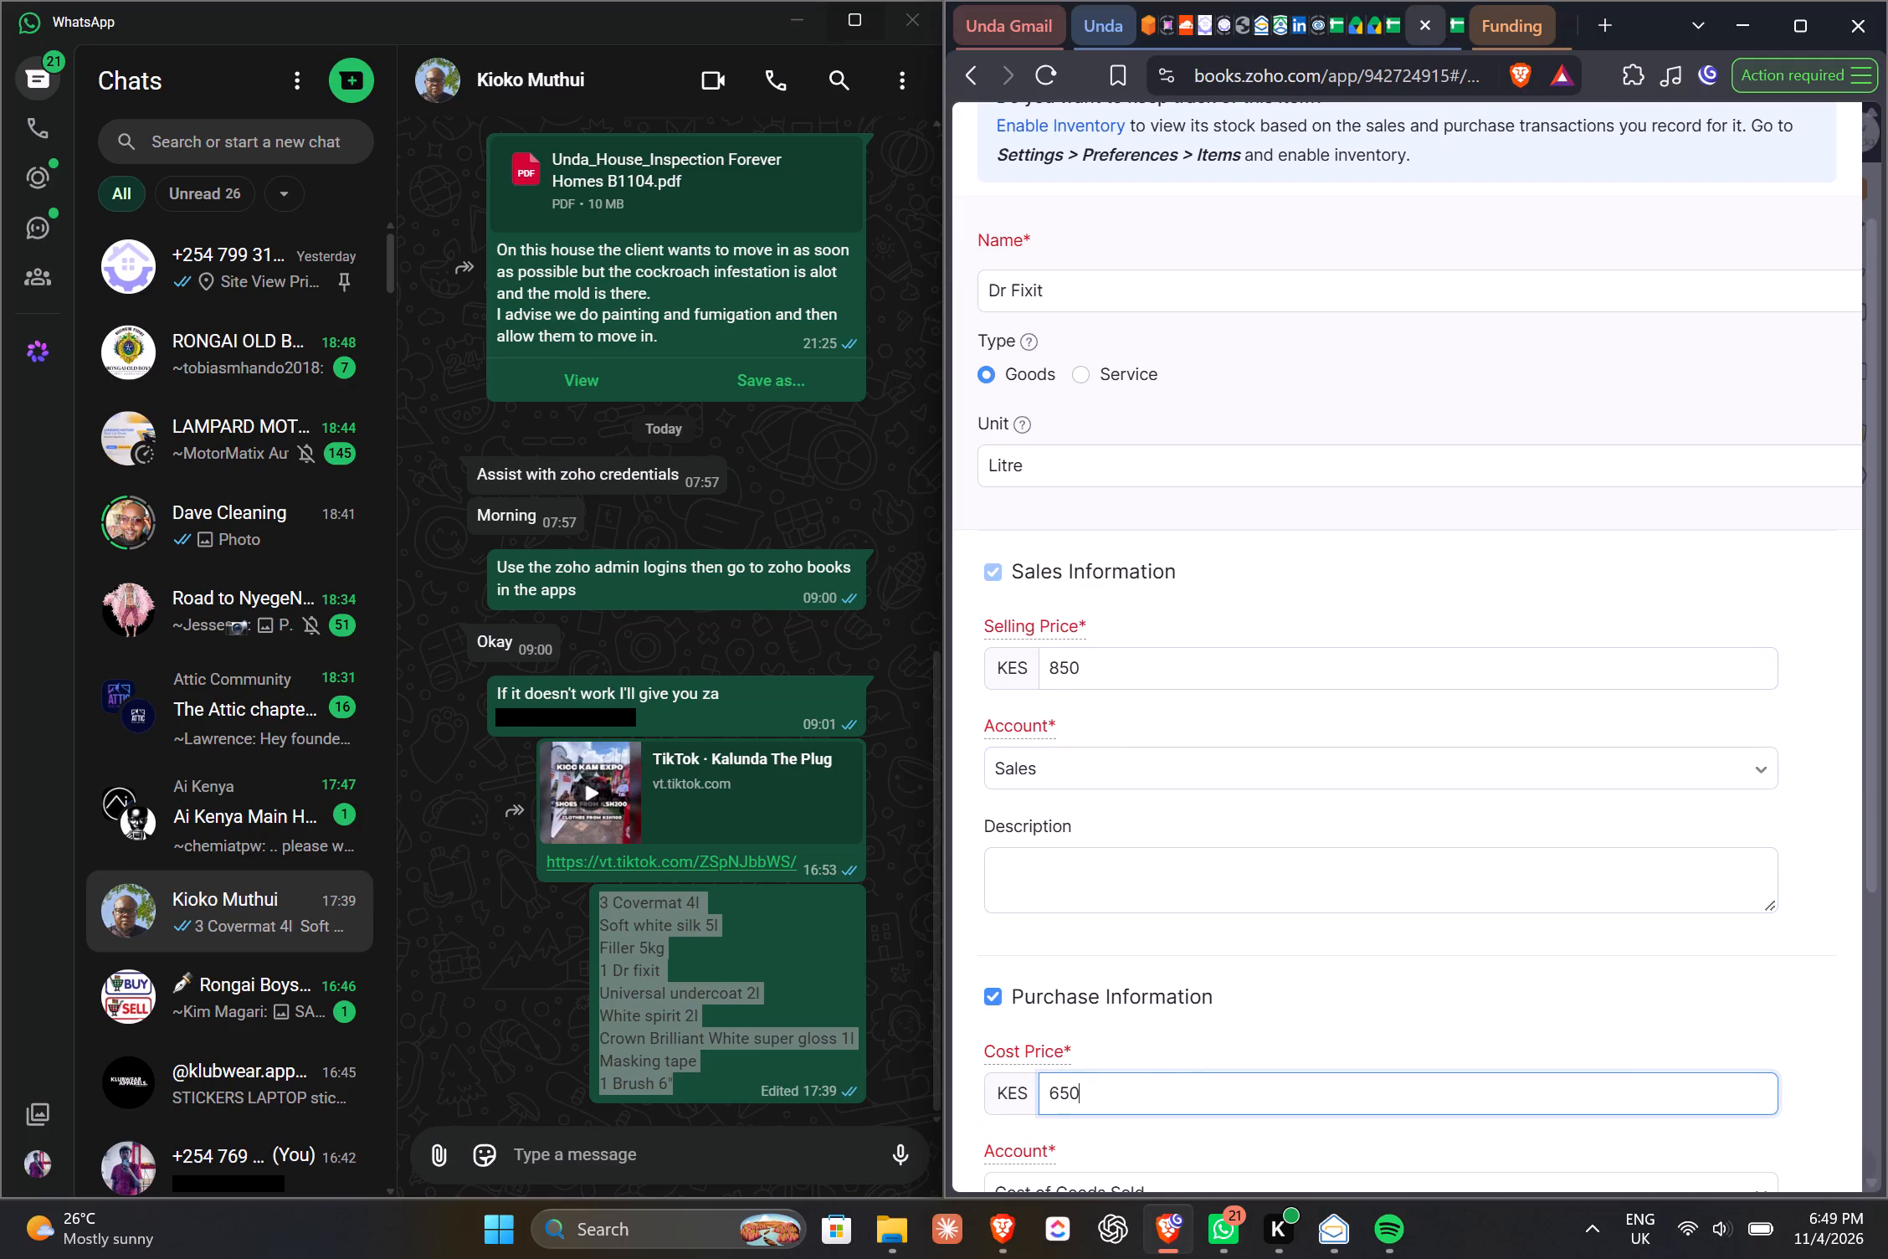
pyautogui.scroll(-4, 1284, 994)
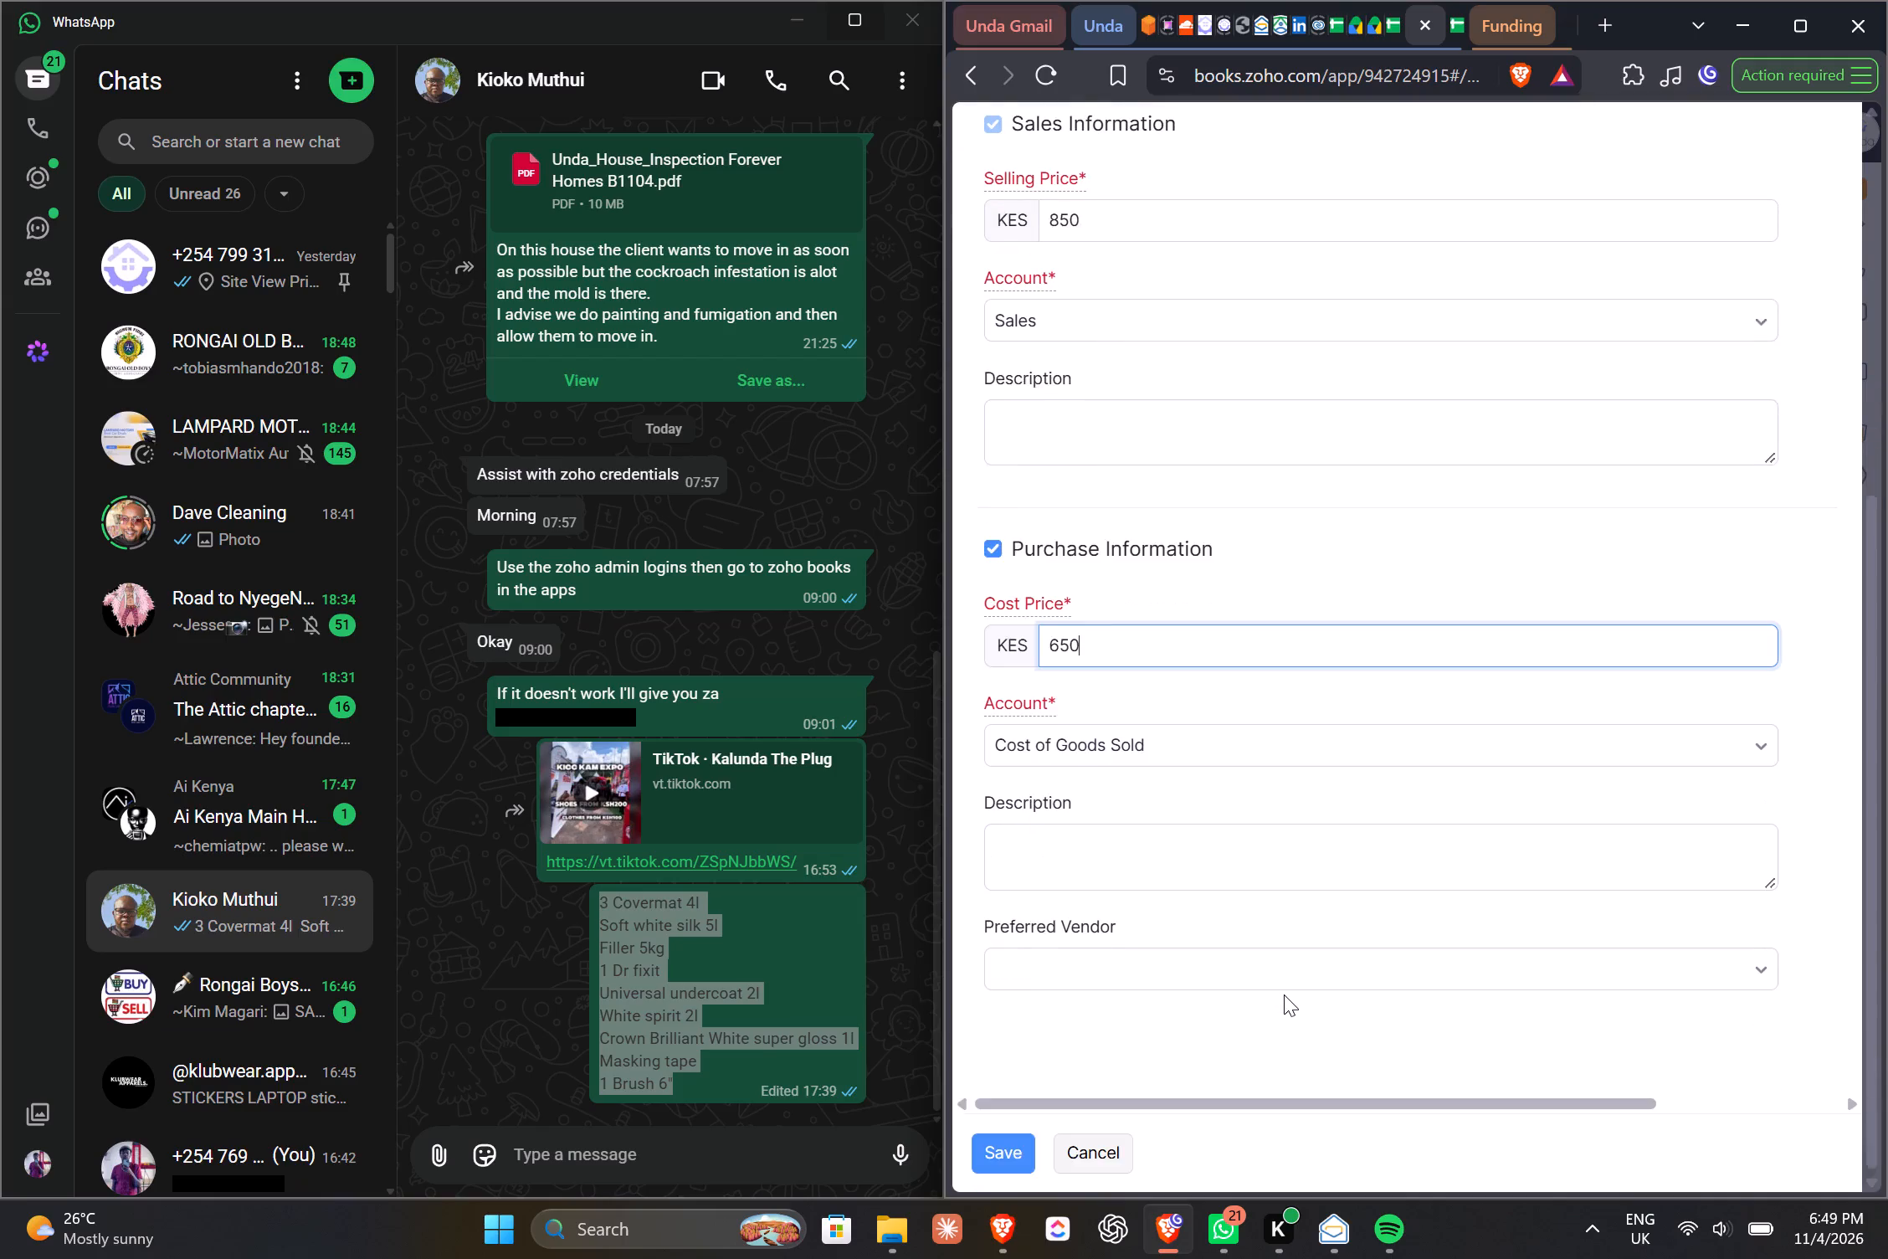
pyautogui.scroll(5, 1284, 994)
pyautogui.scroll(-3, 1284, 994)
pyautogui.click(1003, 1143)
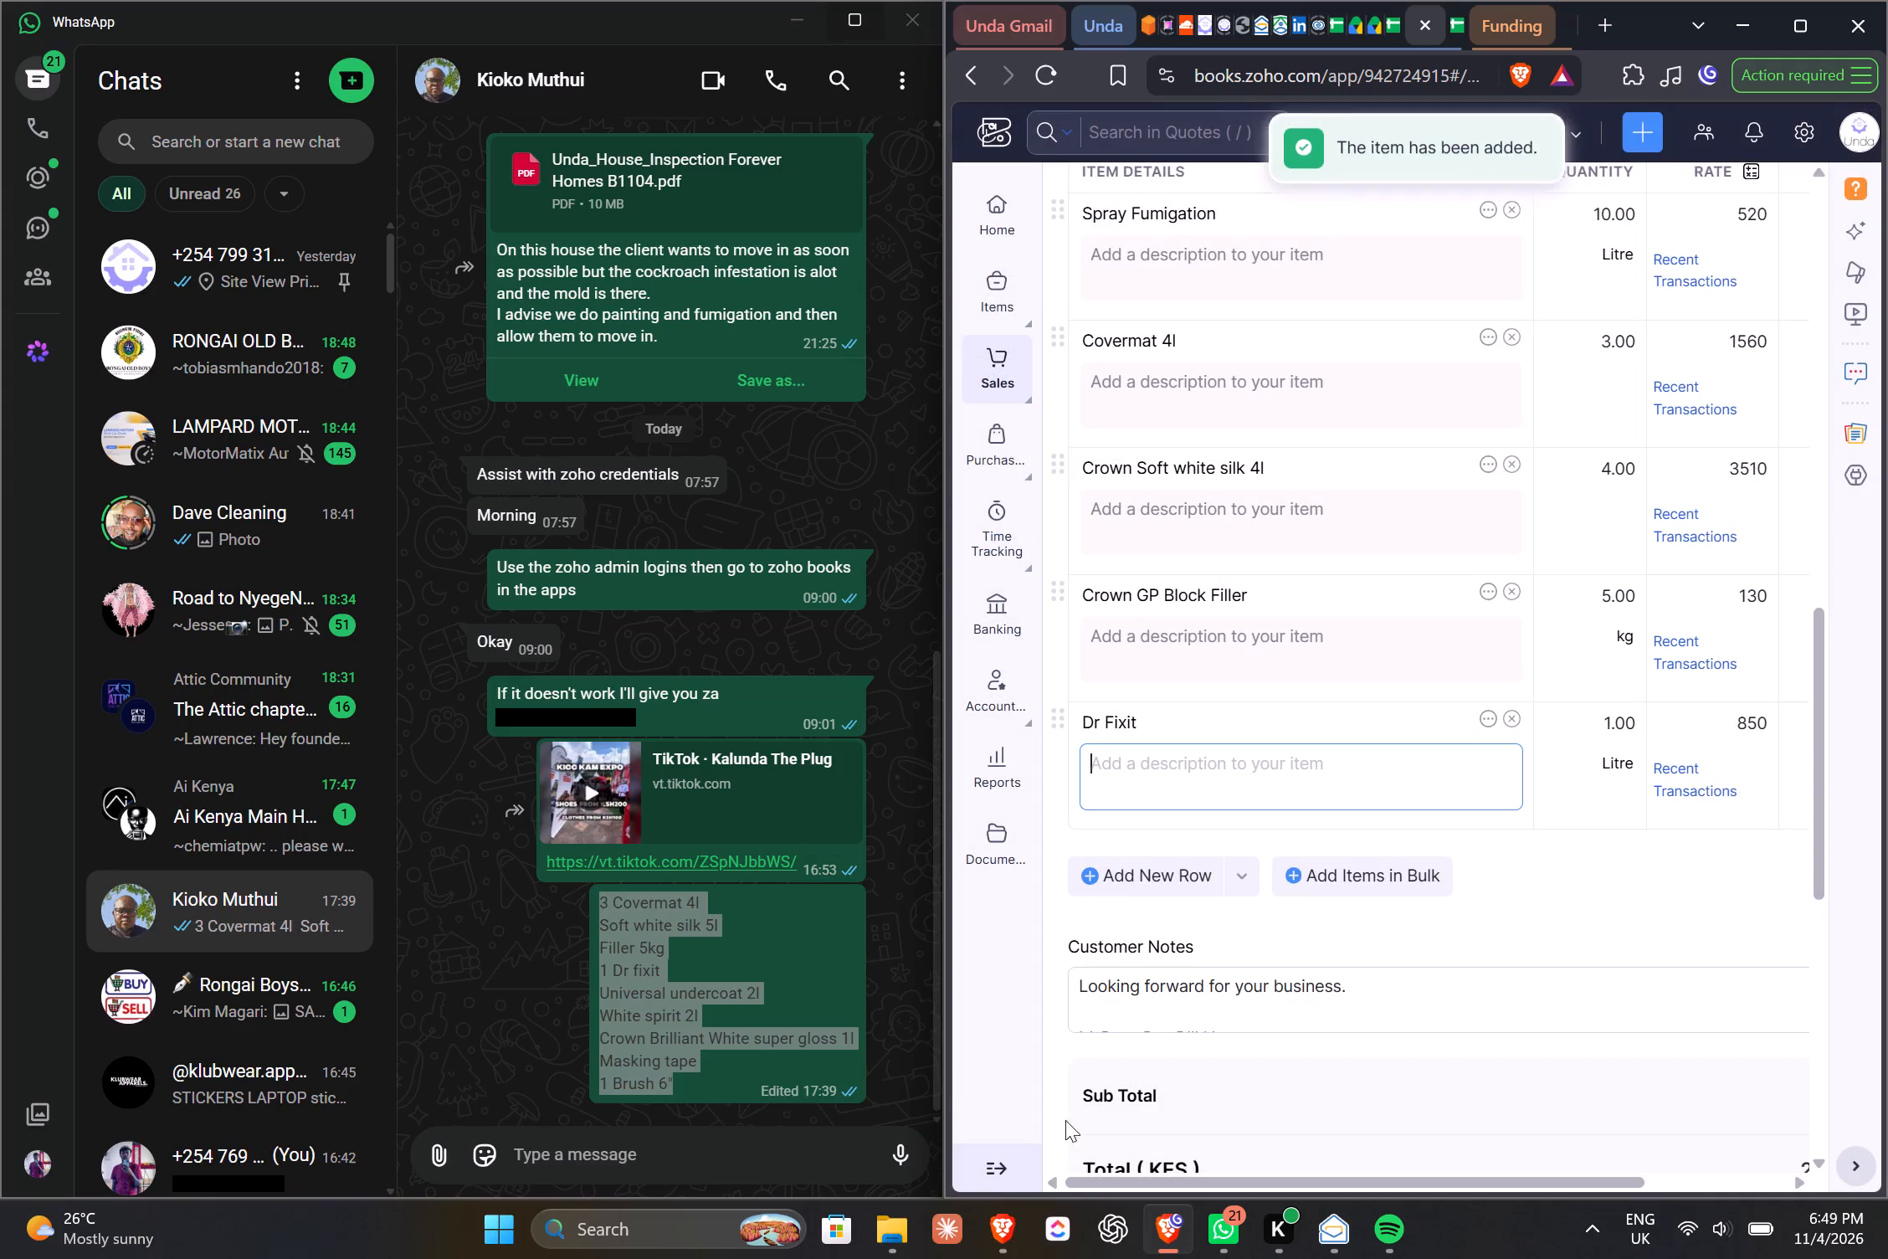
# Add a quote row from the copied materials list, keeping only Universal undercoat 2l and cutting the remaining lines for reuse.
pyautogui.scroll(-1, 1170, 962)
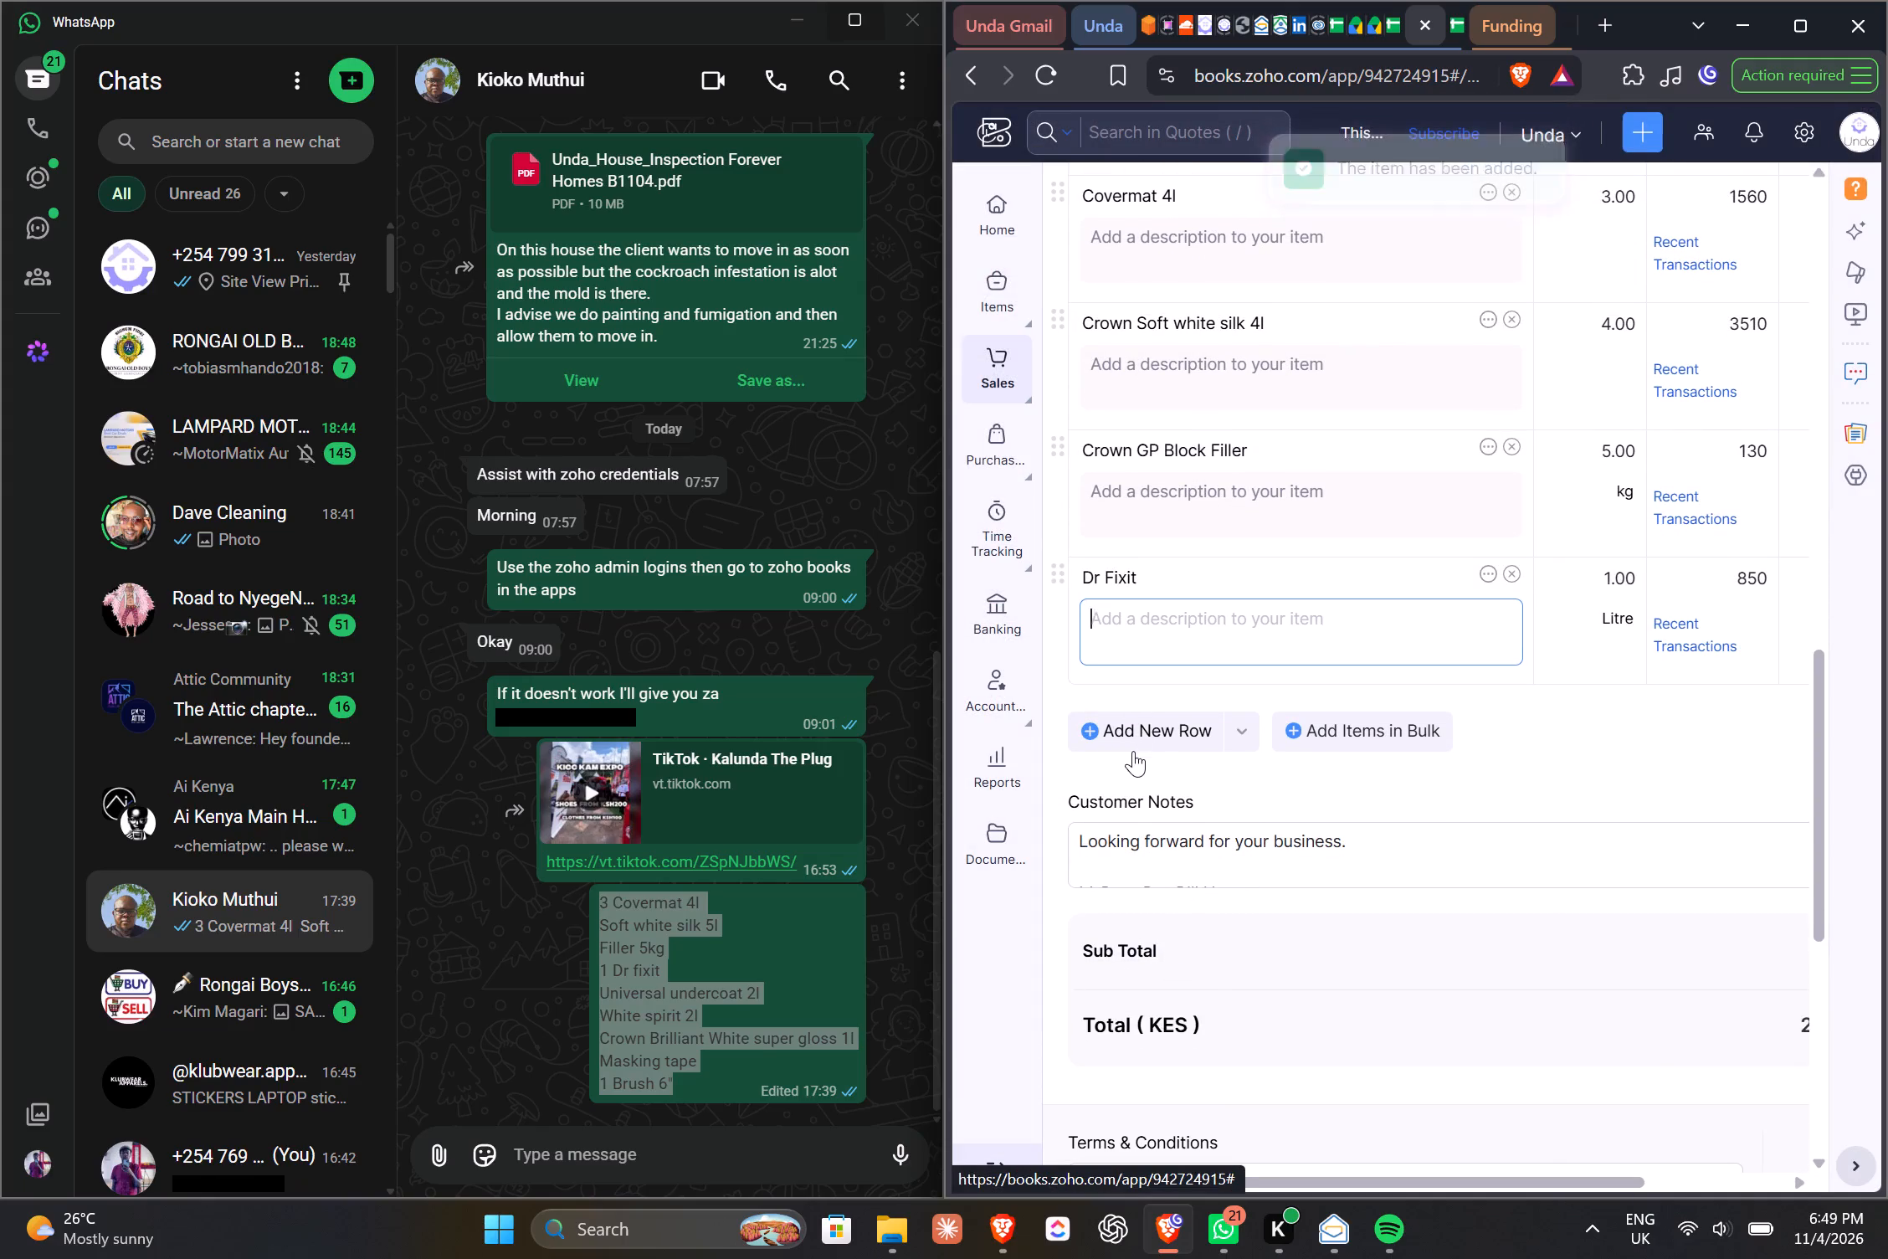
pyautogui.click(1133, 751)
pyautogui.hotkey('ctrl', 'v')
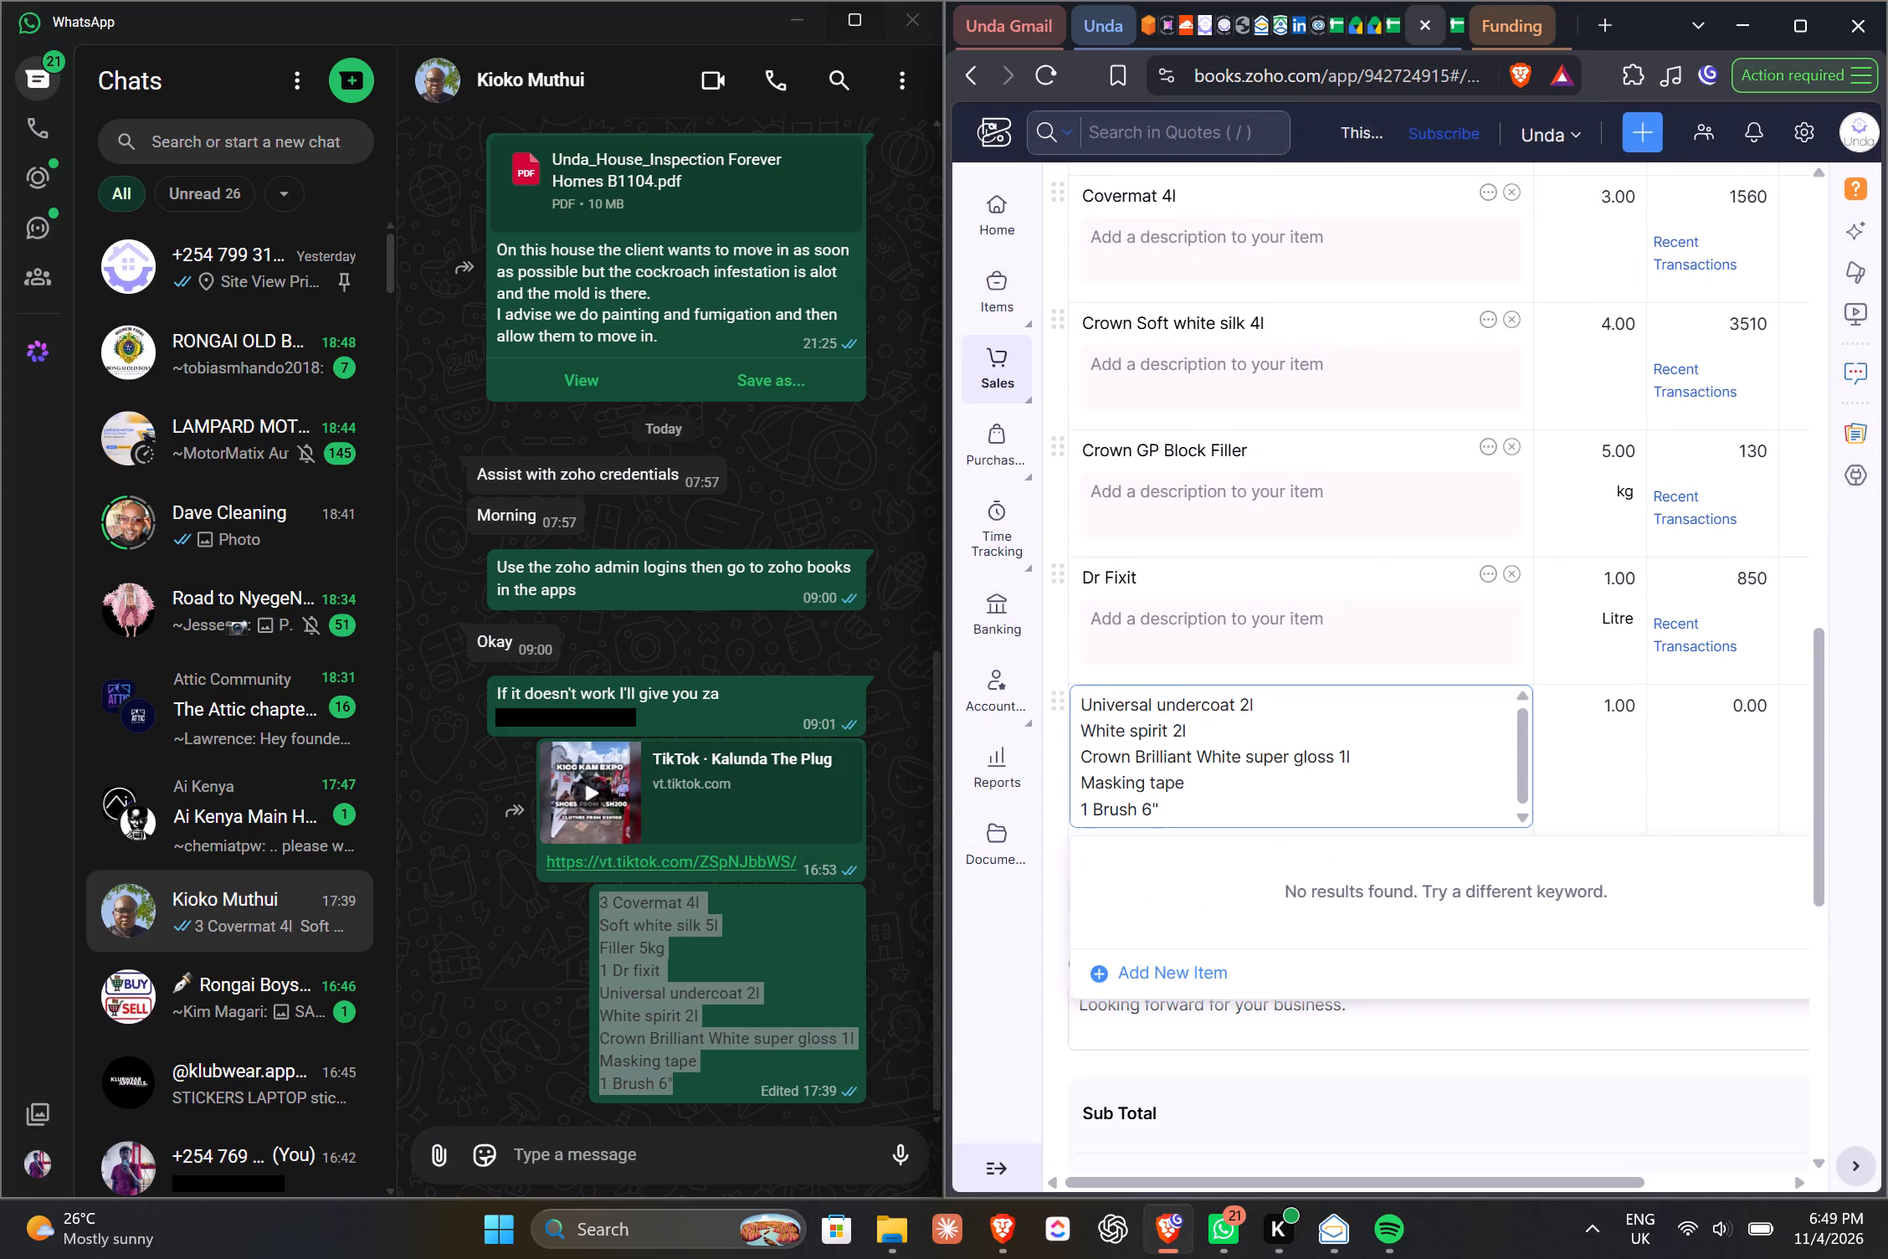
pyautogui.moveTo(1177, 811); pyautogui.dragTo(1044, 736)
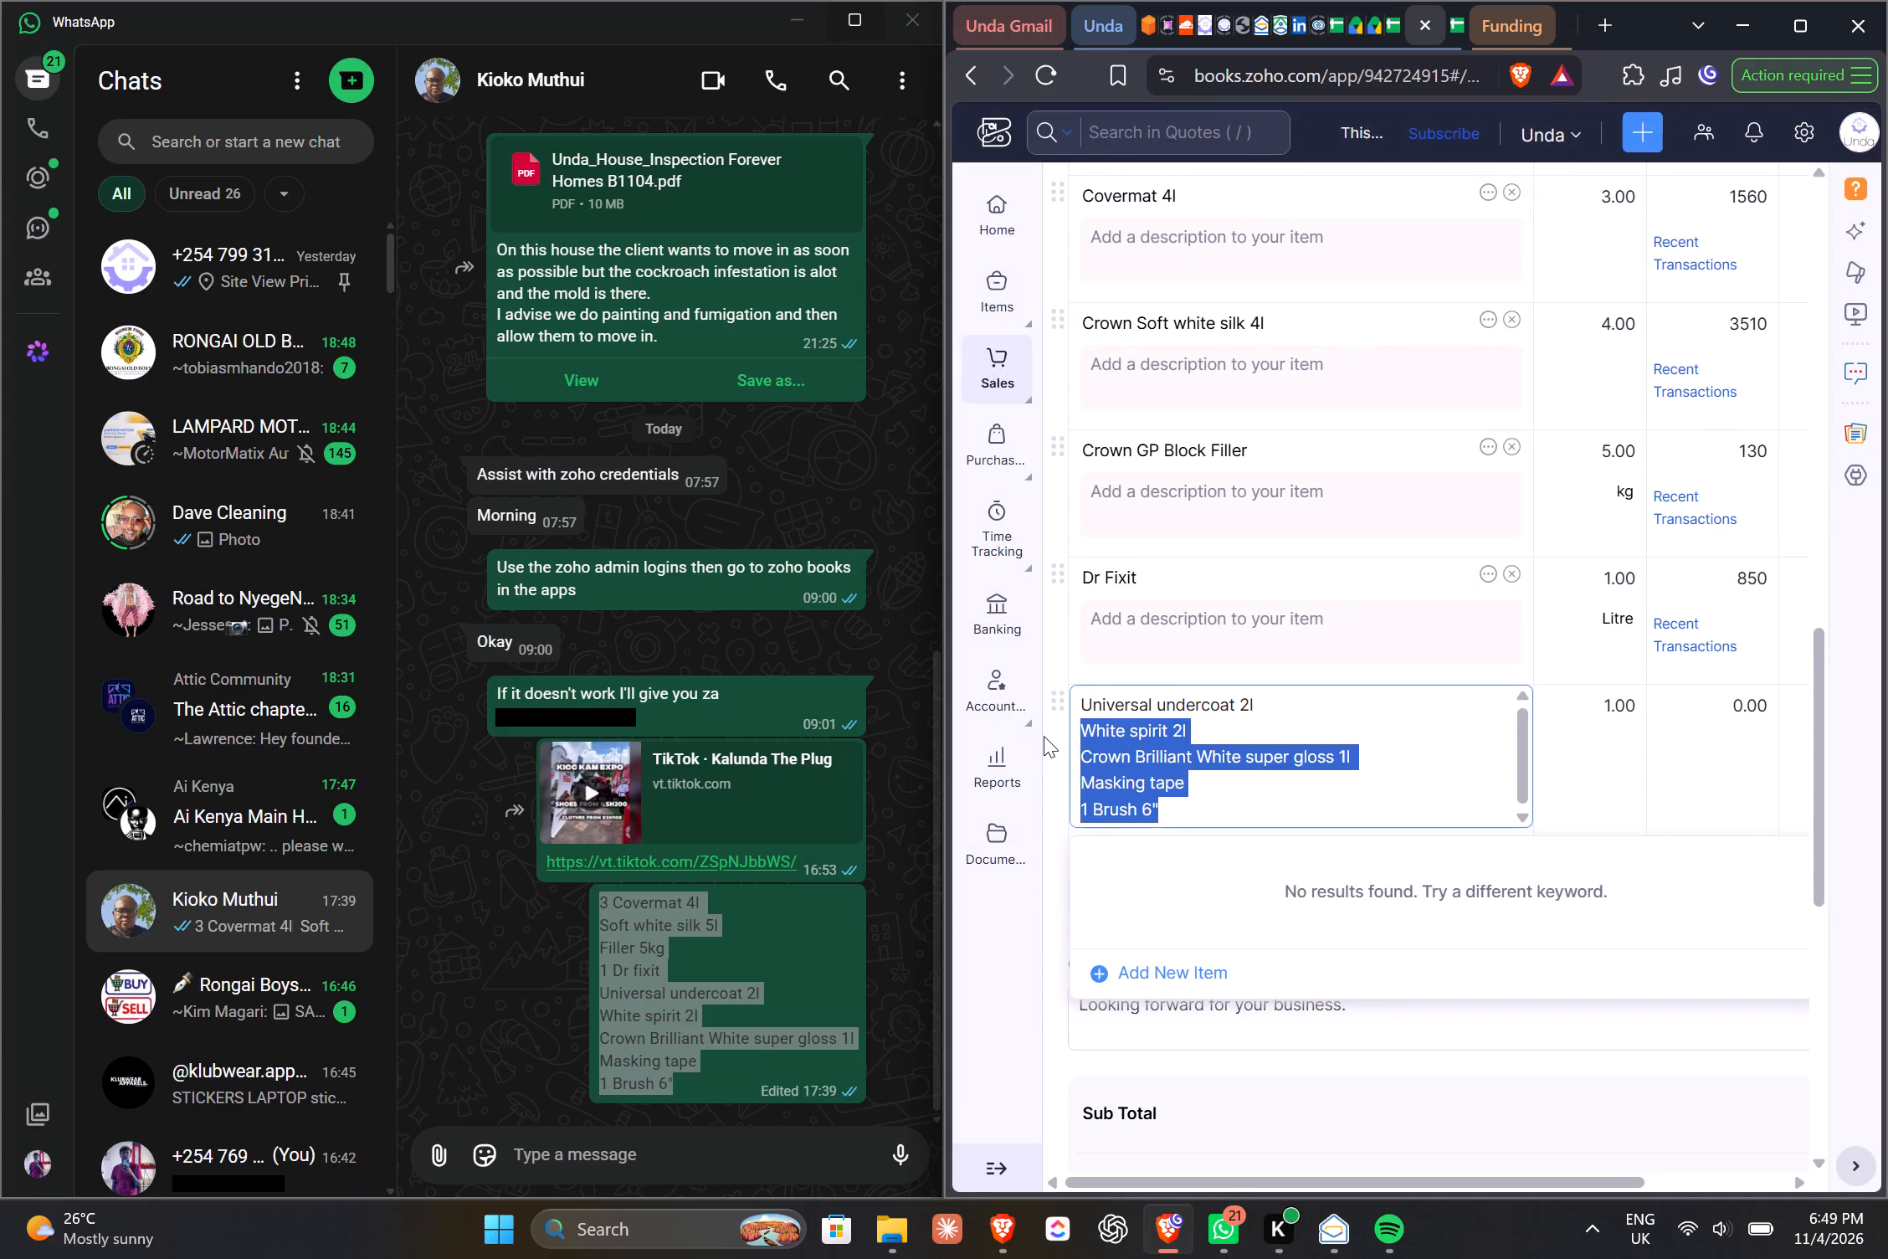
pyautogui.moveTo(1044, 736); pyautogui.dragTo(1043, 736)
pyautogui.hotkey('ctrl', 'x')
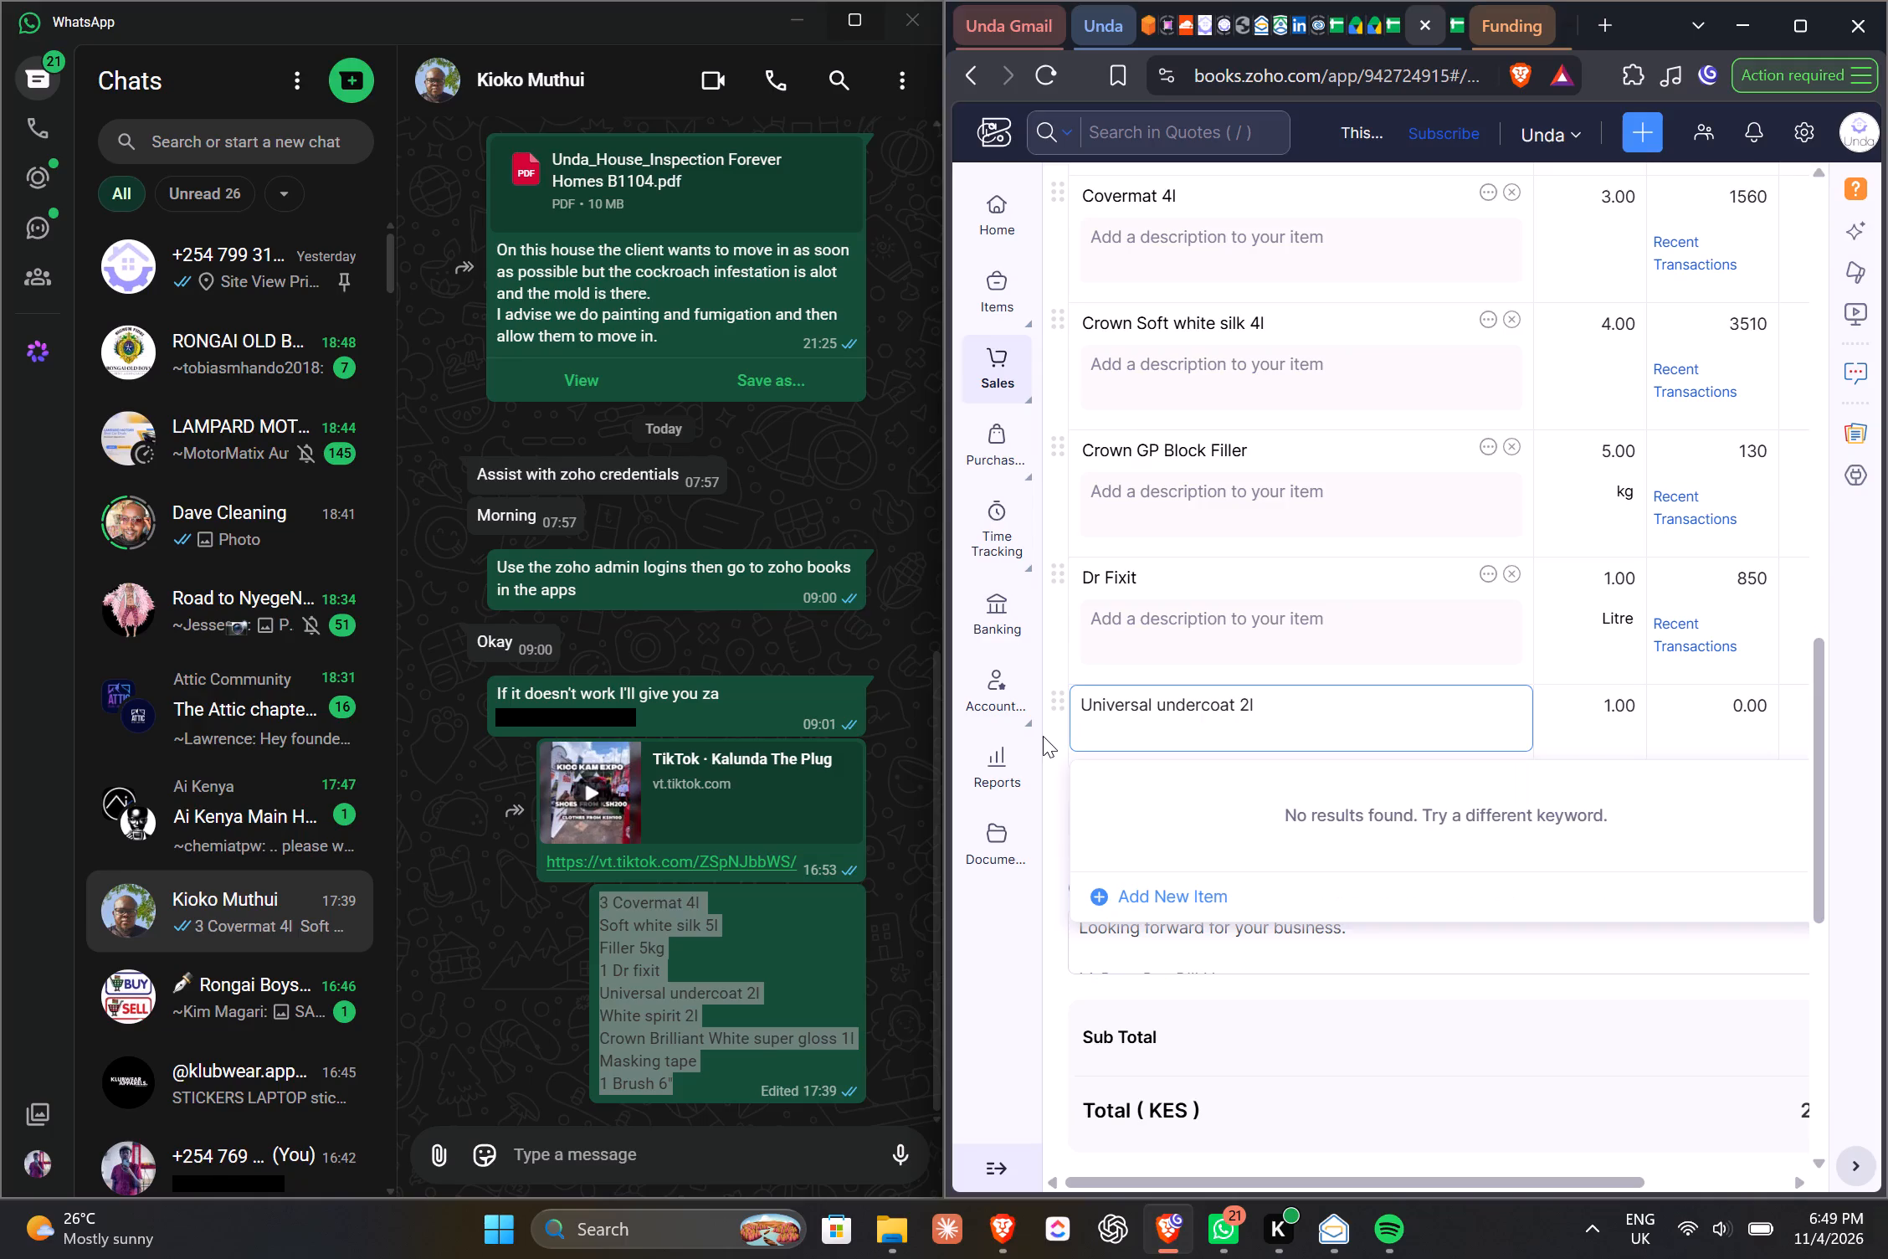
pyautogui.press('BackSpace')
# Start a new item named Universal undercoat, dropping the 2l suffix, and set its unit to Litre.
pyautogui.click(1202, 899)
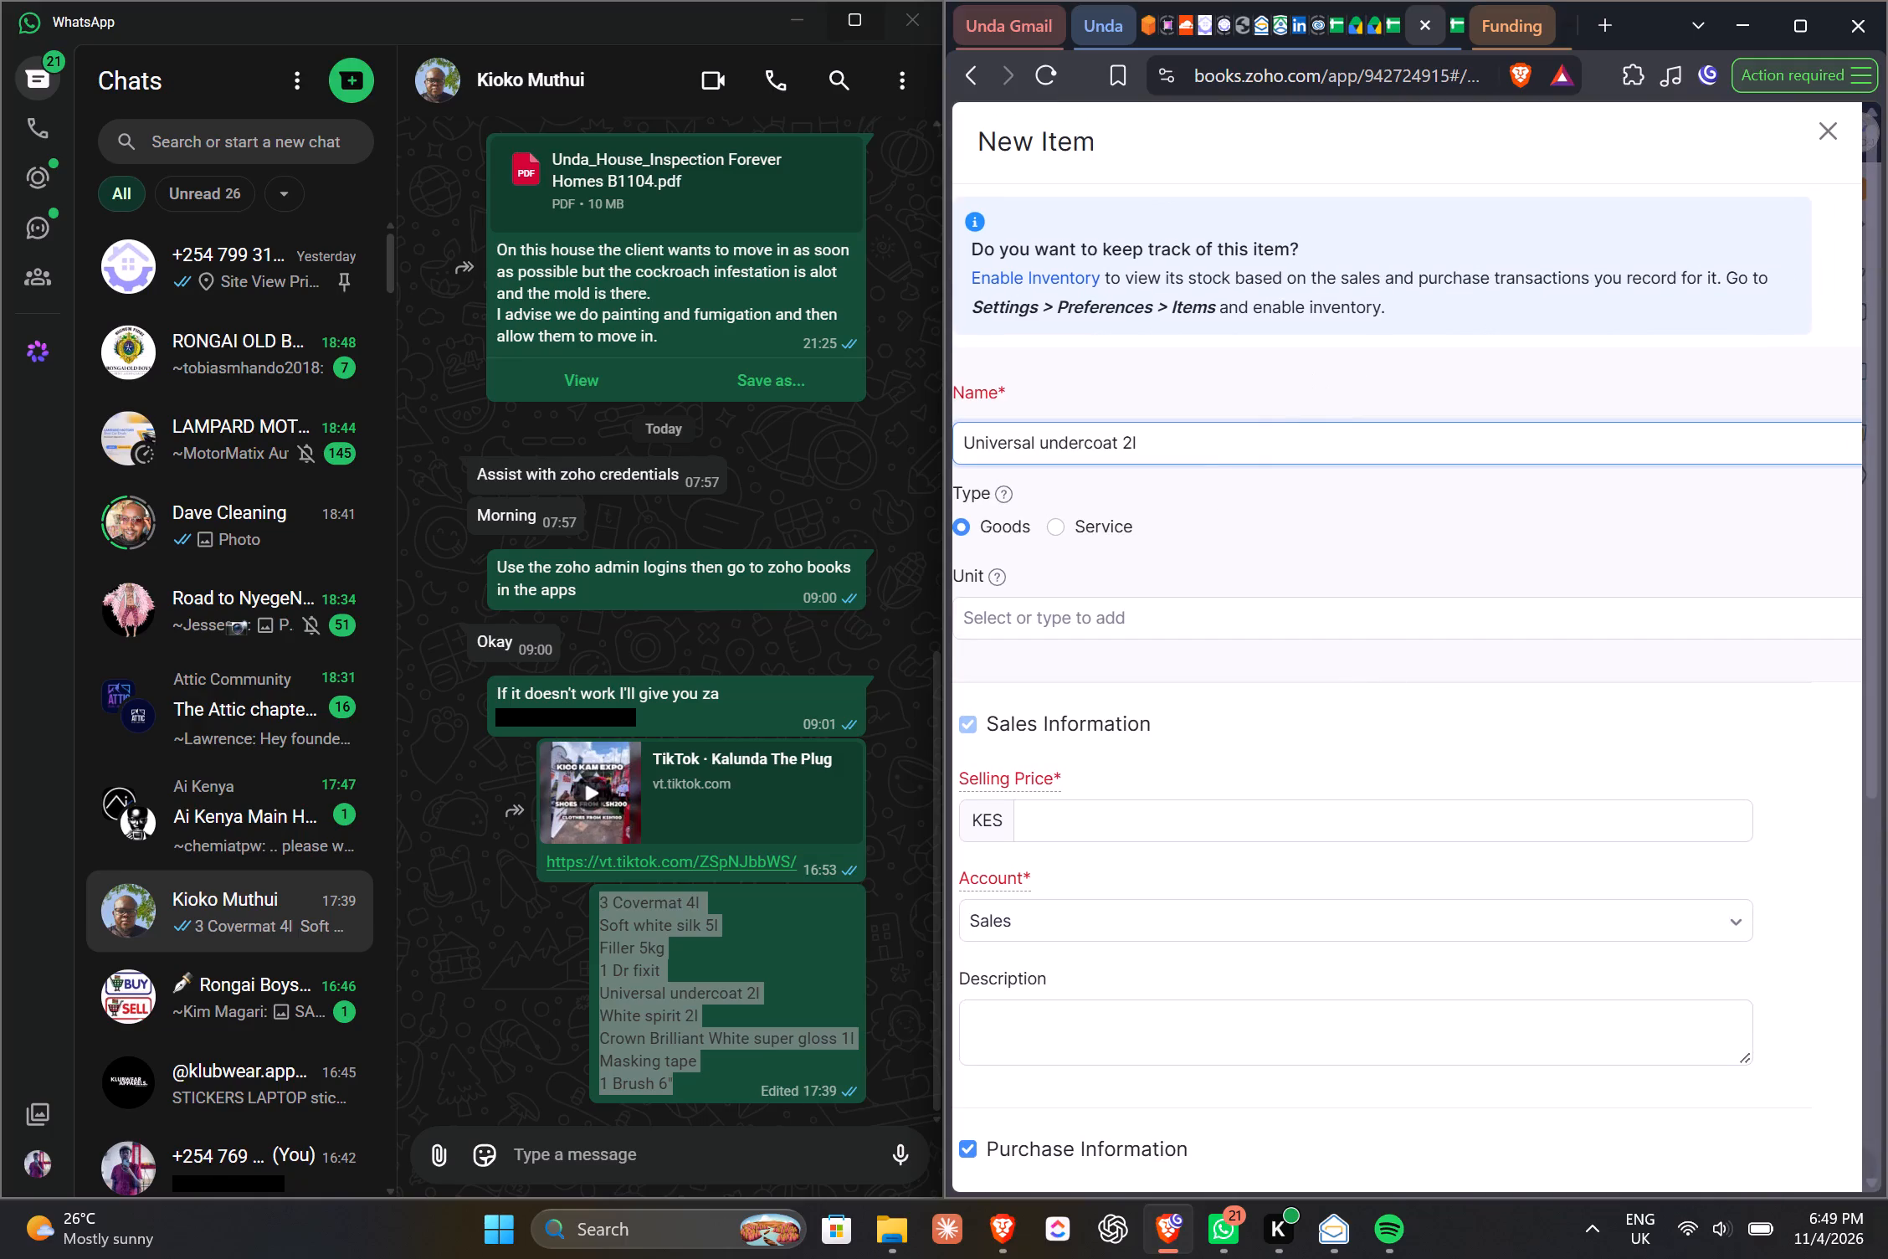
pyautogui.press('BackSpace')
pyautogui.press('BackSpace')
pyautogui.press('BackSpace')
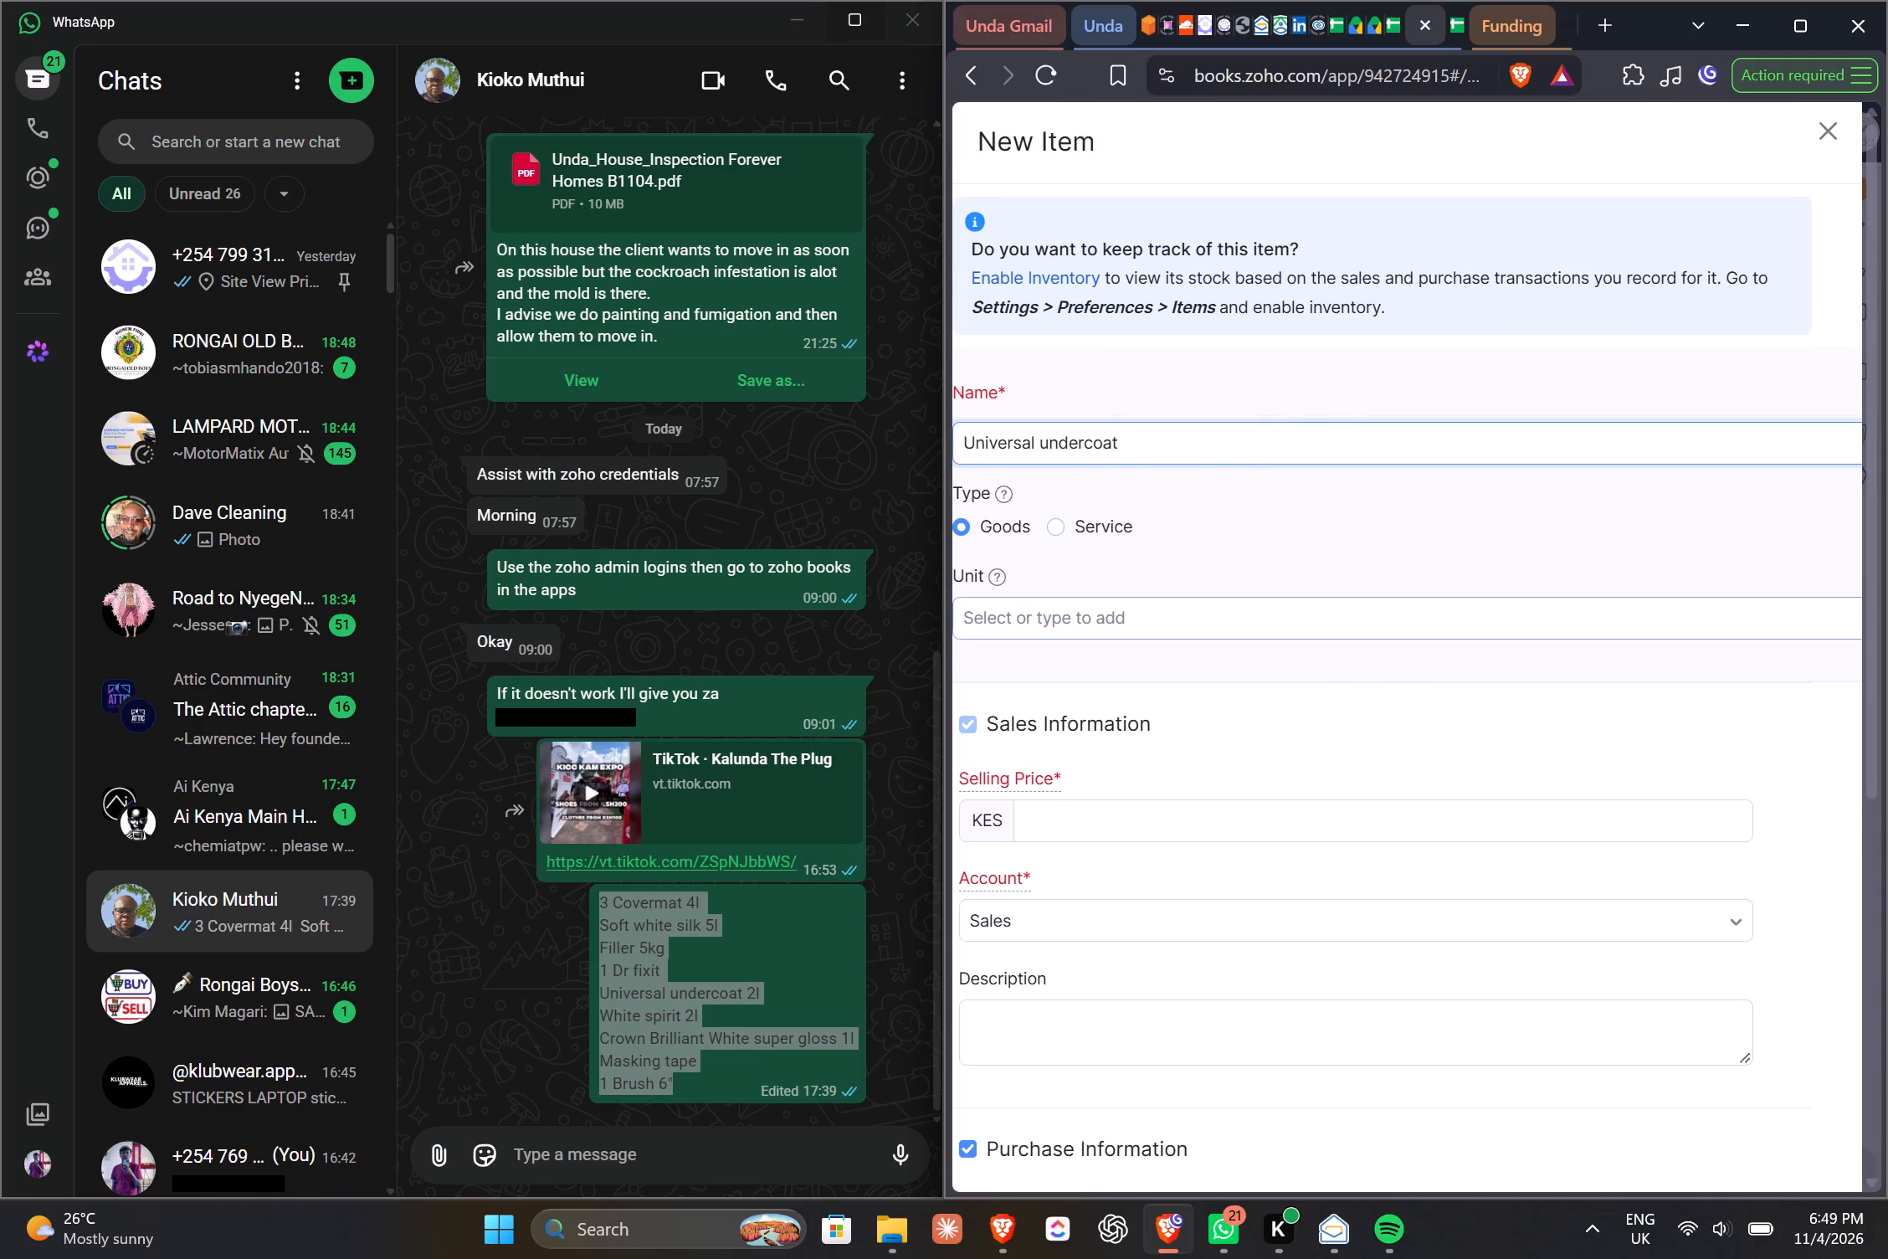
pyautogui.click(1177, 615)
pyautogui.write('Li')
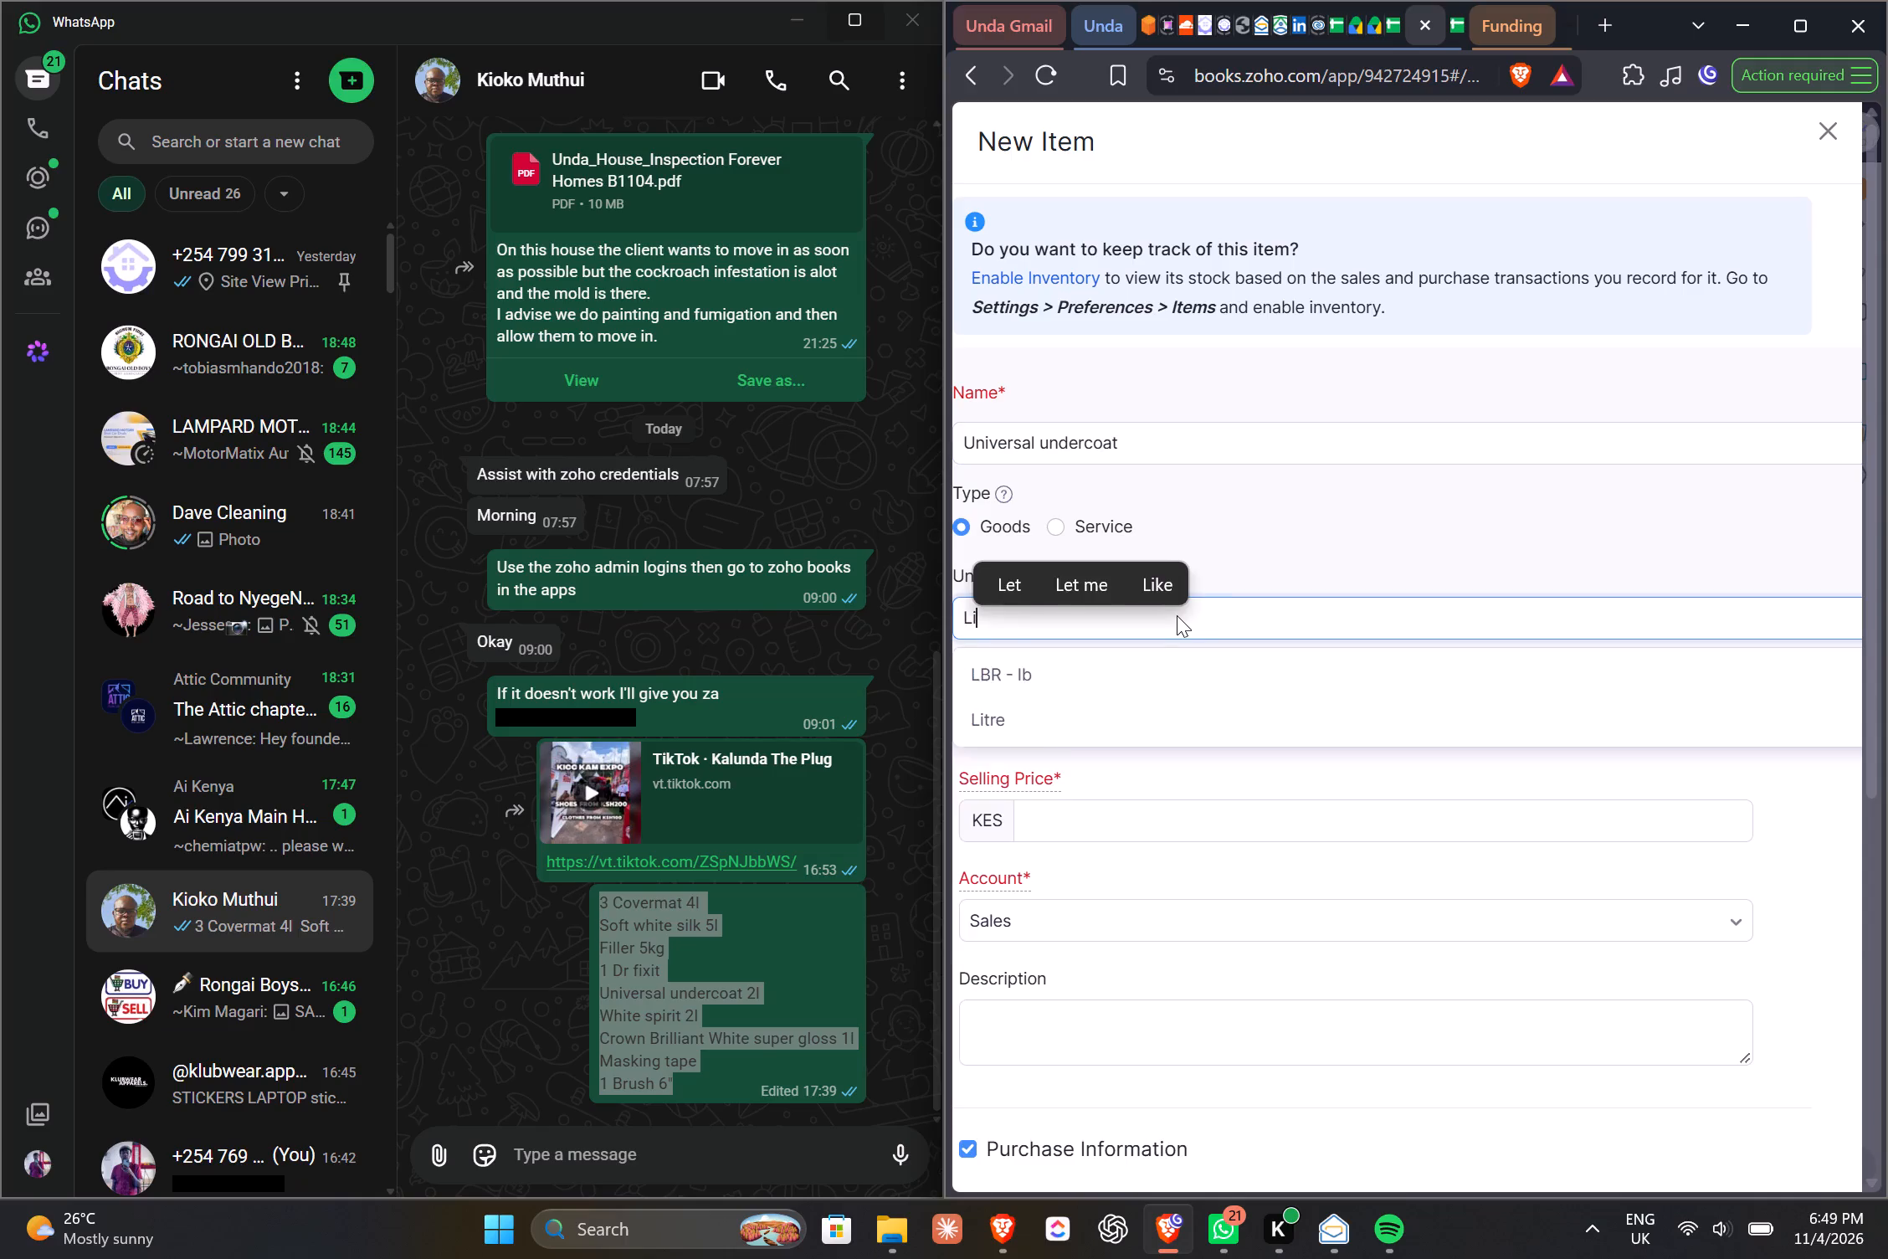
pyautogui.click(1126, 683)
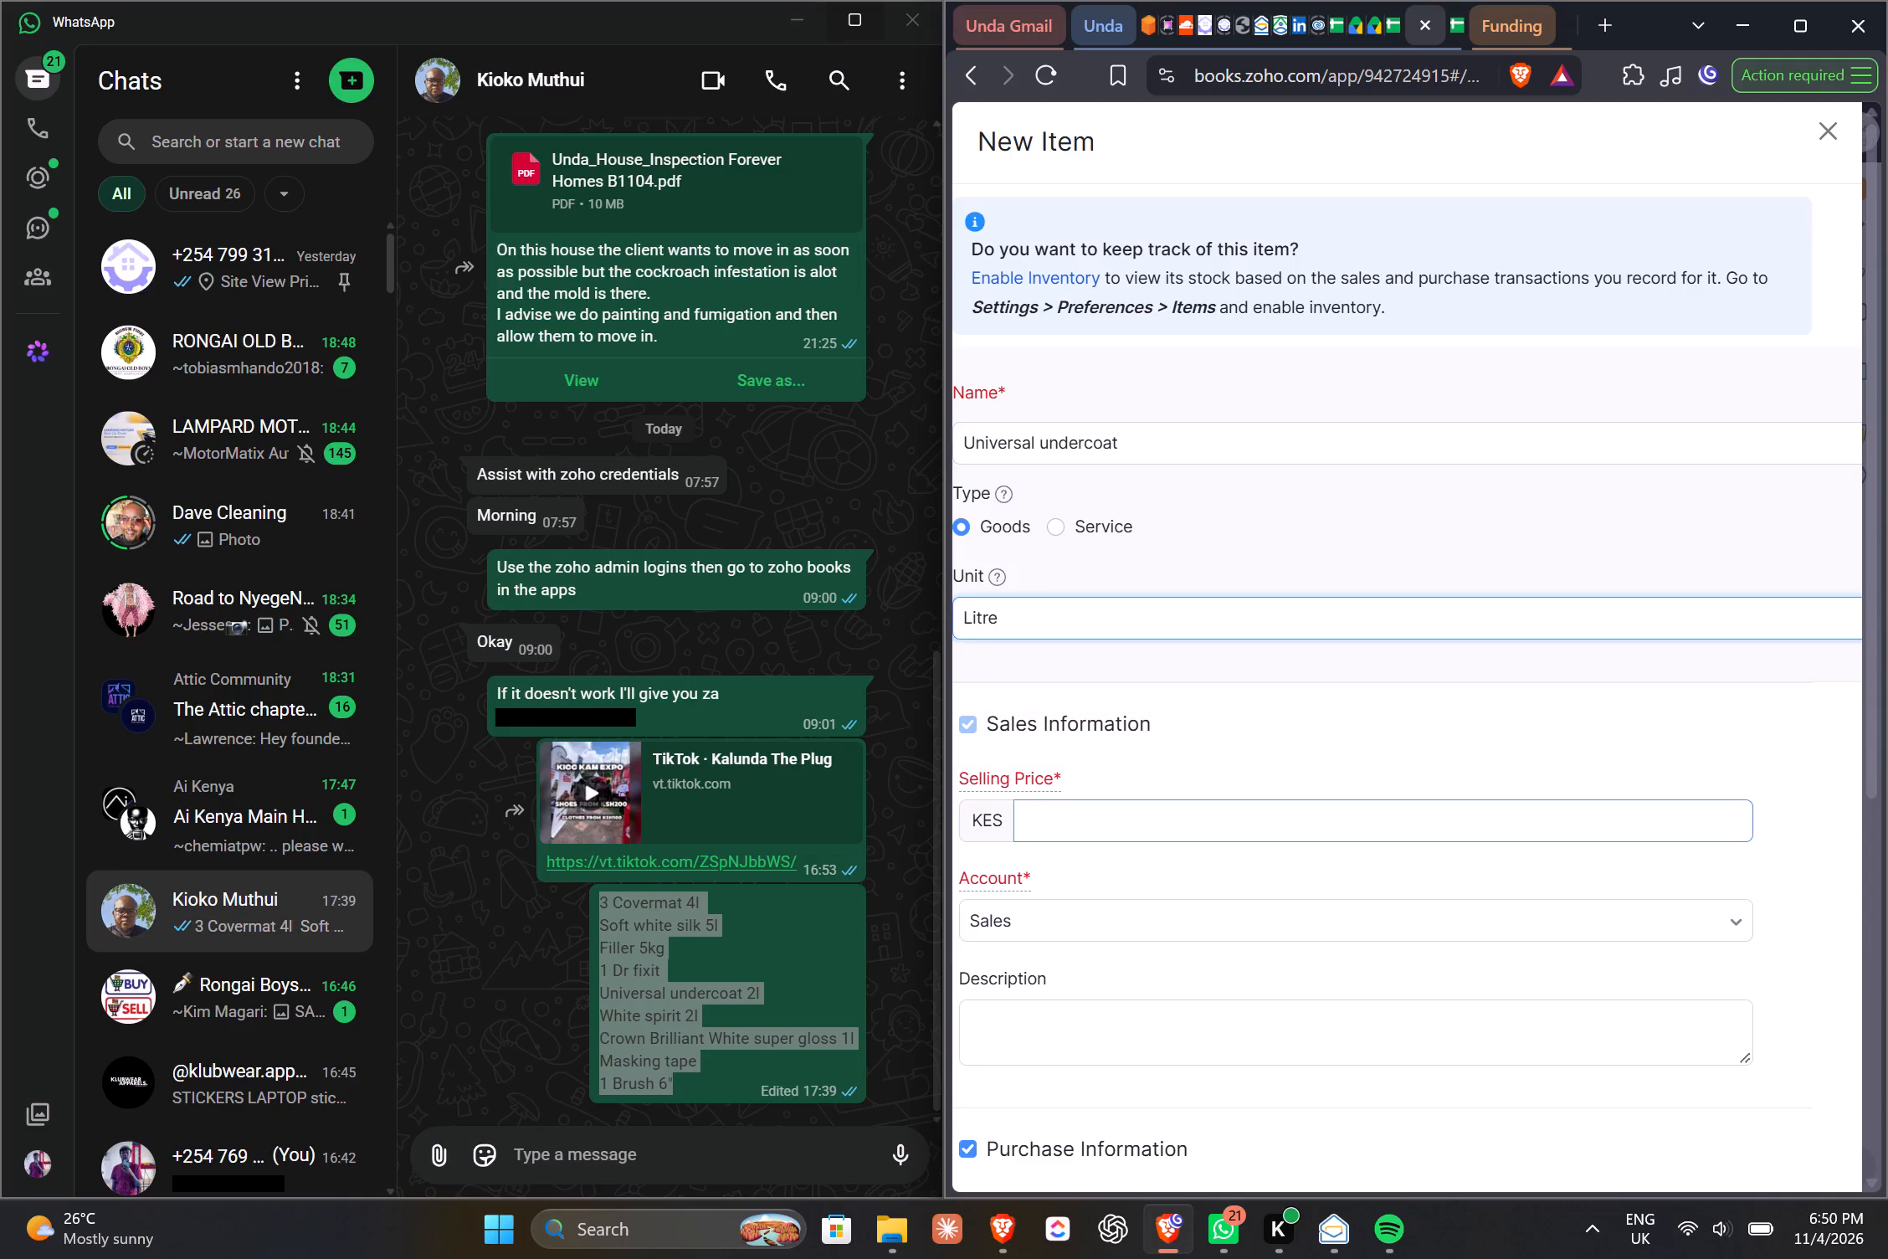
# Look up the Universal undercoat 1l unit prices in the Quoting Calculator for the new item's selling price.
pyautogui.click(1087, 806)
pyautogui.click(1394, 31)
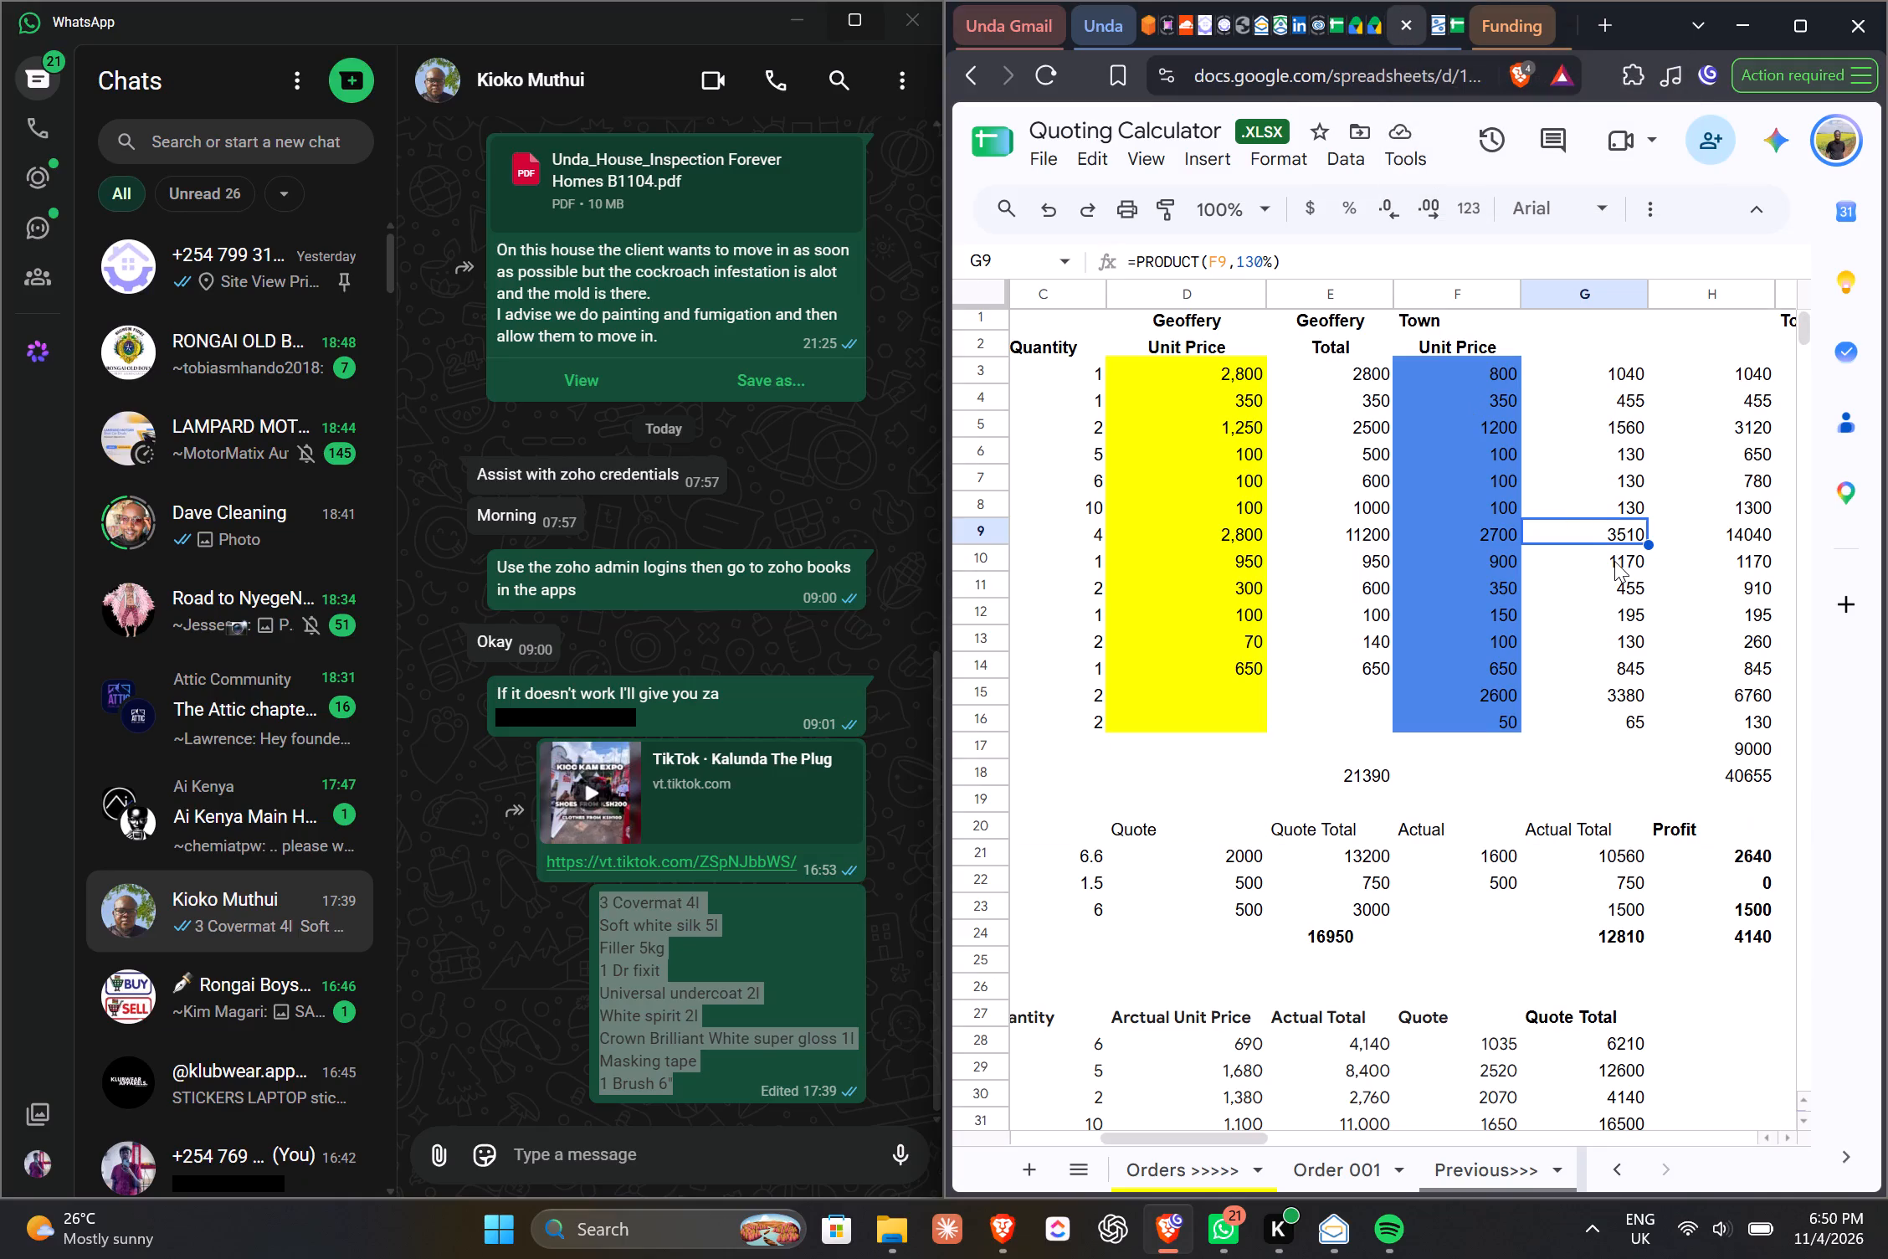
pyautogui.hscroll(3, 1491, 615)
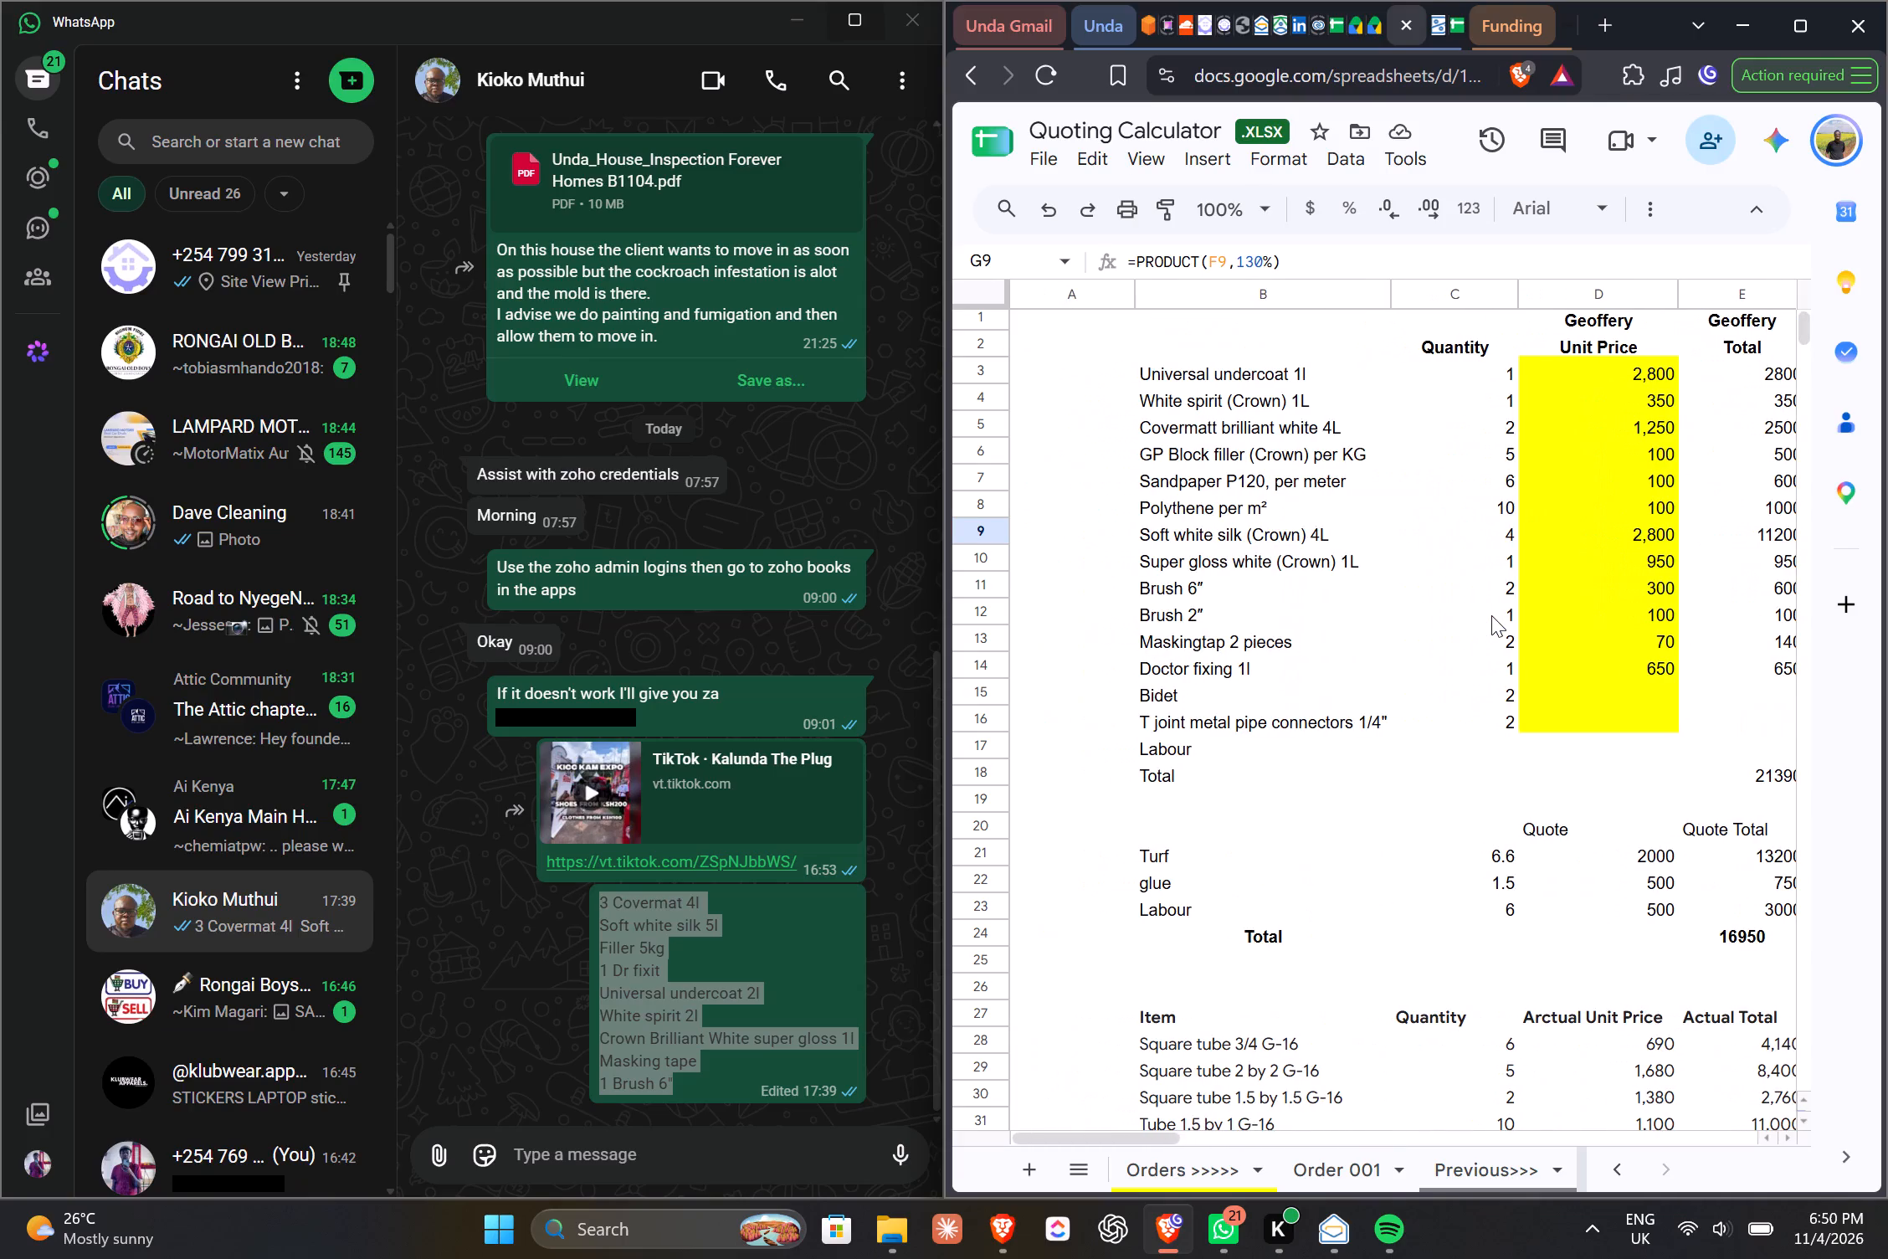
pyautogui.hscroll(-1, 1491, 615)
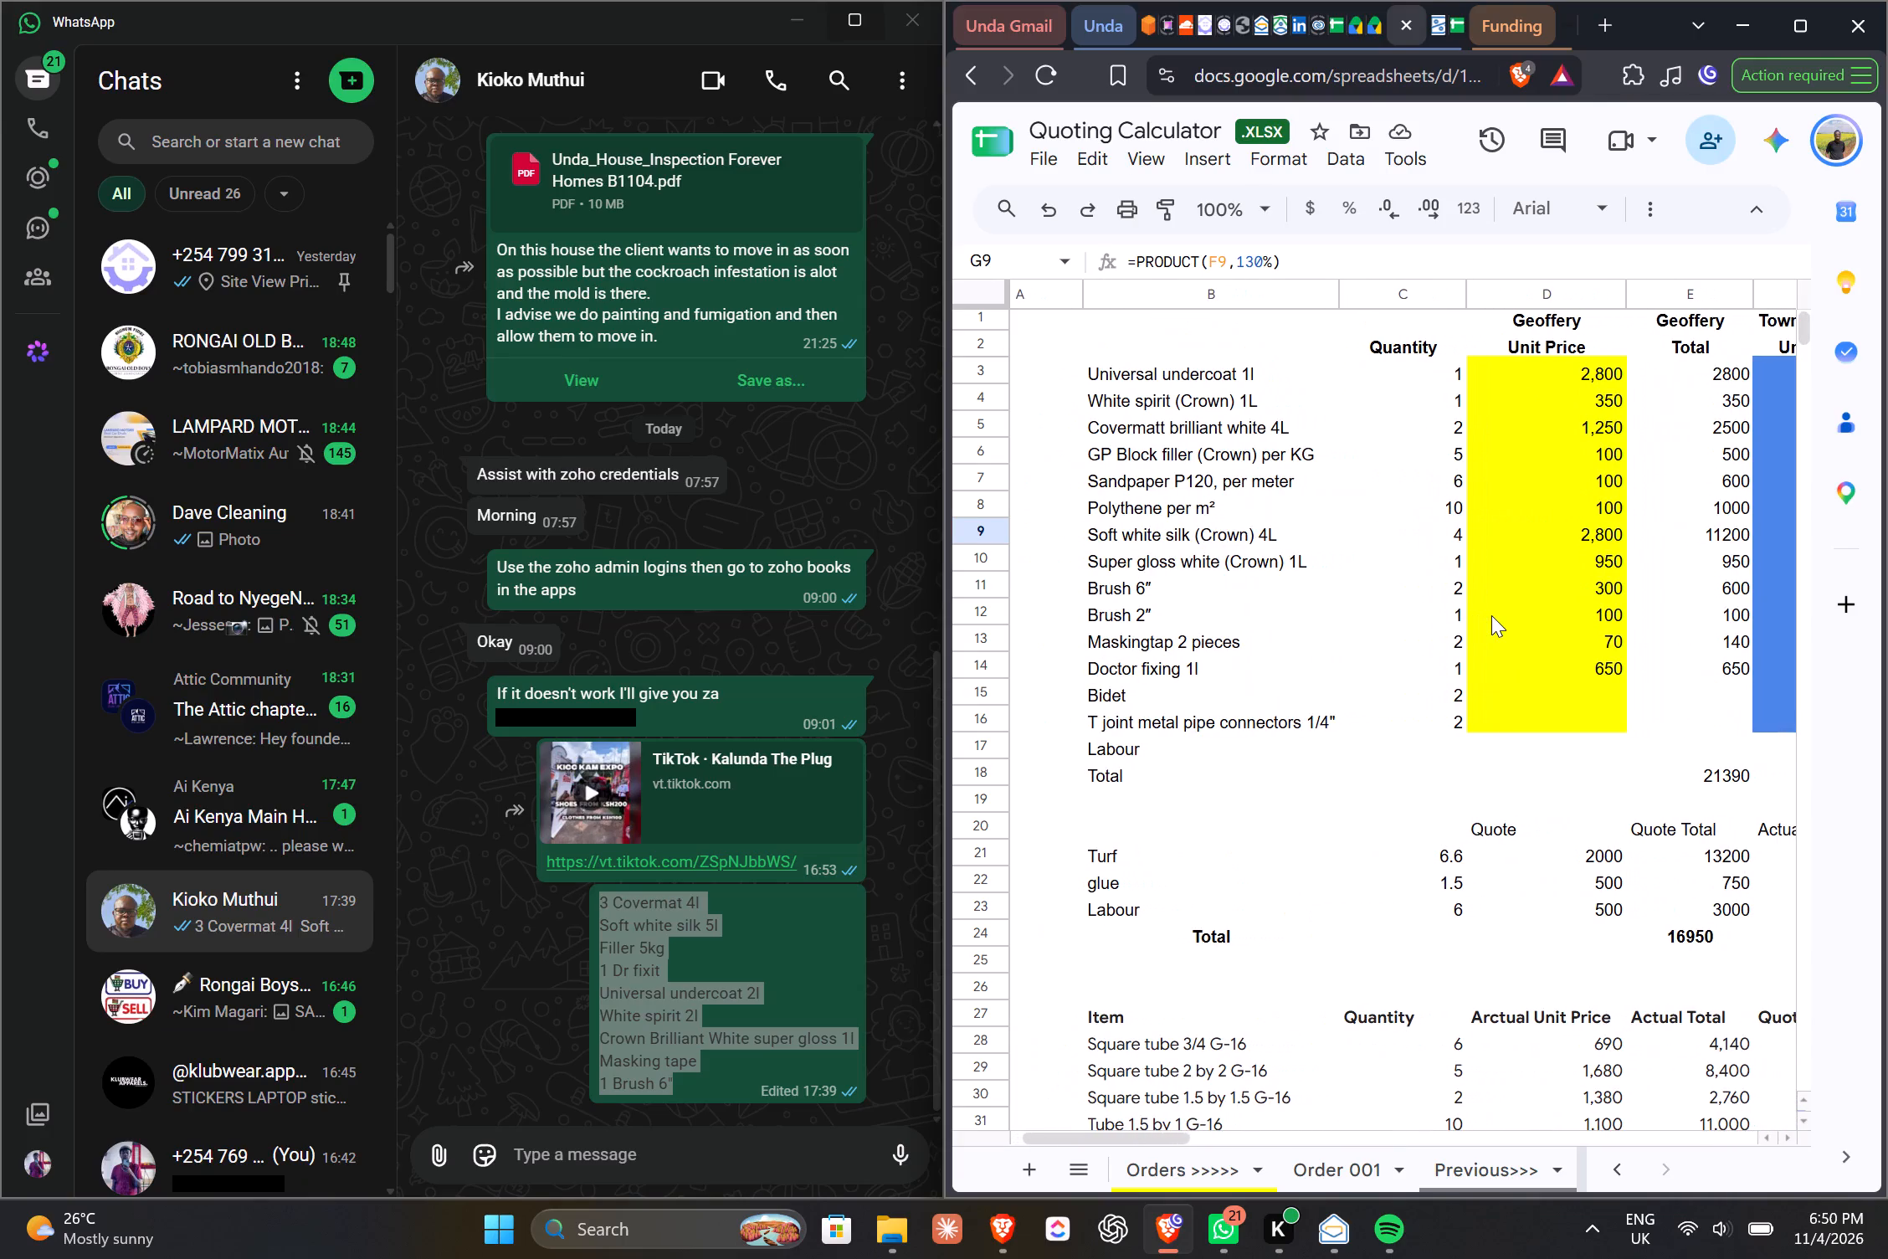
pyautogui.hscroll(-1, 1491, 615)
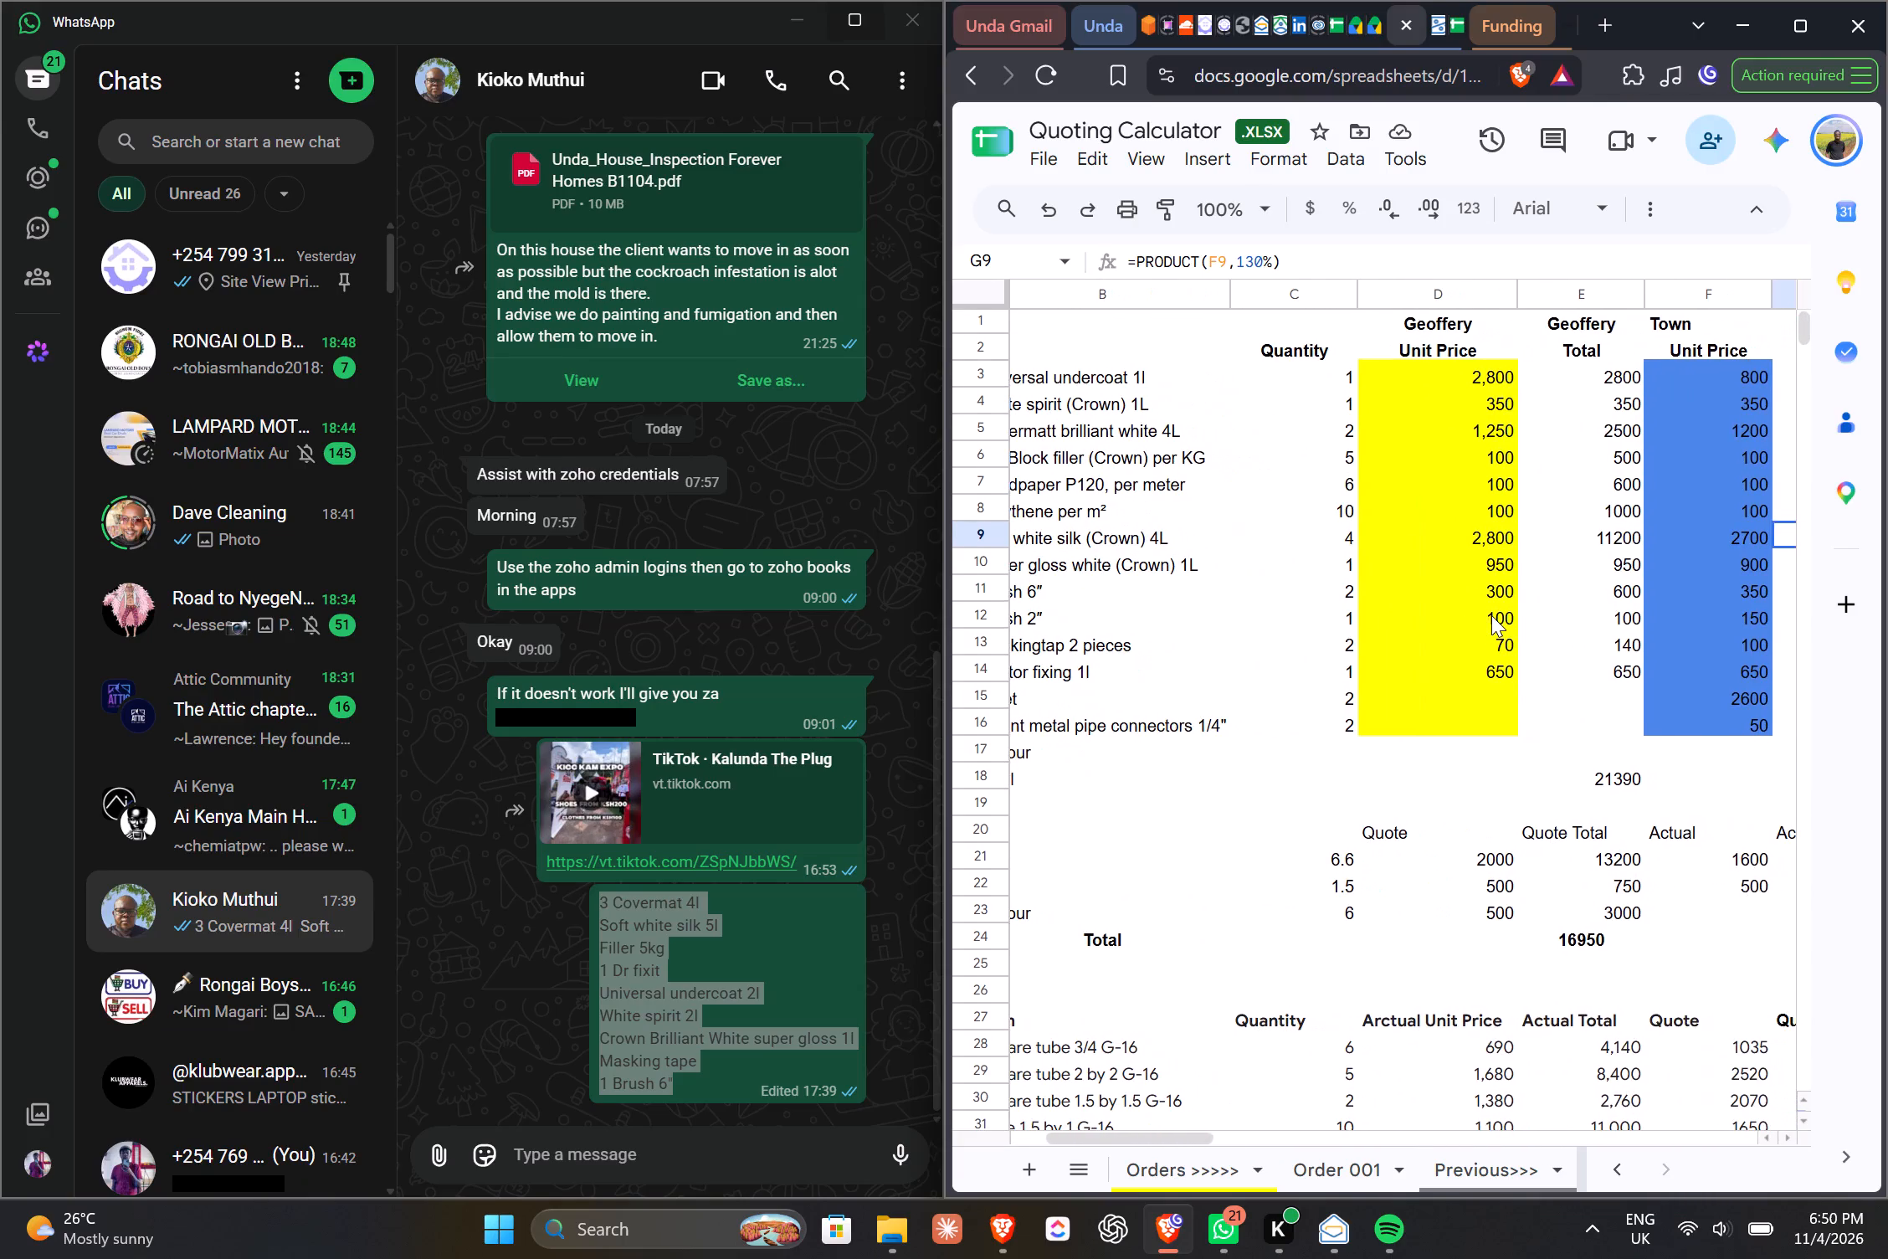
pyautogui.hscroll(-1, 1491, 615)
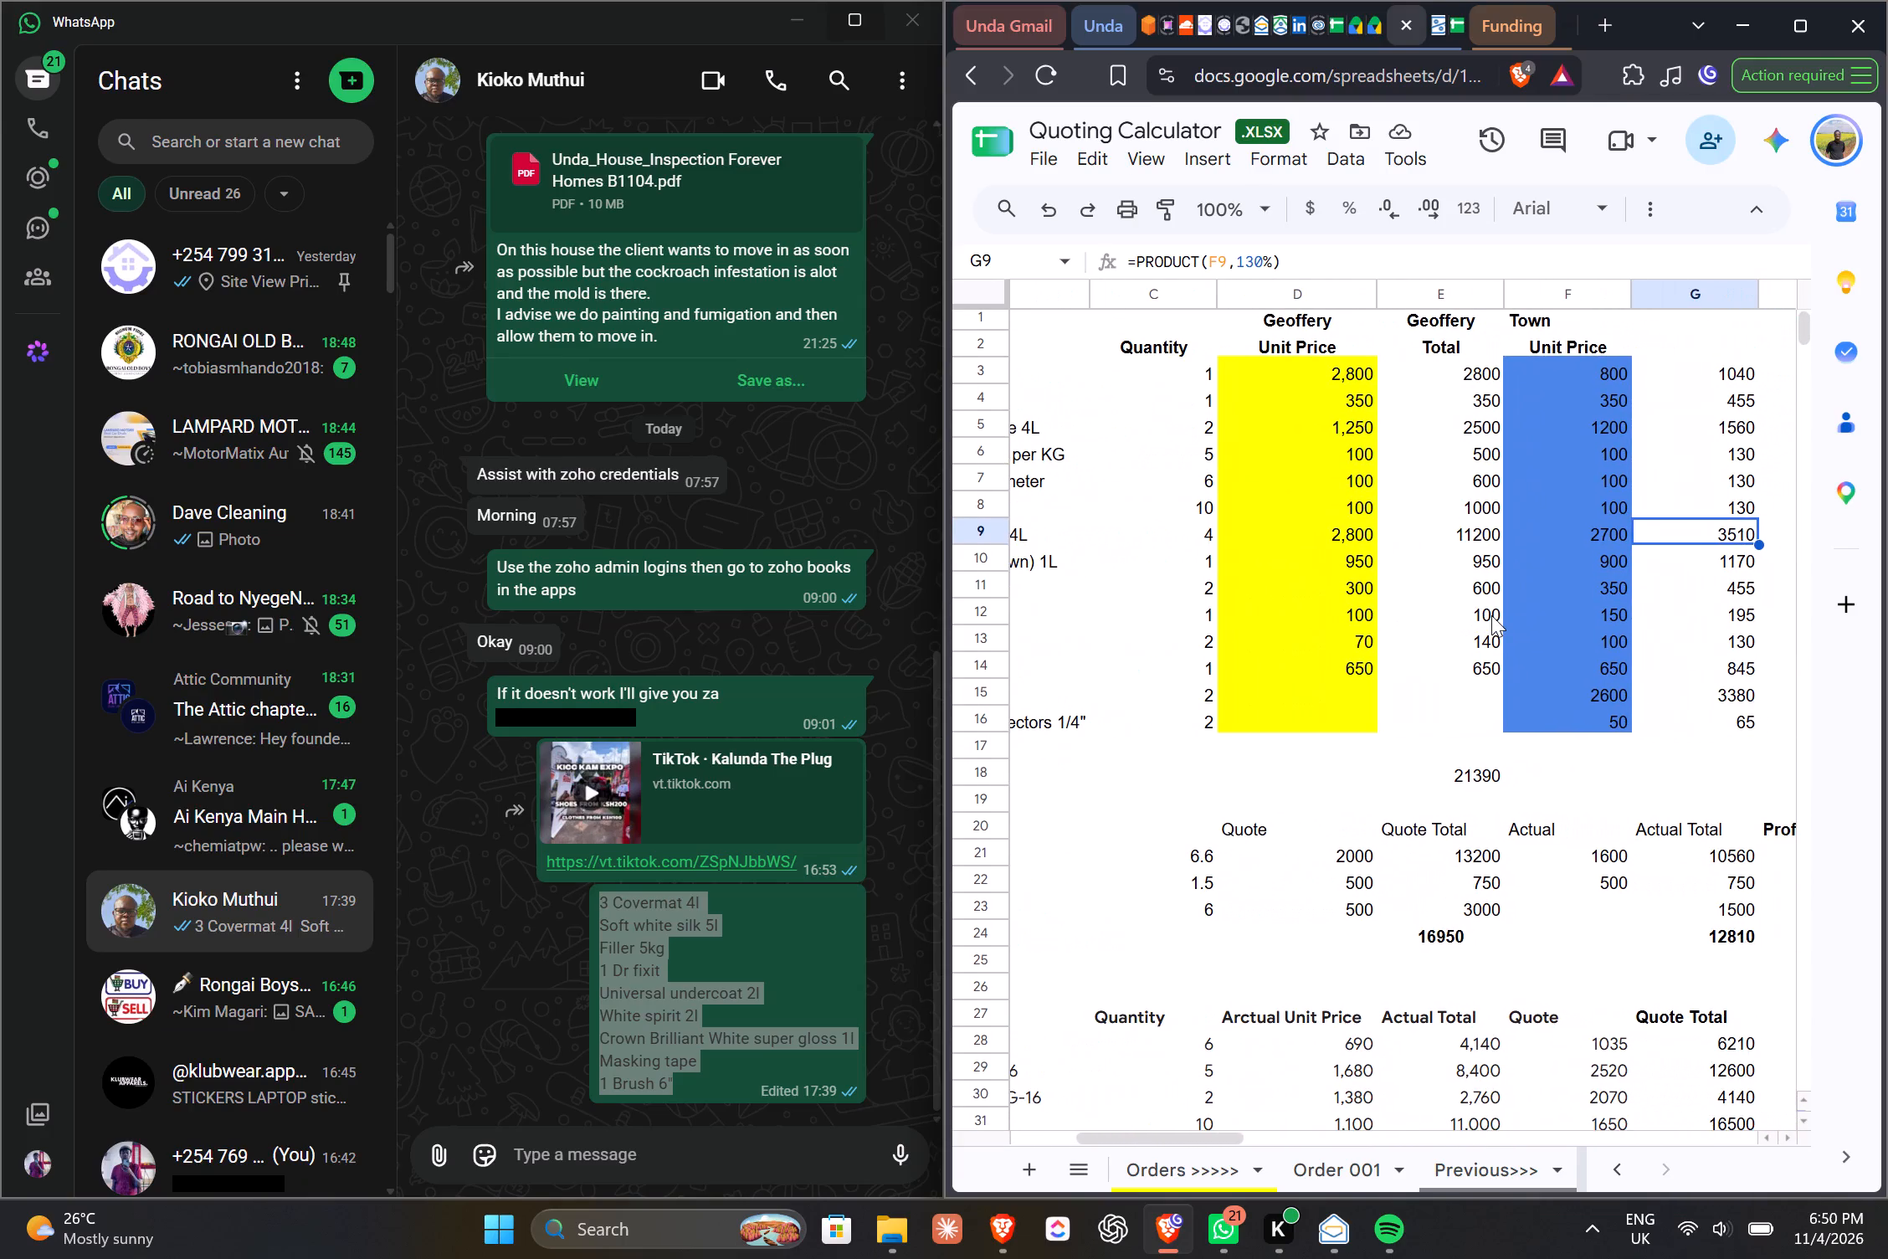
pyautogui.hscroll(1, 1491, 615)
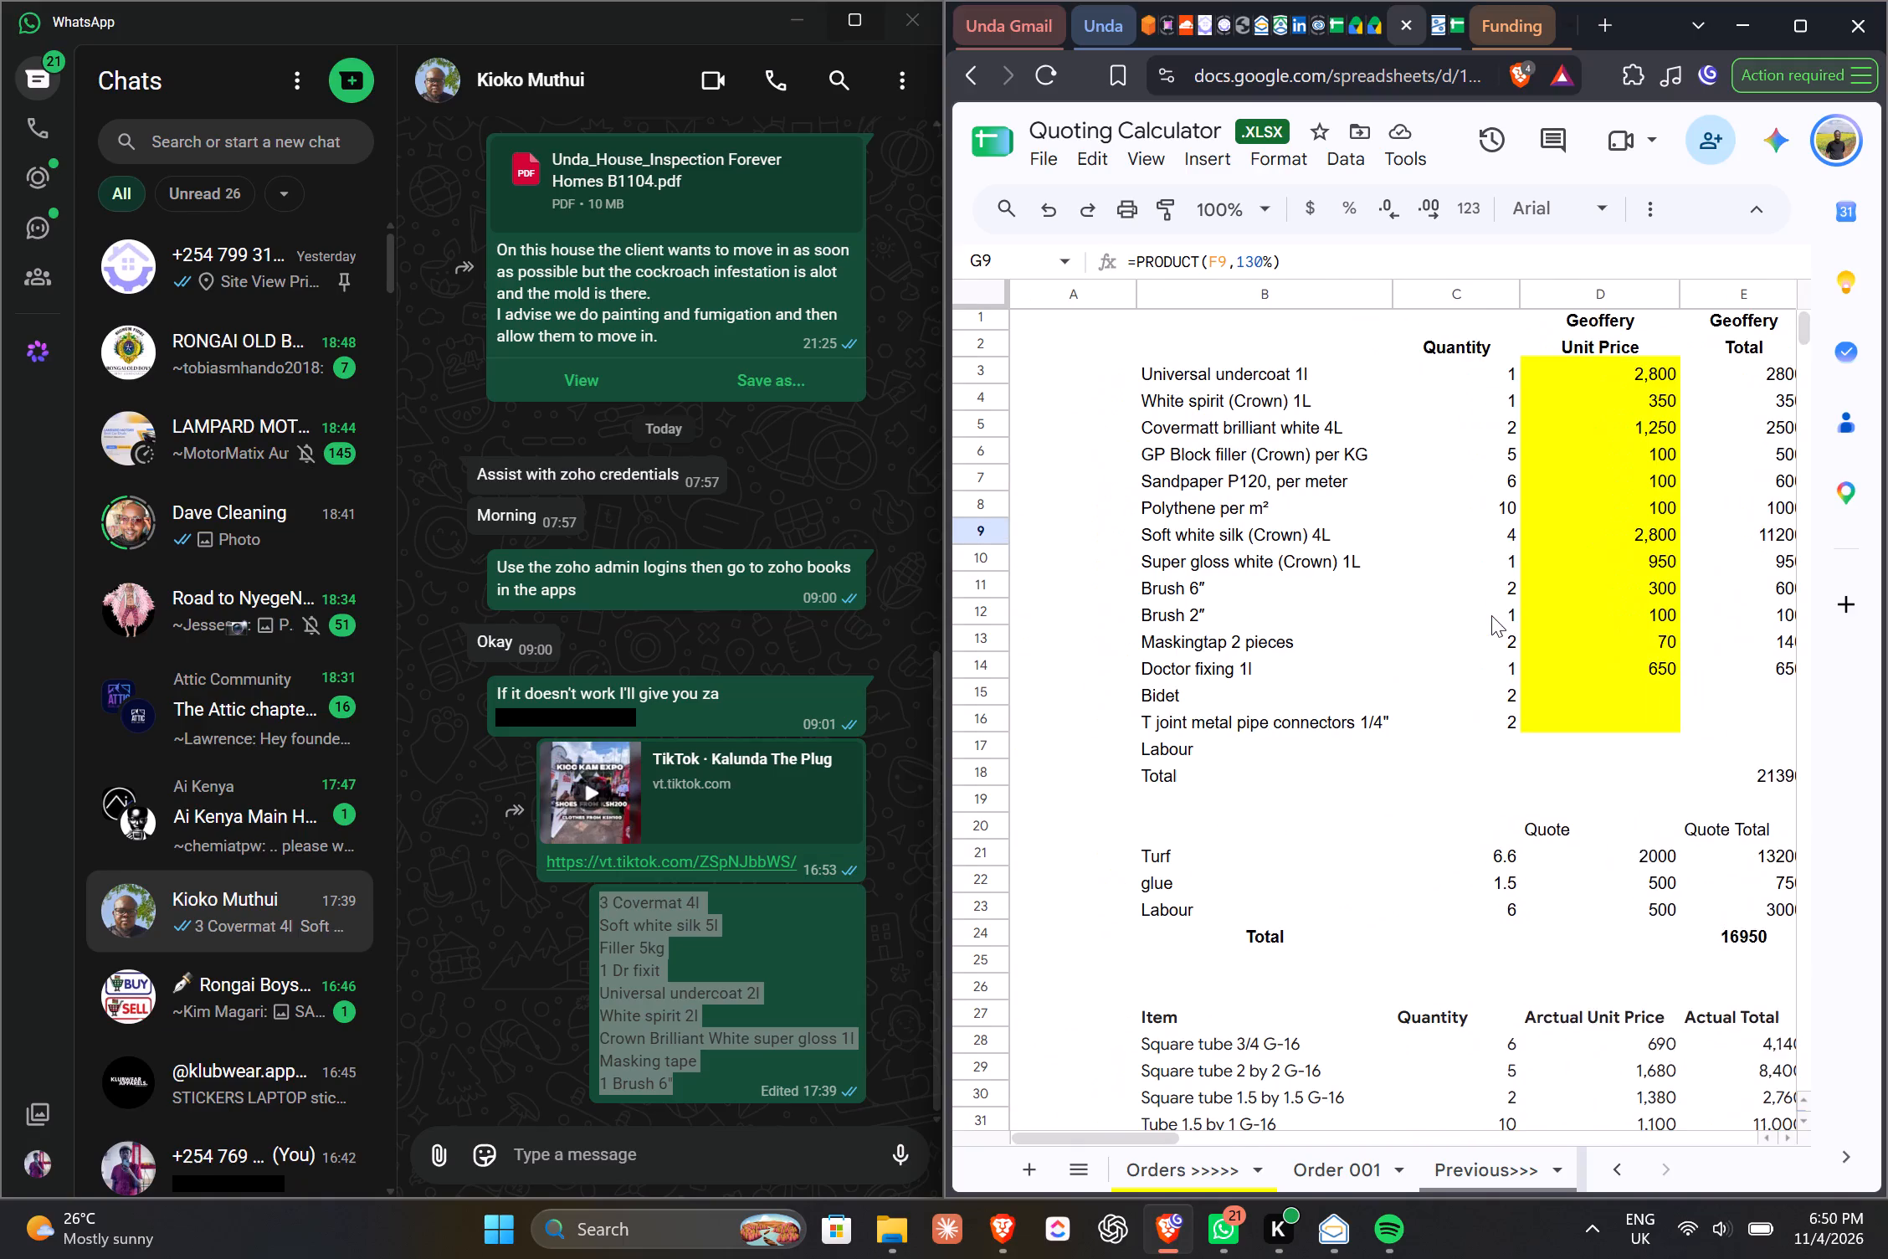
pyautogui.hscroll(3, 1491, 615)
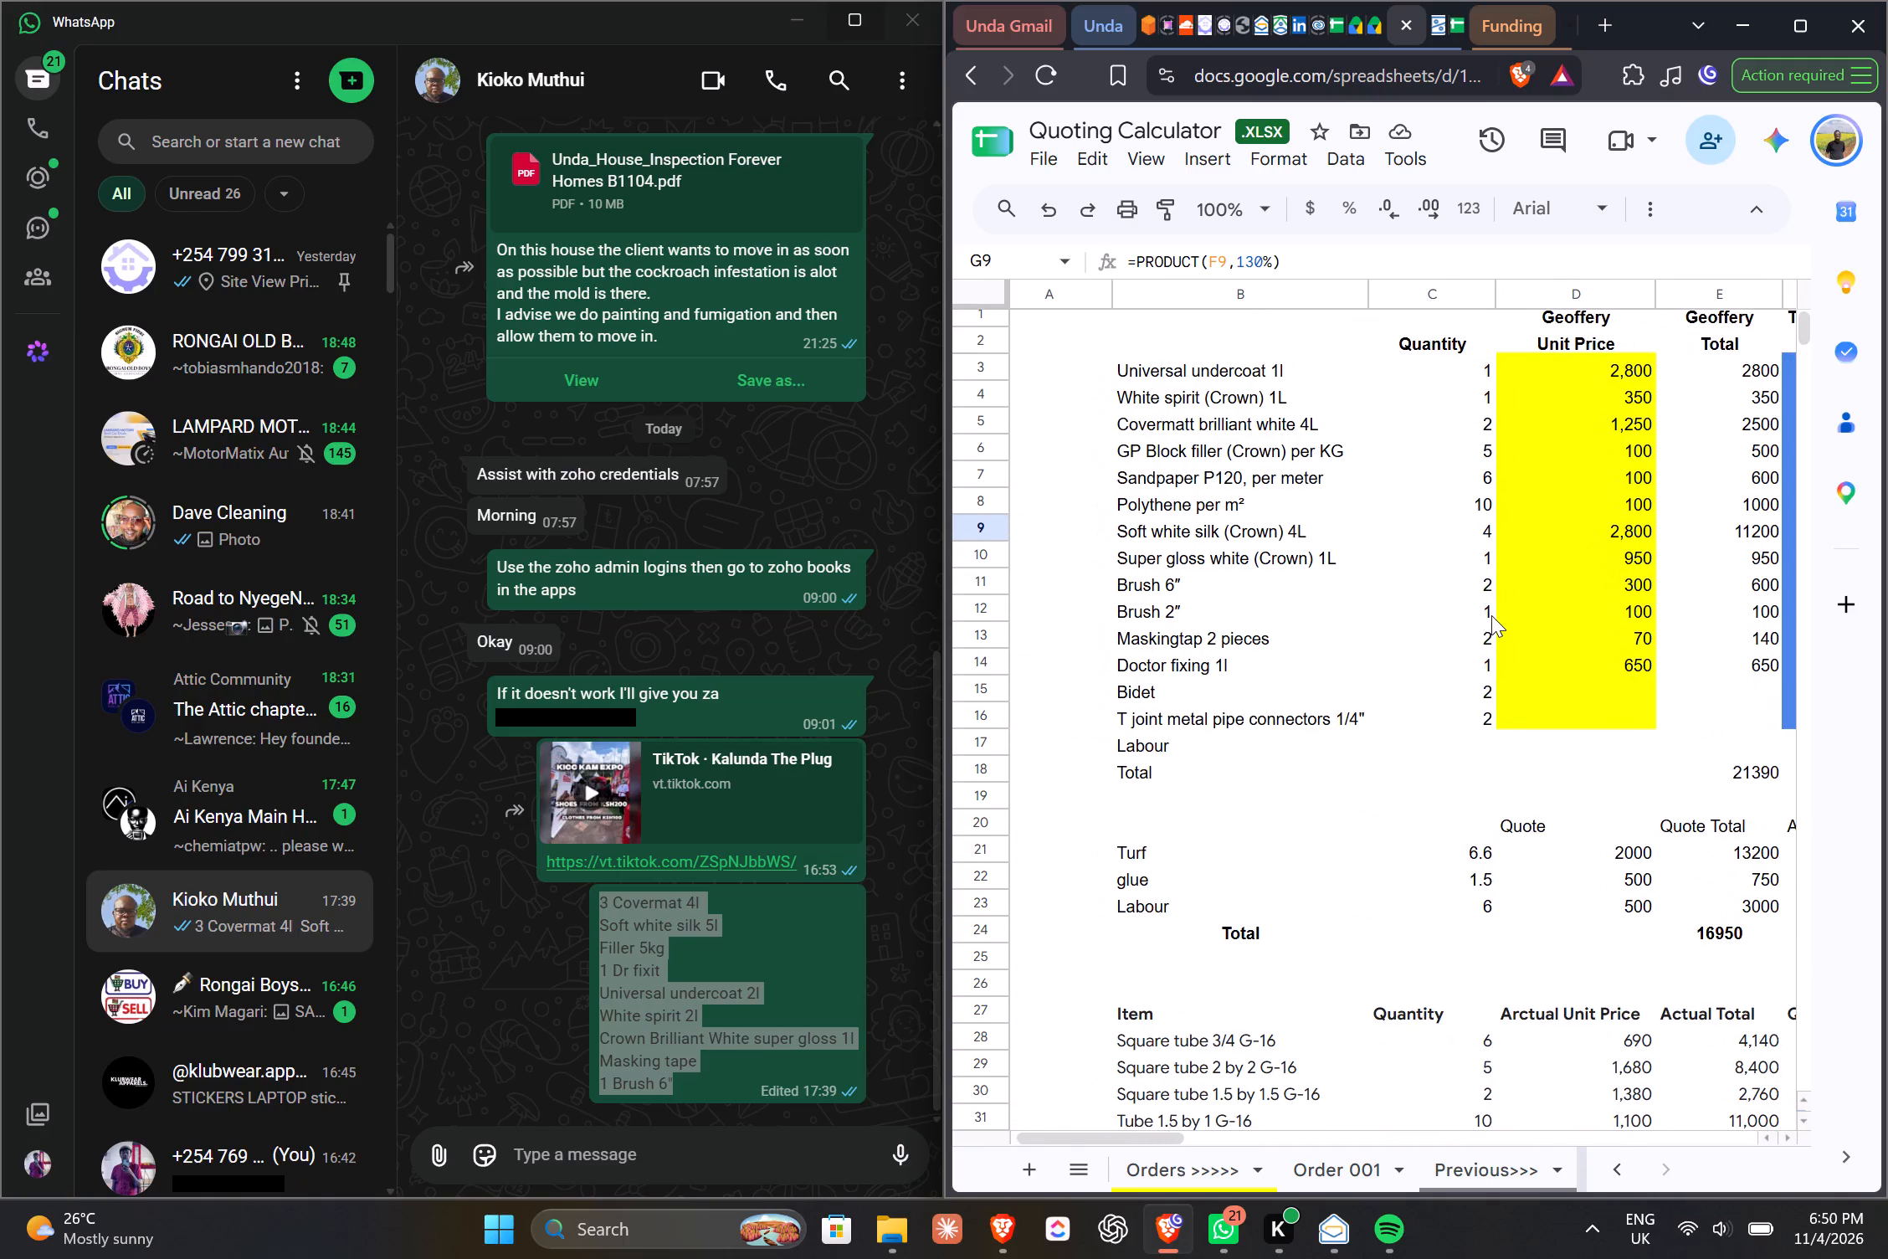
pyautogui.hscroll(-4, 1491, 615)
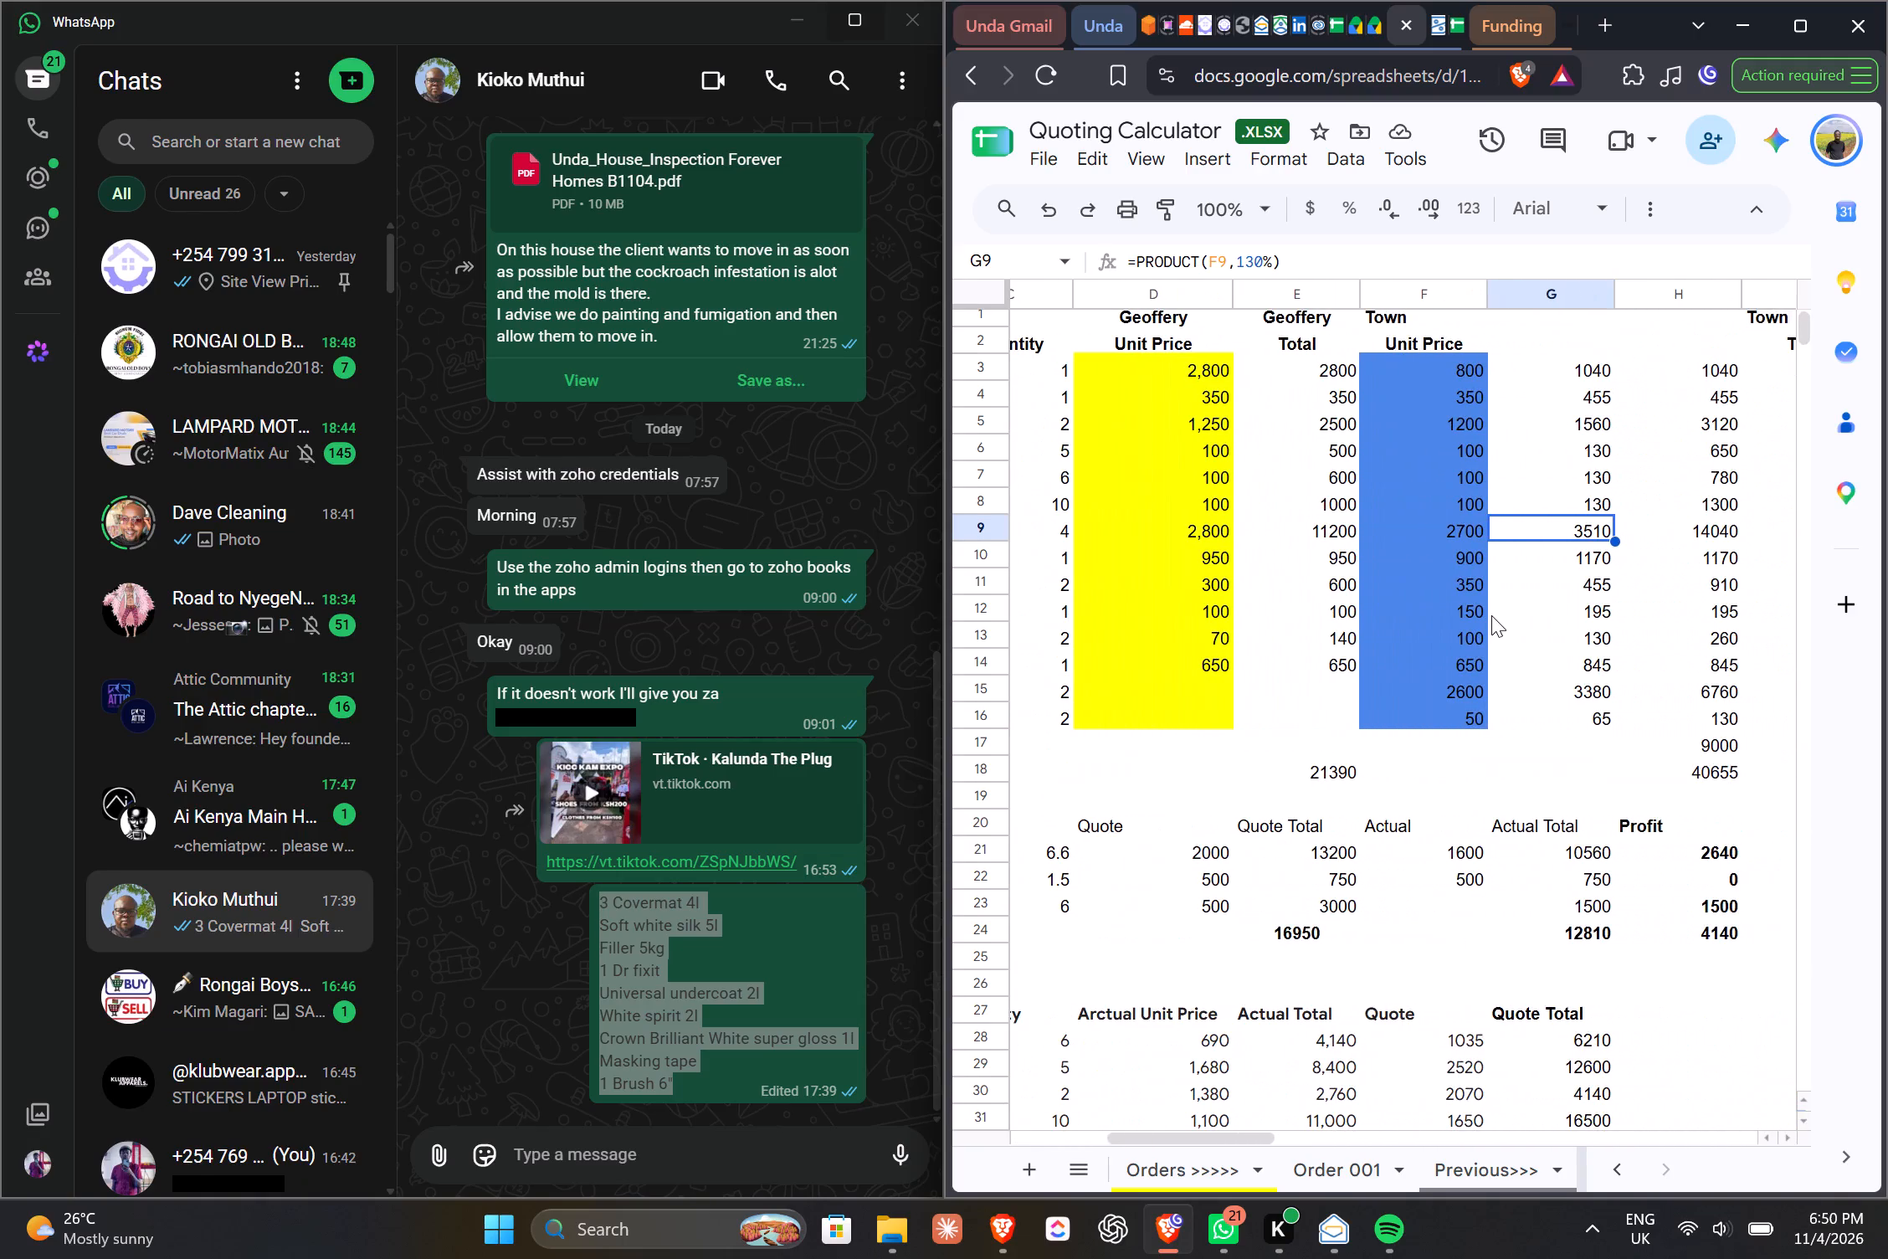
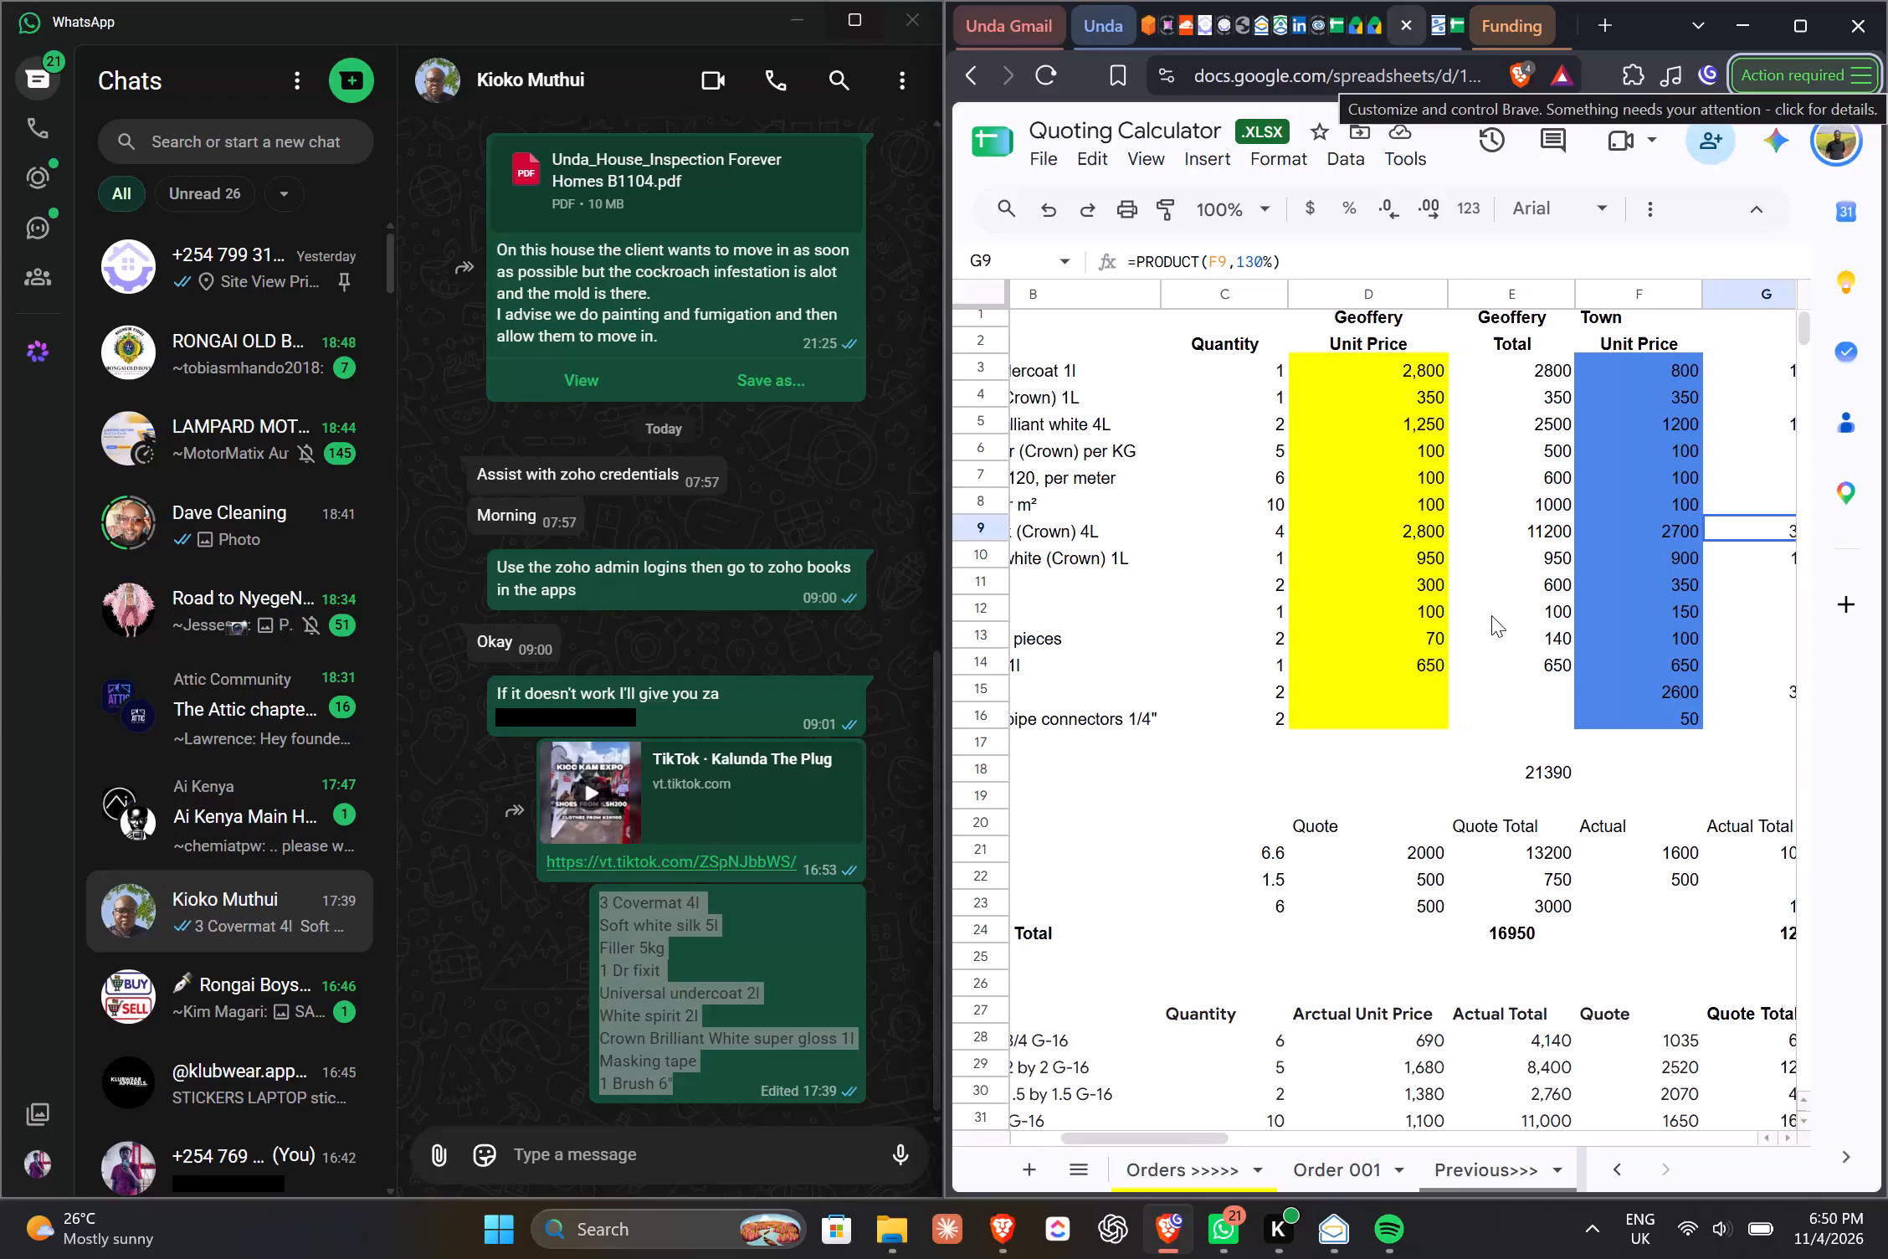
# Check the Universal undercoat 1l row in the Quoting Calculator for its Town unit price and marked-up price.
pyautogui.hscroll(-1, 1491, 615)
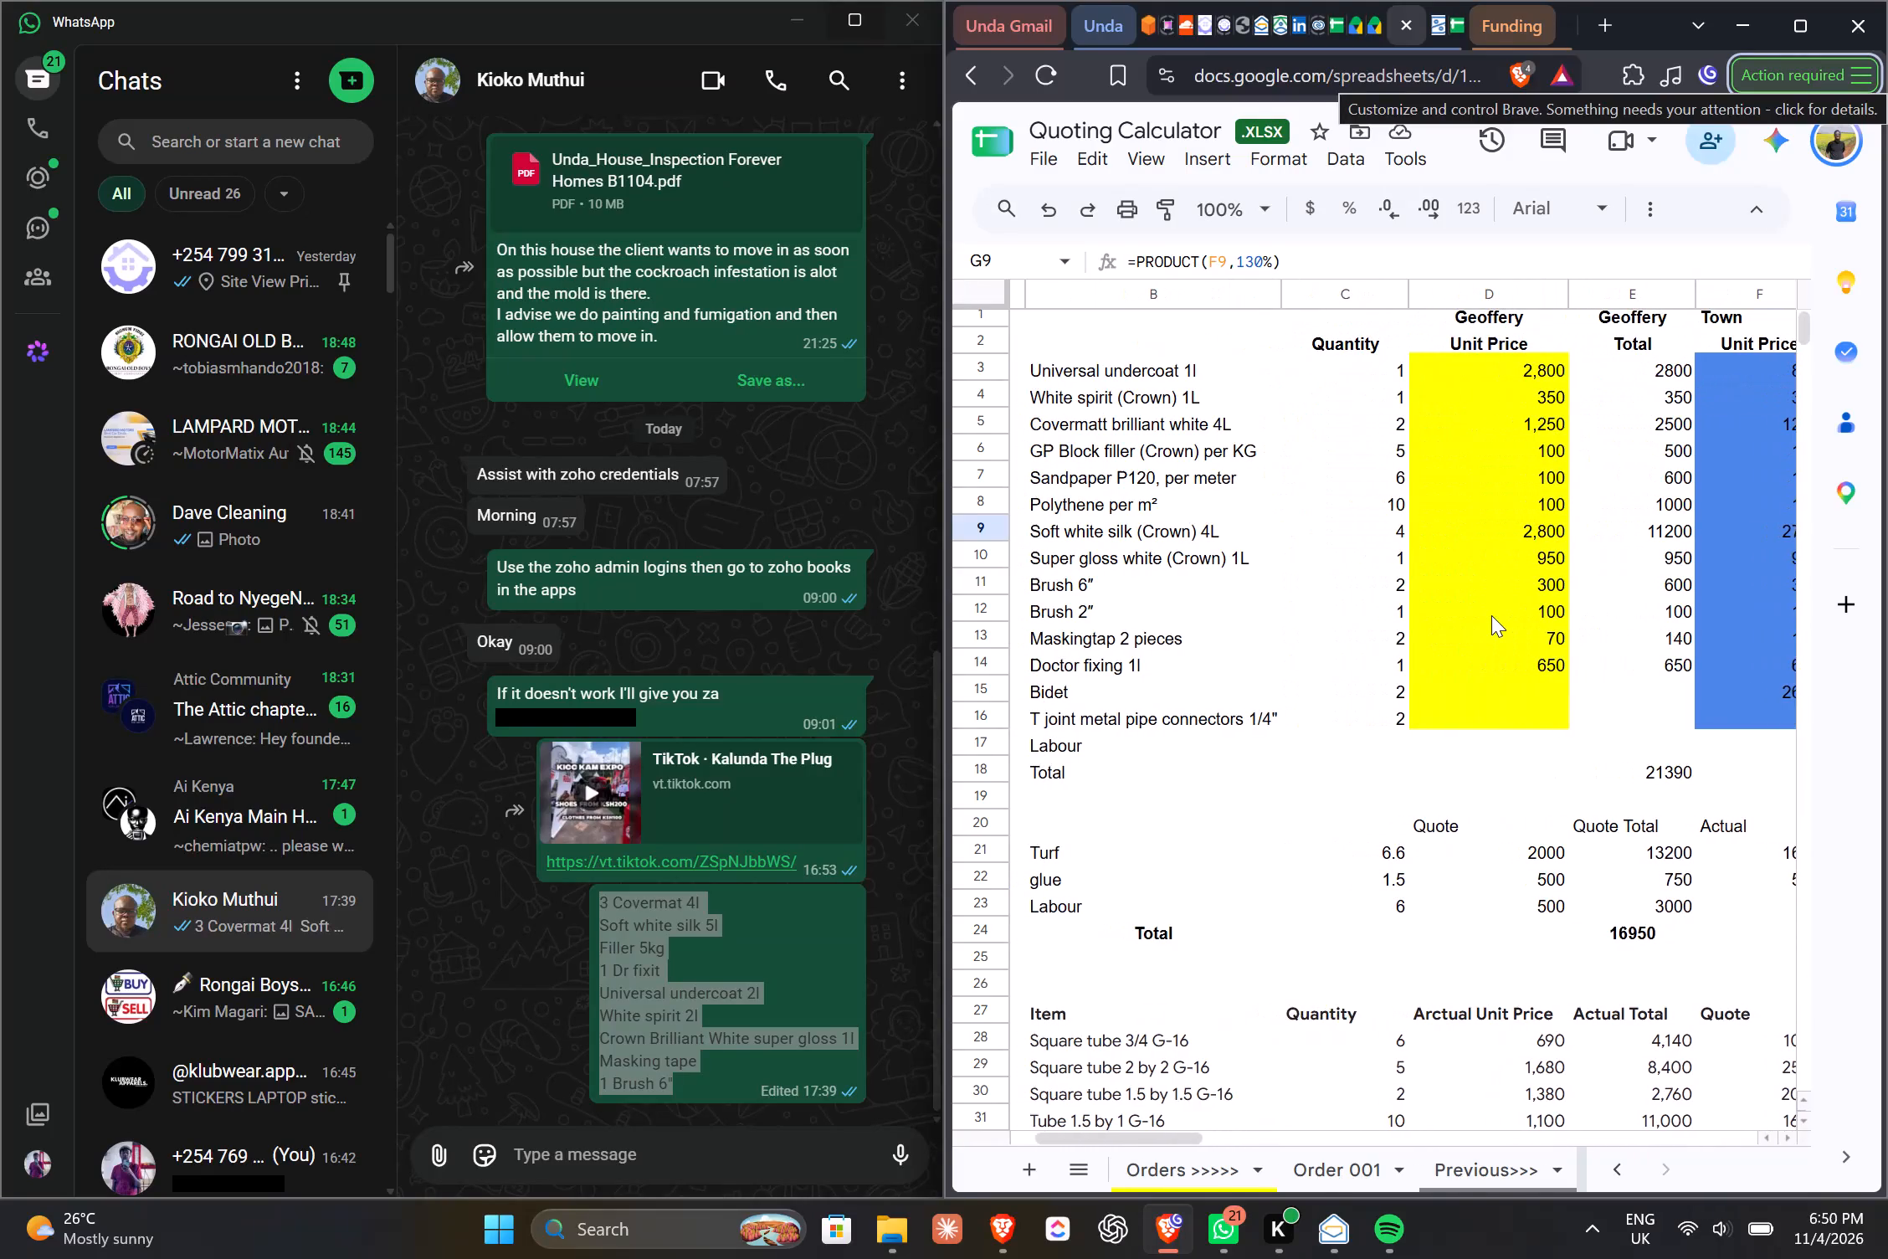
pyautogui.hscroll(-1, 1491, 615)
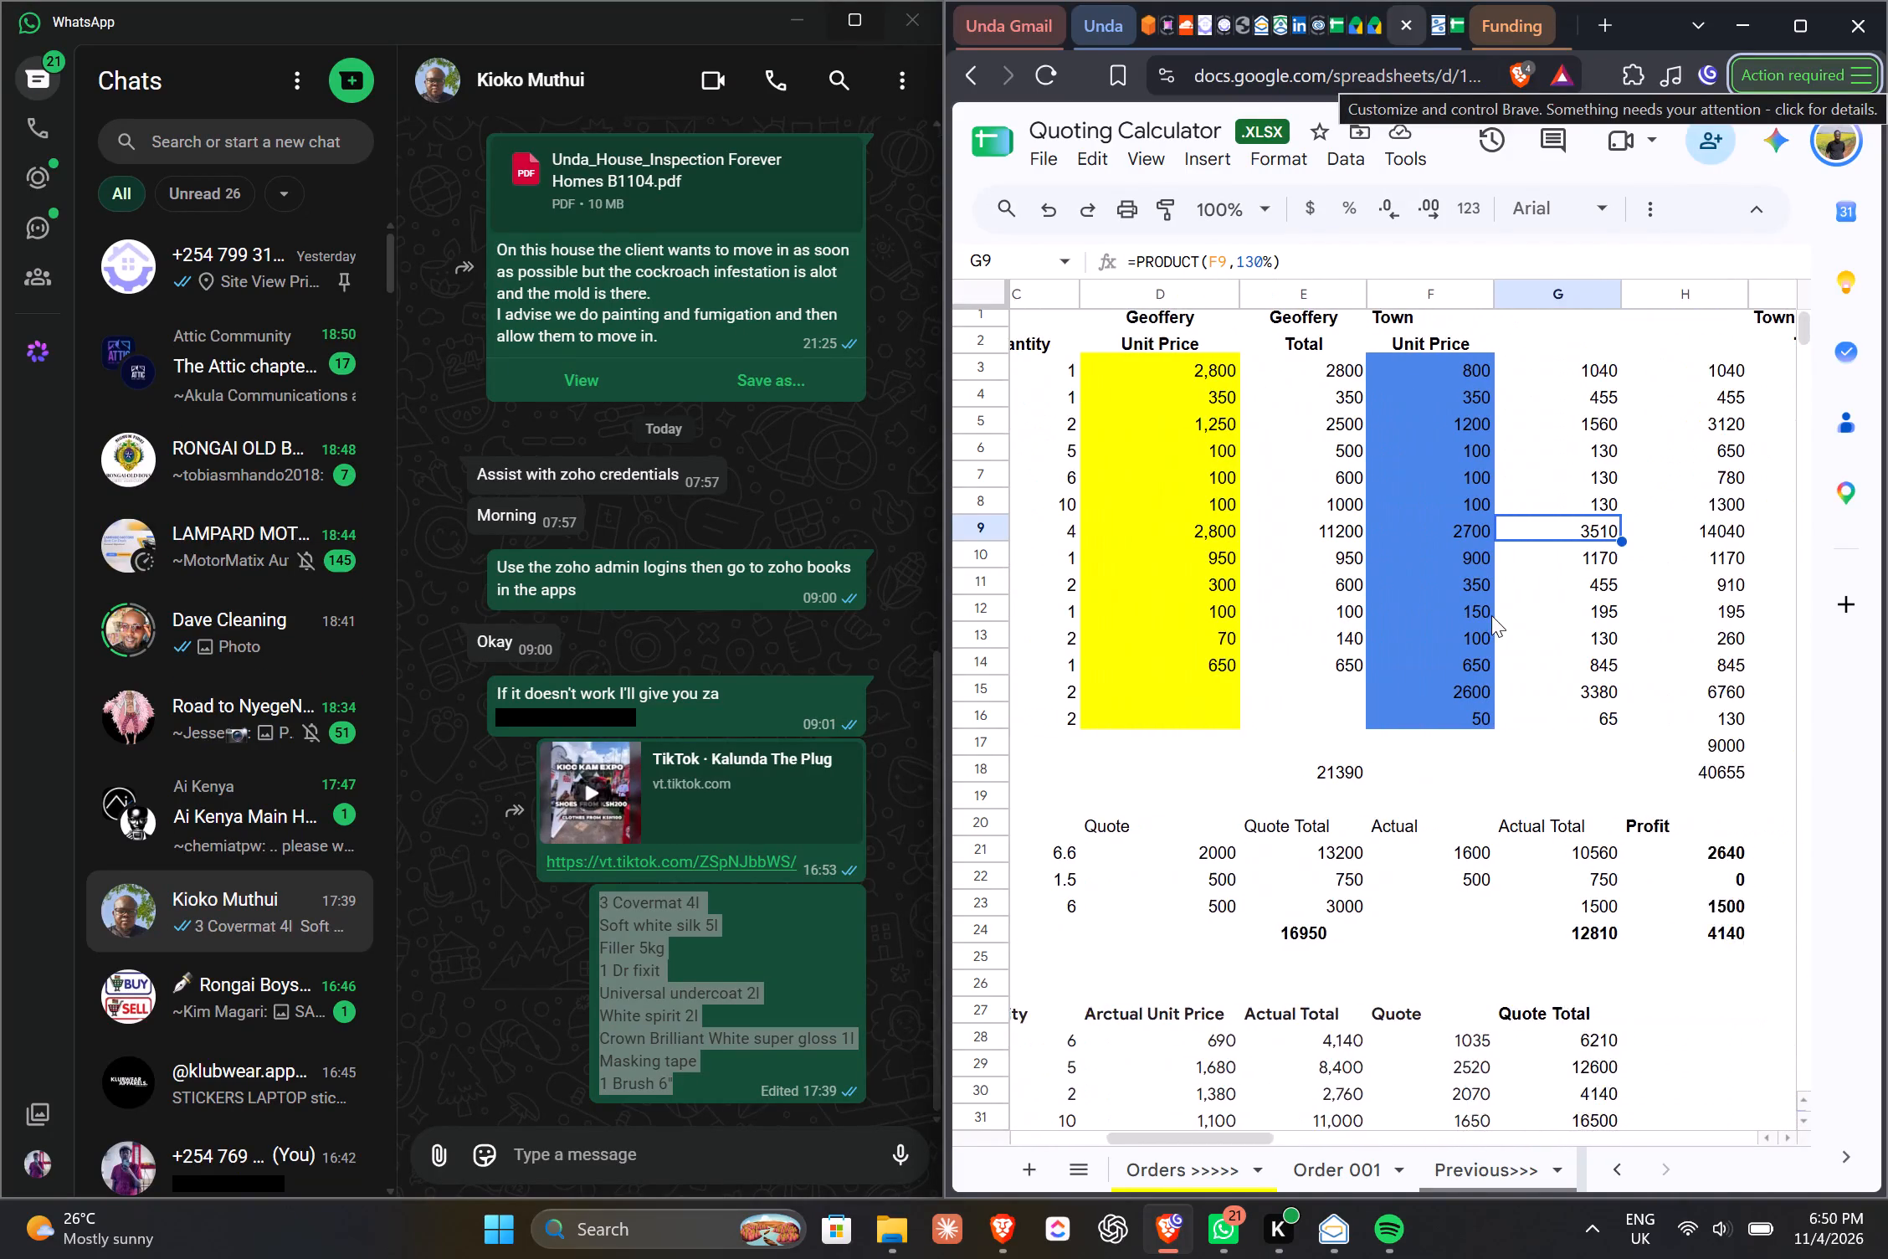
pyautogui.hscroll(-1, 1491, 615)
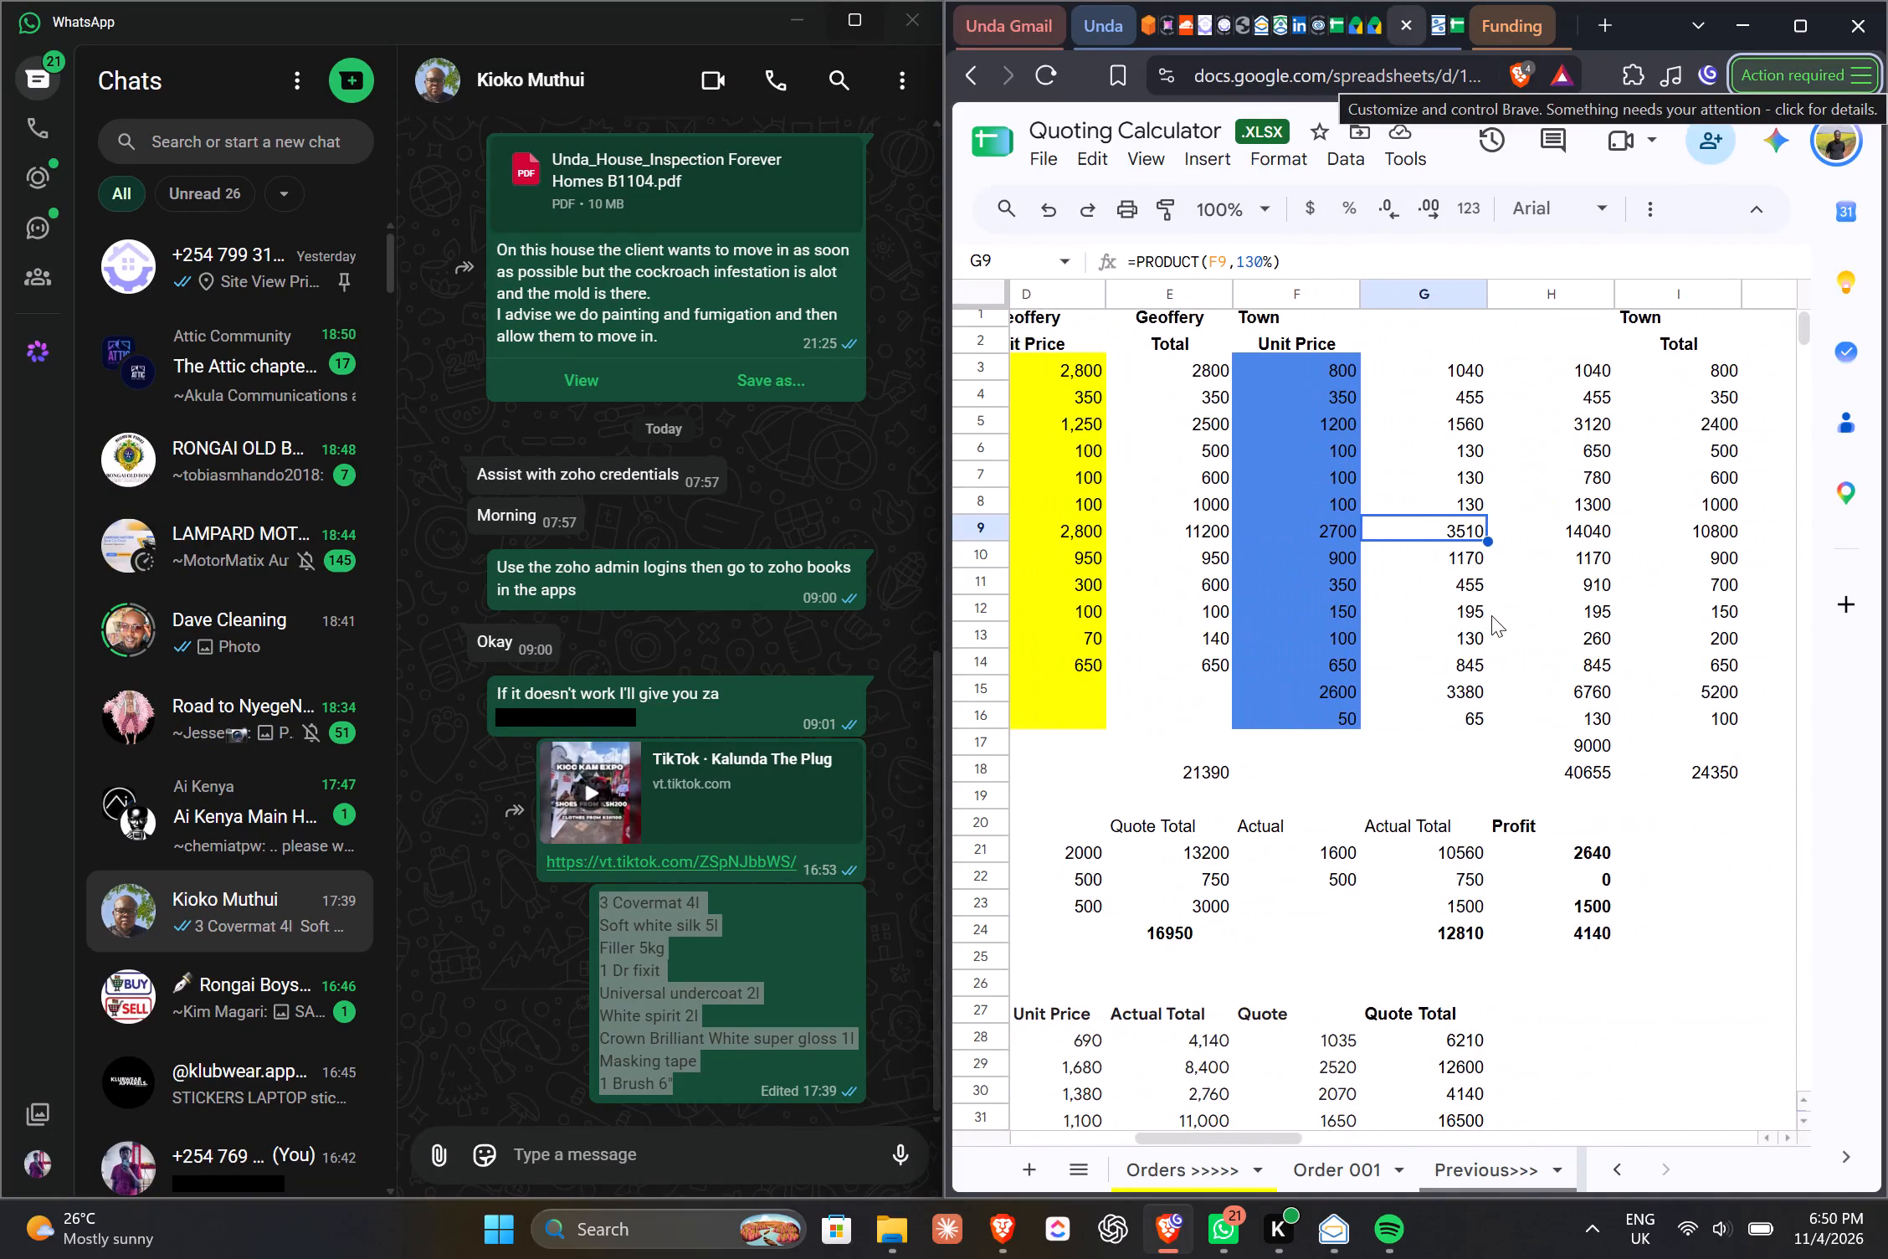
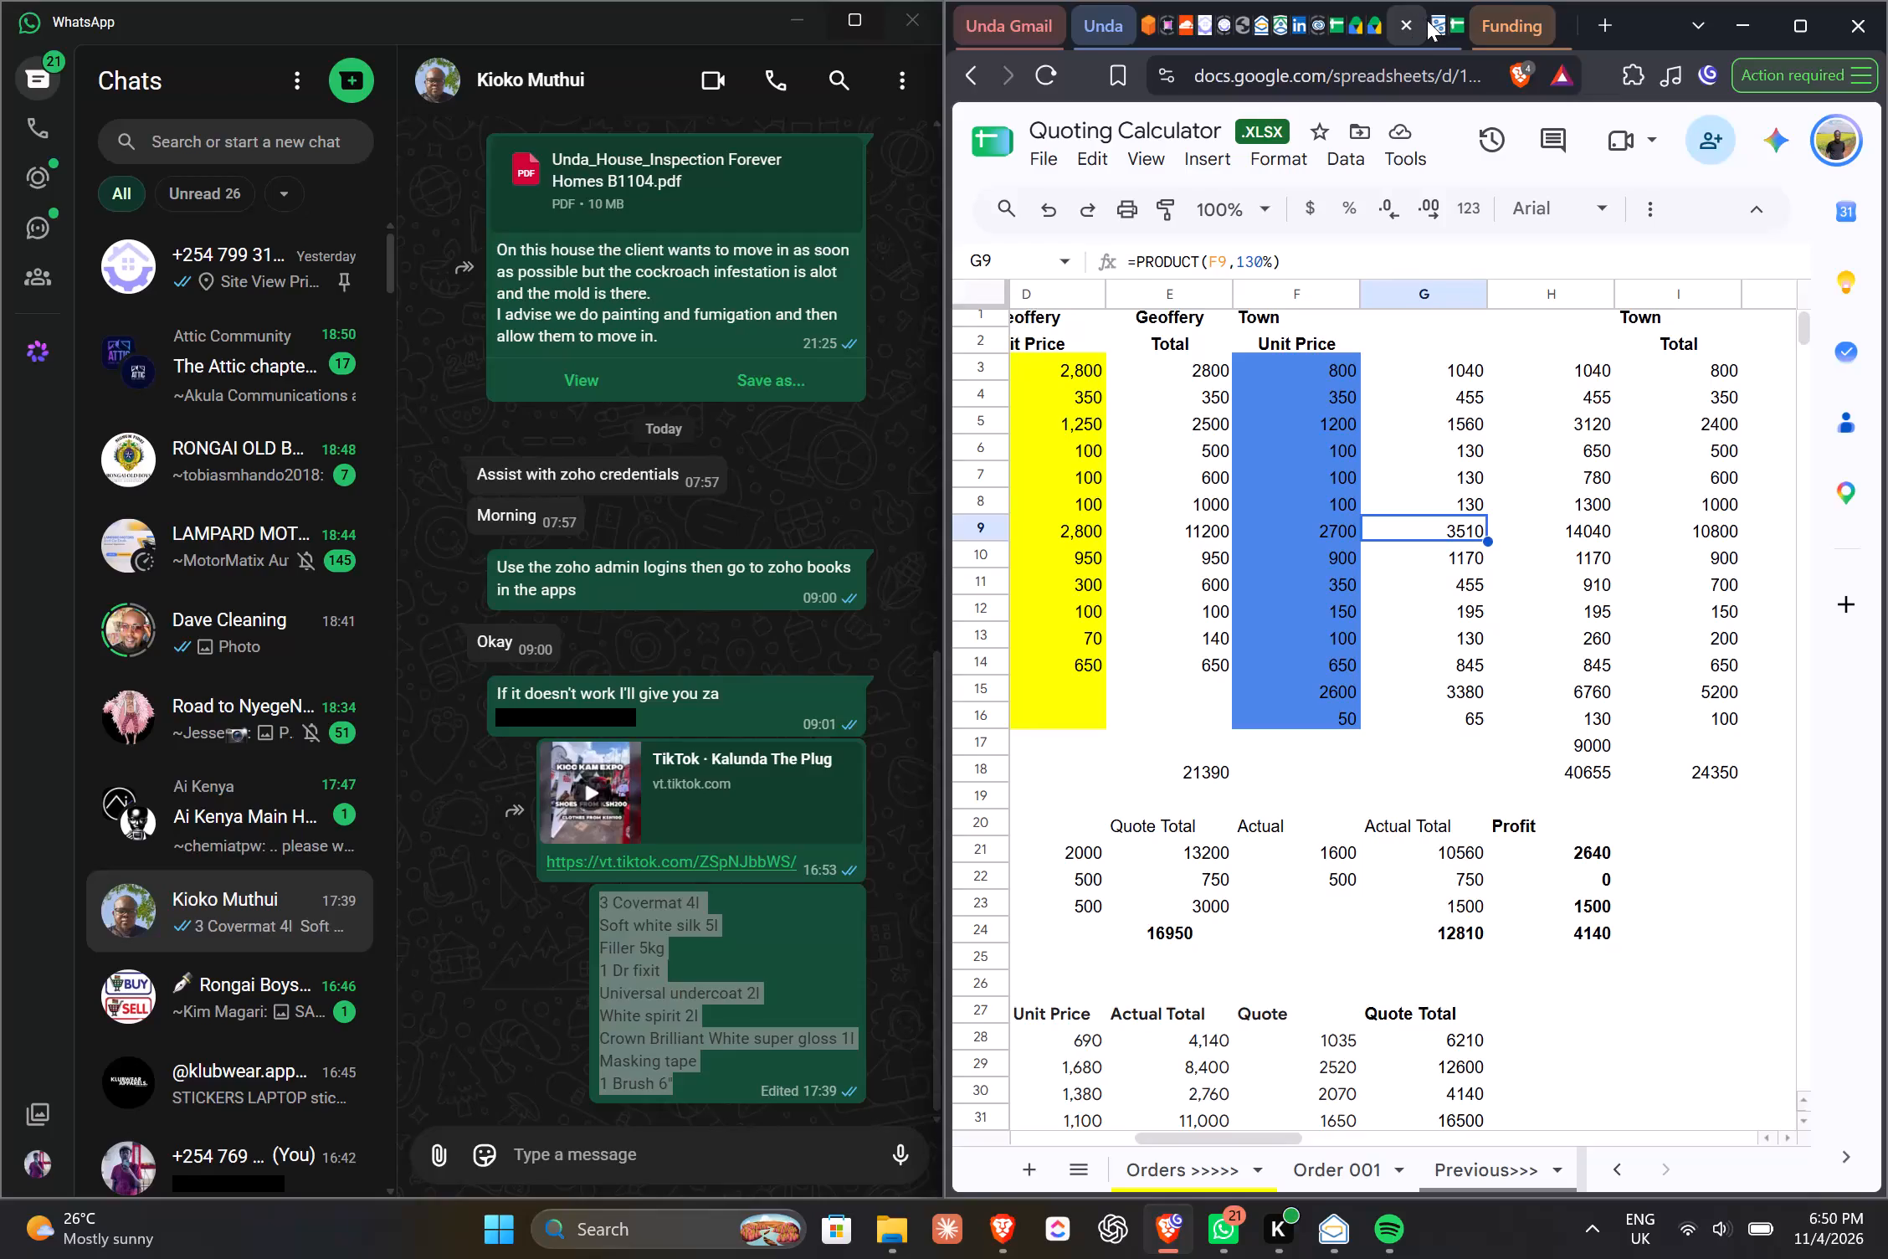
# Set the new Universal undercoat item's selling price to KES 1050 and its cost price to KES 850 in Zoho Books.
pyautogui.click(1436, 20)
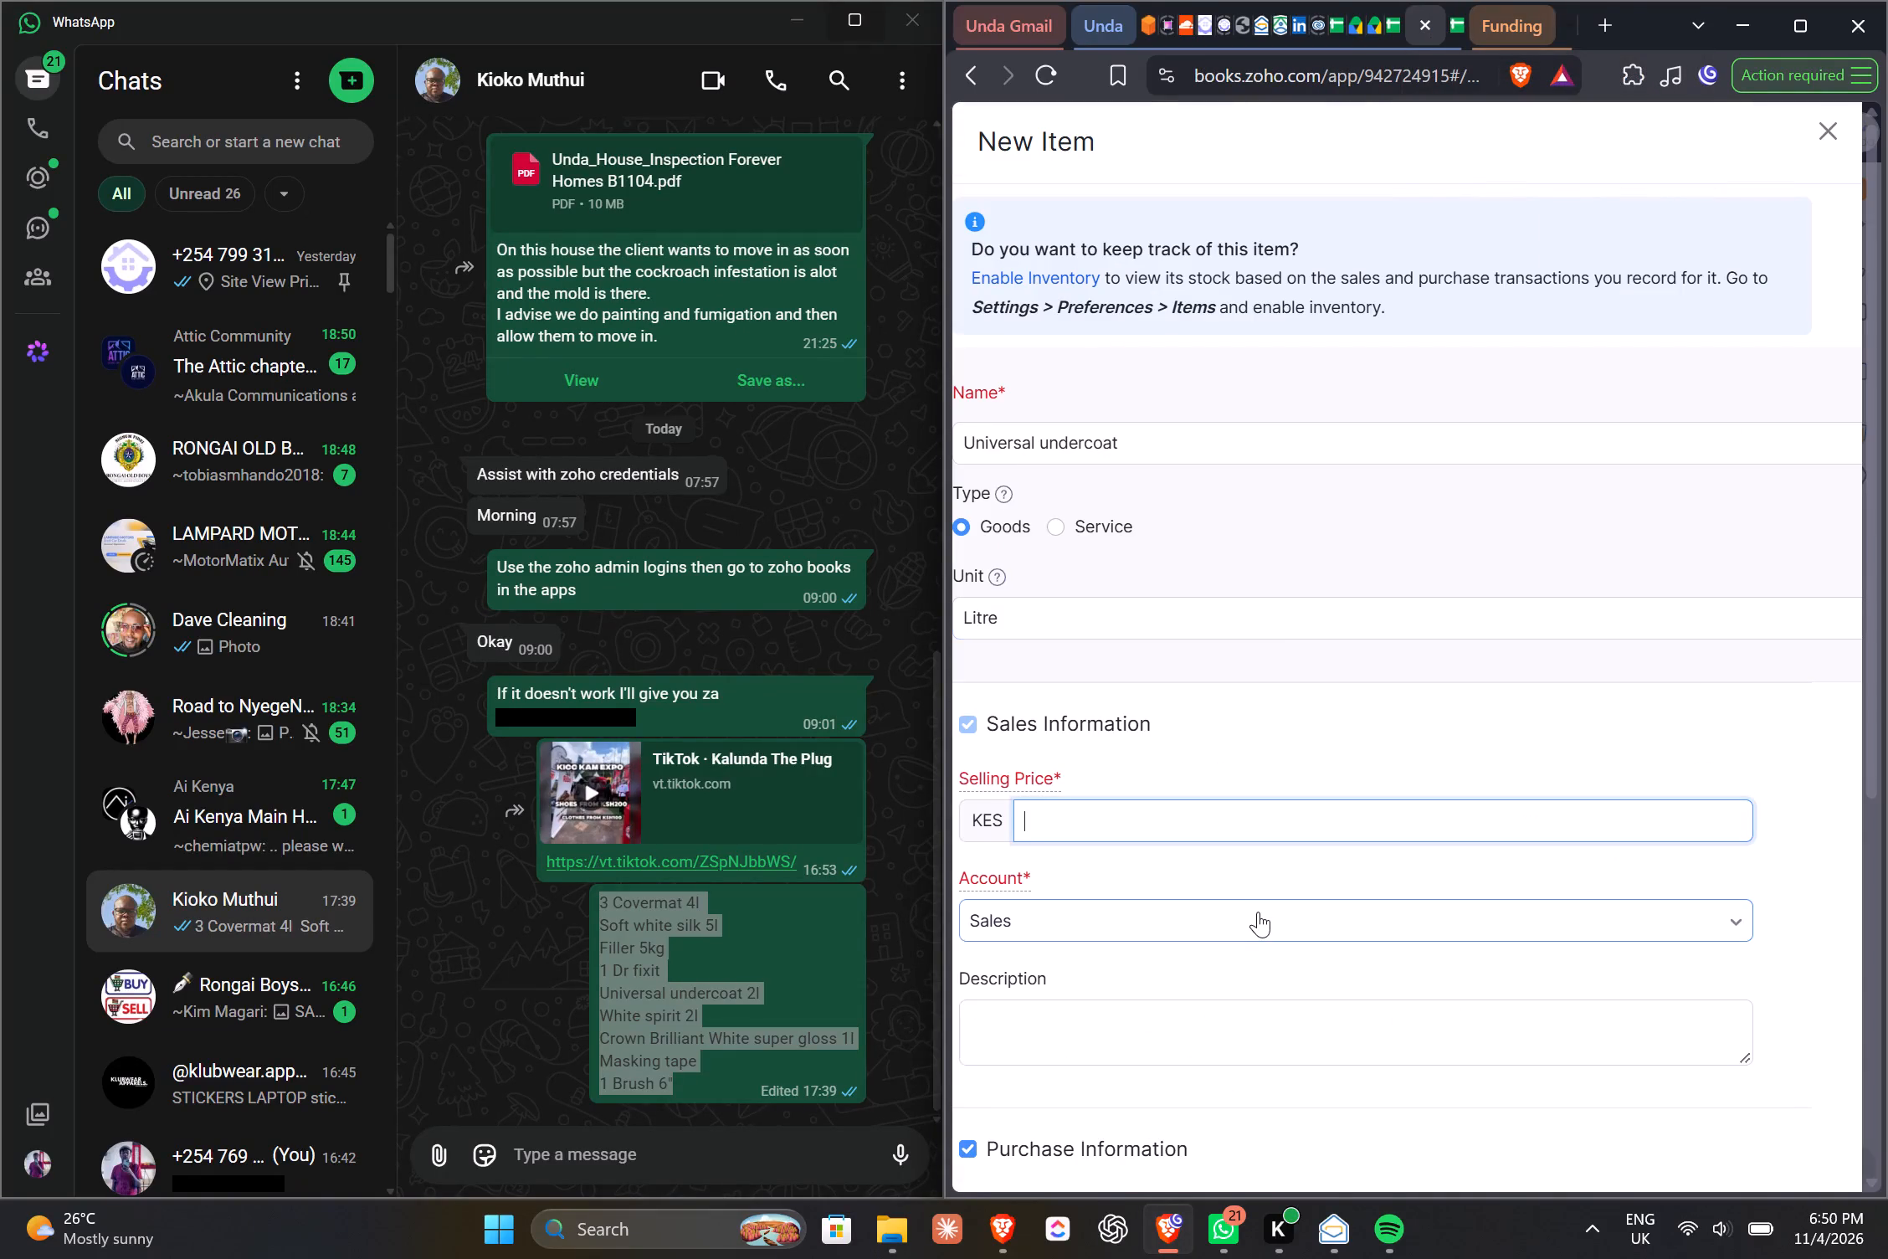
pyautogui.write('86')
pyautogui.press('BackSpace')
pyautogui.press('BackSpace')
pyautogui.write('1050')
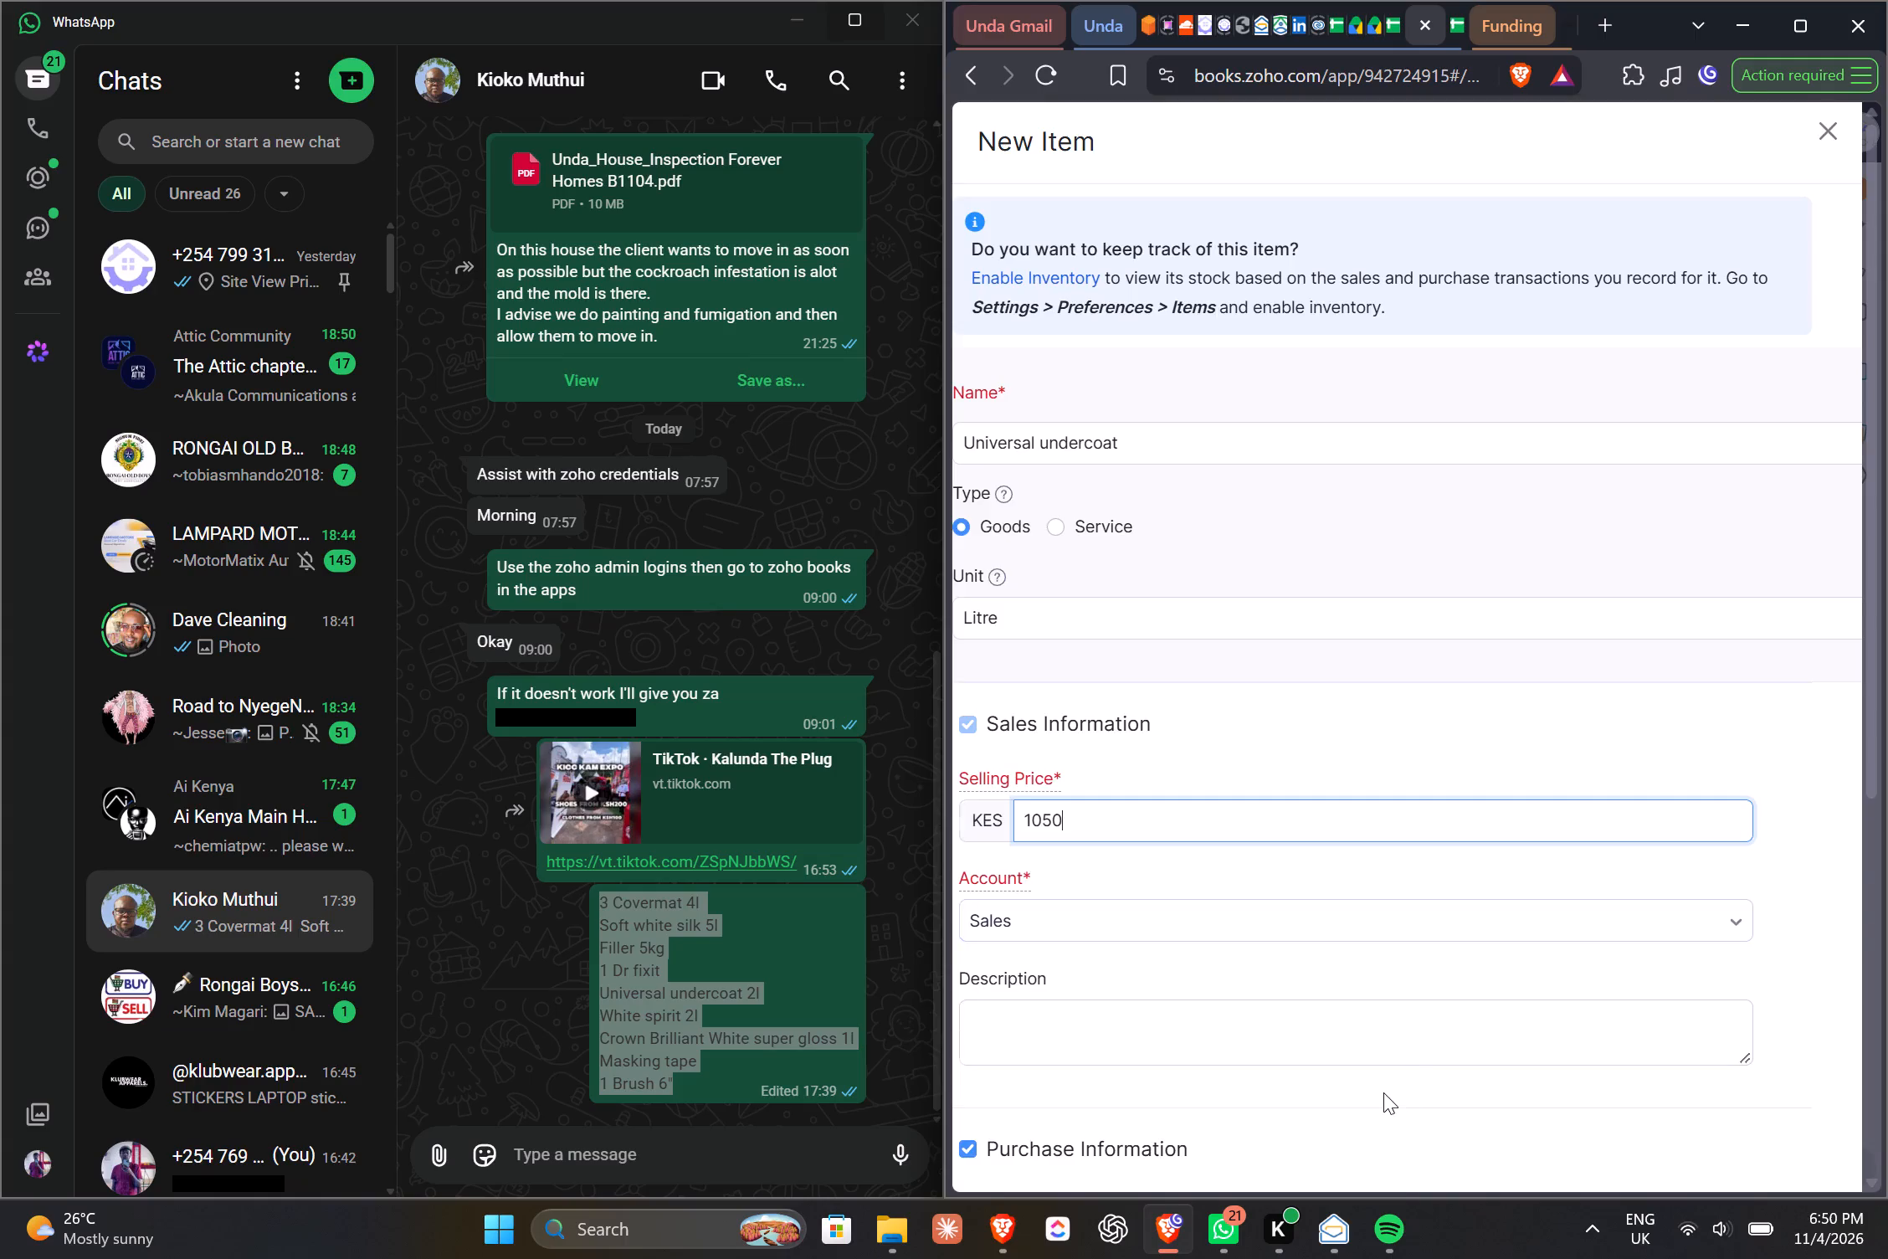
pyautogui.scroll(-1, 1383, 1092)
pyautogui.click(1255, 1023)
pyautogui.write('850')
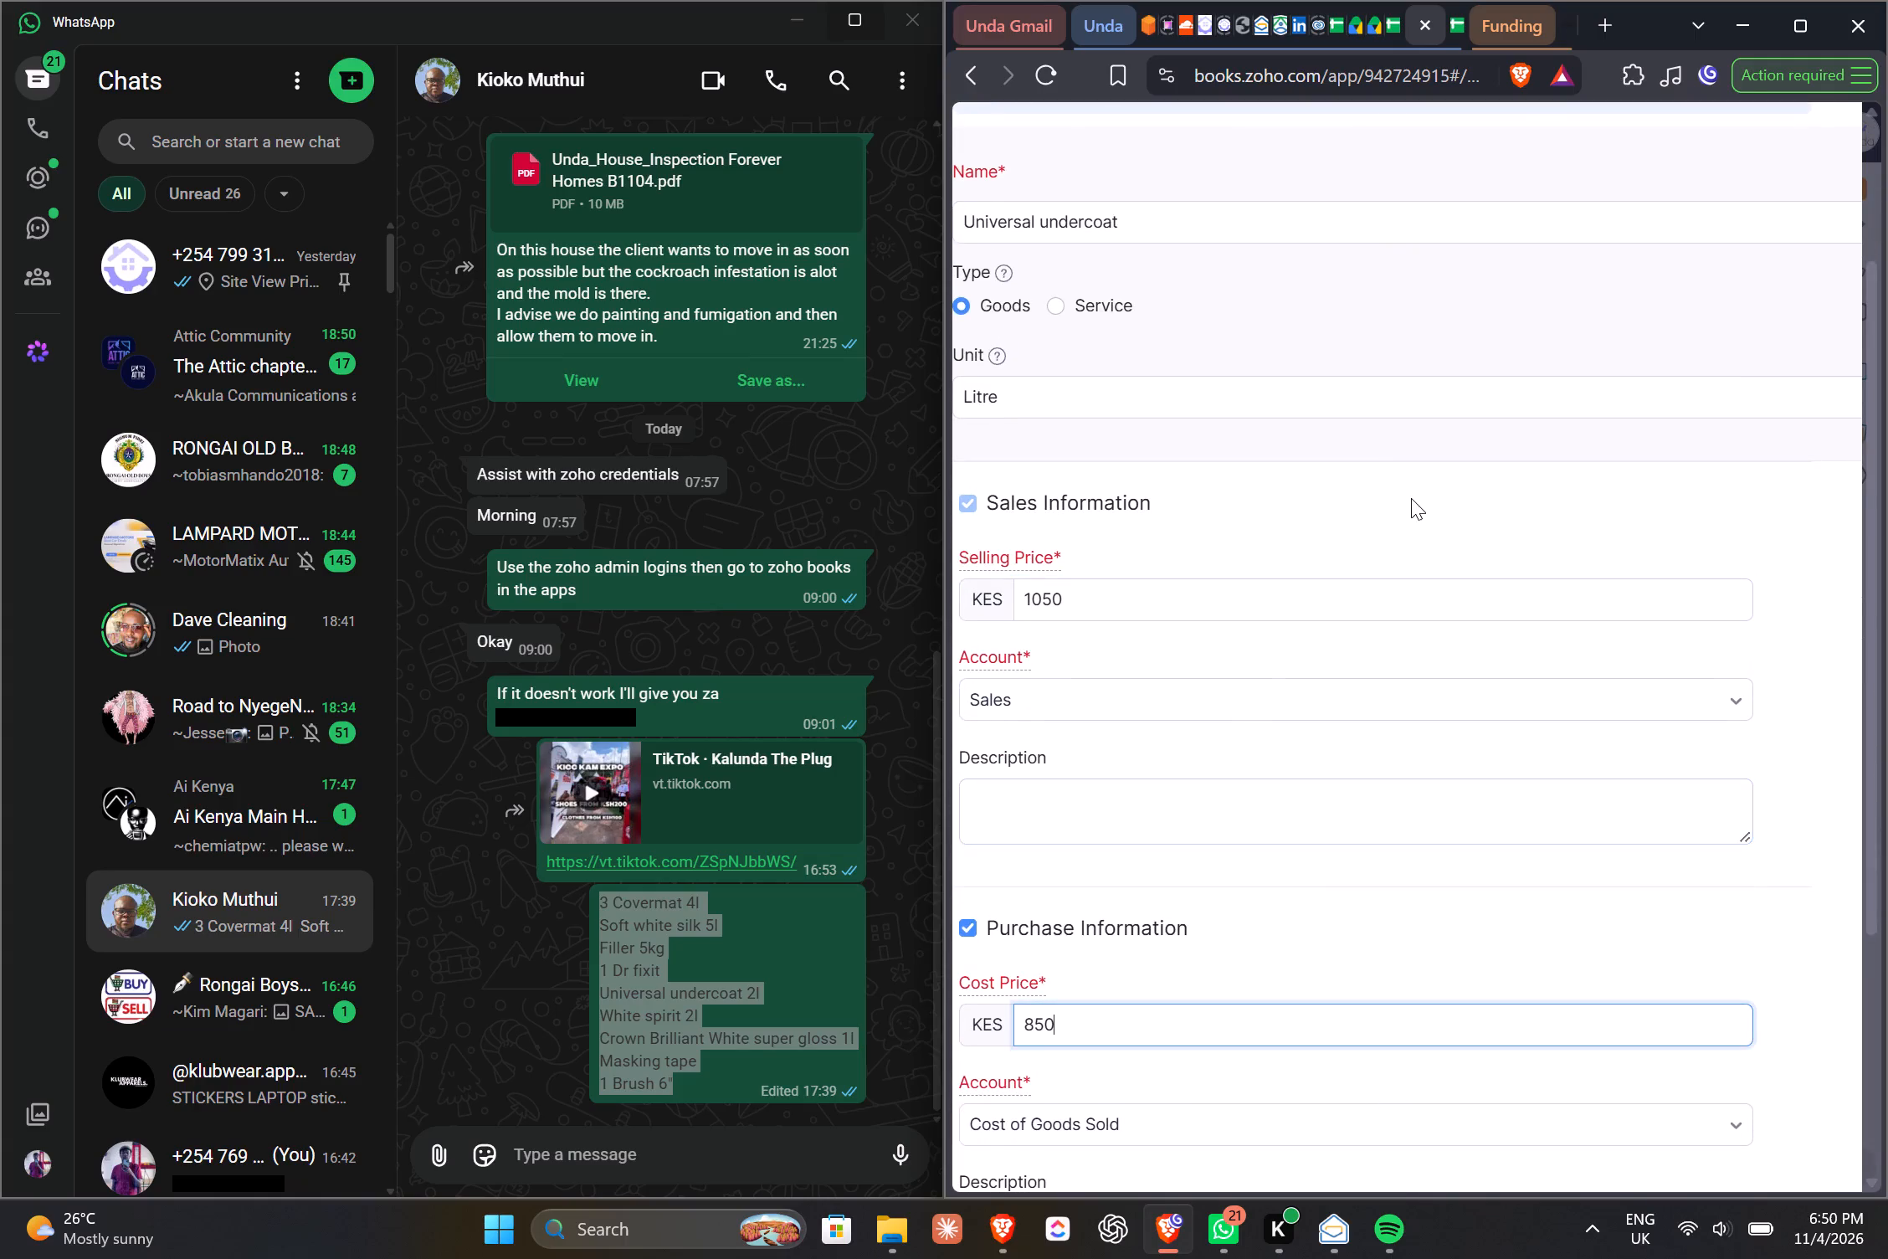
# Recheck the Universal undercoat entry against the Quoting Calculator and save the new item into the Zoho Books quote.
pyautogui.scroll(1, 1411, 498)
pyautogui.hscroll(1, 1411, 498)
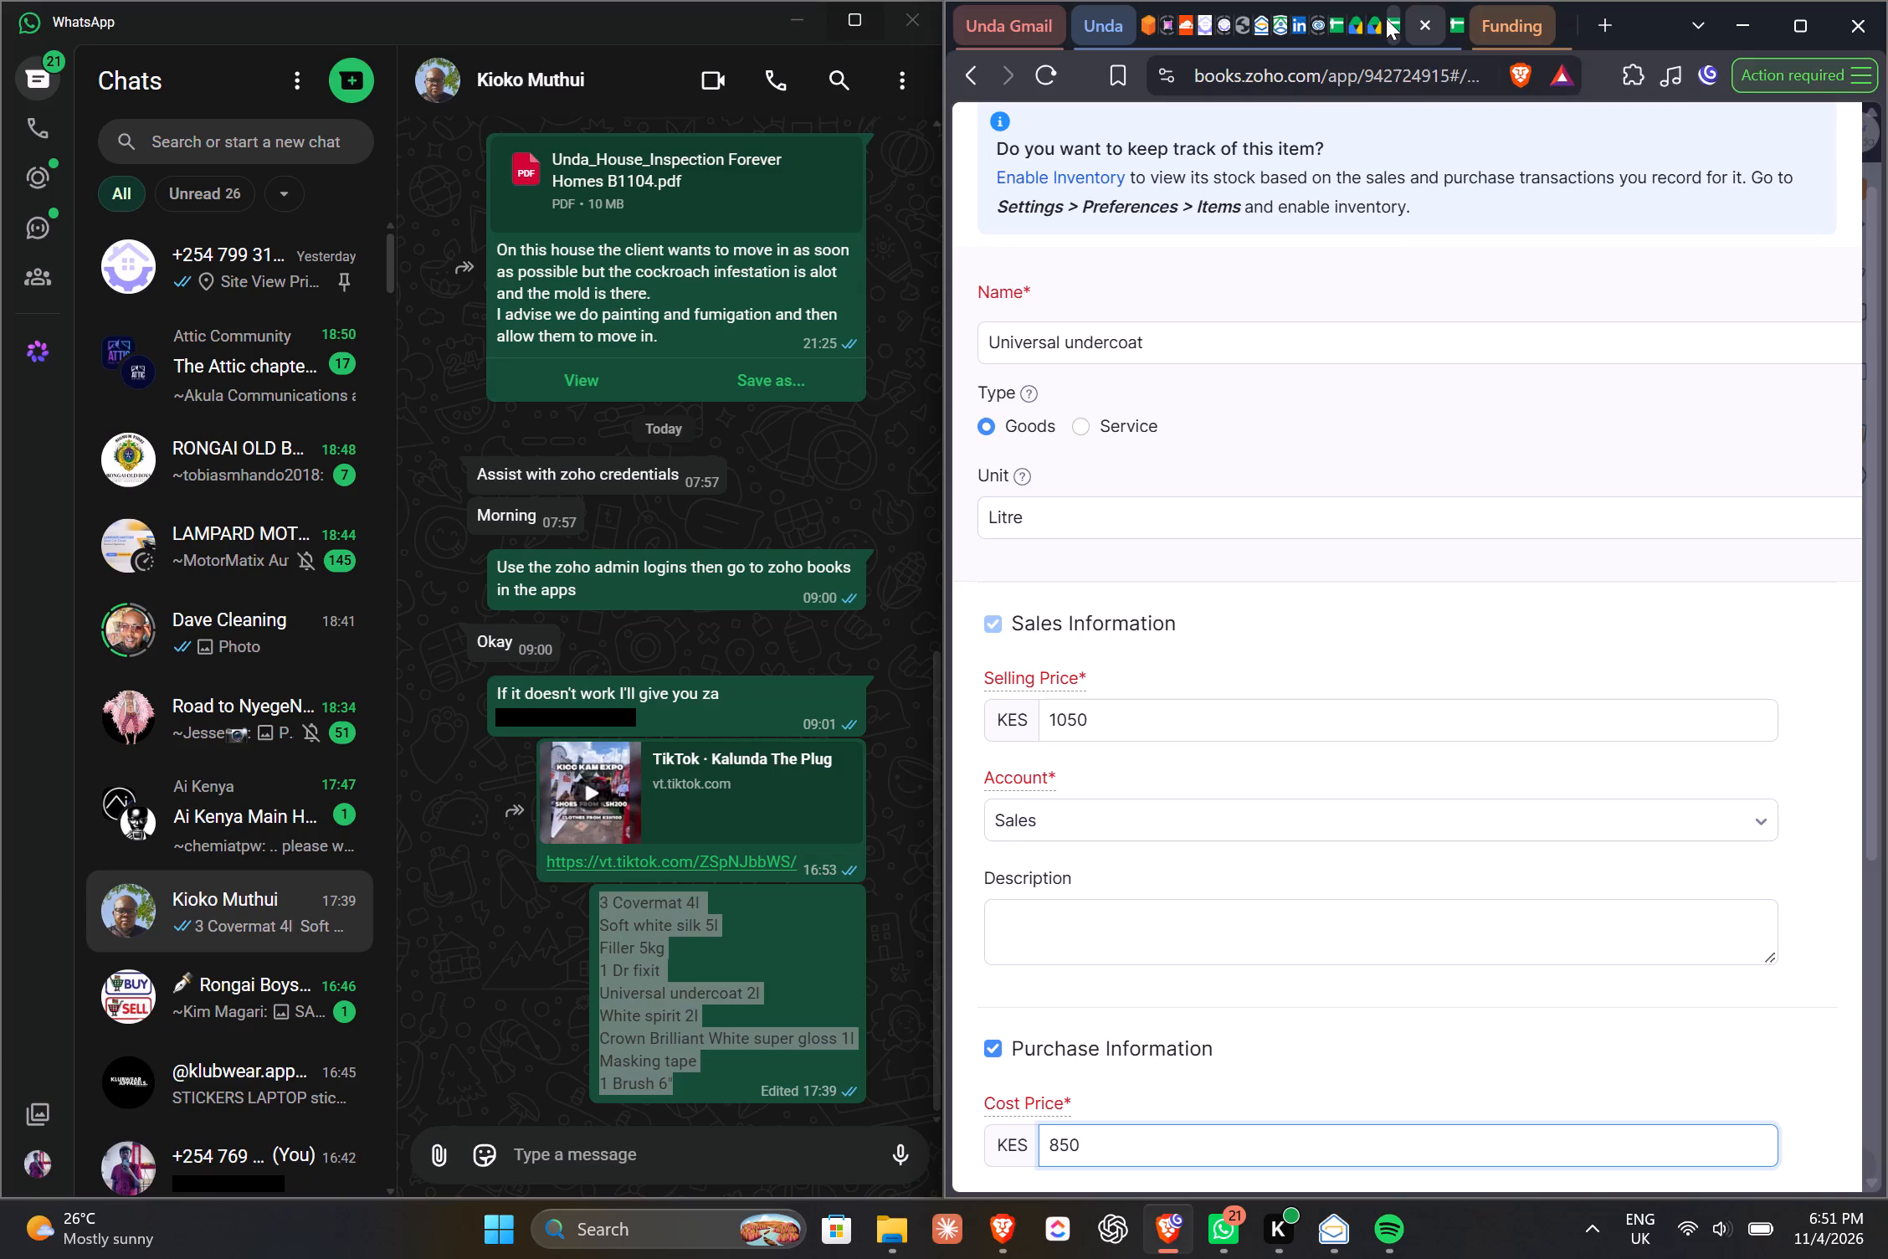
pyautogui.click(1455, 11)
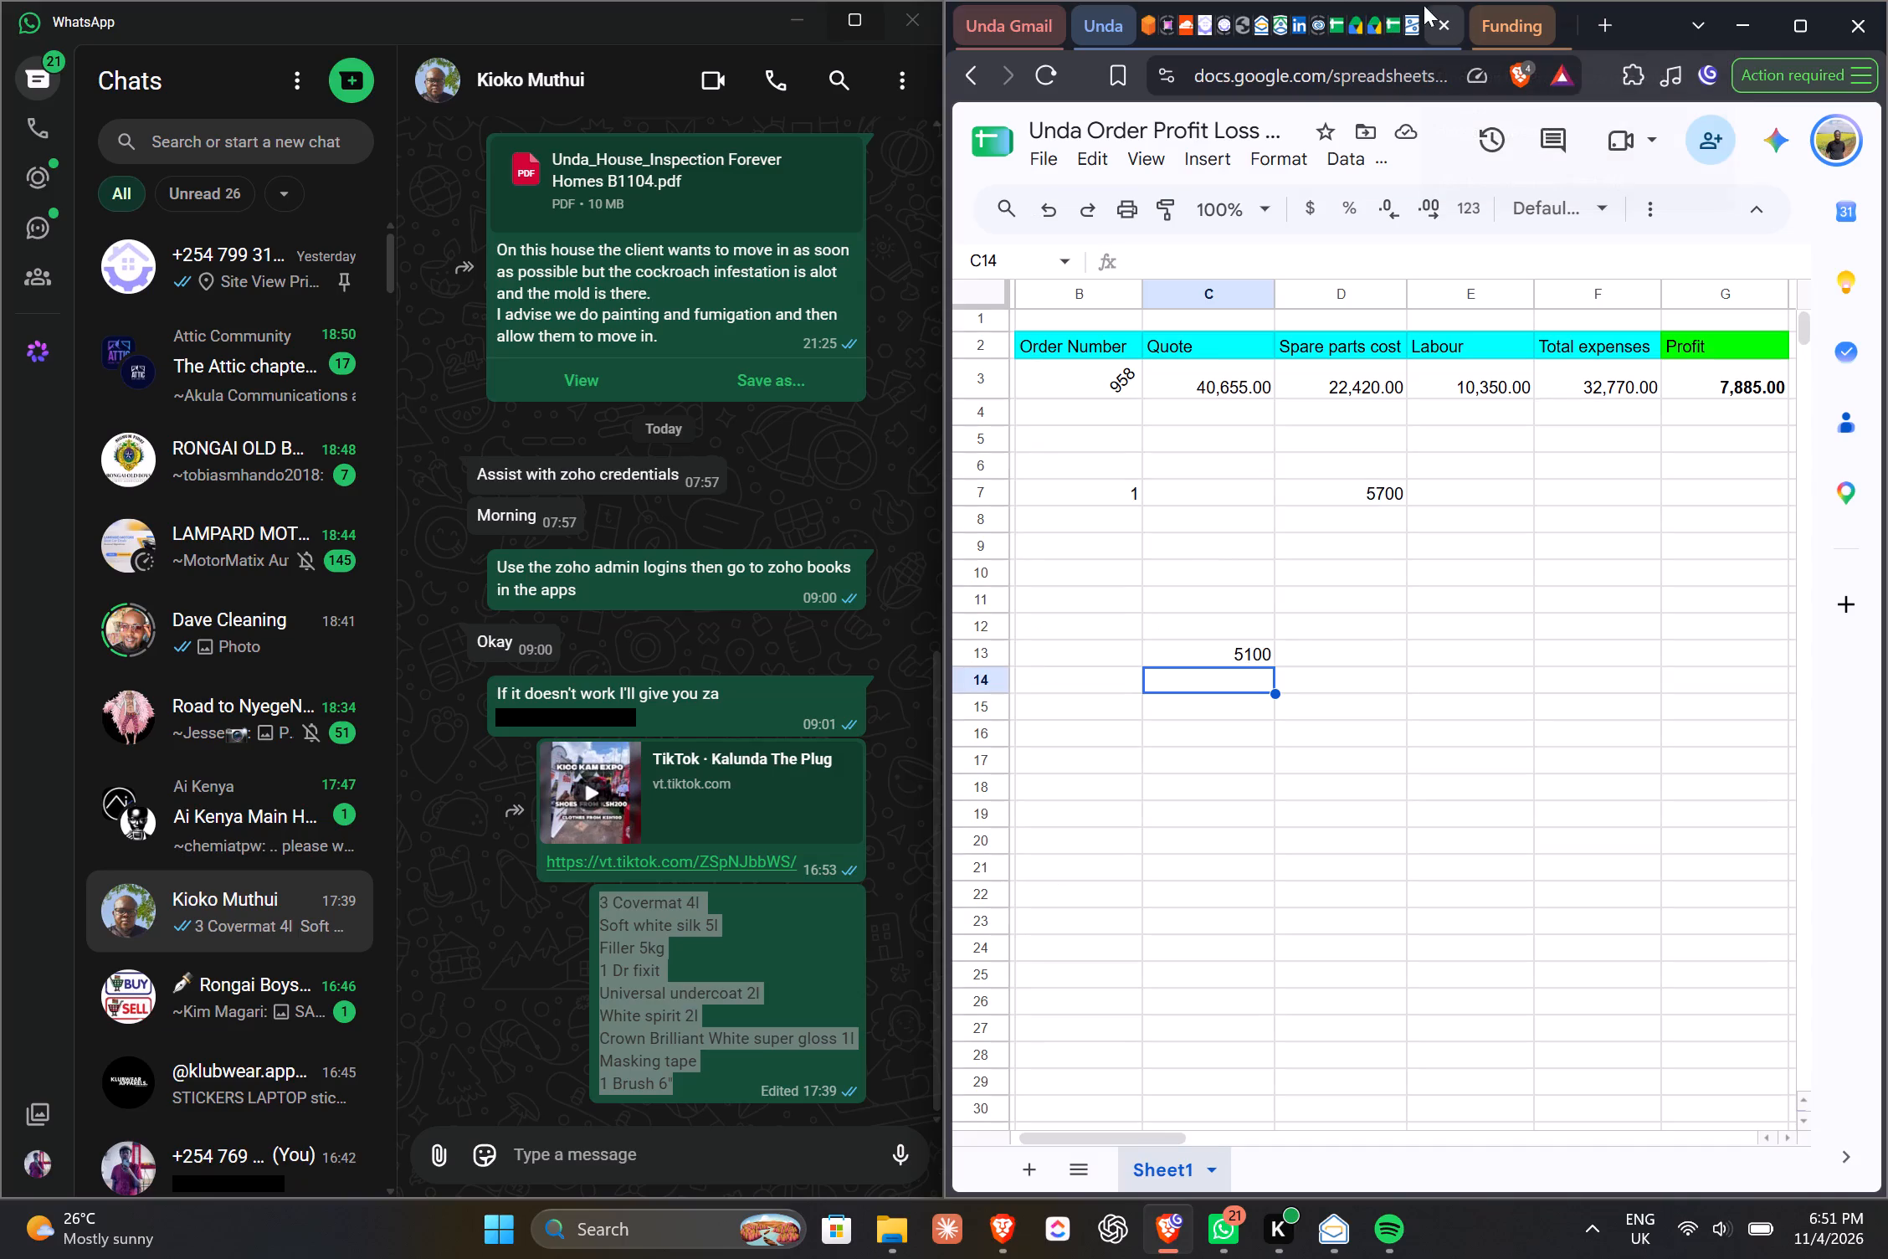
pyautogui.click(1412, 15)
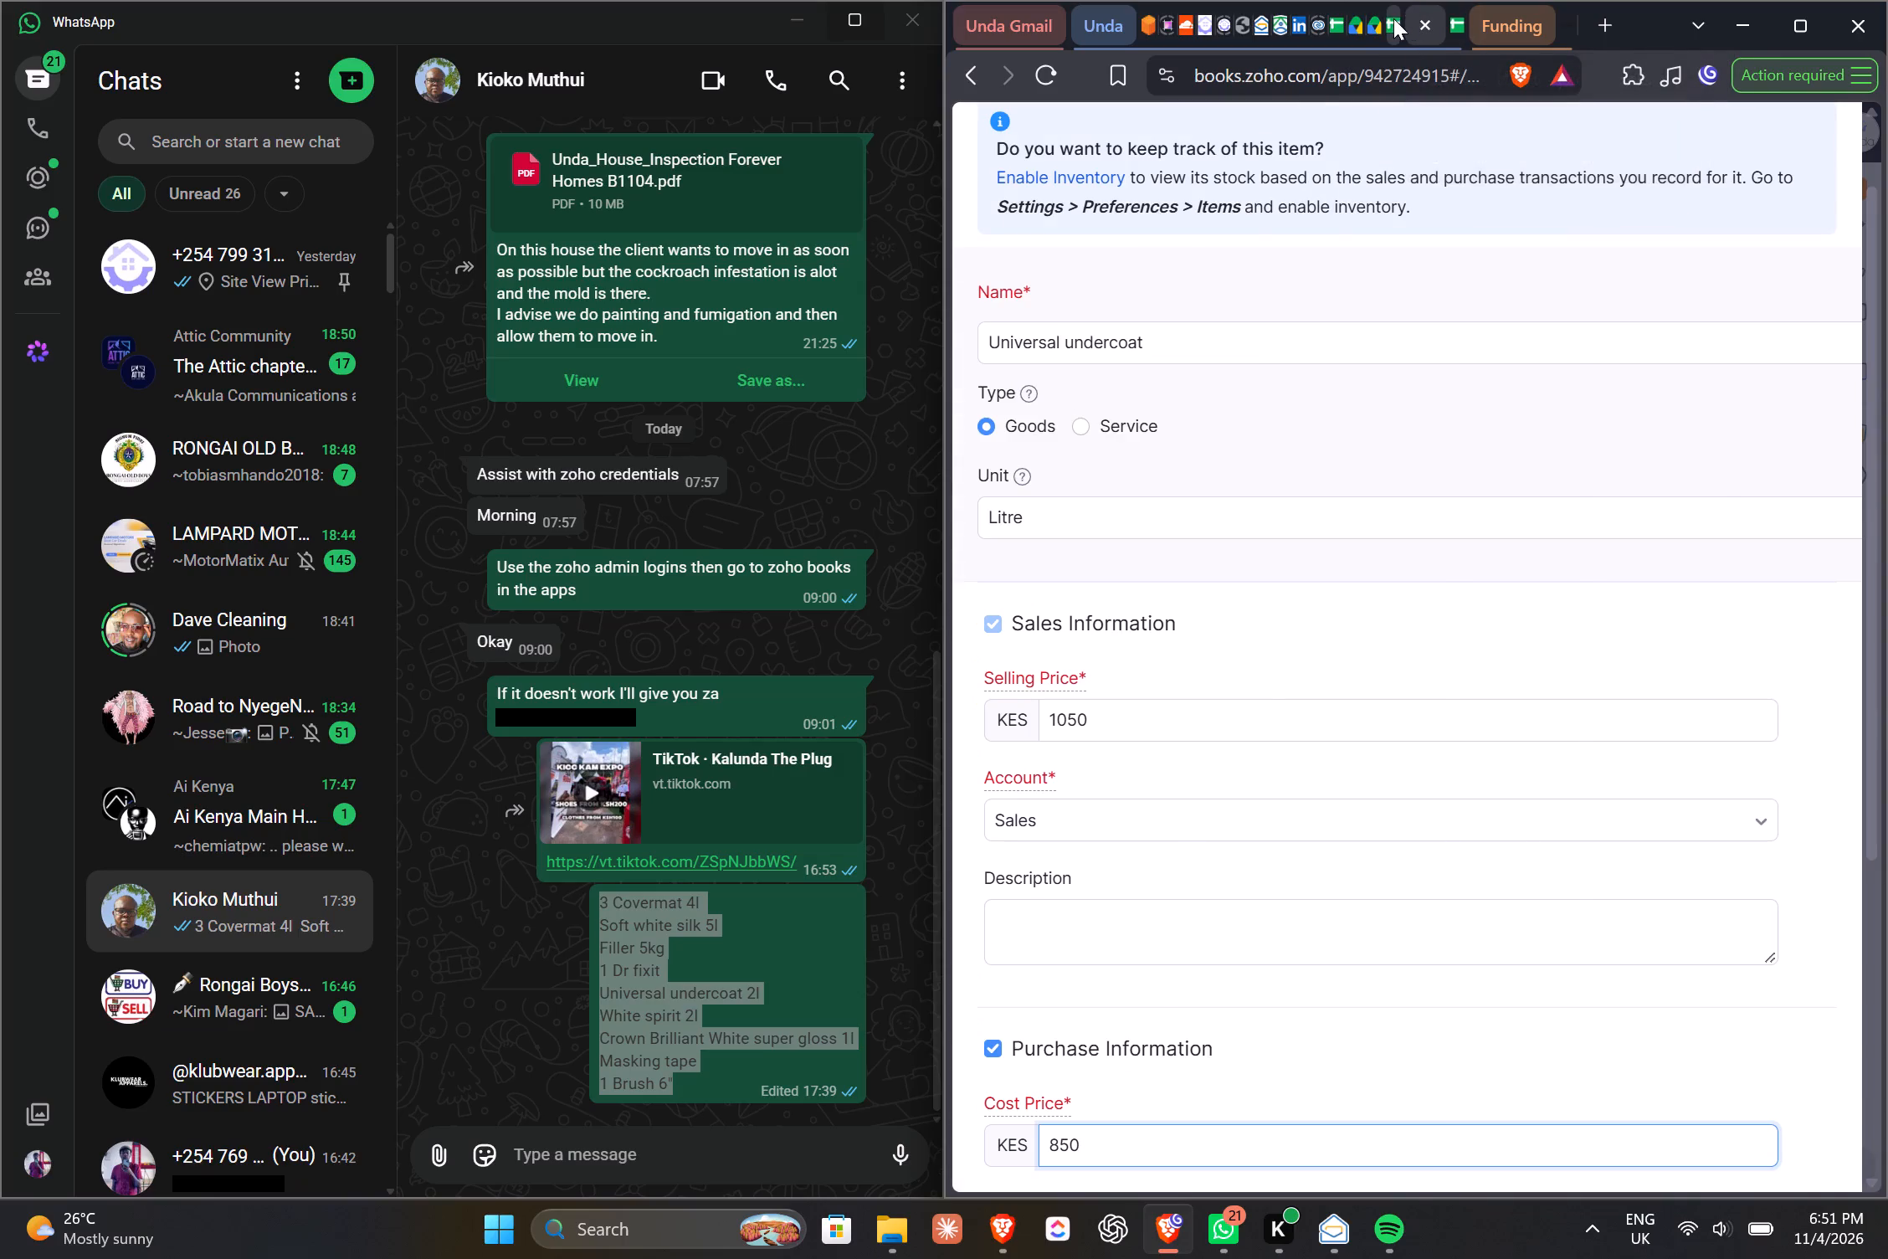
pyautogui.click(1393, 18)
pyautogui.hscroll(3, 1370, 410)
pyautogui.hscroll(-1, 1370, 410)
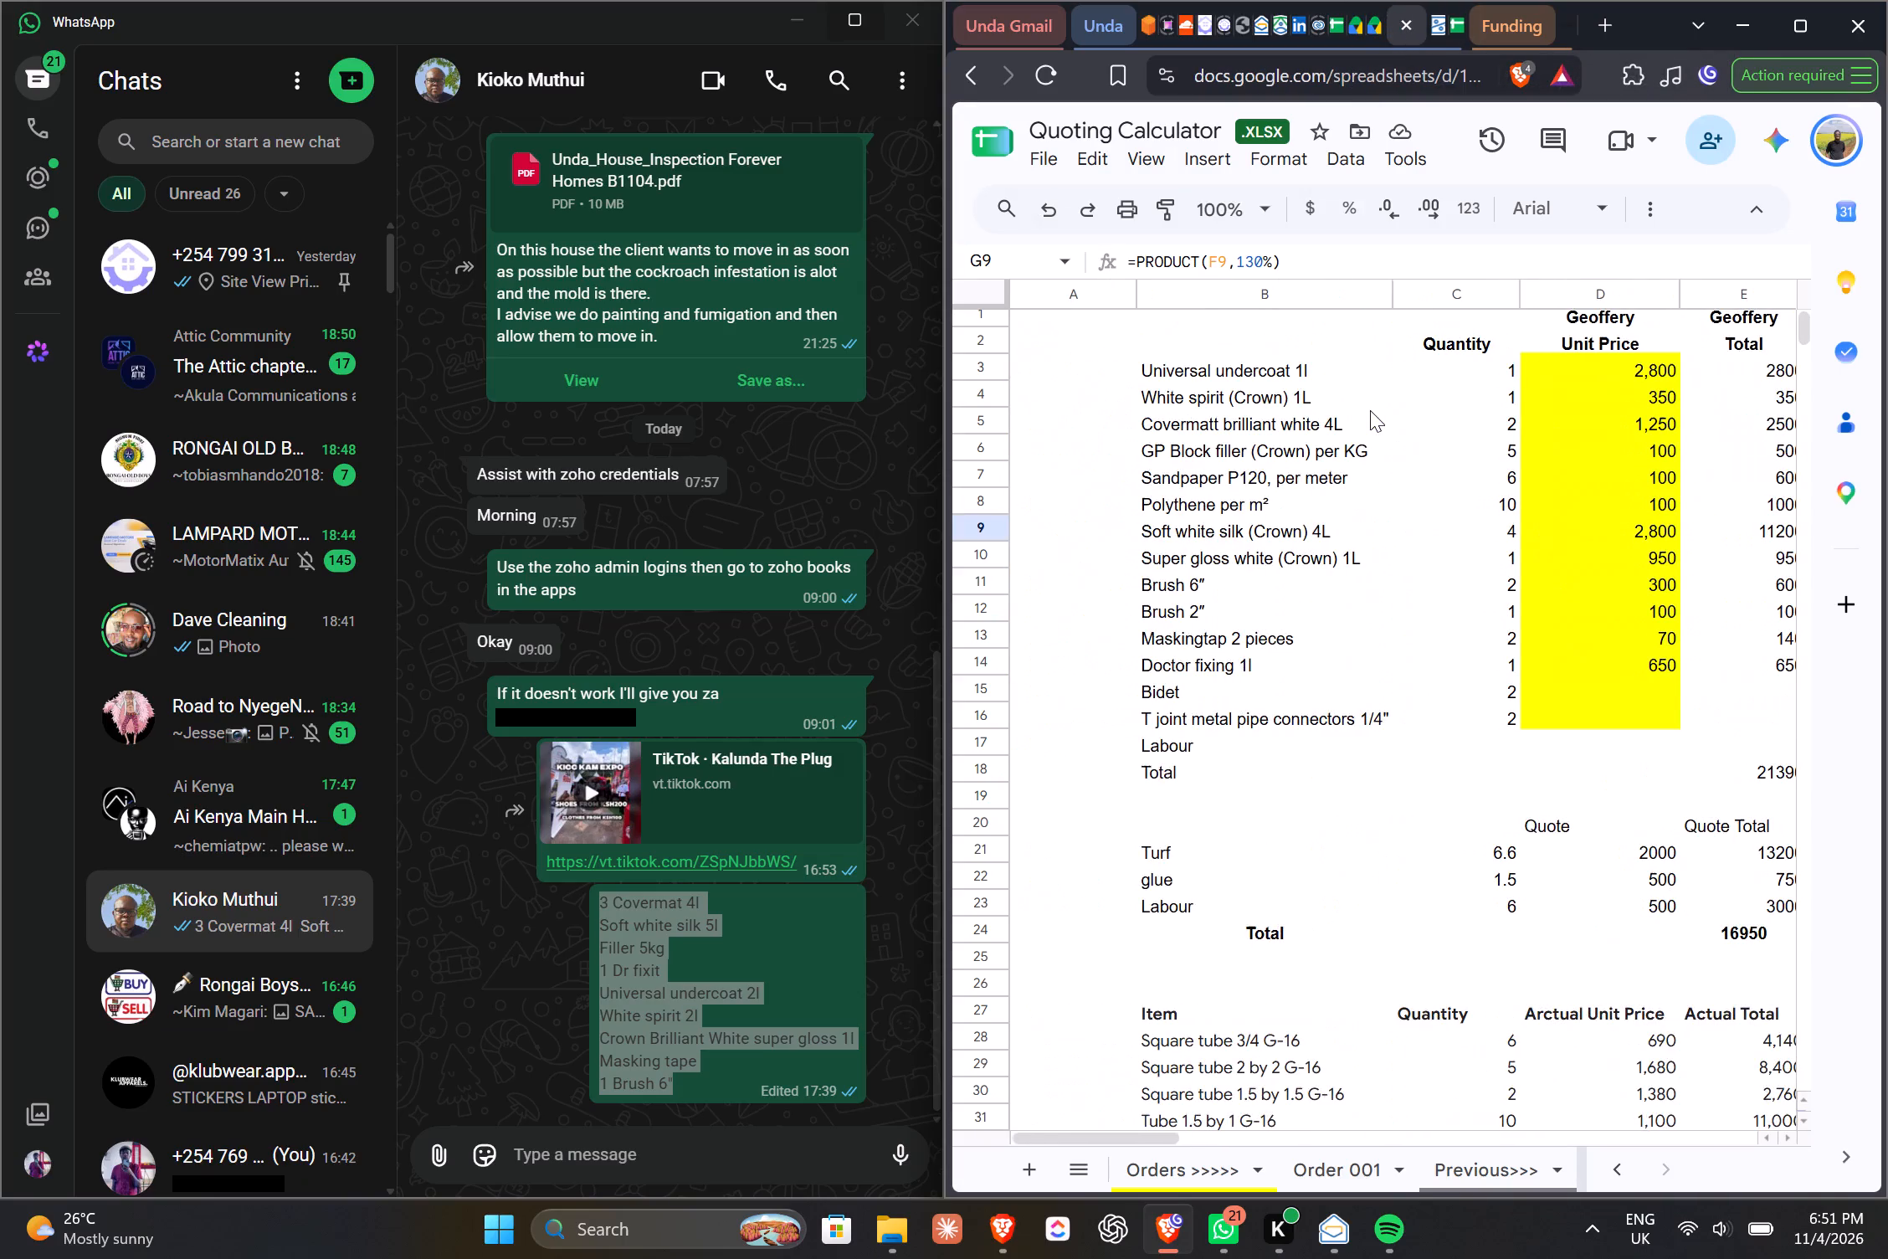
pyautogui.hscroll(-1, 1370, 410)
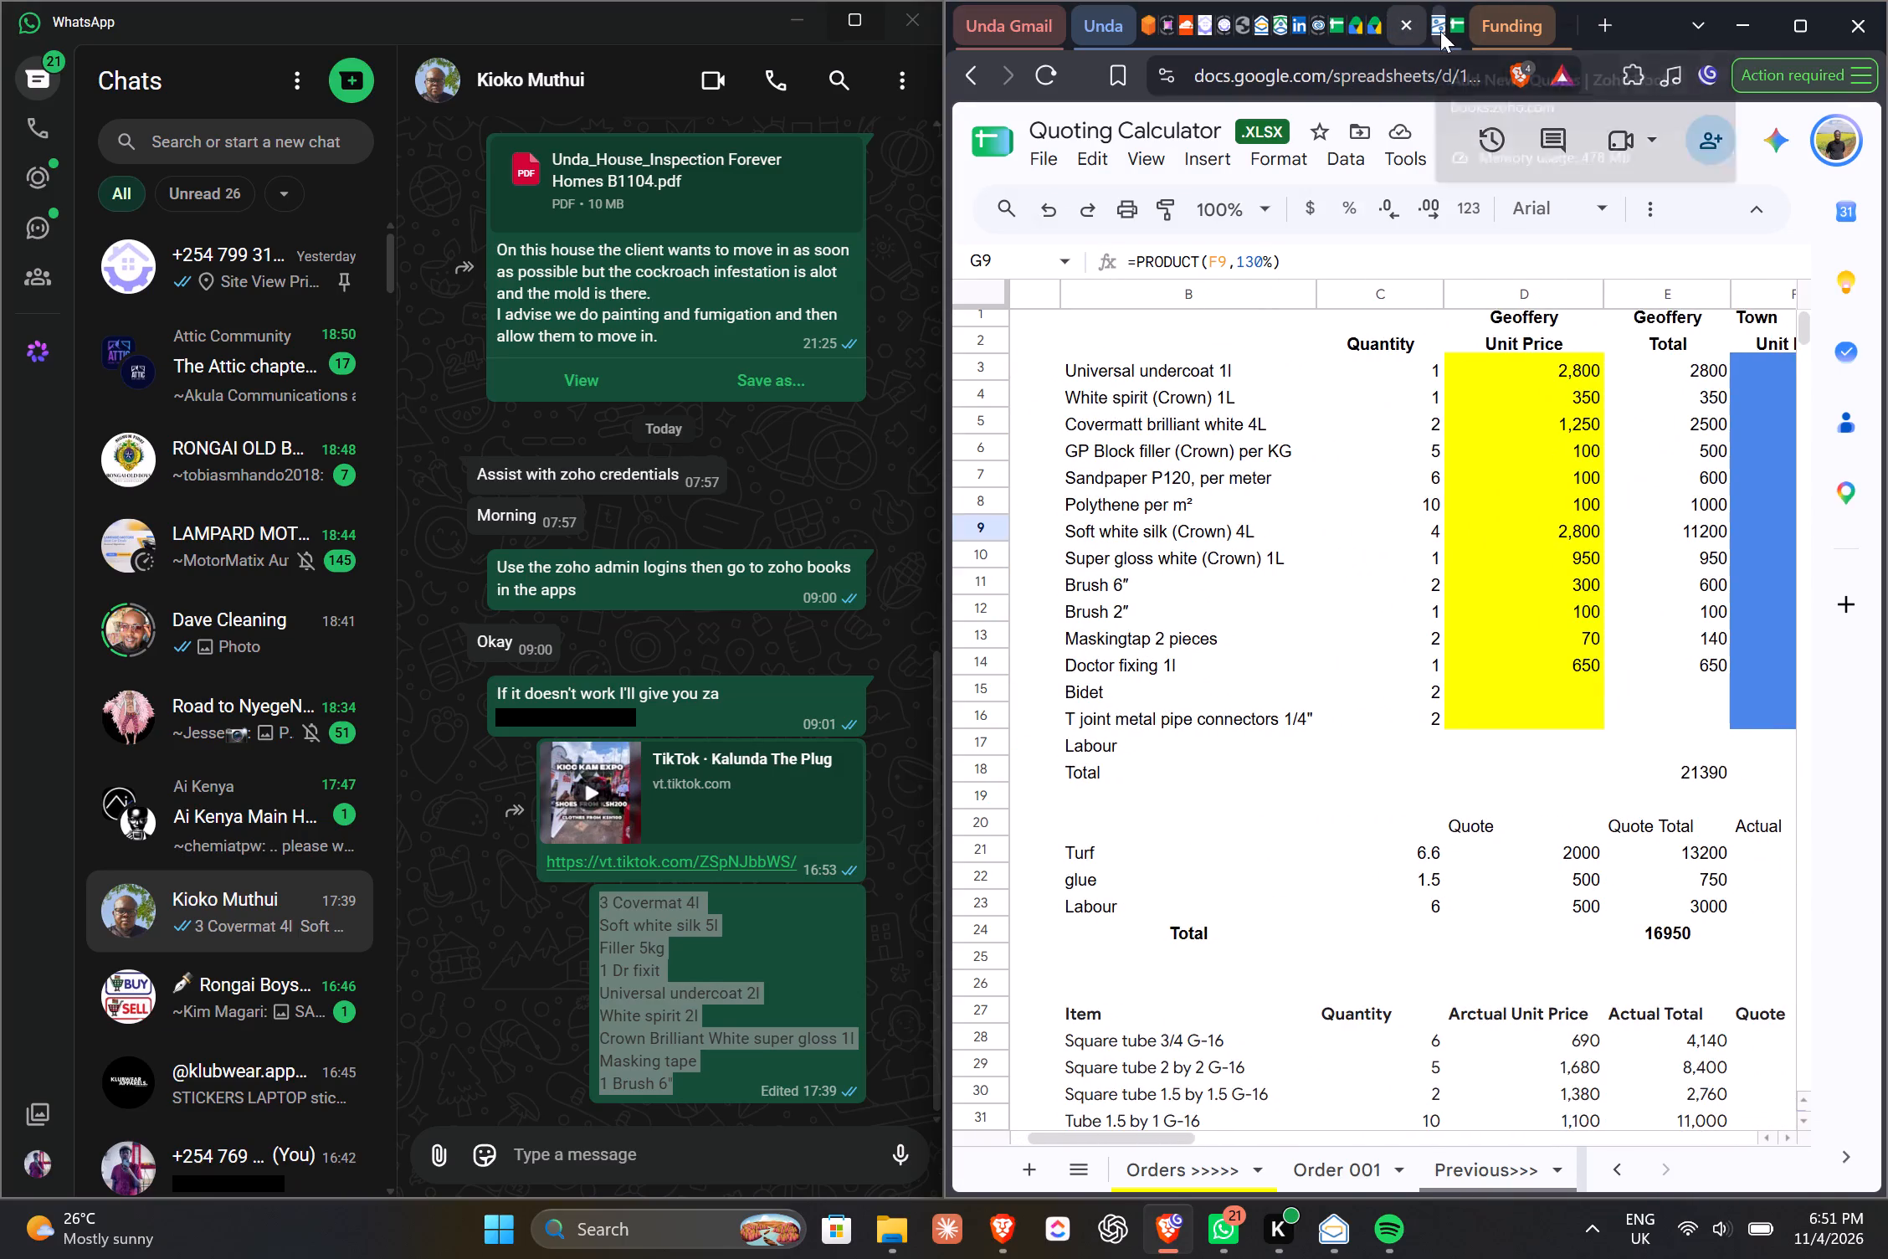
pyautogui.click(1440, 31)
pyautogui.scroll(-4, 1311, 989)
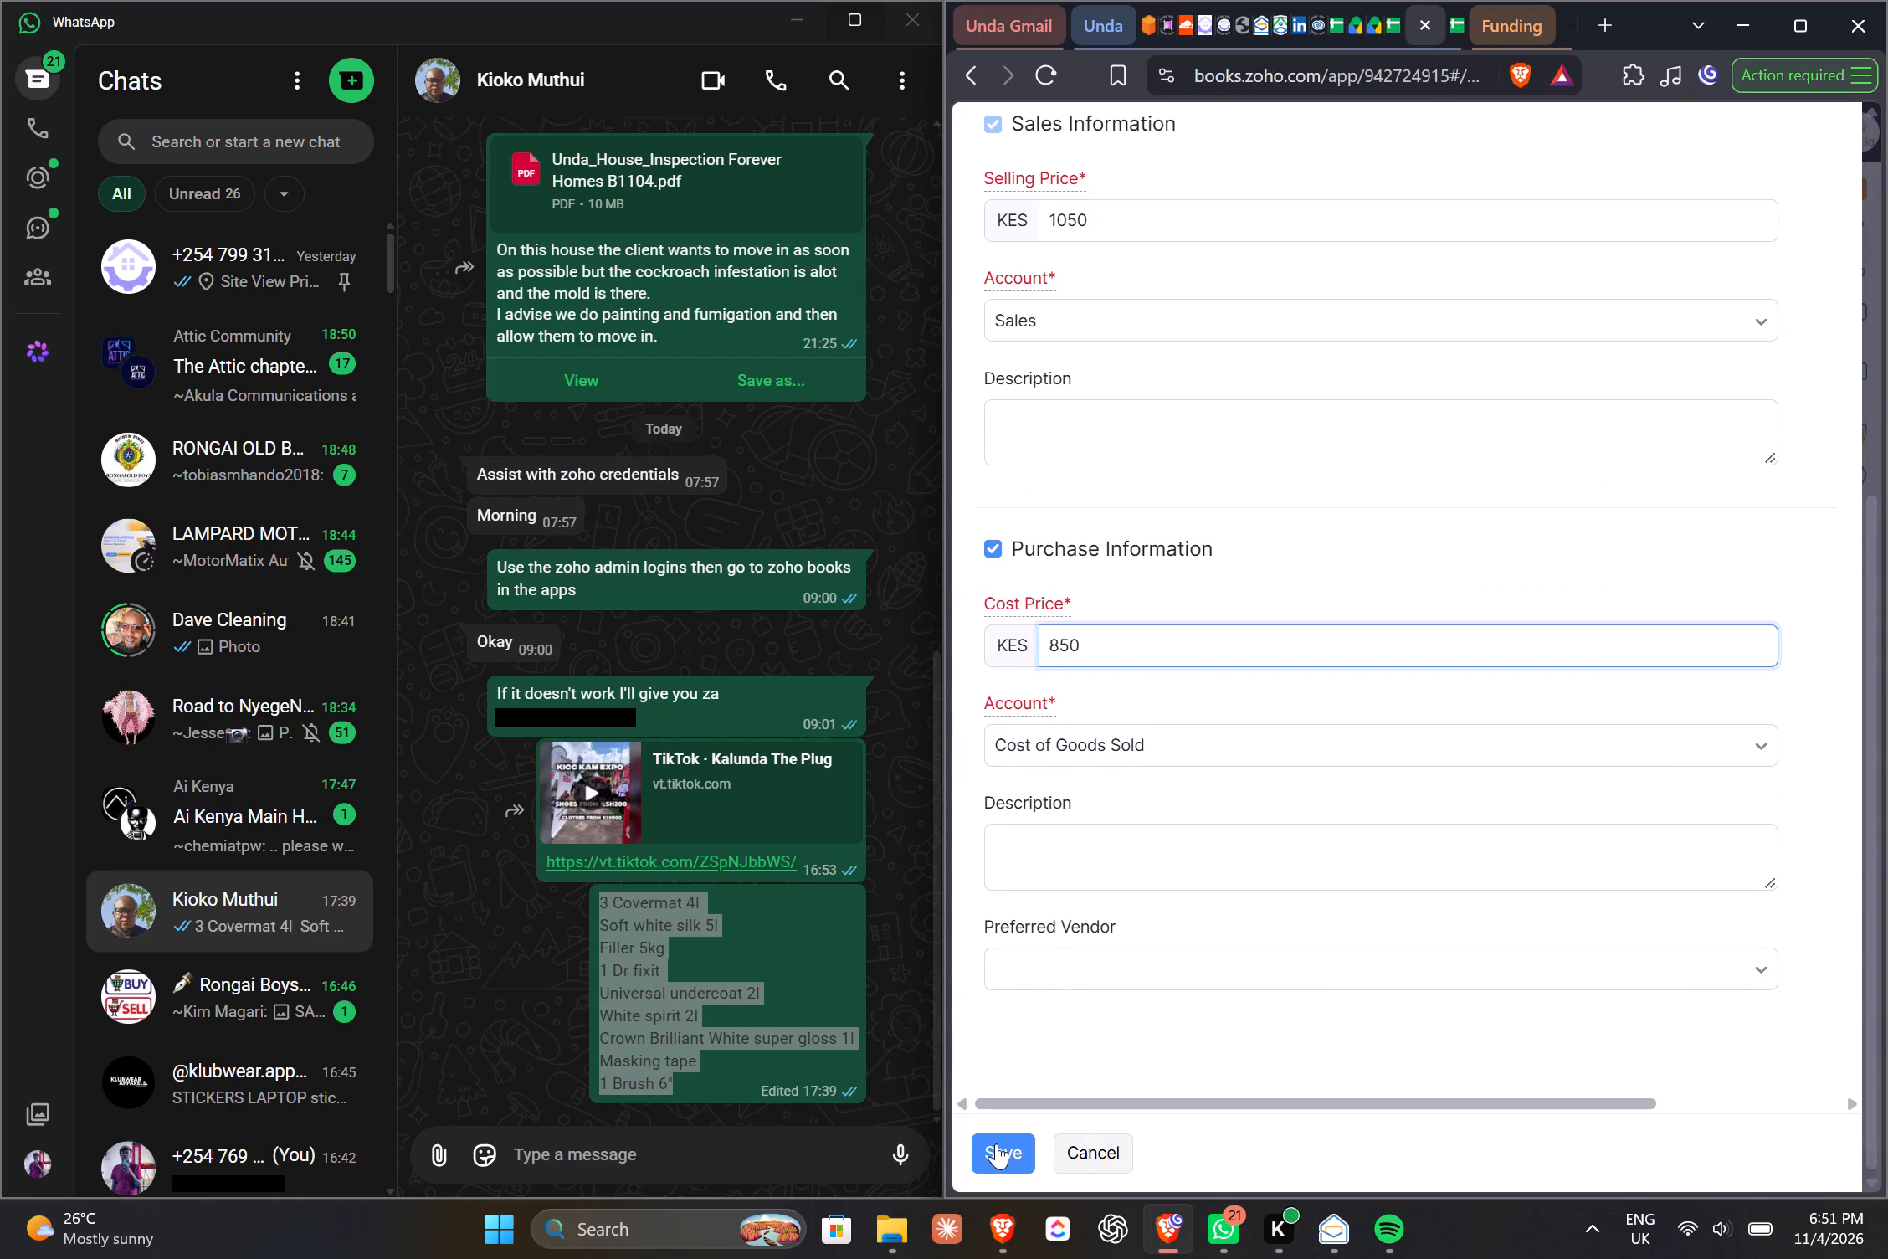
pyautogui.click(996, 1143)
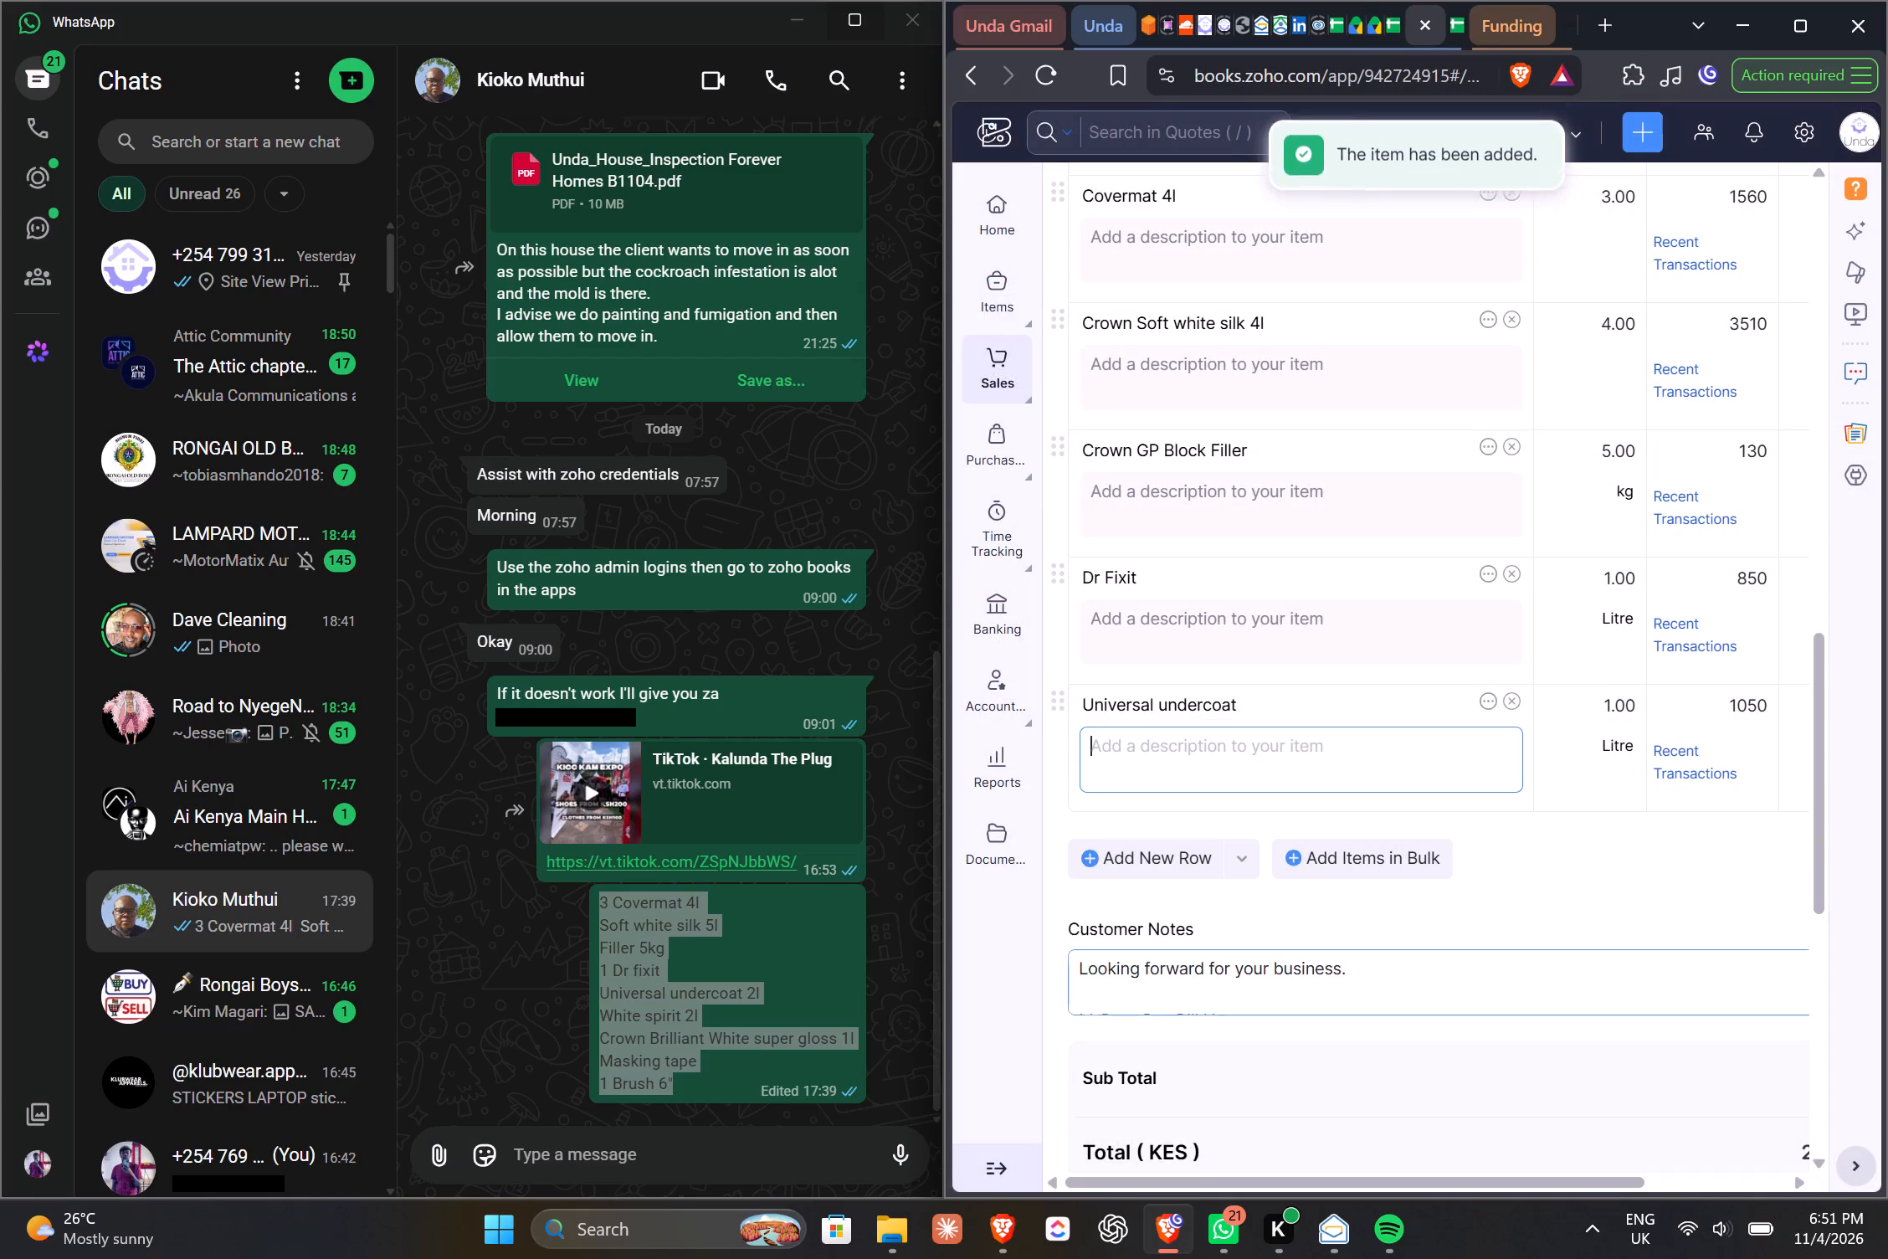
# Add a new quote row below Universal undercoat and enter White spirit 2l from the materials list as its item.
pyautogui.hscroll(-1, 1637, 754)
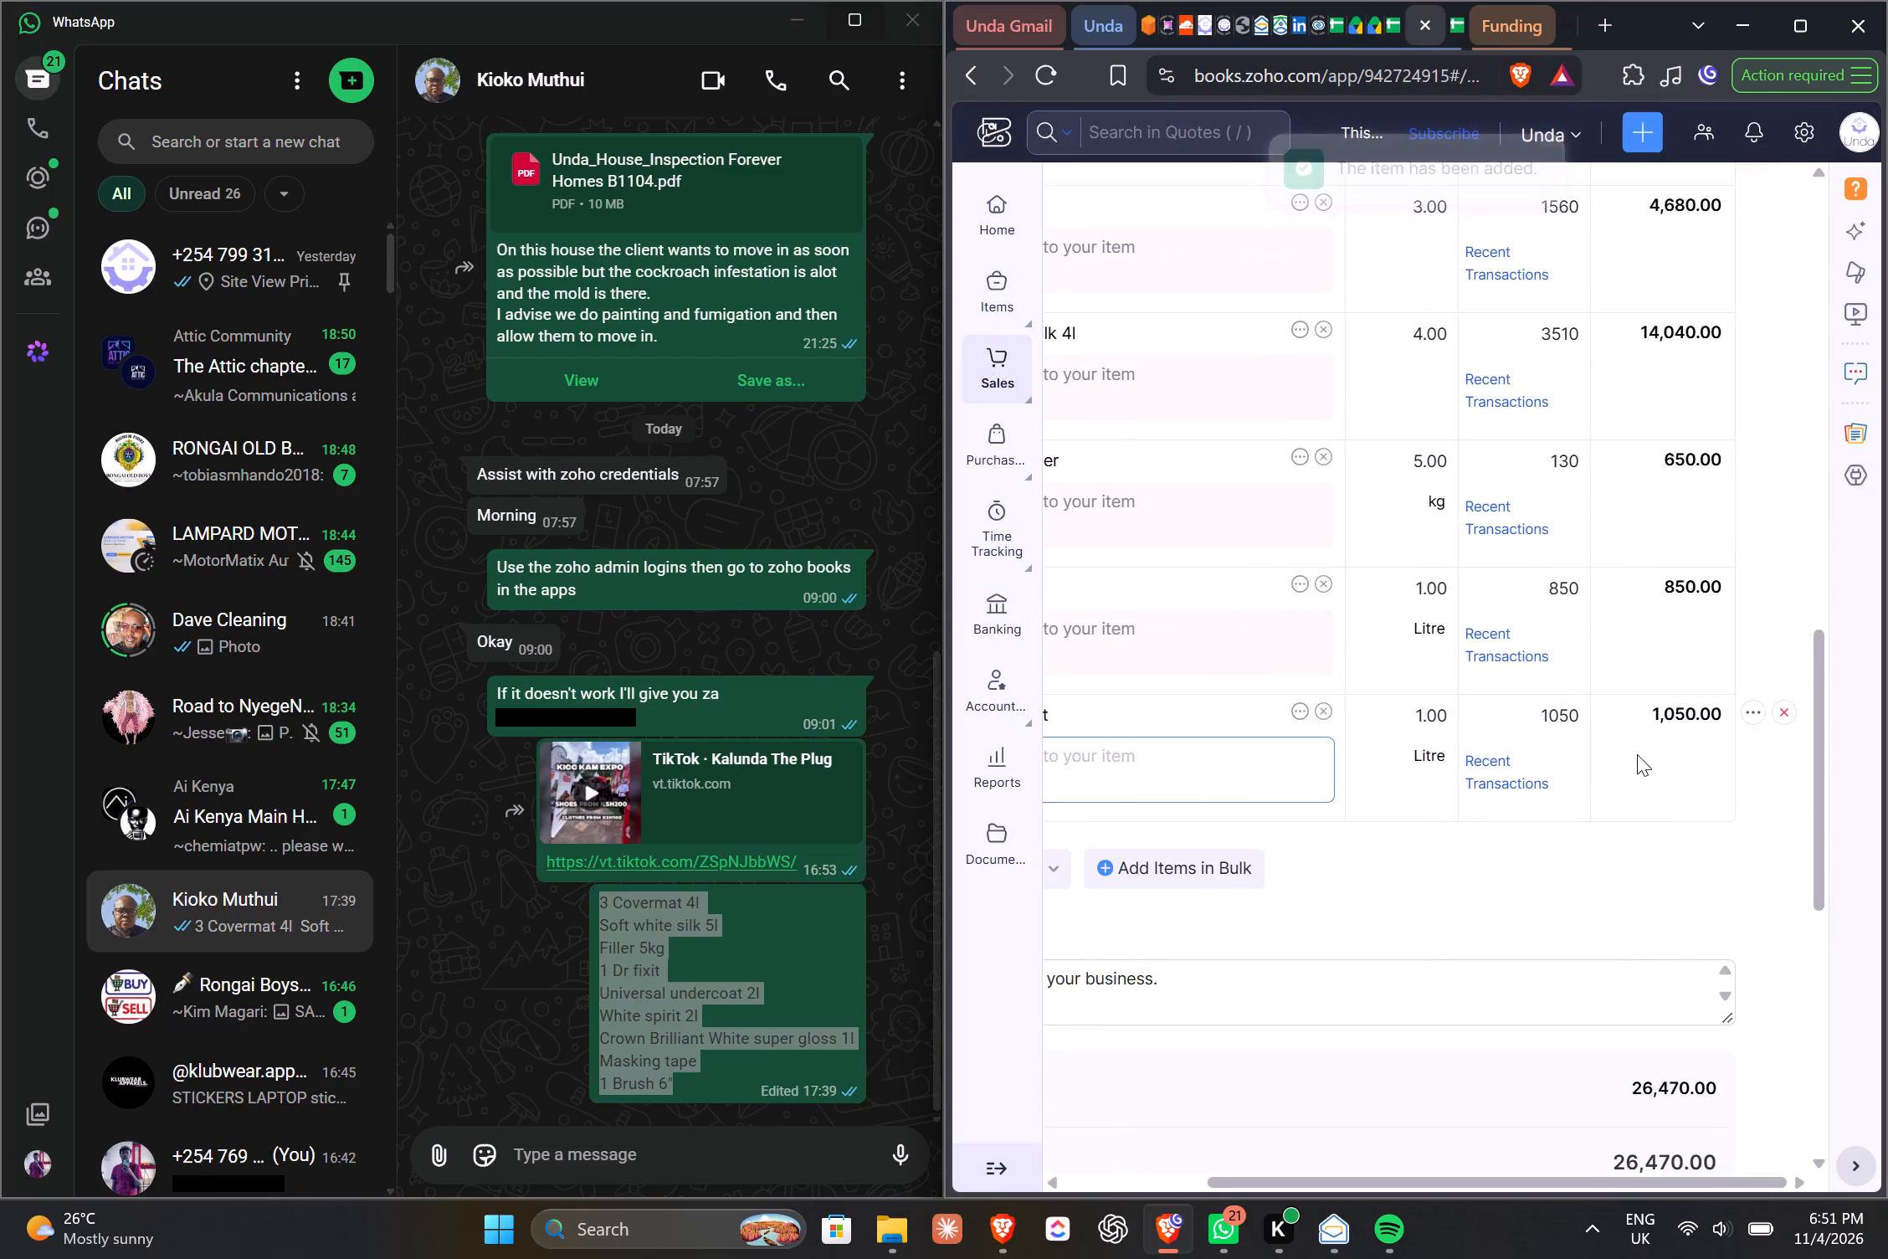
pyautogui.hscroll(-1, 1637, 754)
pyautogui.hscroll(2, 1637, 754)
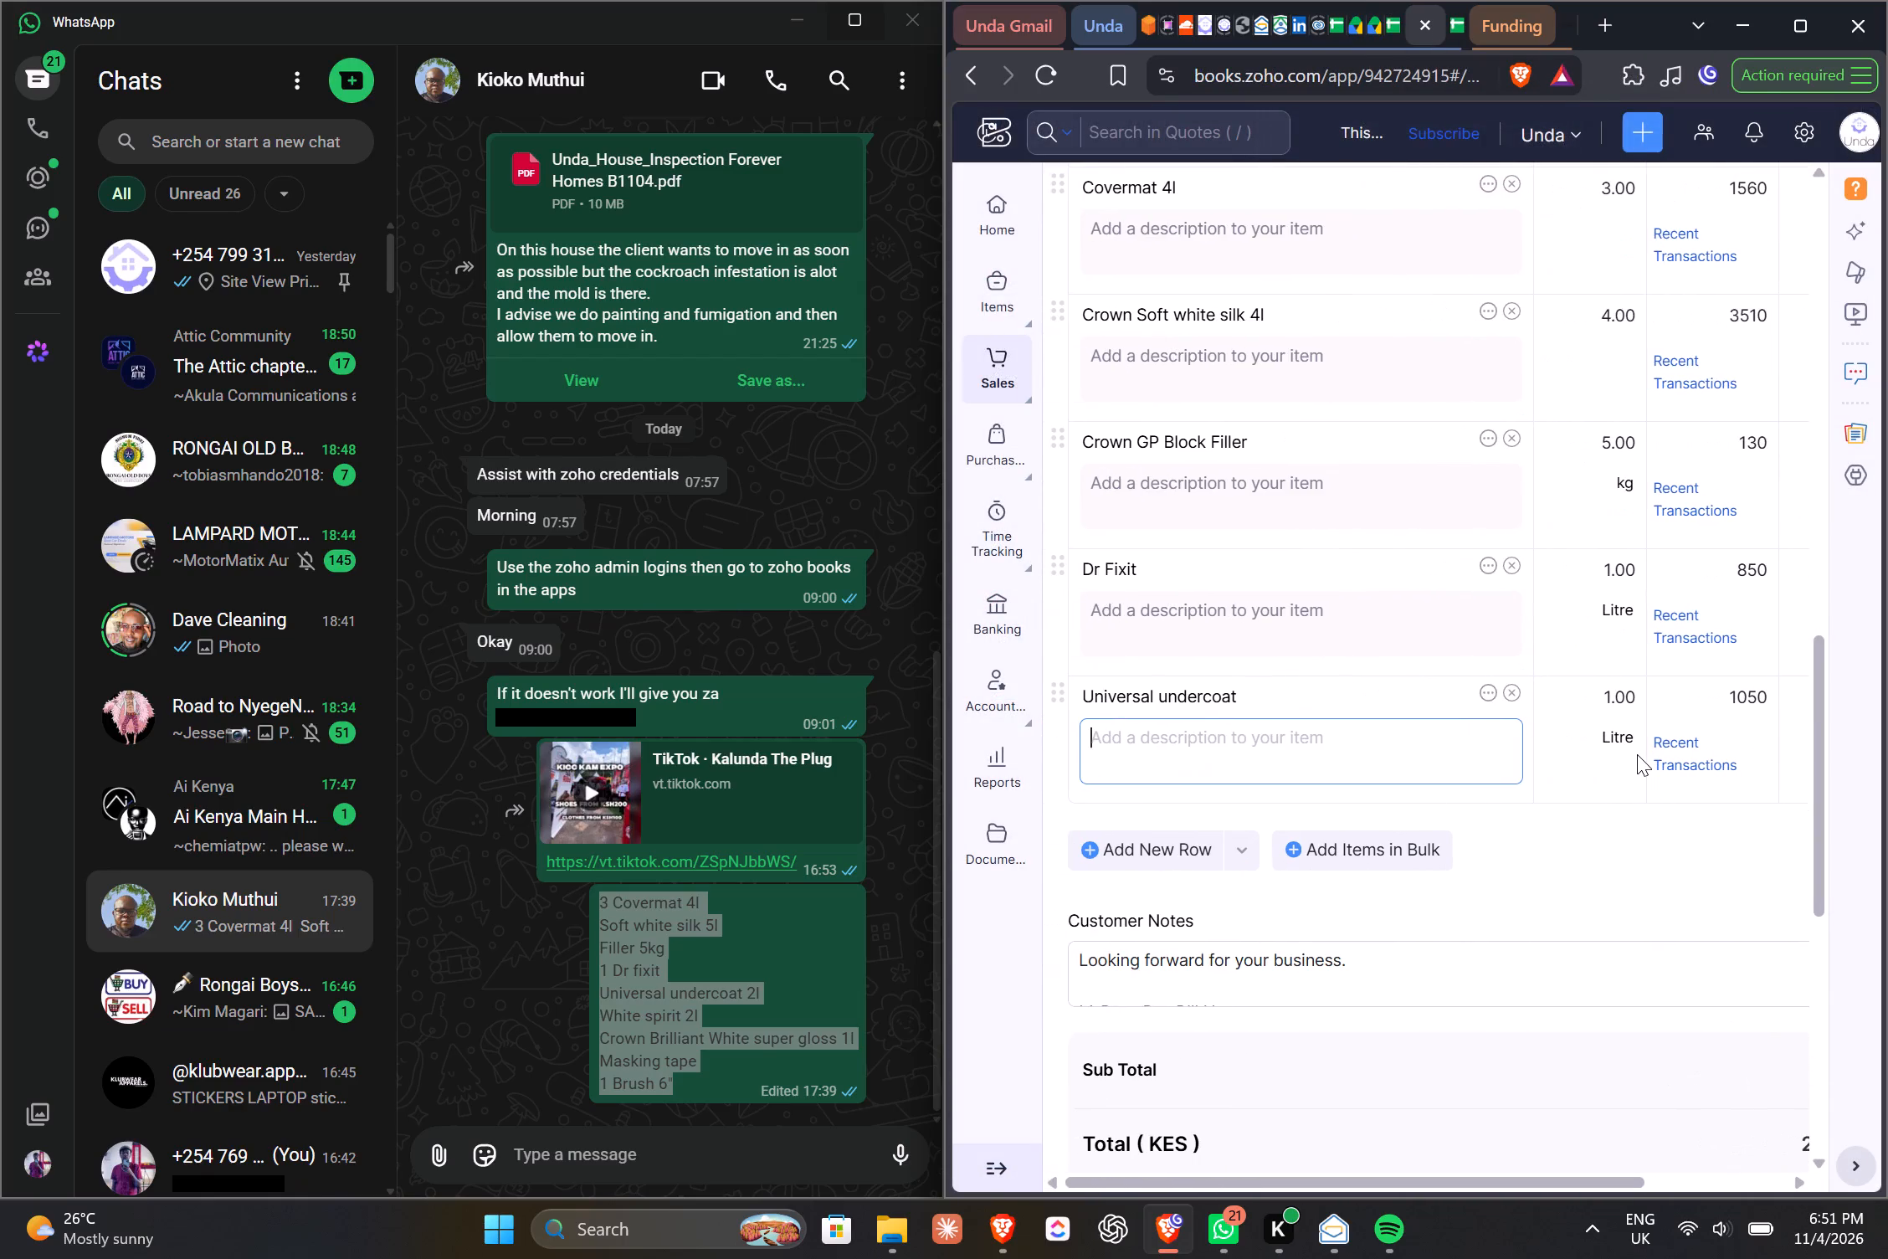
pyautogui.click(1122, 871)
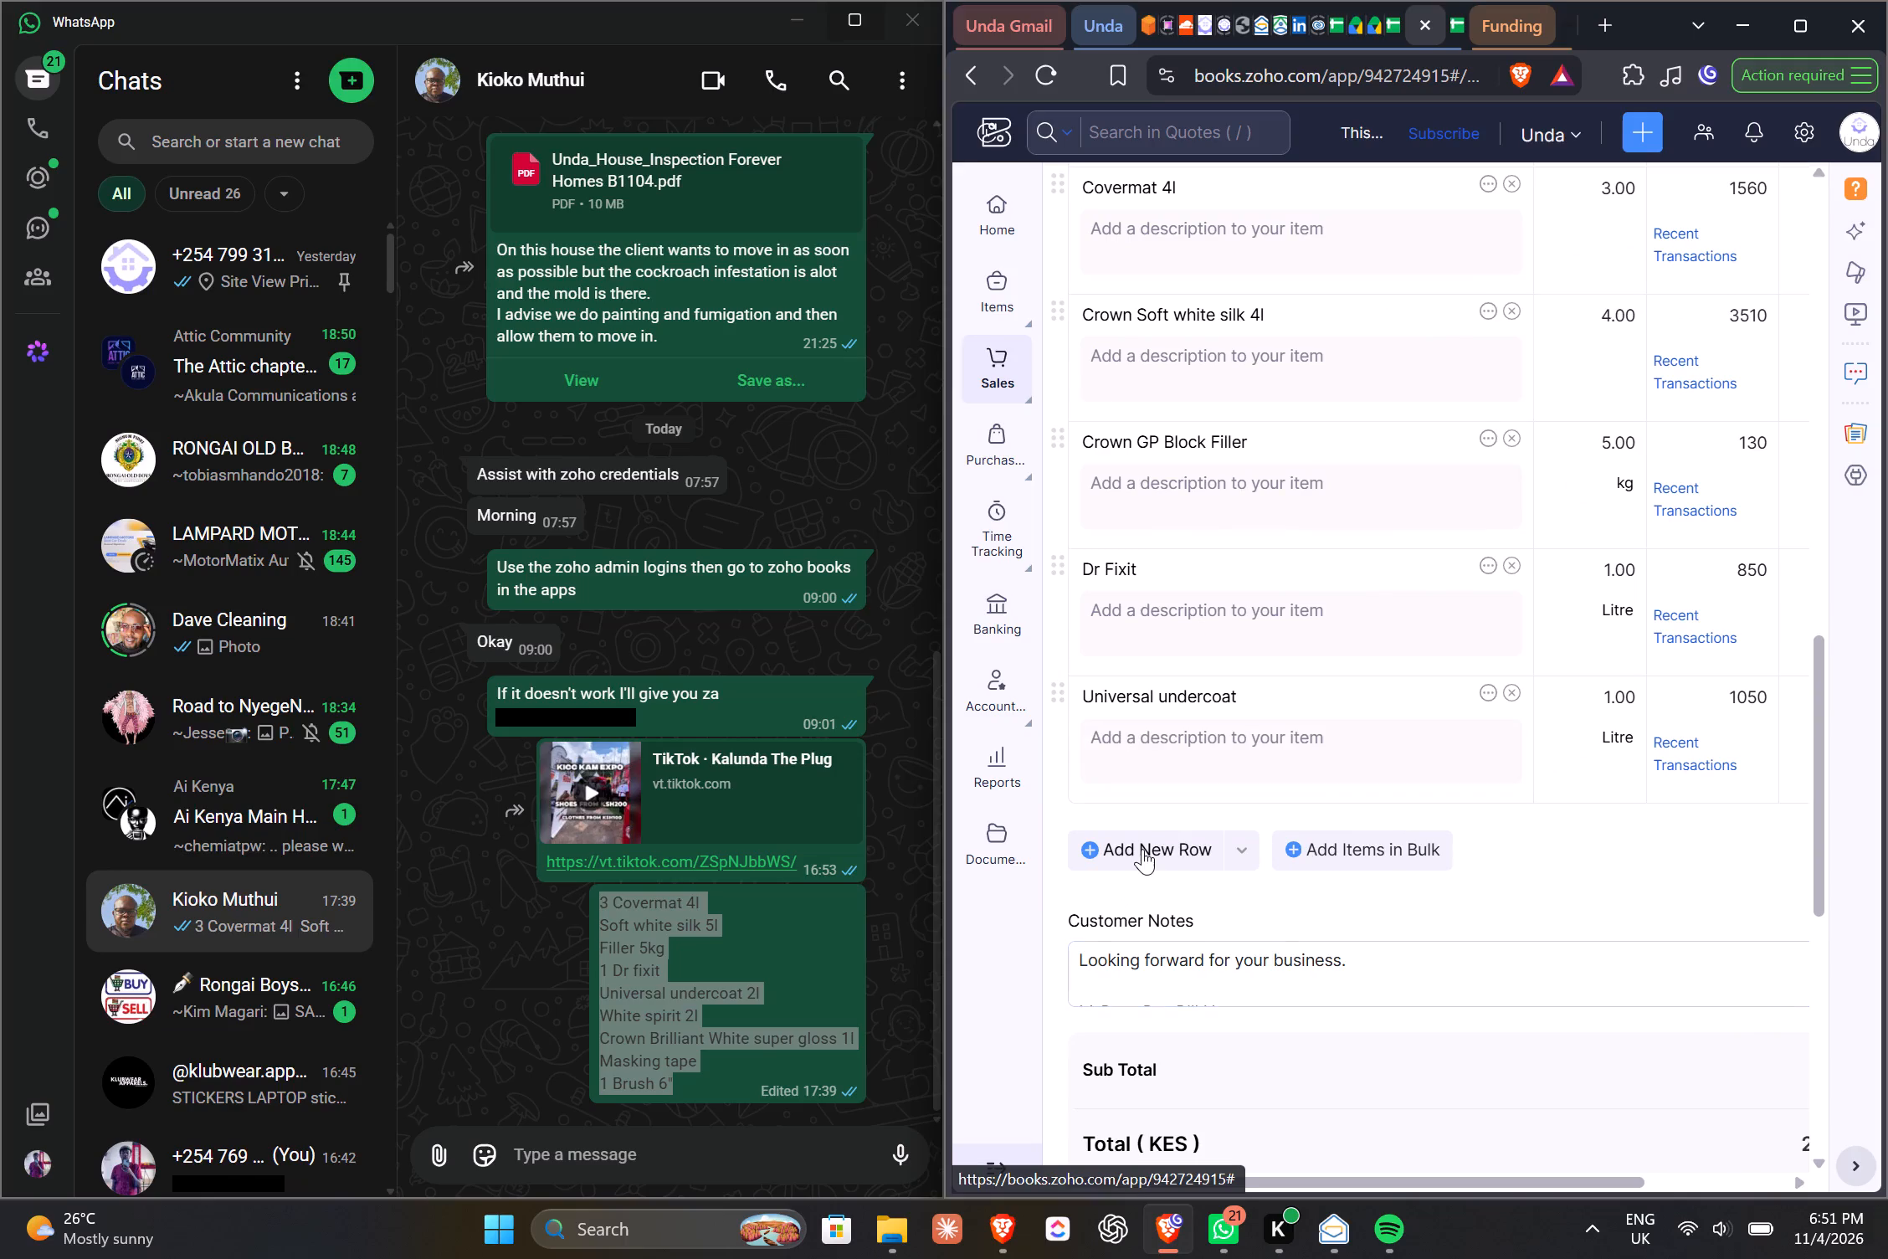
pyautogui.click(1142, 849)
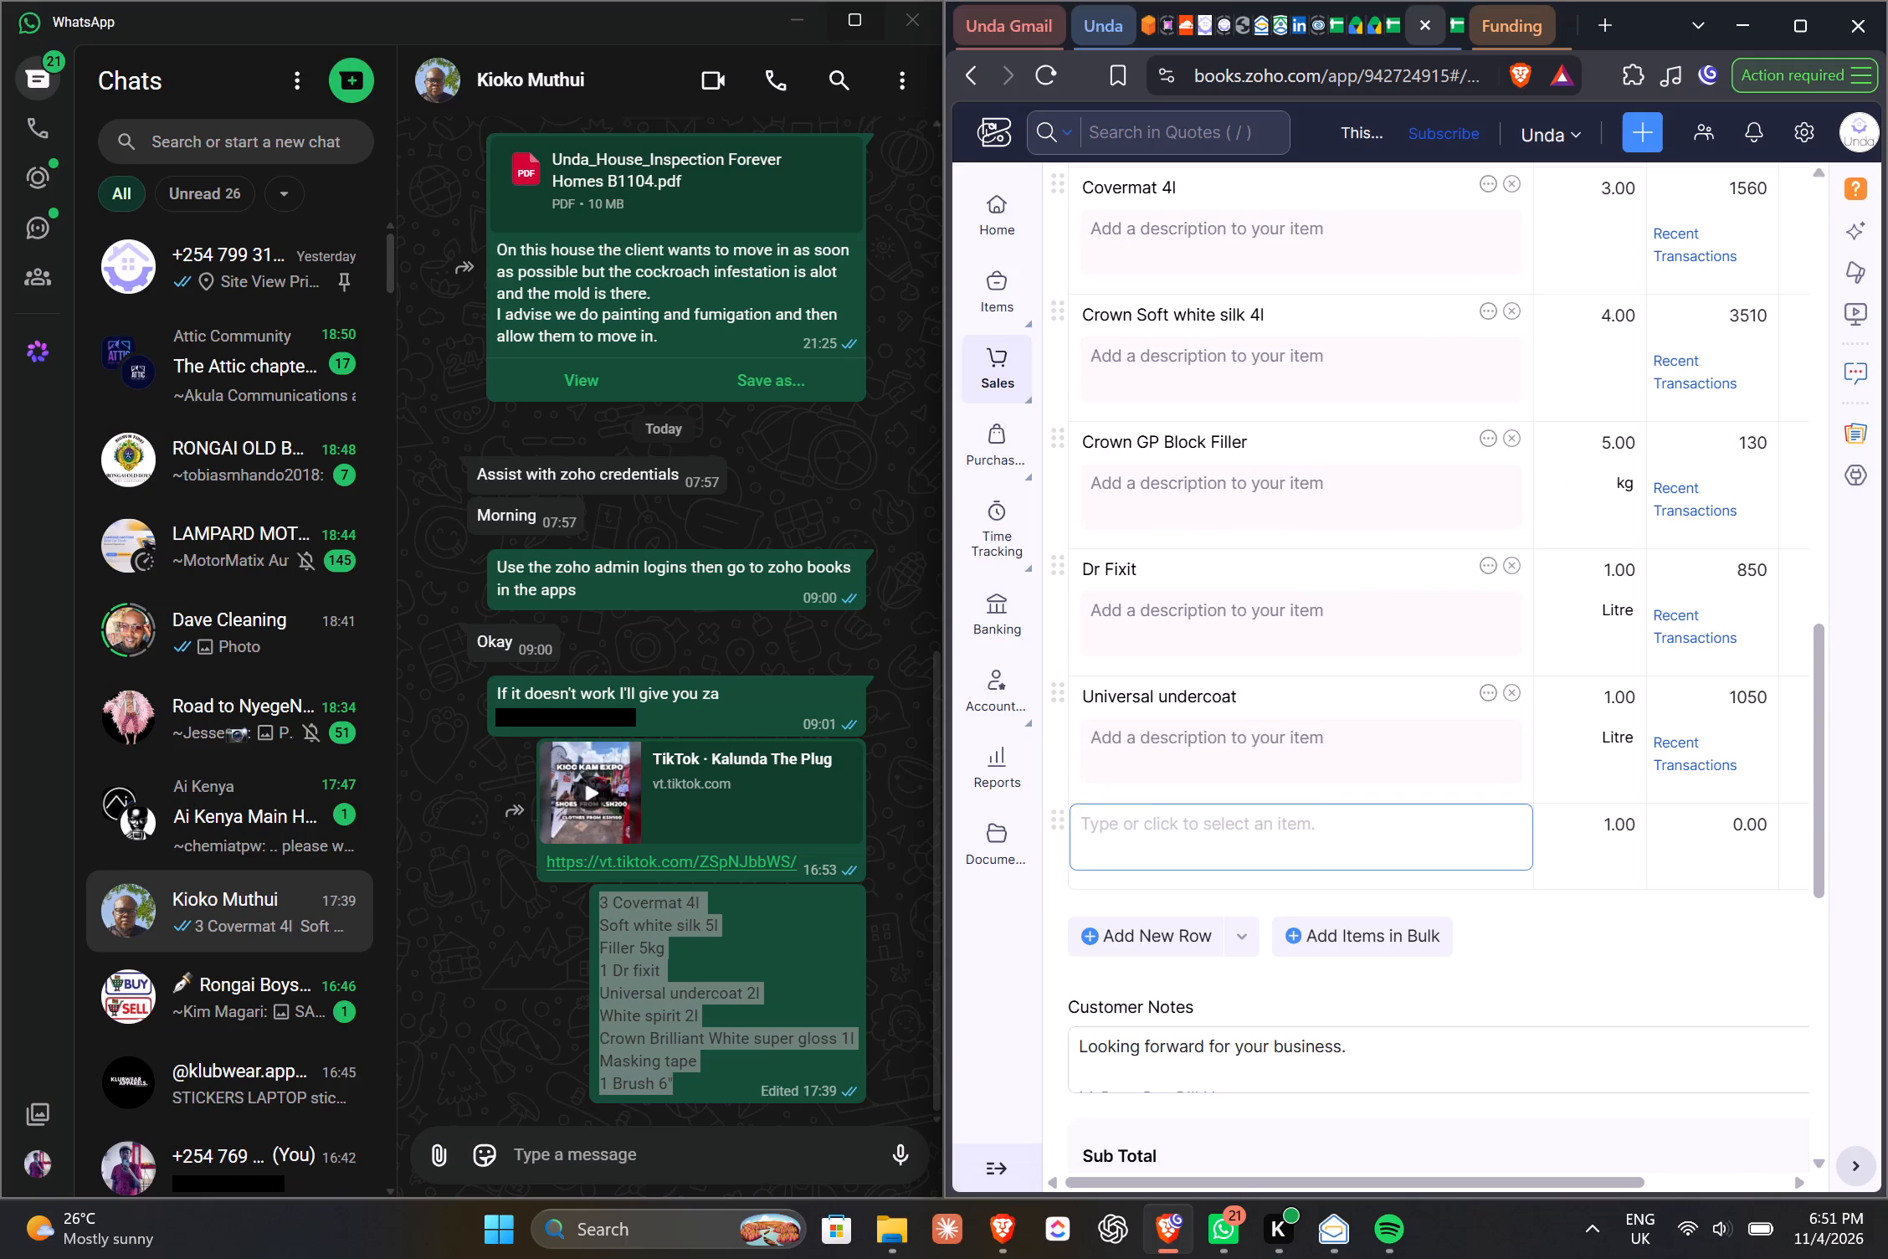
pyautogui.hotkey('ctrl', 'v')
pyautogui.moveTo(1198, 897); pyautogui.dragTo(1051, 840)
pyautogui.hotkey('ctrl', 'x')
pyautogui.press('BackSpace')
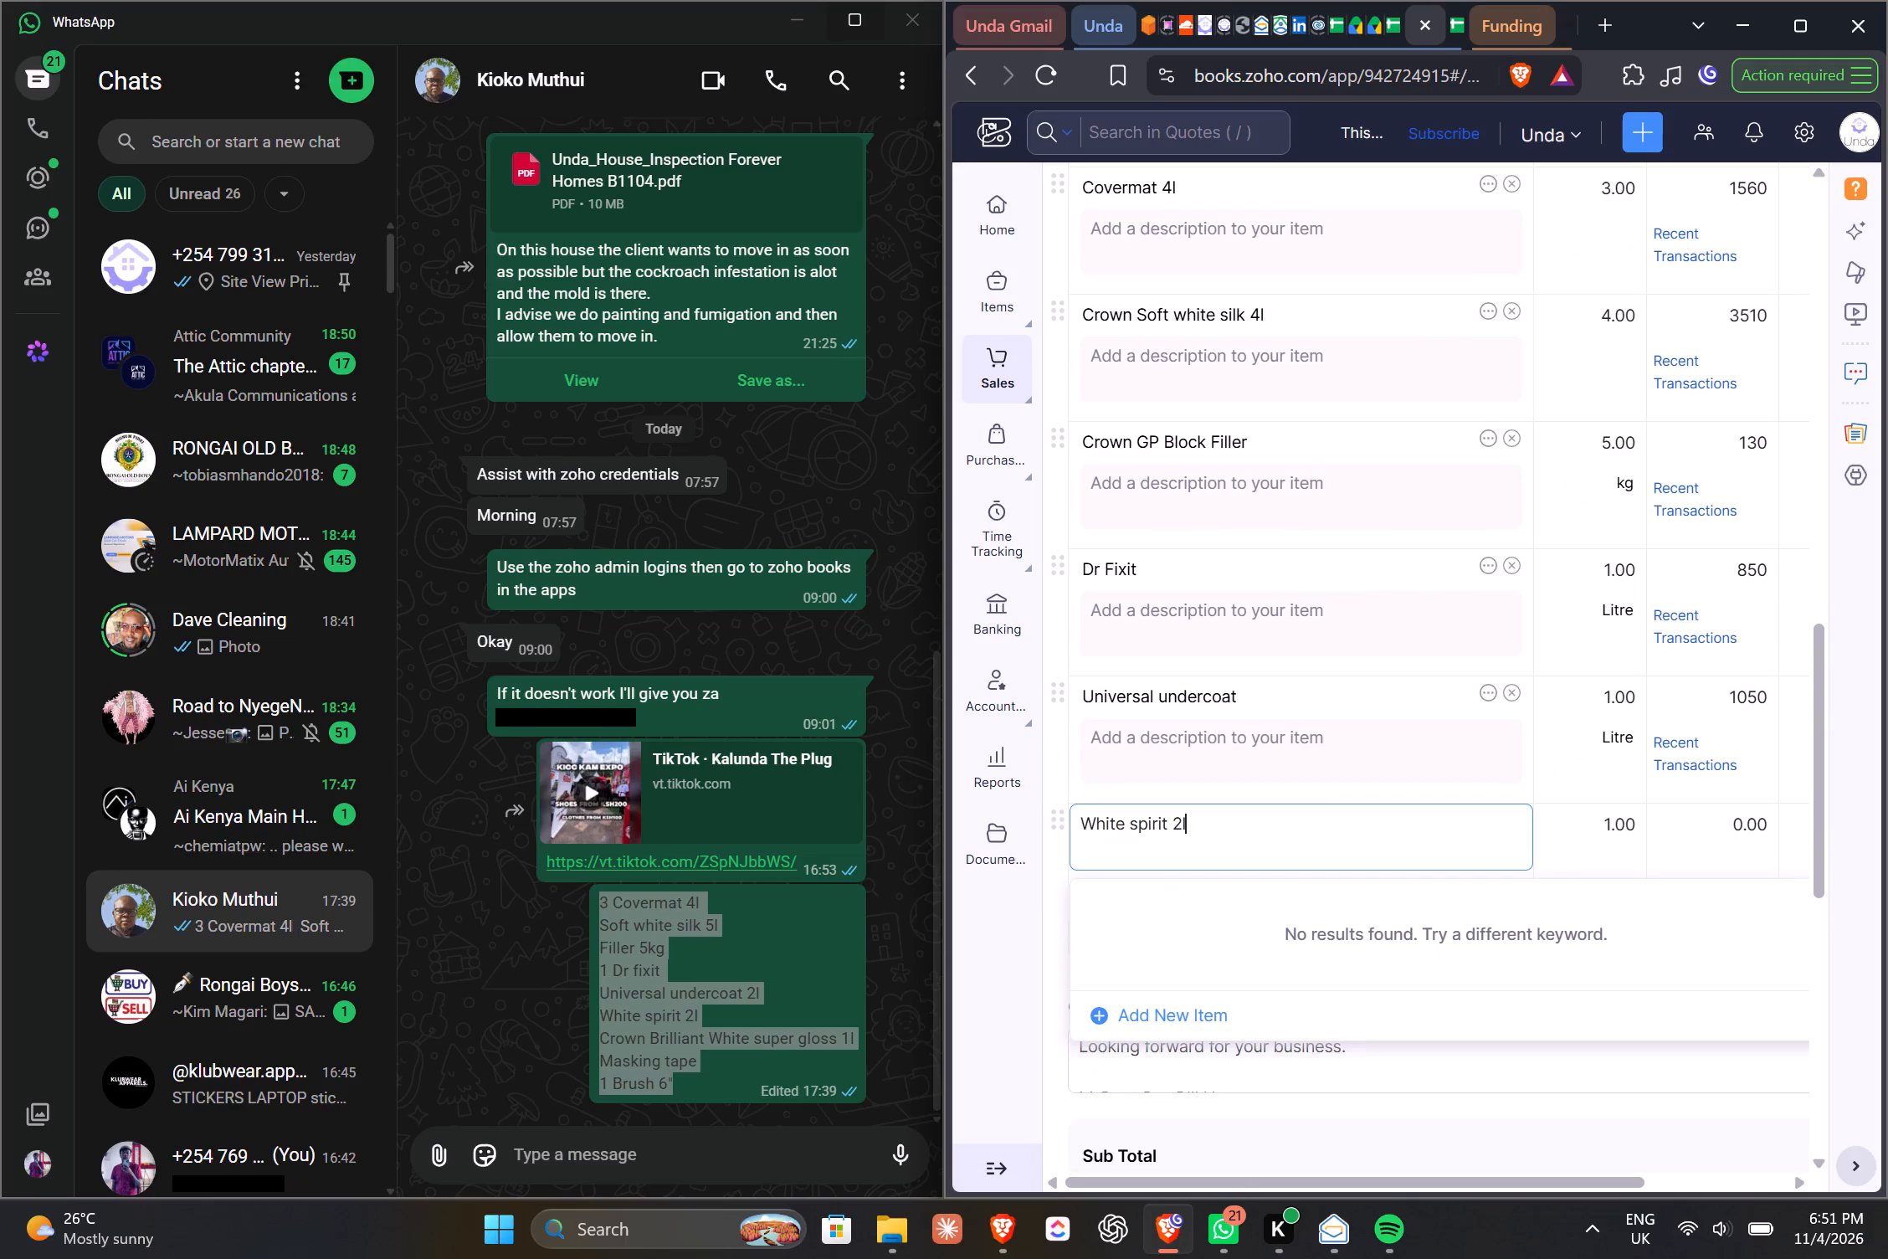
# Start a new item from that row, naming it White spirit and setting its unit to Litre.
pyautogui.click(1195, 1009)
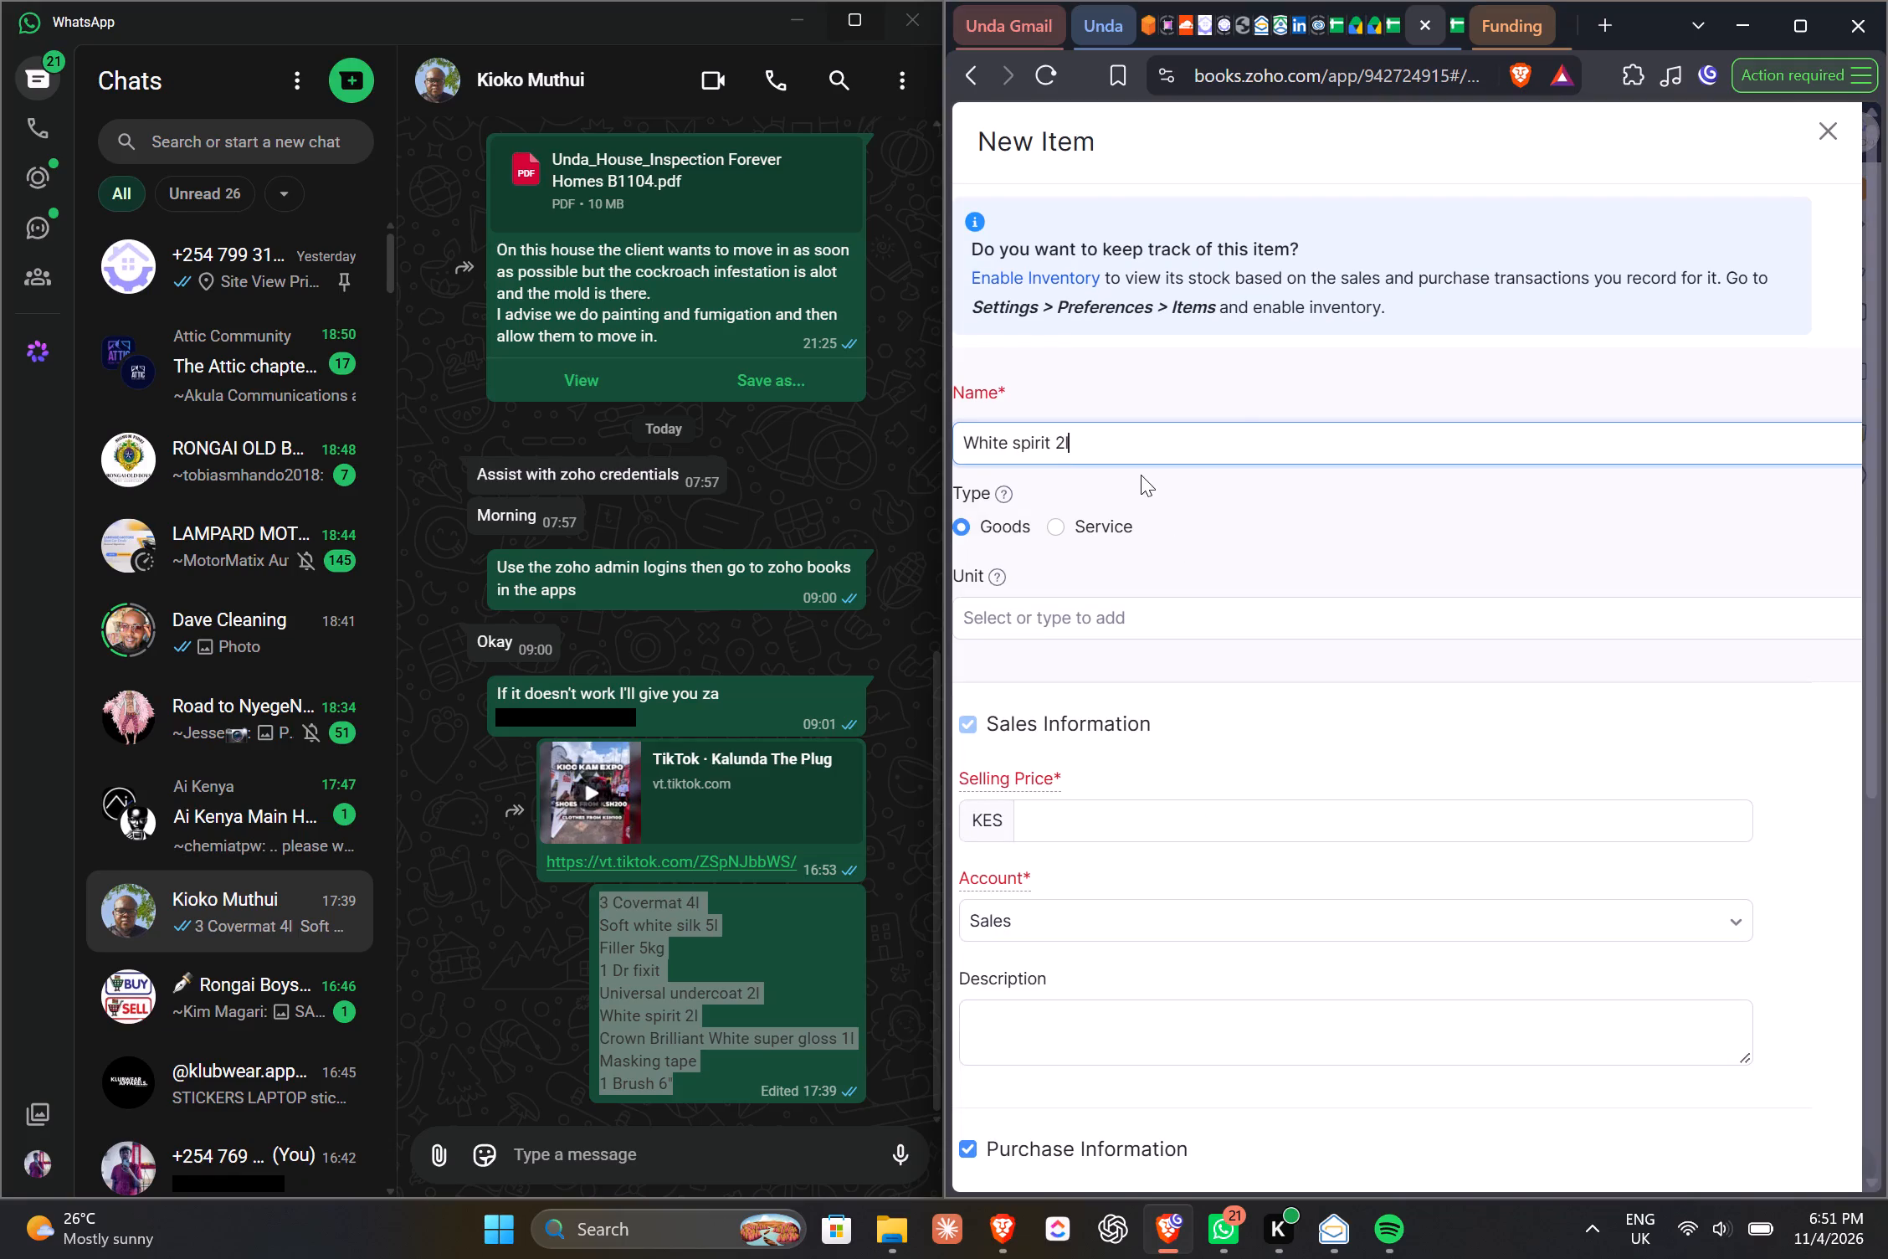
pyautogui.press('BackSpace')
pyautogui.press('BackSpace')
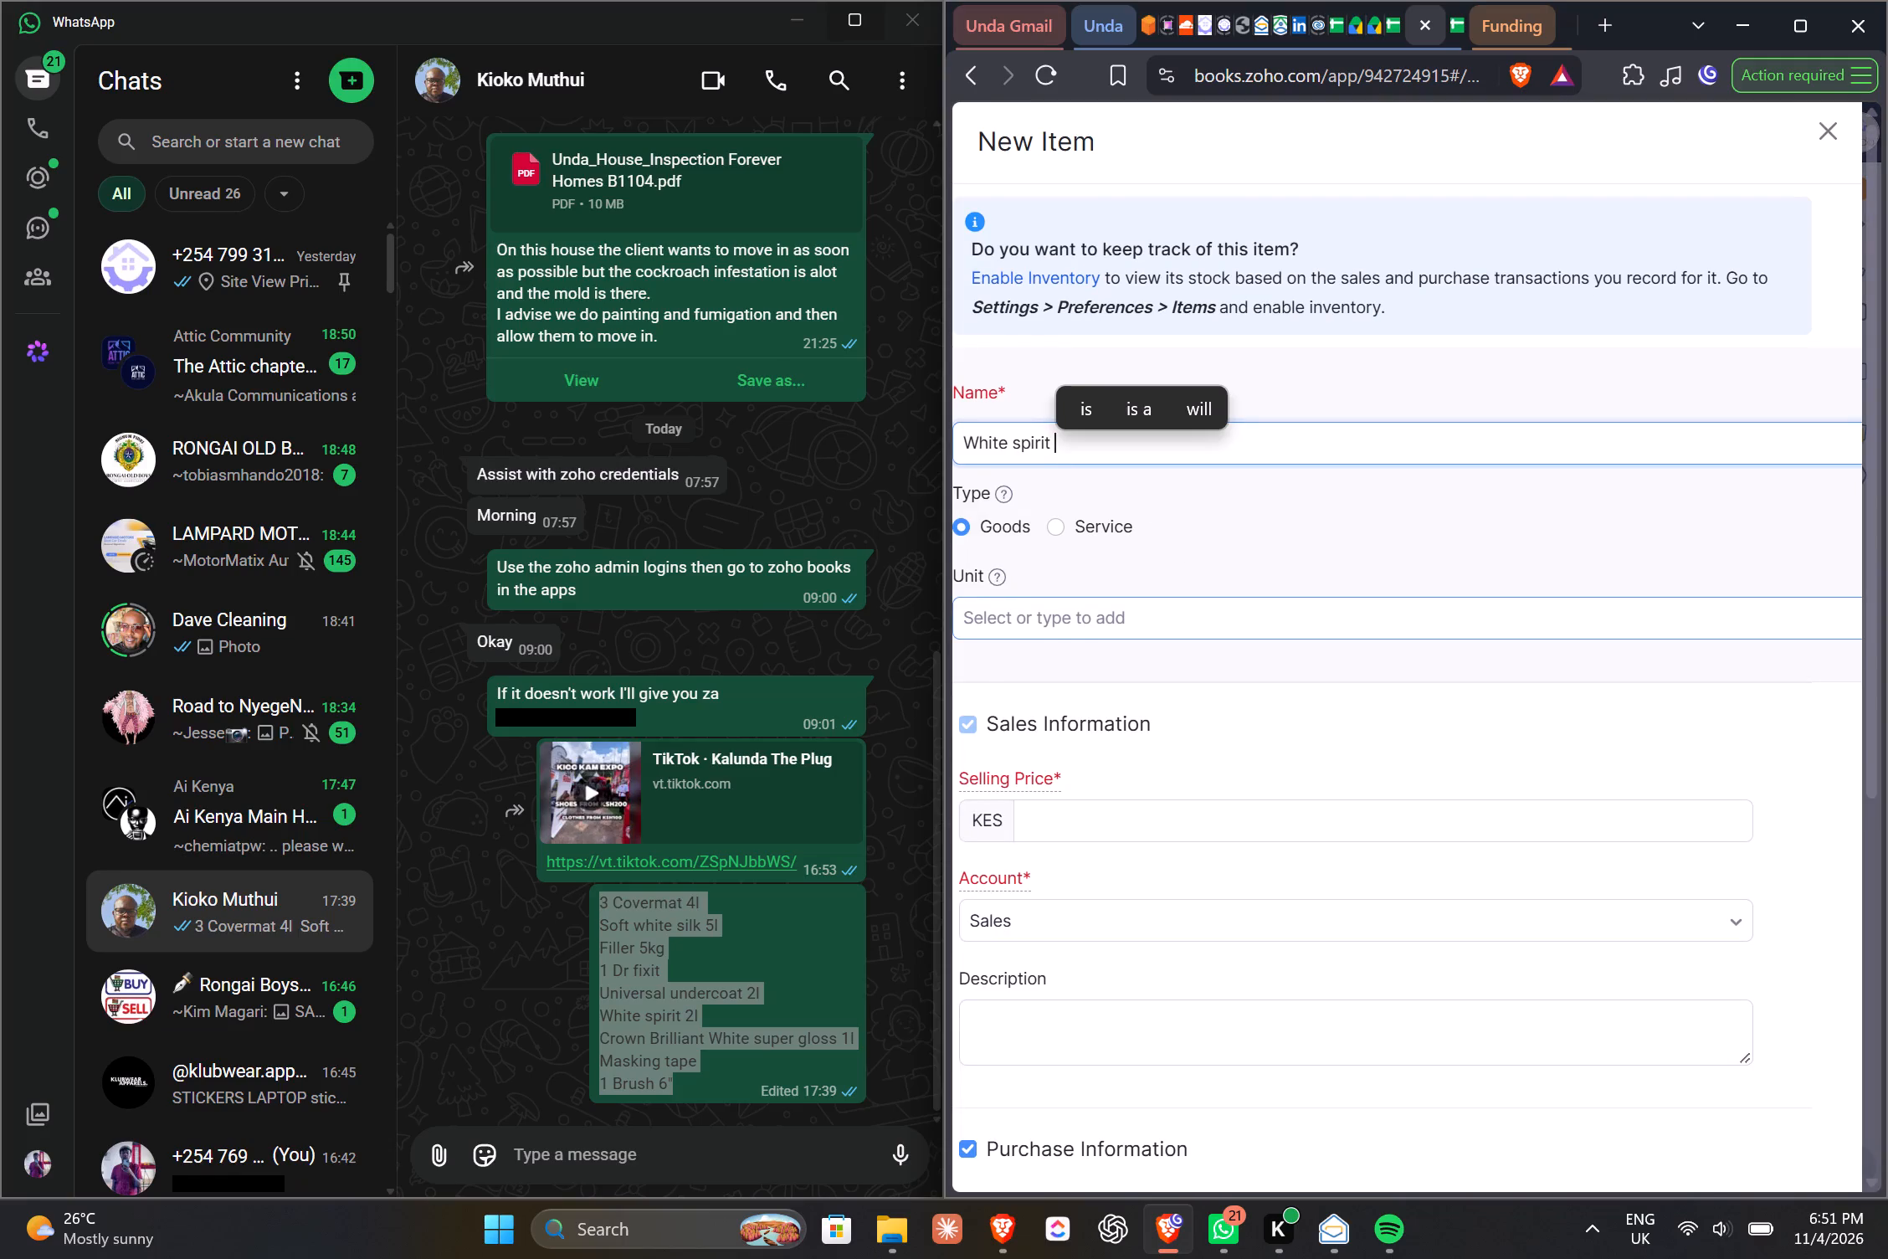
pyautogui.click(1102, 623)
pyautogui.press('l')
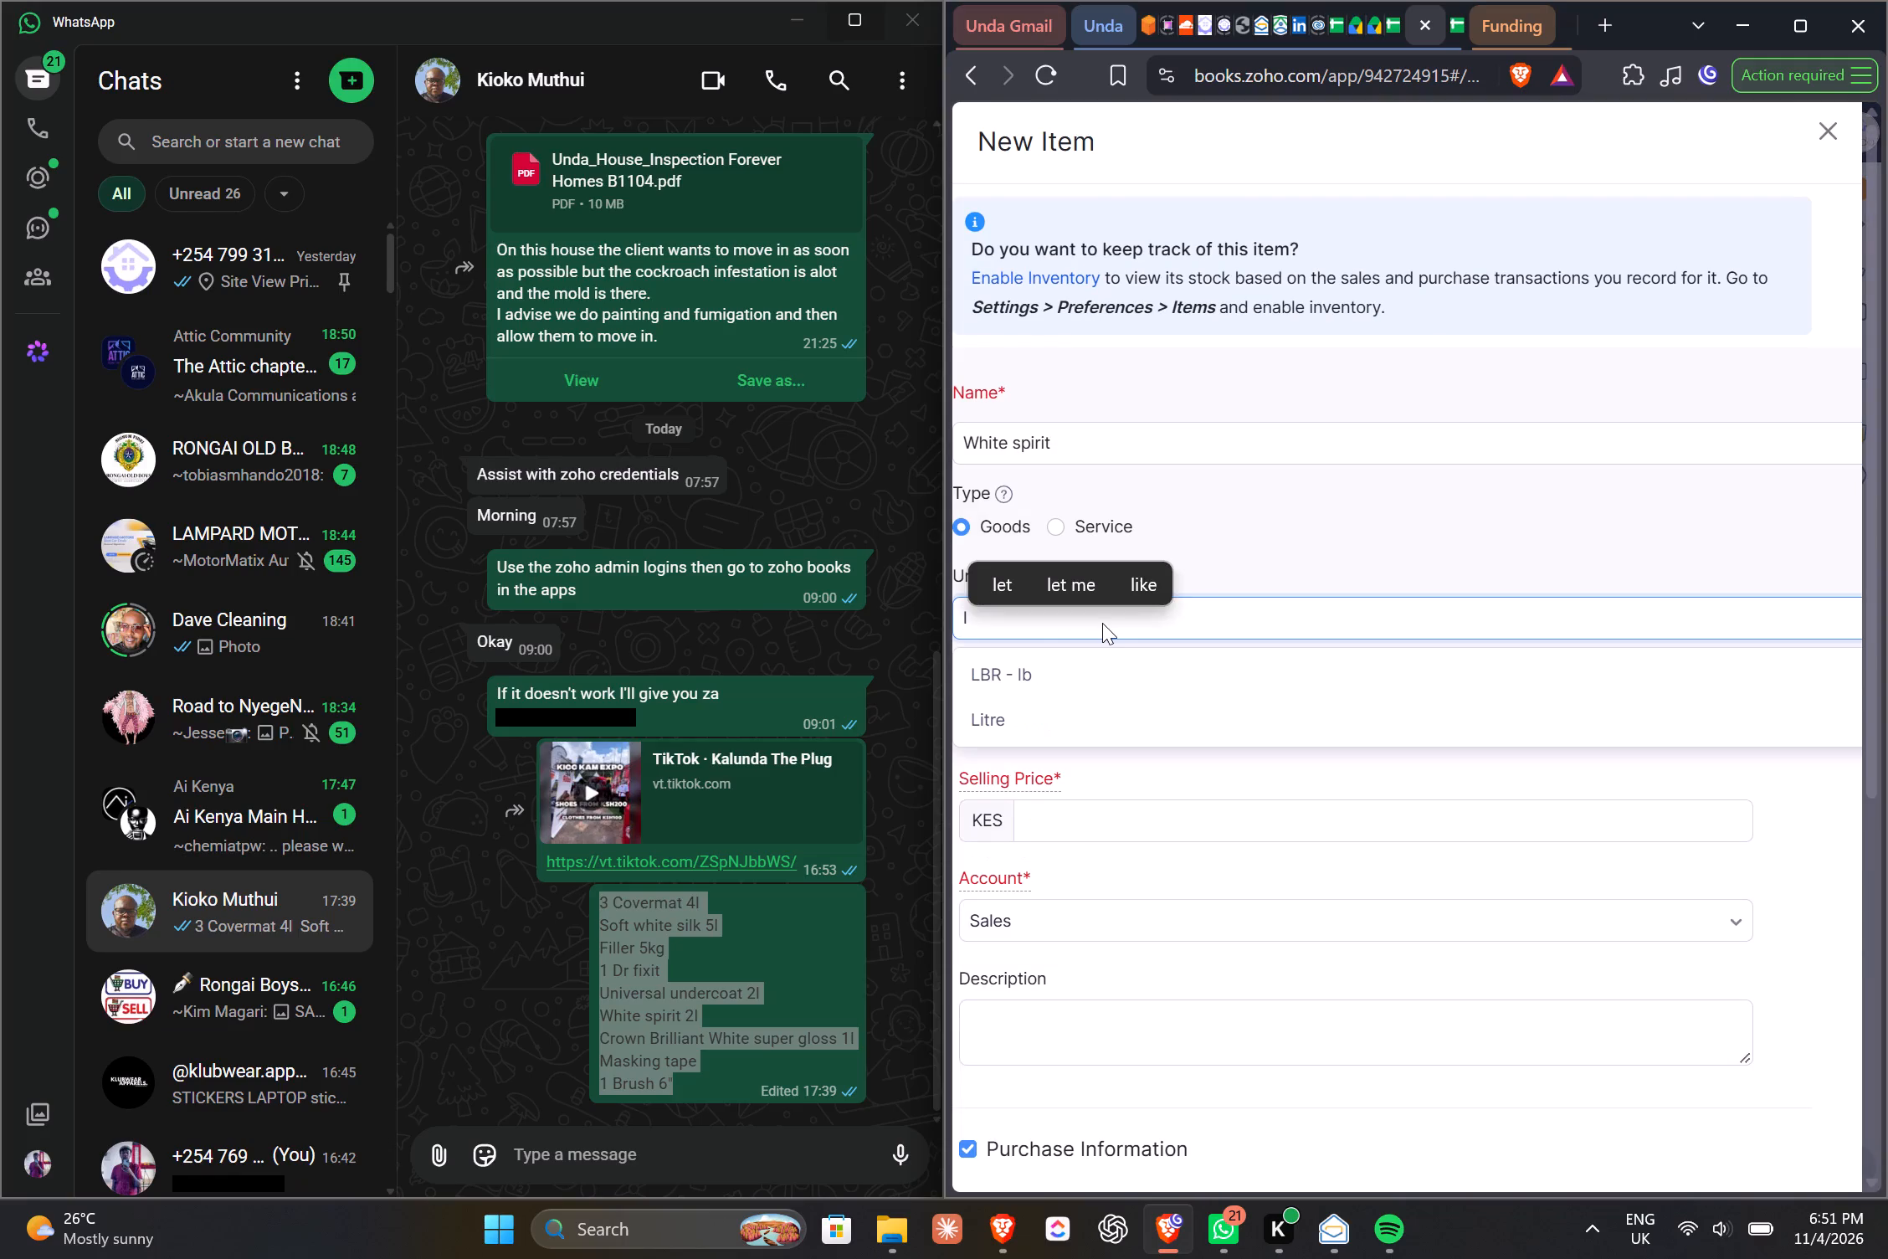
pyautogui.click(1048, 717)
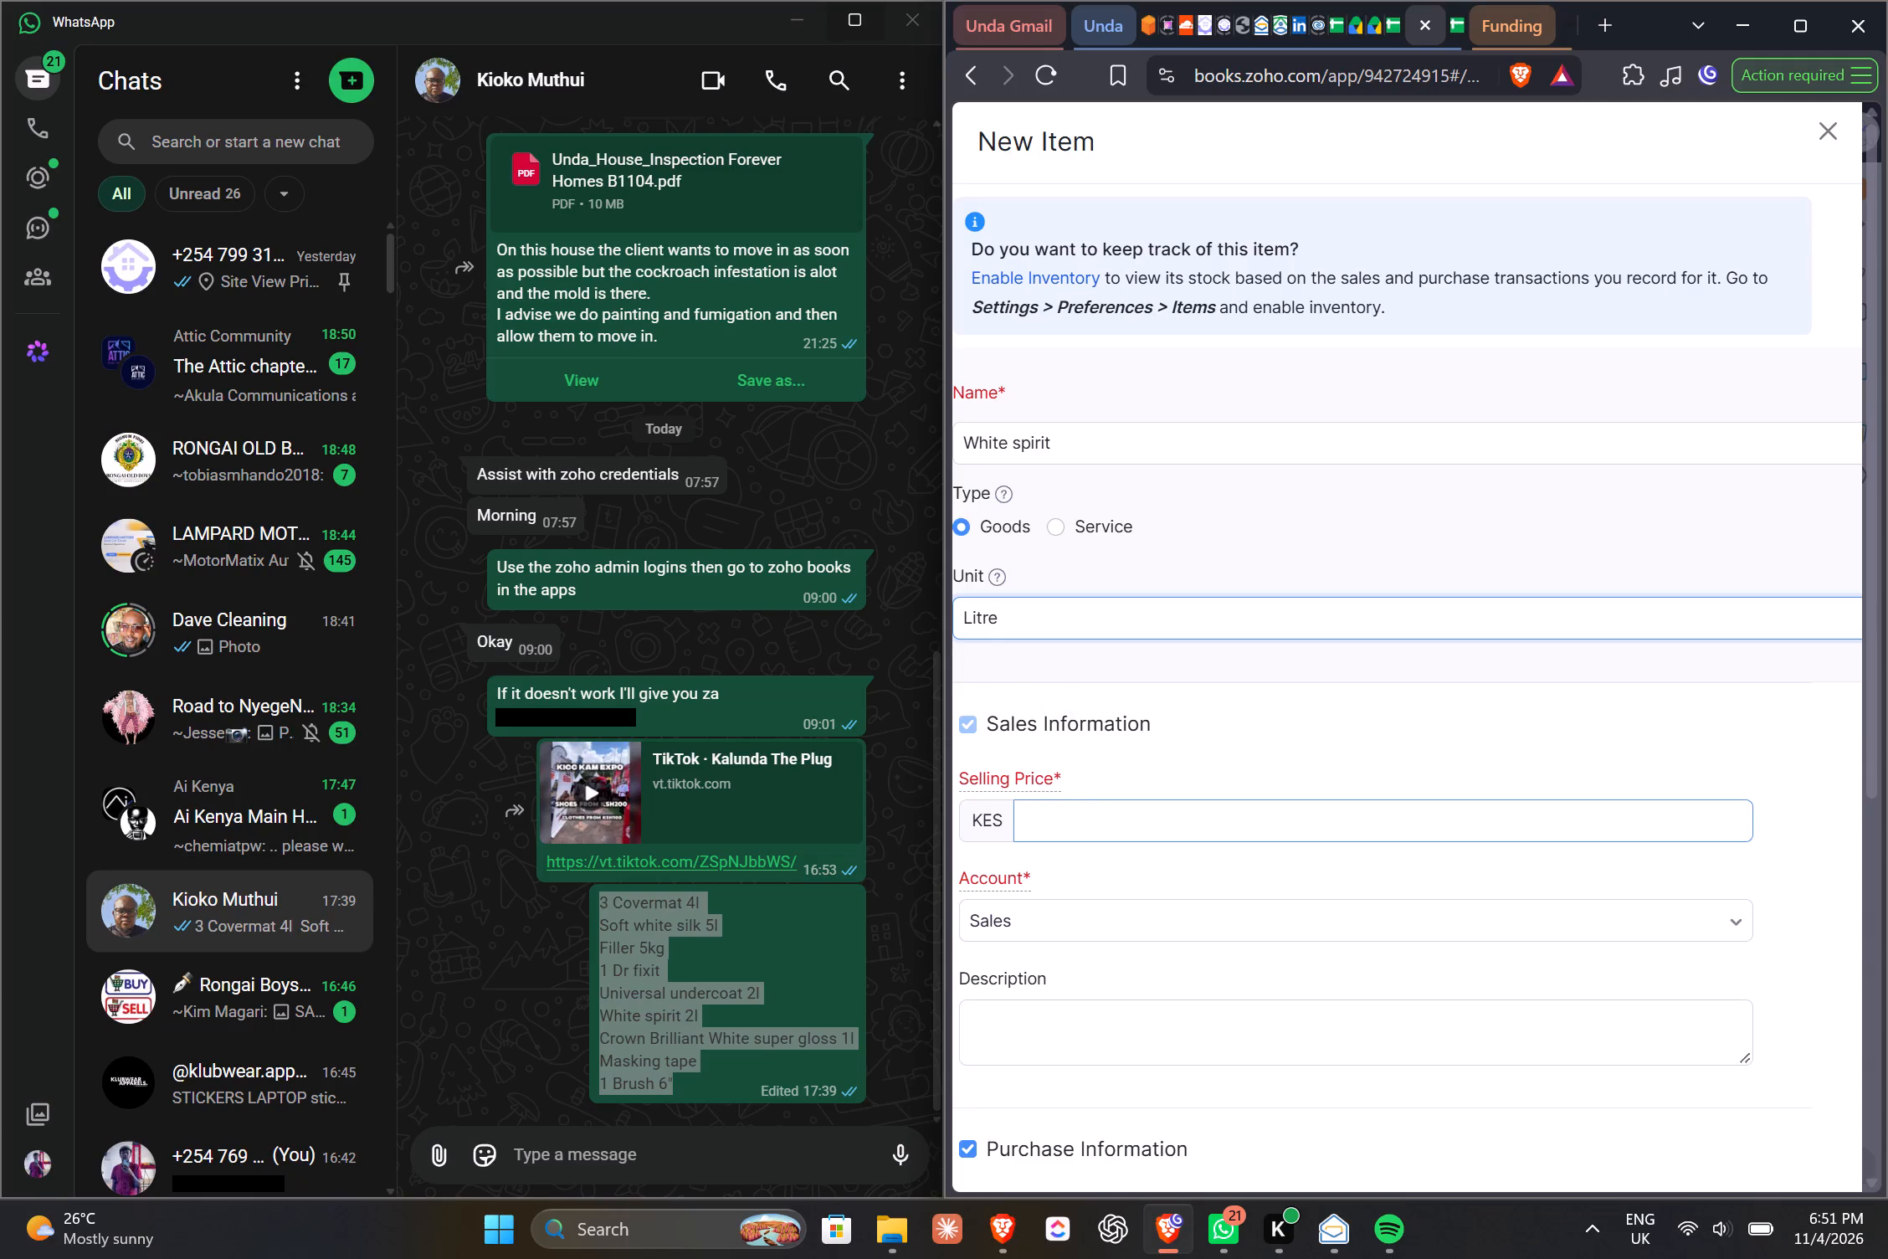
# Consult the Quoting Calculator's White spirit row, and set the new item's selling price to KES 450 and cost price to KES 350.
pyautogui.hotkey('ctrl', 'pageup')
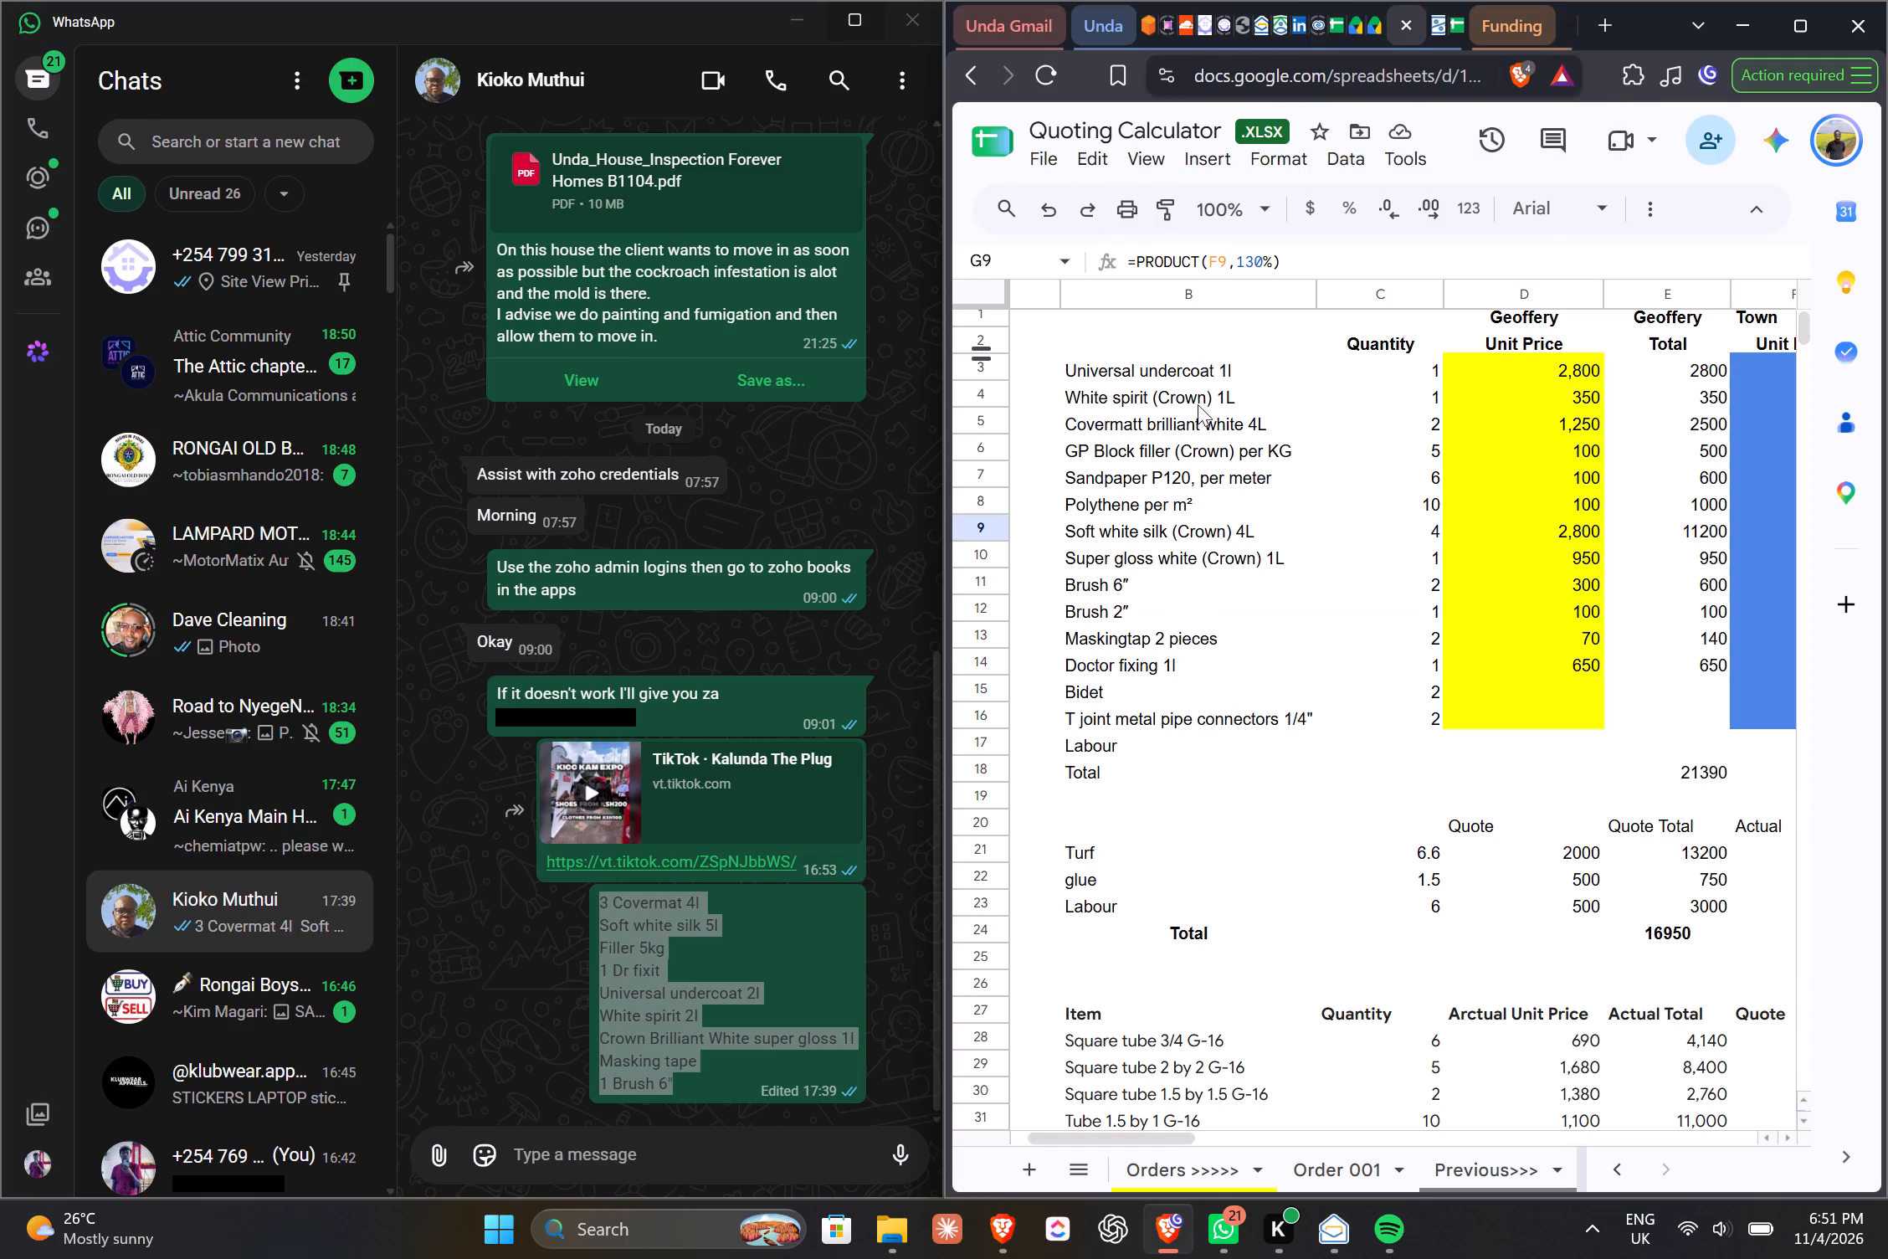
pyautogui.hscroll(-2, 1555, 450)
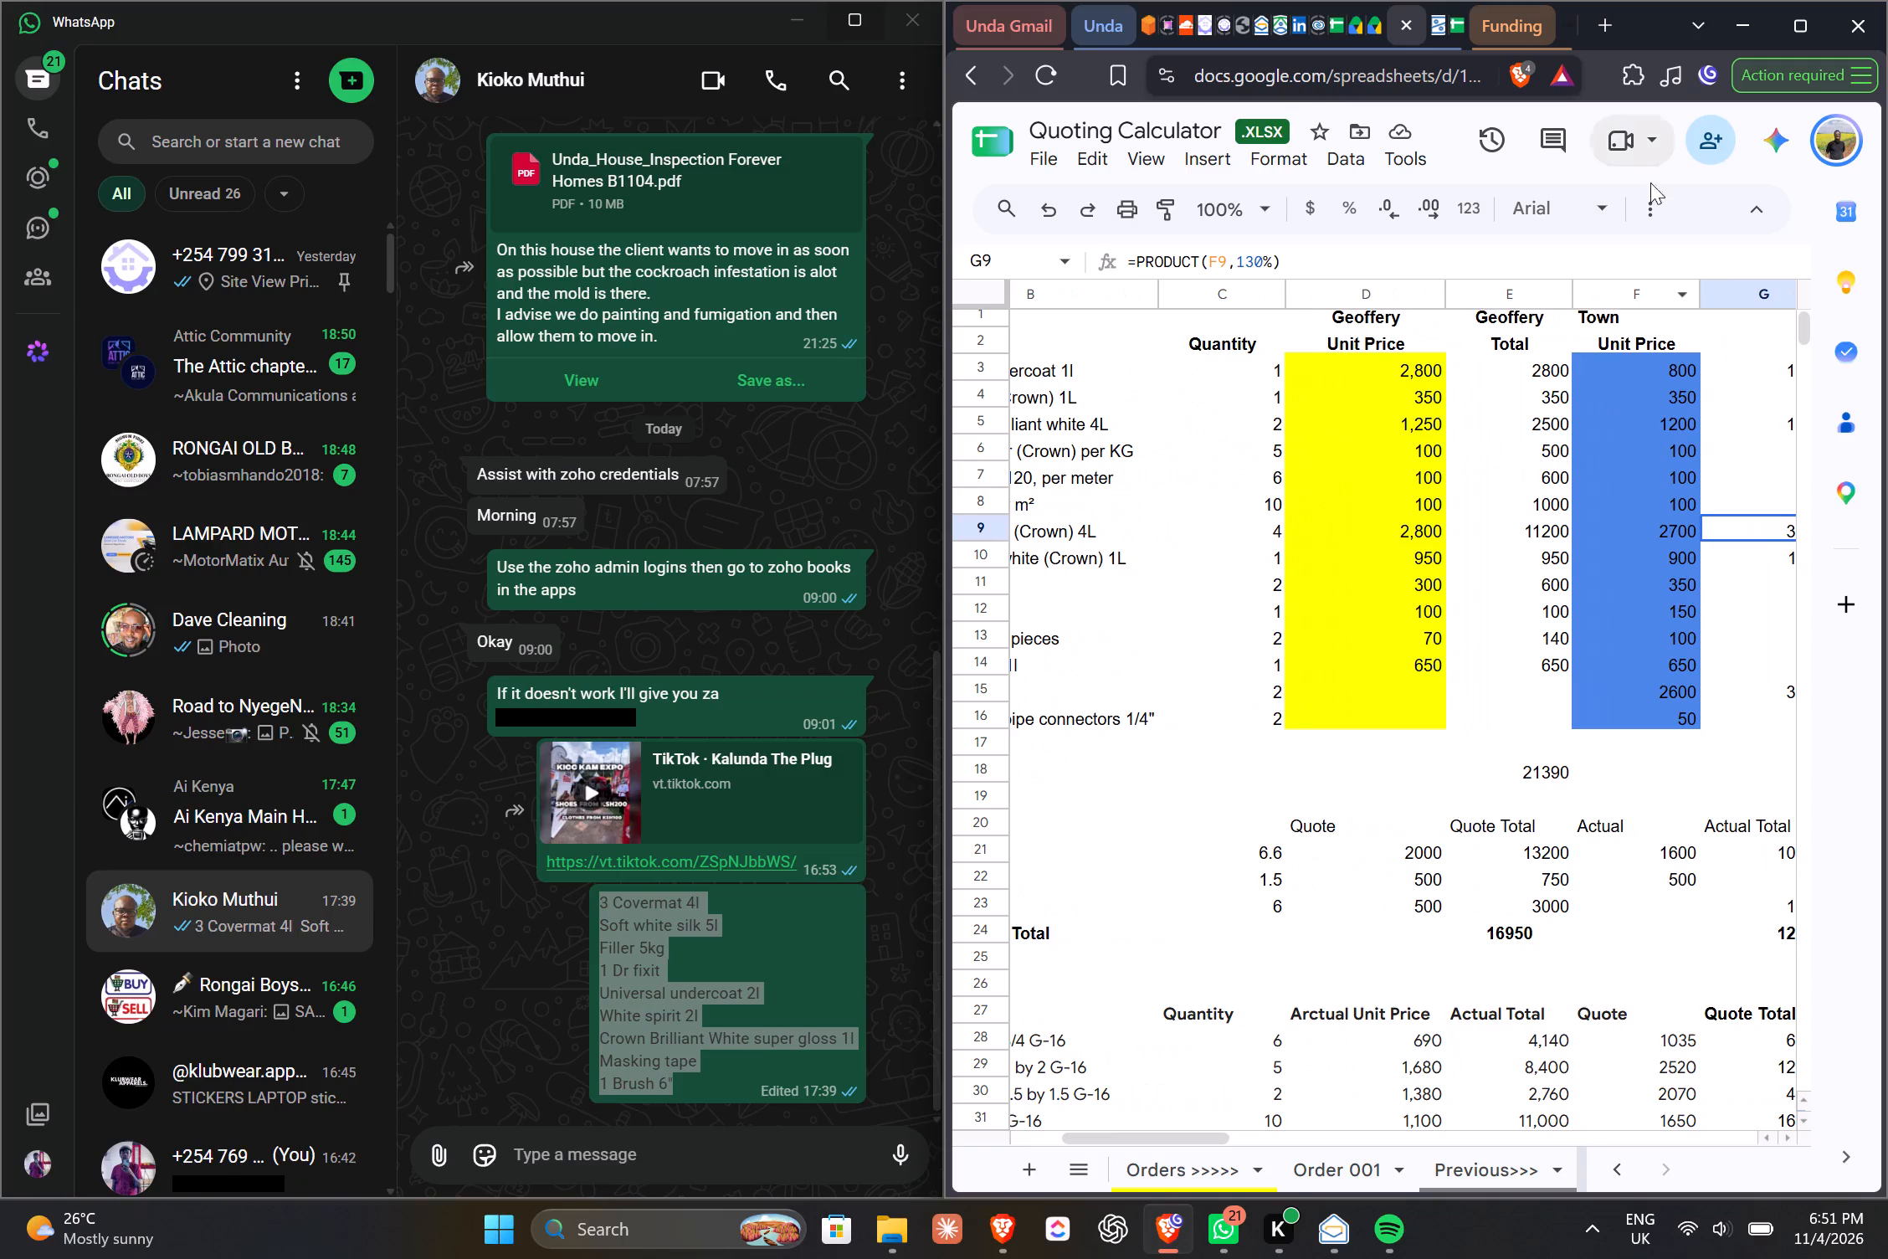
pyautogui.hscroll(-1, 1474, 612)
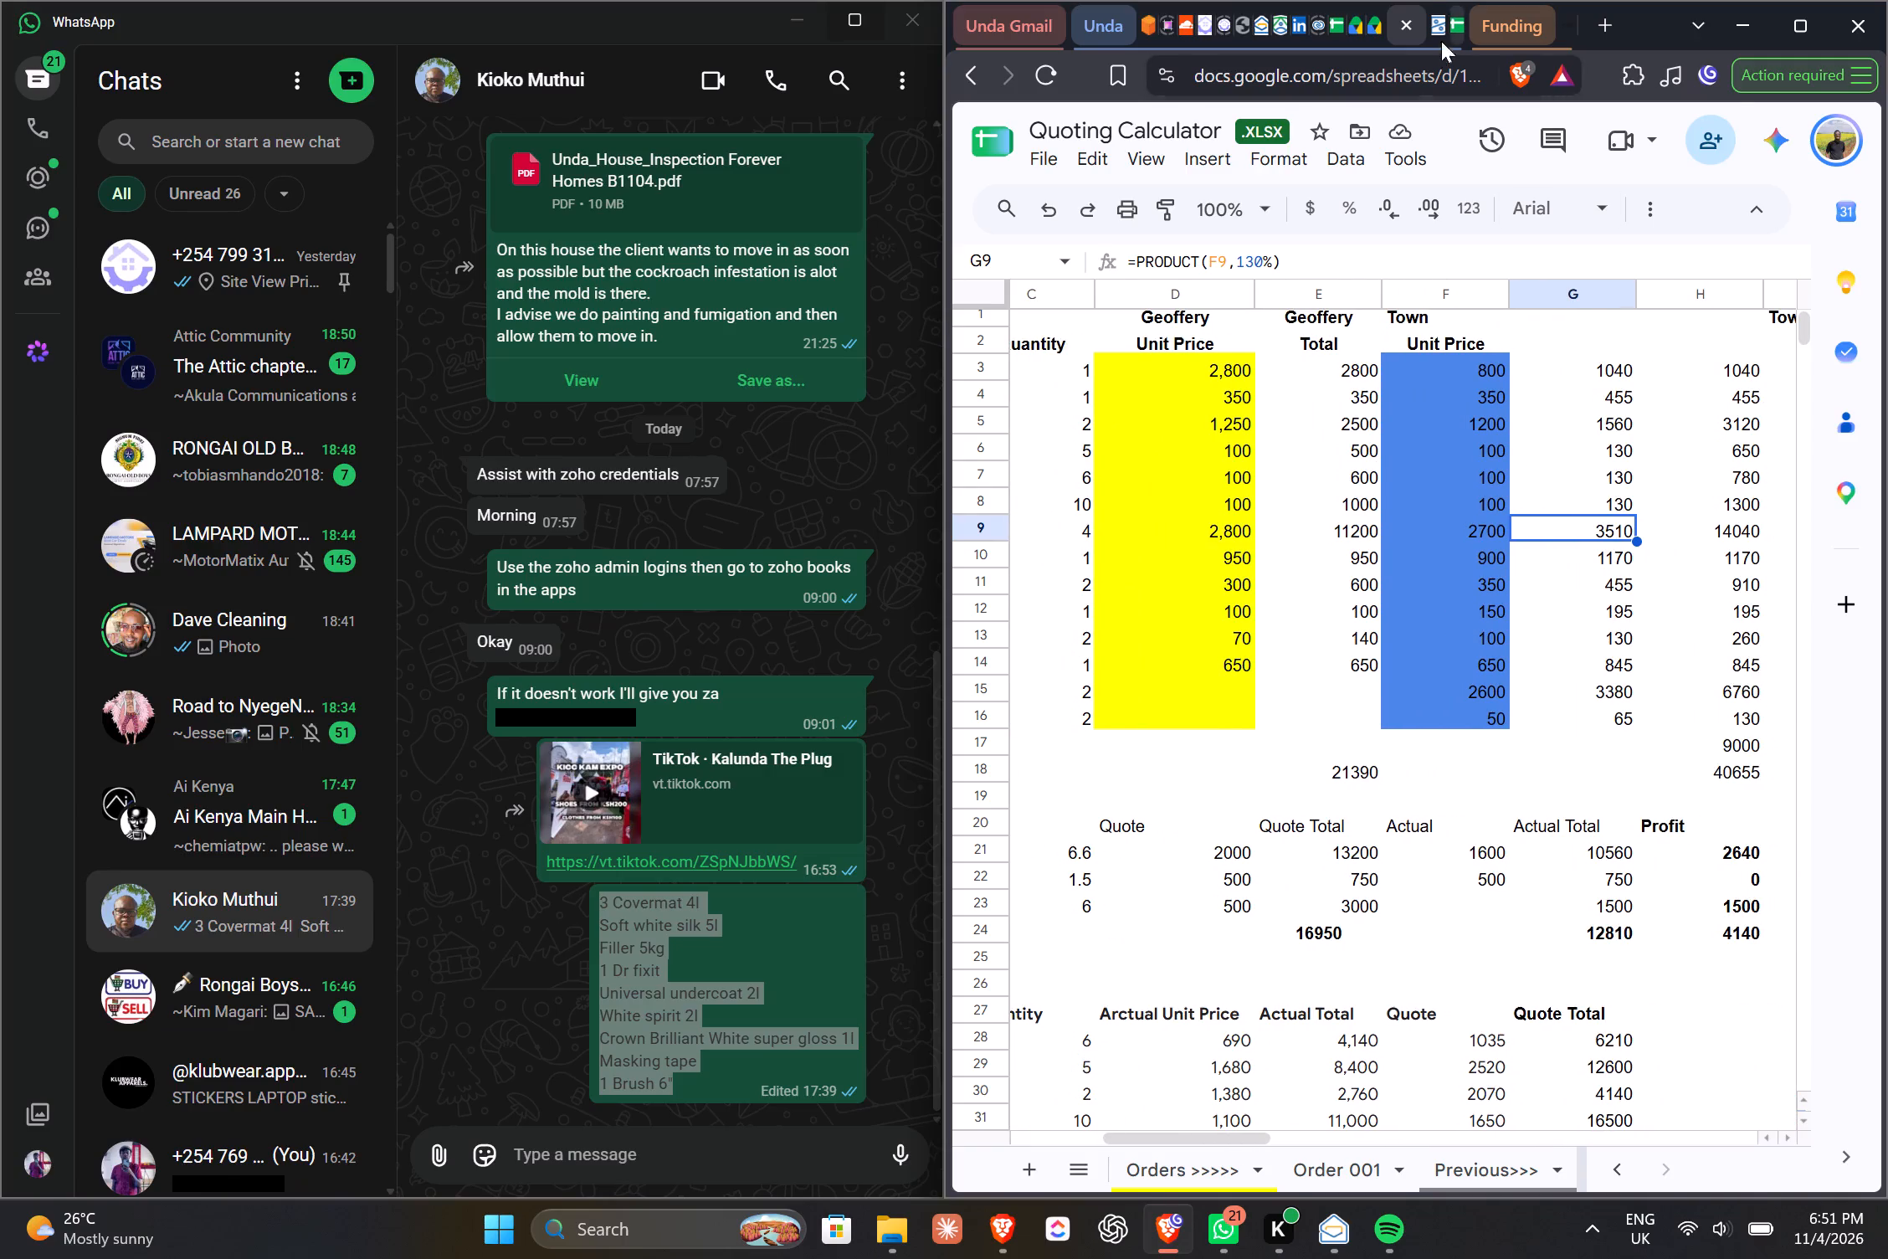
pyautogui.click(1440, 14)
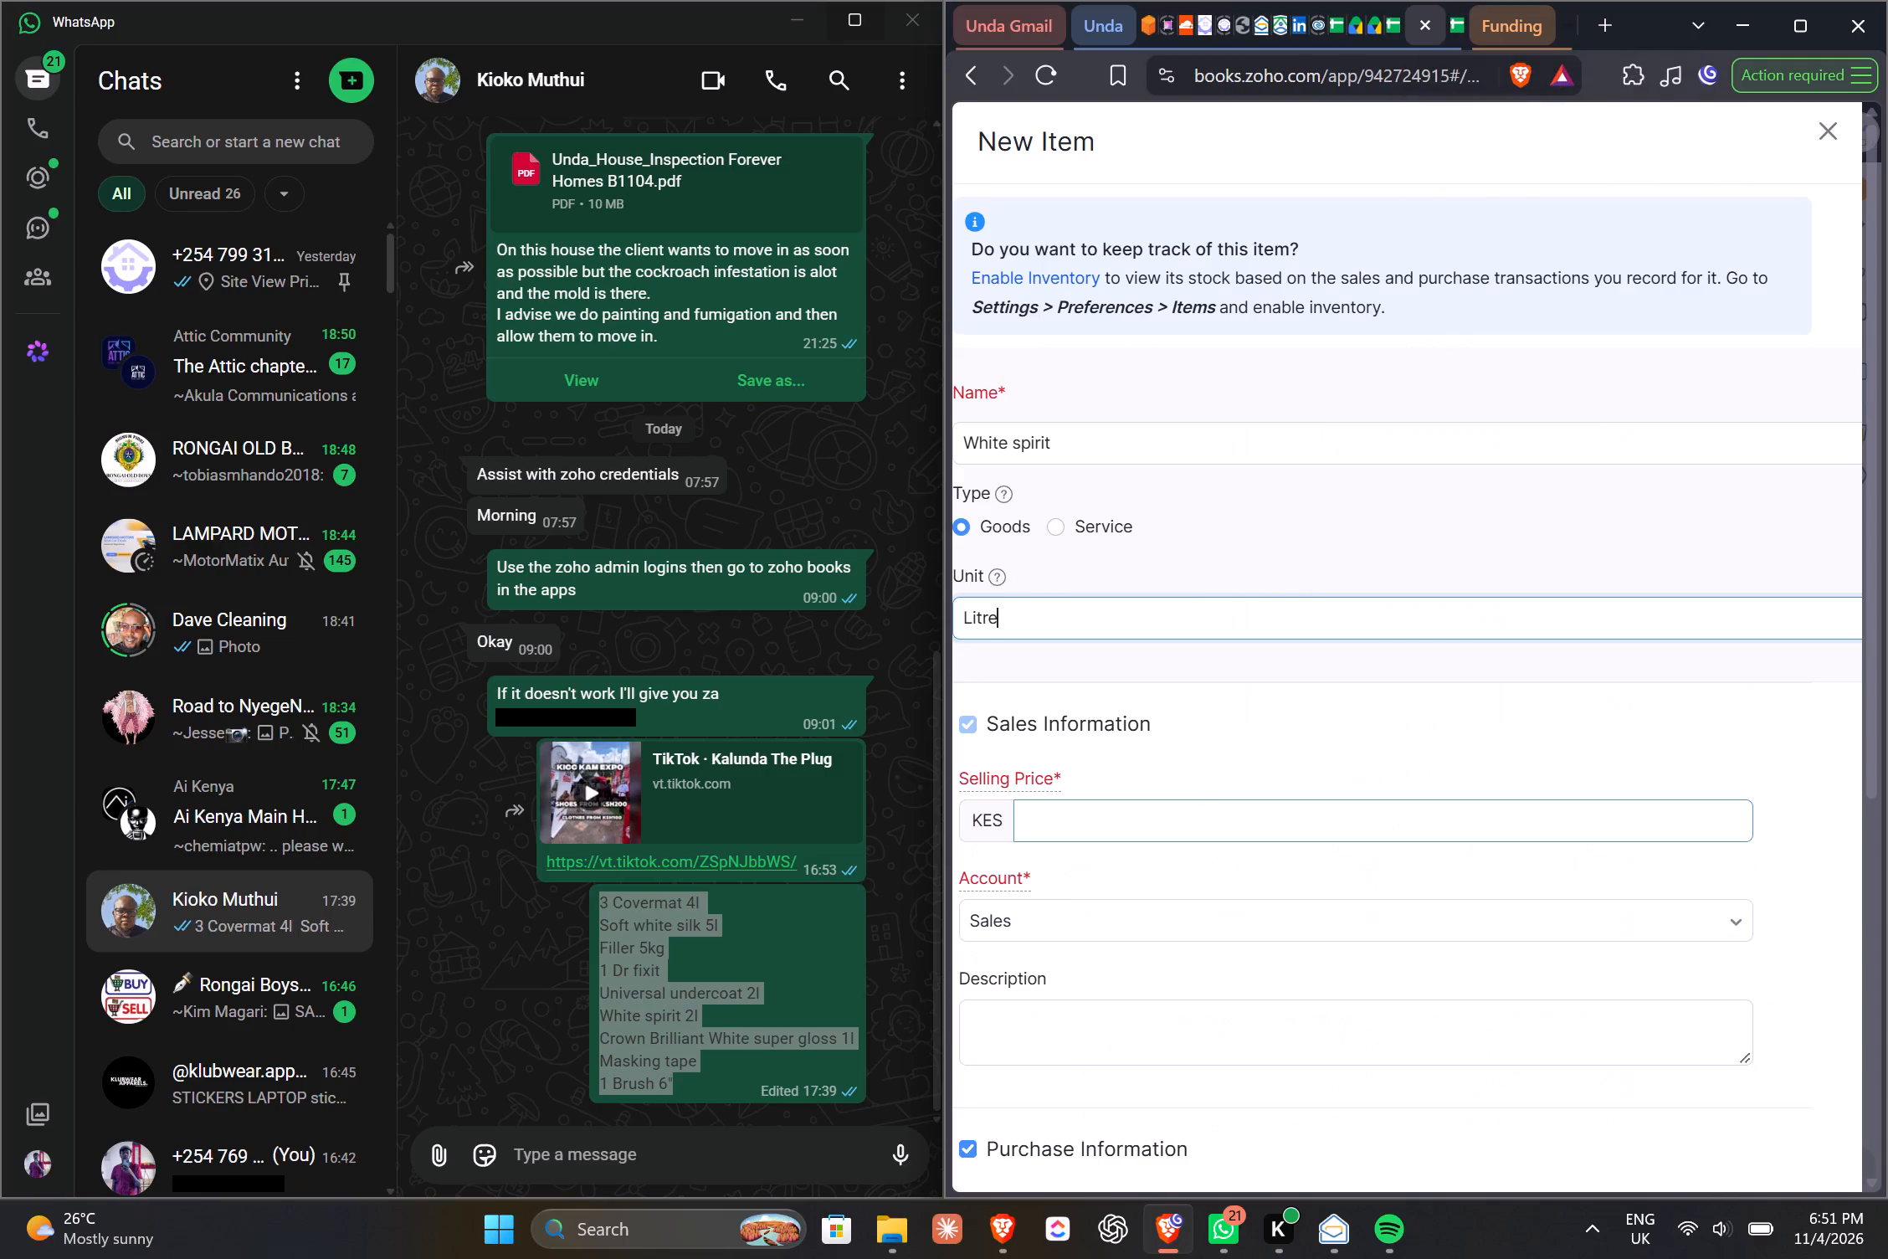
pyautogui.click(1192, 814)
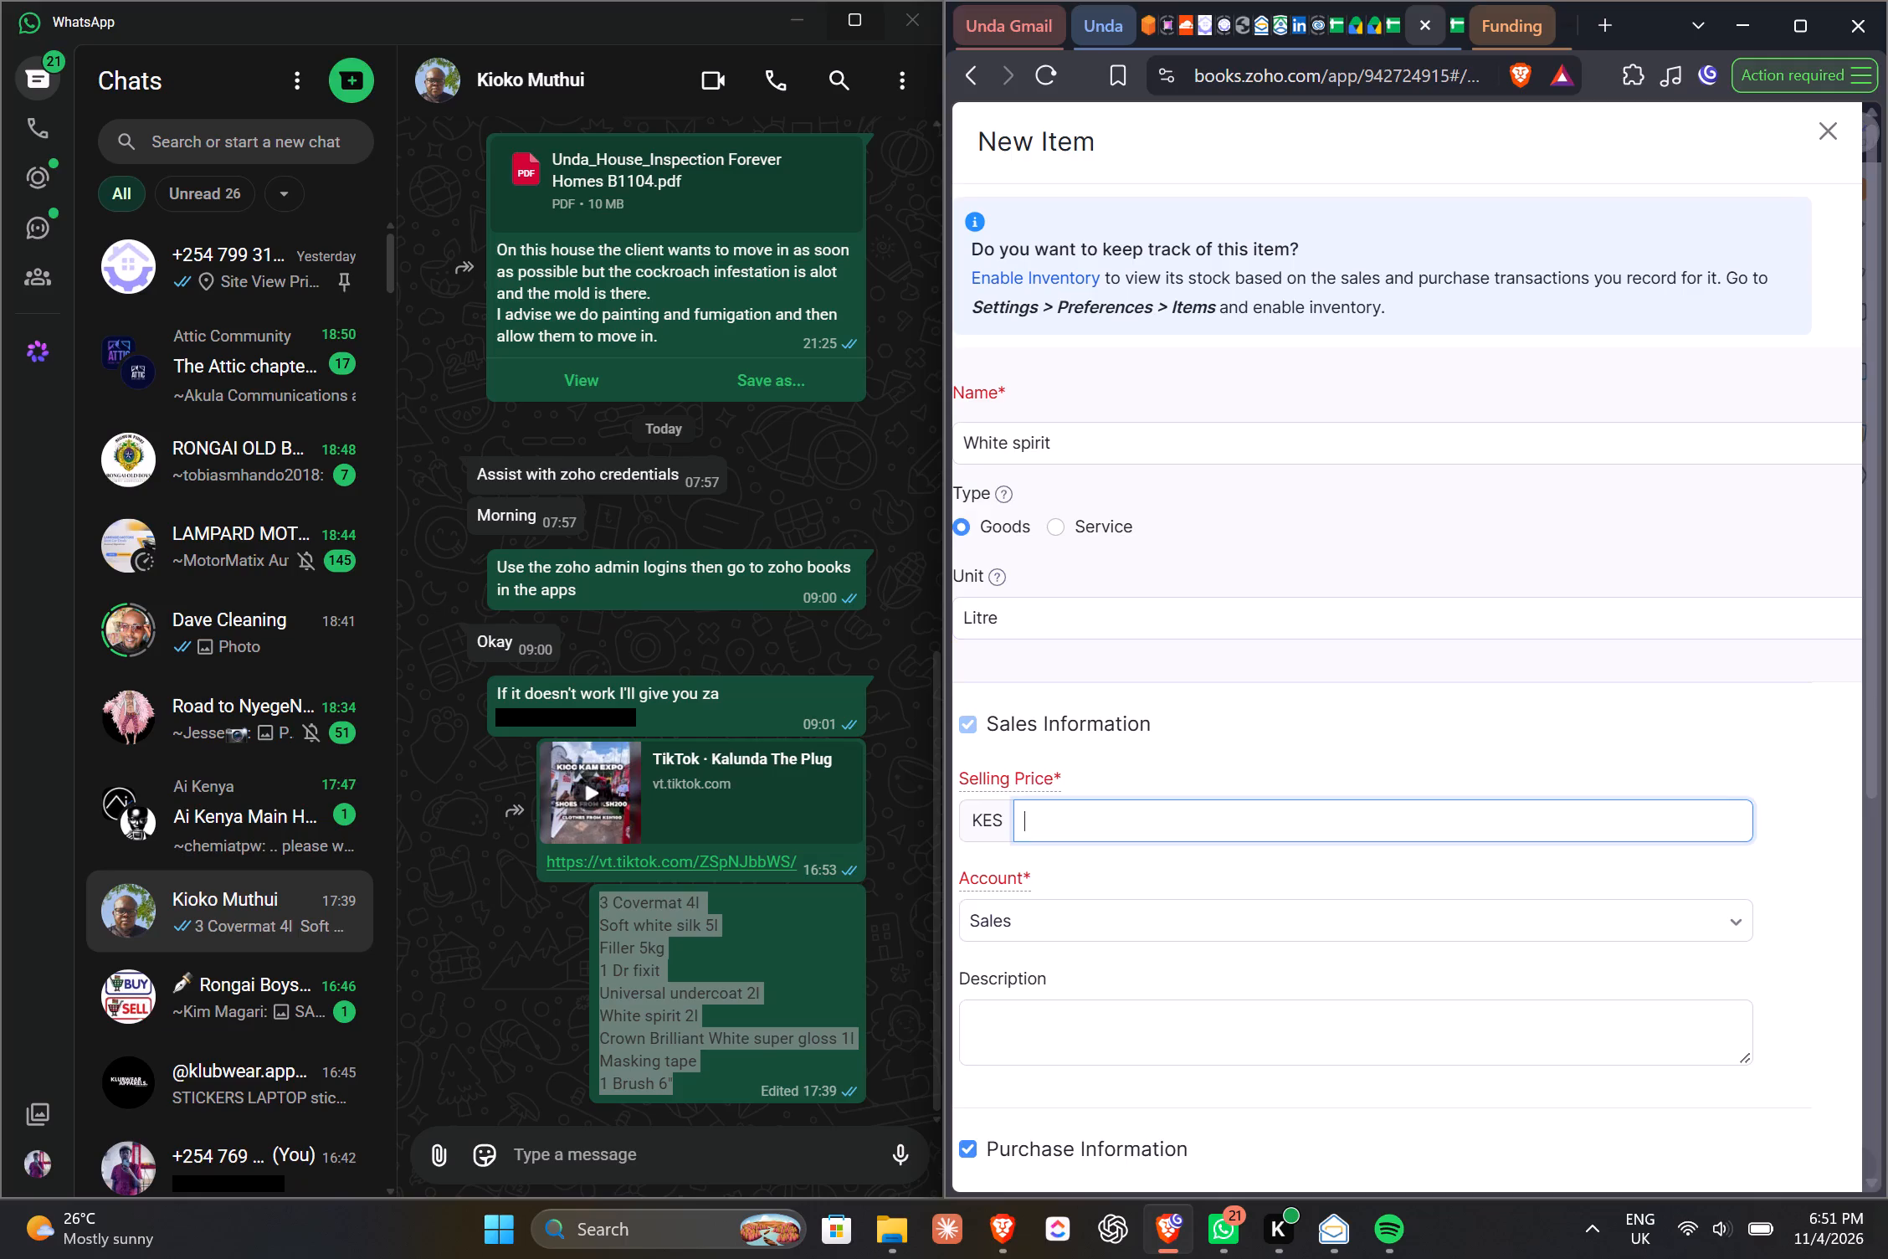
pyautogui.write('36')
pyautogui.press('BackSpace')
pyautogui.write('50')
pyautogui.scroll(-1, 1444, 710)
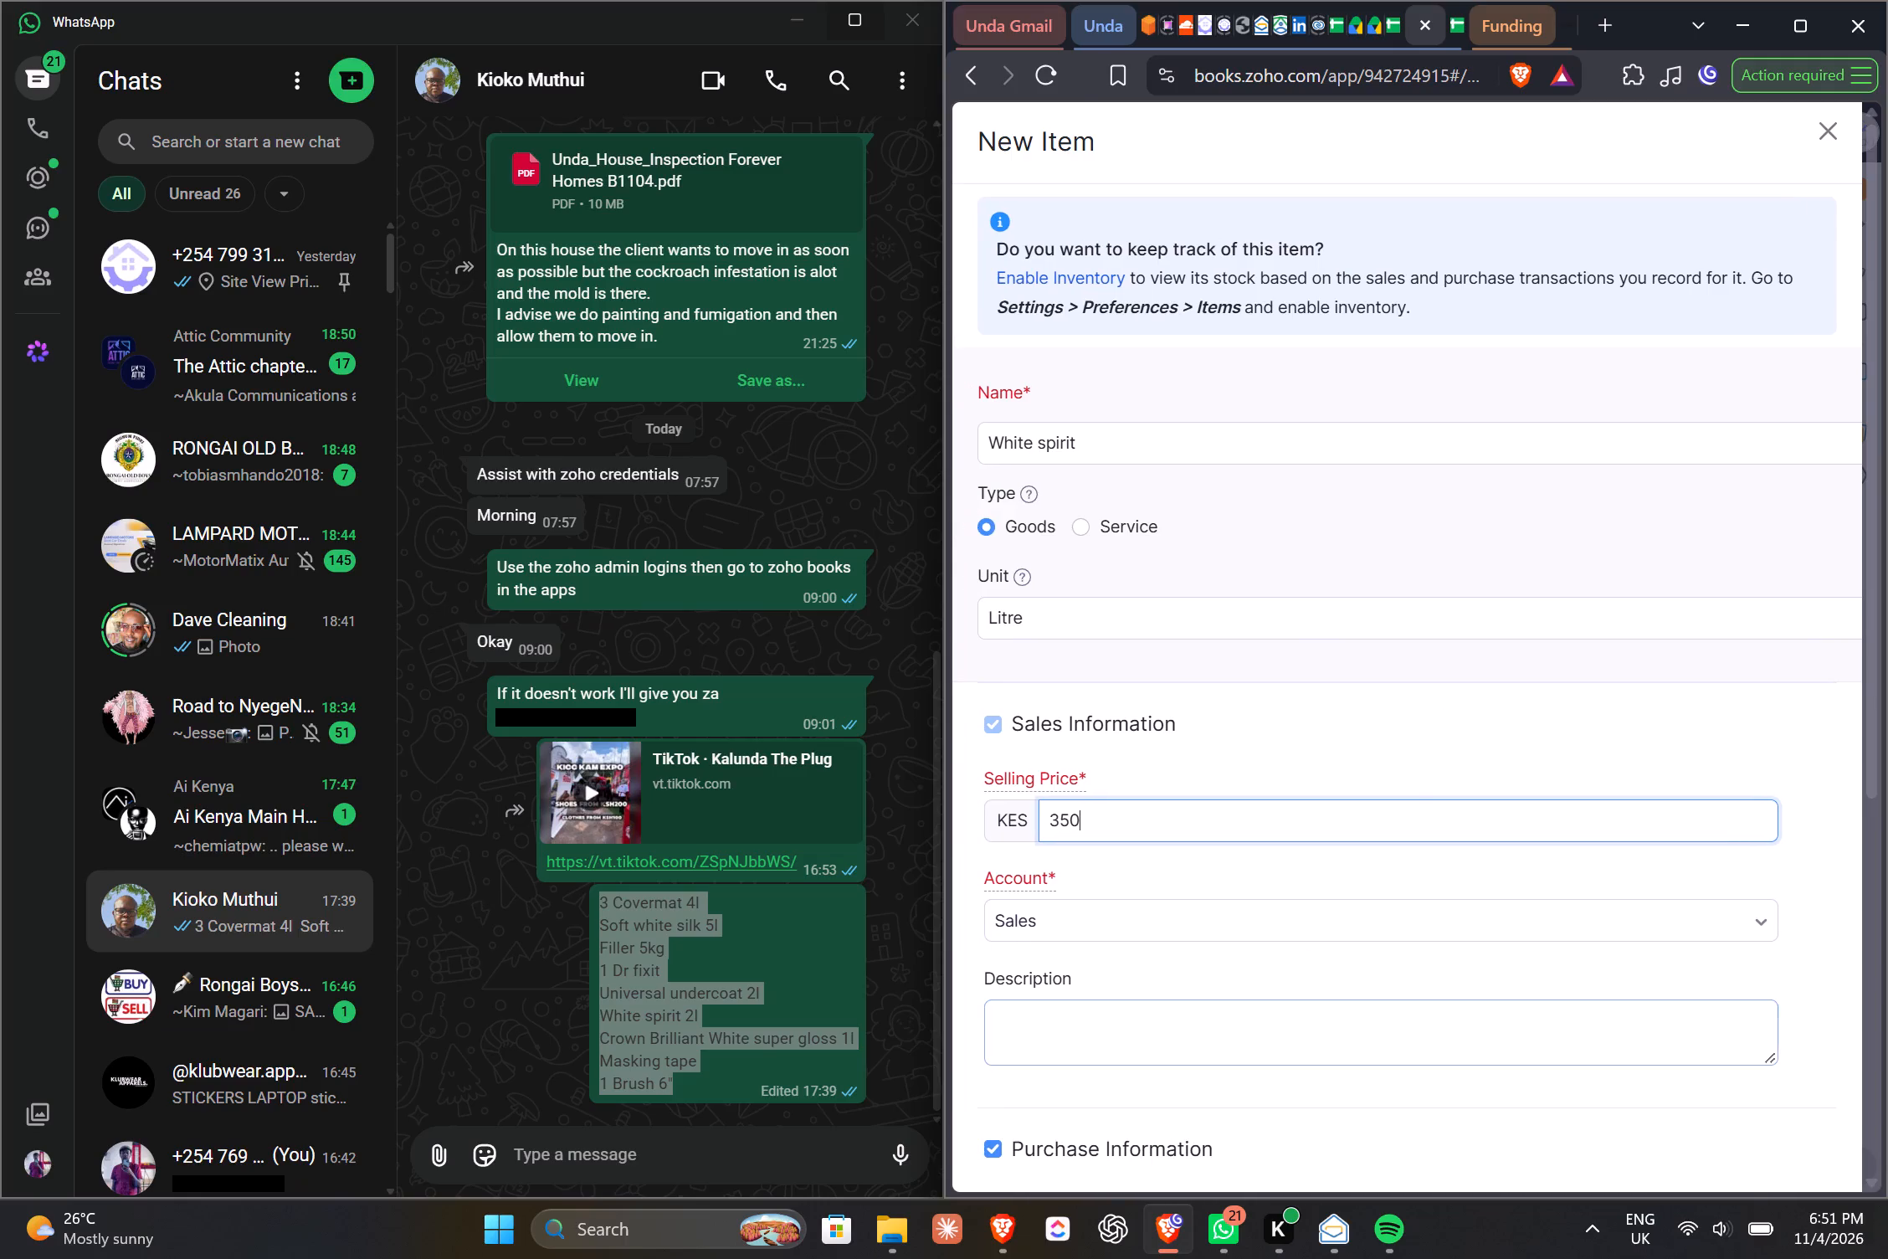
pyautogui.scroll(-1, 1243, 1065)
pyautogui.press('BackSpace')
pyautogui.press('BackSpace')
pyautogui.press('BackSpace')
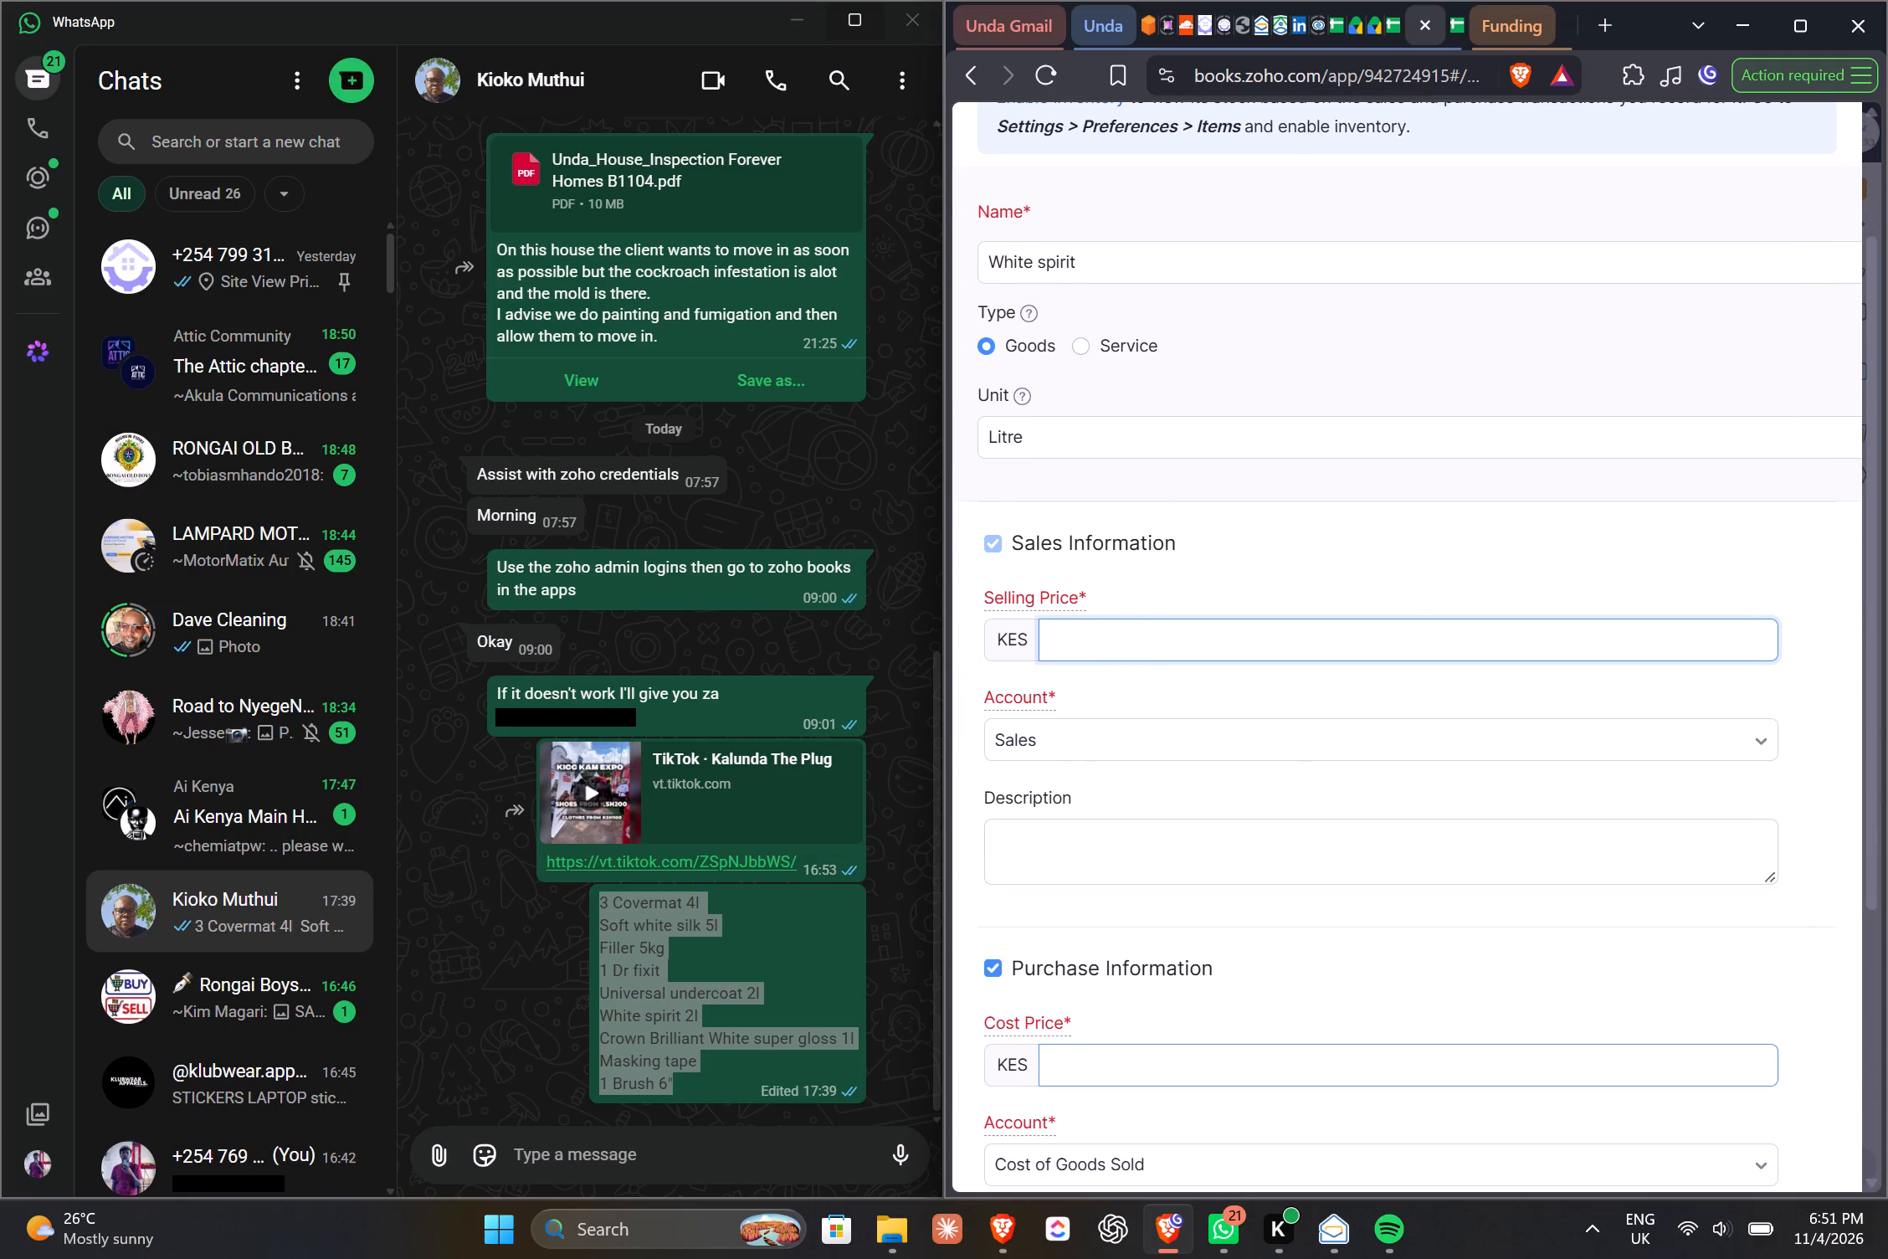
pyautogui.write('450')
pyautogui.click(1203, 1051)
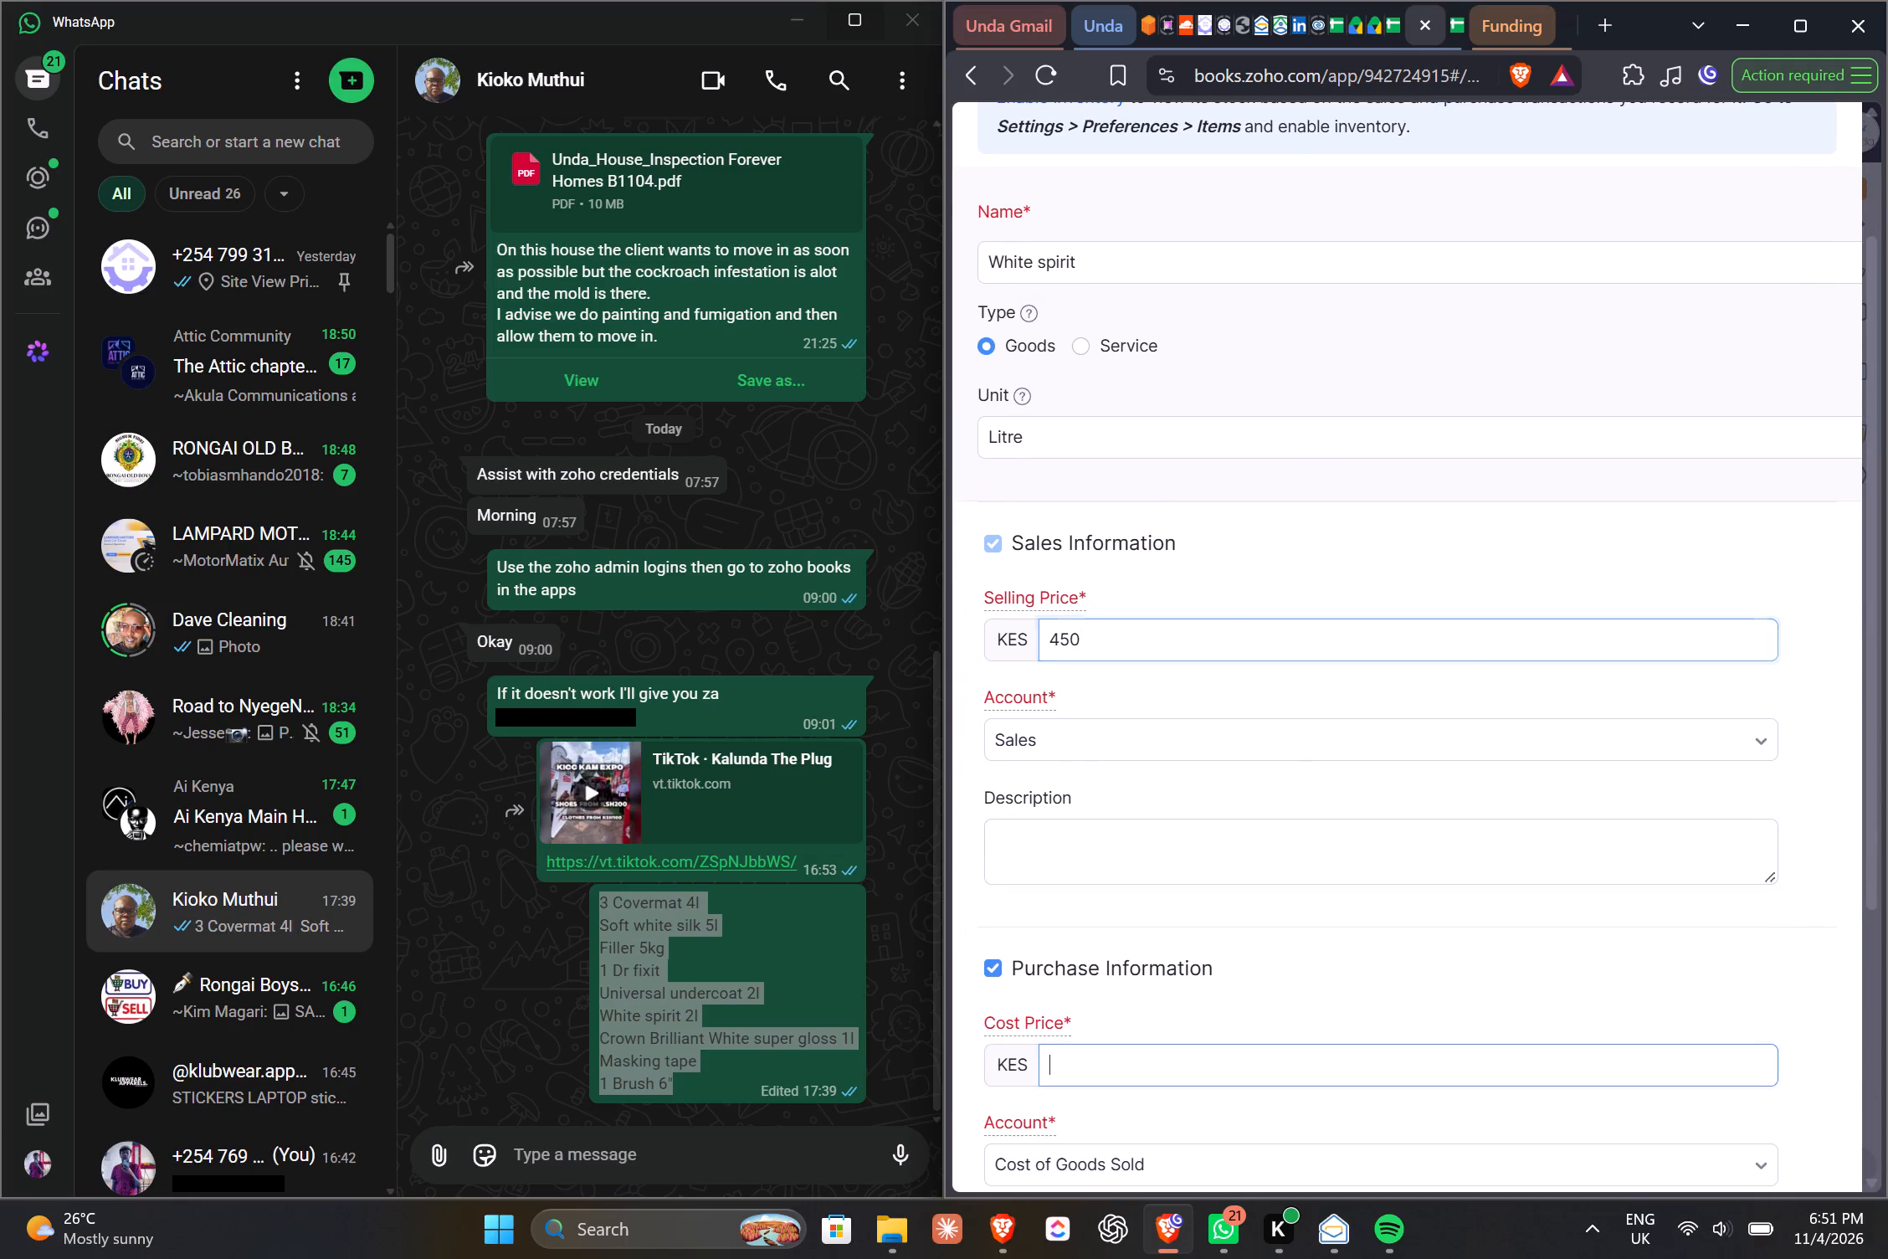
pyautogui.write('350')
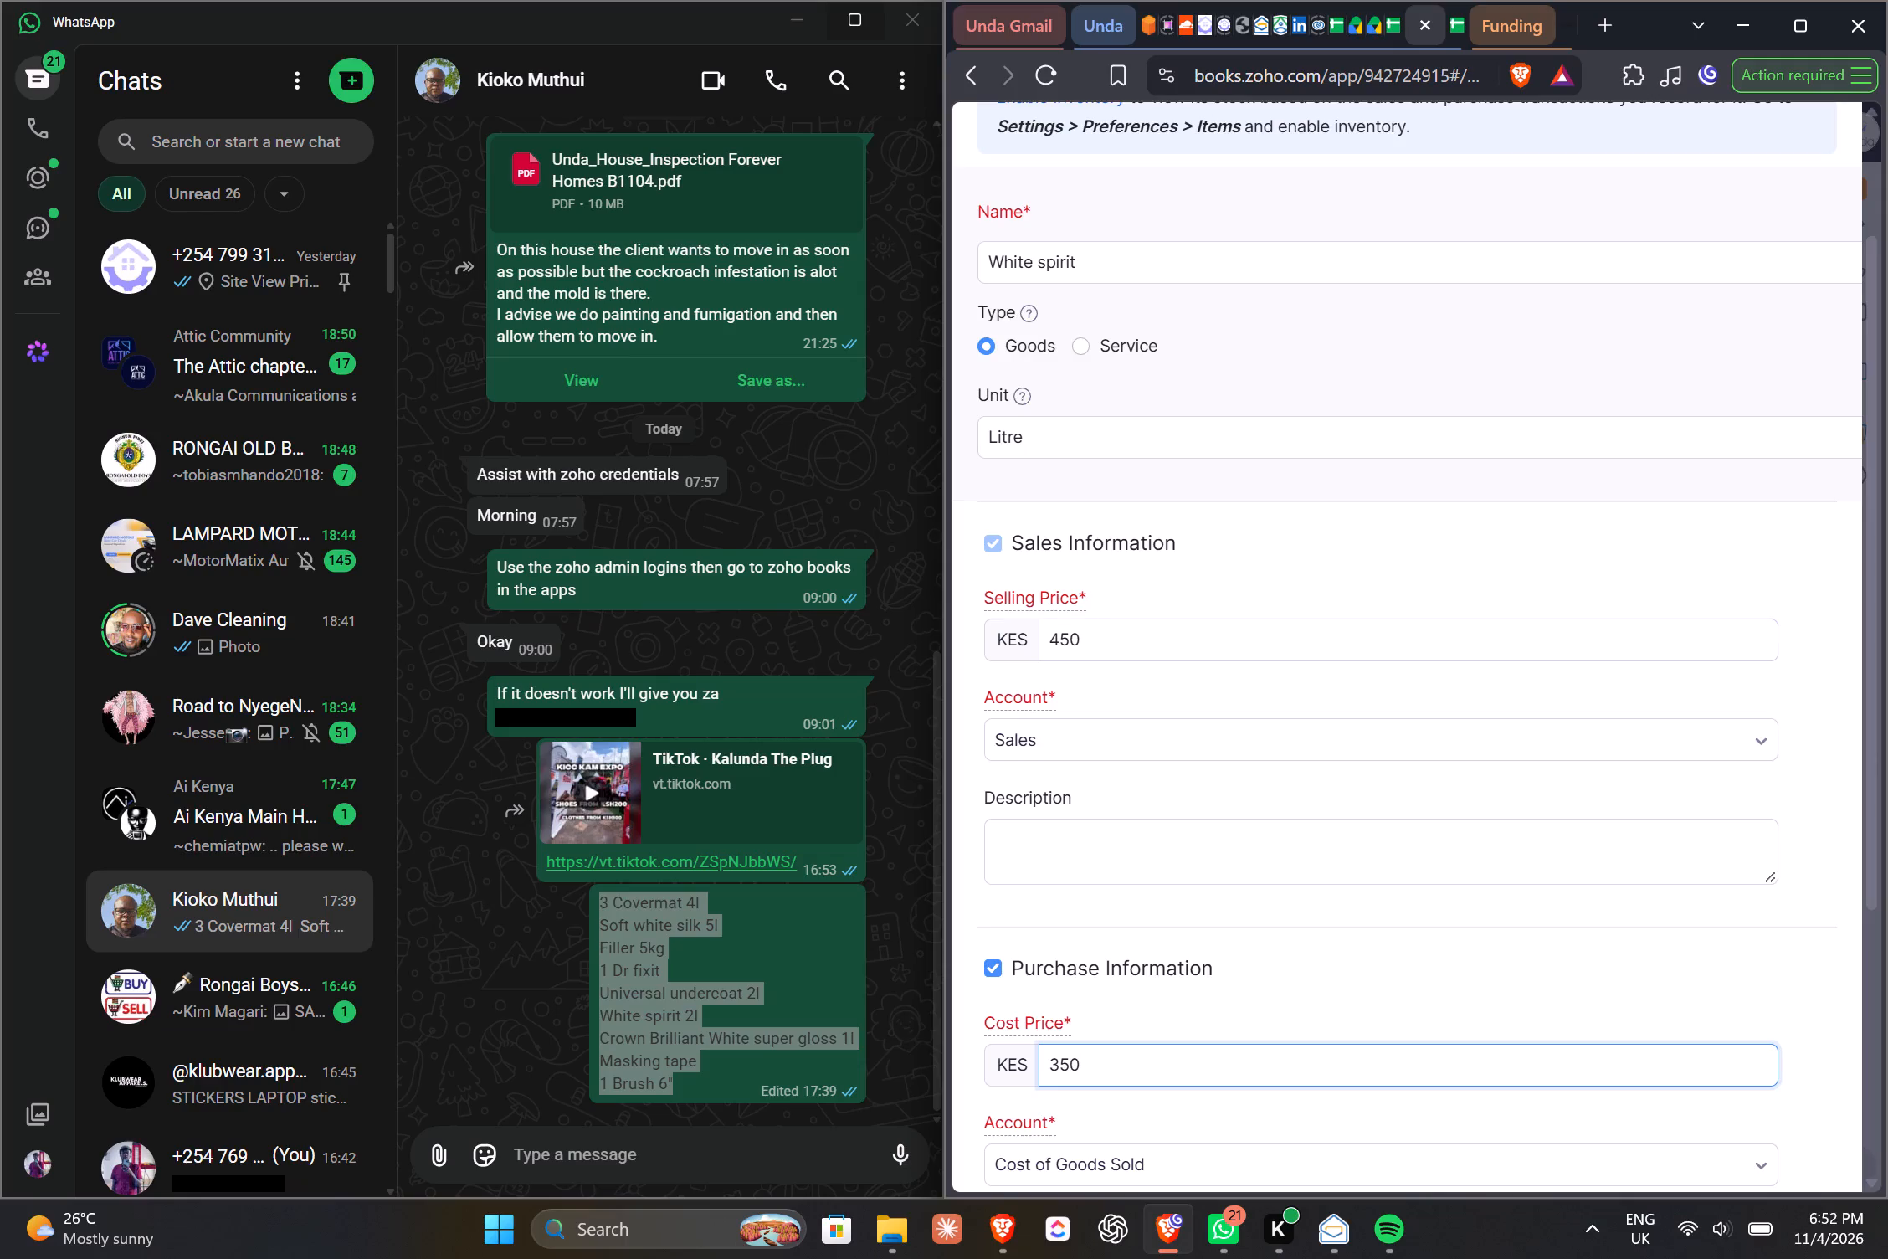
# Review the White spirit item's name, unit, selling price and cost price in the new item form.
pyautogui.scroll(-3, 1203, 1051)
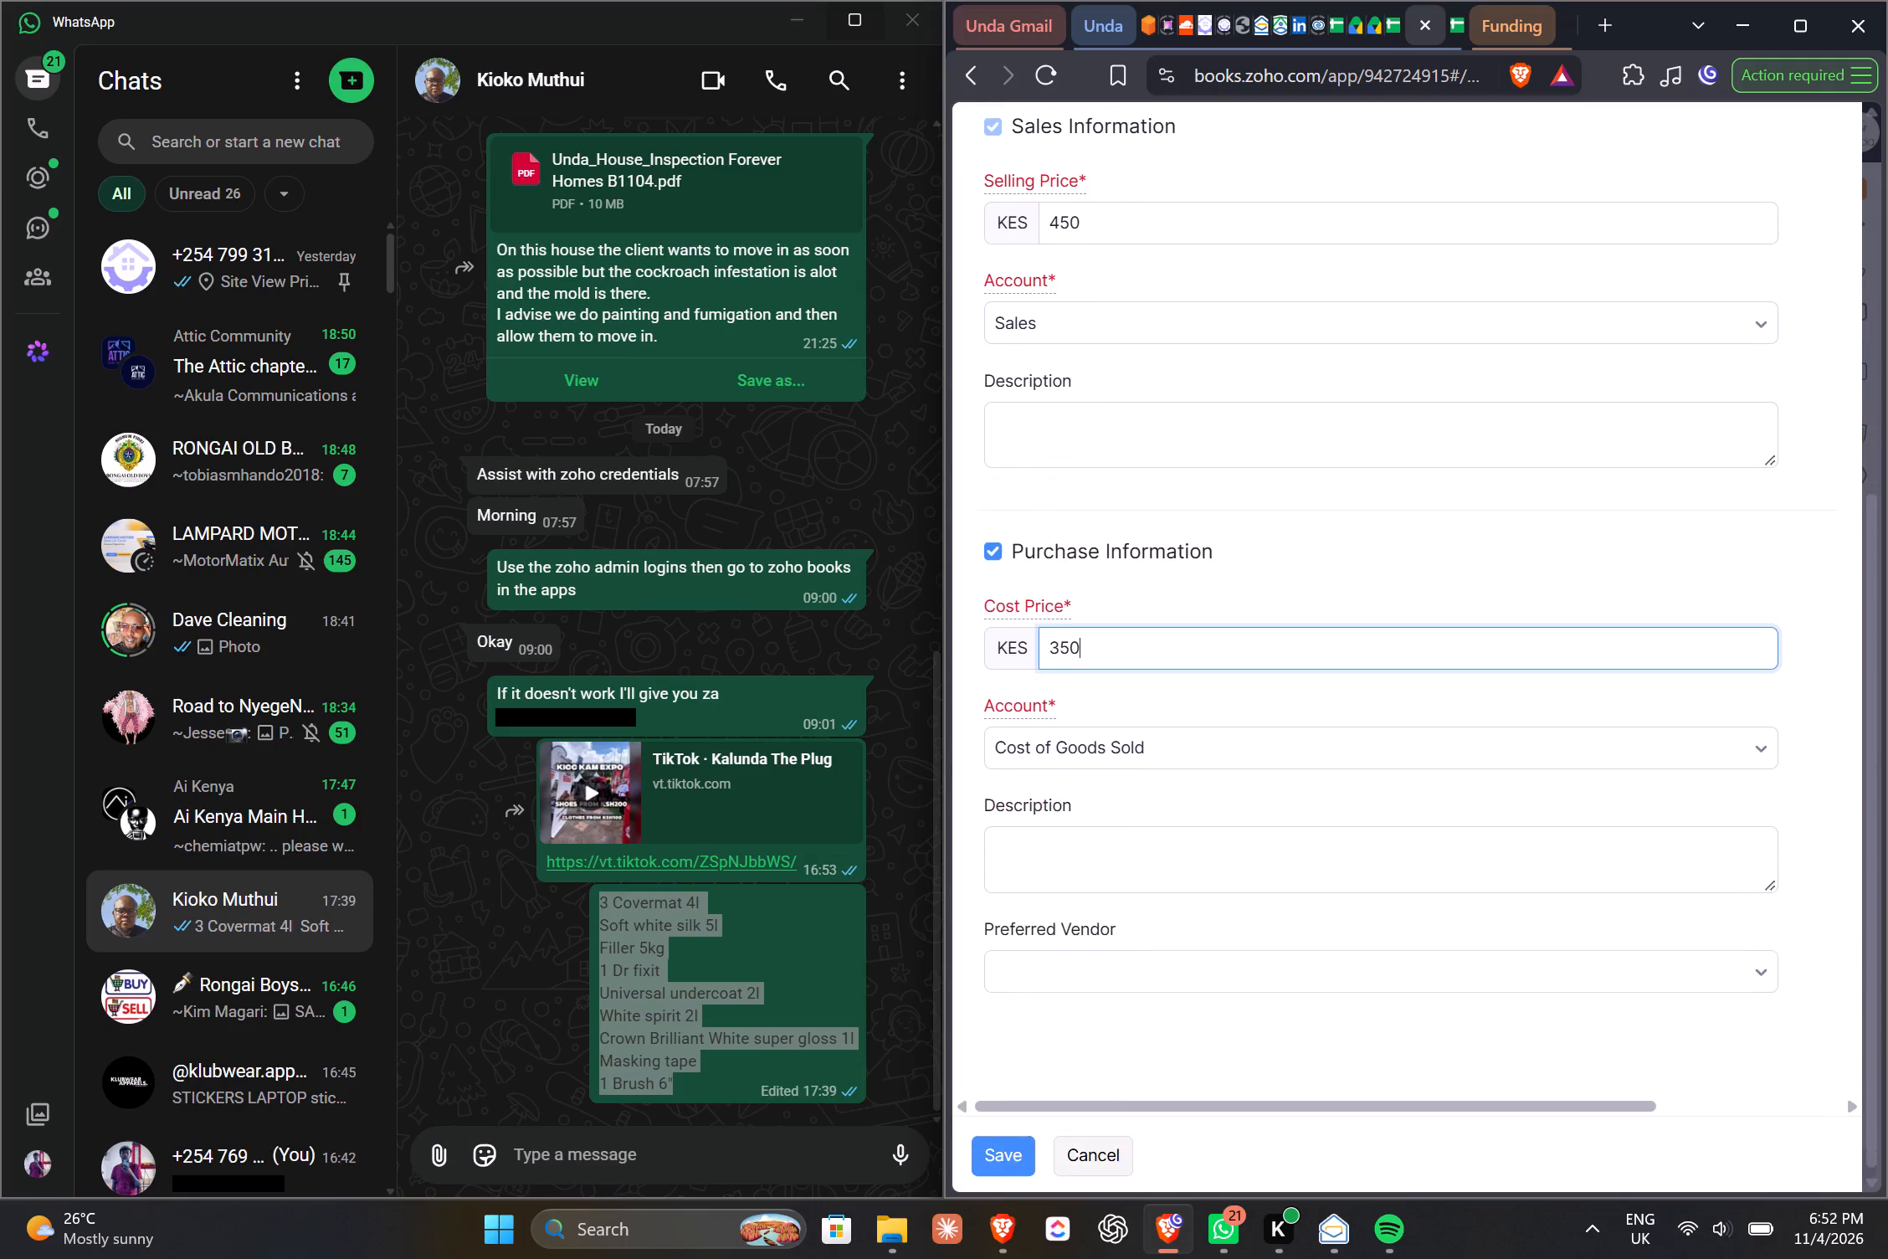
pyautogui.scroll(-2, 1203, 1051)
pyautogui.scroll(4, 1203, 1051)
pyautogui.scroll(1, 1279, 643)
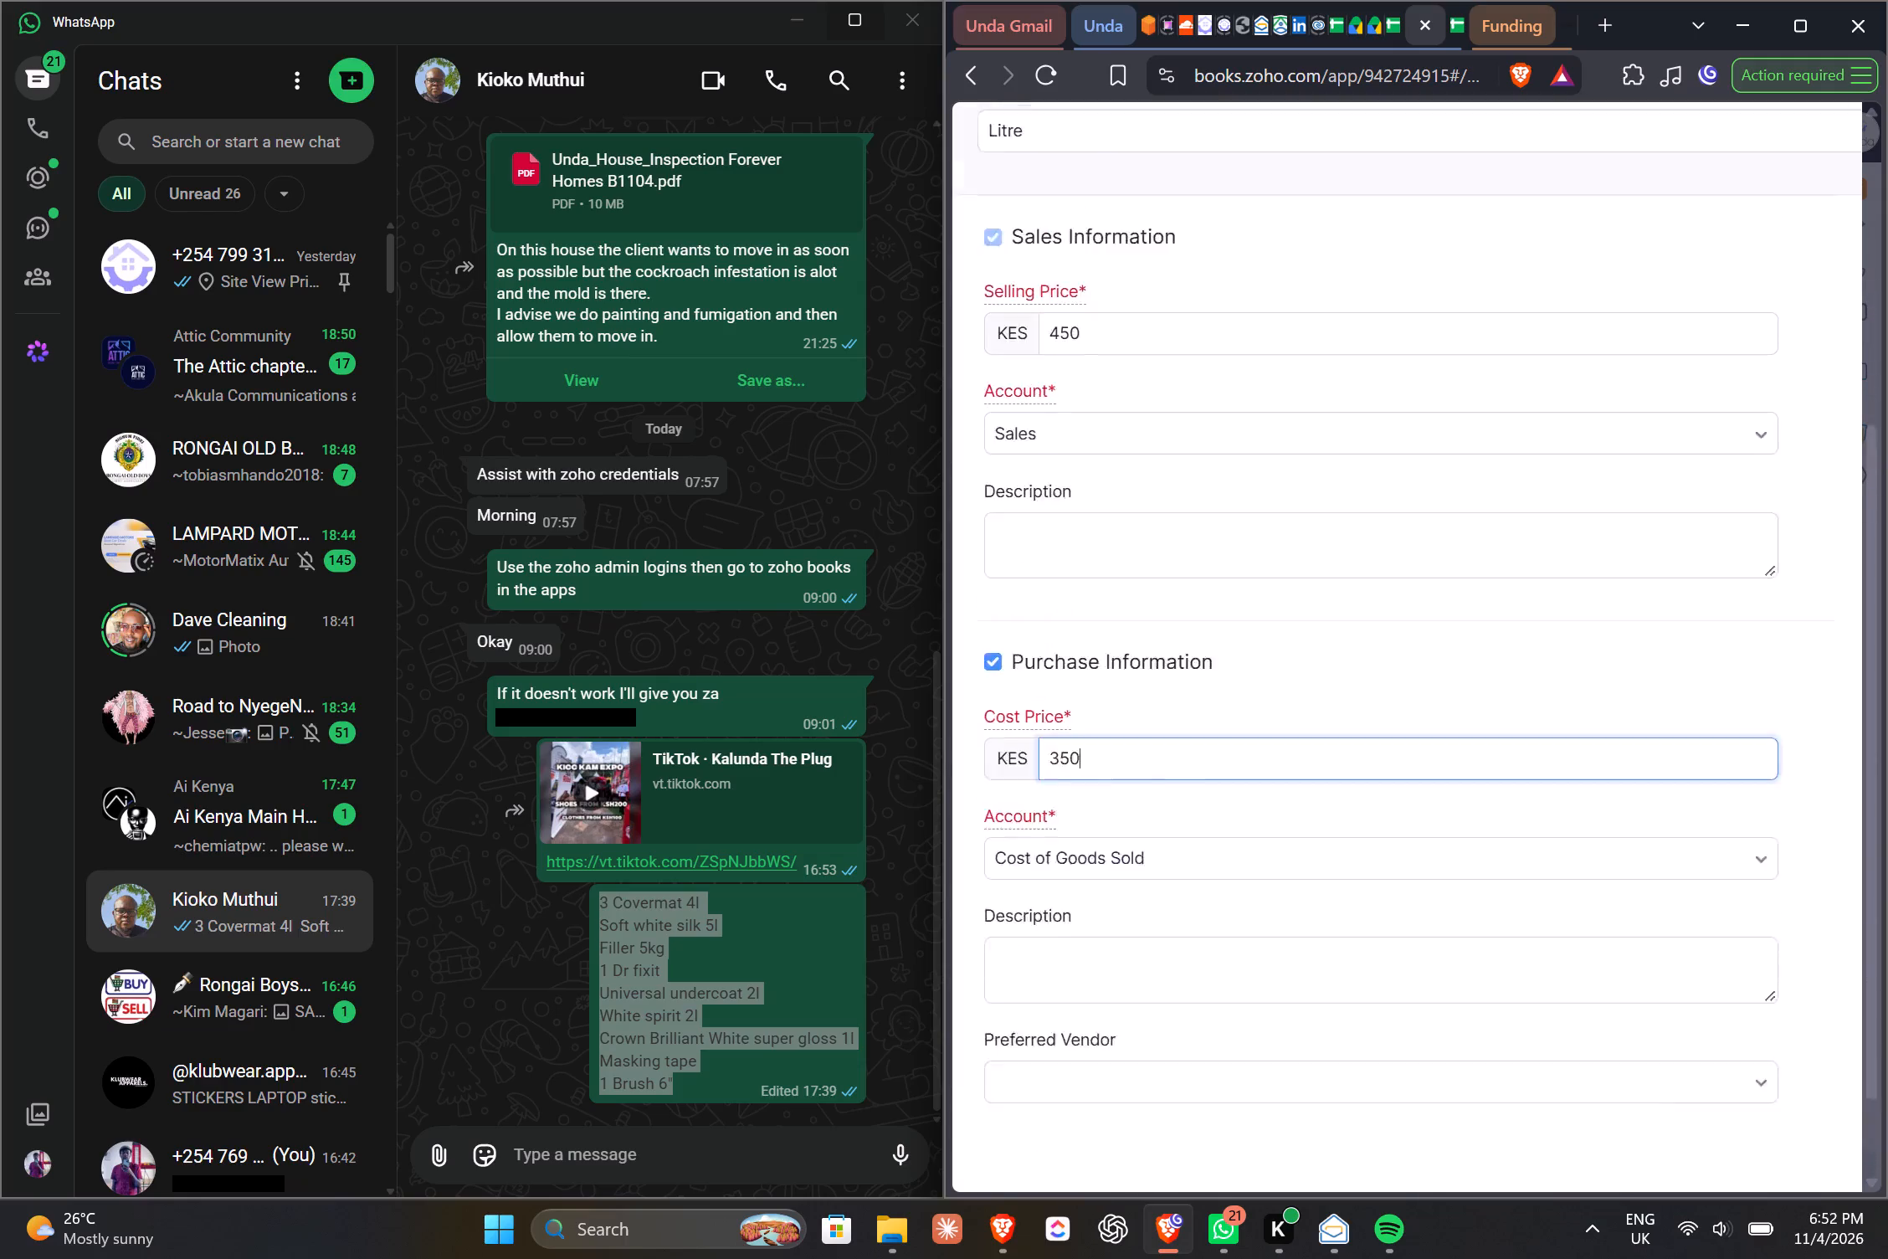
pyautogui.scroll(2, 1279, 643)
pyautogui.scroll(-5, 1279, 643)
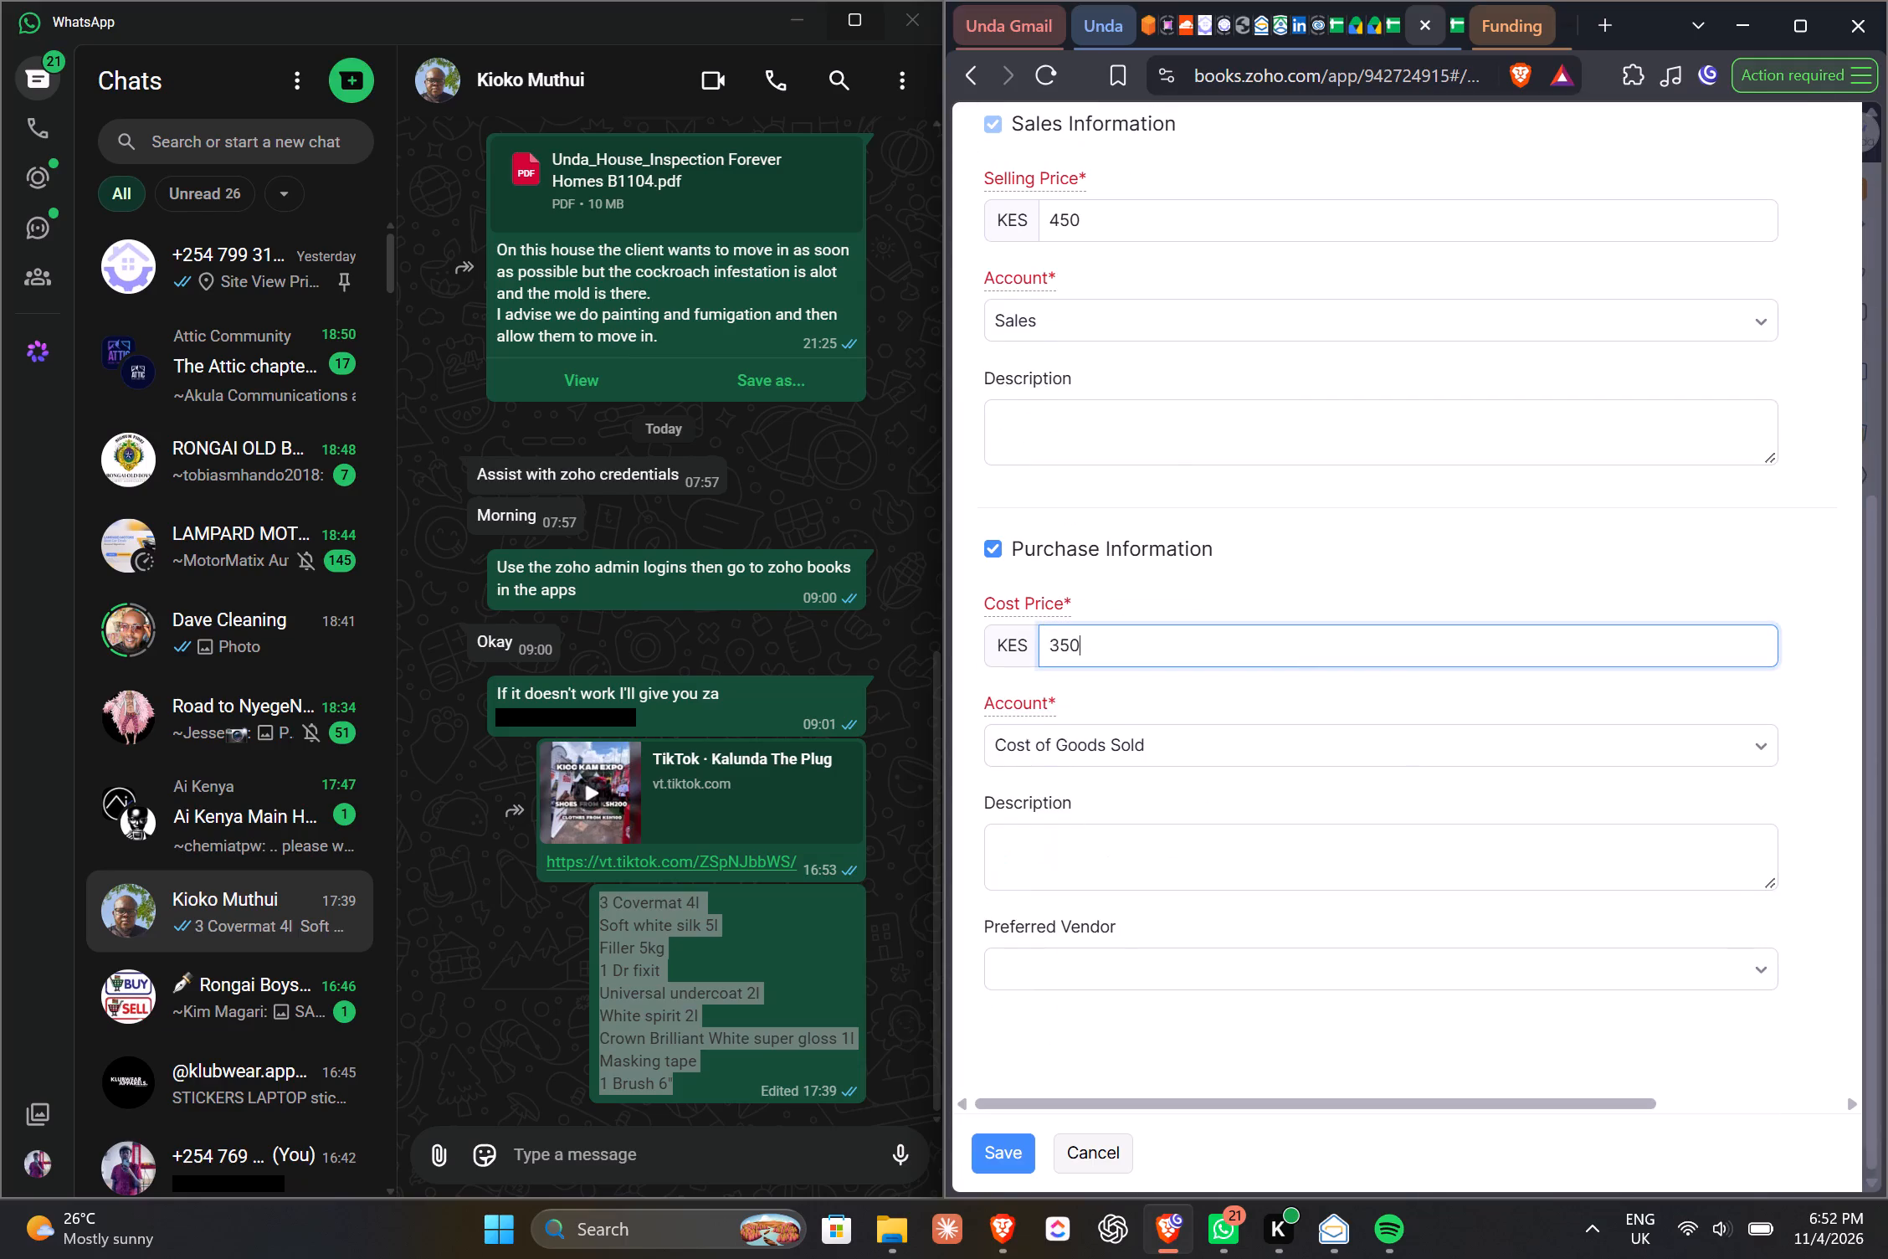
pyautogui.hscroll(1, 1279, 643)
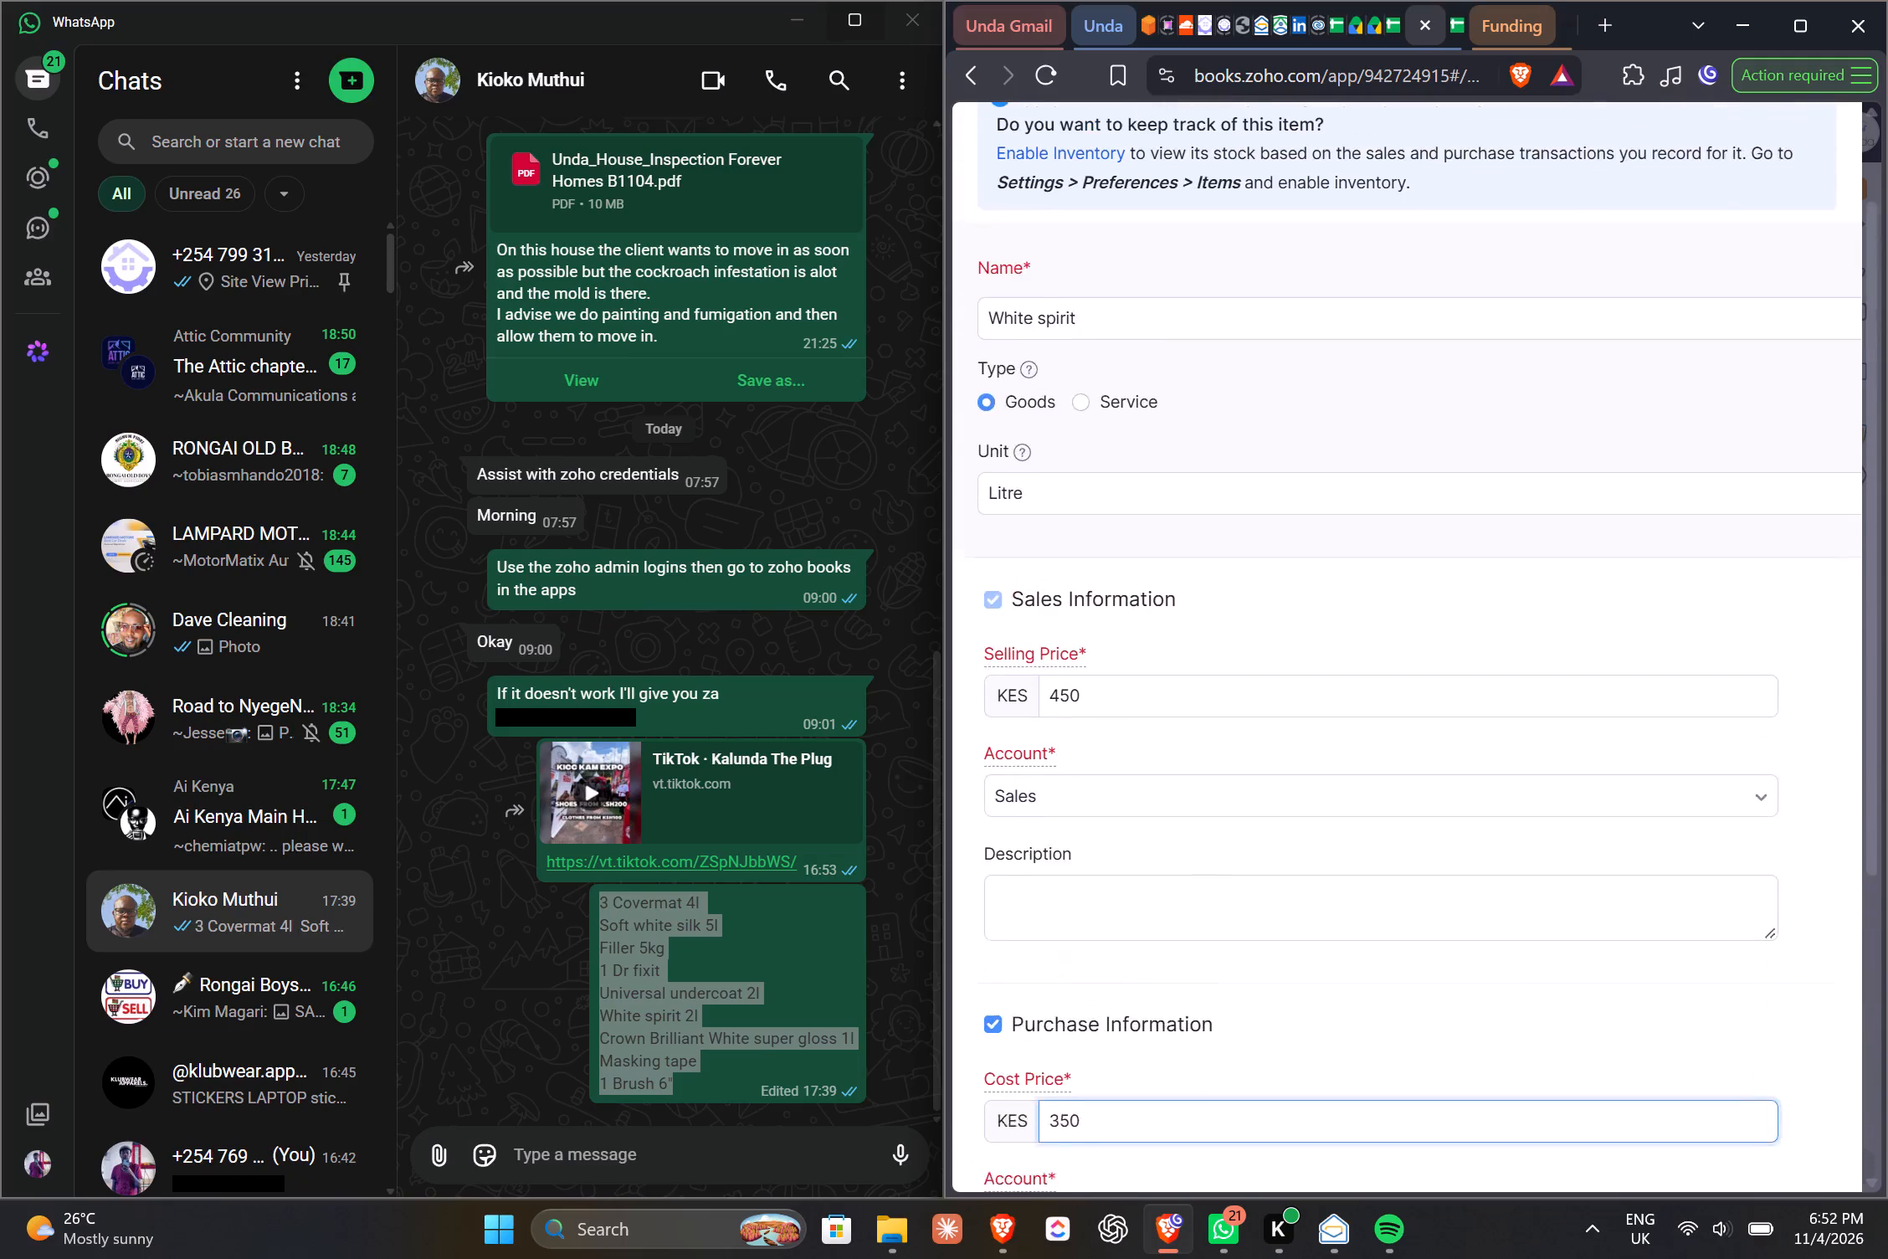
# Save the new White spirit item so that it fills its quote row.
pyautogui.hscroll(1, 1279, 643)
pyautogui.click(1008, 1162)
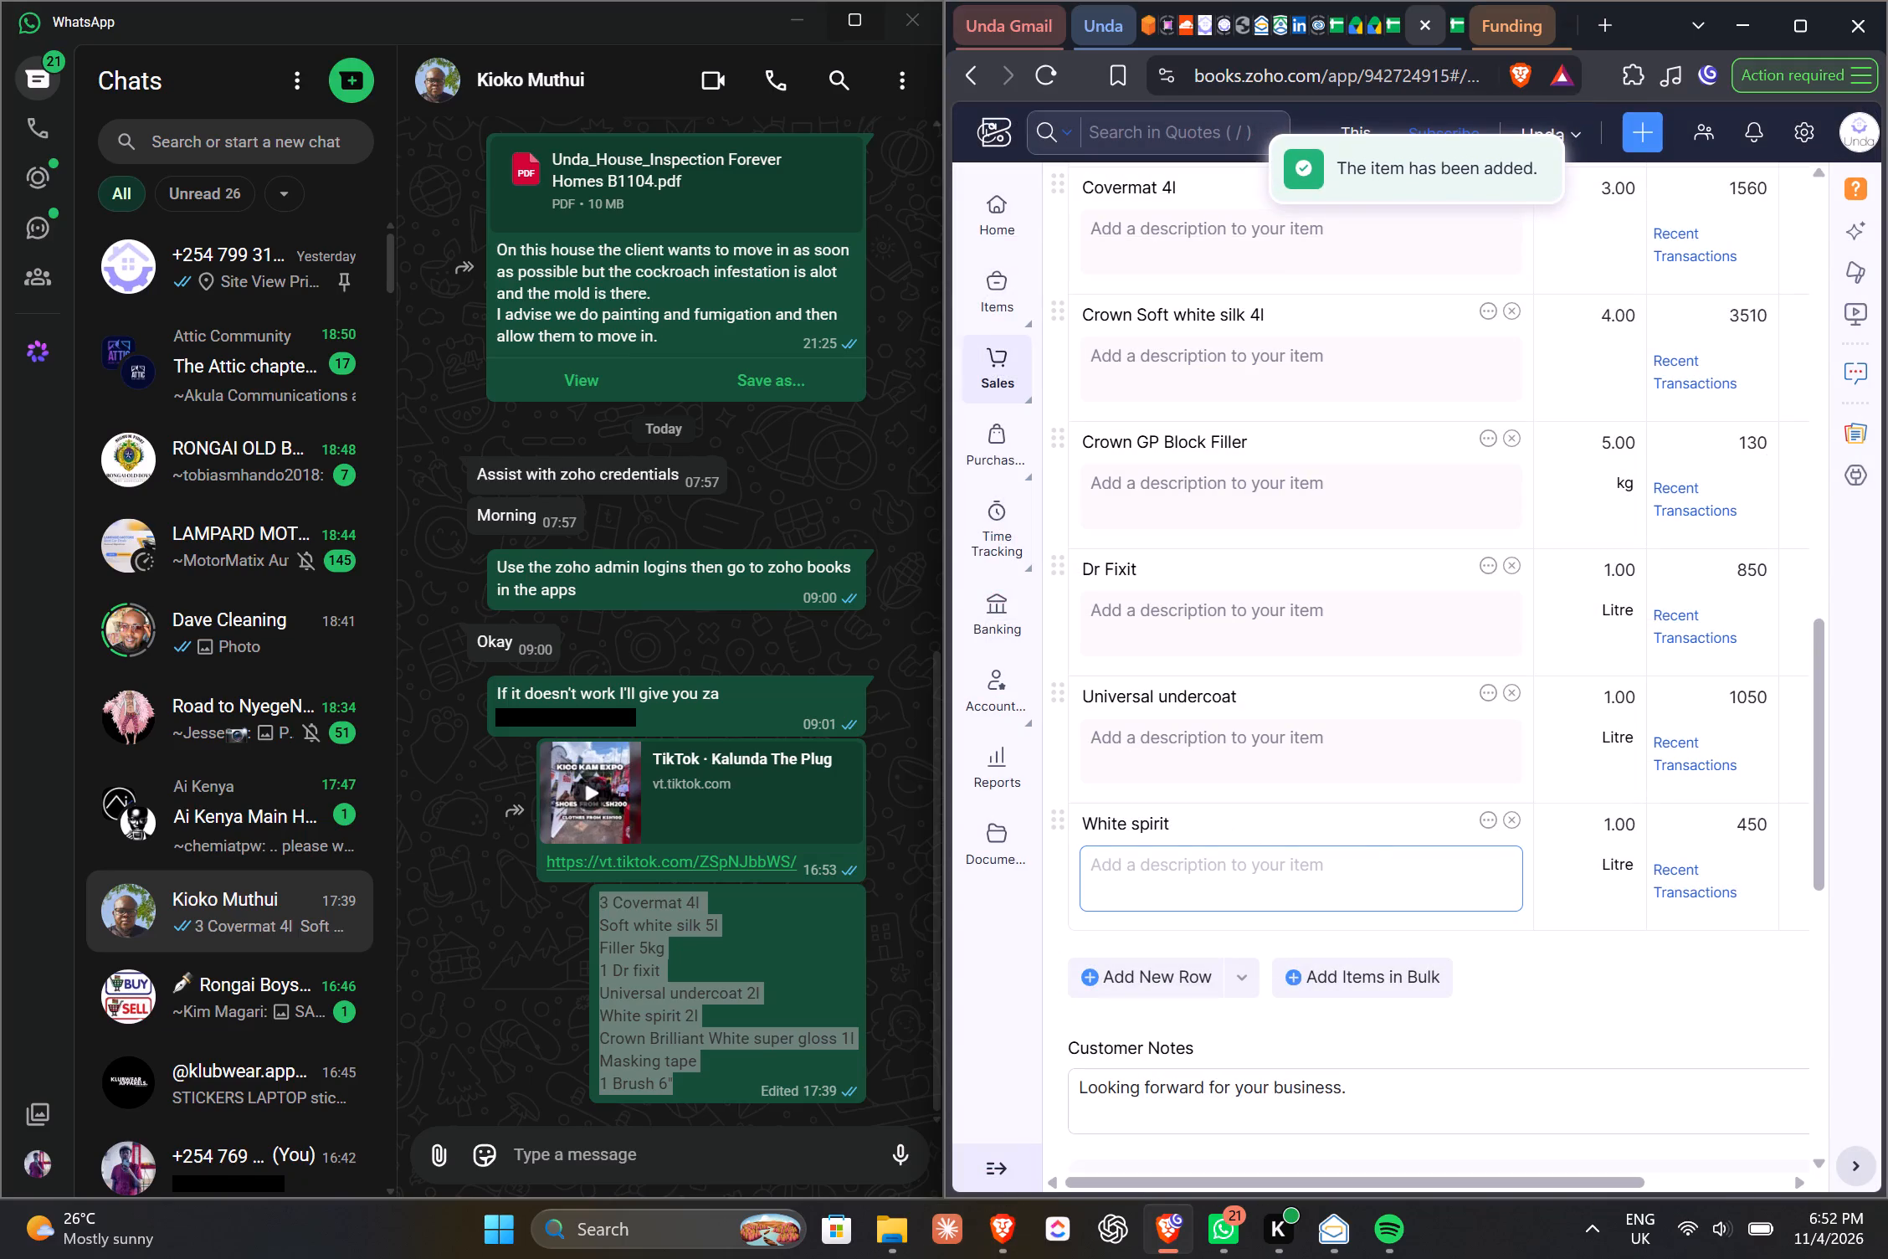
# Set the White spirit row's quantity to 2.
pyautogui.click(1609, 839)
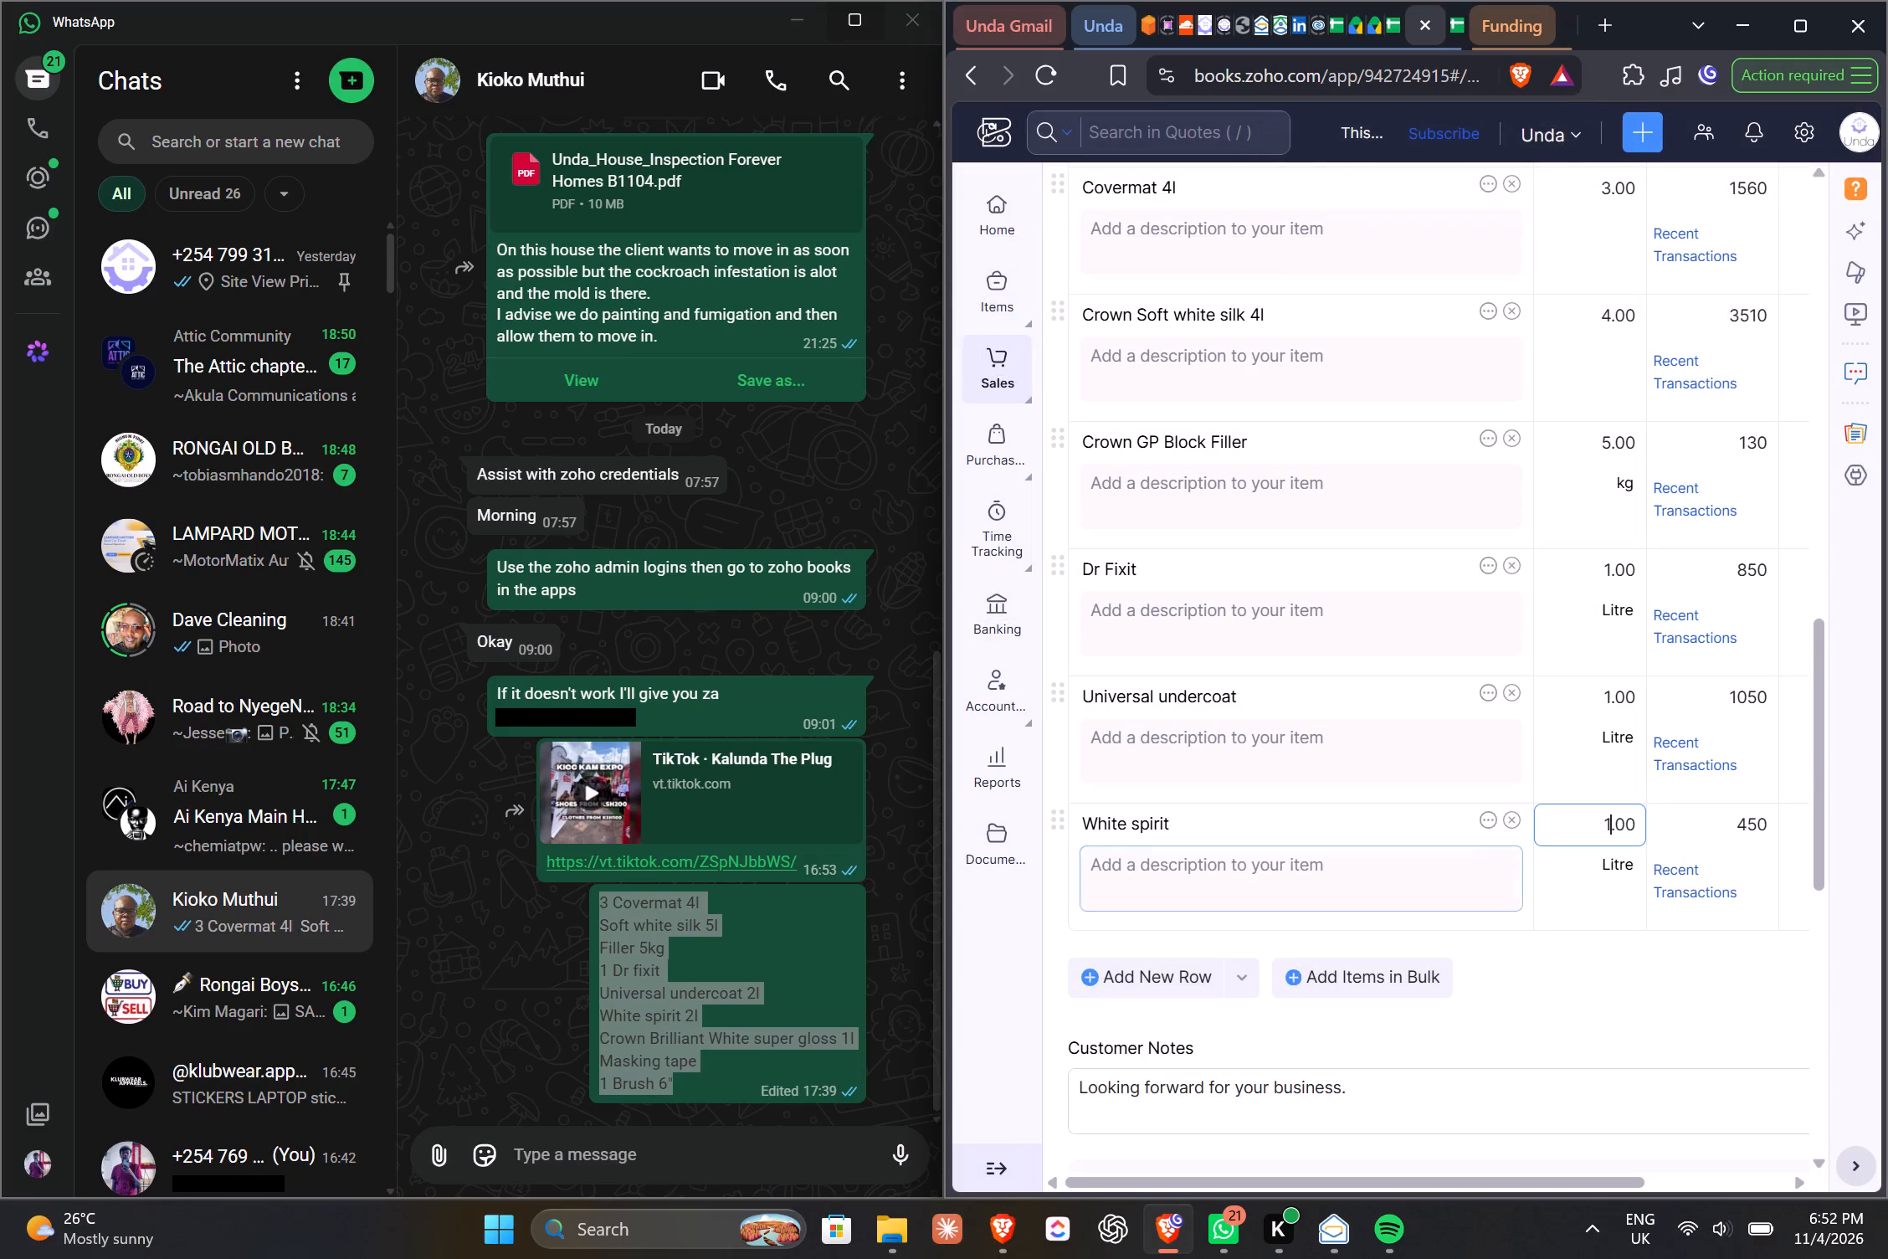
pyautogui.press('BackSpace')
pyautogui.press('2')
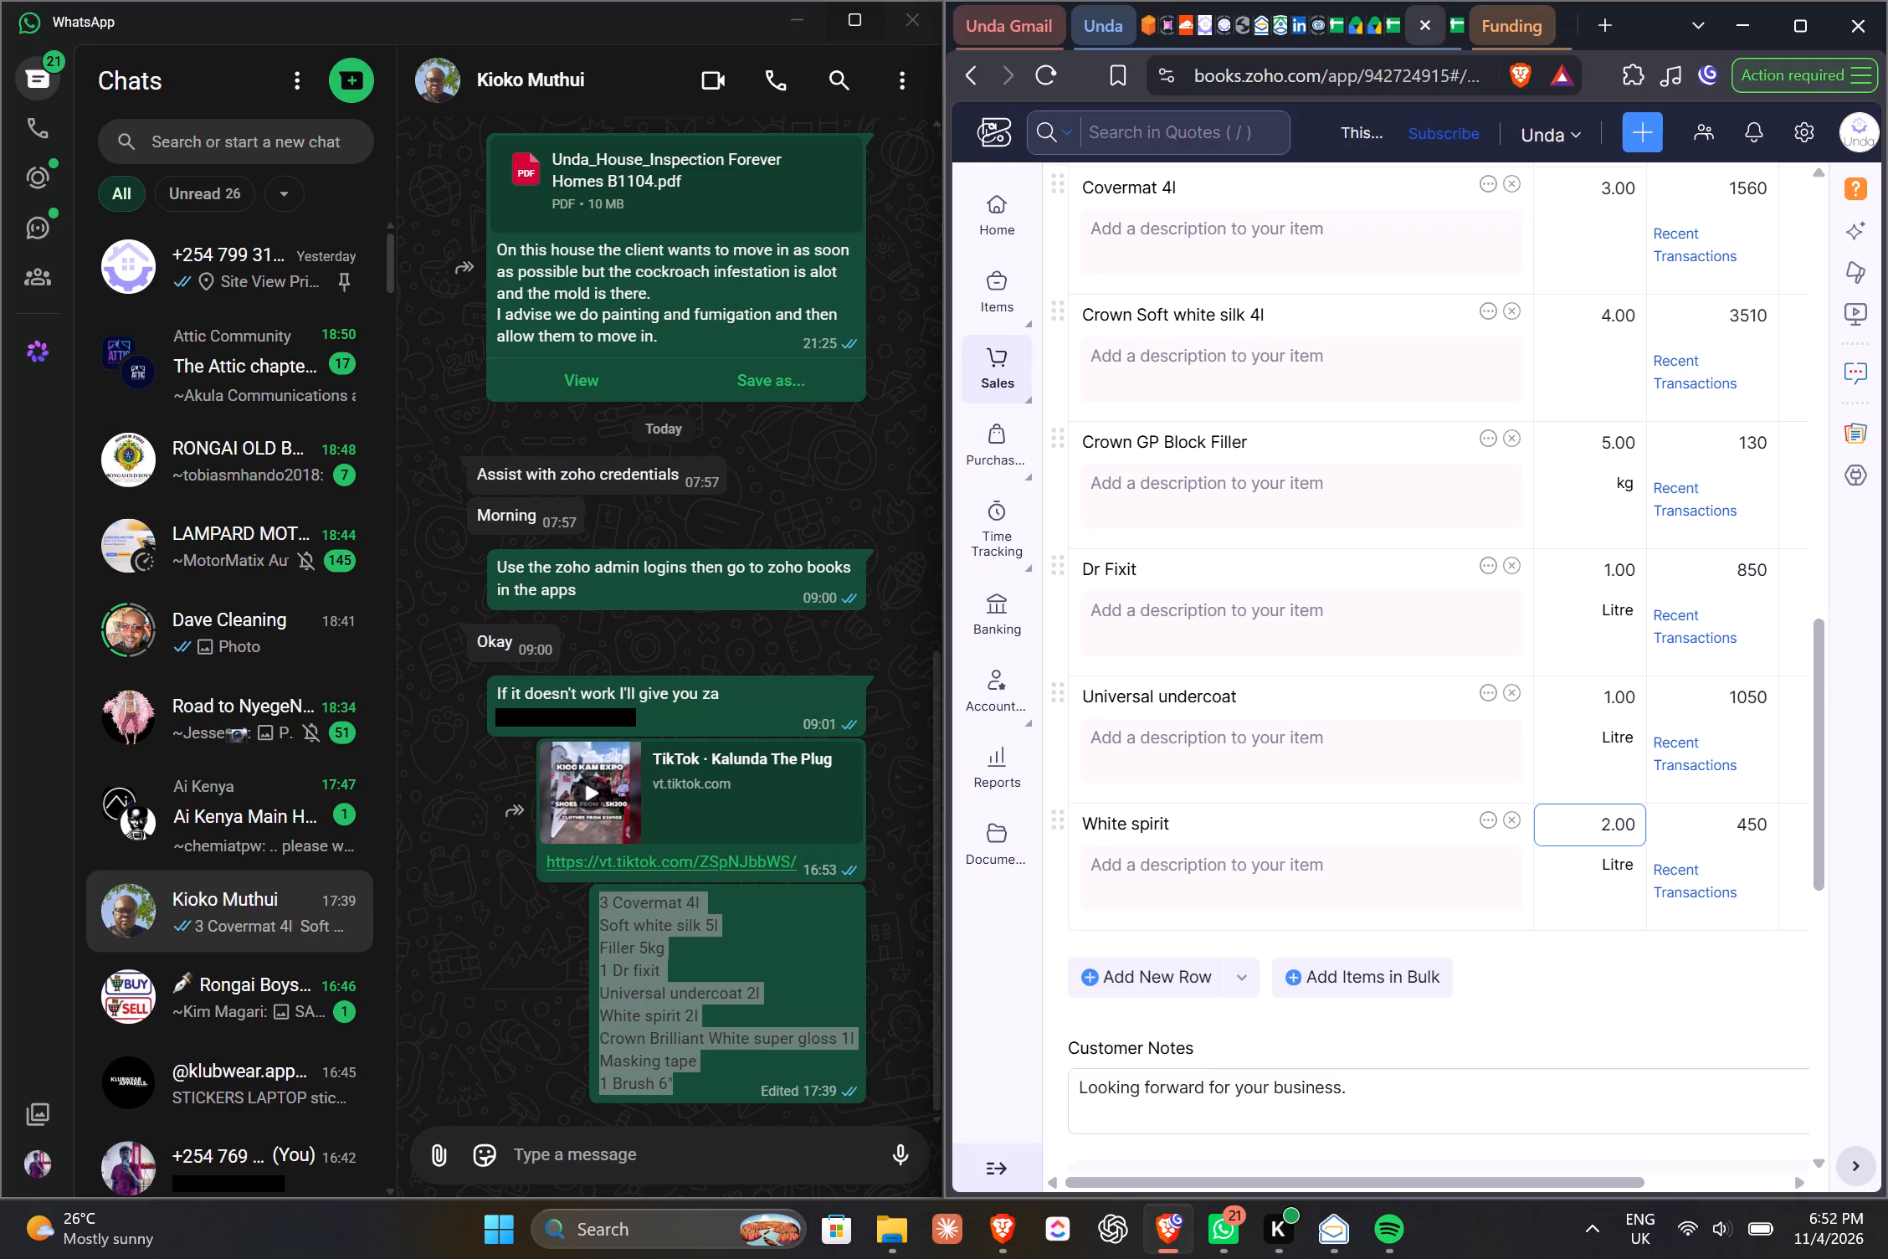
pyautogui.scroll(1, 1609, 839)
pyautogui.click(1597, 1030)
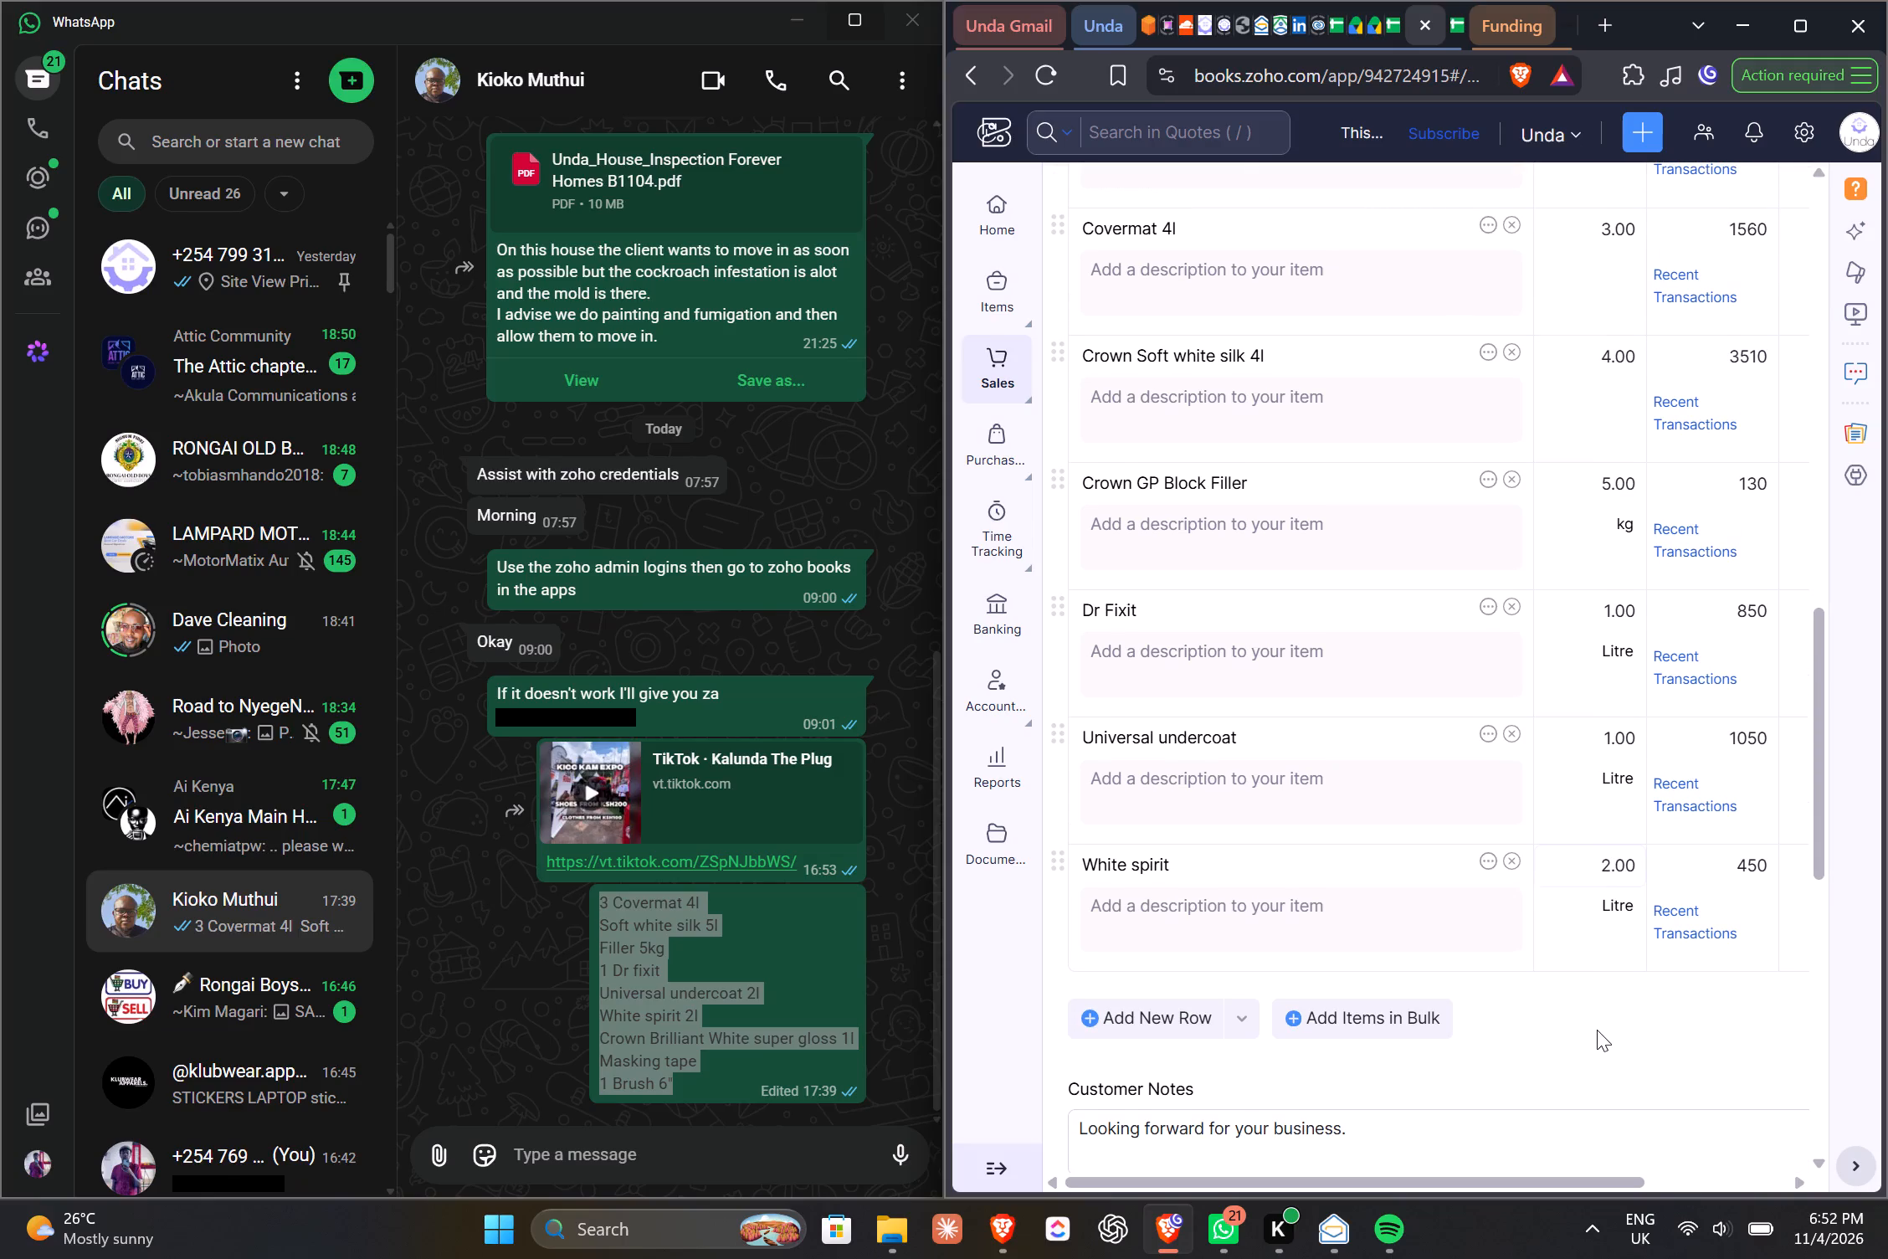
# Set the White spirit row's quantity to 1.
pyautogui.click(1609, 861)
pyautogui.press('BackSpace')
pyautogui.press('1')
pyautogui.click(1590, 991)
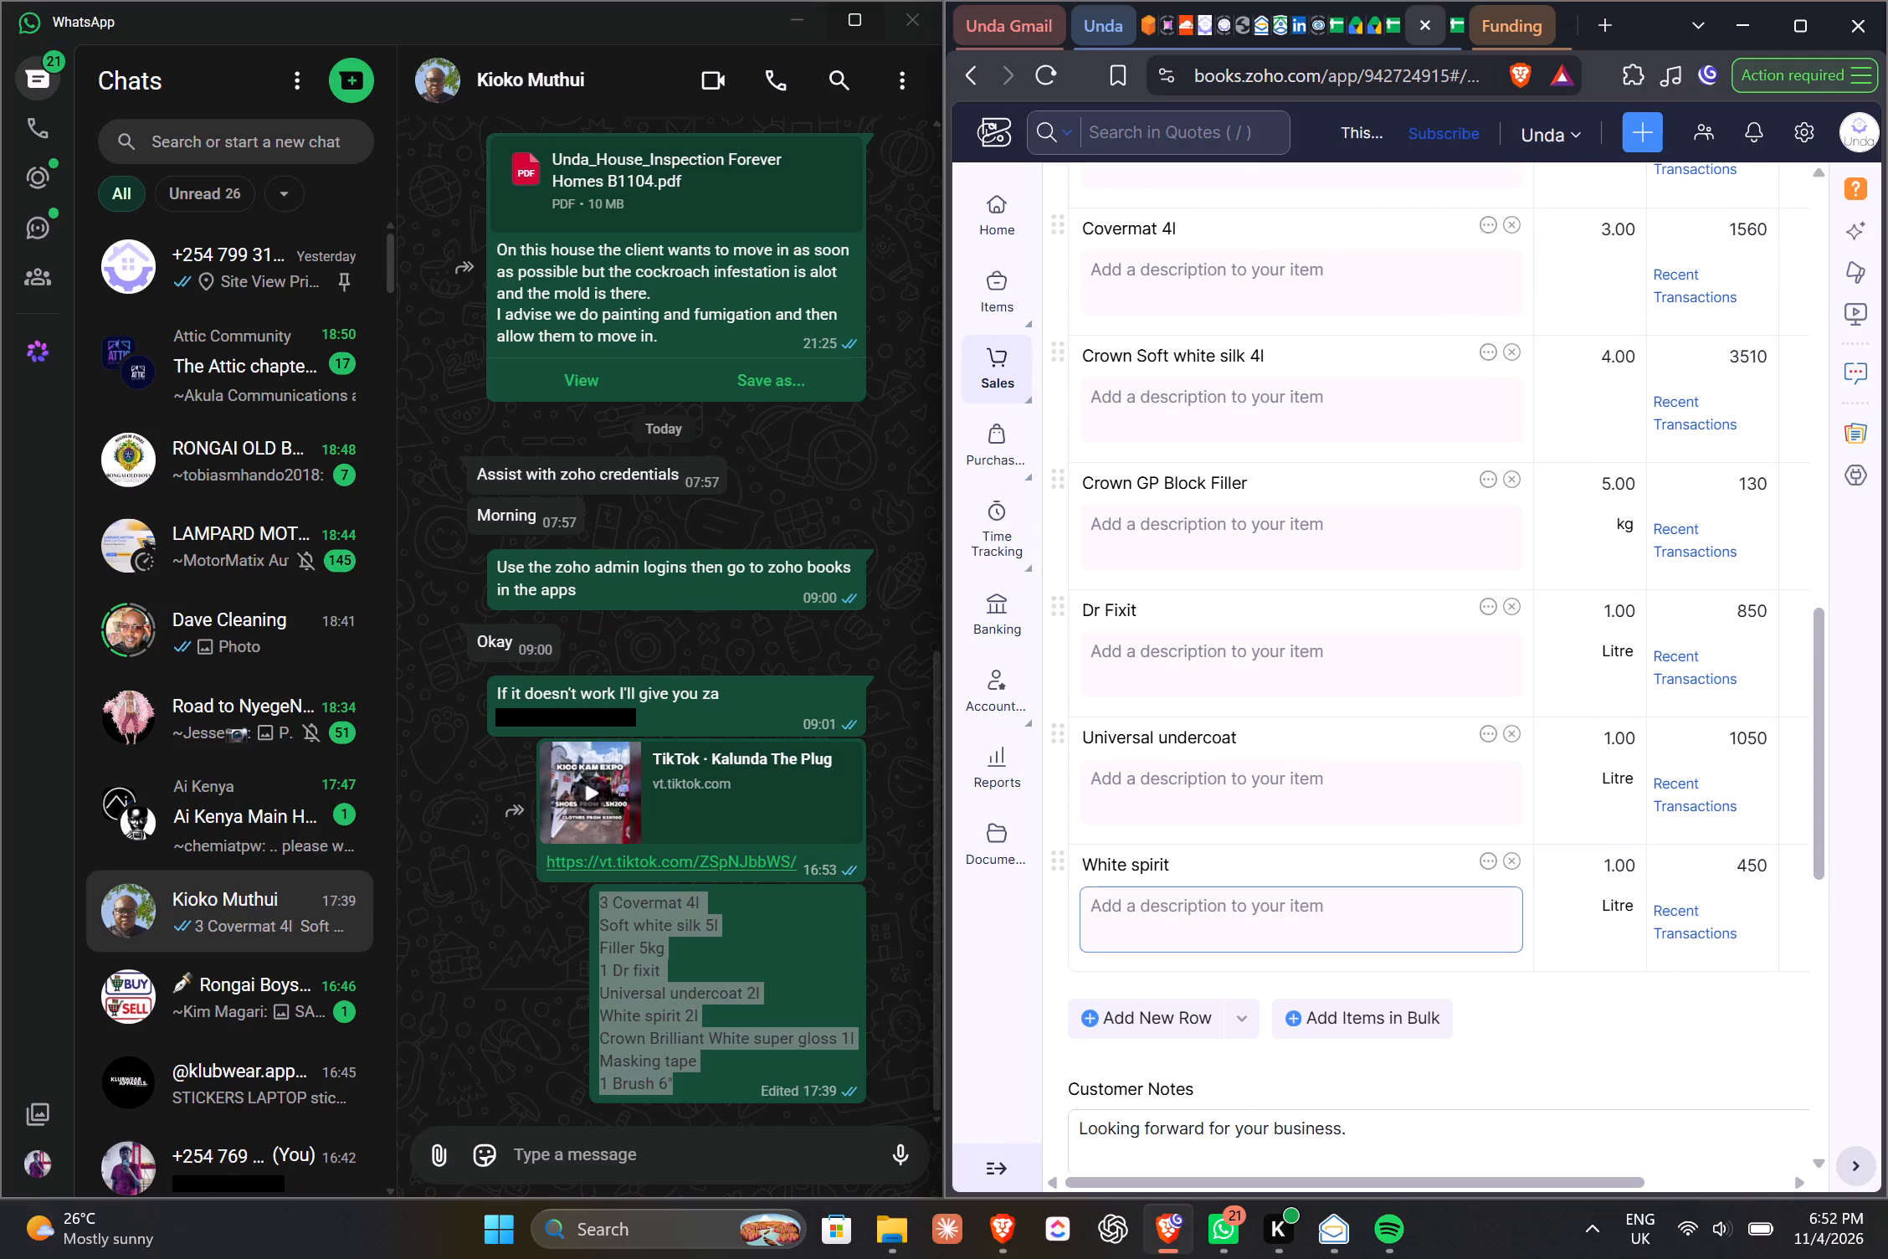
# Add a quote row below White spirit and enter Crown Brilliant White super gloss from the materials list, without the 1l size.
pyautogui.click(1153, 1026)
pyautogui.scroll(-1, 1153, 1026)
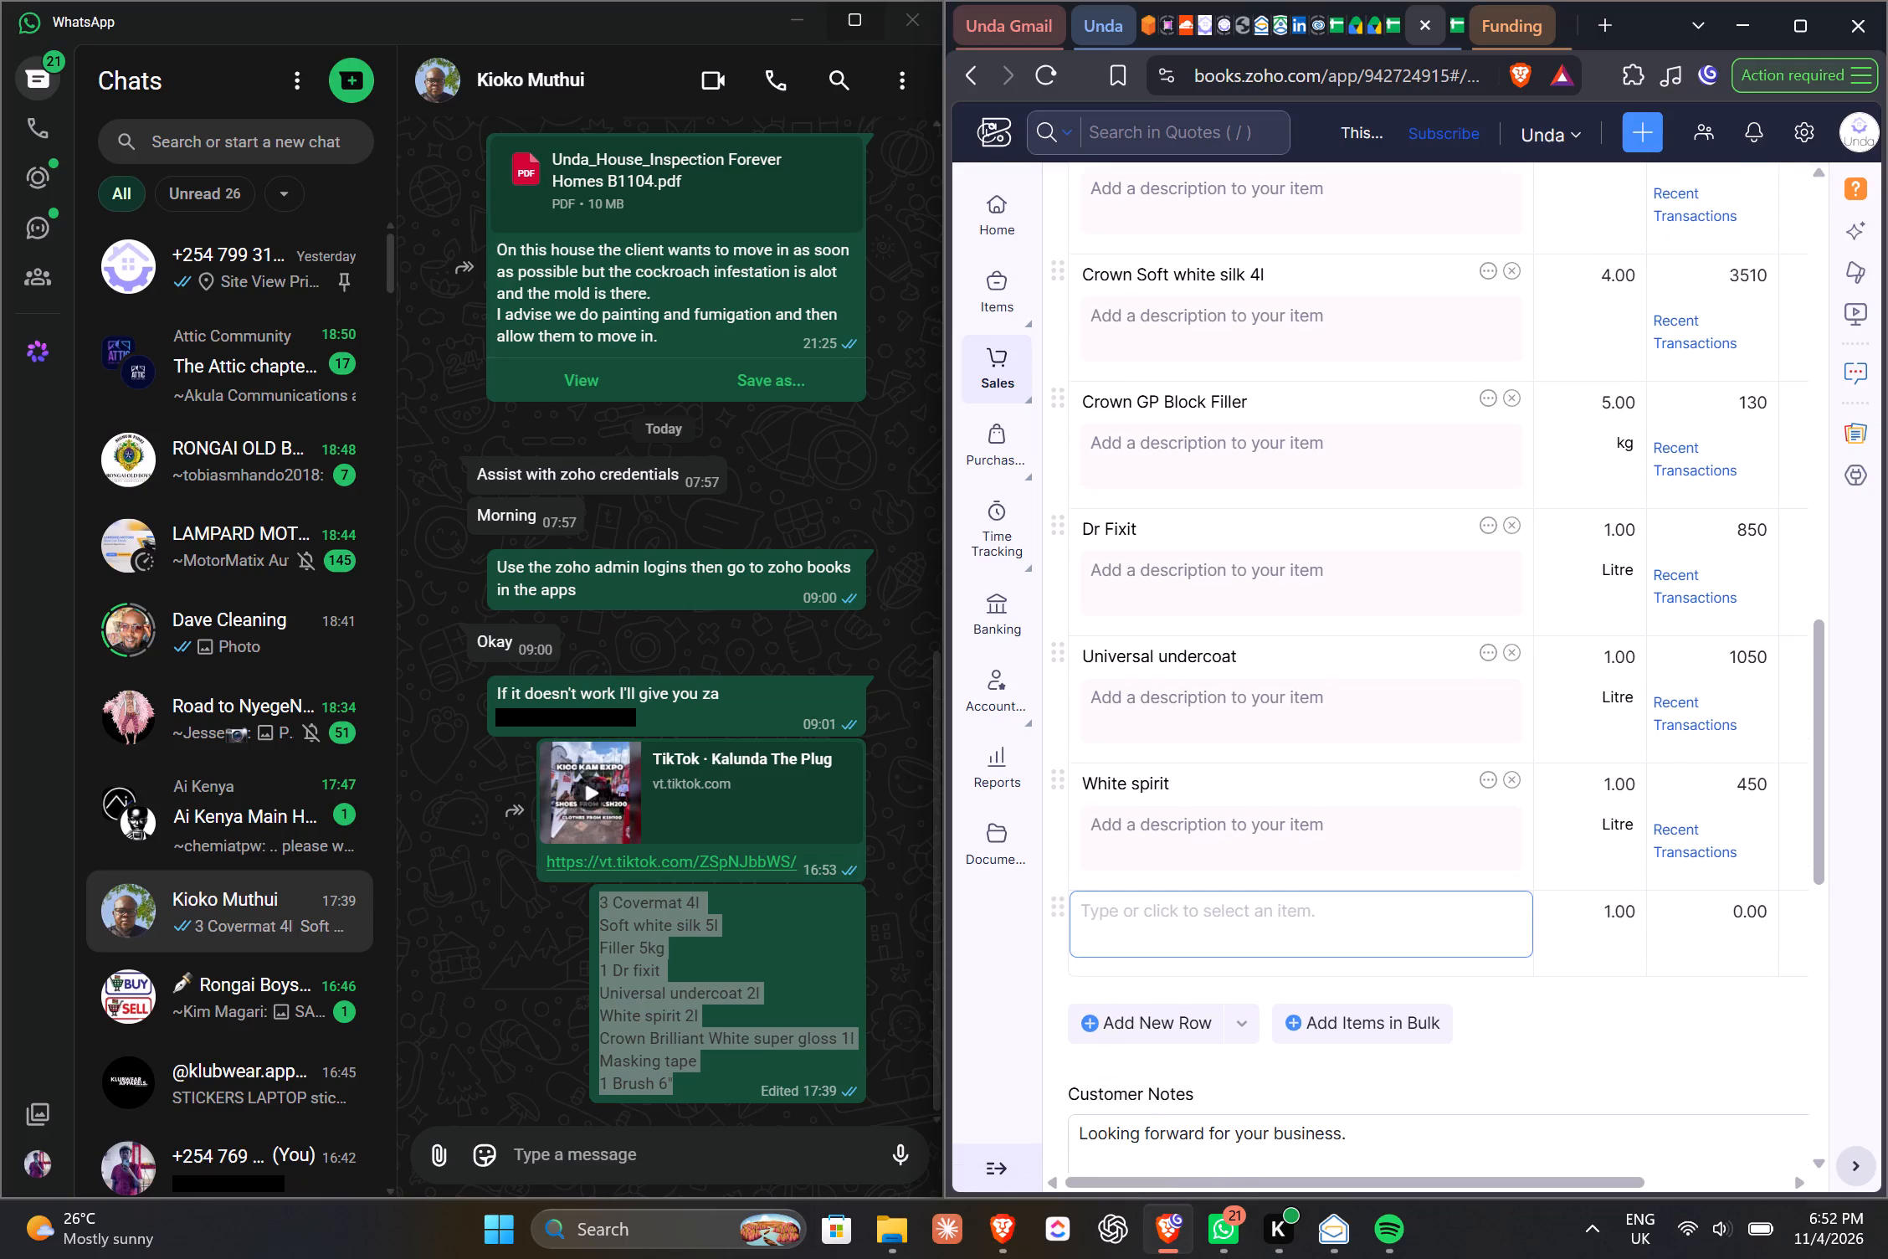
pyautogui.scroll(-1, 1153, 1026)
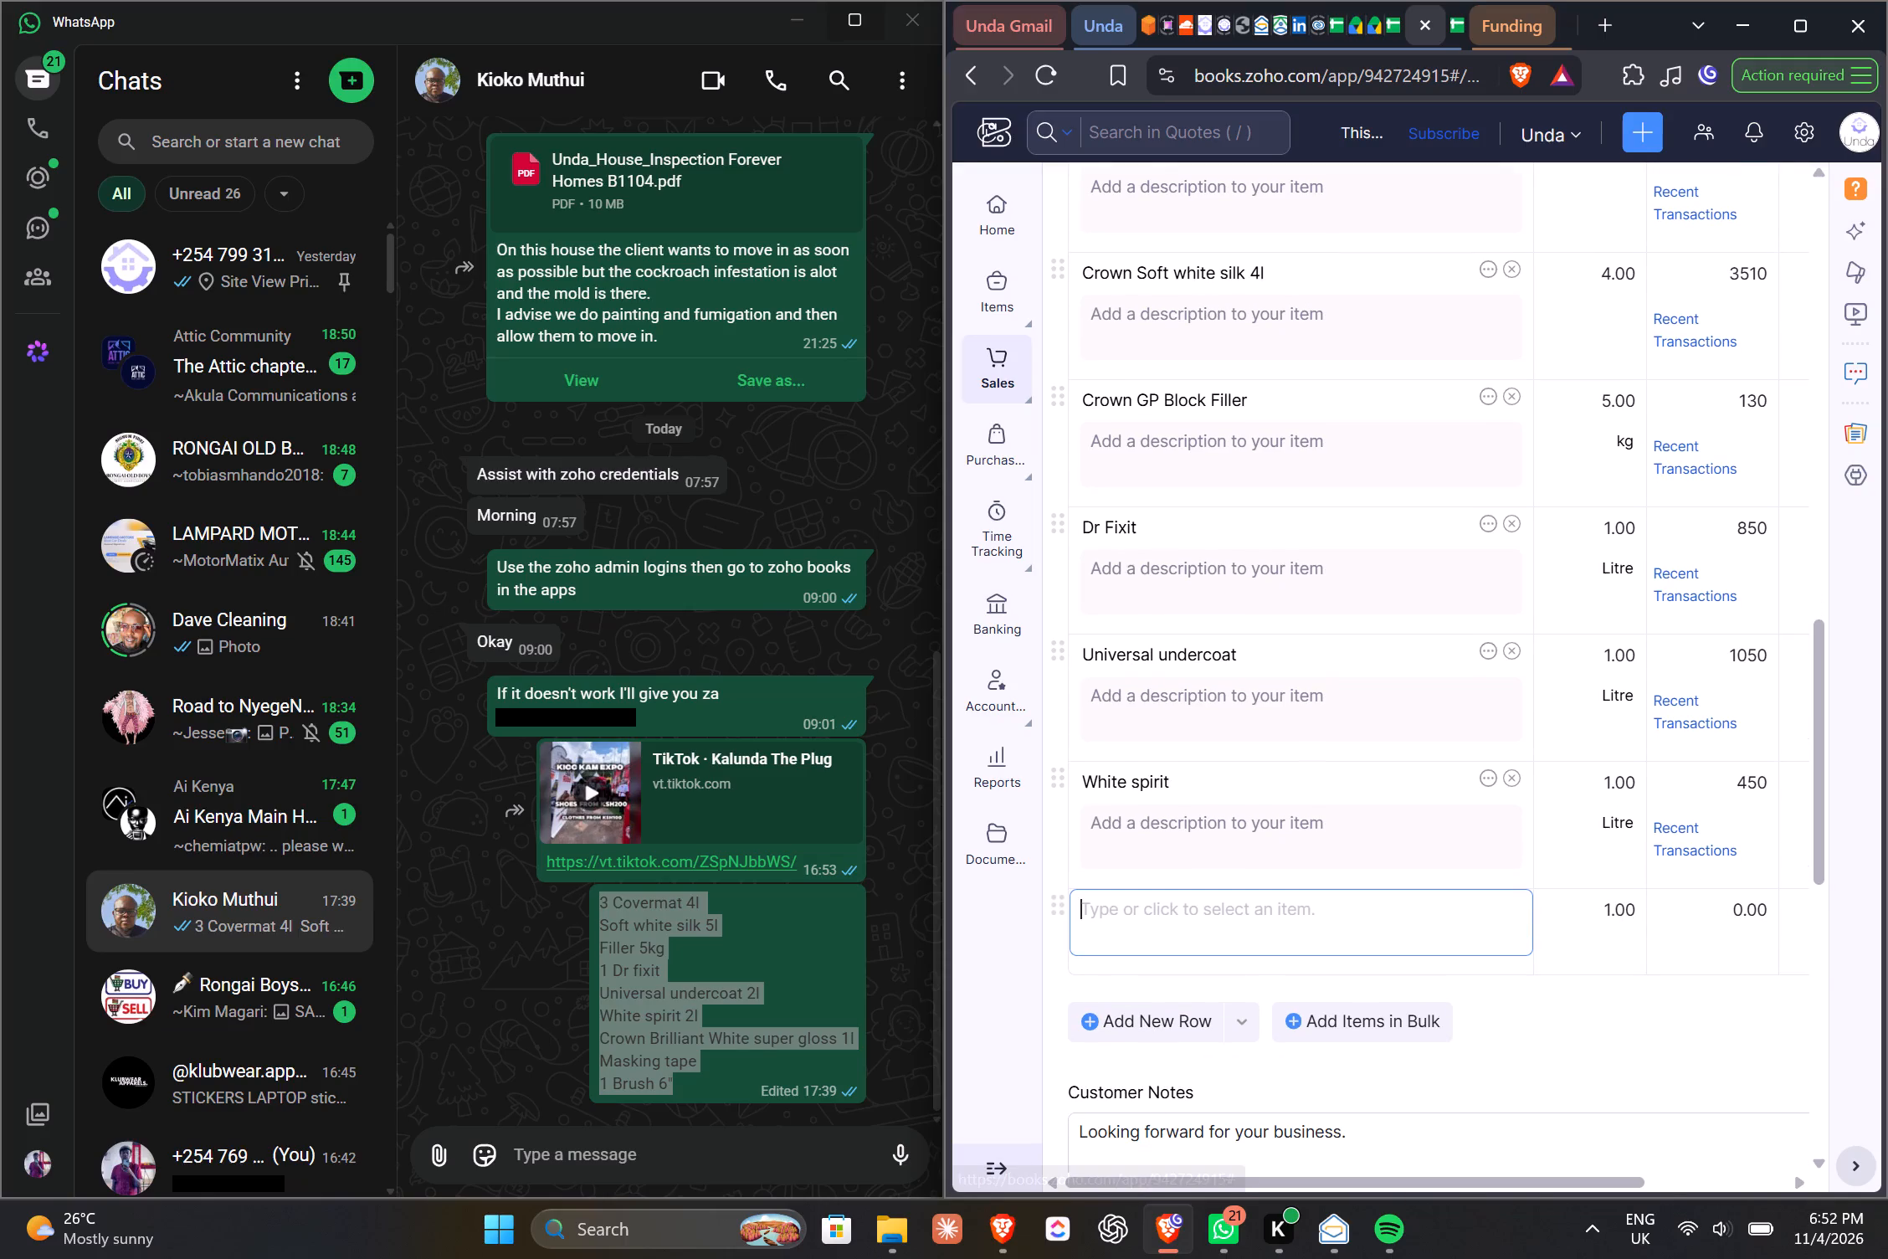
pyautogui.hotkey('ctrl', 'v')
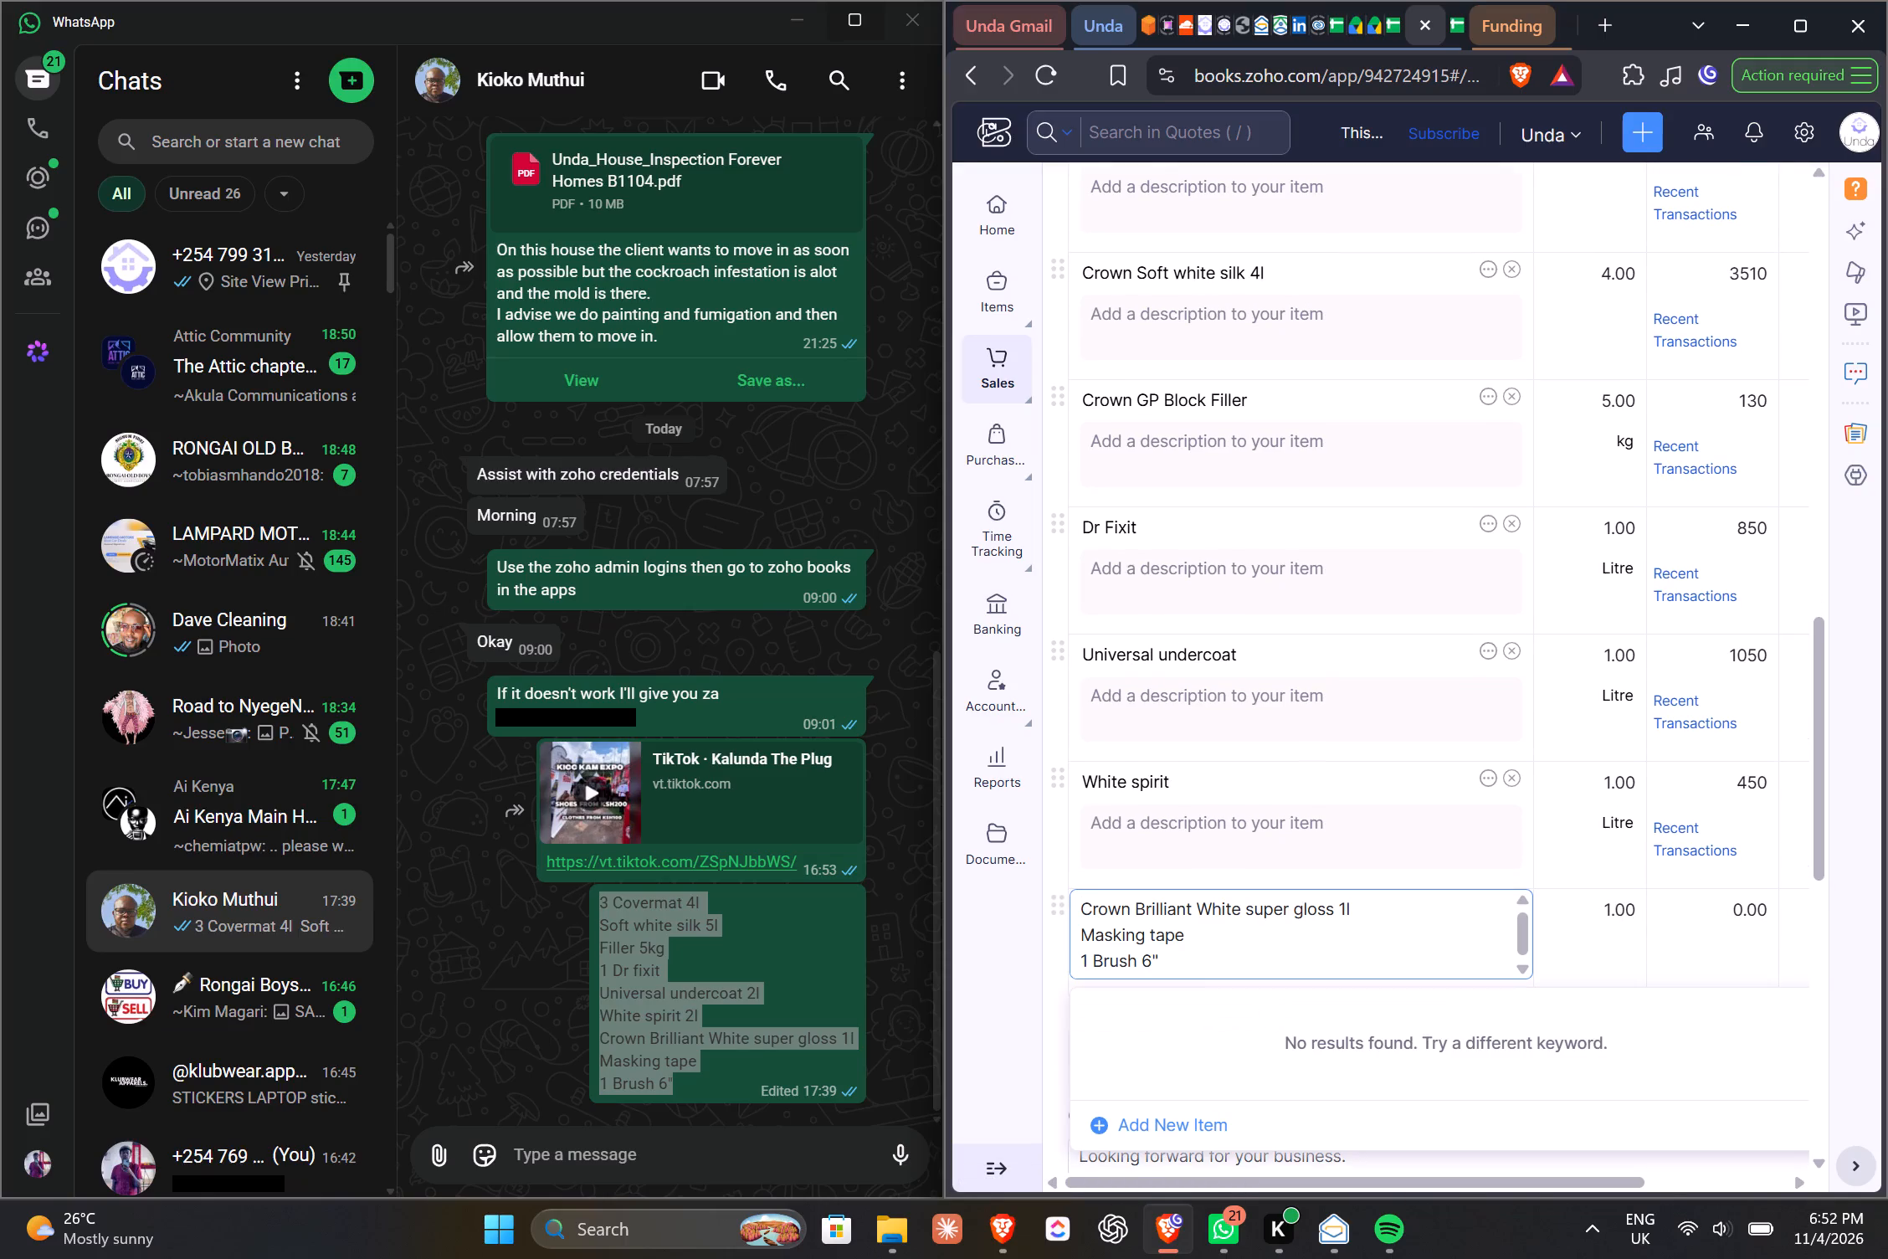
pyautogui.moveTo(1199, 952); pyautogui.dragTo(1065, 922)
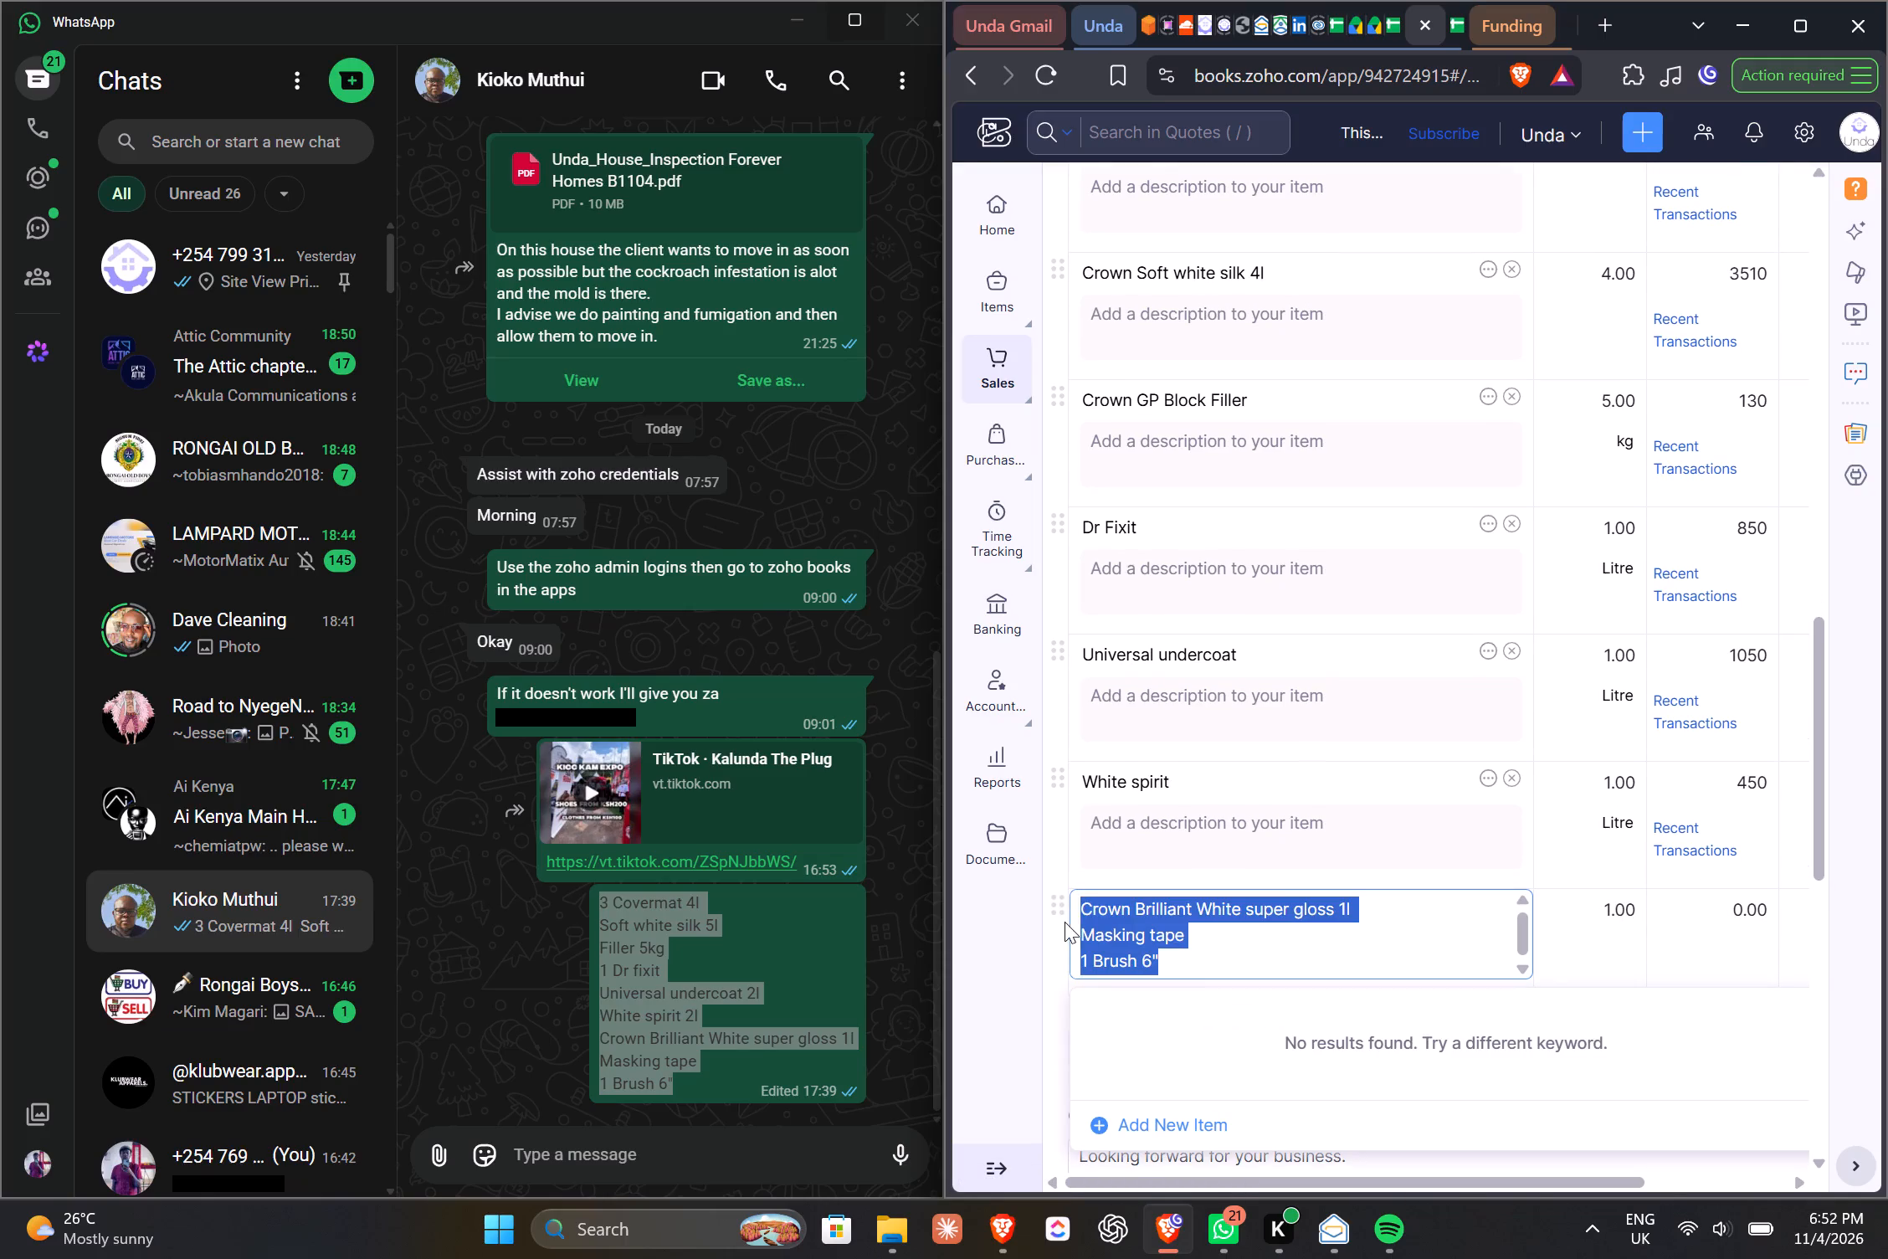
pyautogui.moveTo(1065, 922); pyautogui.dragTo(1383, 896)
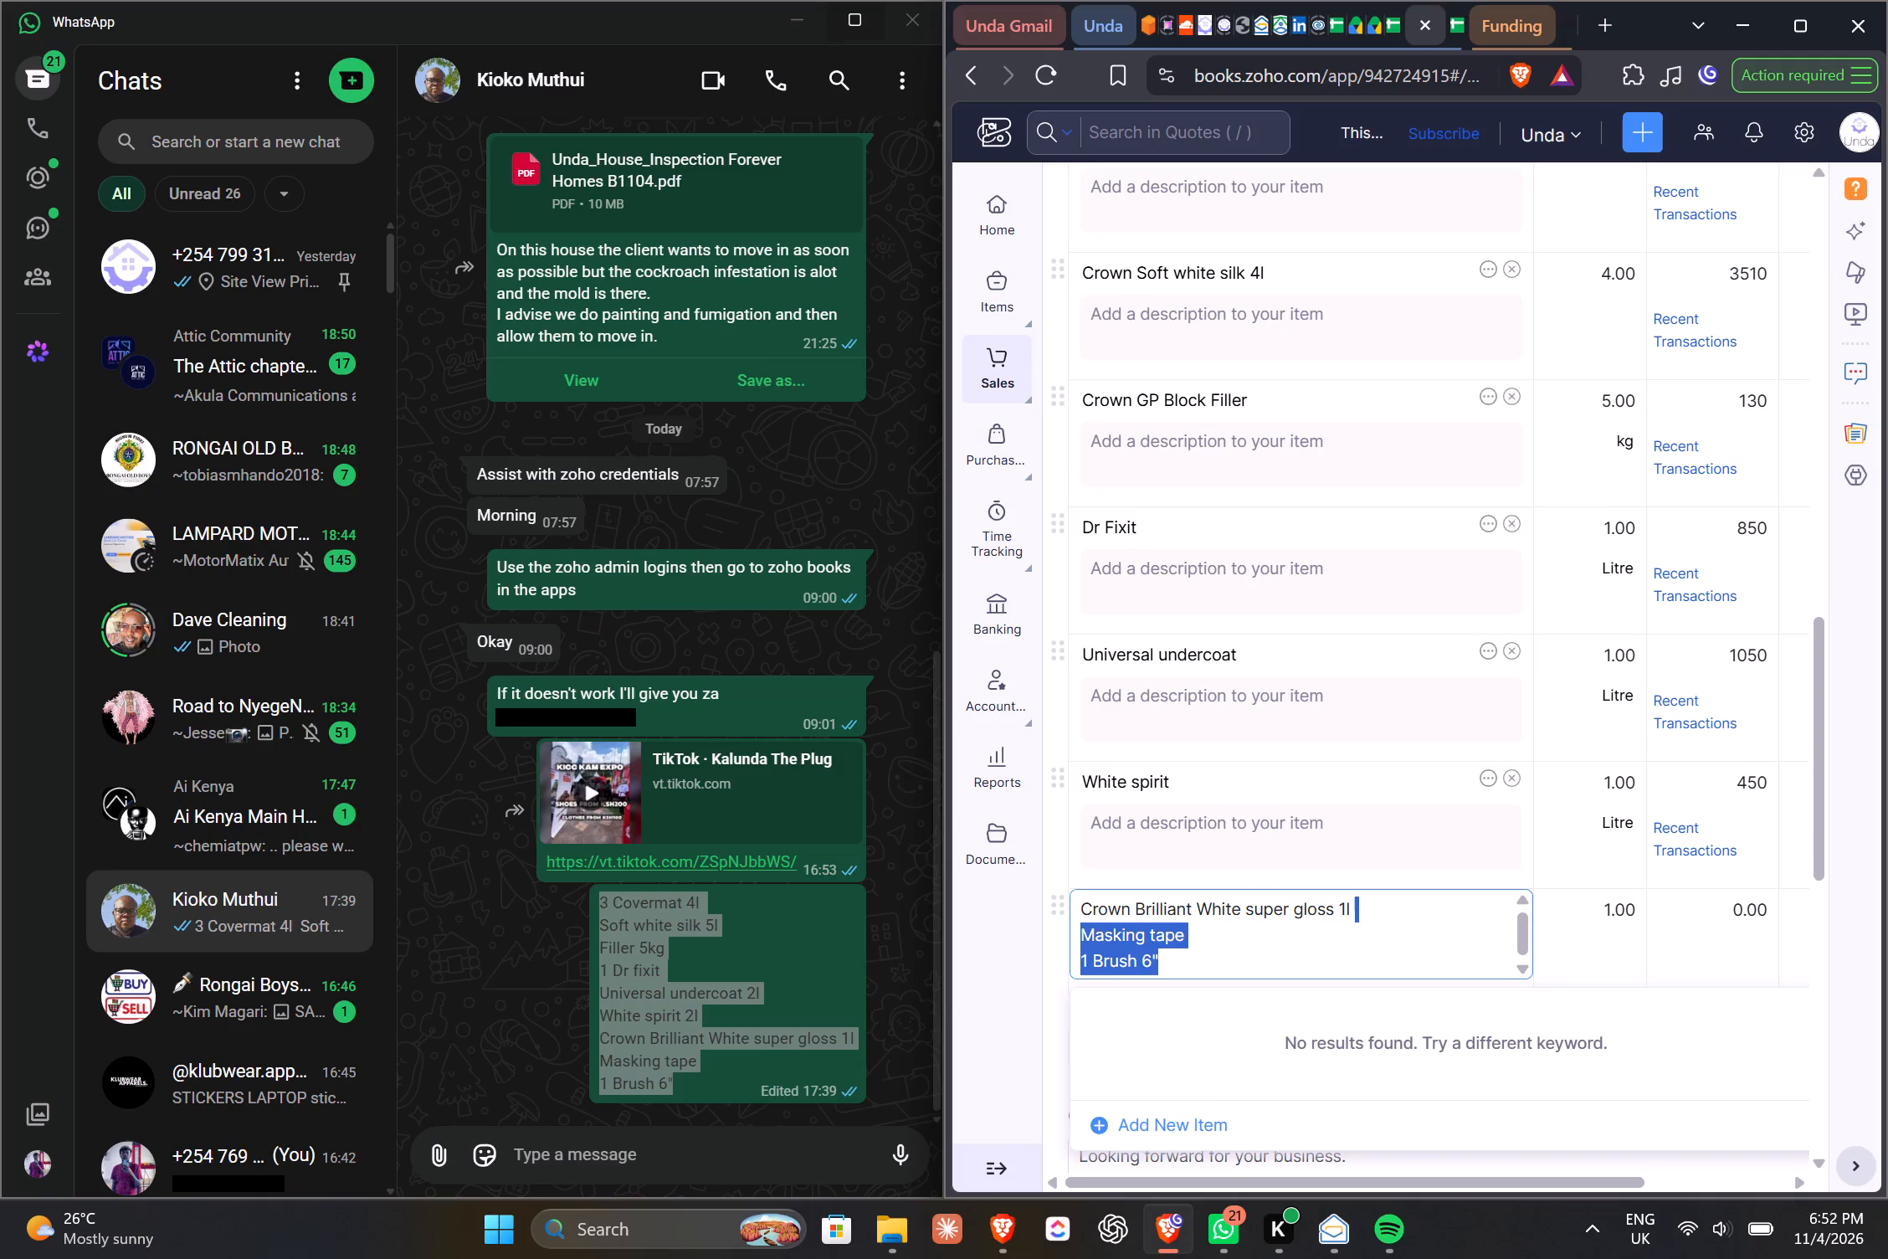
pyautogui.hotkey('ctrl', 'x')
pyautogui.press('BackSpace')
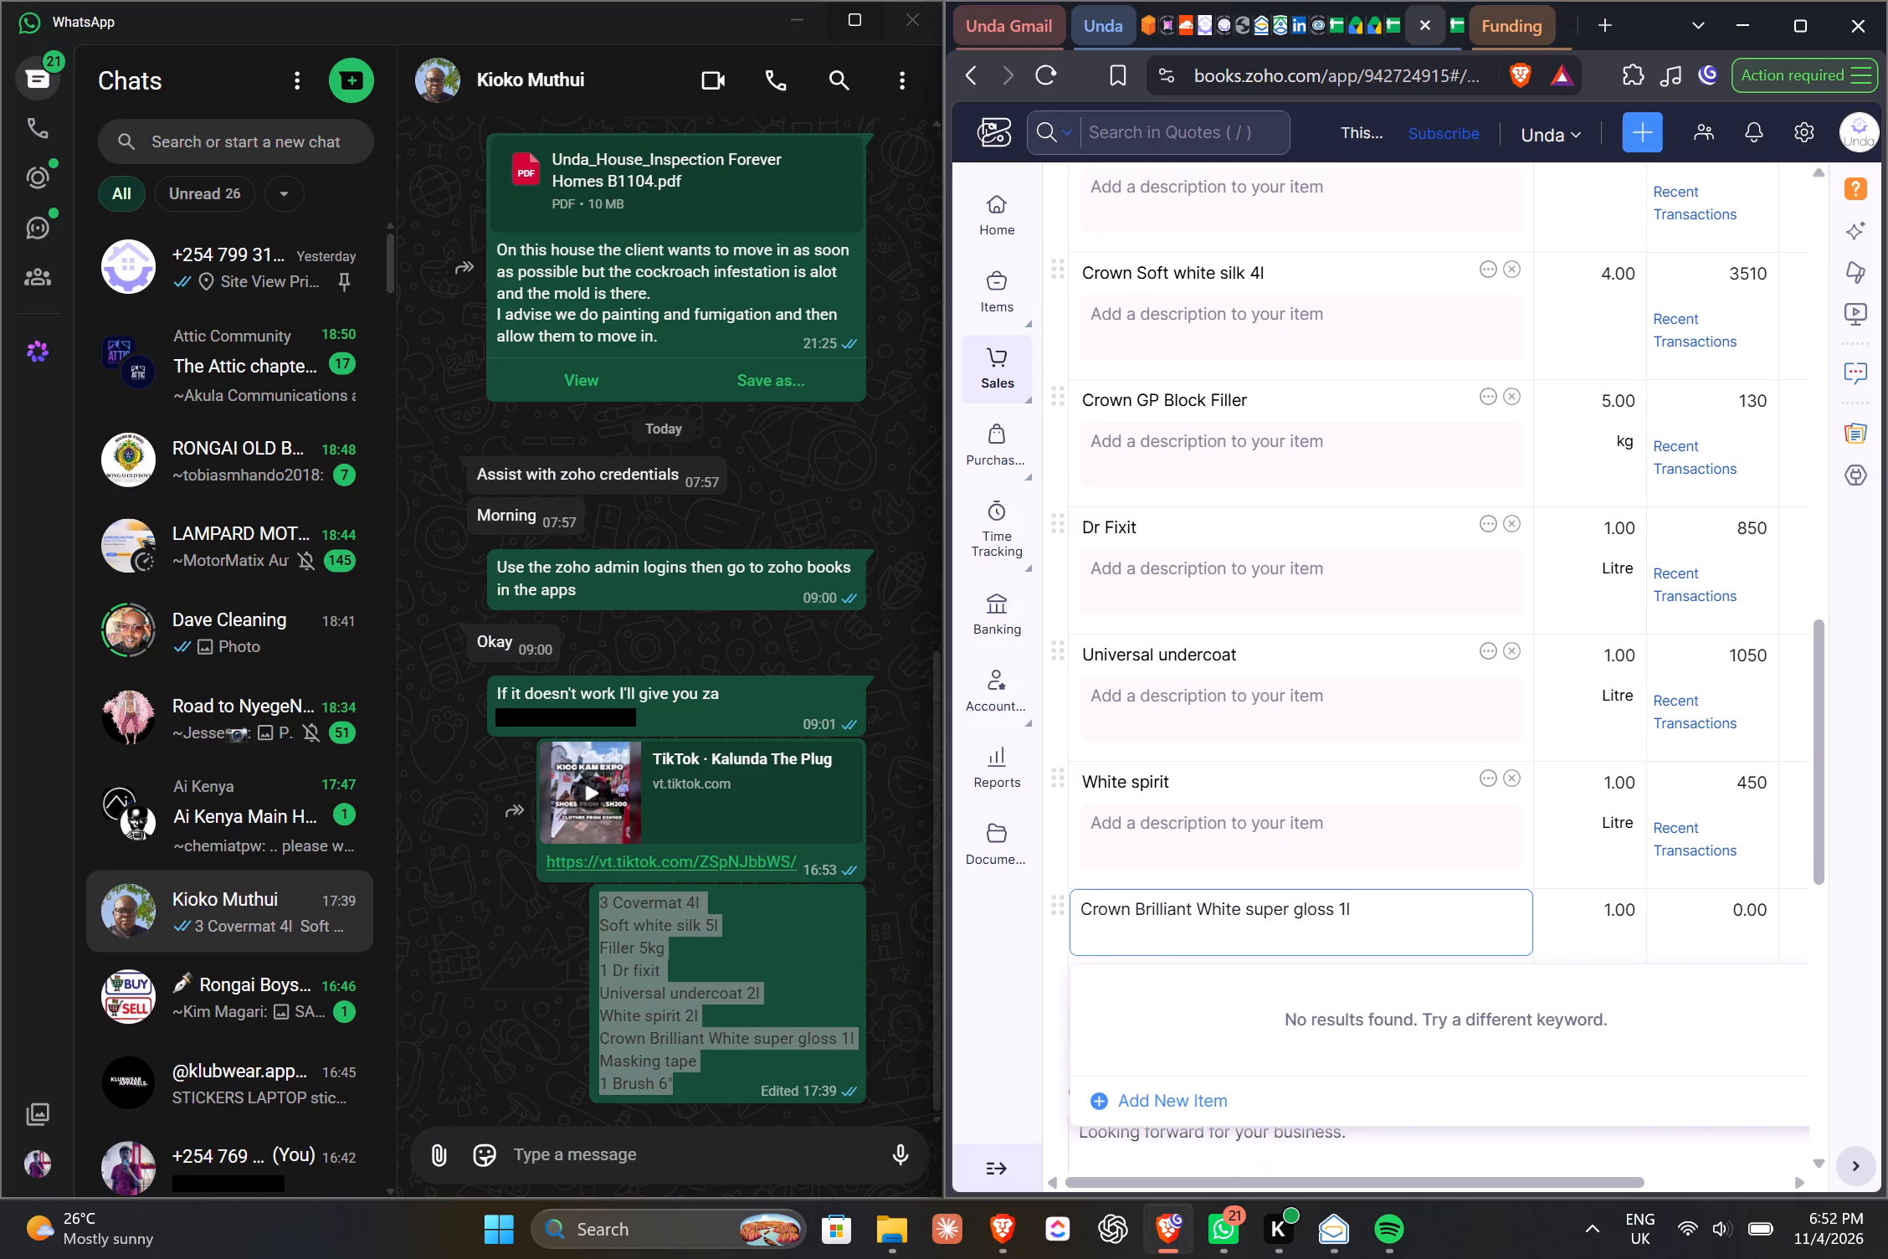
pyautogui.press('BackSpace')
pyautogui.press('BackSpace')
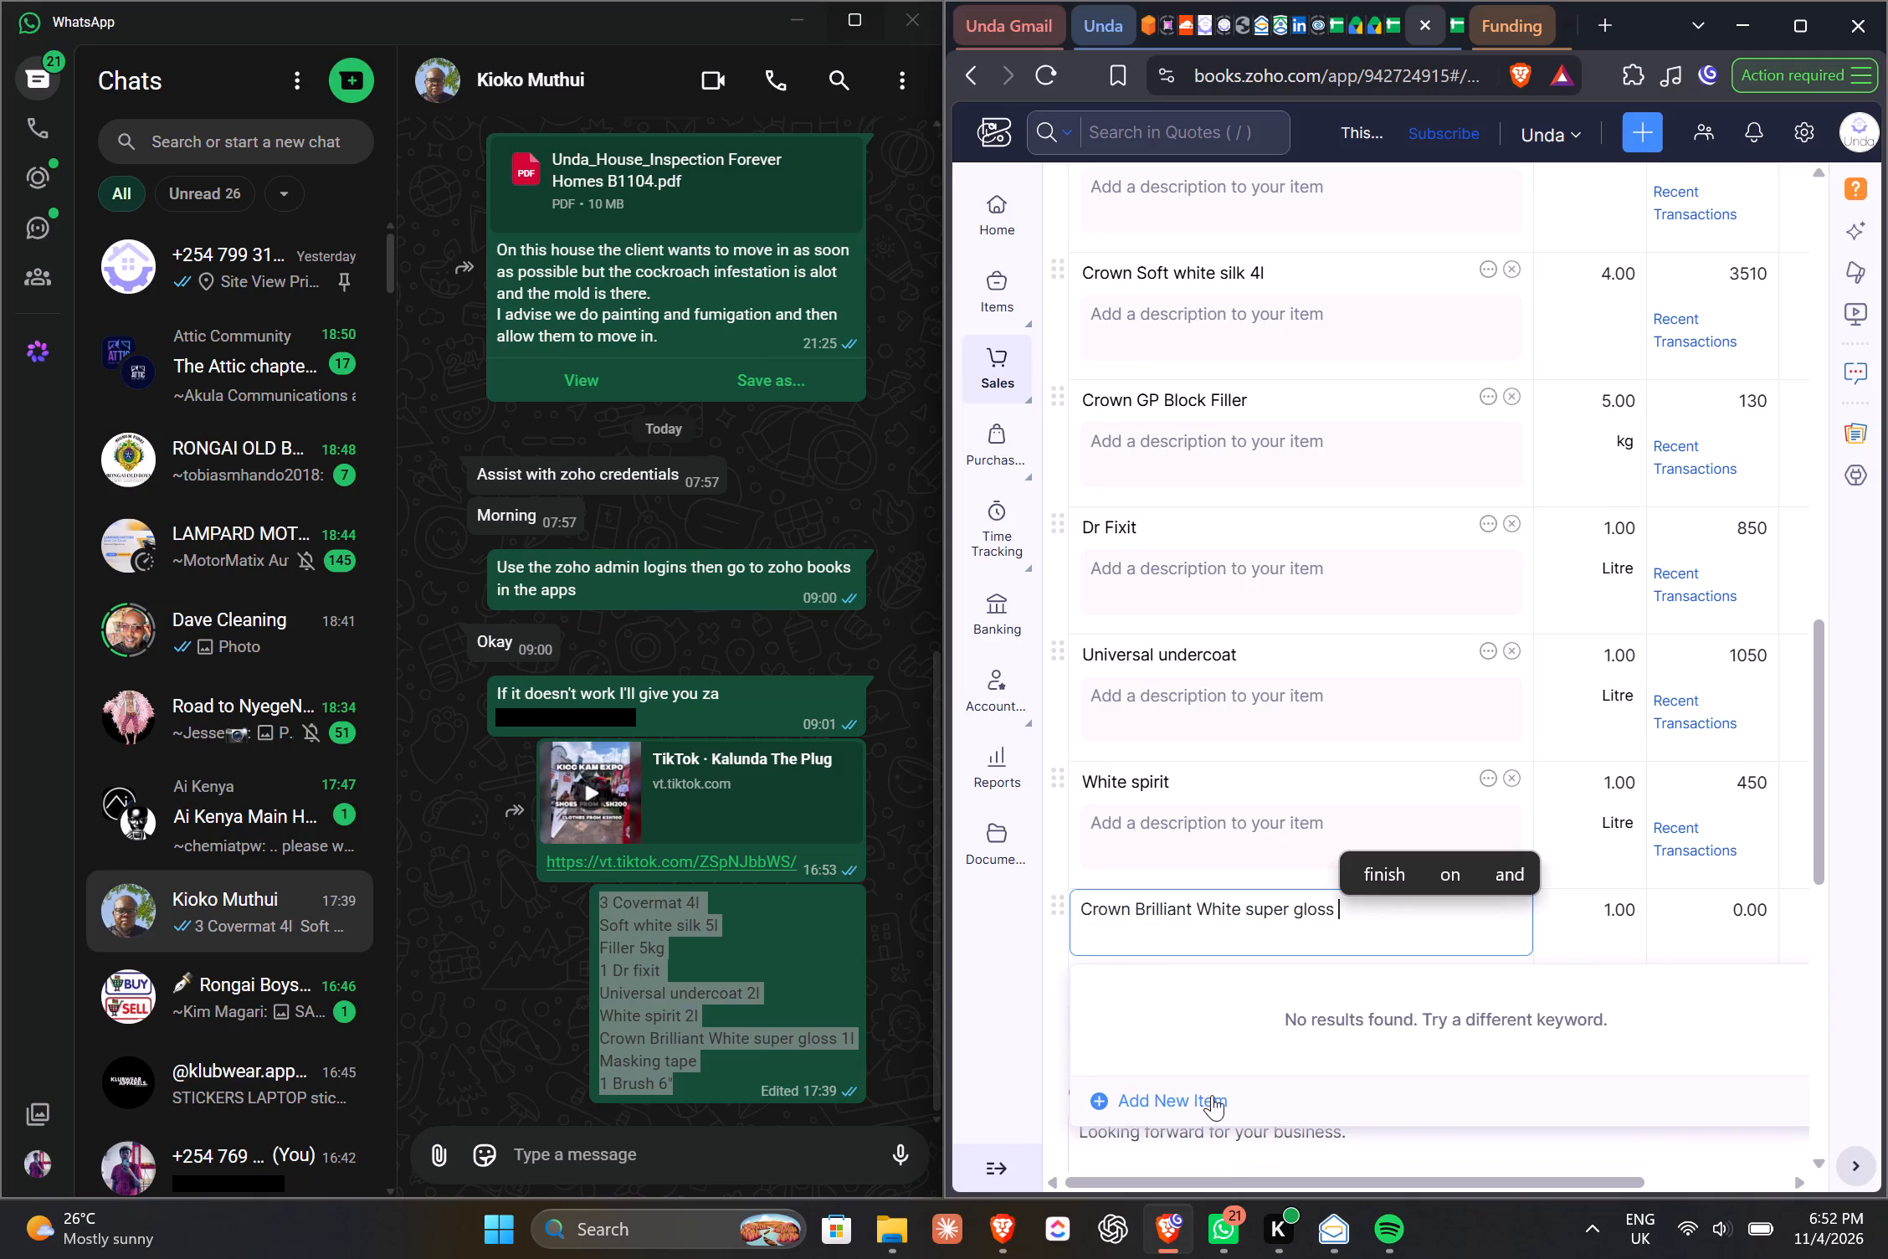
# Start a new item from the Crown Brilliant White super gloss row and consult the Quoting Calculator's Super gloss white (Crown) 1L prices.
pyautogui.click(1185, 1098)
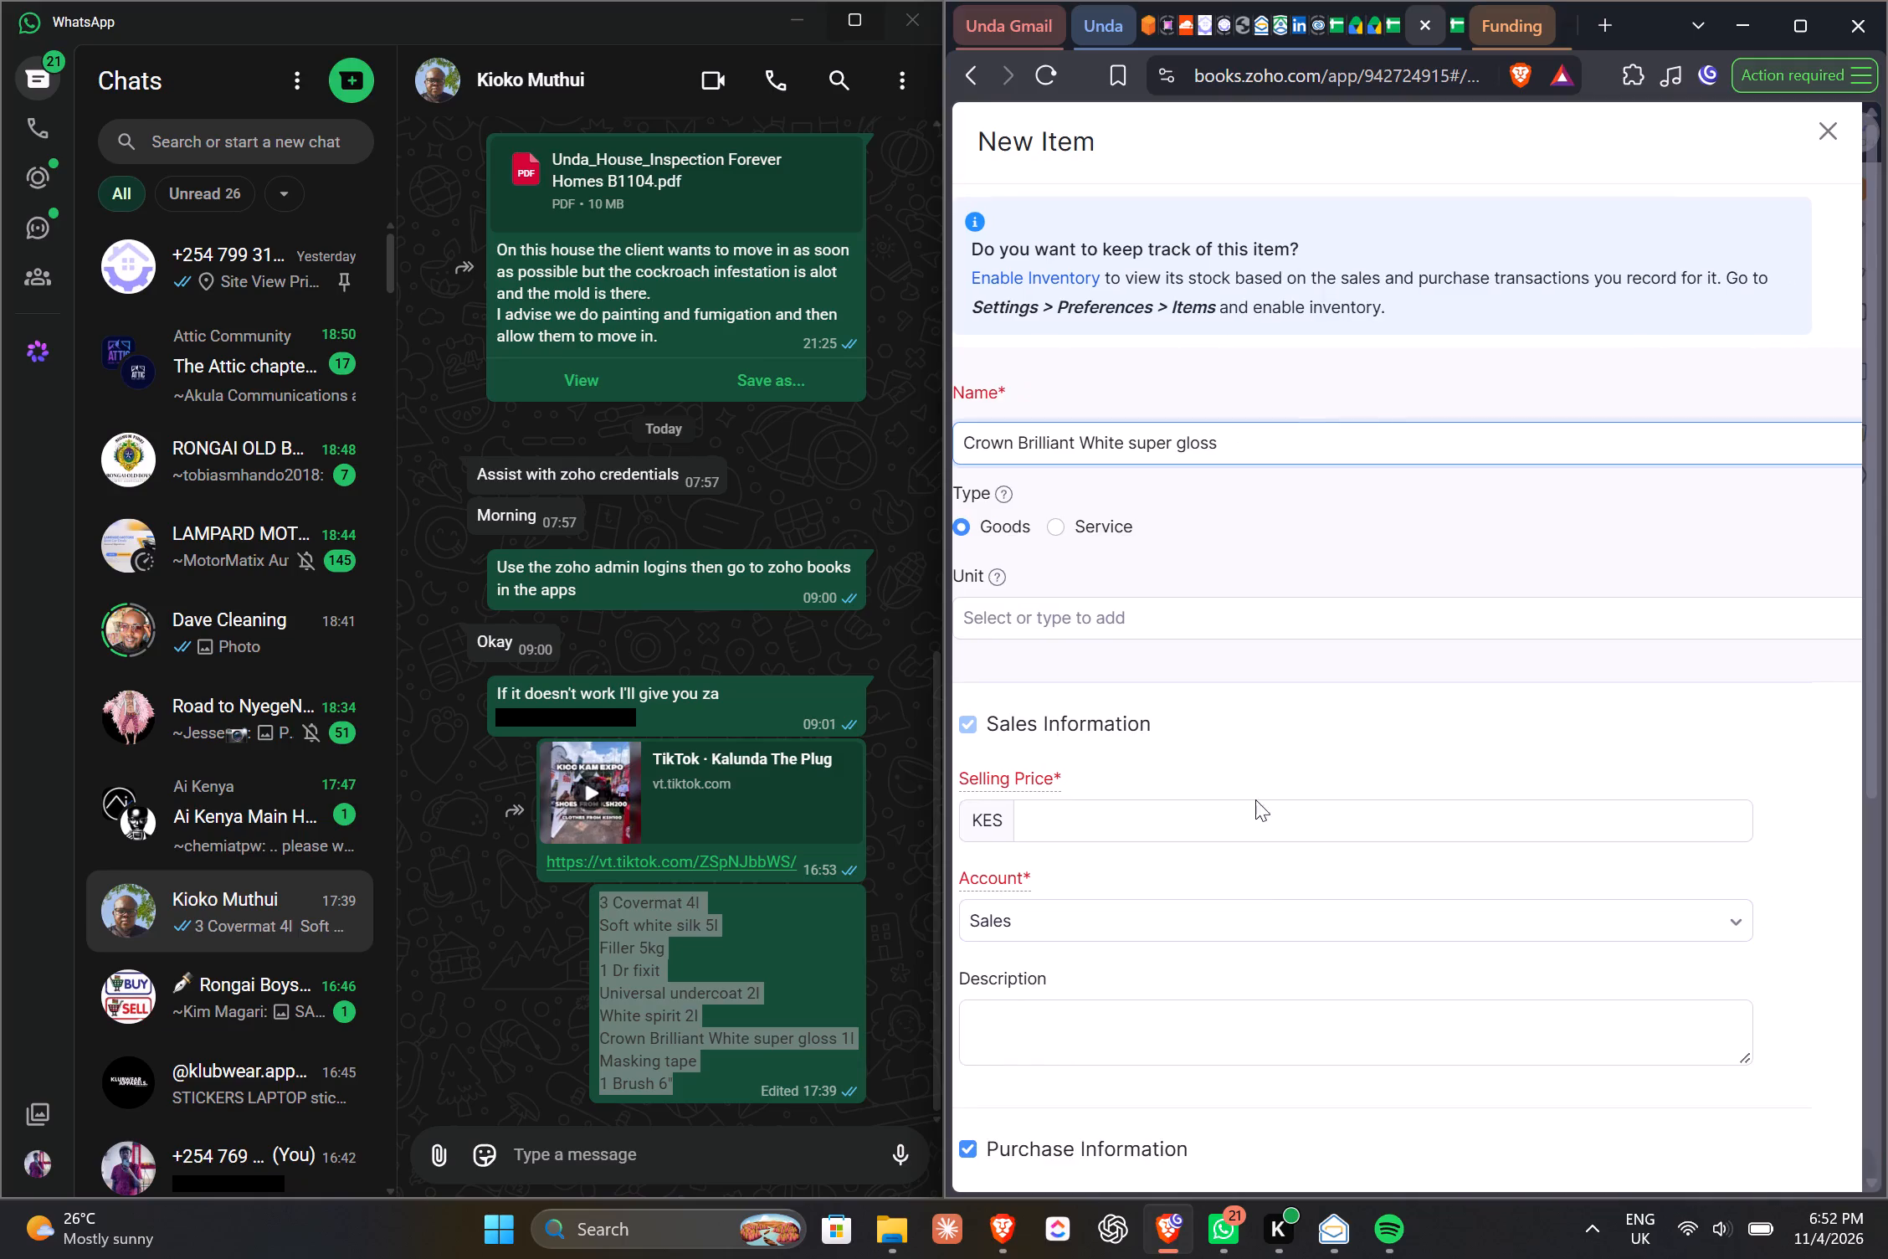
pyautogui.scroll(-1, 1249, 899)
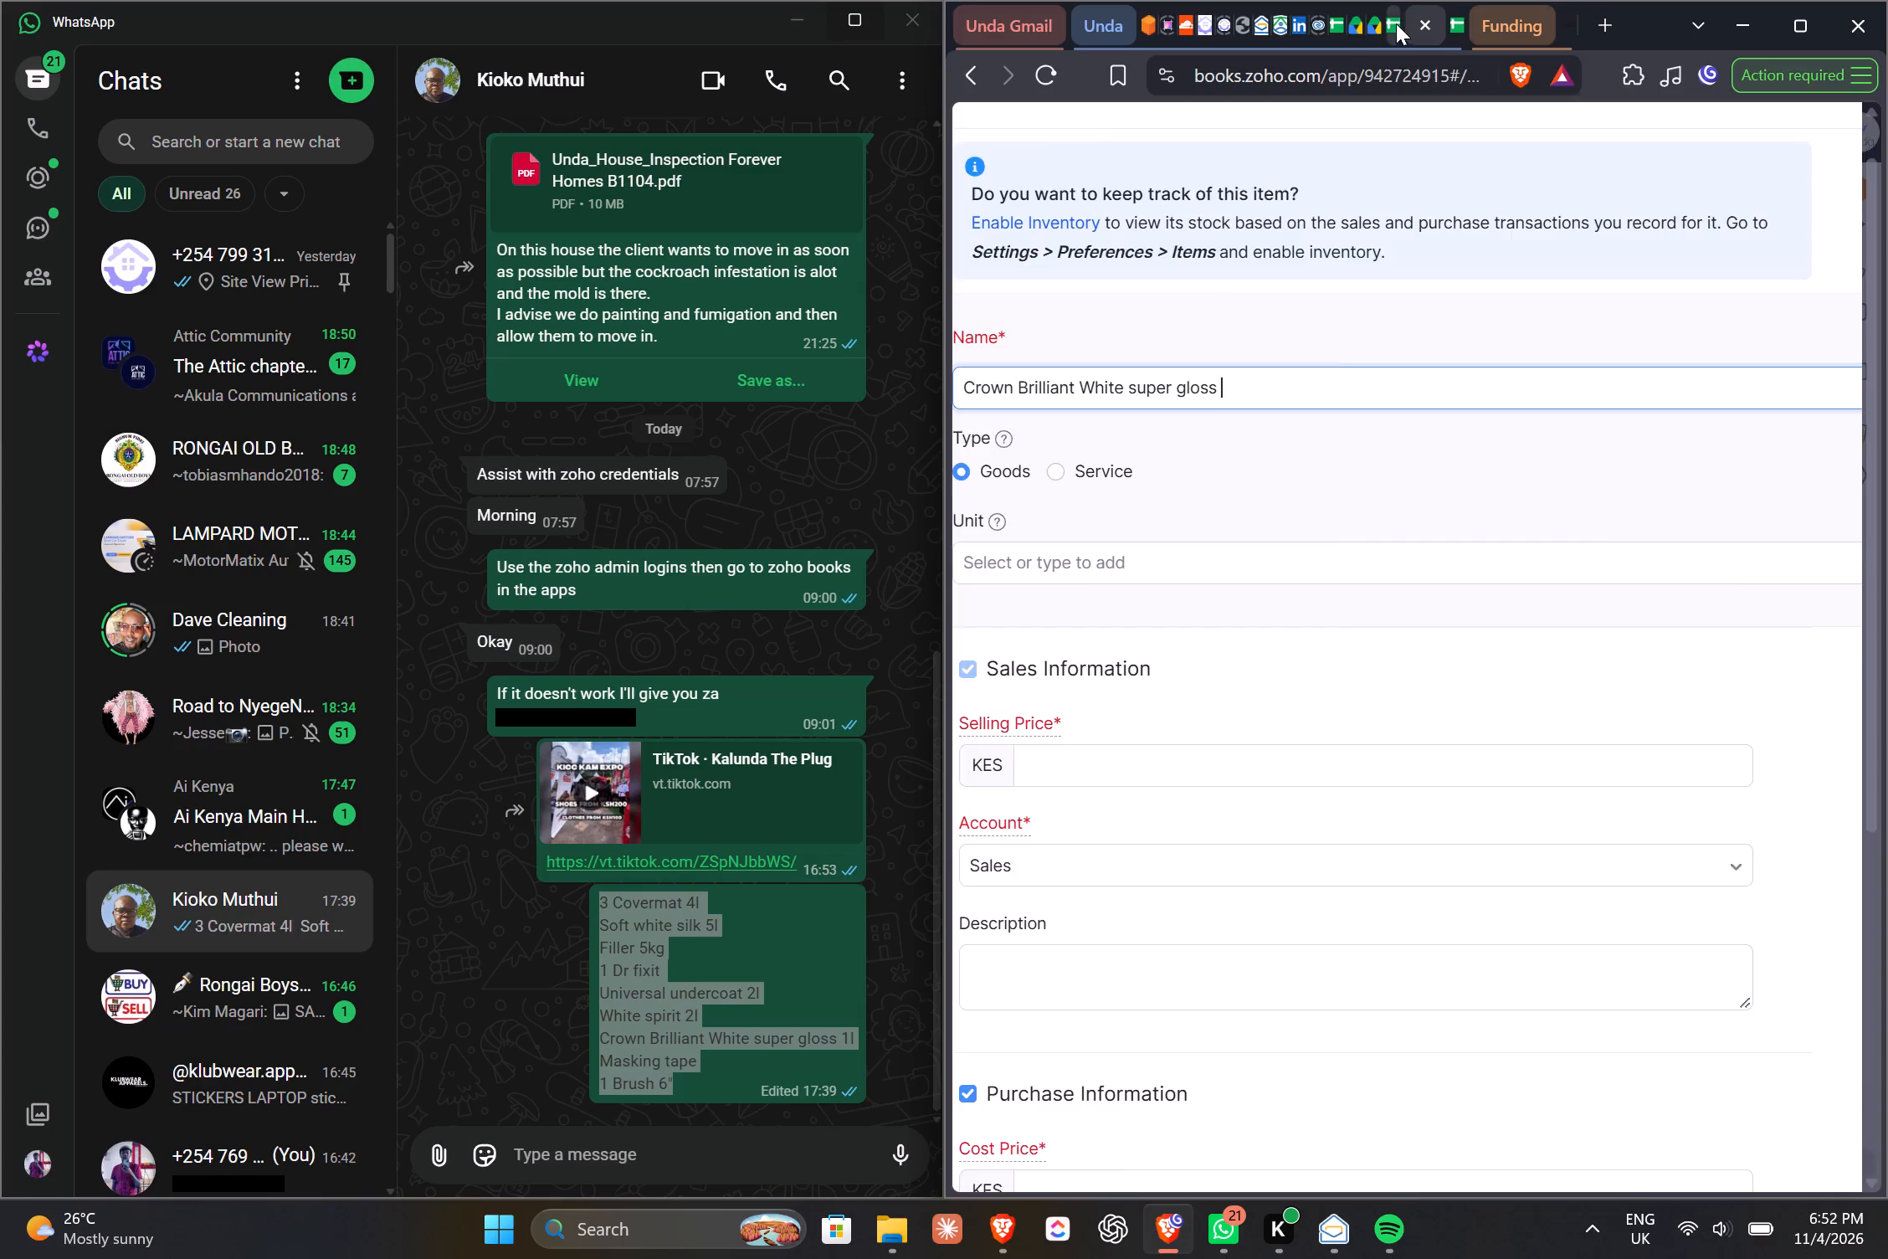
pyautogui.click(1396, 22)
pyautogui.hscroll(3, 1347, 624)
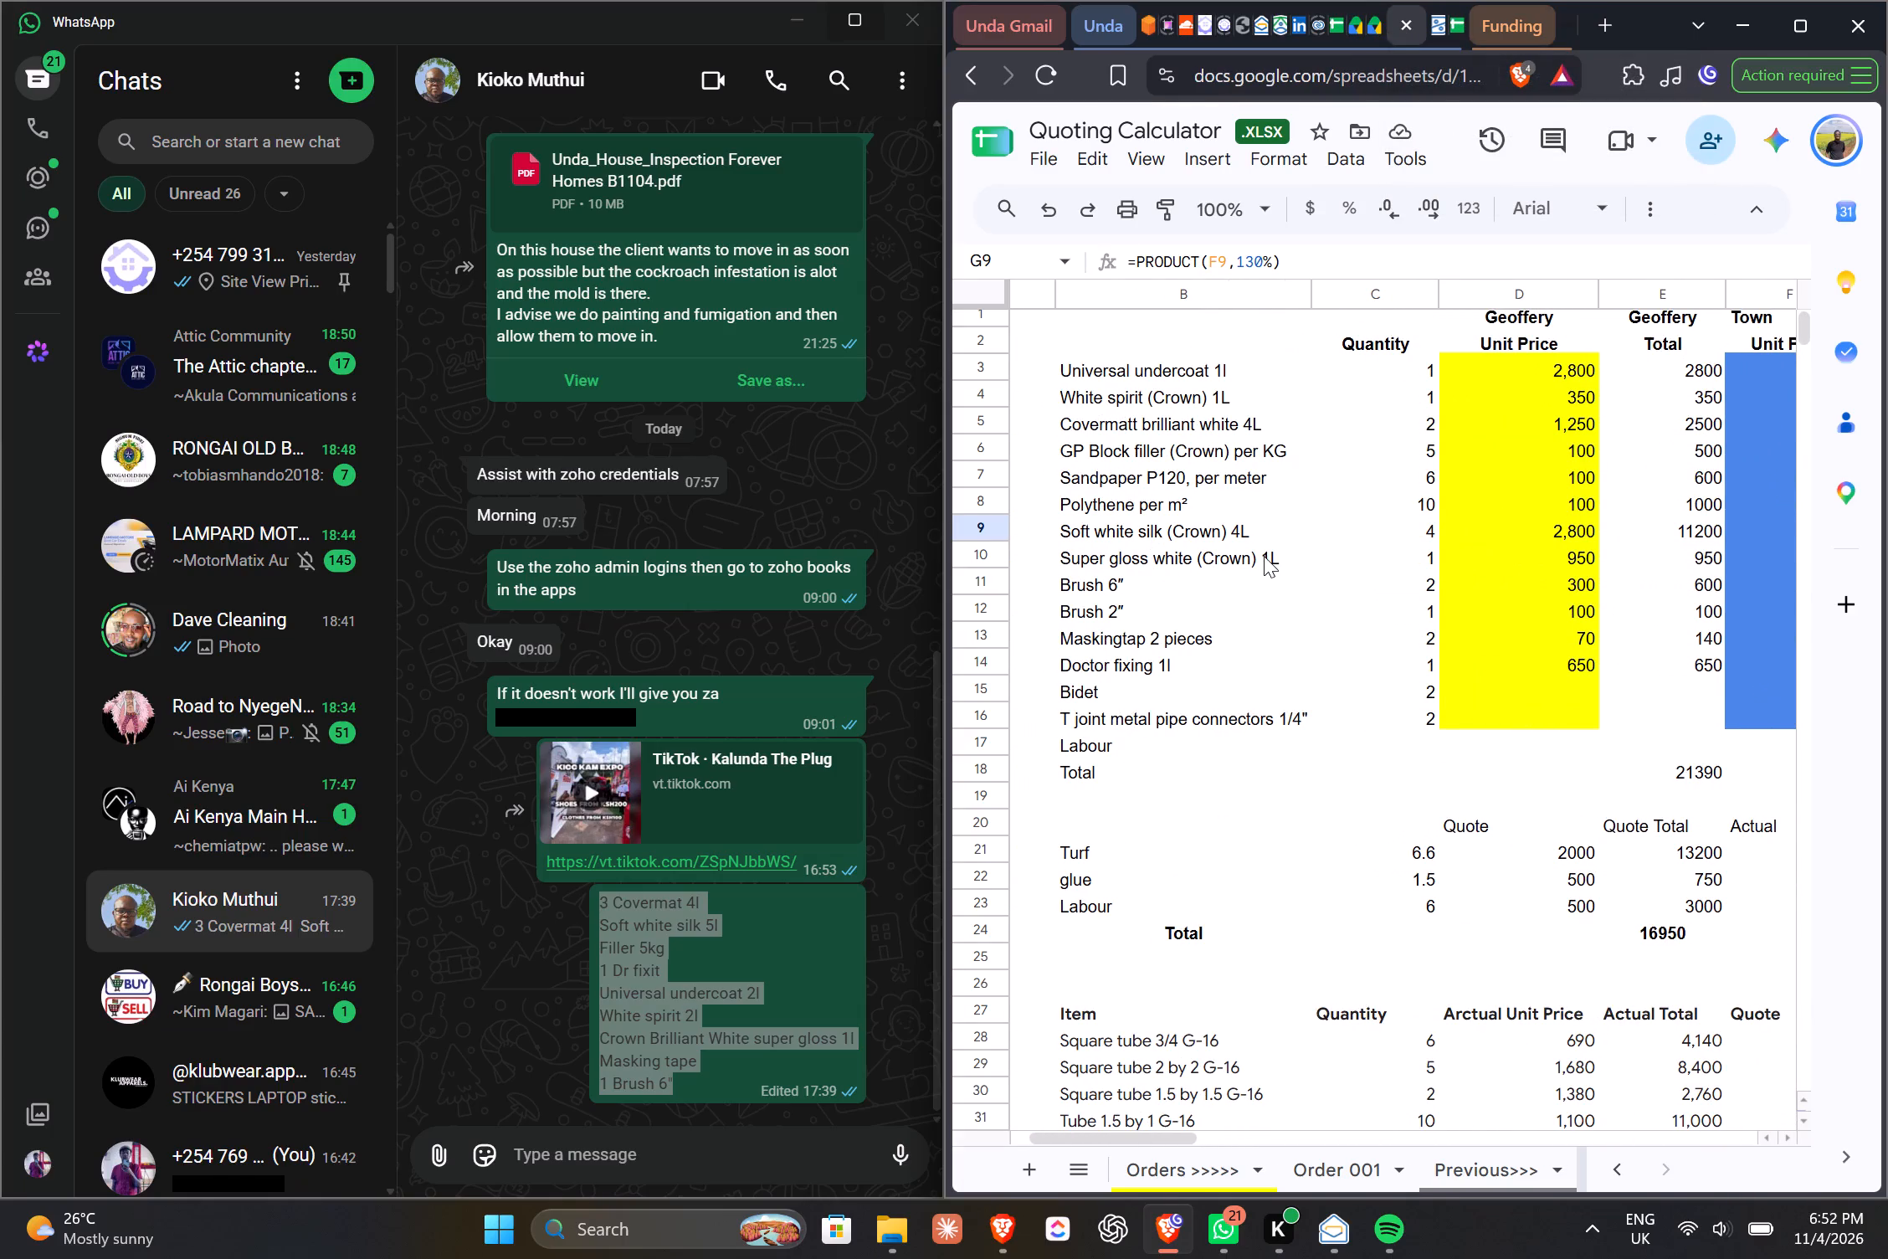
pyautogui.hscroll(-3, 1264, 556)
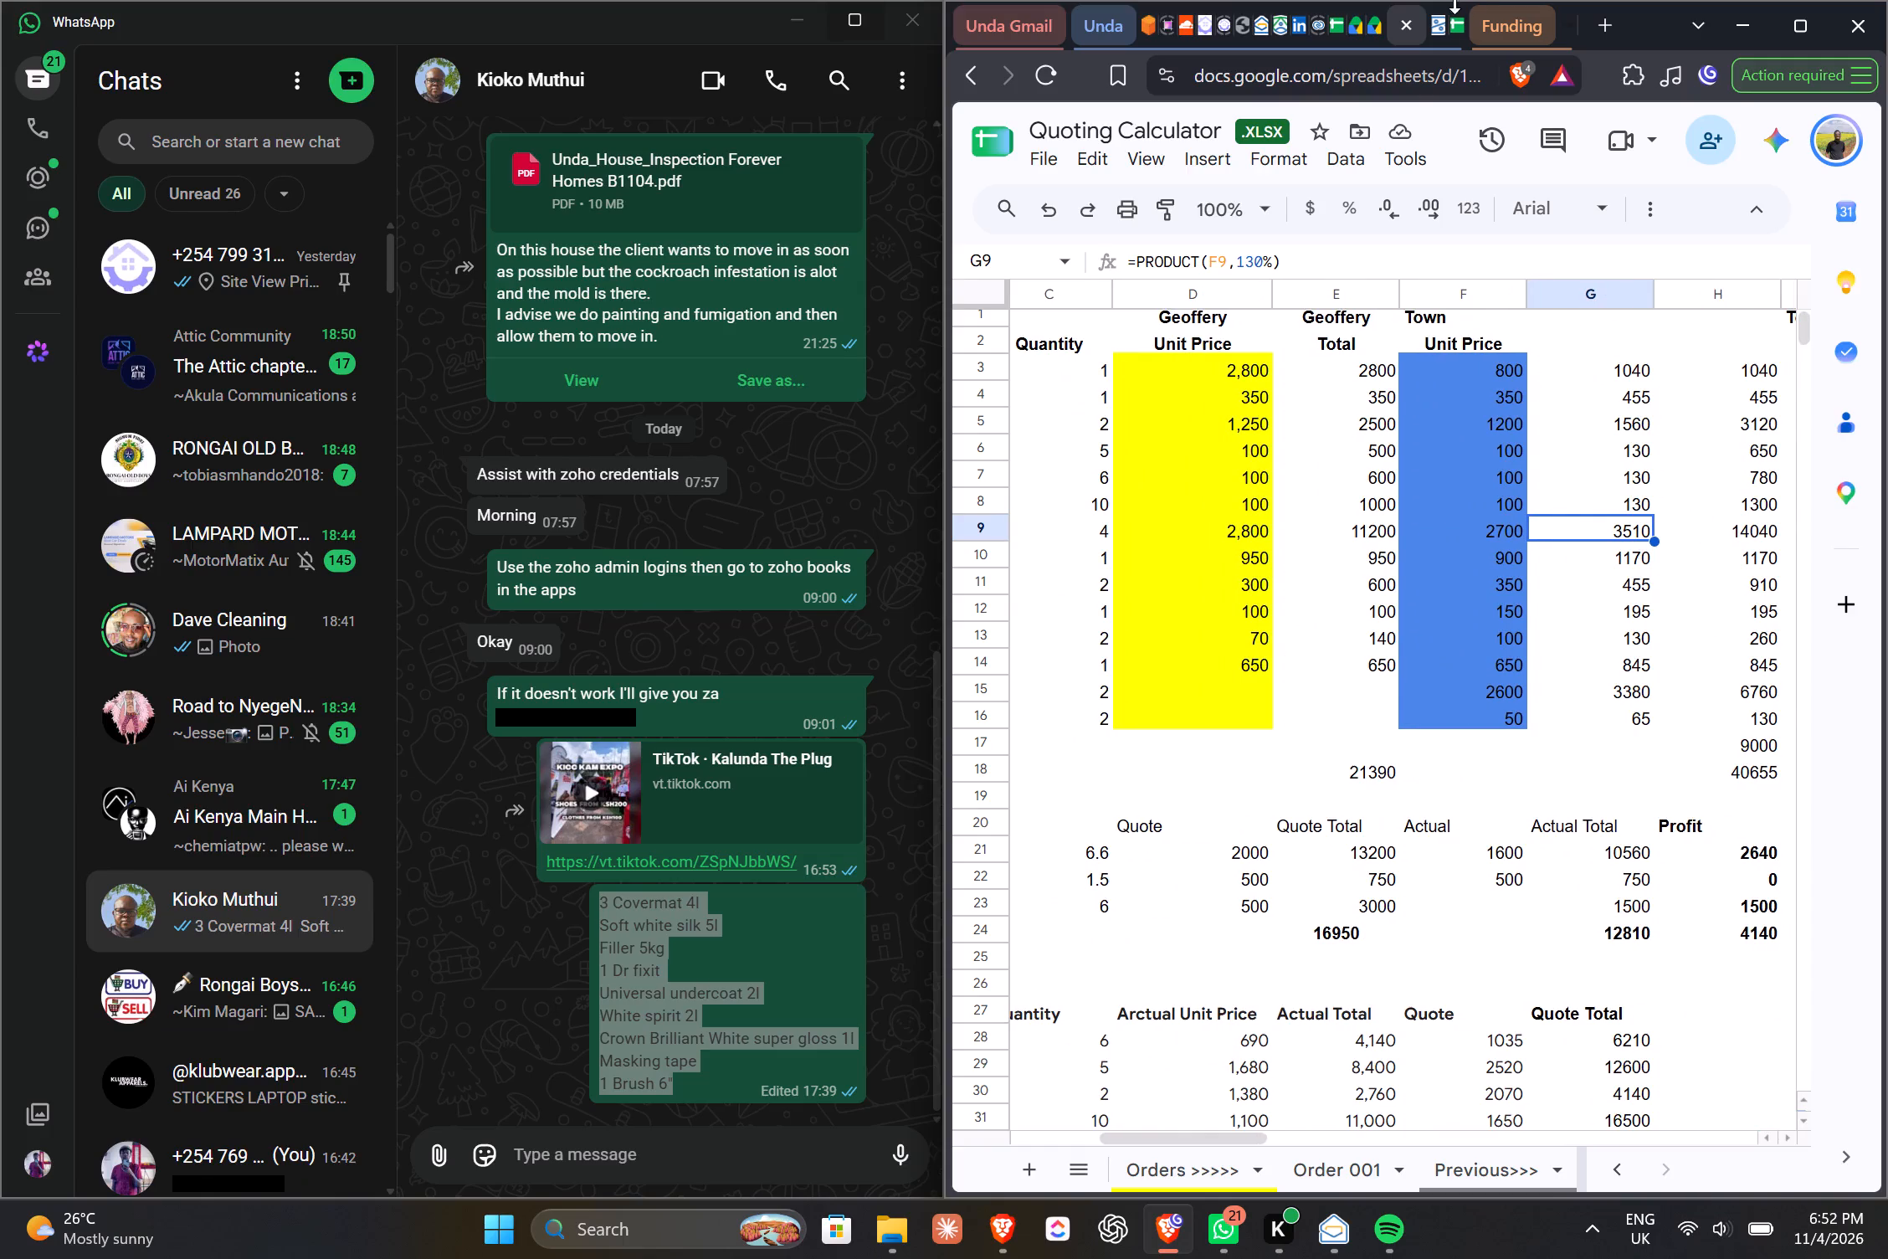
pyautogui.click(1438, 28)
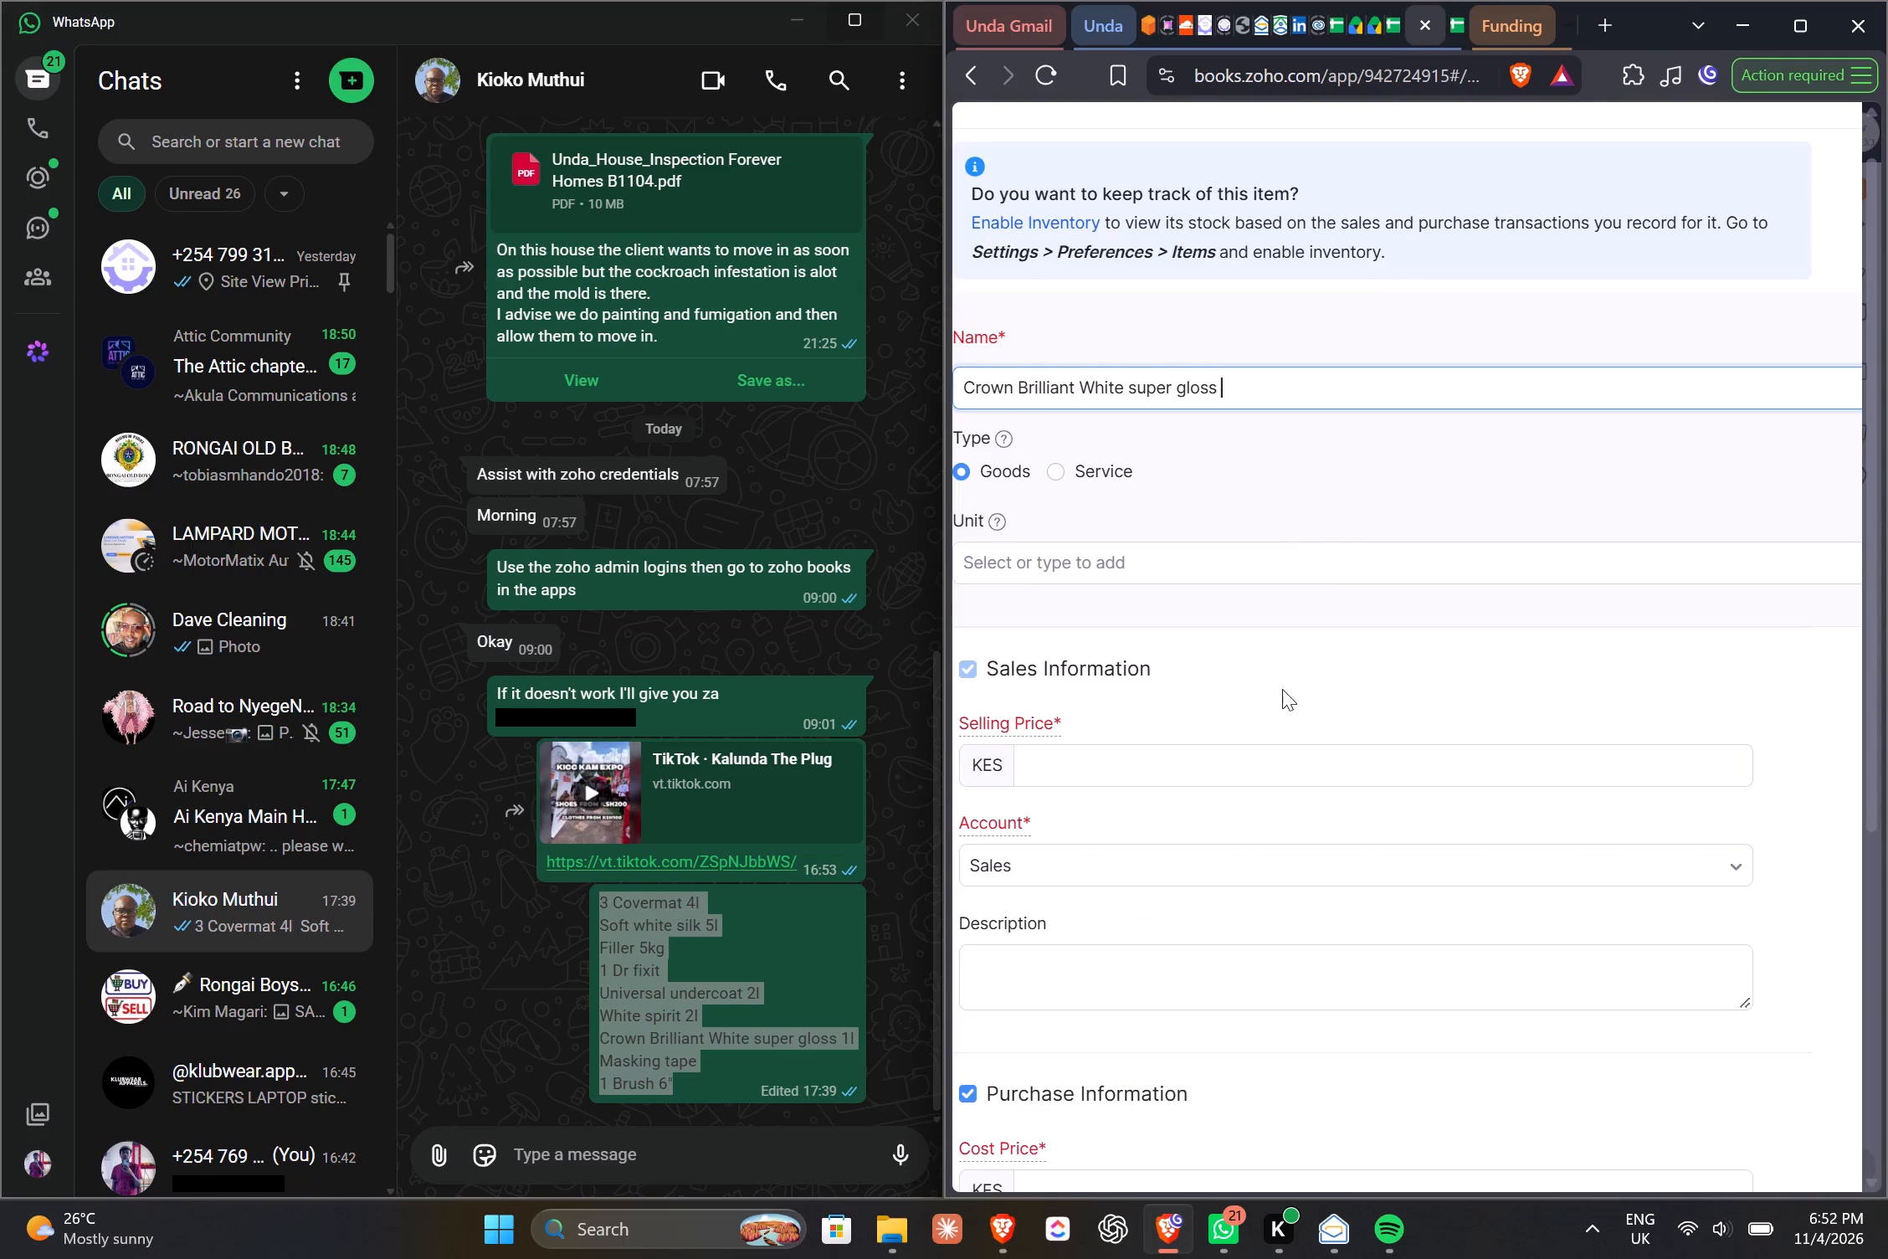
# Give the new super gloss item the unit Litre, a selling price of KES 1170 and a cost price of KES 900, and save it.
pyautogui.click(1261, 558)
pyautogui.write('Li')
pyautogui.click(1187, 614)
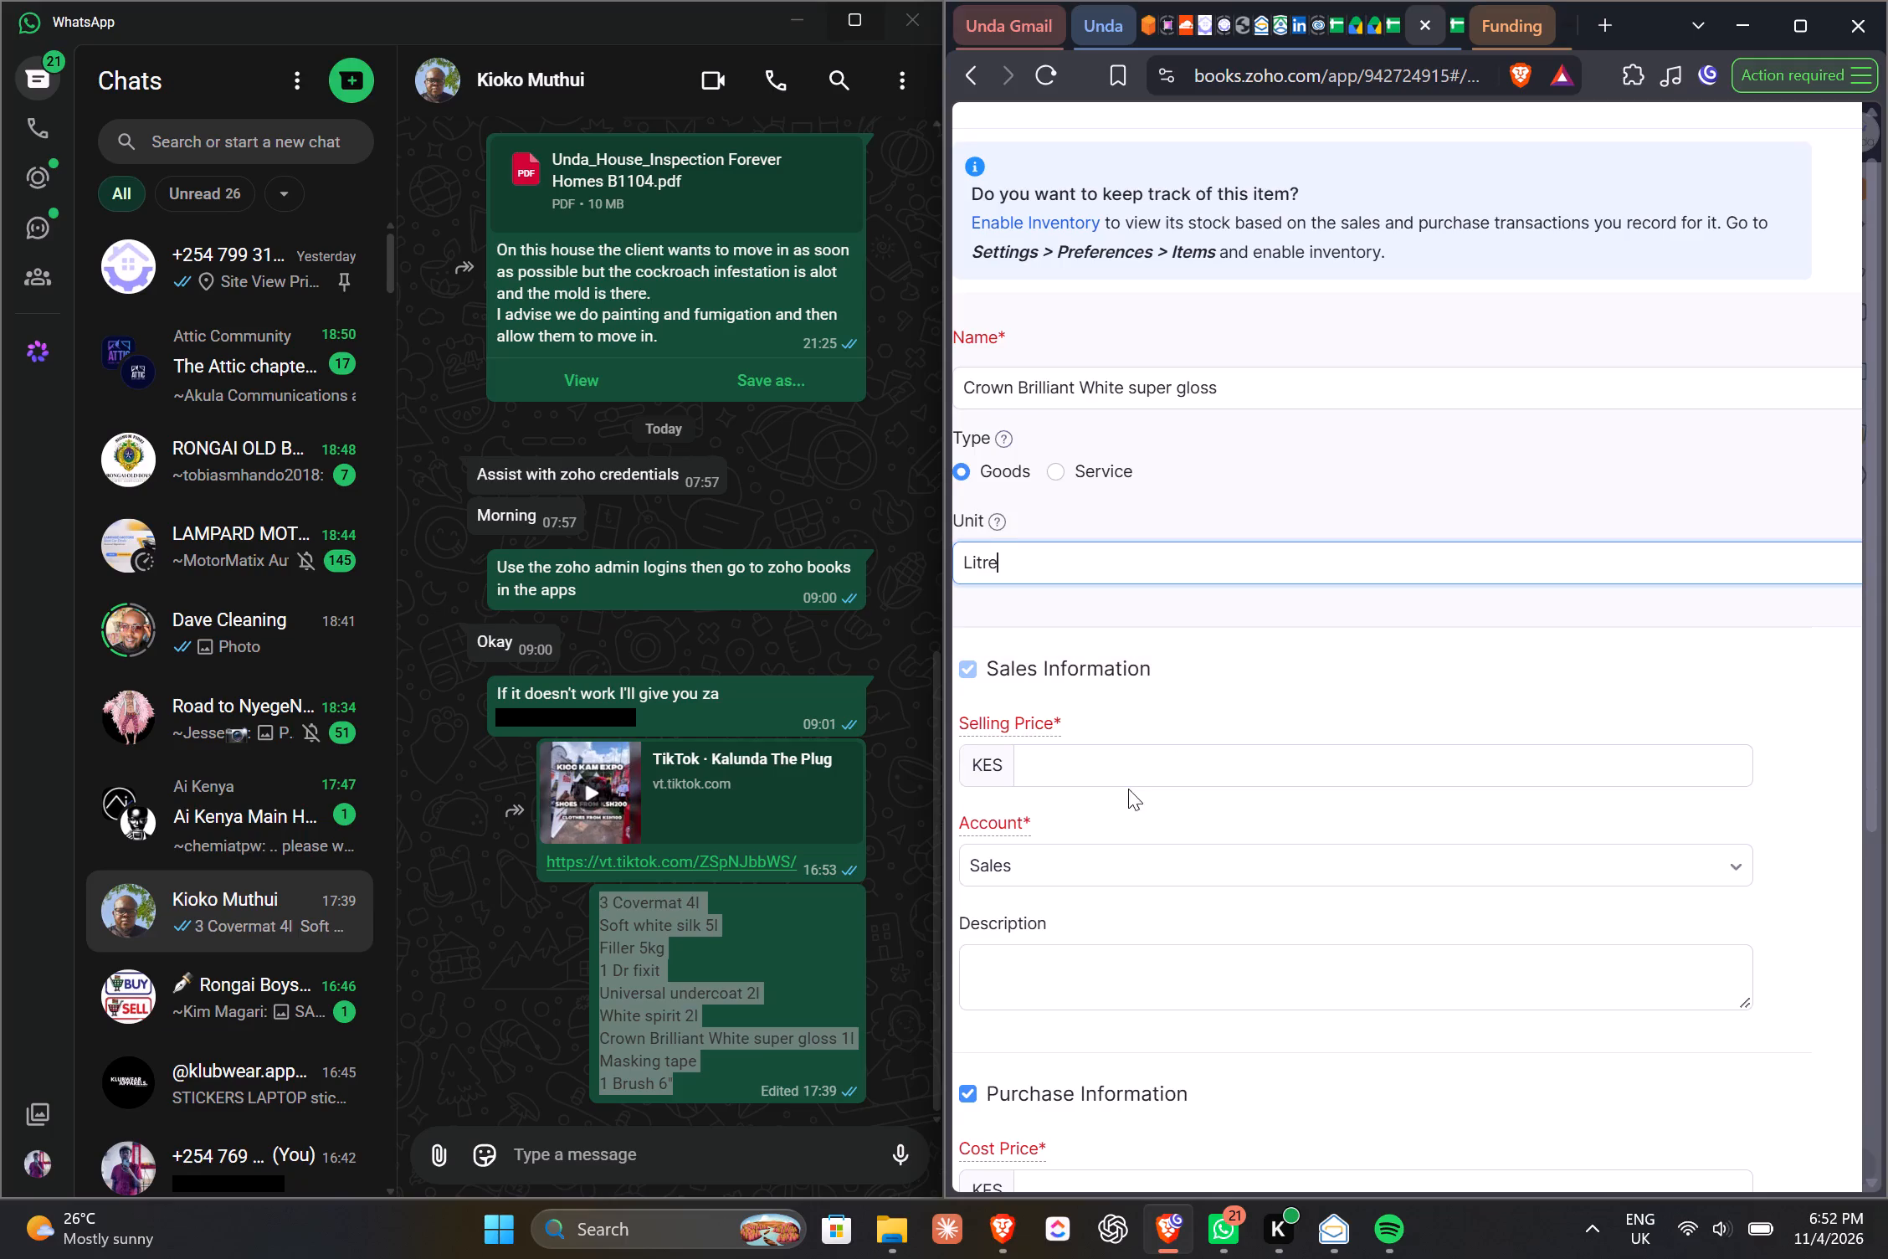
pyautogui.click(1128, 767)
pyautogui.write('1170')
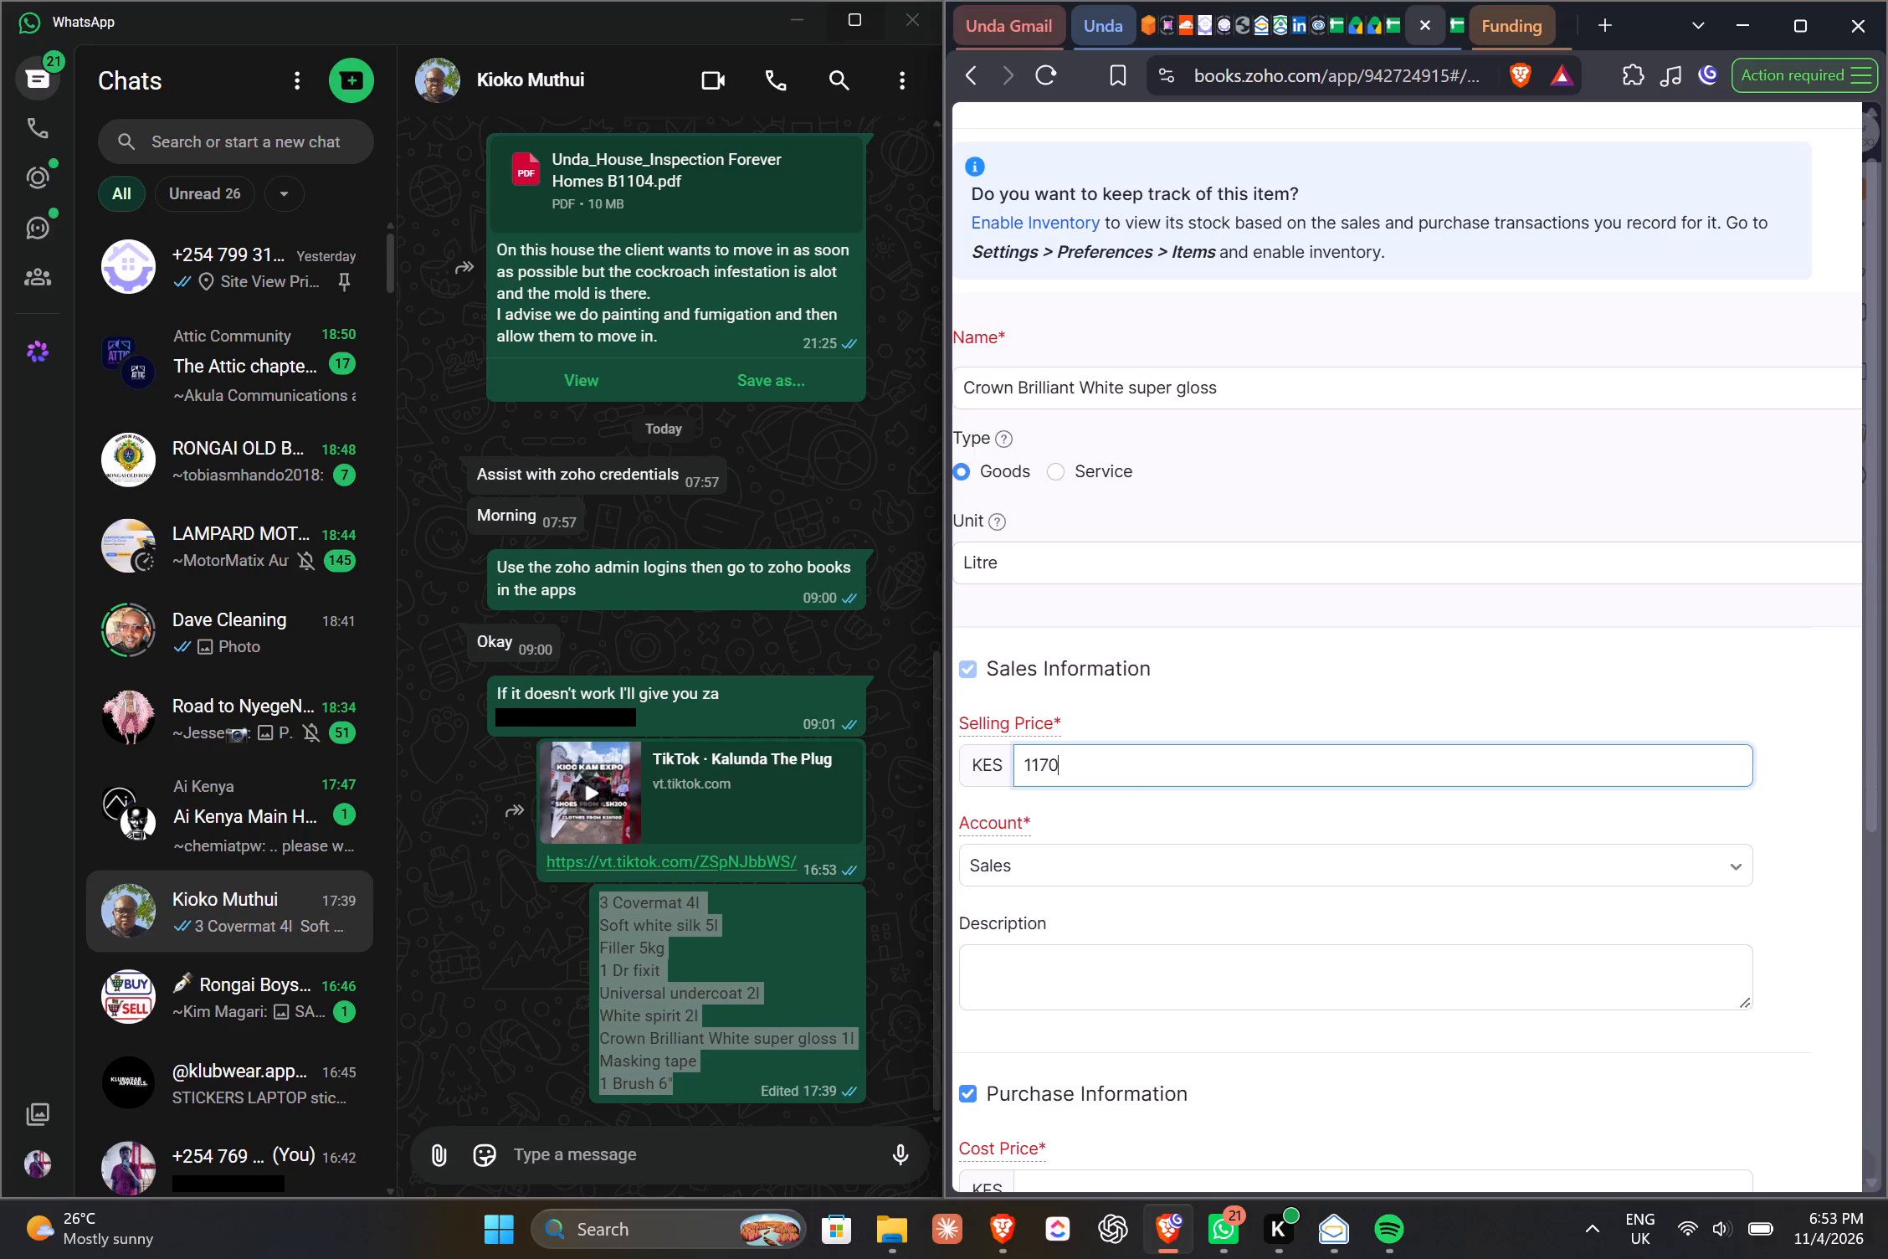
pyautogui.scroll(-1, 1174, 1046)
pyautogui.click(1168, 977)
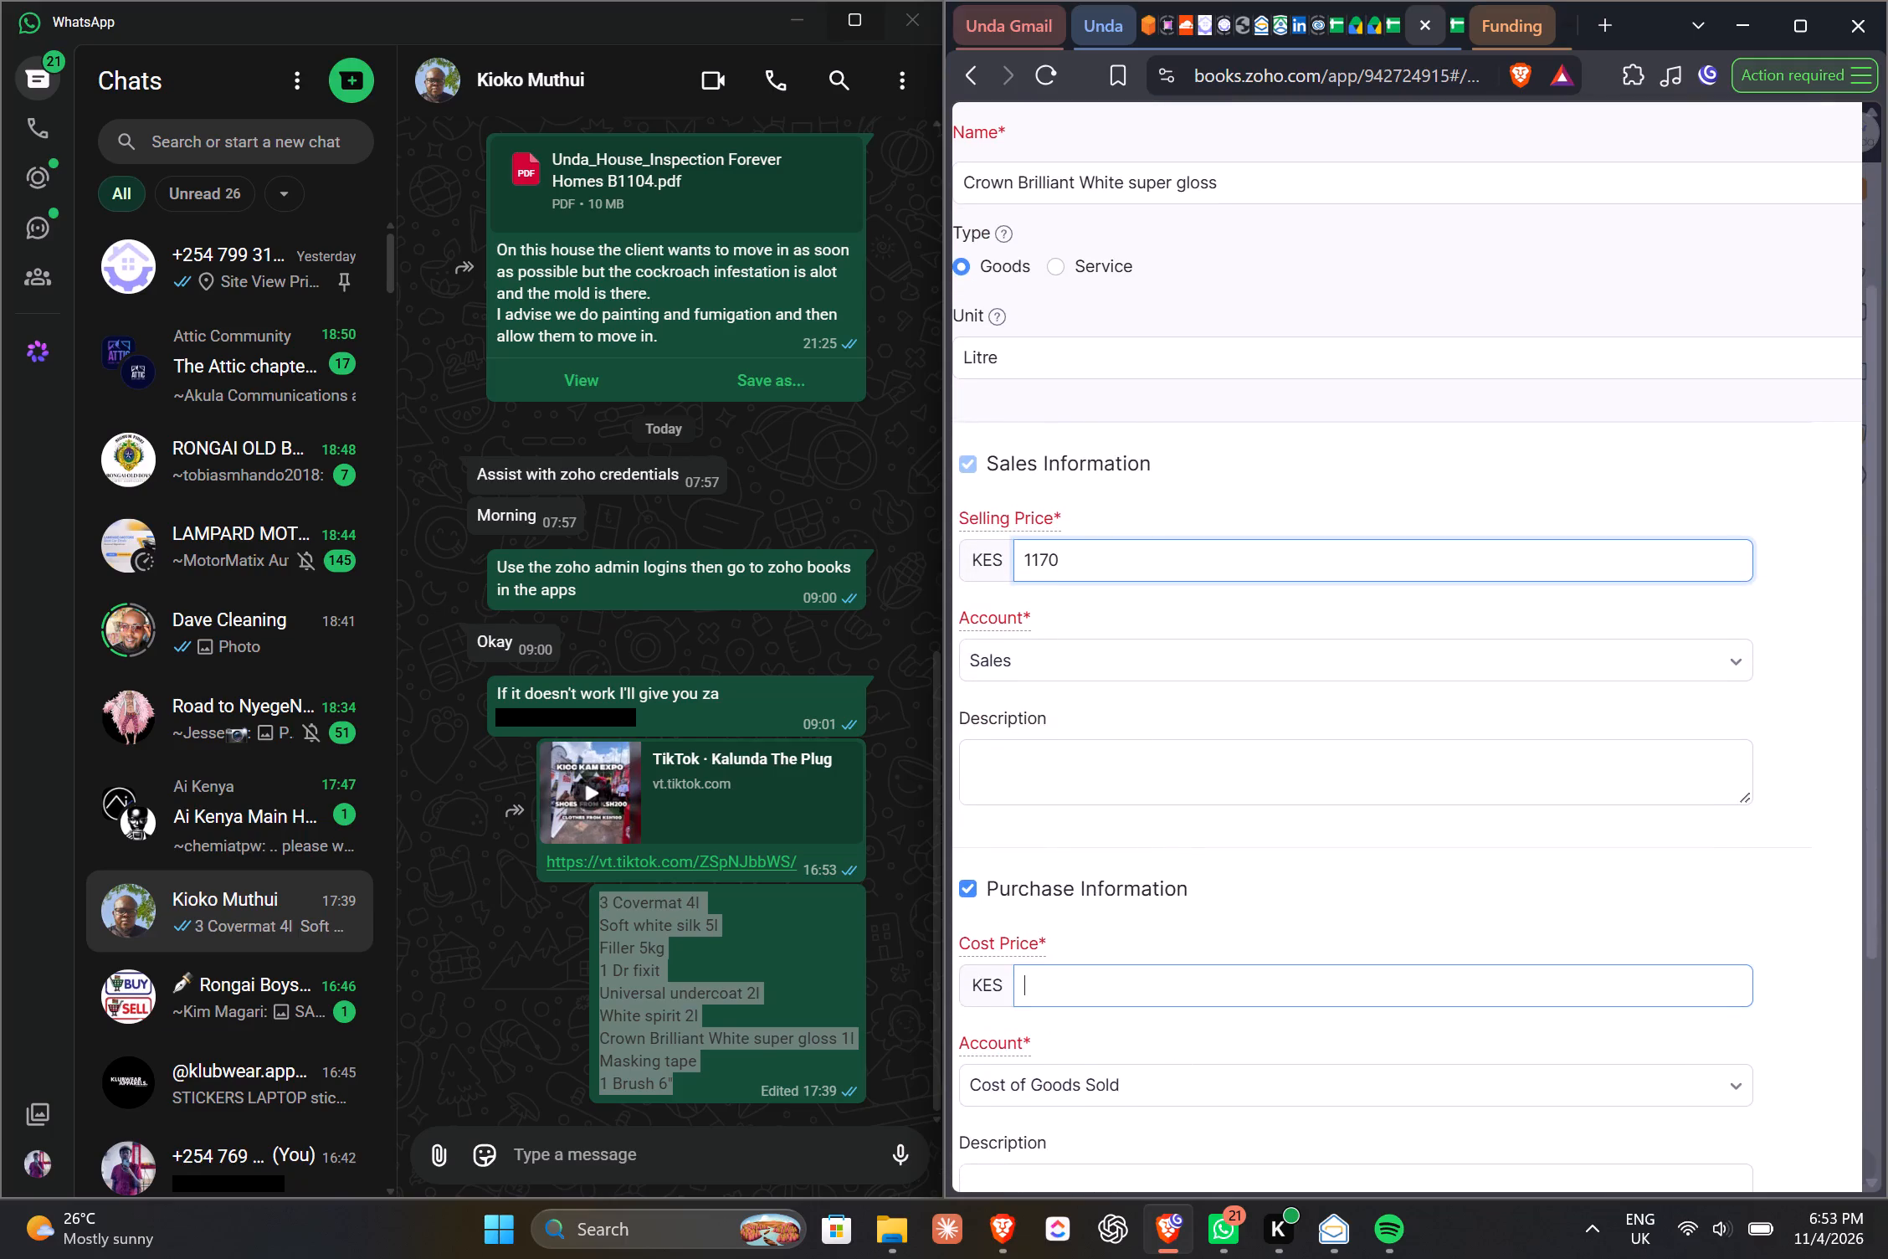
pyautogui.write('900')
pyautogui.scroll(-3, 1168, 977)
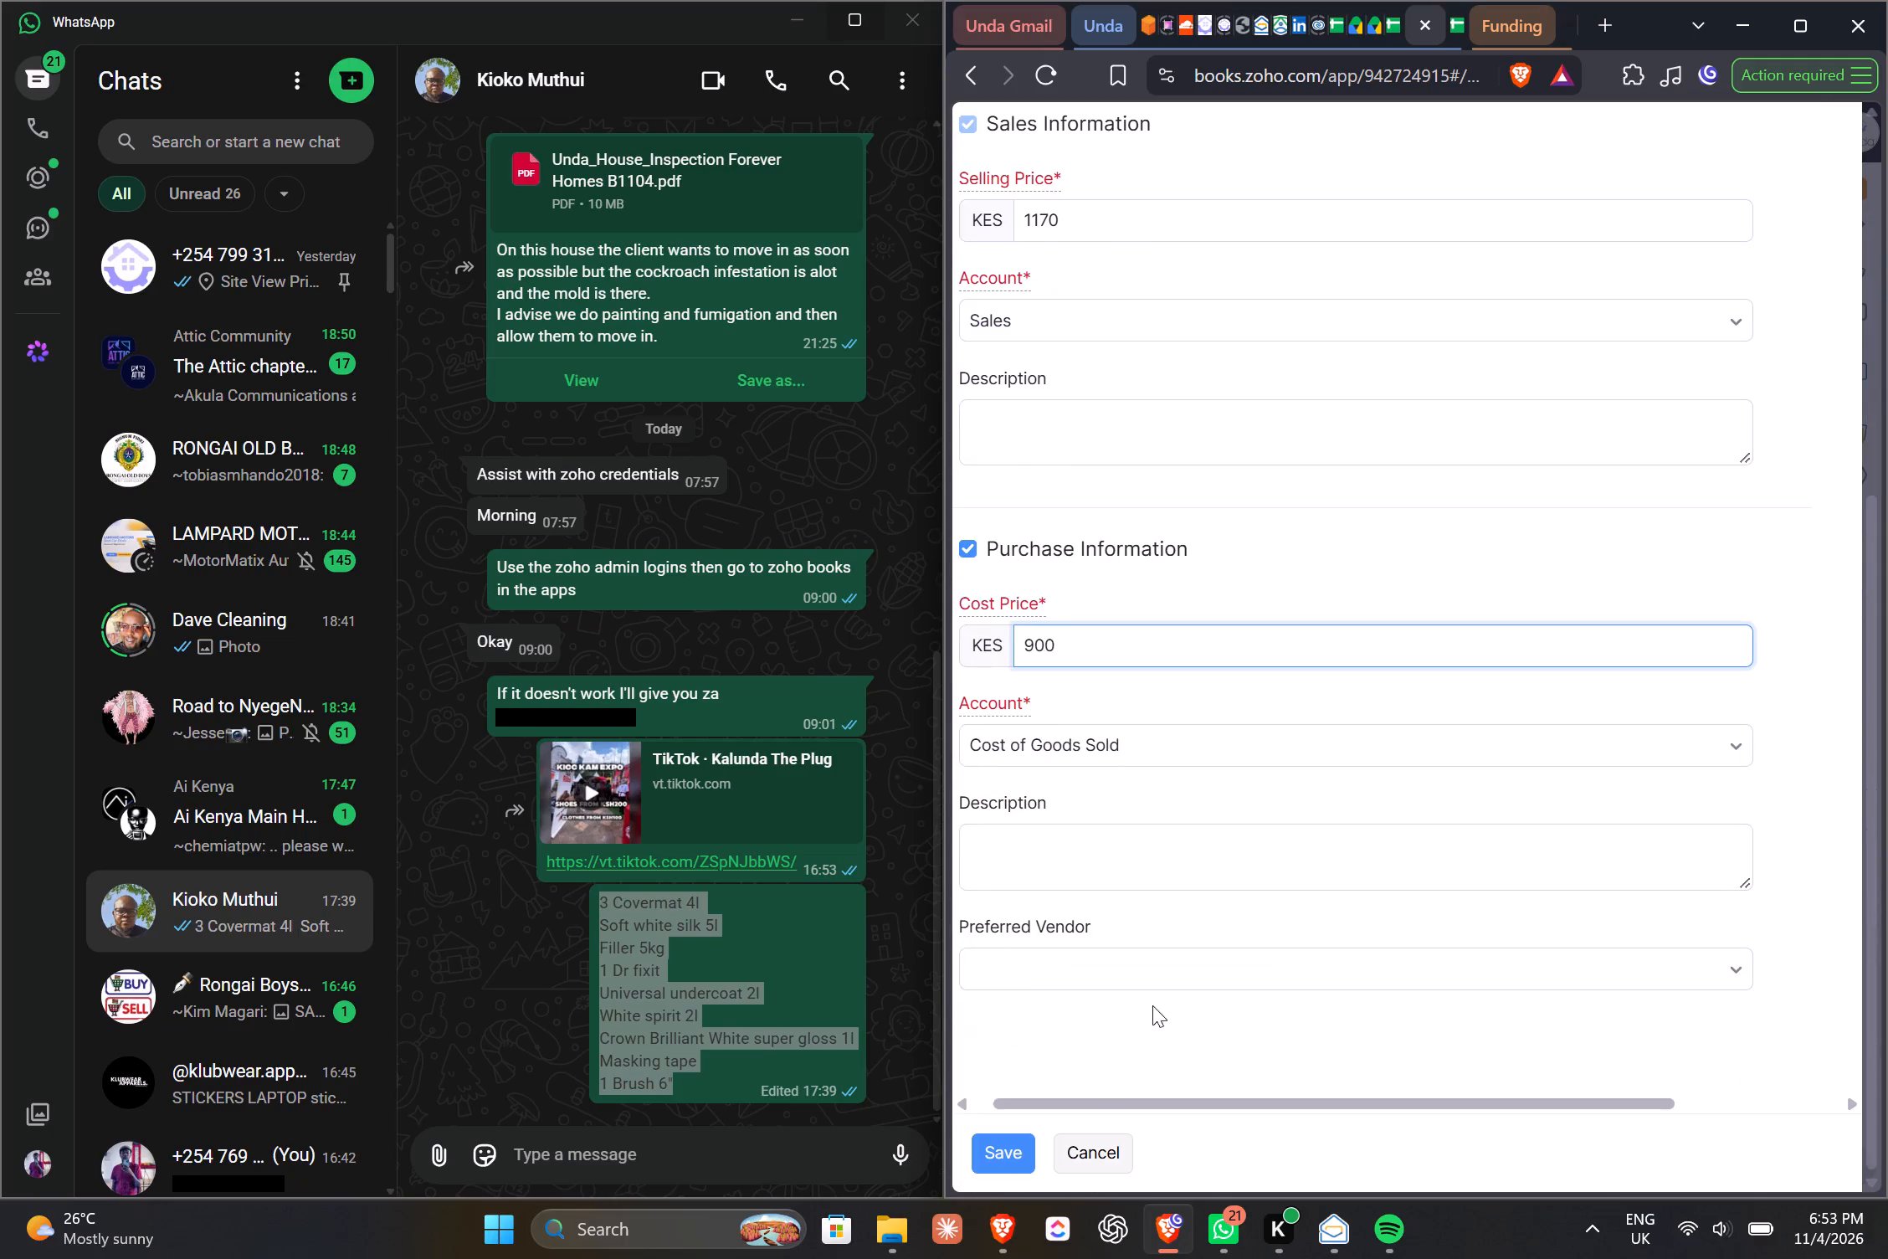
pyautogui.click(1016, 1157)
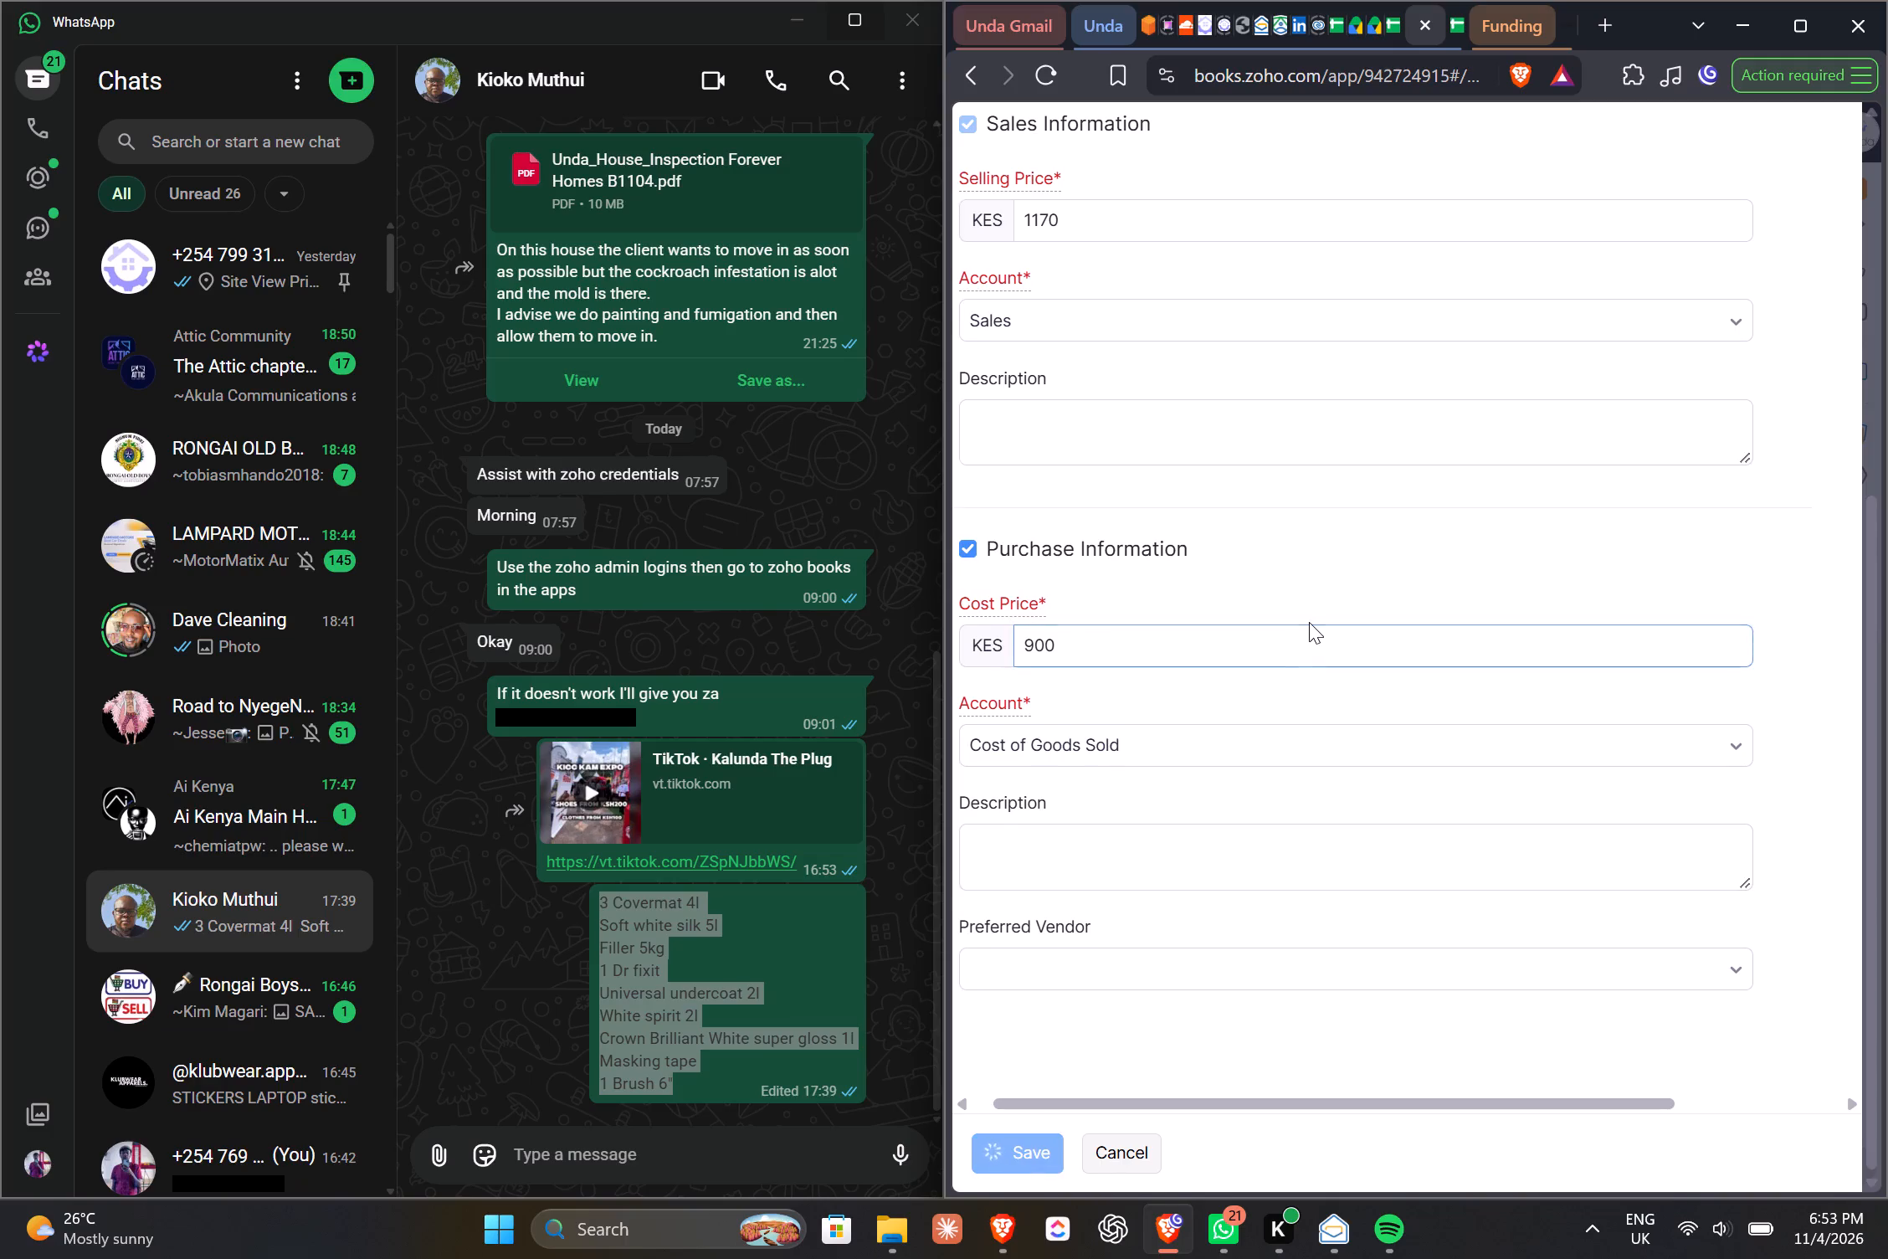
pyautogui.scroll(2, 1309, 622)
pyautogui.scroll(-2, 1309, 622)
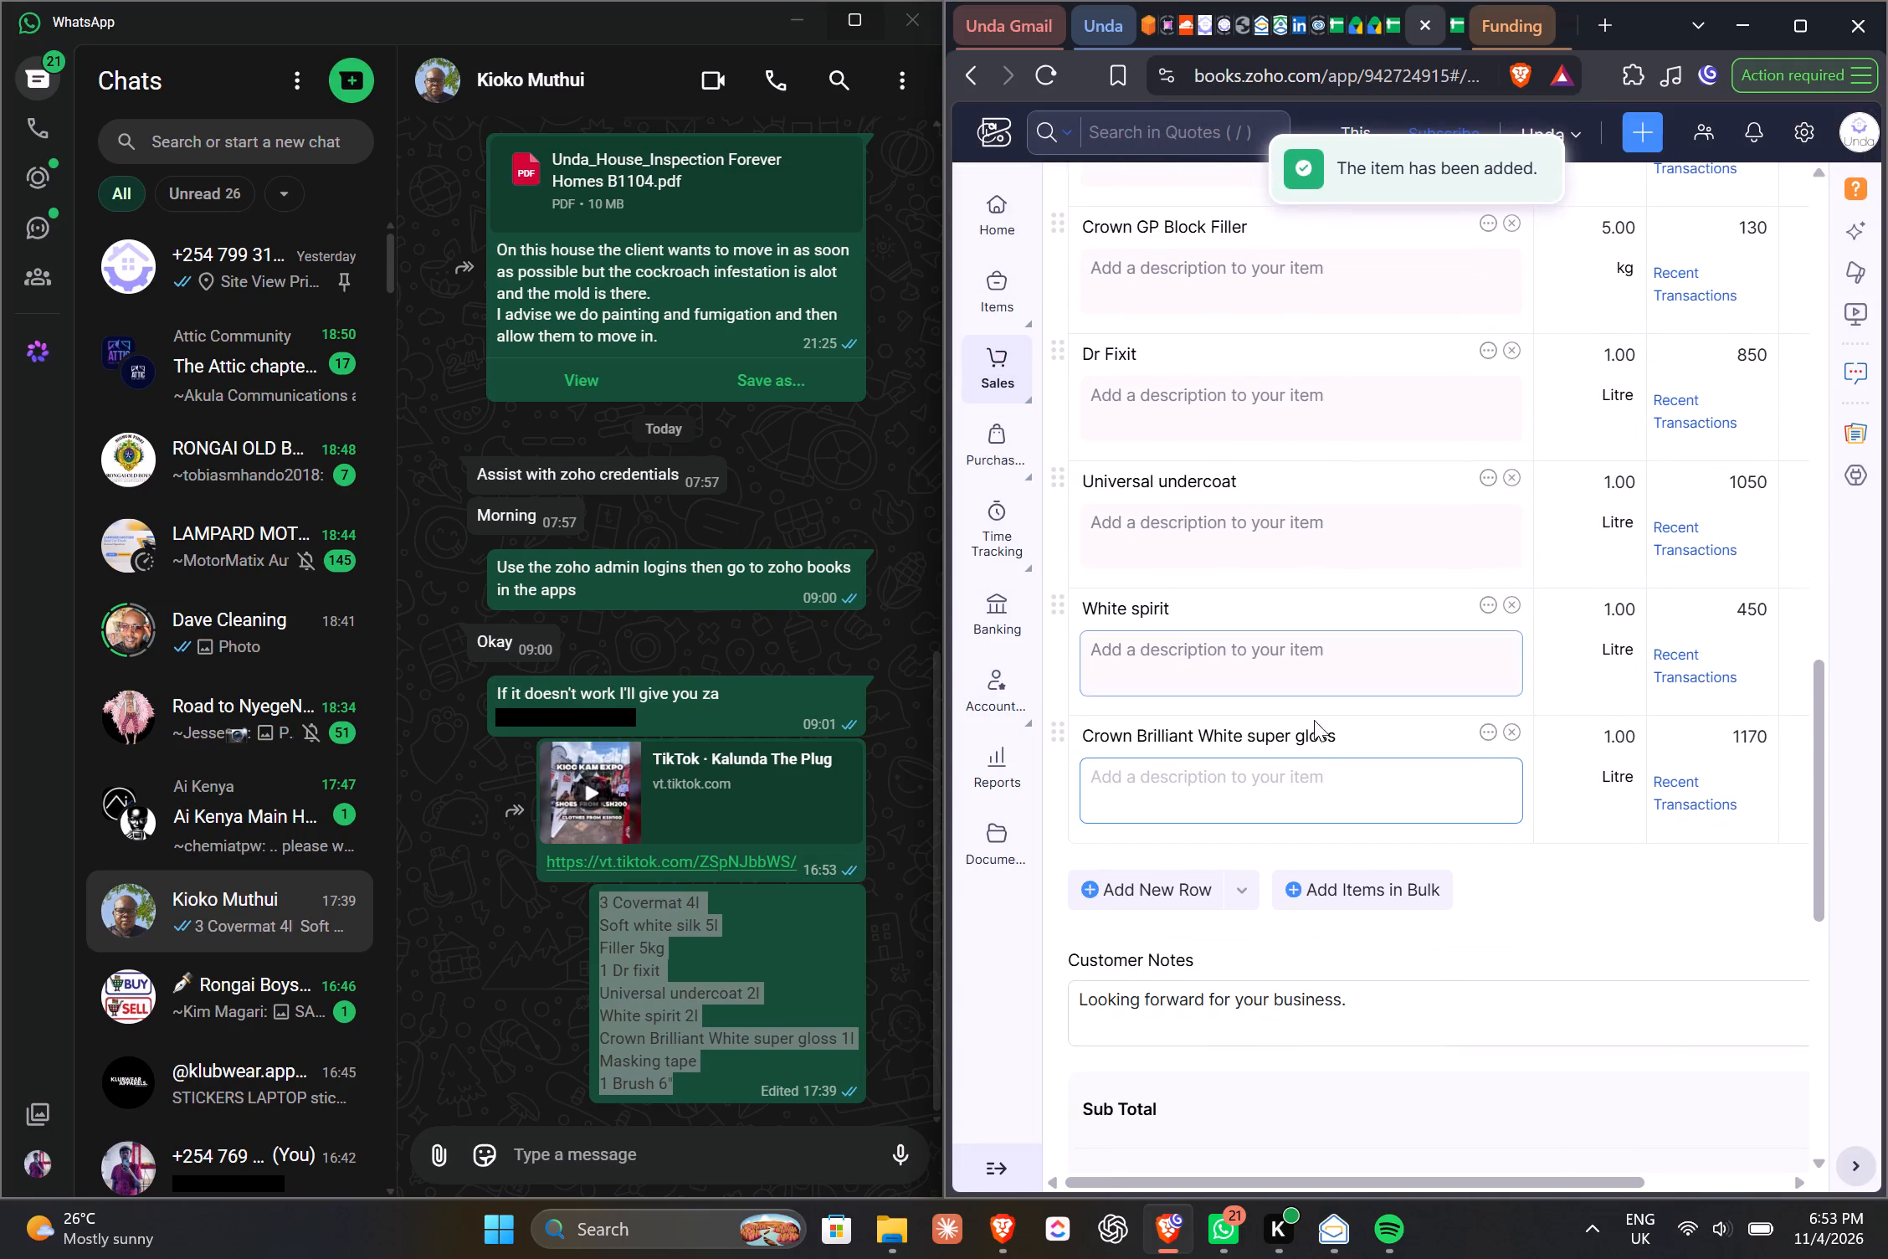
pyautogui.click(1360, 734)
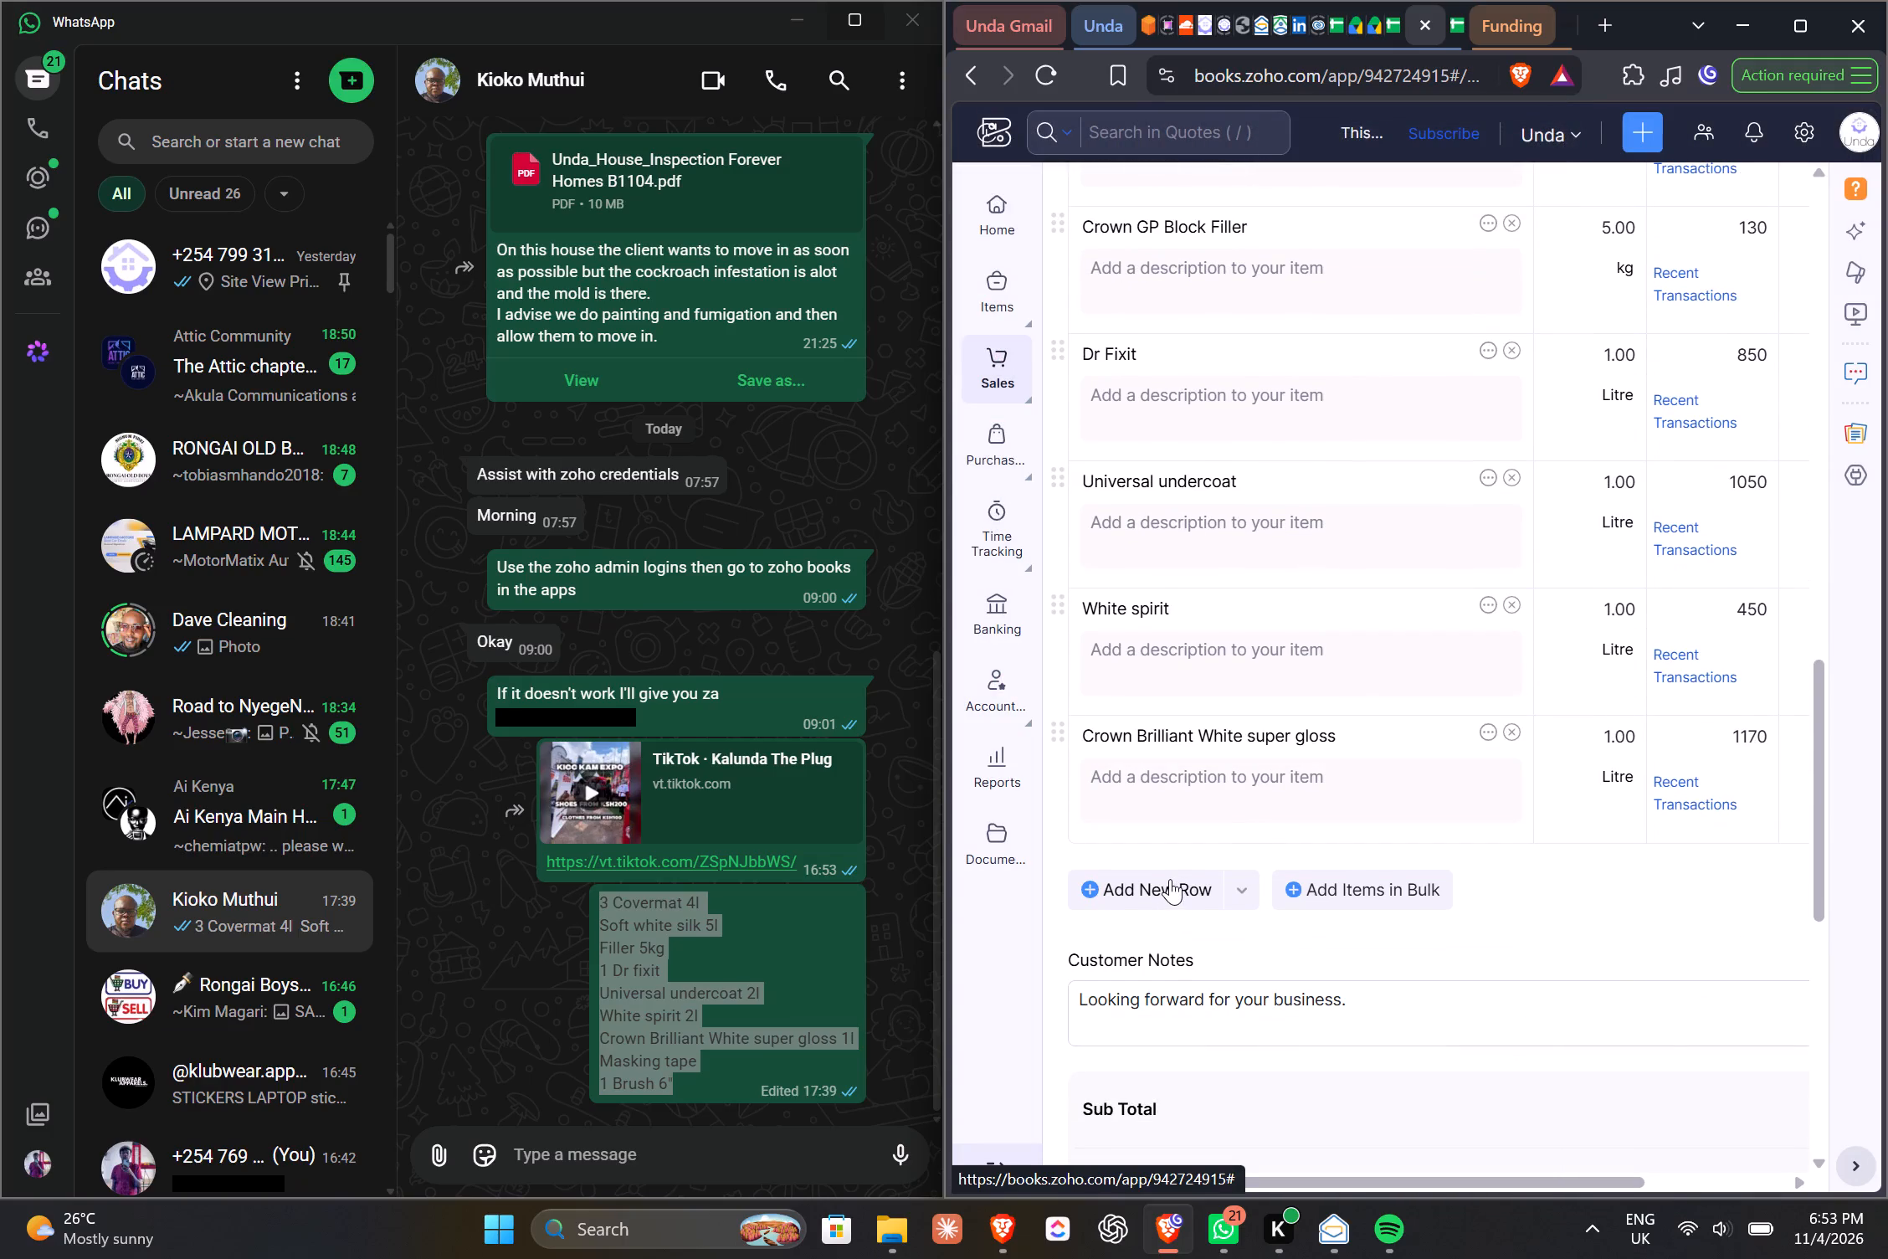
# Consult the Quoting Calculator's prices, and add a quote row below the super gloss with only Masking tape as its item.
pyautogui.click(1391, 24)
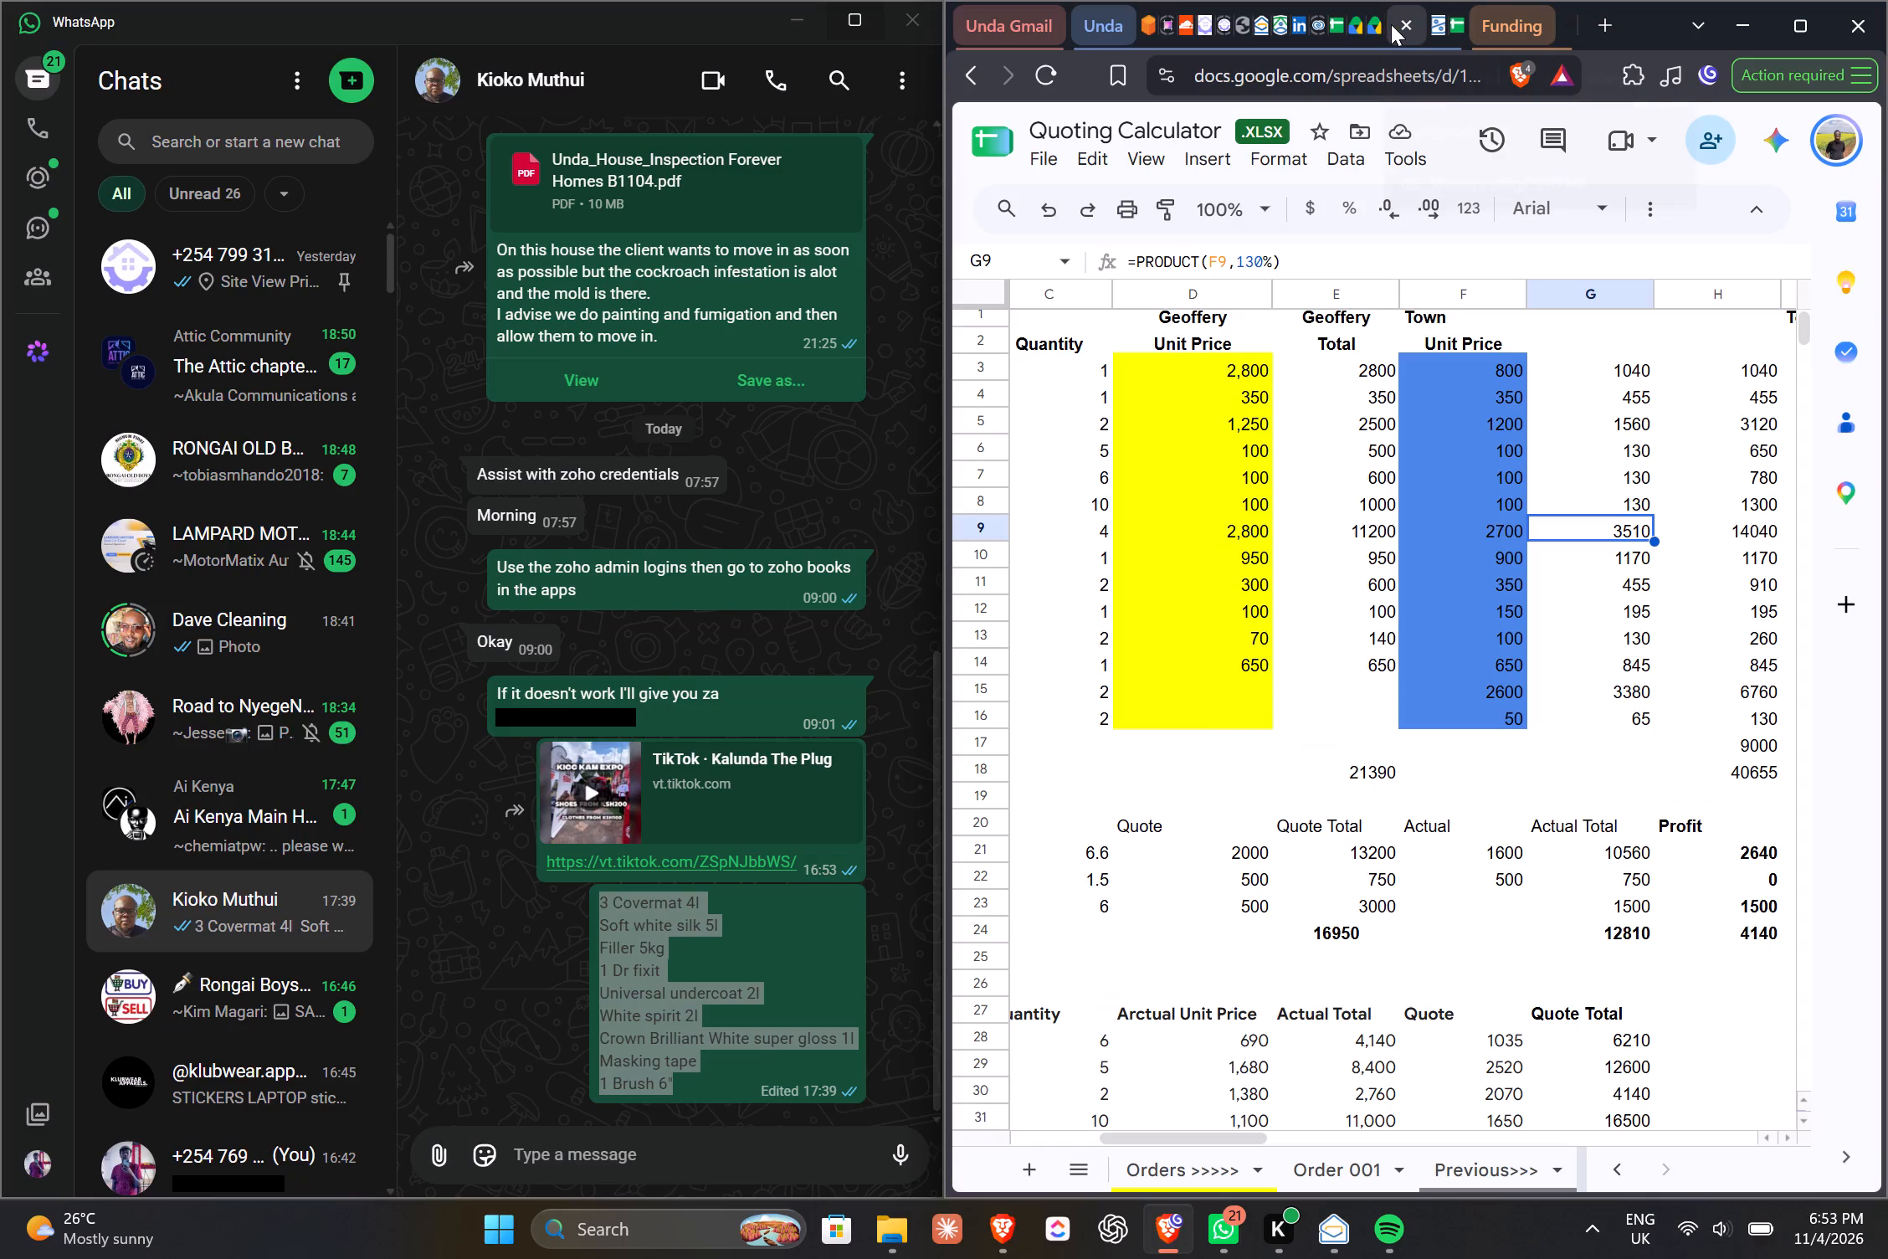
pyautogui.click(1440, 19)
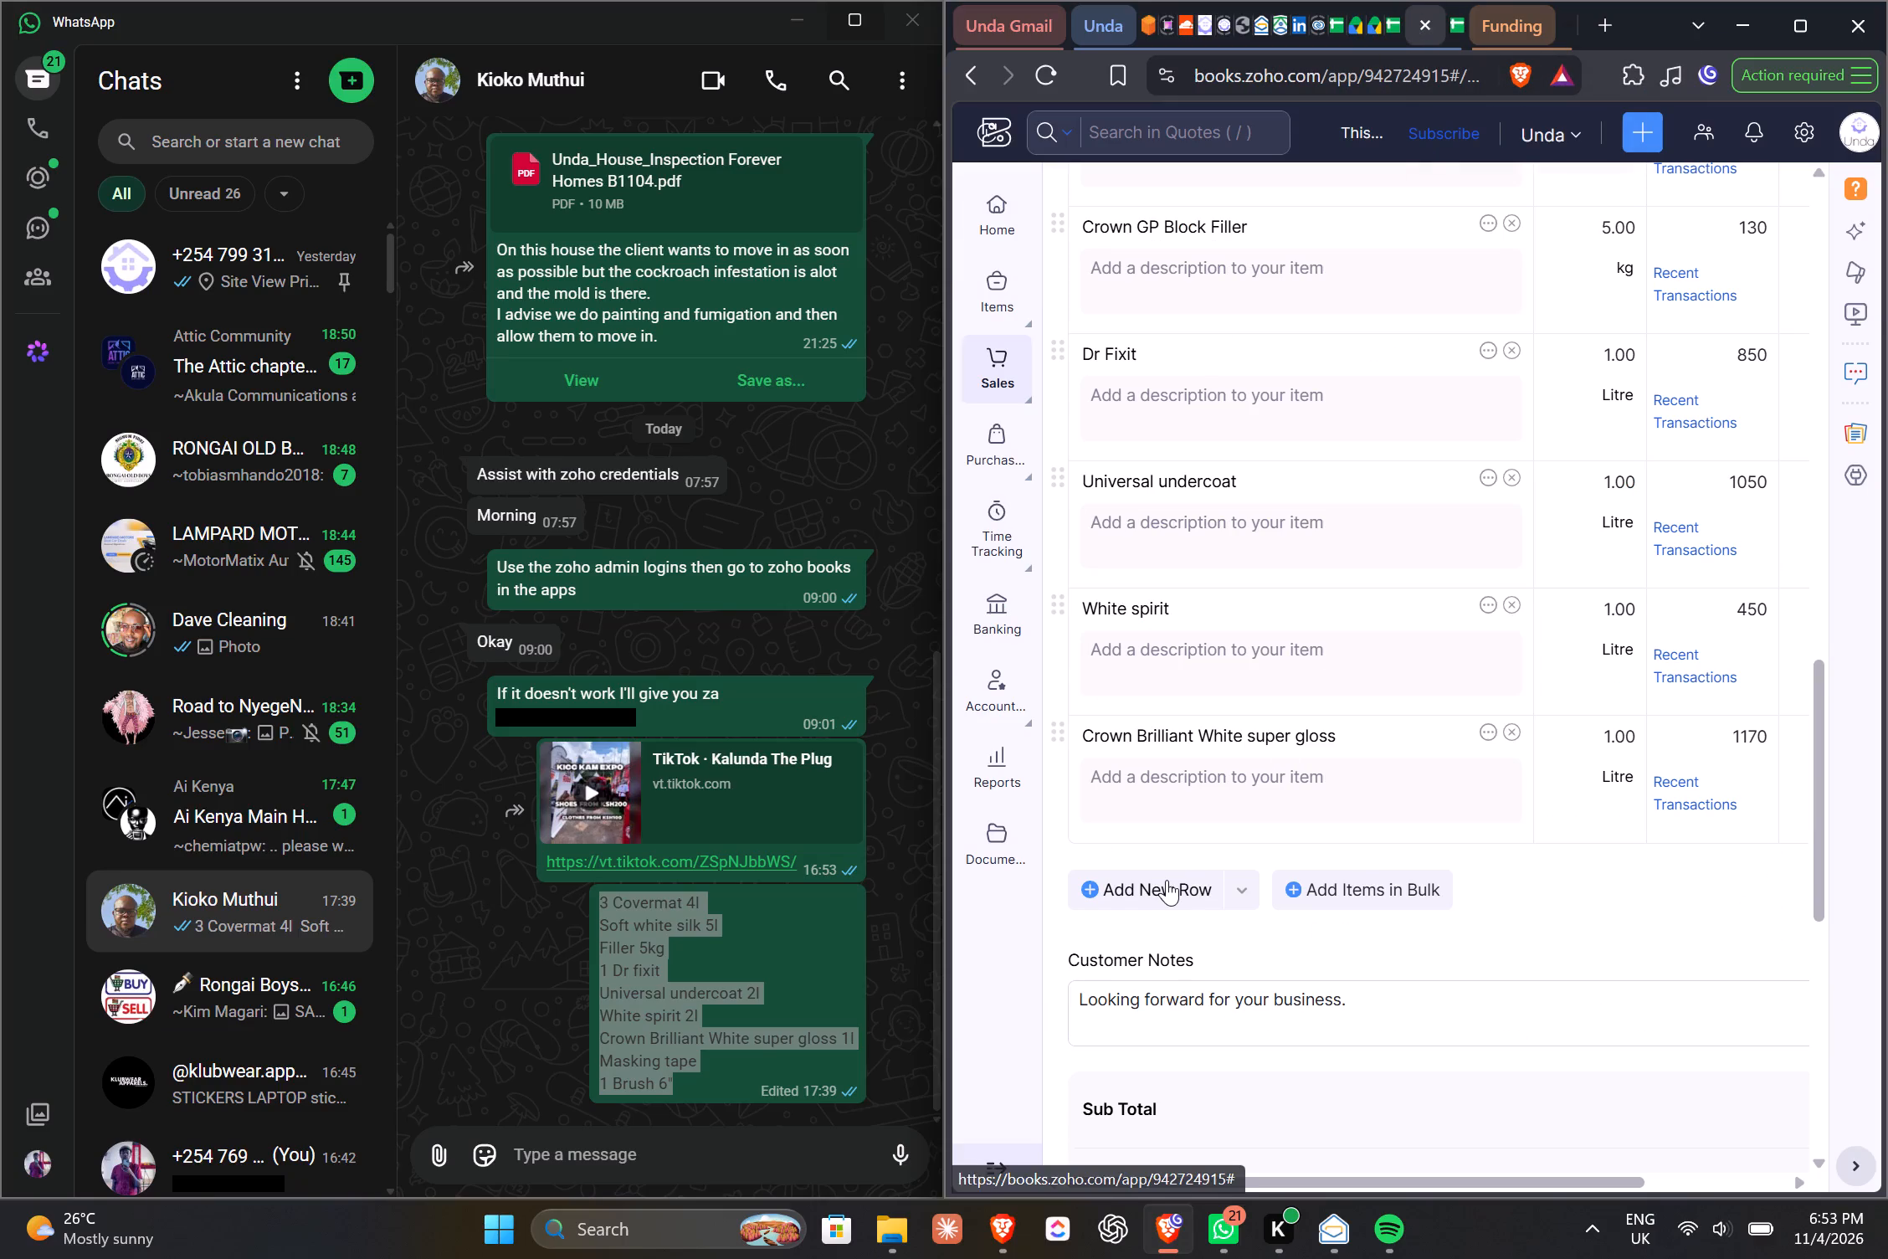
pyautogui.click(1167, 880)
pyautogui.hotkey('ctrl', 'v')
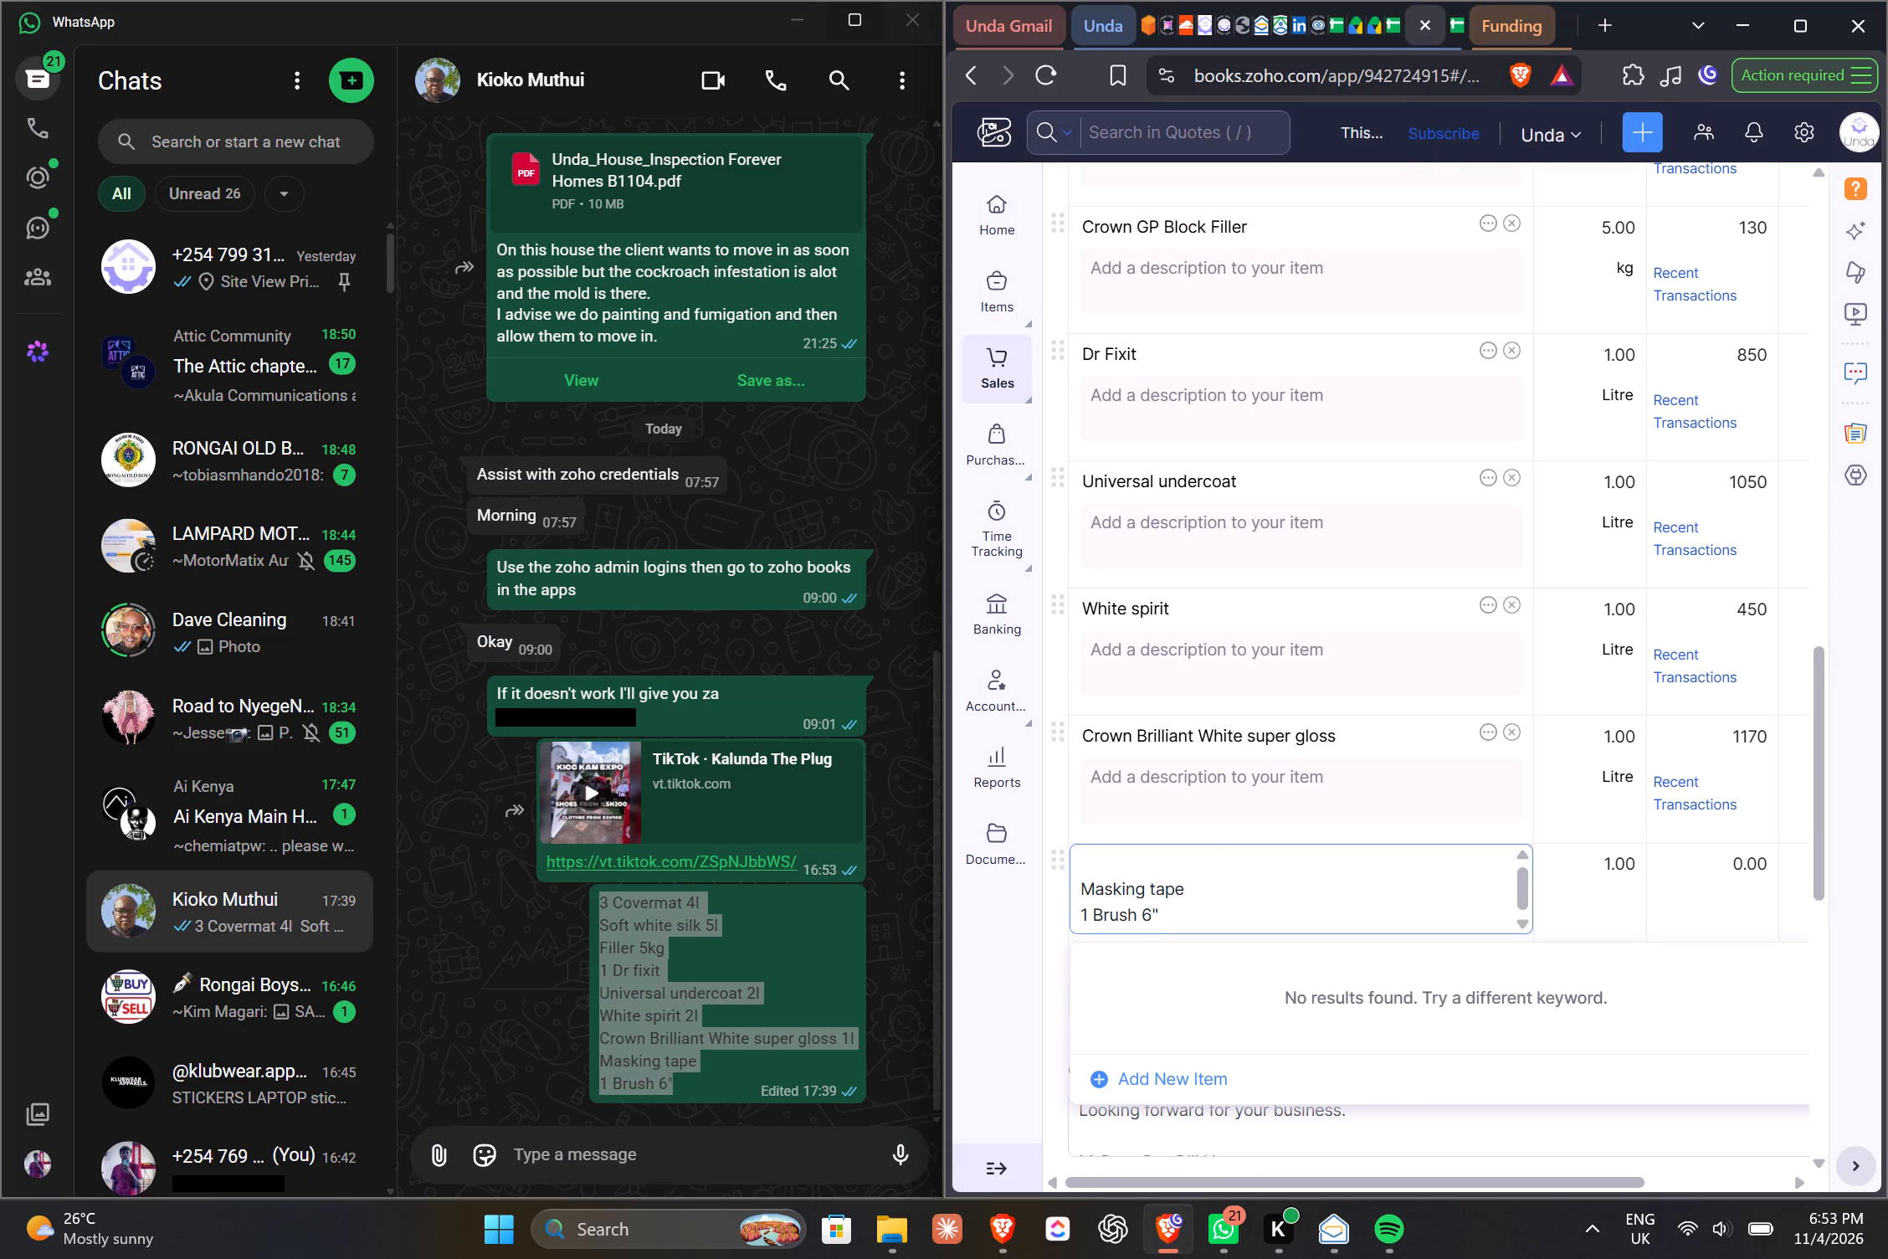
pyautogui.click(1157, 861)
pyautogui.press('Delete')
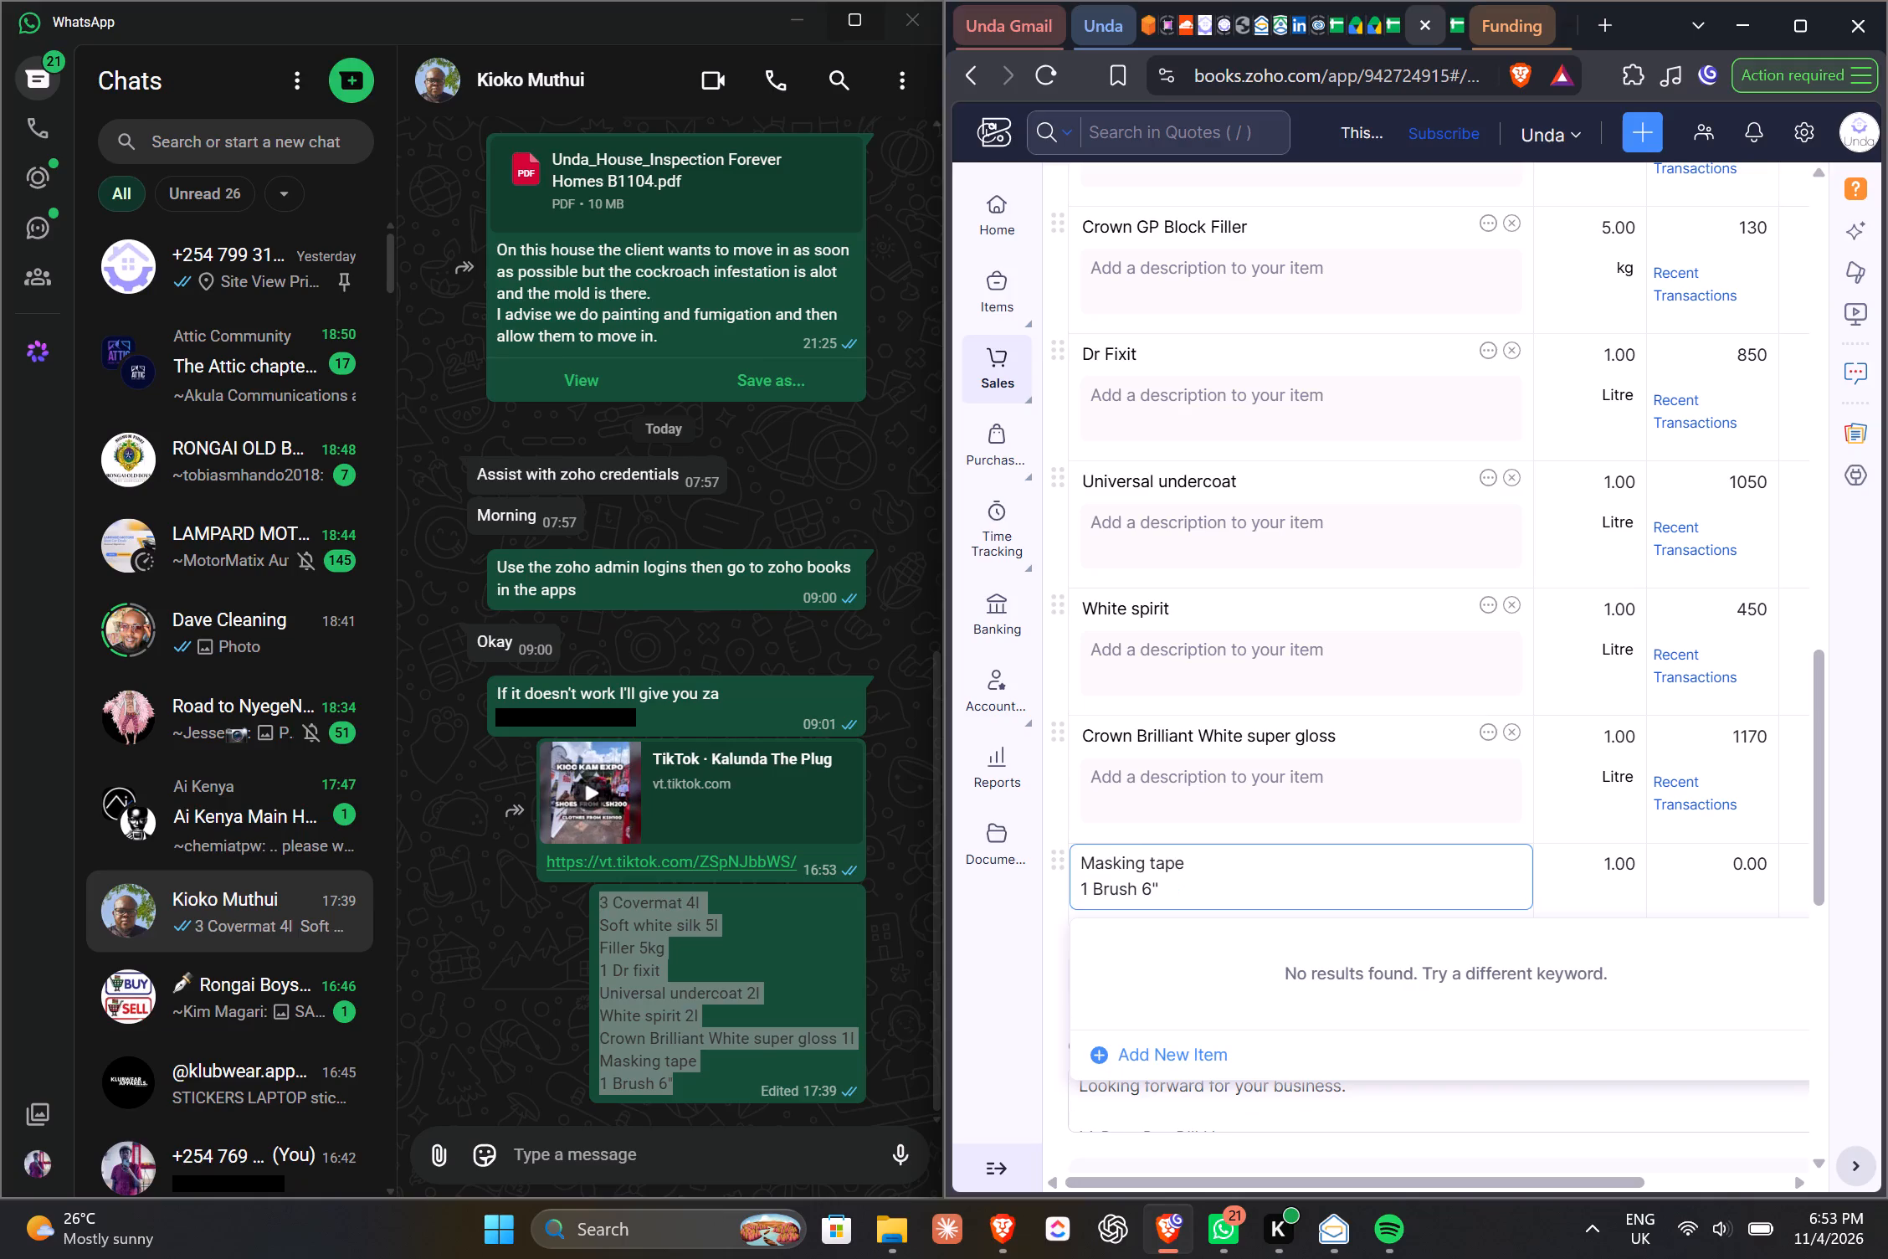
pyautogui.moveTo(1212, 862); pyautogui.dragTo(1053, 860)
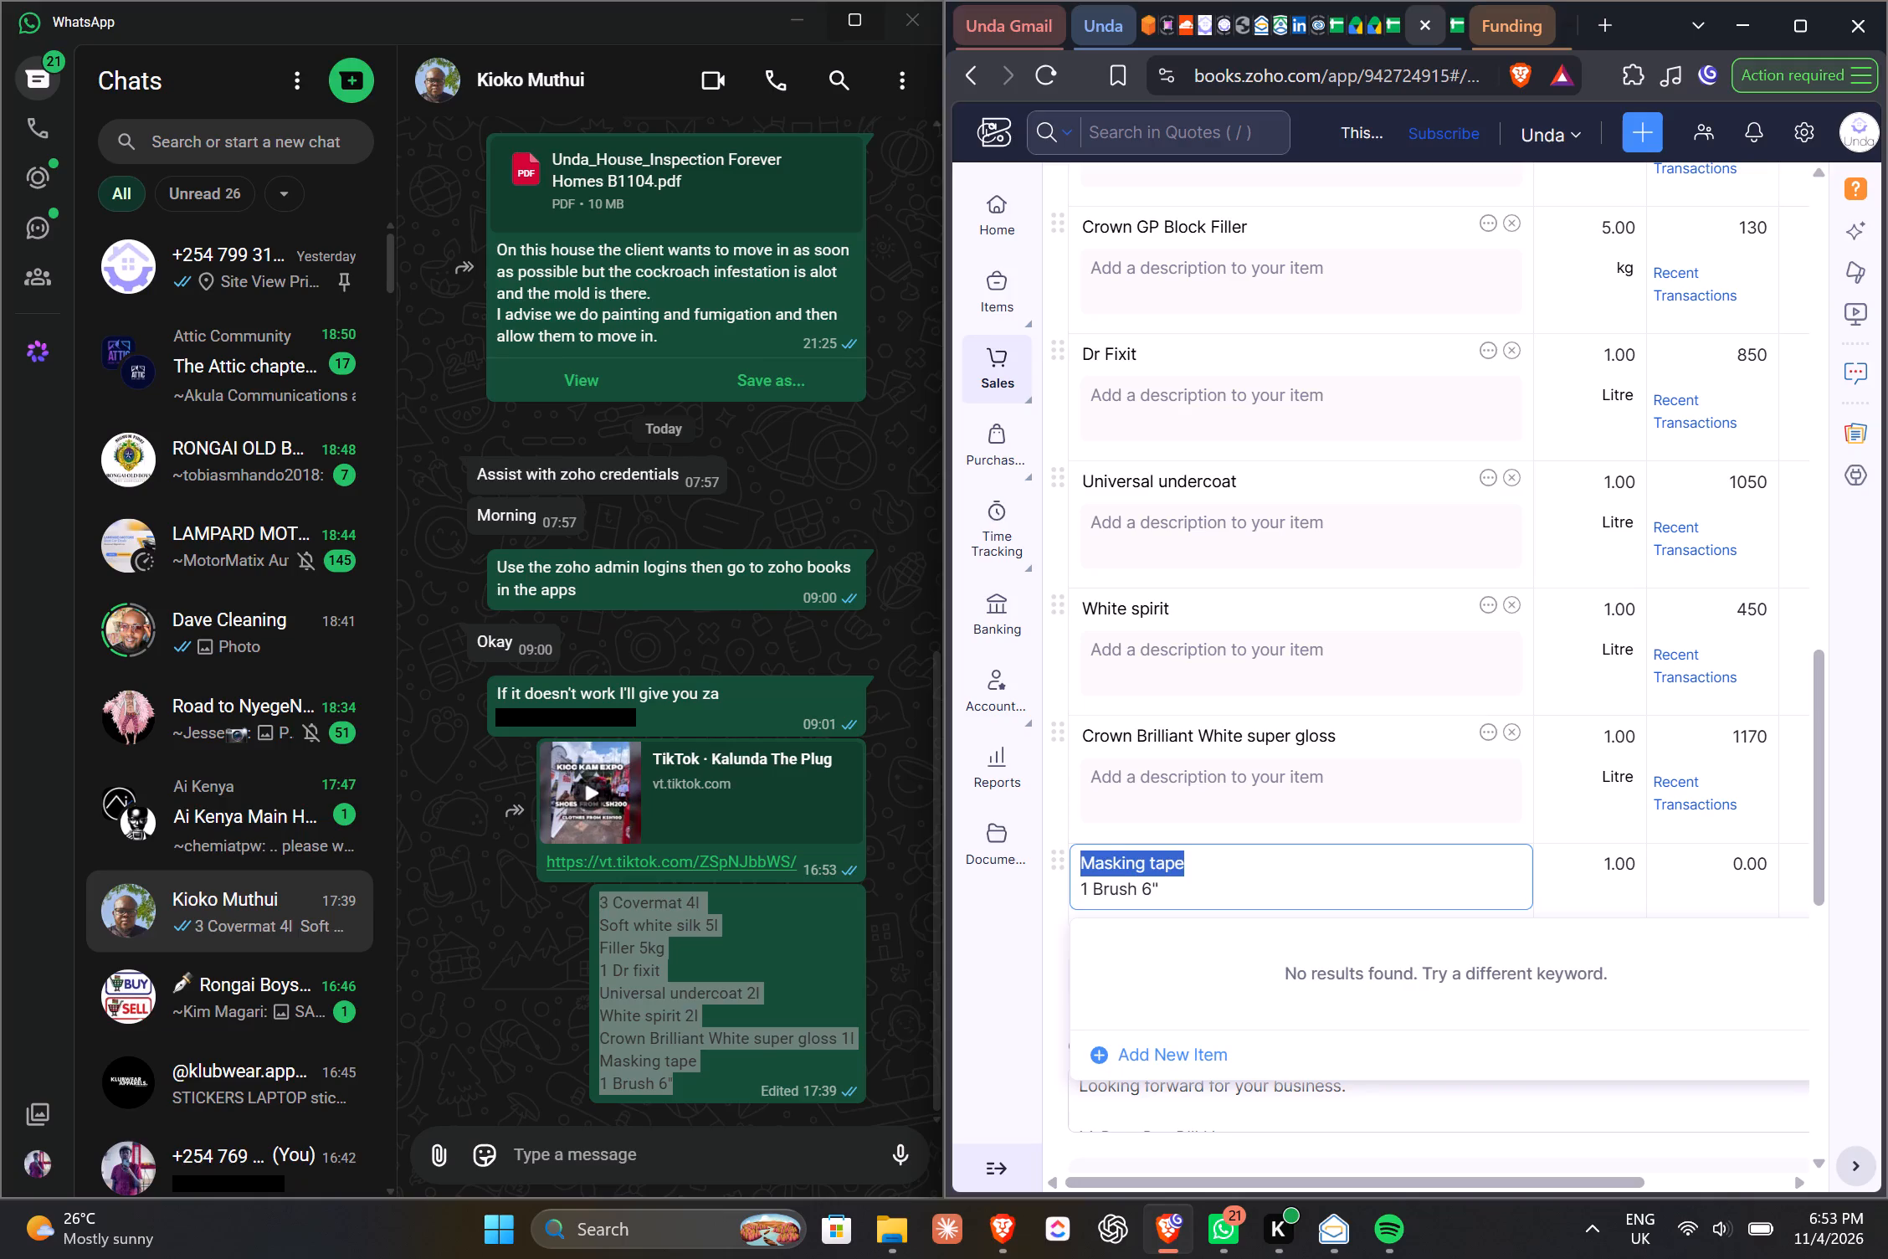
pyautogui.moveTo(1177, 890); pyautogui.dragTo(1032, 905)
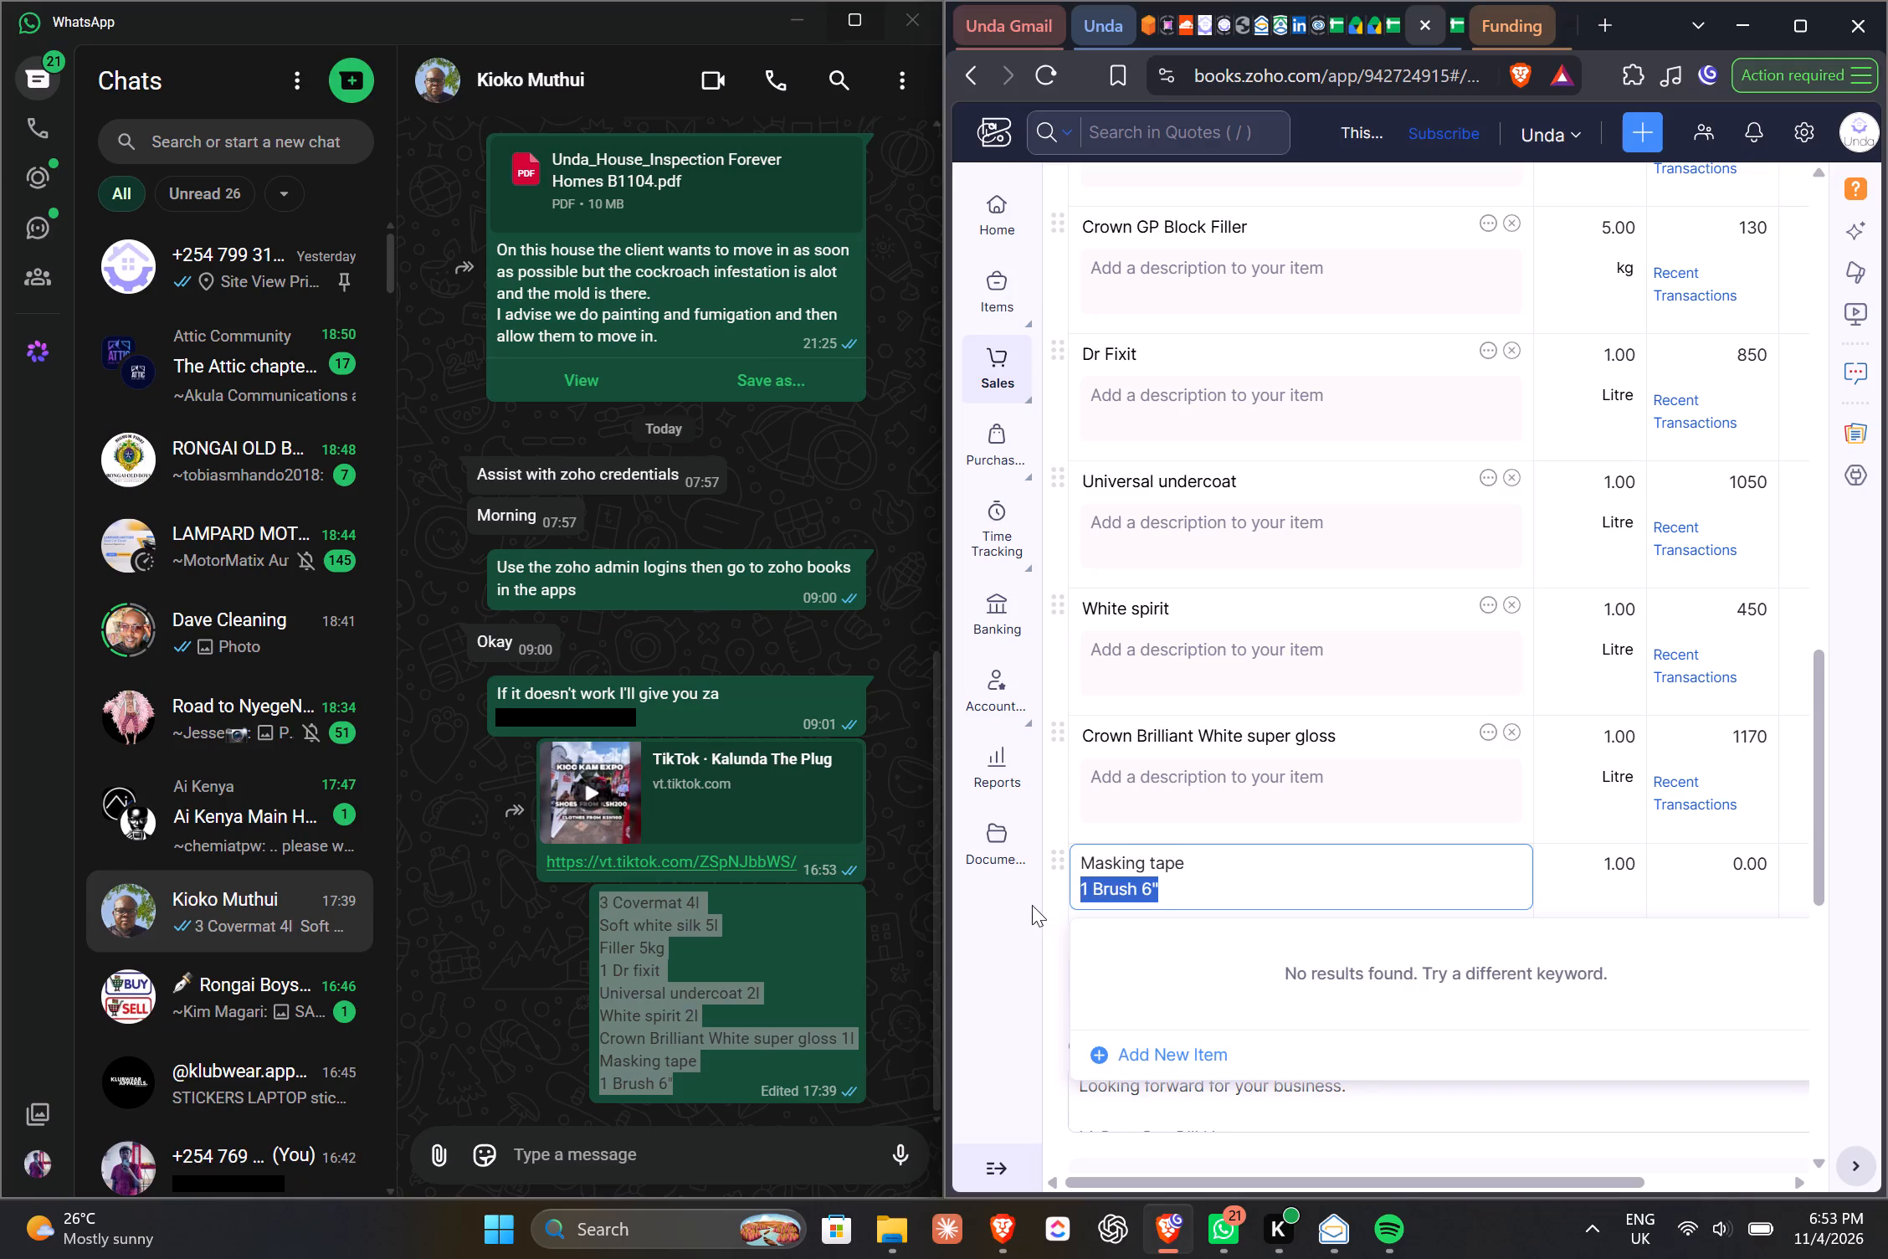
pyautogui.hotkey('ctrl', 'x')
pyautogui.press('BackSpace')
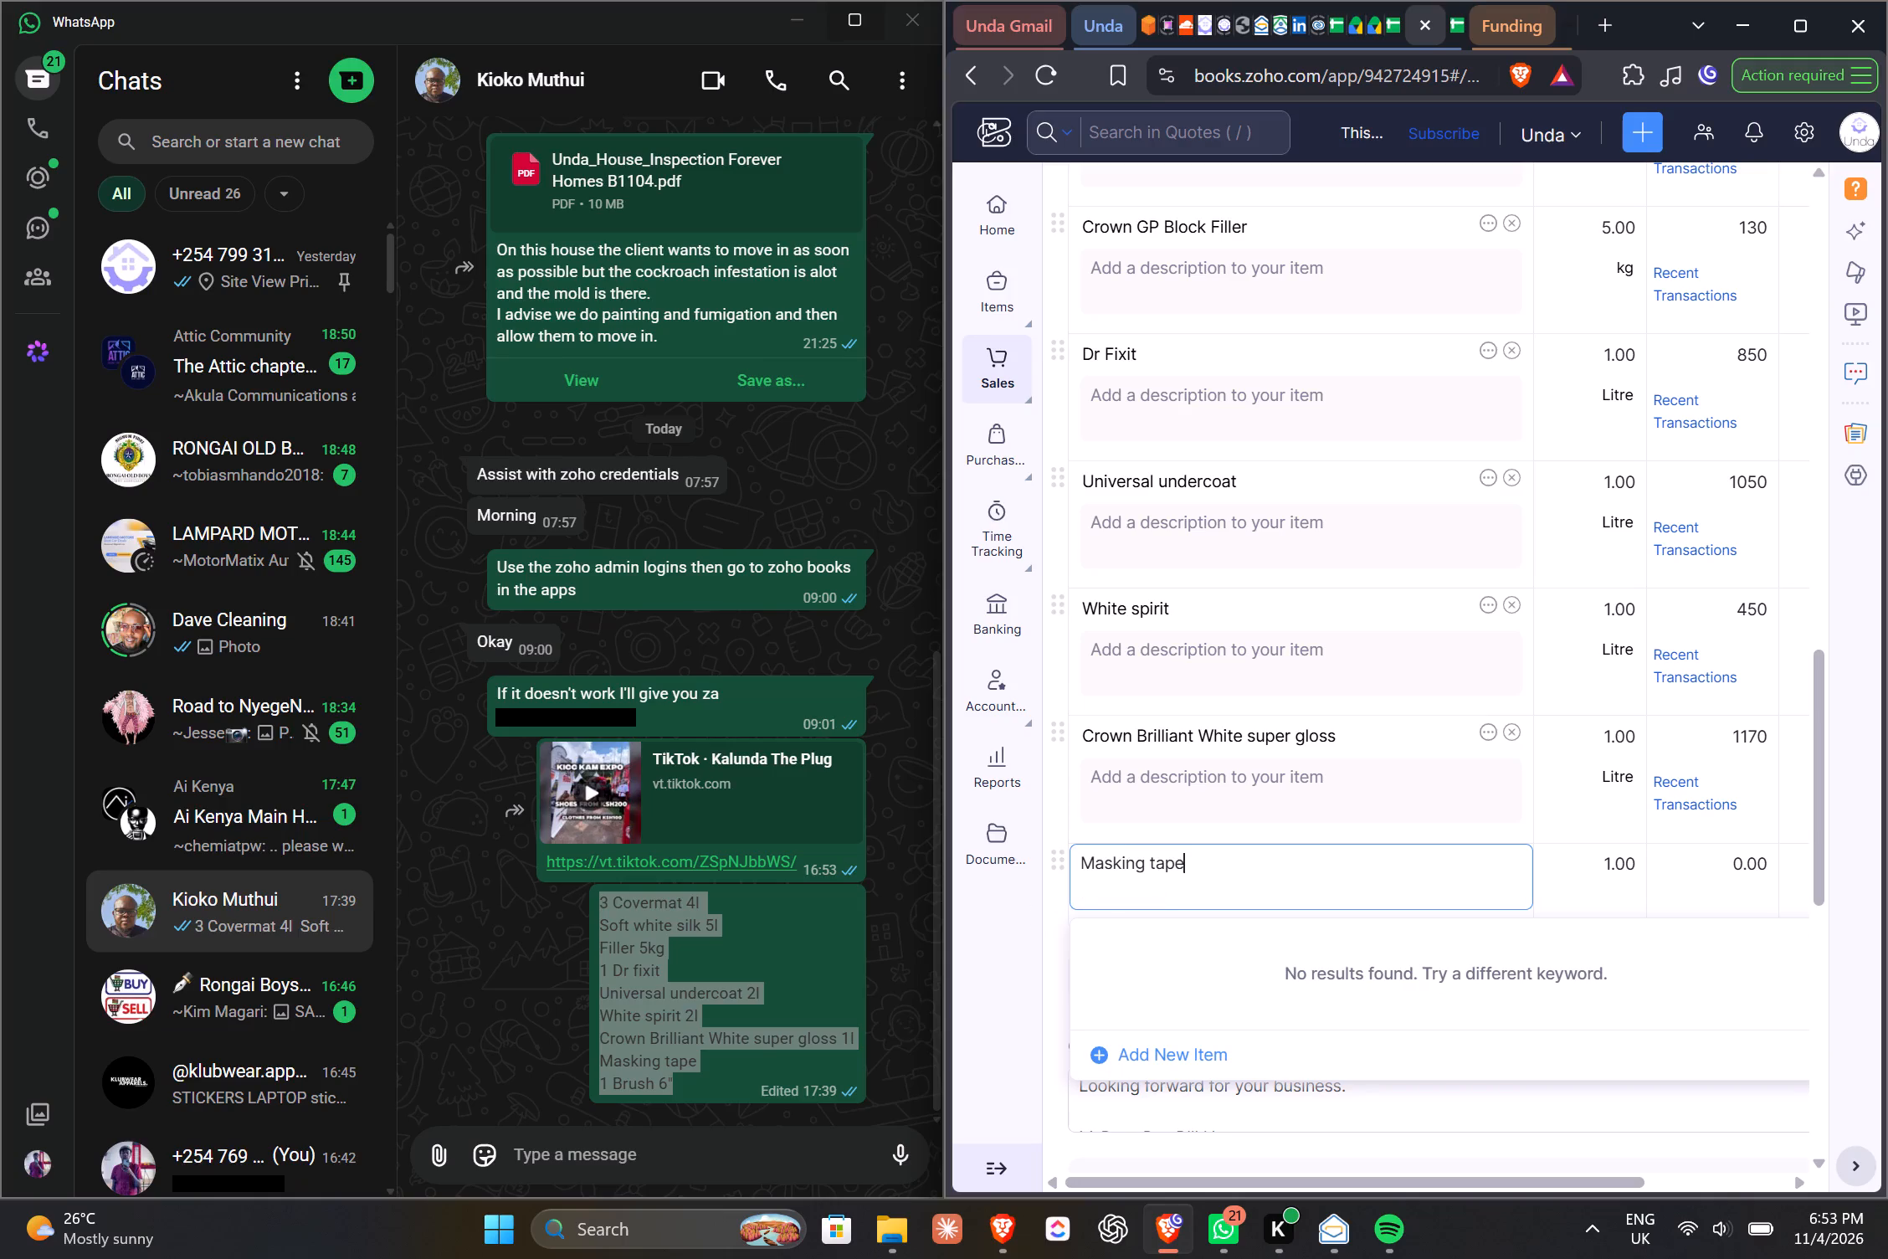
pyautogui.click(1739, 866)
pyautogui.click(1233, 905)
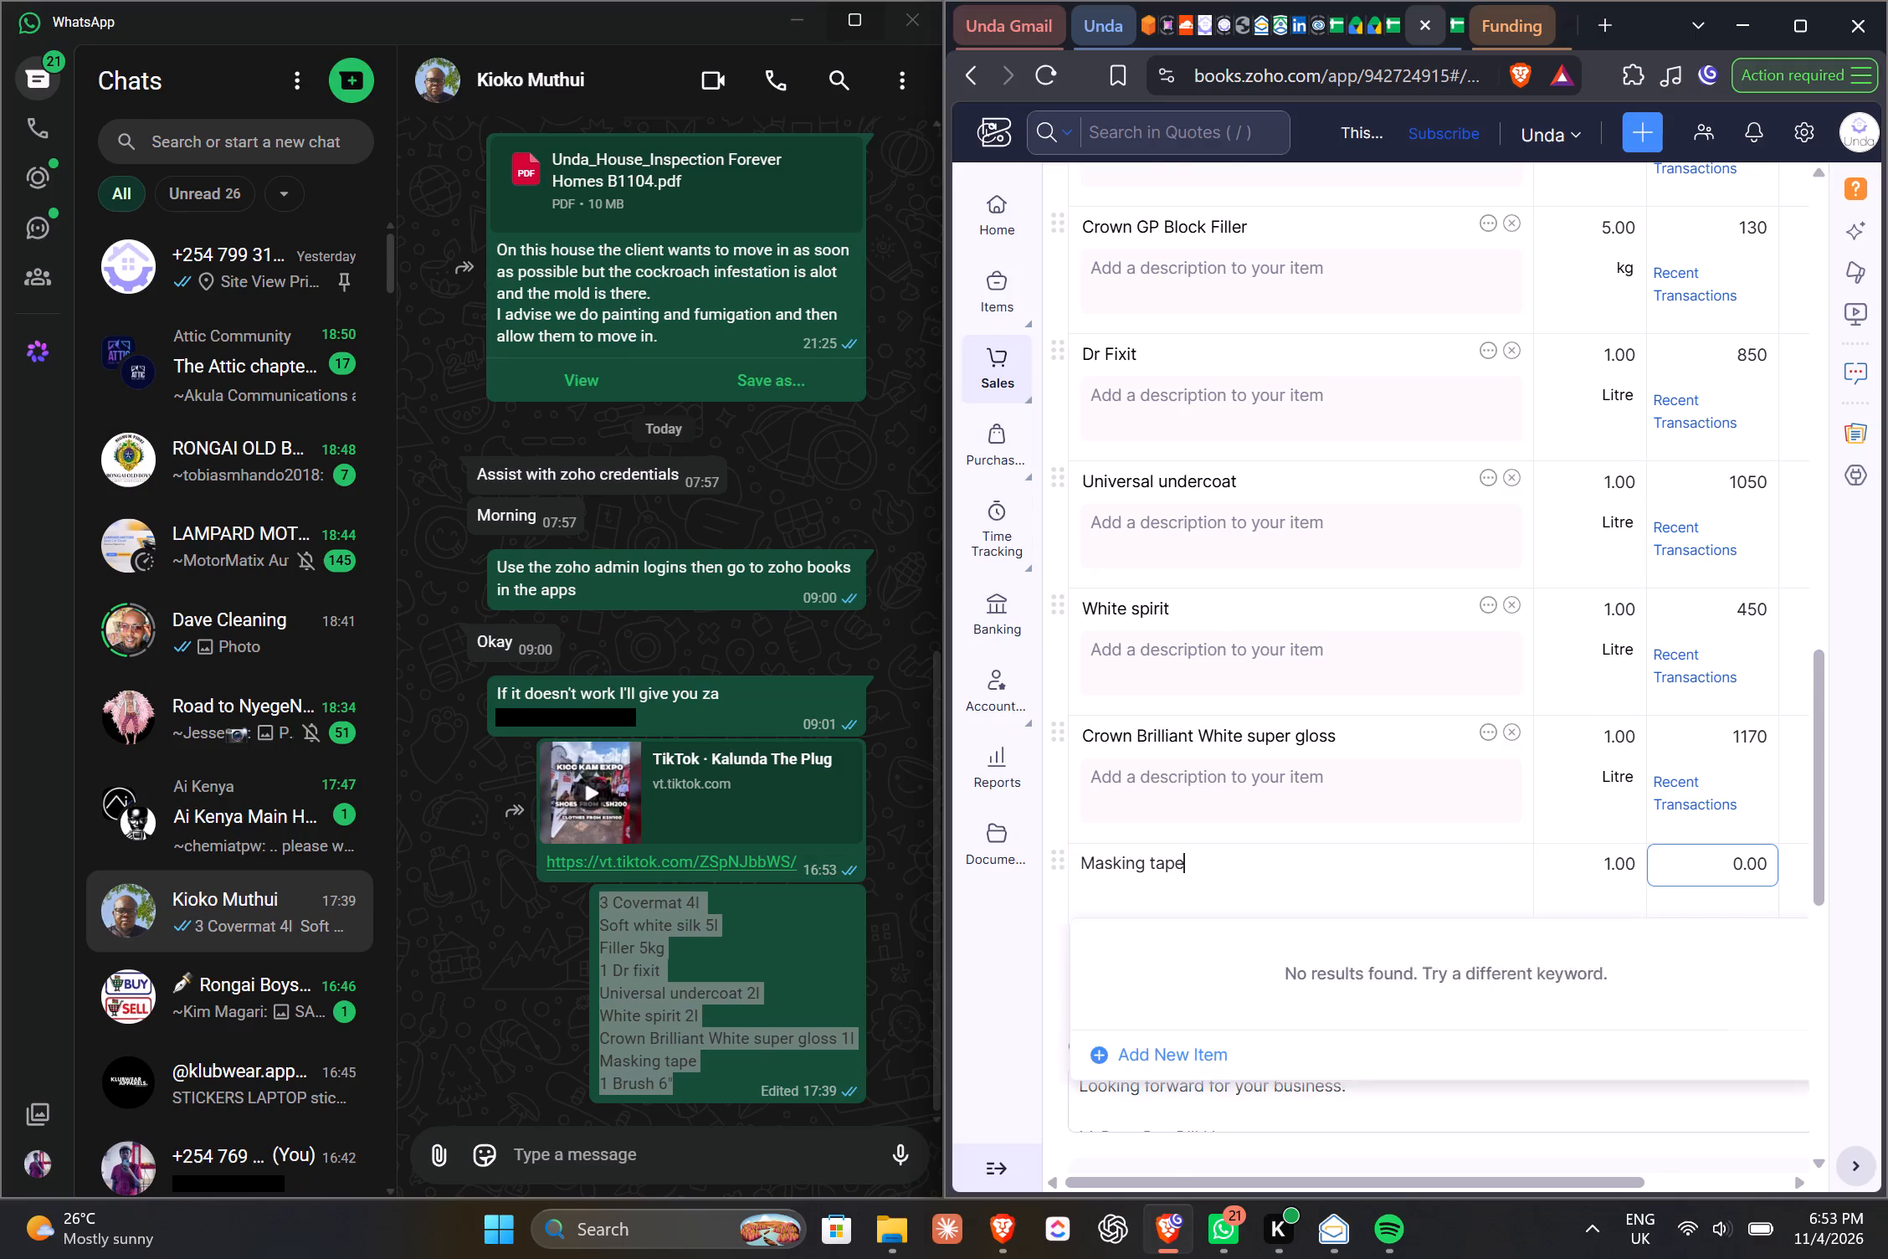
# Start a new item from the Masking tape row and consult the Quoting Calculator's prices for masking tape.
pyautogui.click(1174, 964)
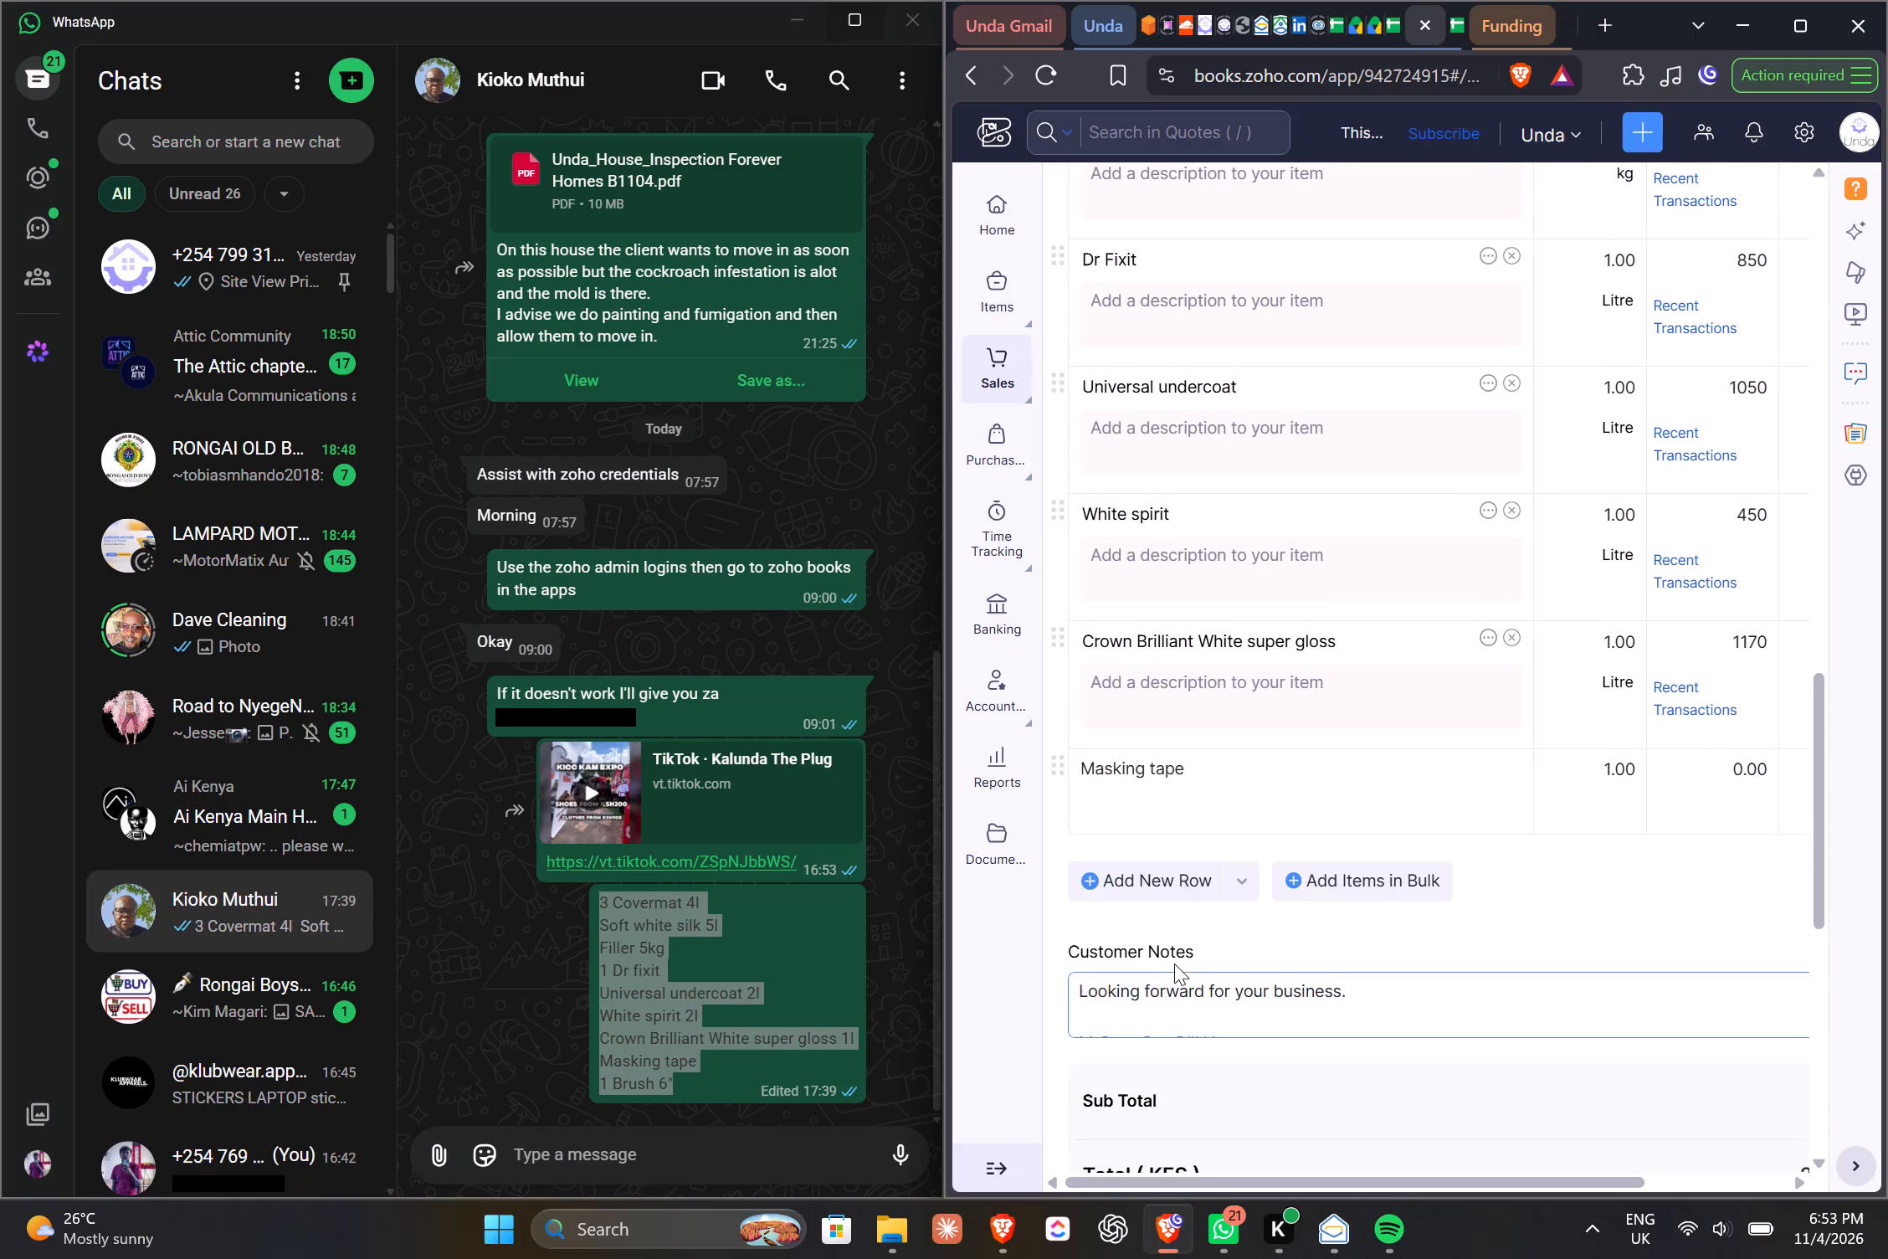
pyautogui.hscroll(1, 1363, 663)
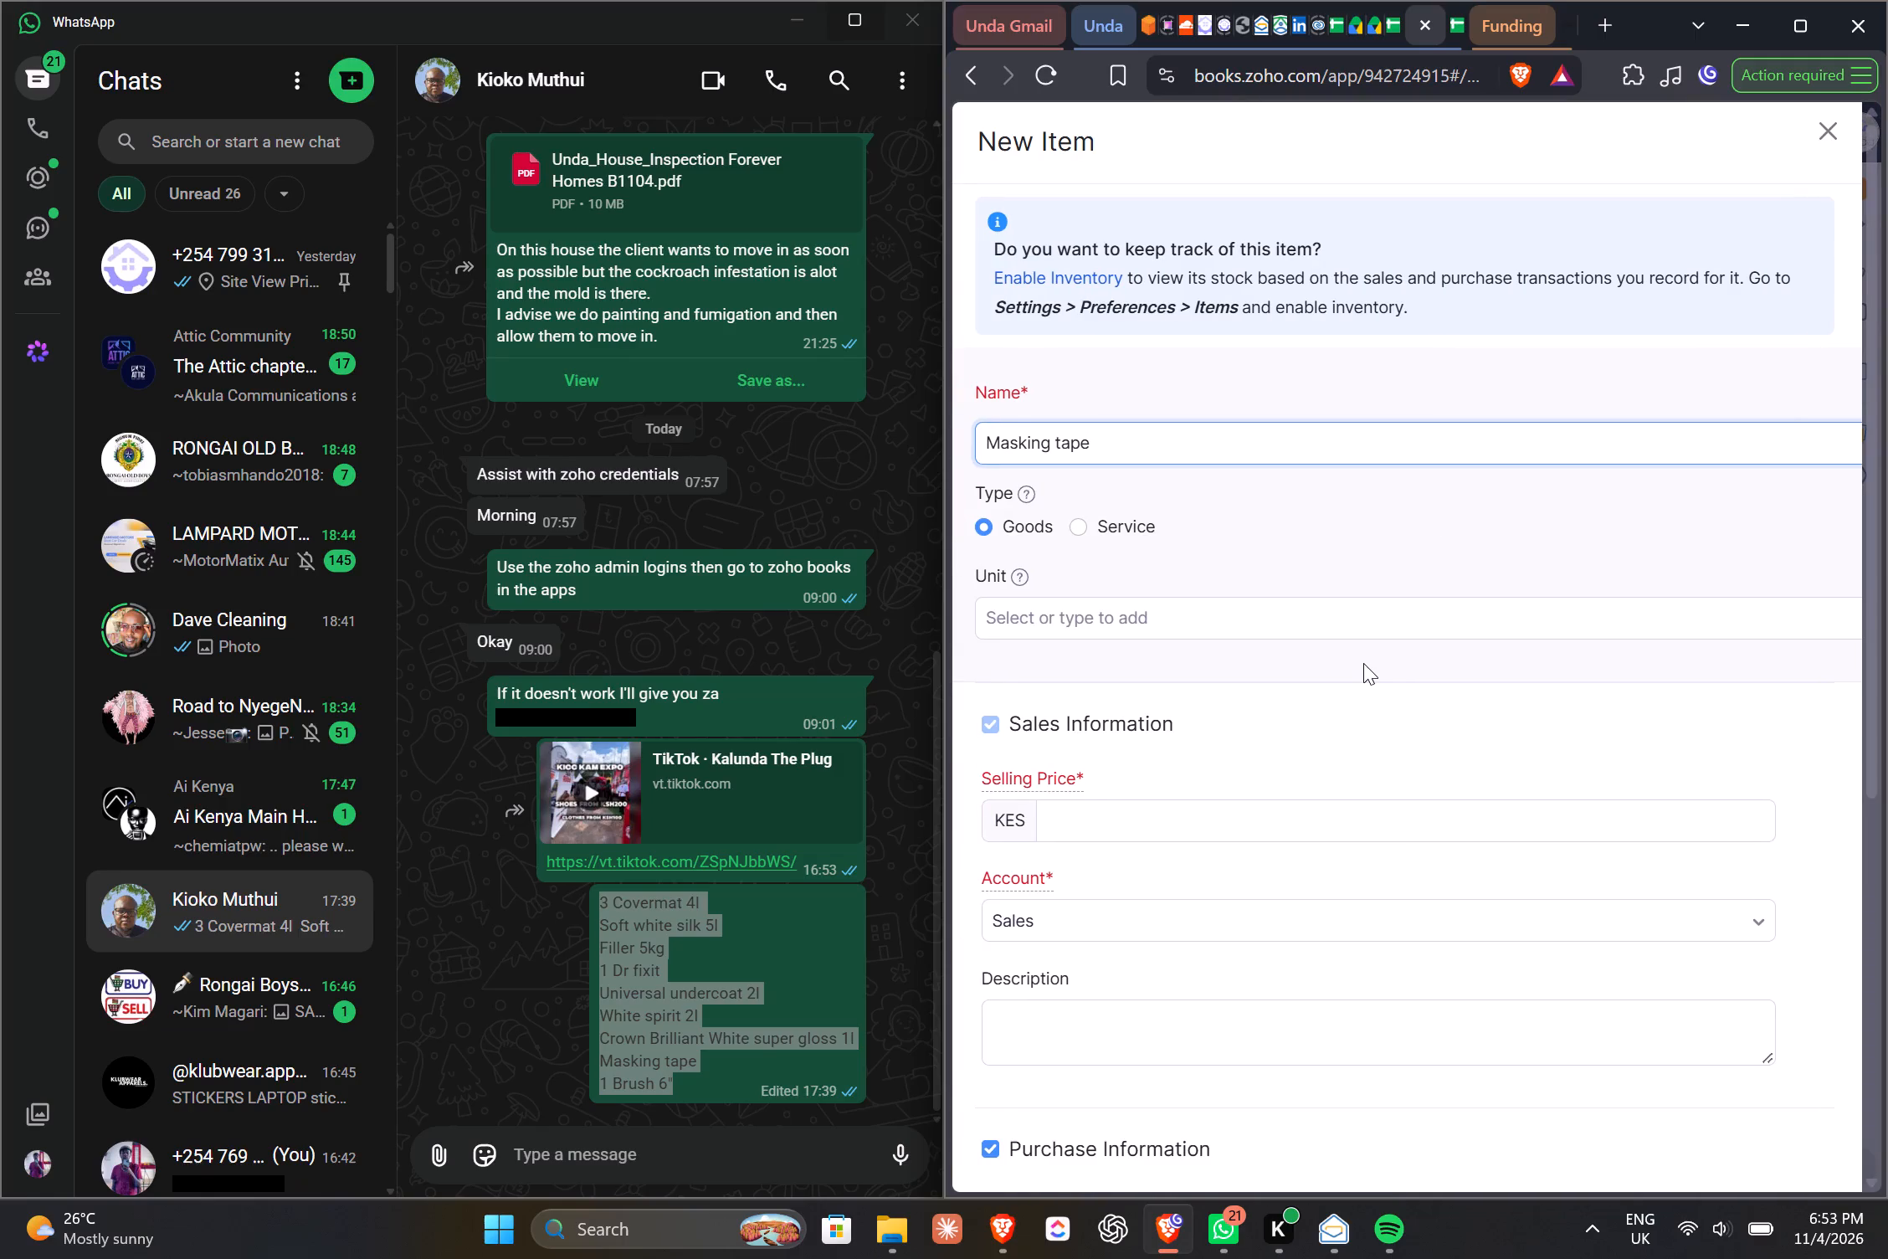
pyautogui.click(1395, 22)
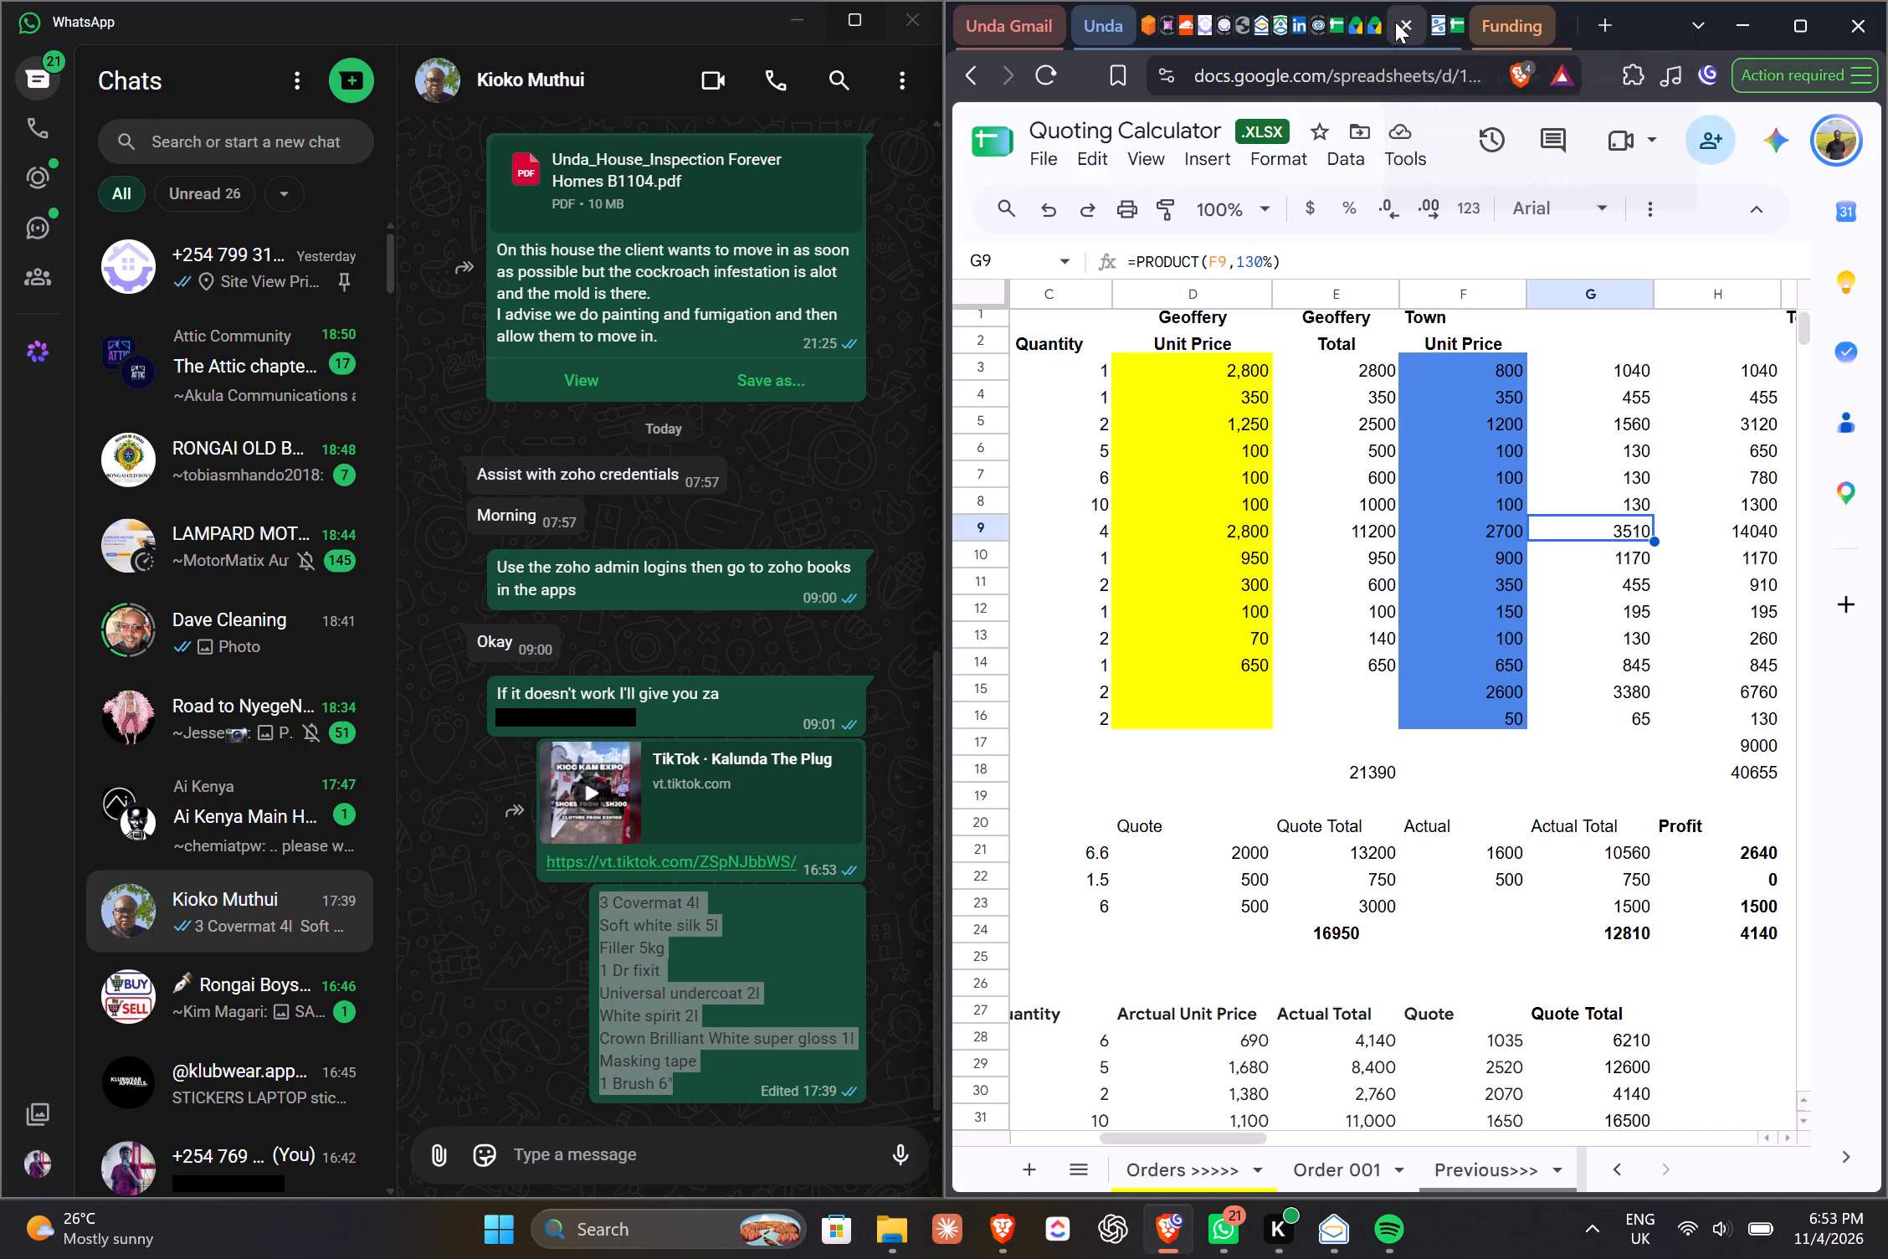
pyautogui.hscroll(2, 1356, 573)
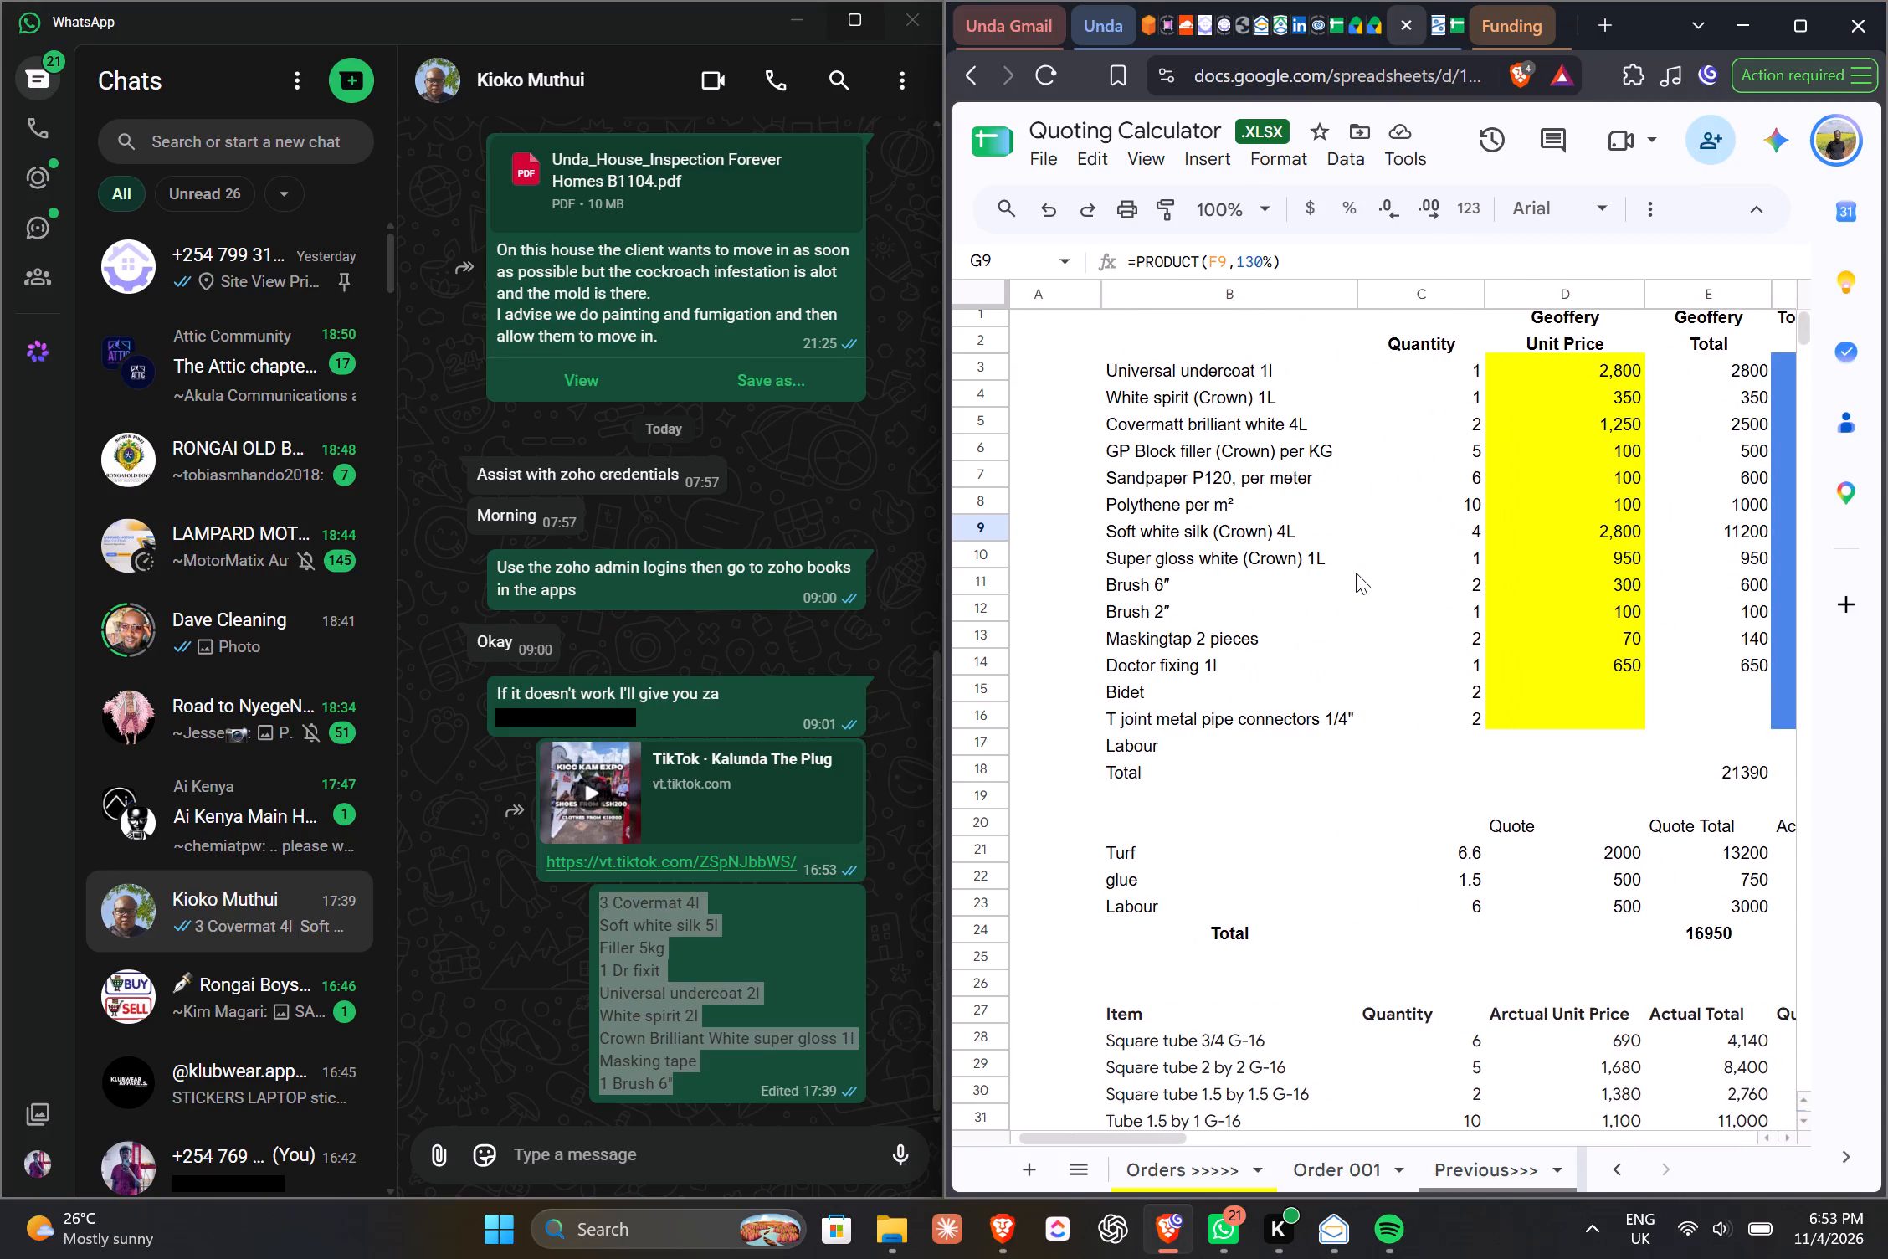
pyautogui.hscroll(-1, 1356, 573)
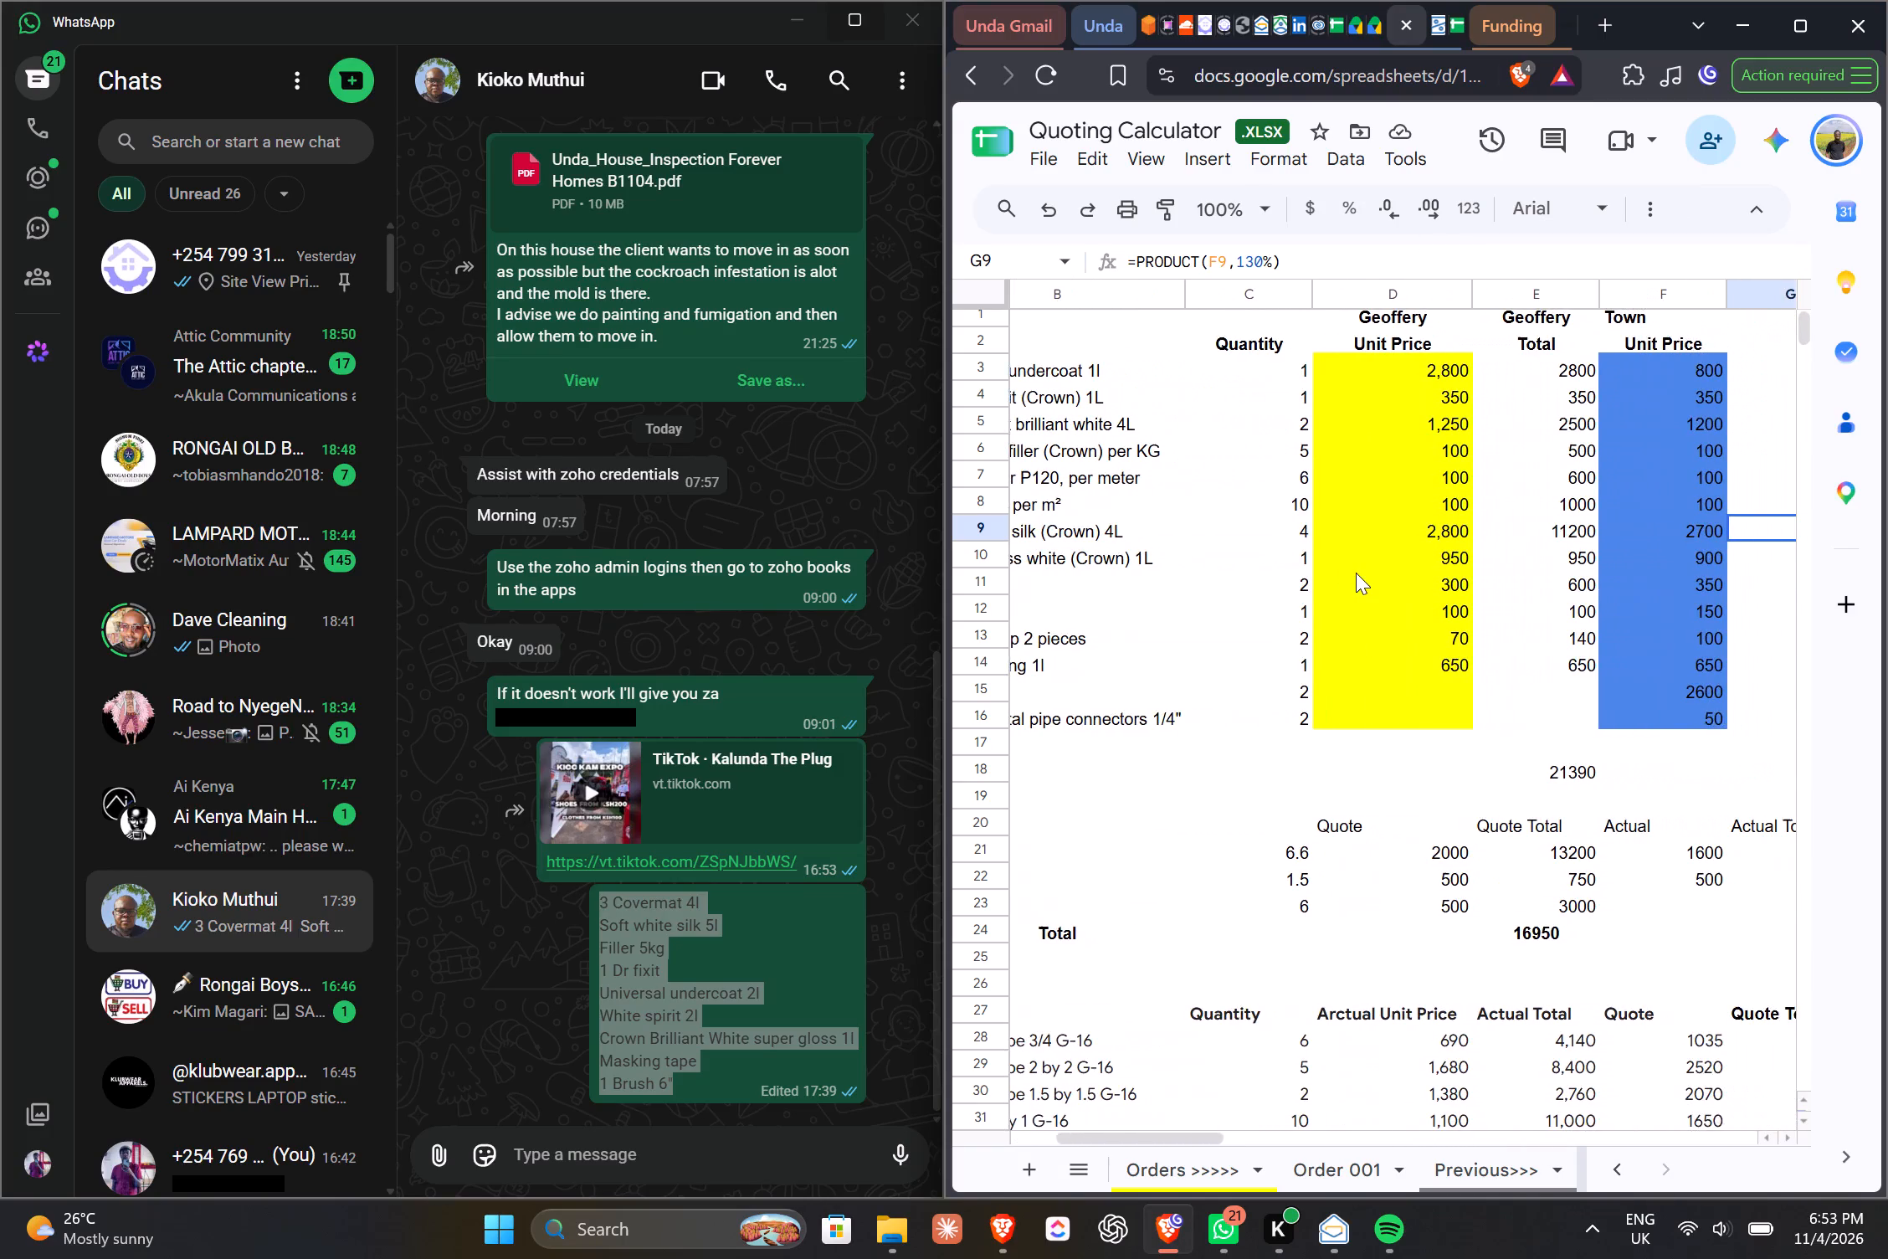
pyautogui.hscroll(-2, 1356, 573)
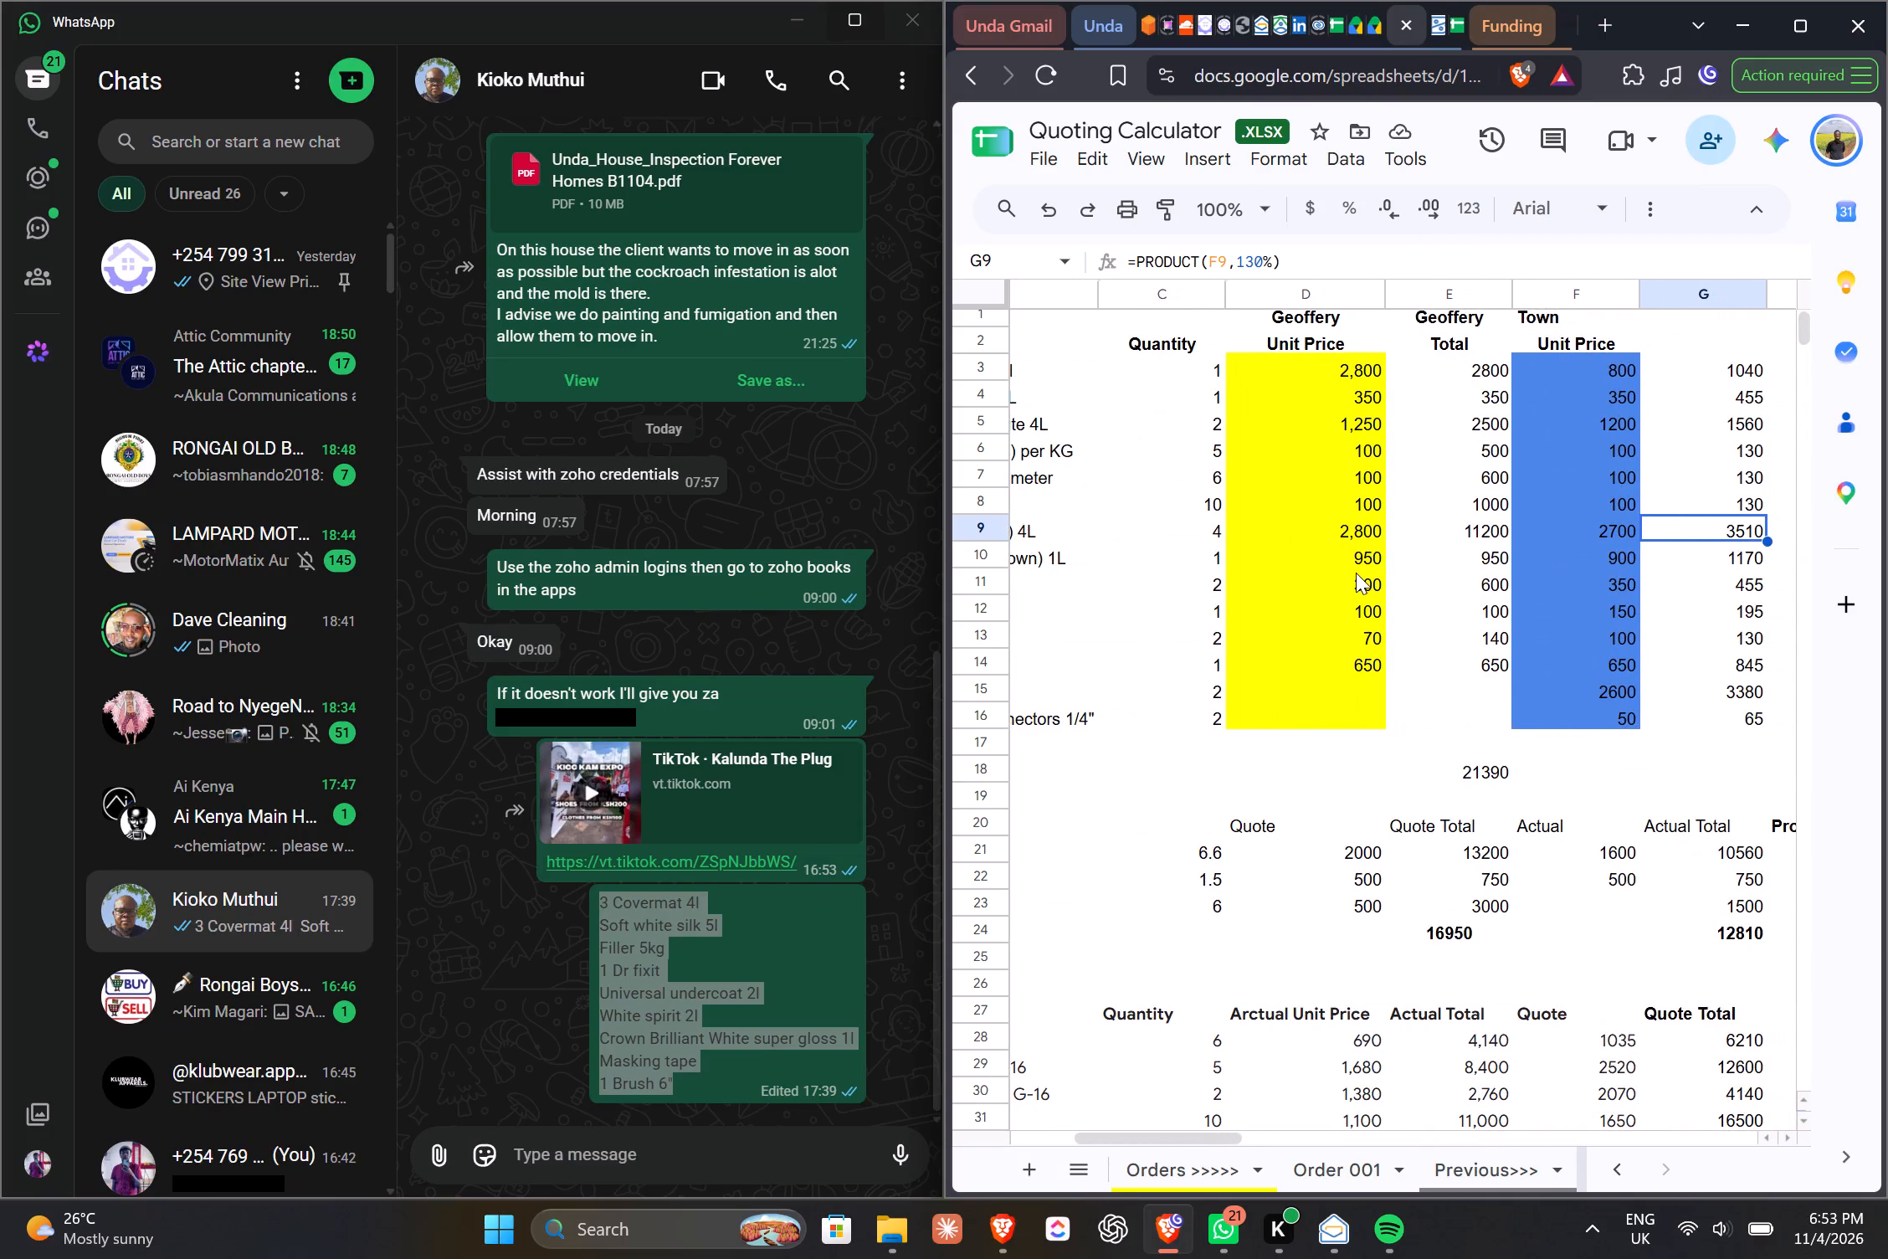
pyautogui.hscroll(-1, 1356, 573)
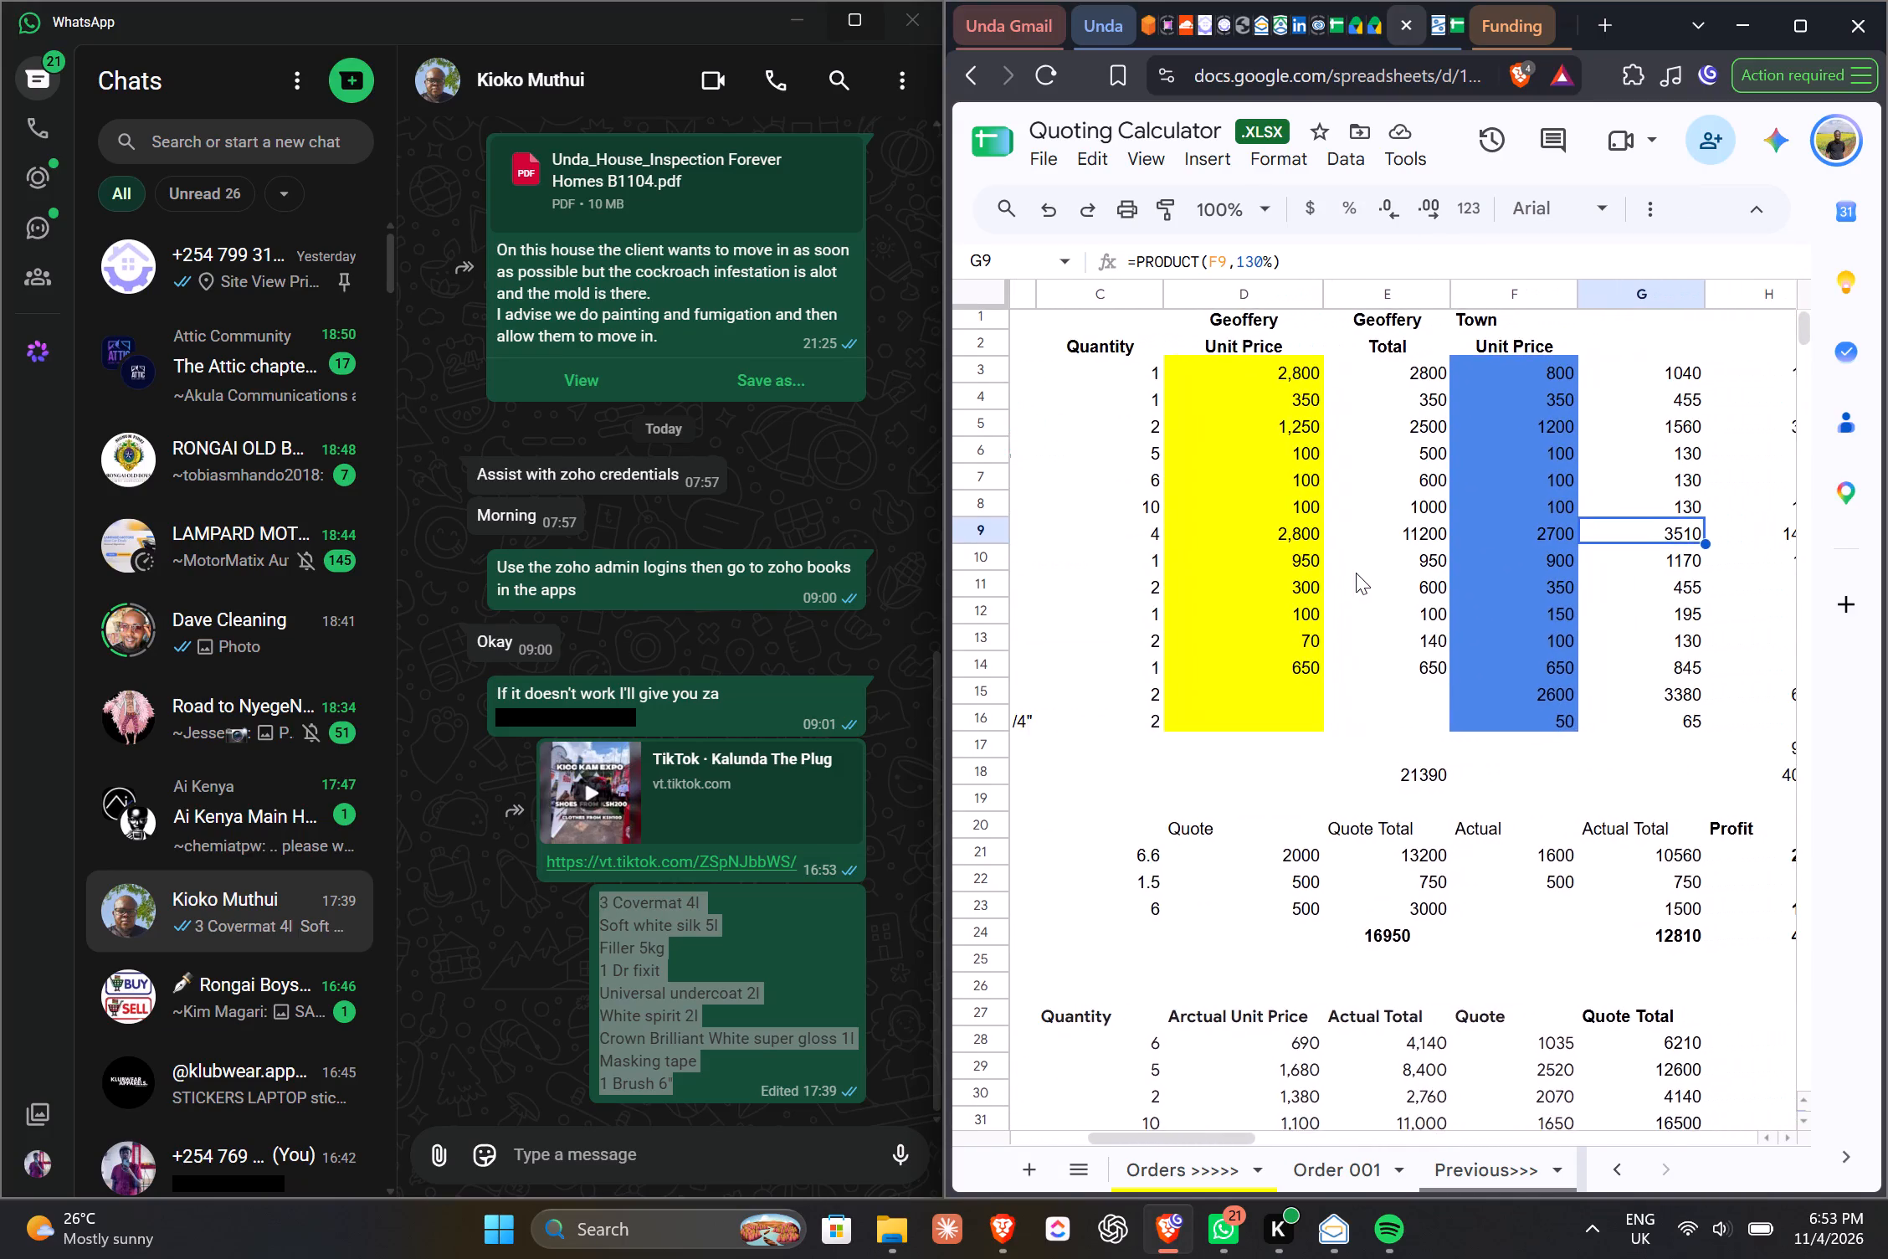
pyautogui.hscroll(-1, 1356, 573)
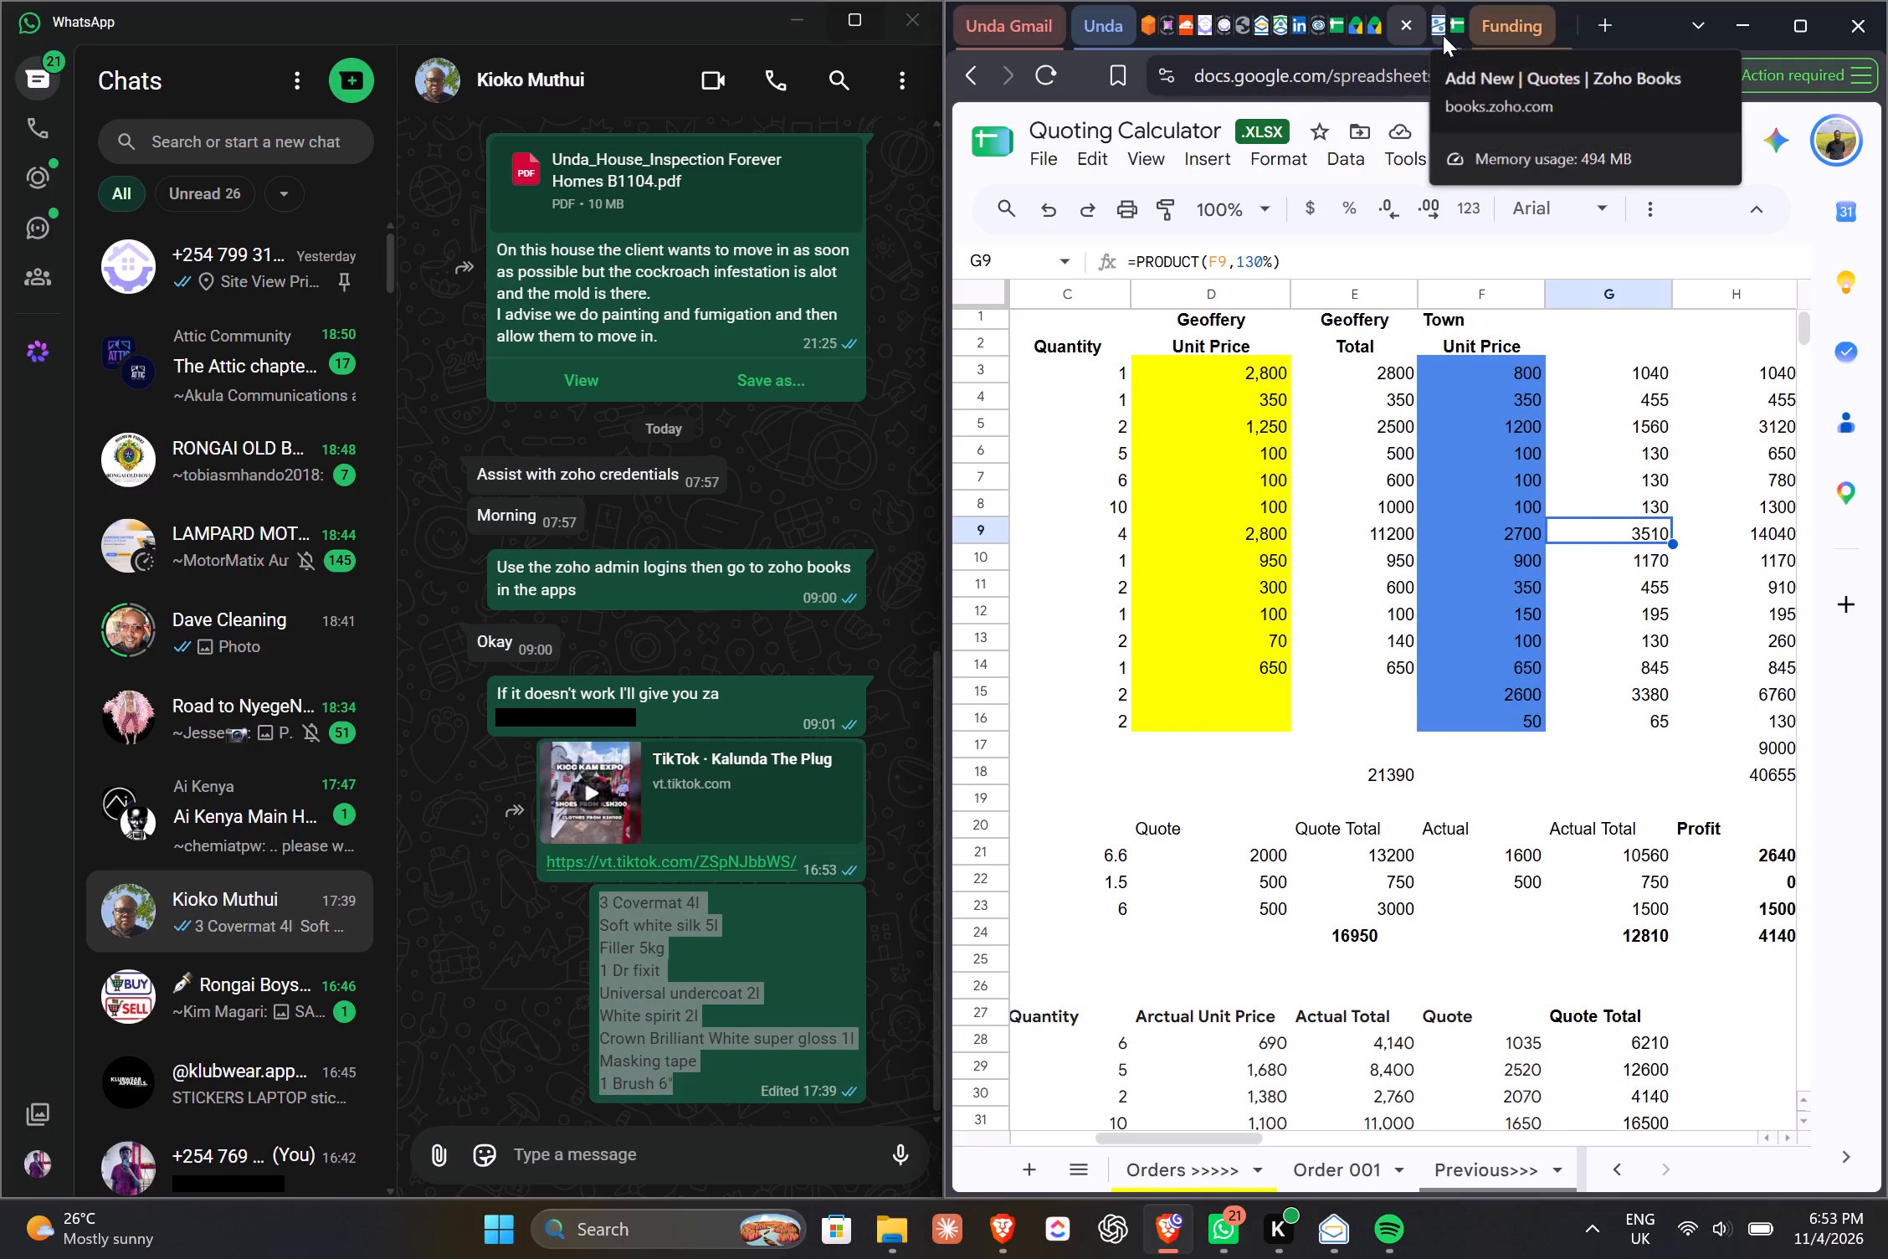
# Give the new masking tape item a selling price of KES 130, a cost price of KES 100 and the unit pcs, and save it.
pyautogui.click(1443, 35)
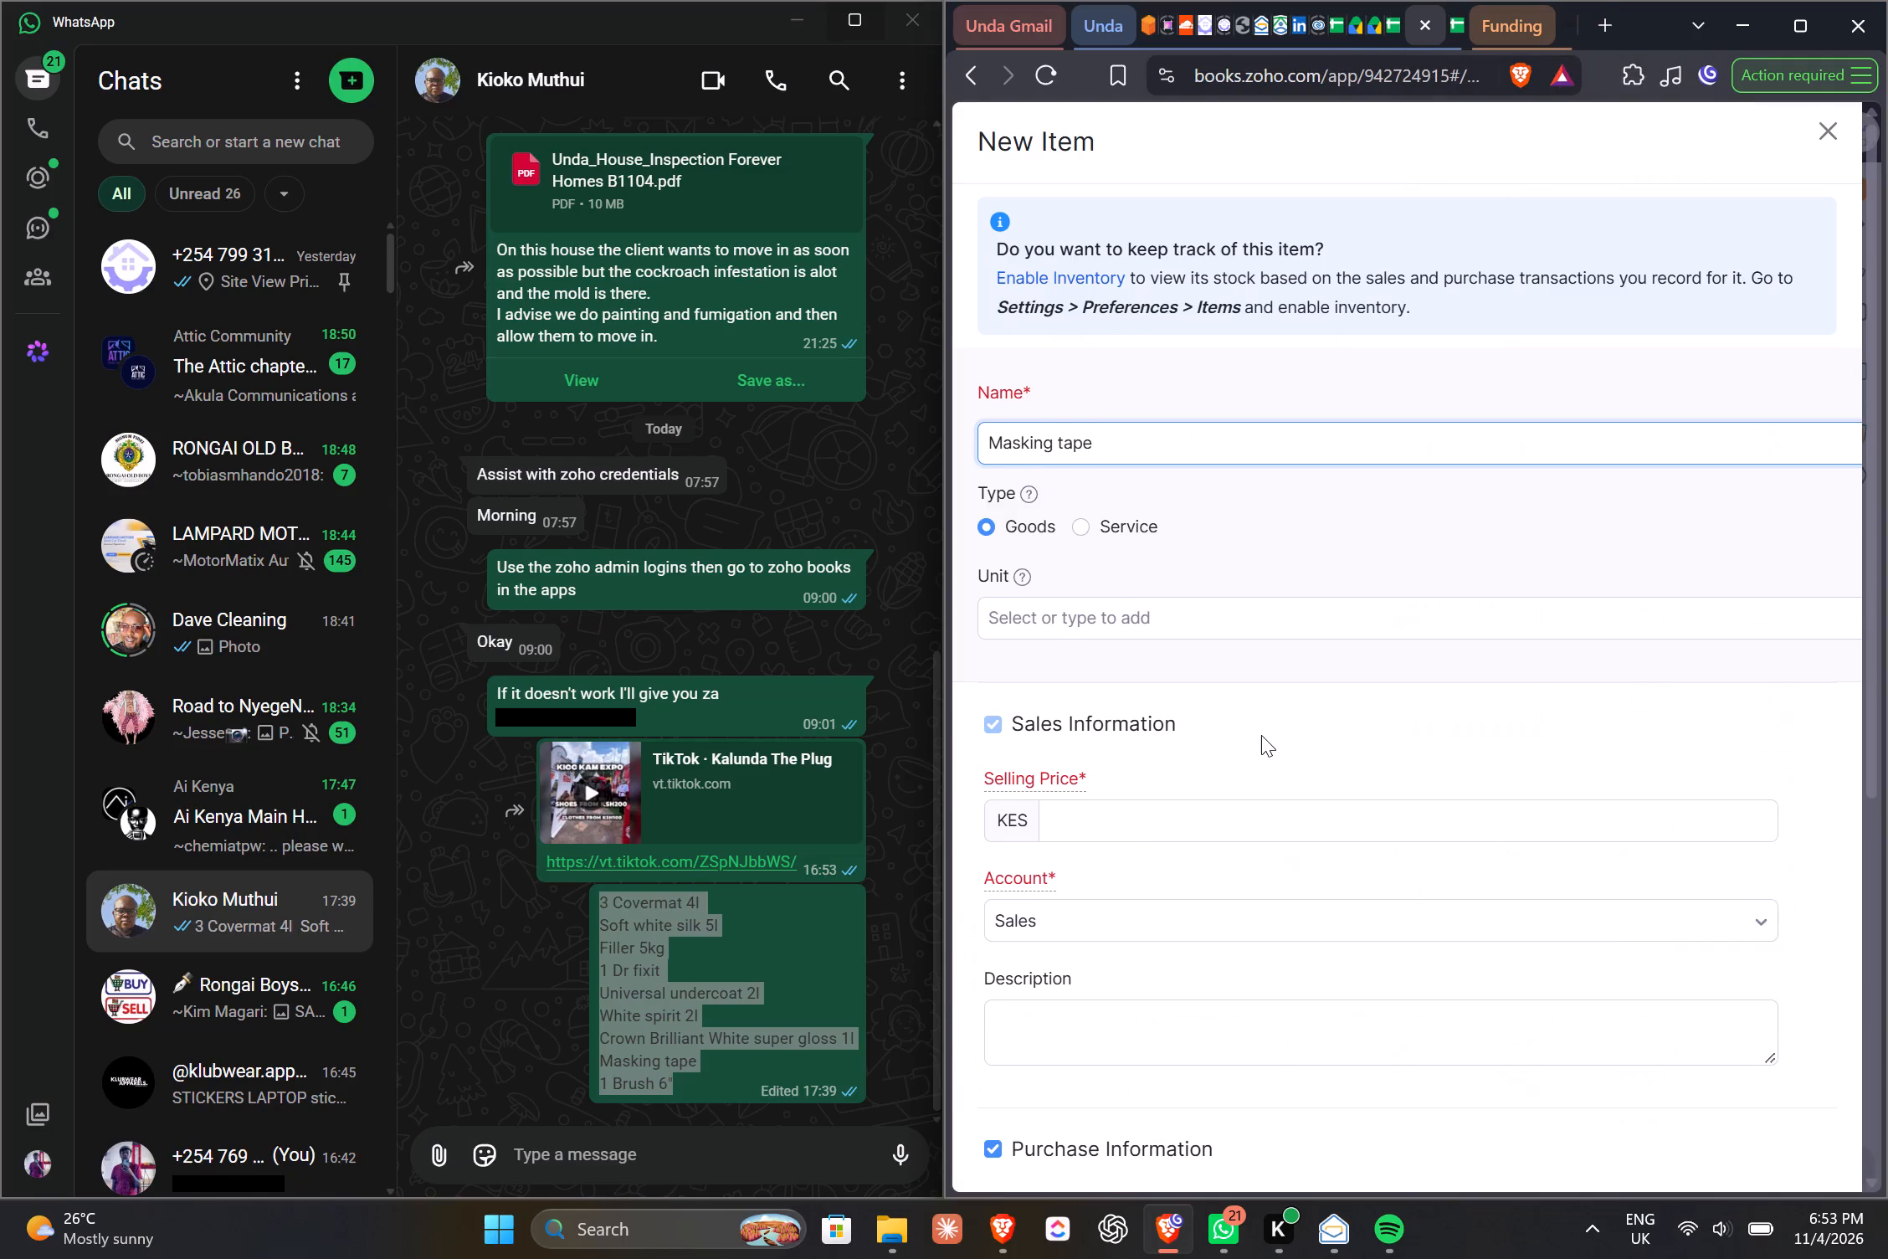
pyautogui.scroll(-1, 1261, 735)
pyautogui.click(1175, 761)
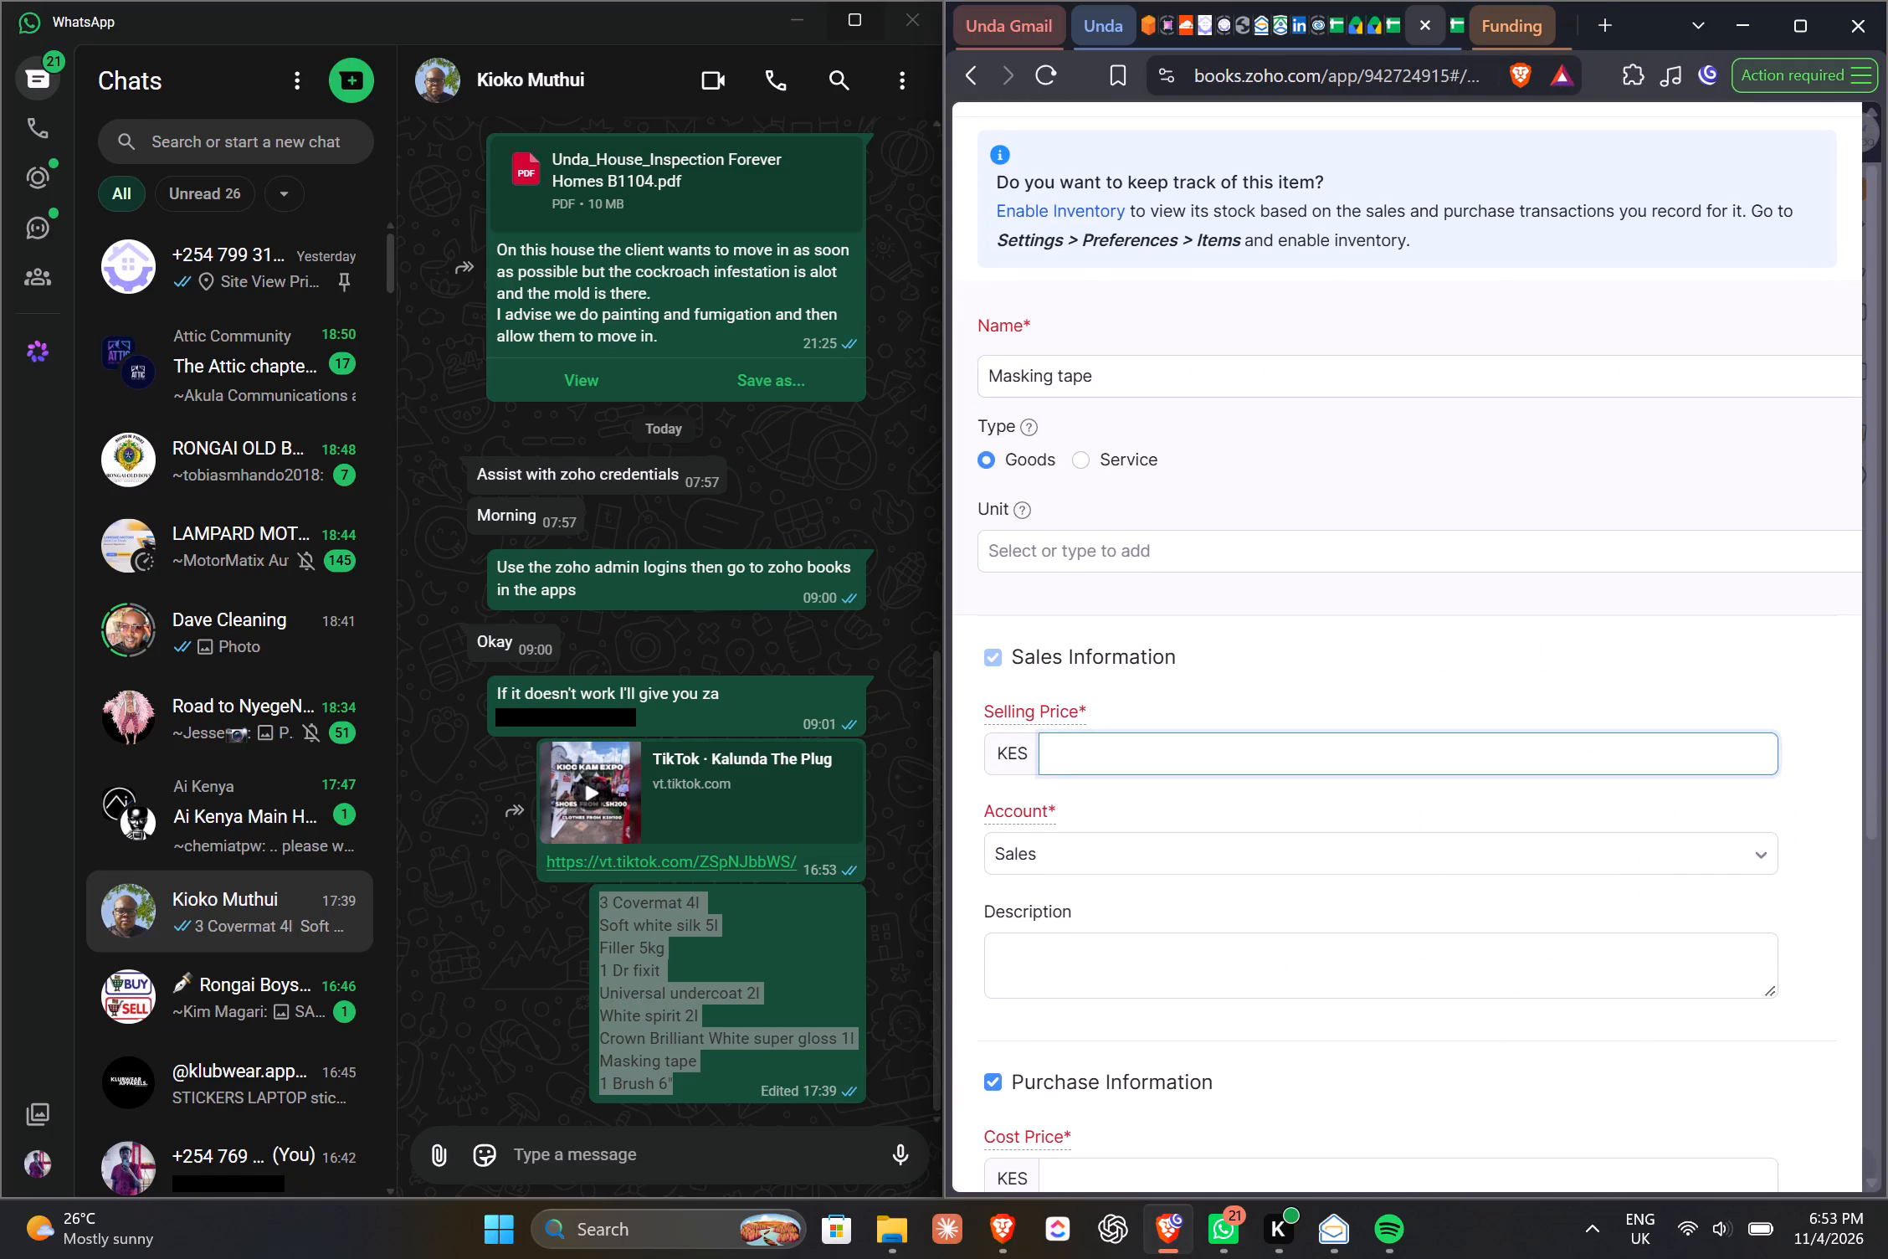
pyautogui.write('130')
pyautogui.scroll(-1, 1208, 1019)
pyautogui.click(1167, 994)
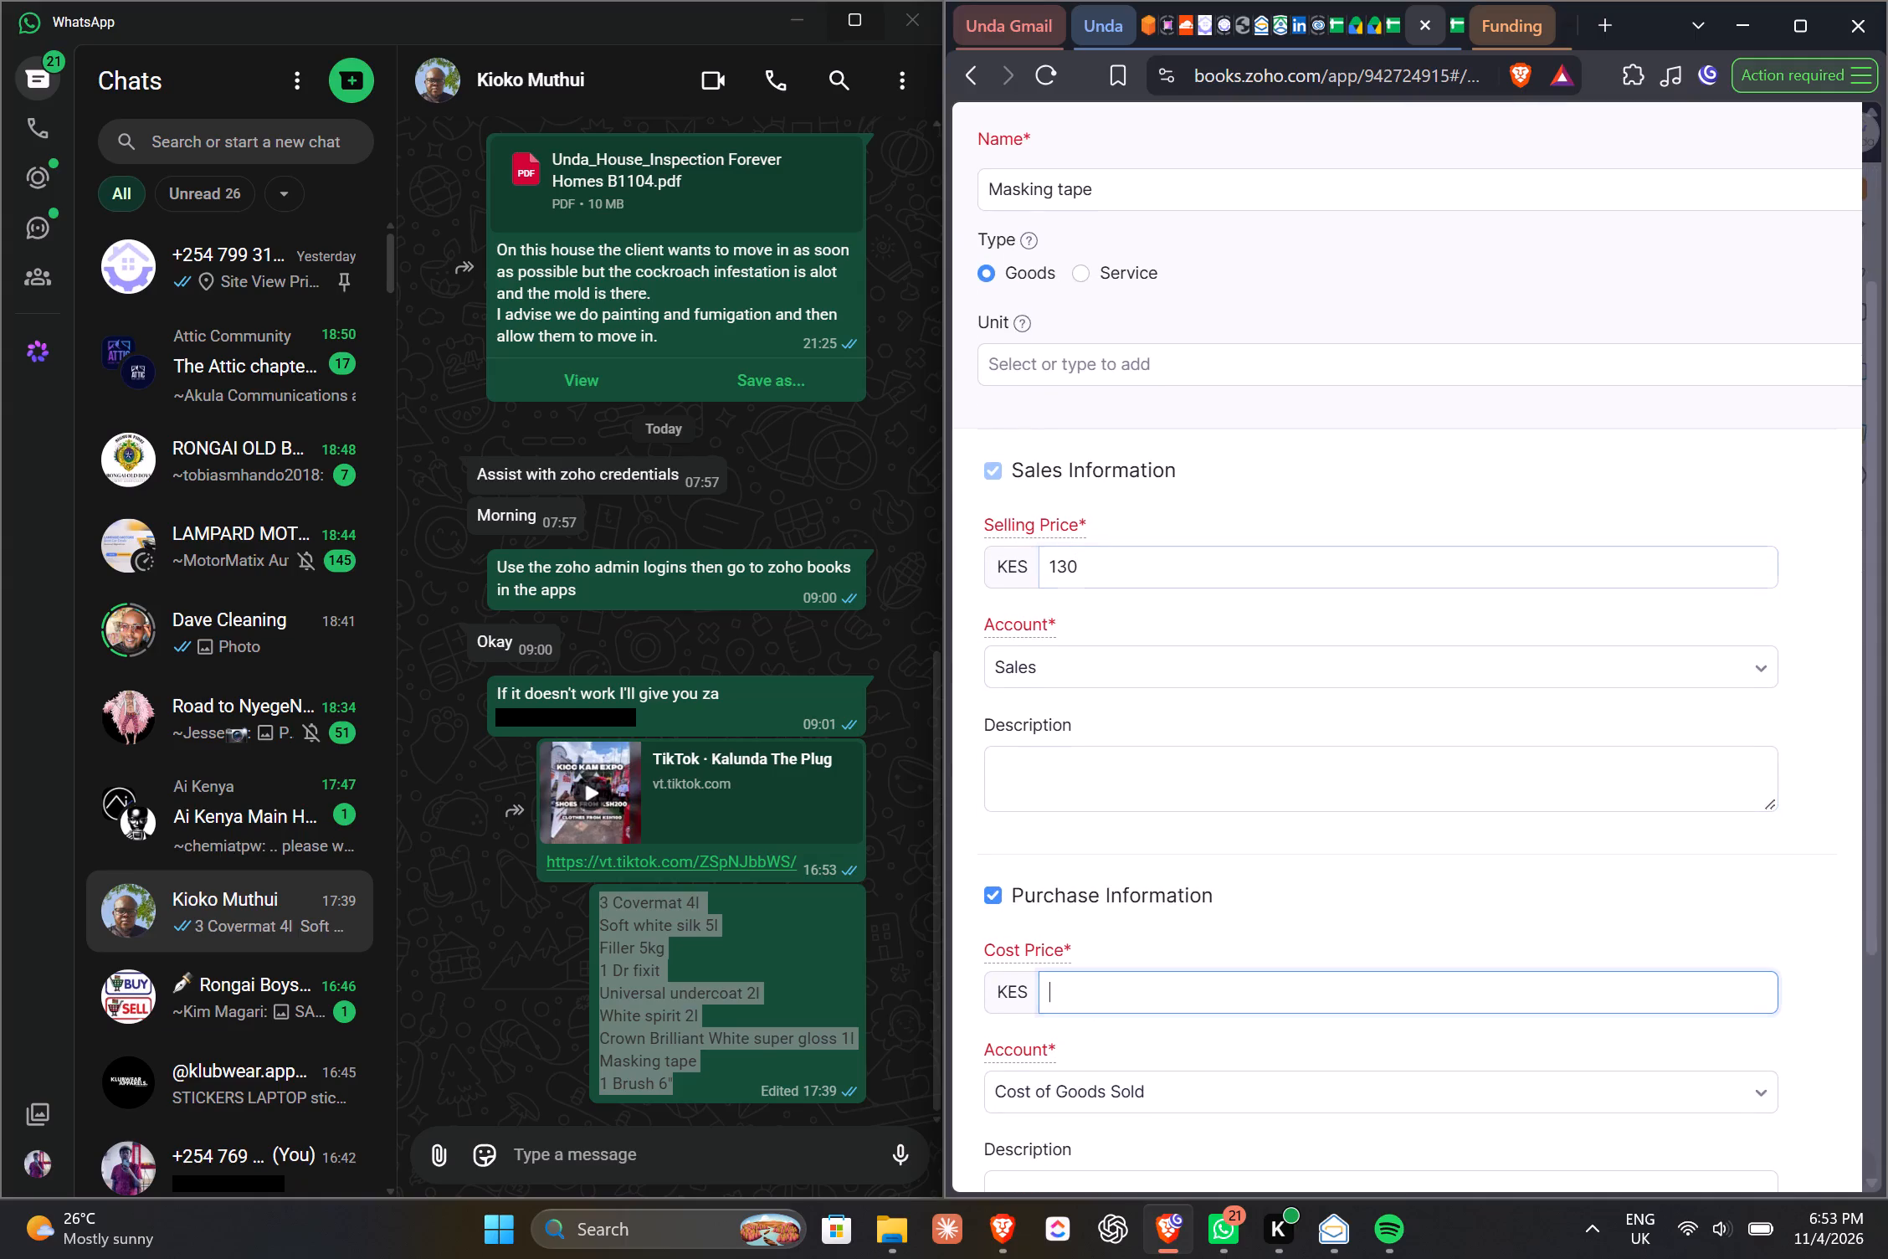
pyautogui.write('100')
pyautogui.scroll(-2, 1167, 994)
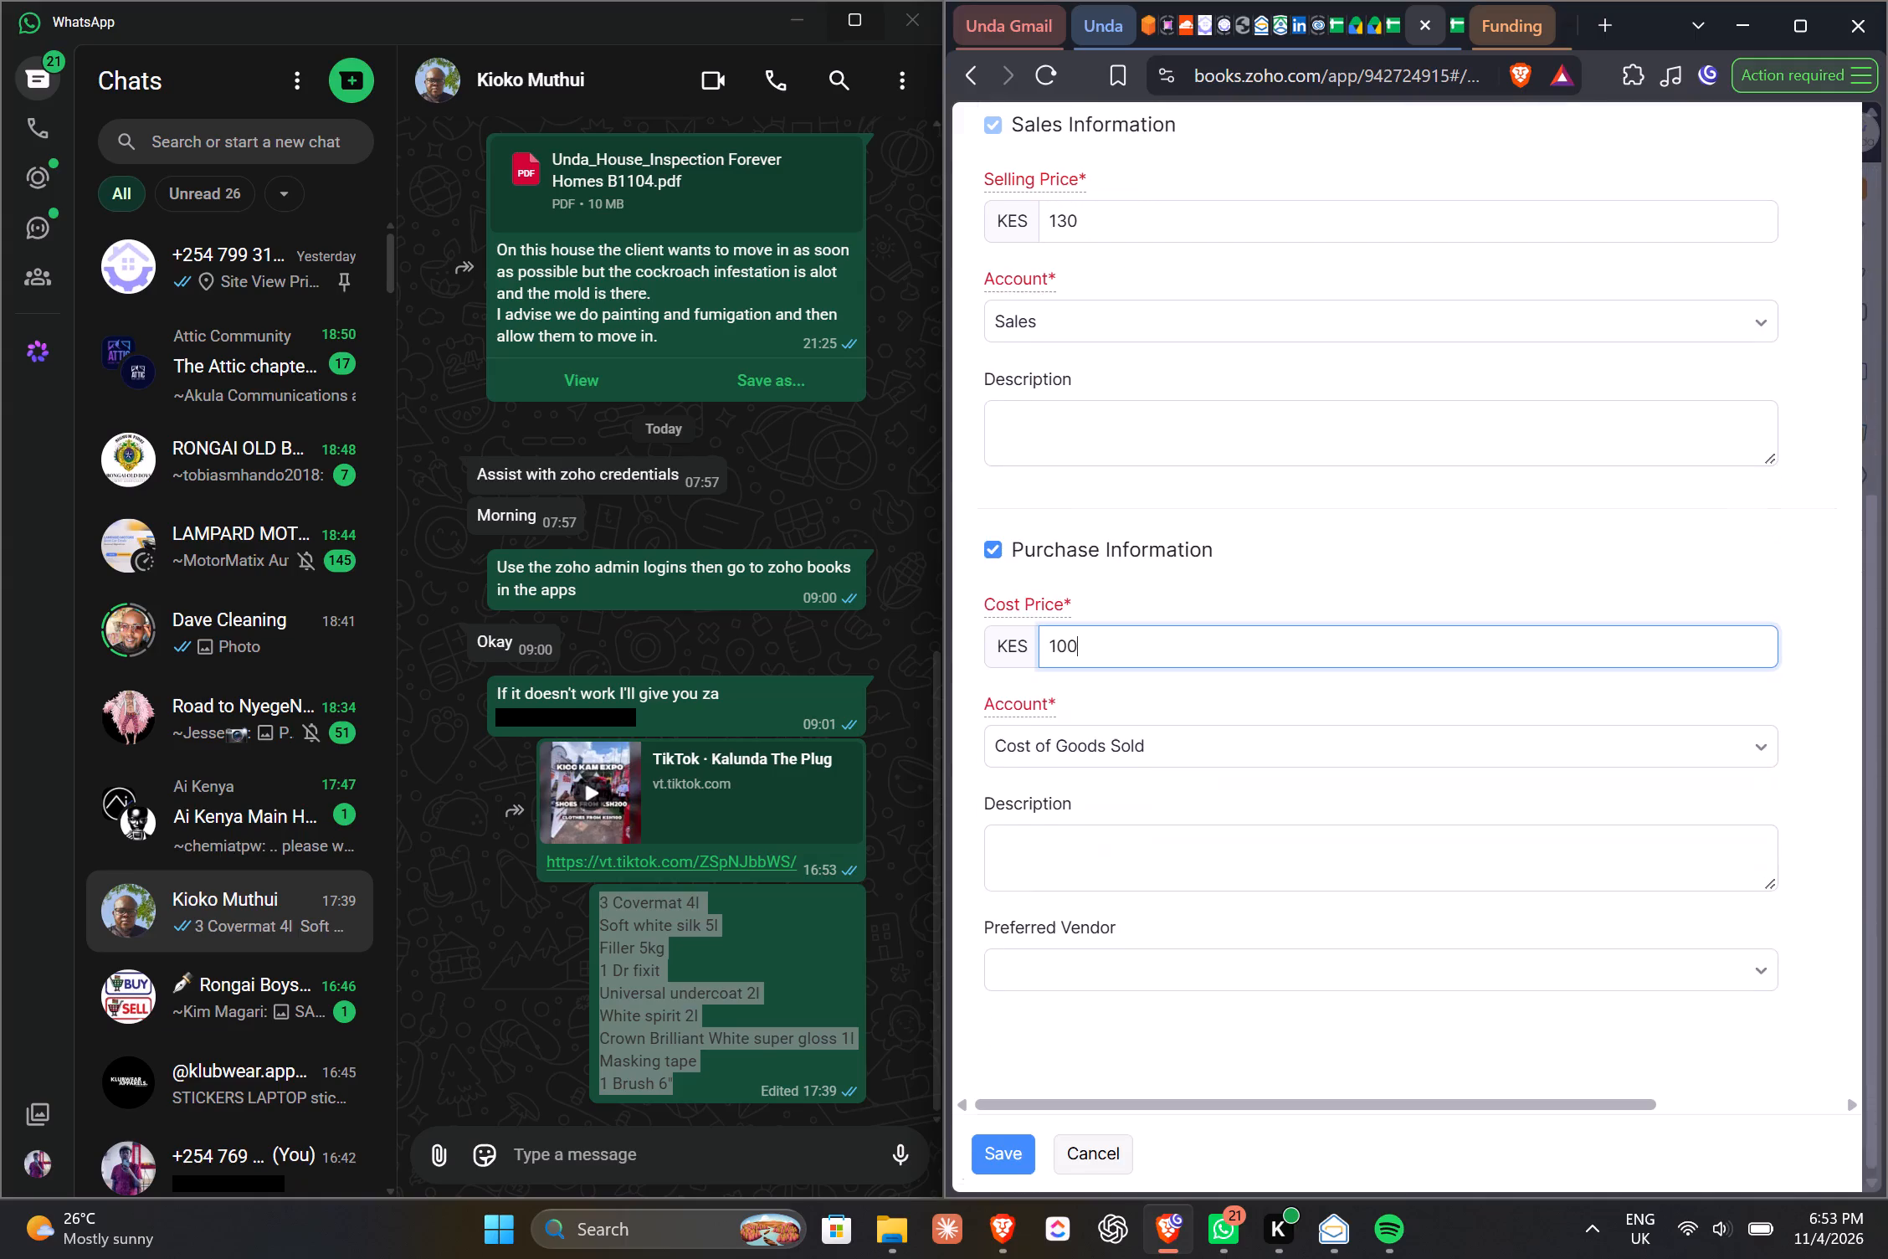
pyautogui.scroll(-2, 1167, 994)
pyautogui.scroll(4, 1167, 994)
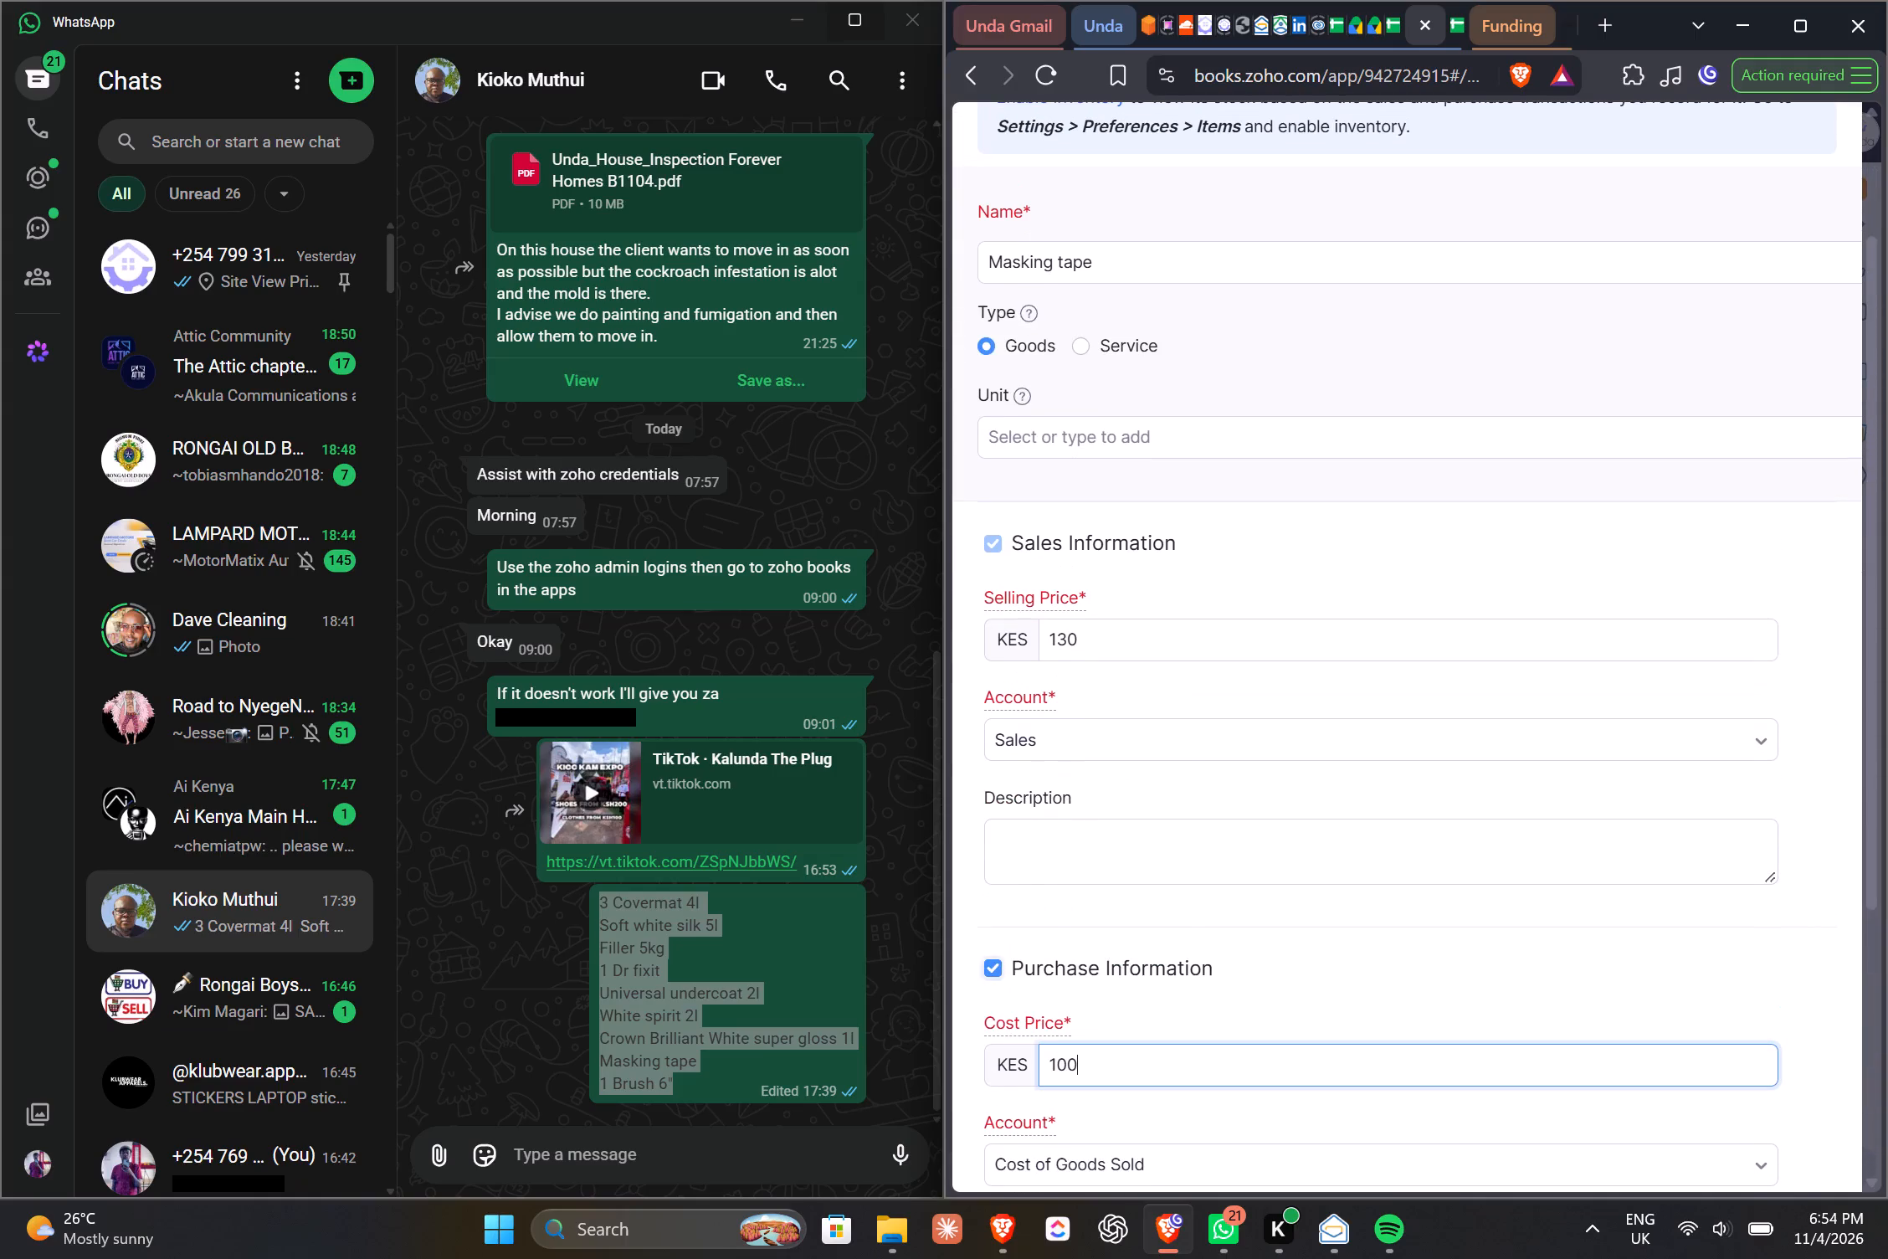
pyautogui.click(1143, 439)
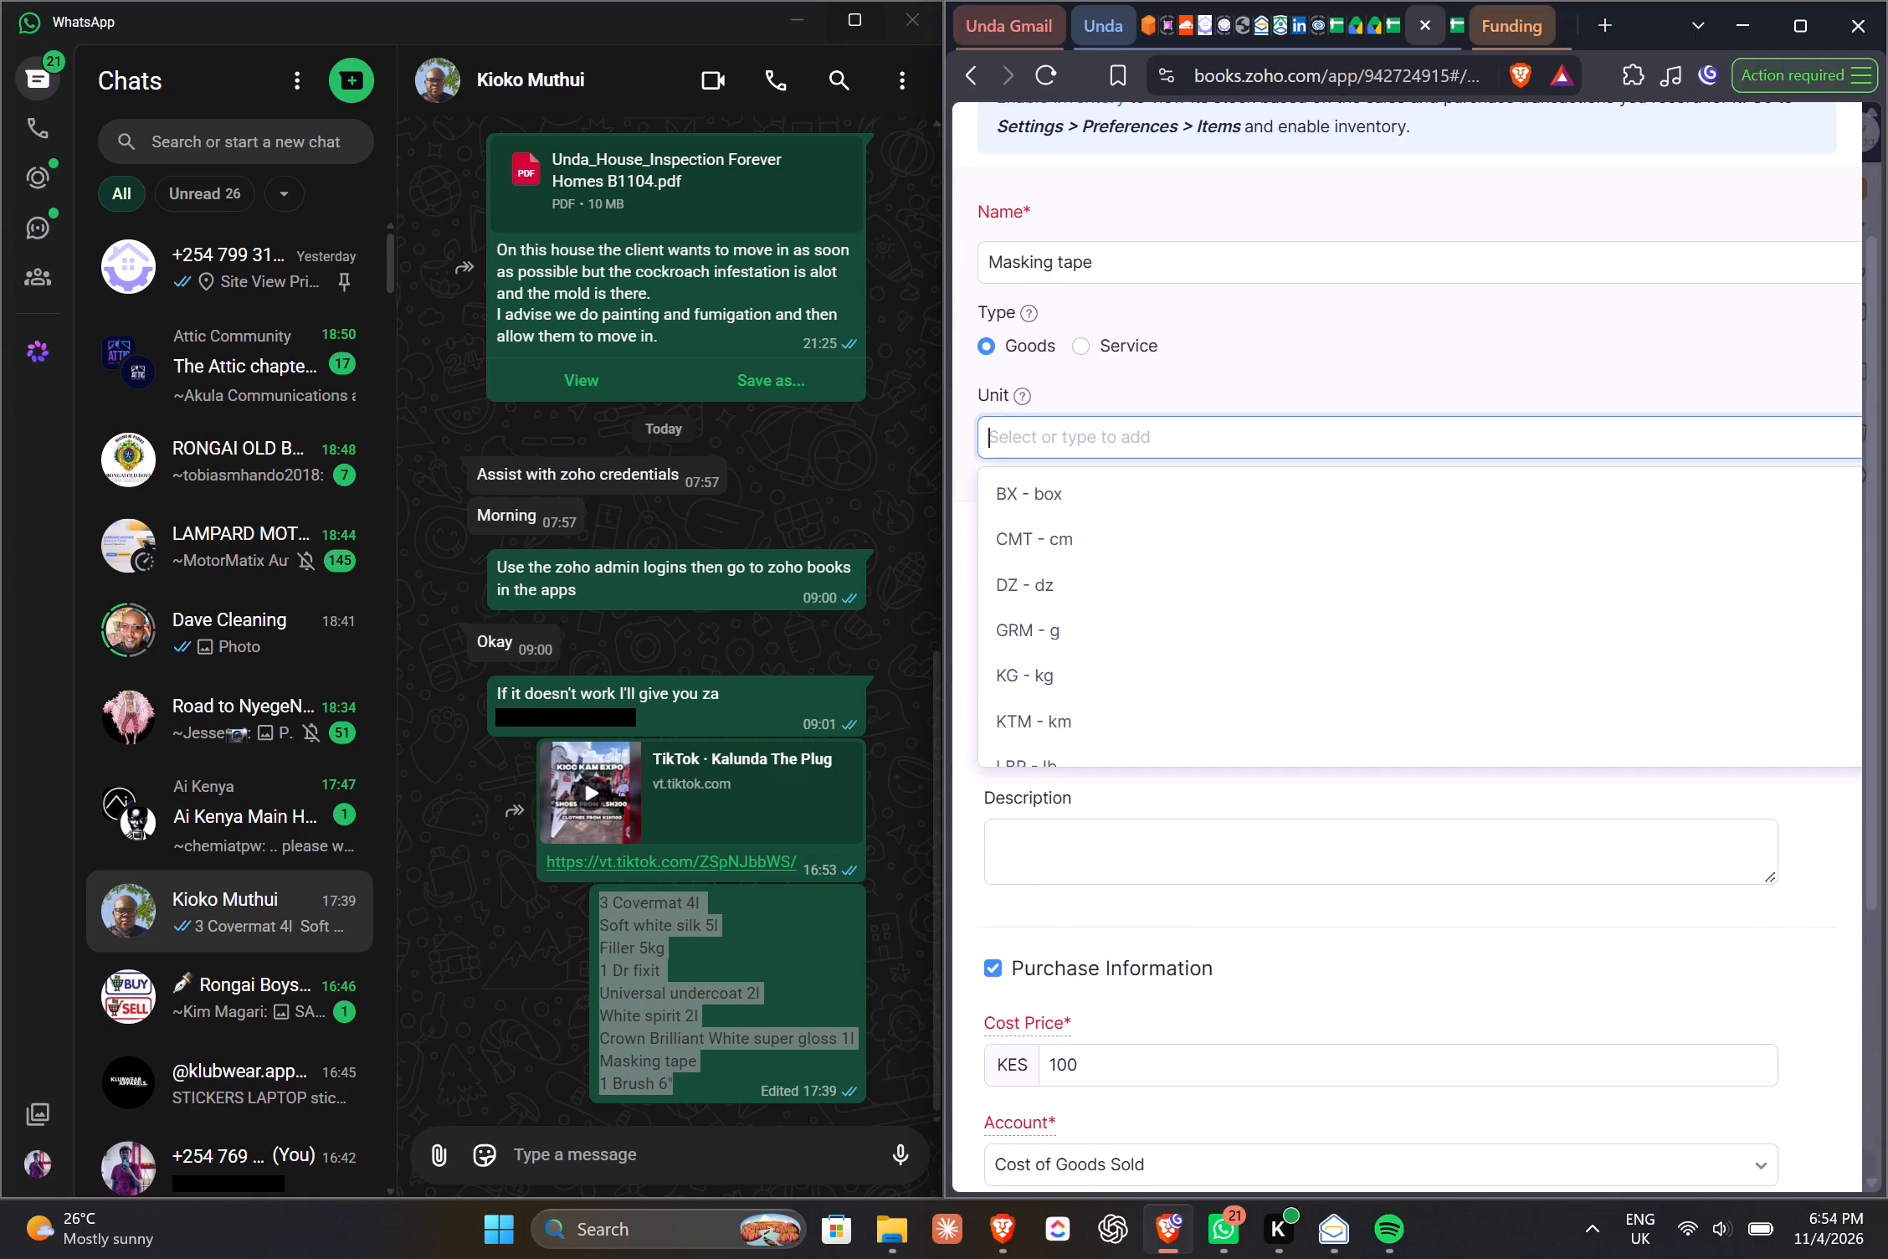
pyautogui.scroll(-3, 1127, 764)
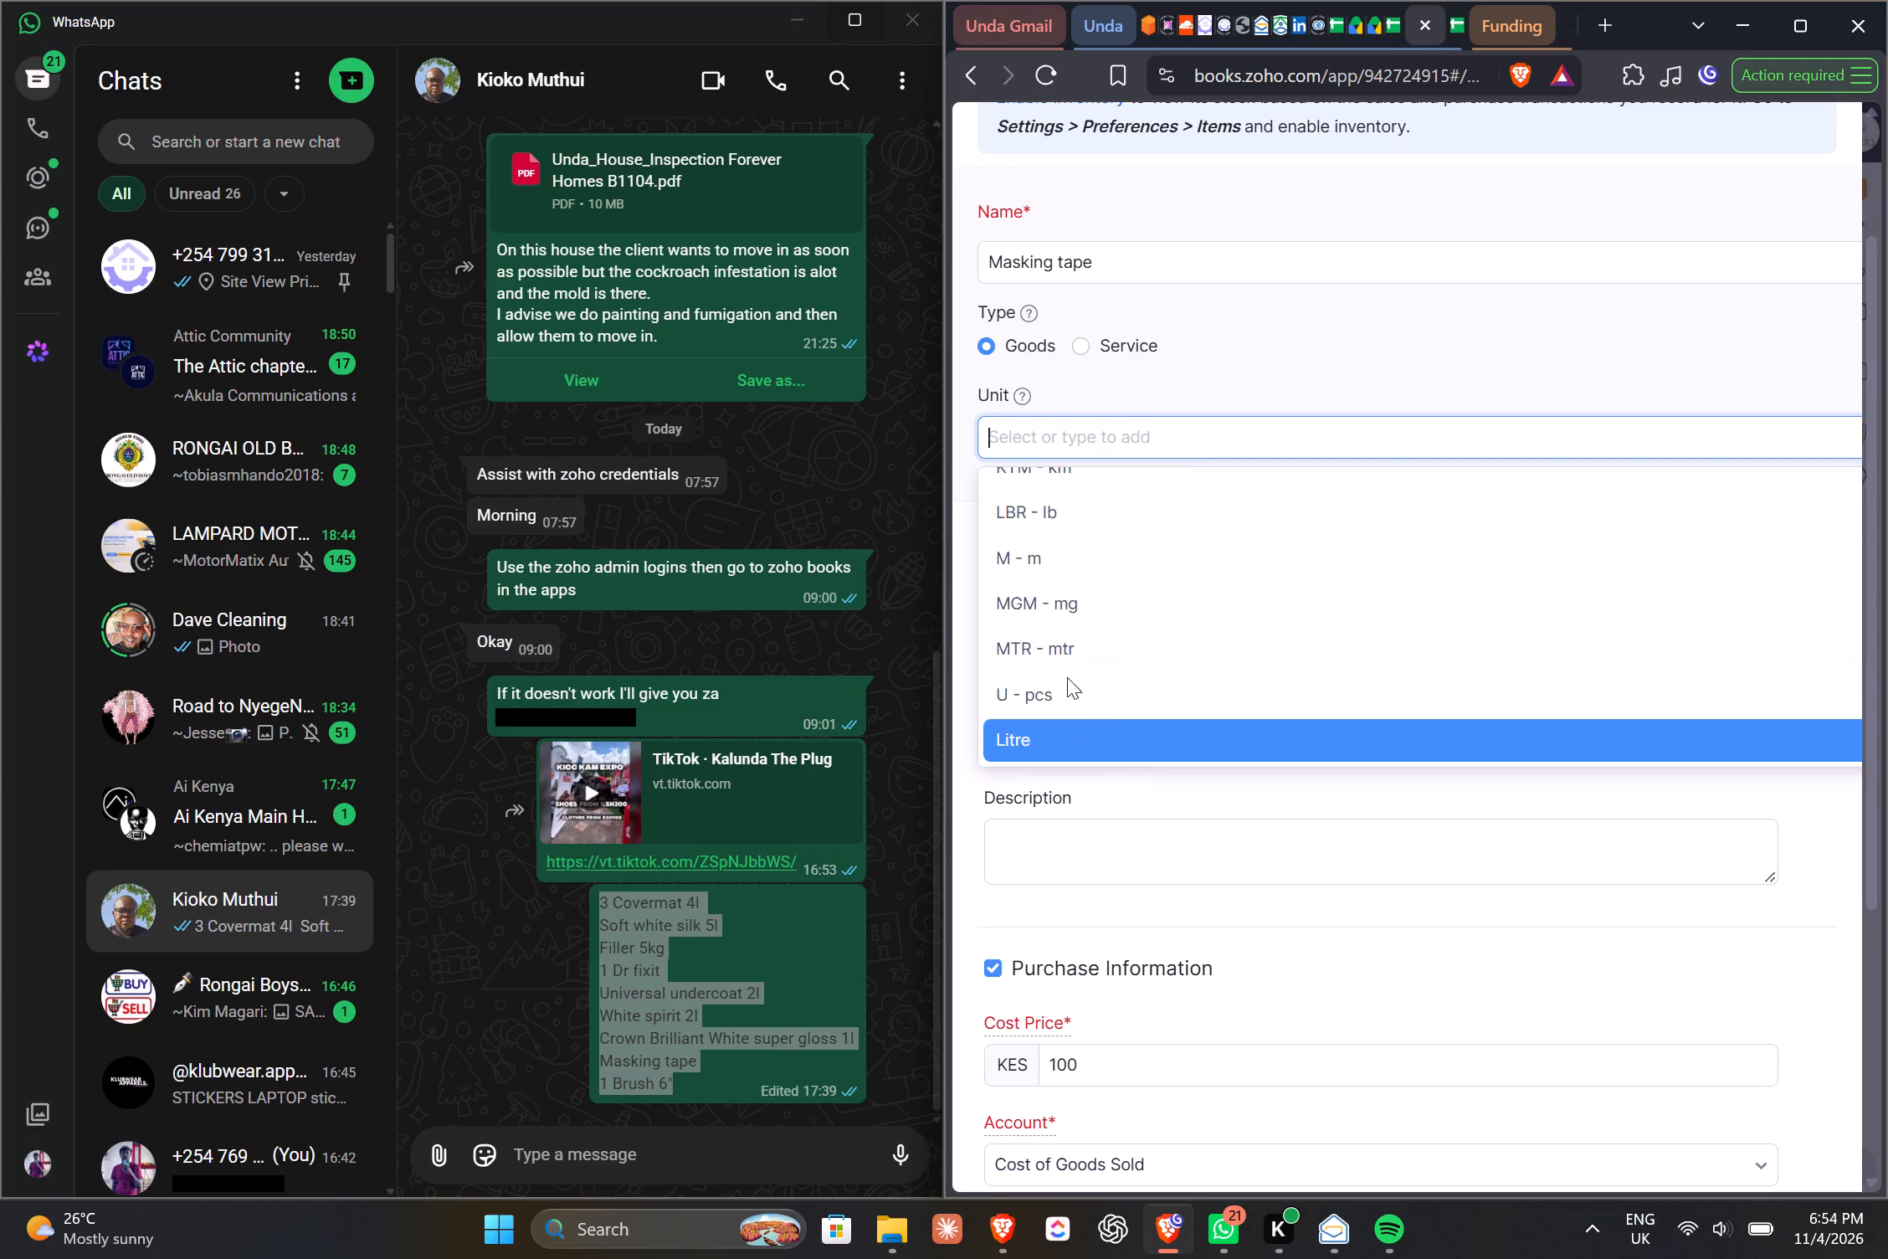
pyautogui.scroll(-1, 1106, 710)
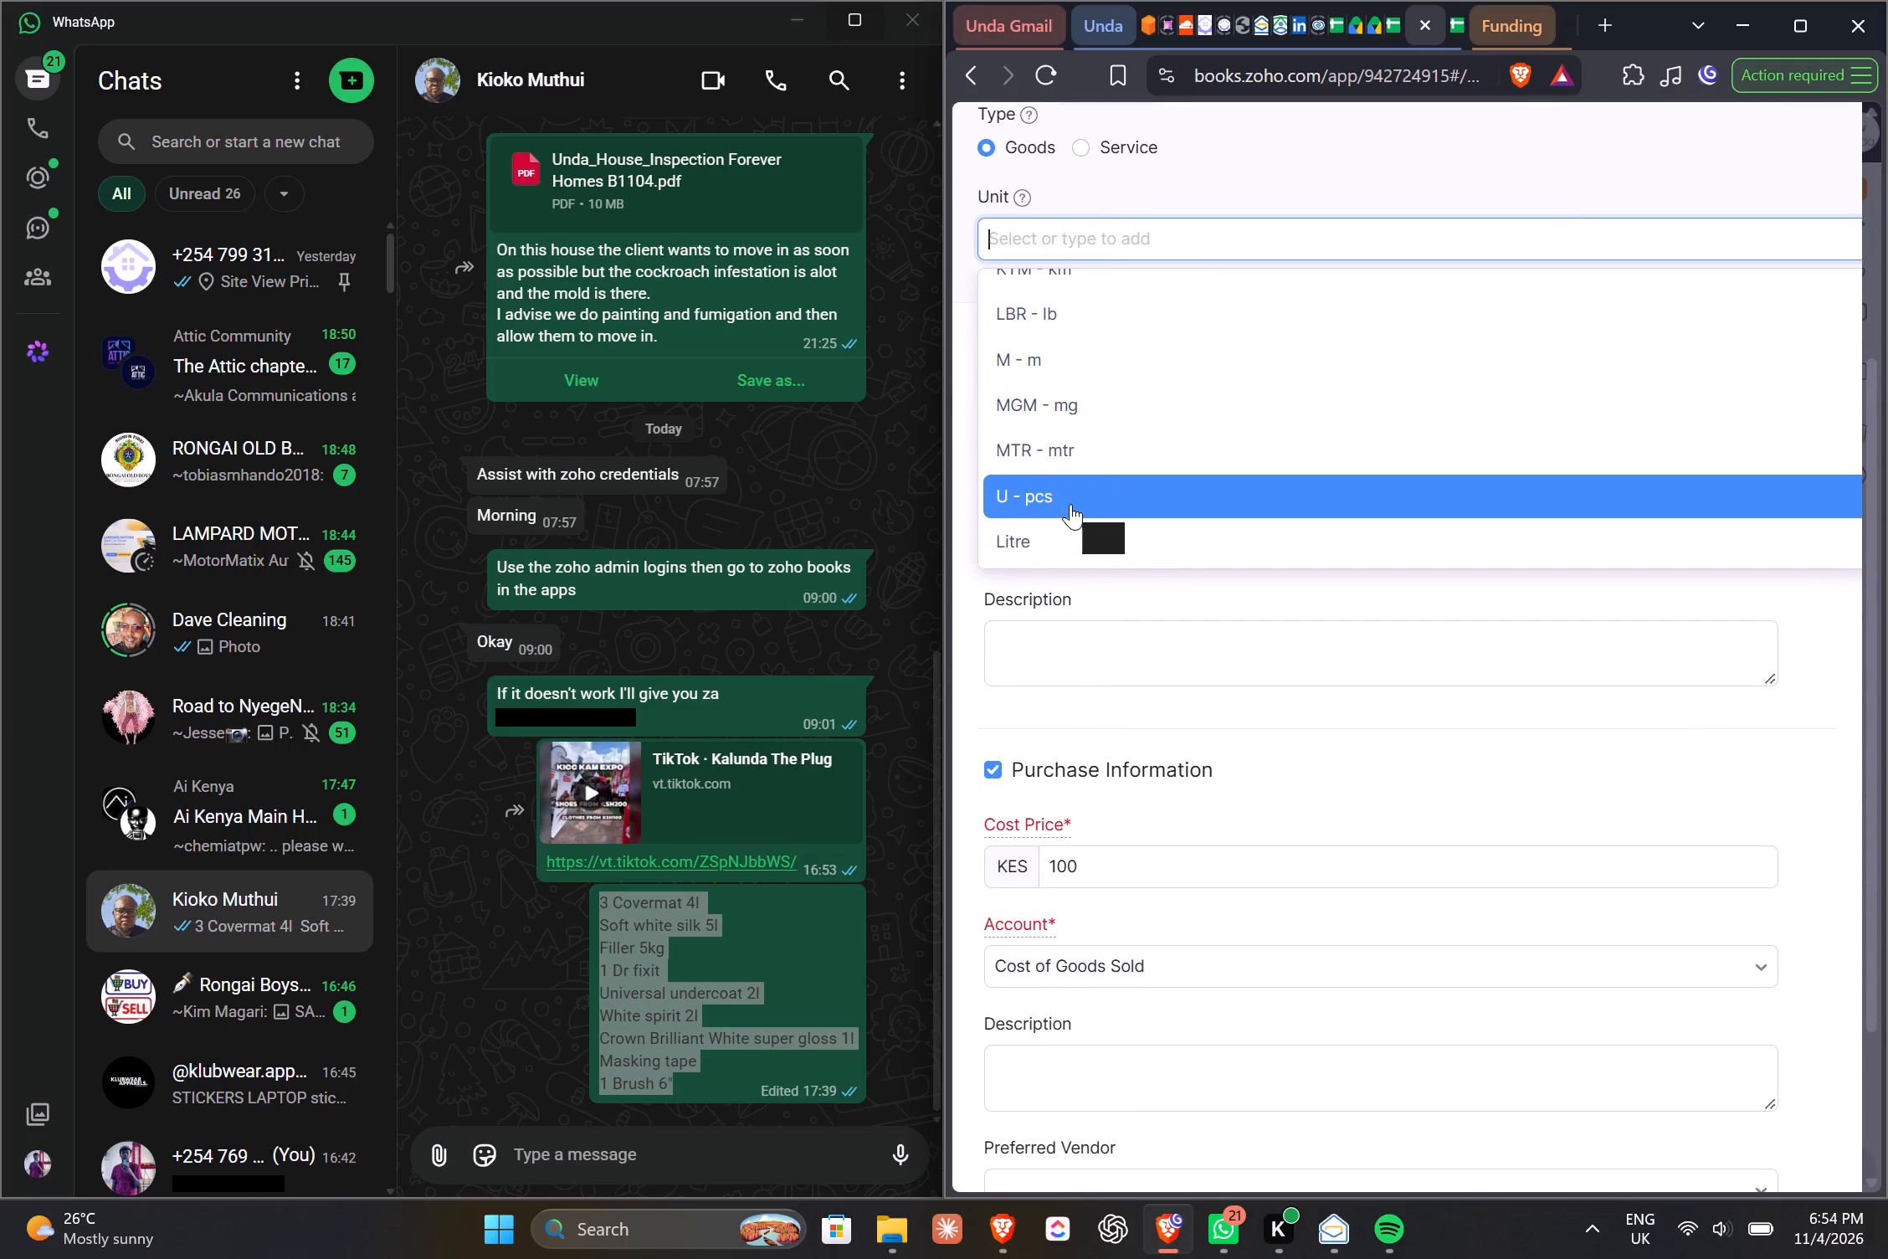
pyautogui.click(1070, 504)
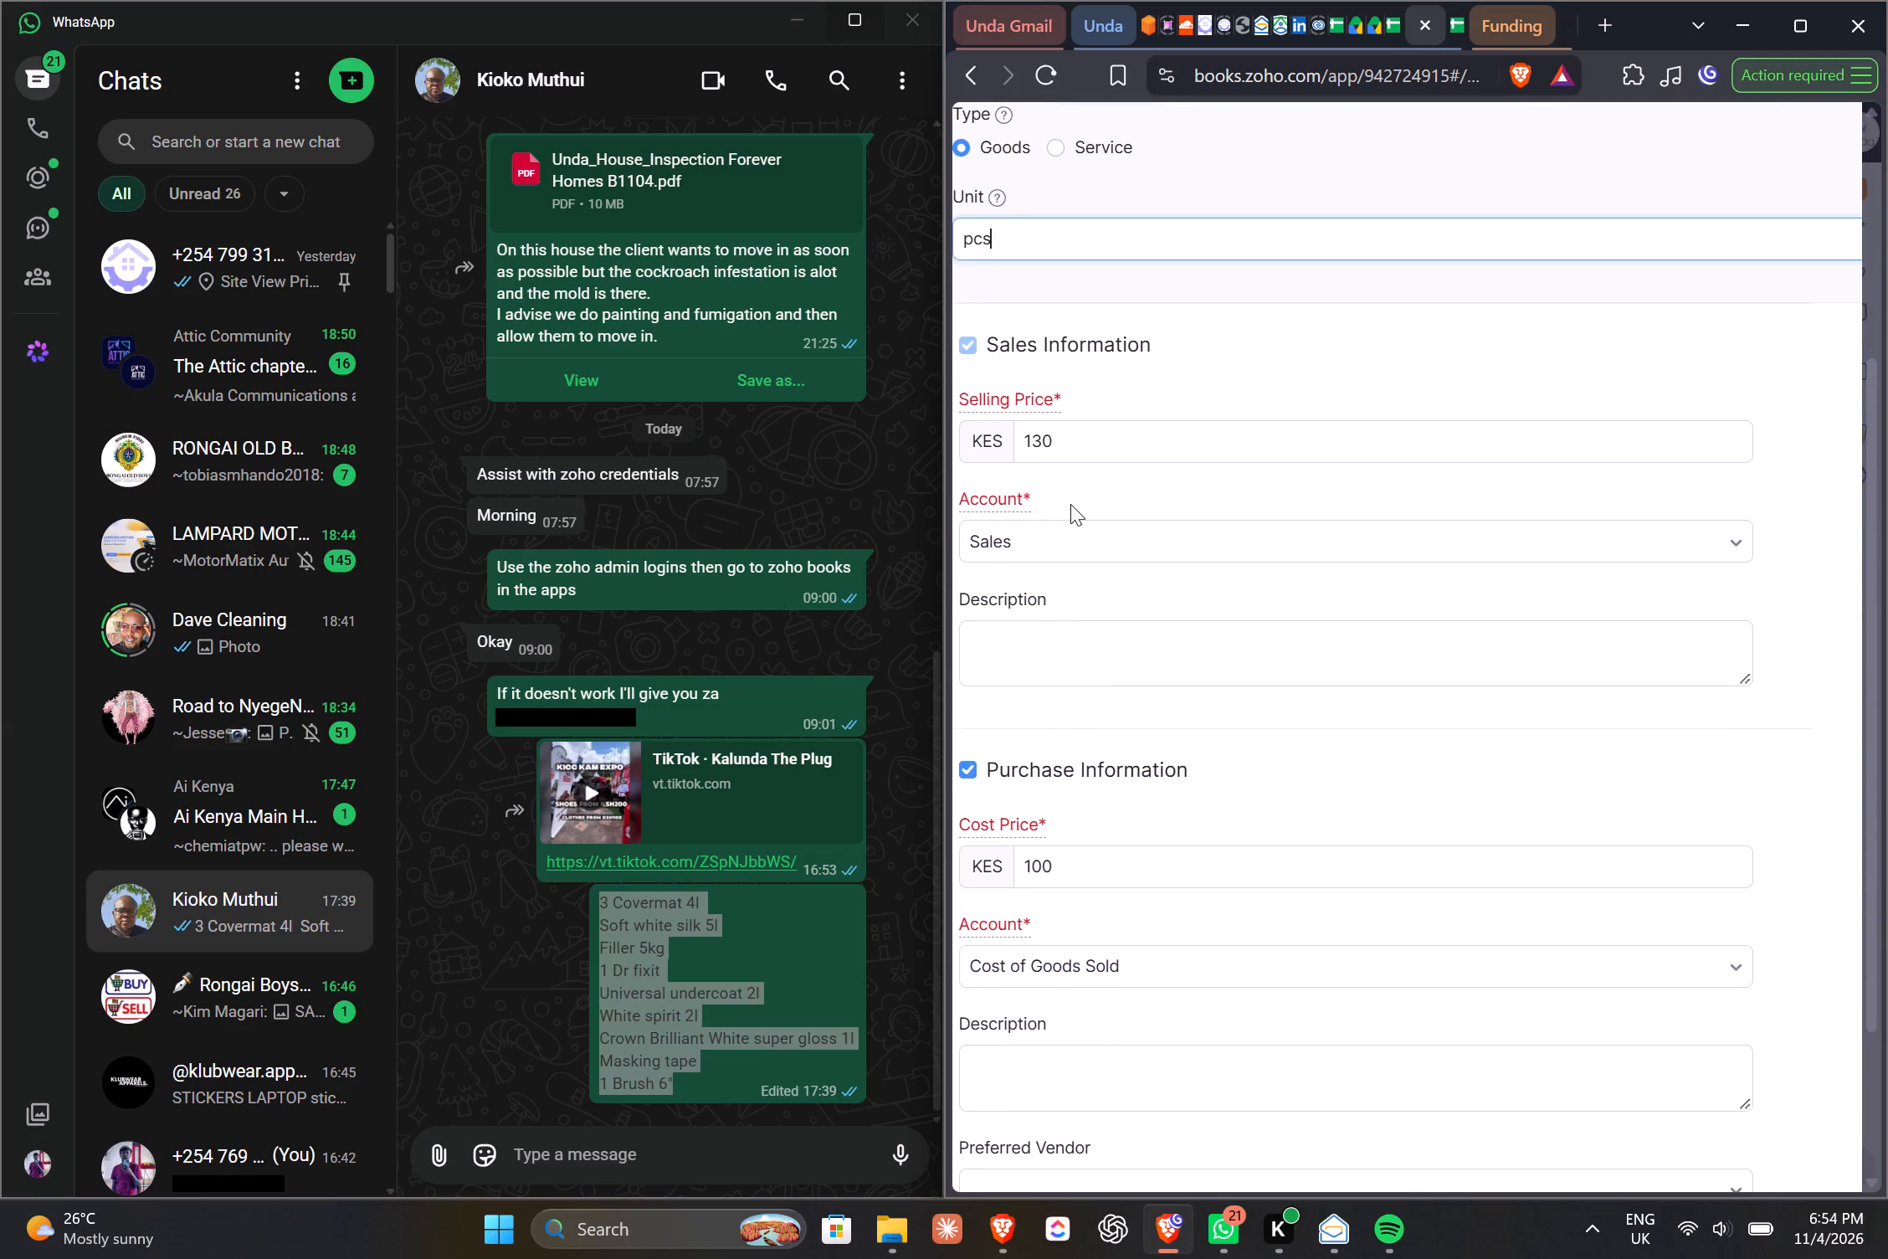
pyautogui.moveTo(1070, 504); pyautogui.dragTo(1181, 491)
pyautogui.scroll(-2, 1181, 491)
pyautogui.scroll(3, 1181, 491)
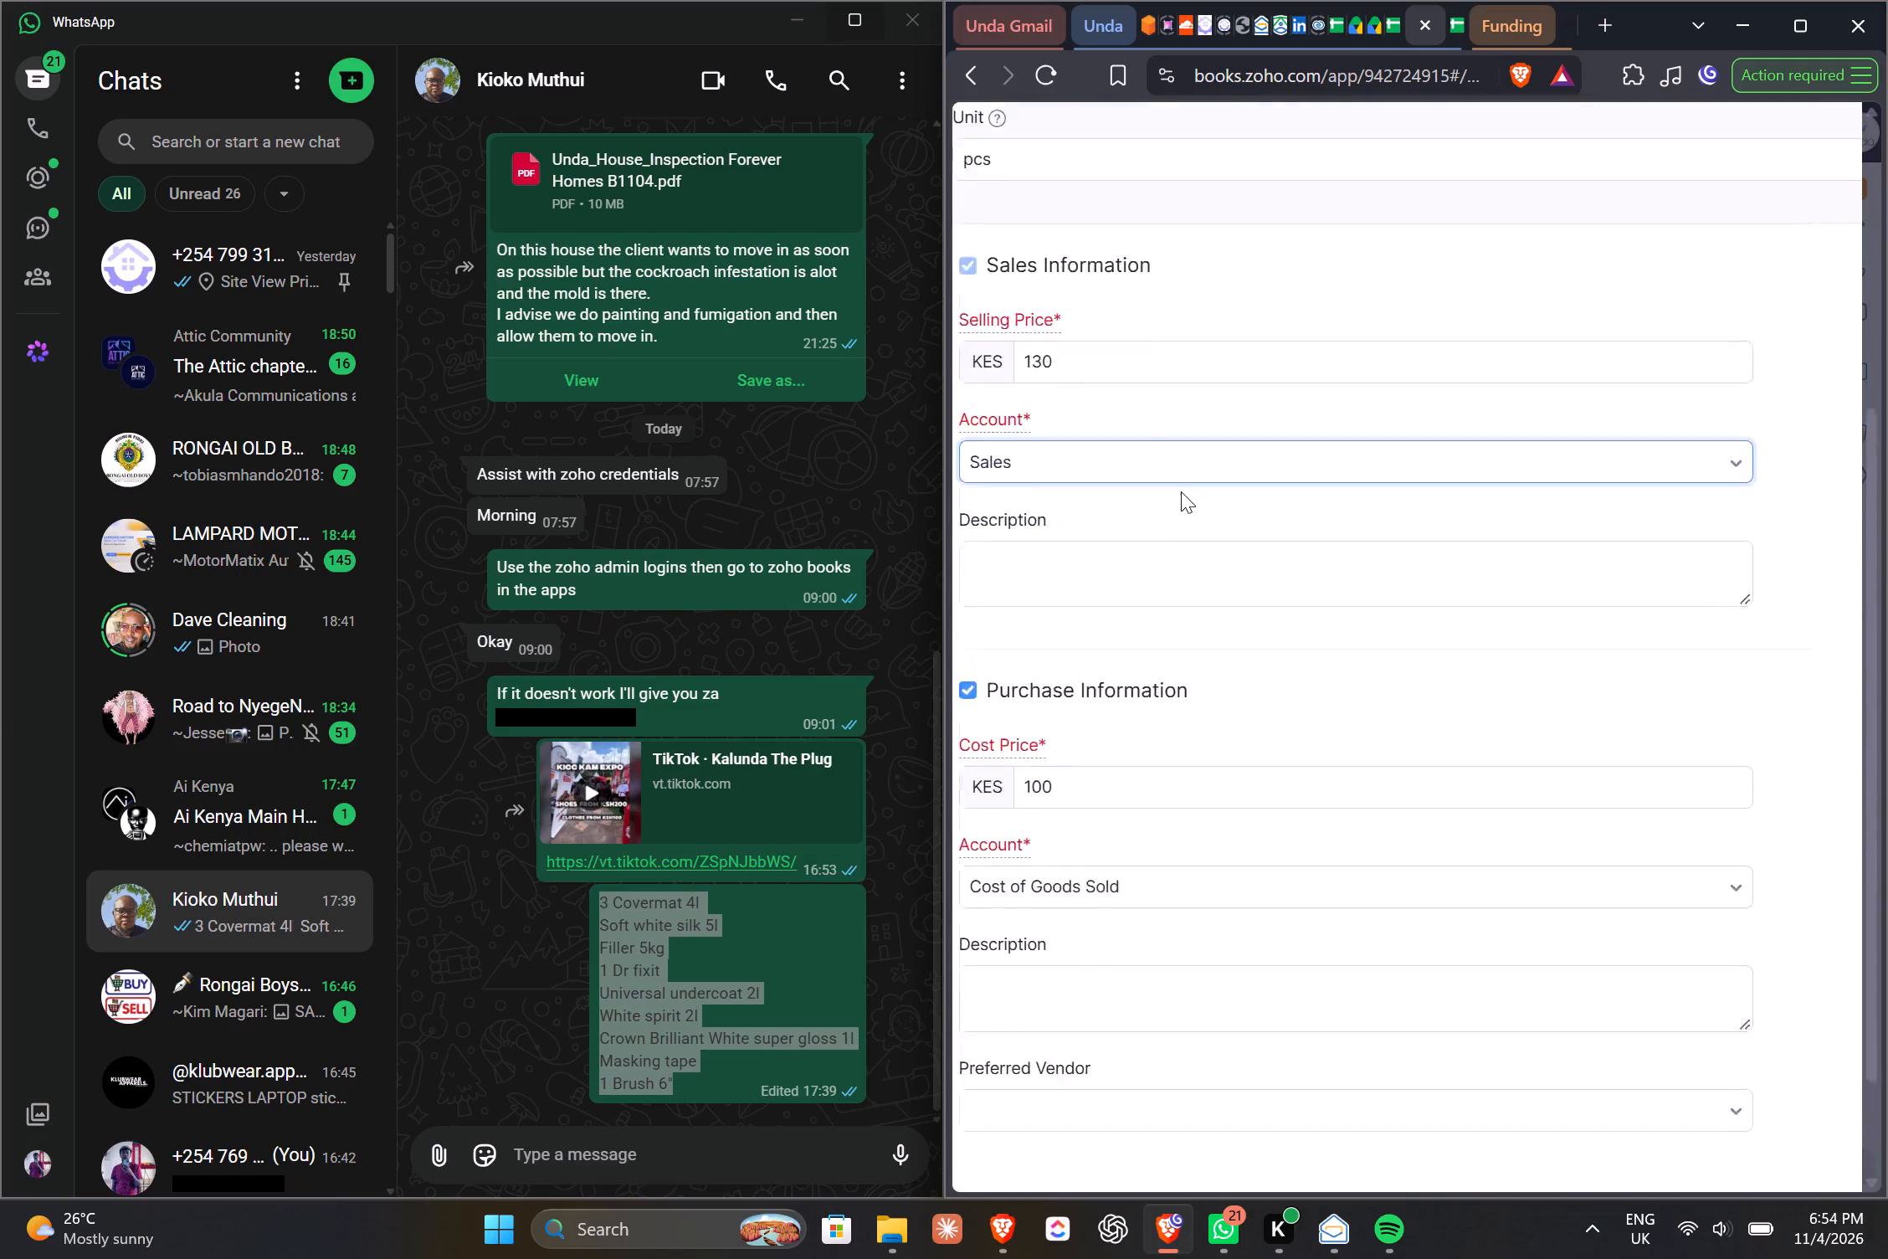
pyautogui.scroll(3, 1181, 491)
pyautogui.scroll(-6, 1181, 491)
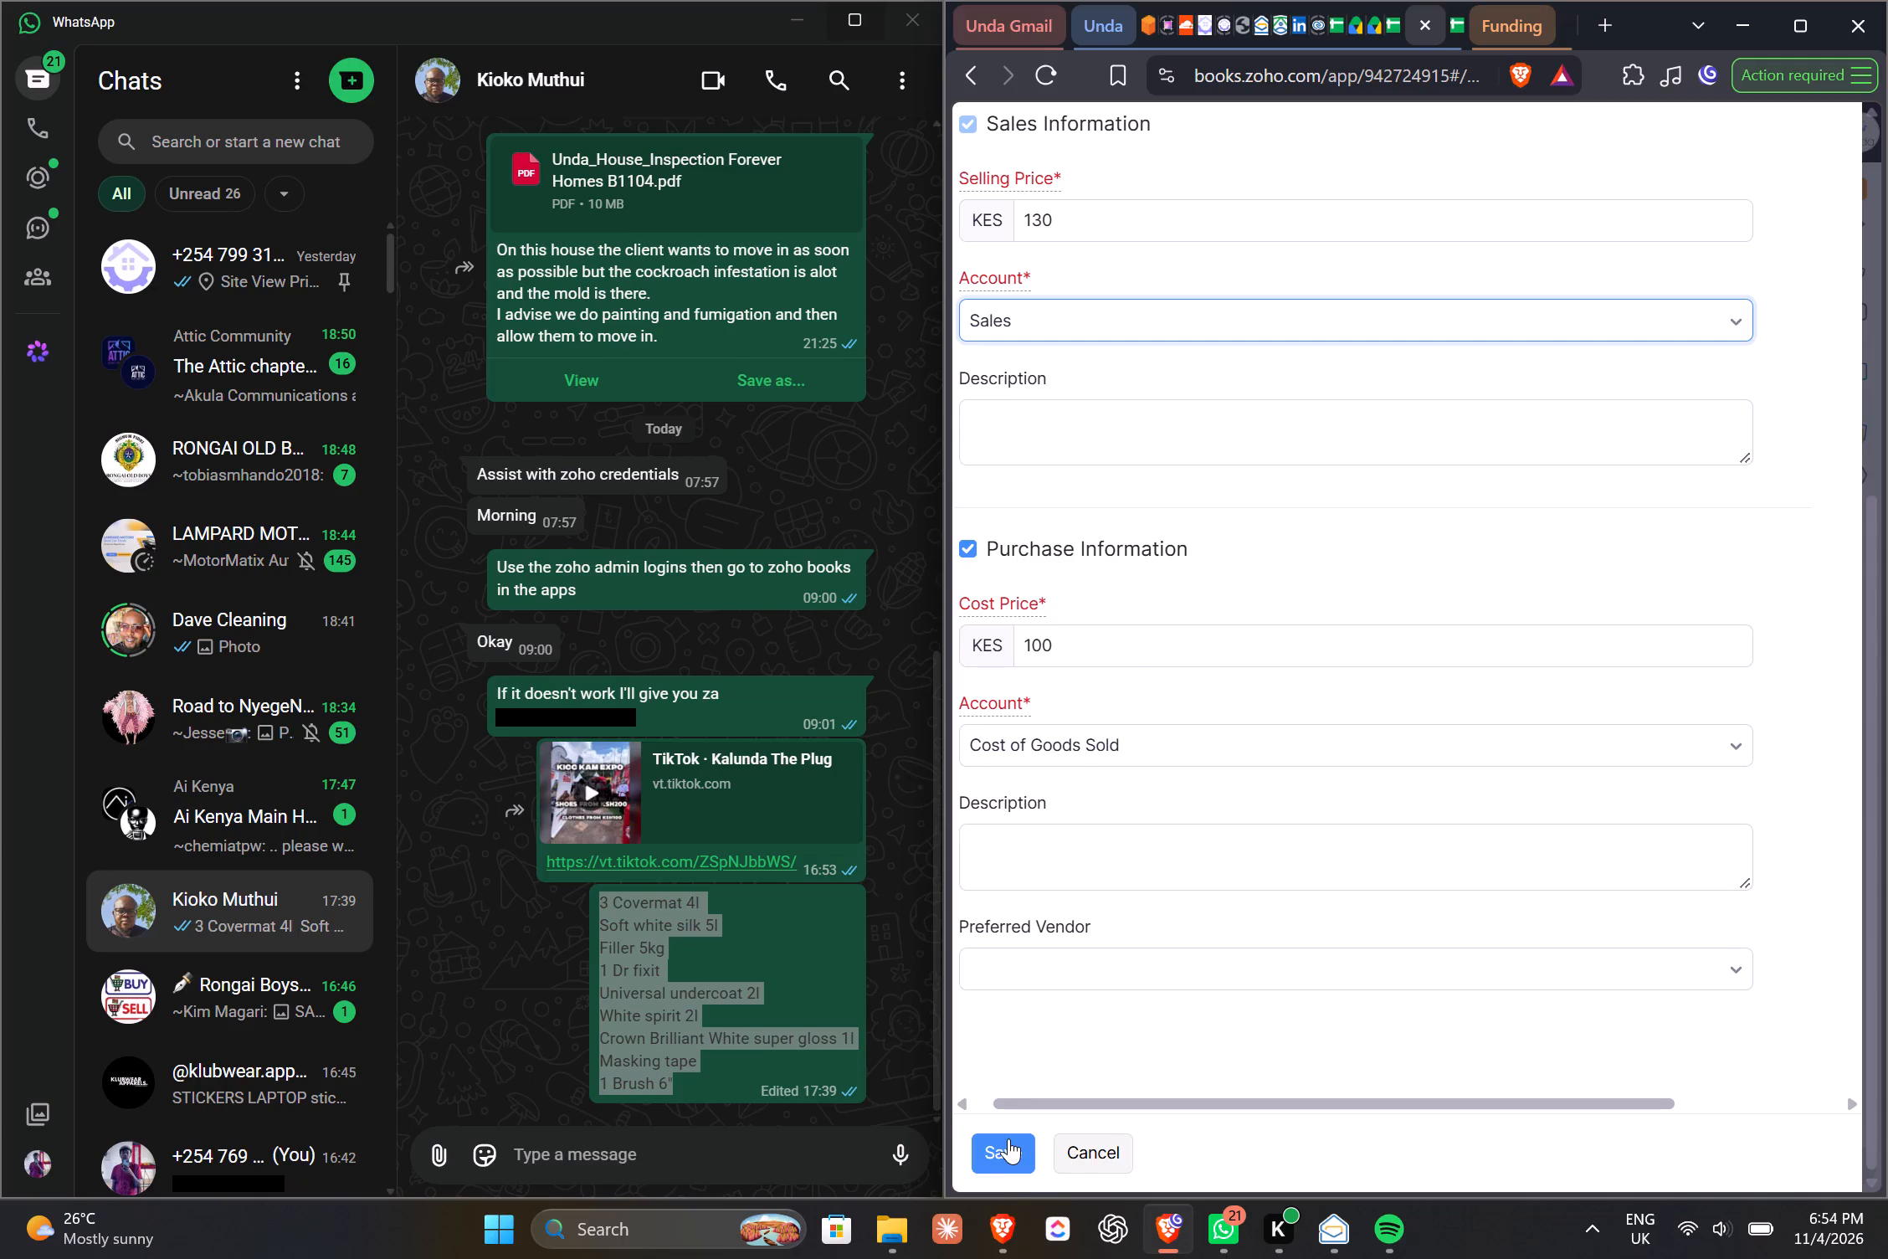
pyautogui.click(1008, 1138)
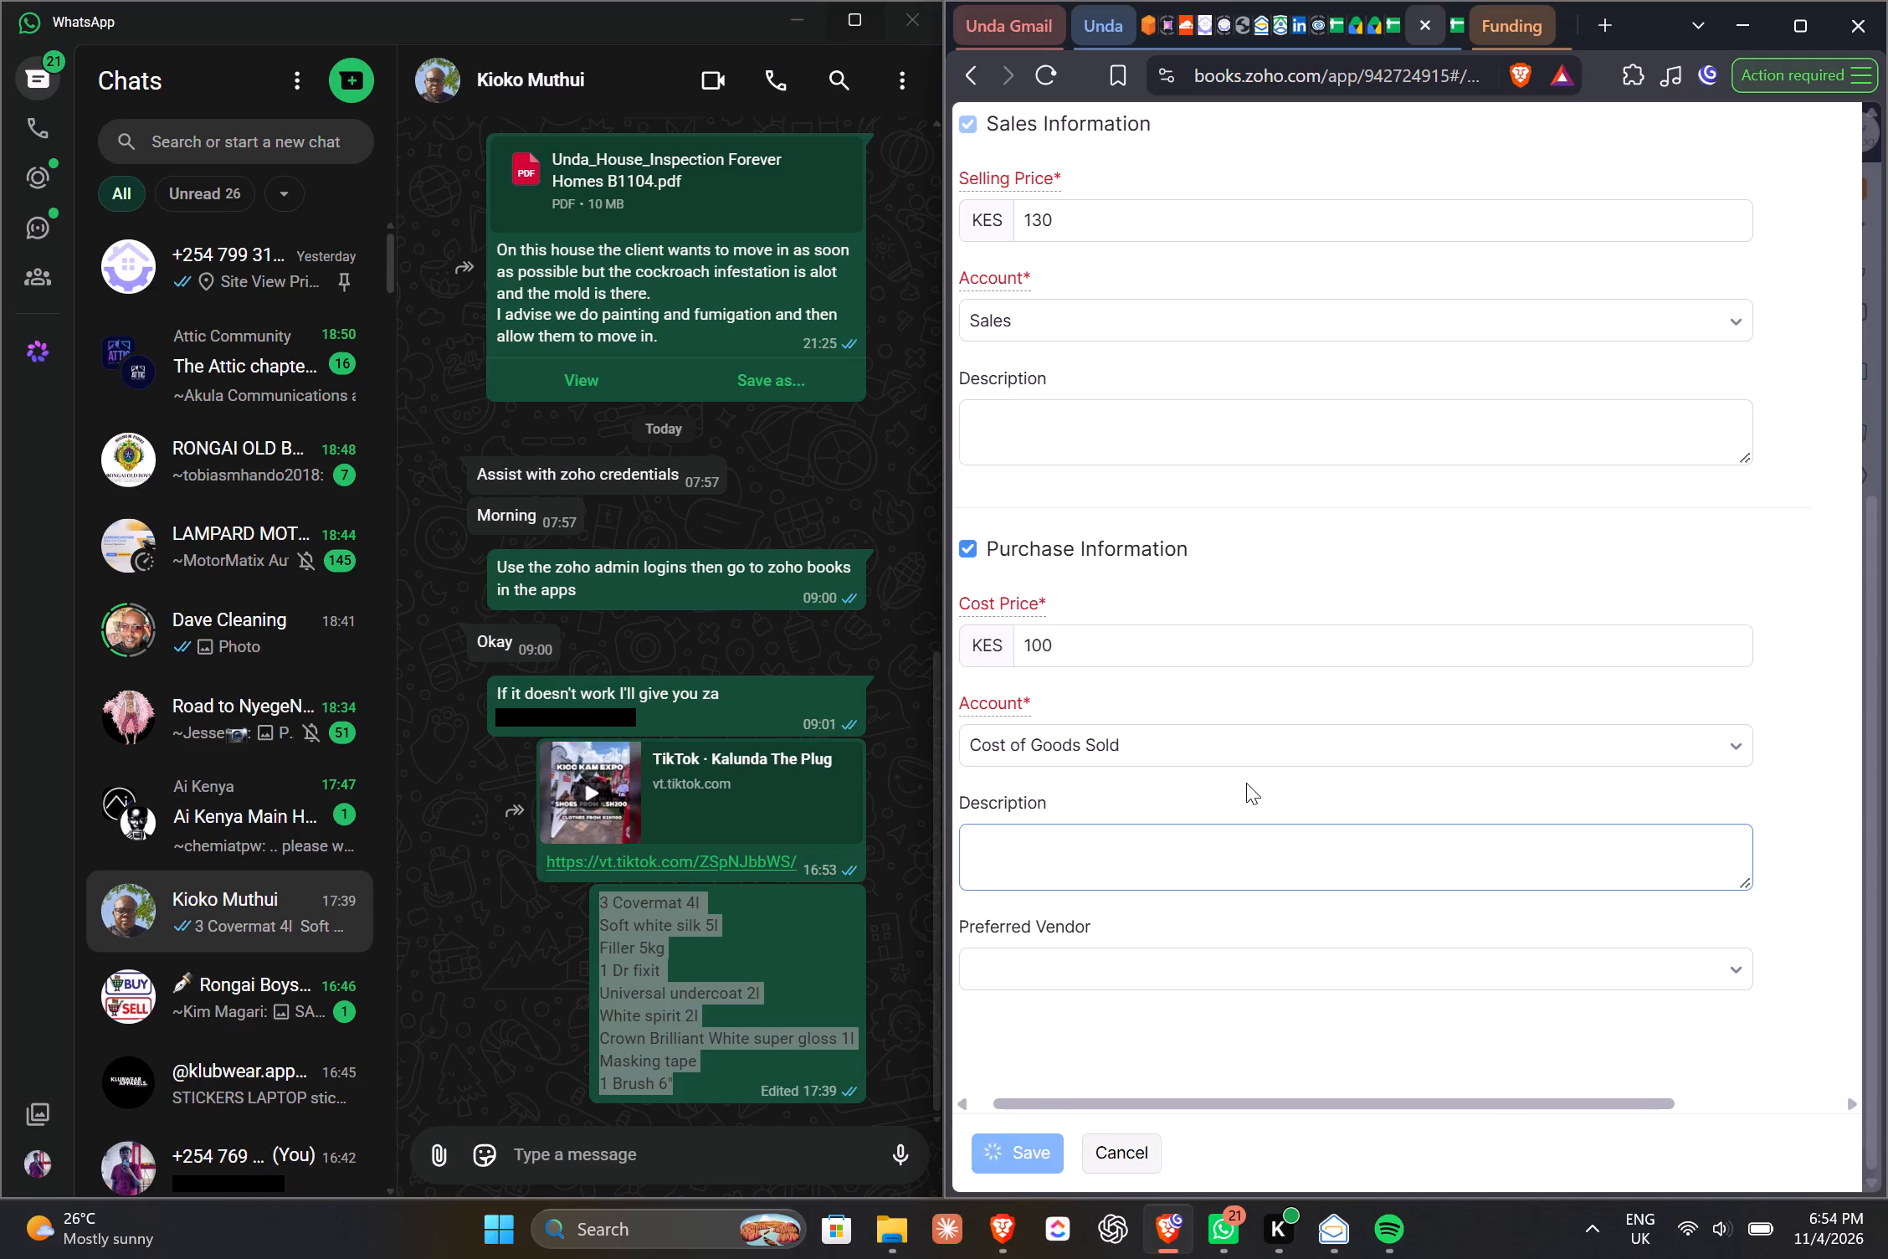
pyautogui.scroll(-1, 1298, 717)
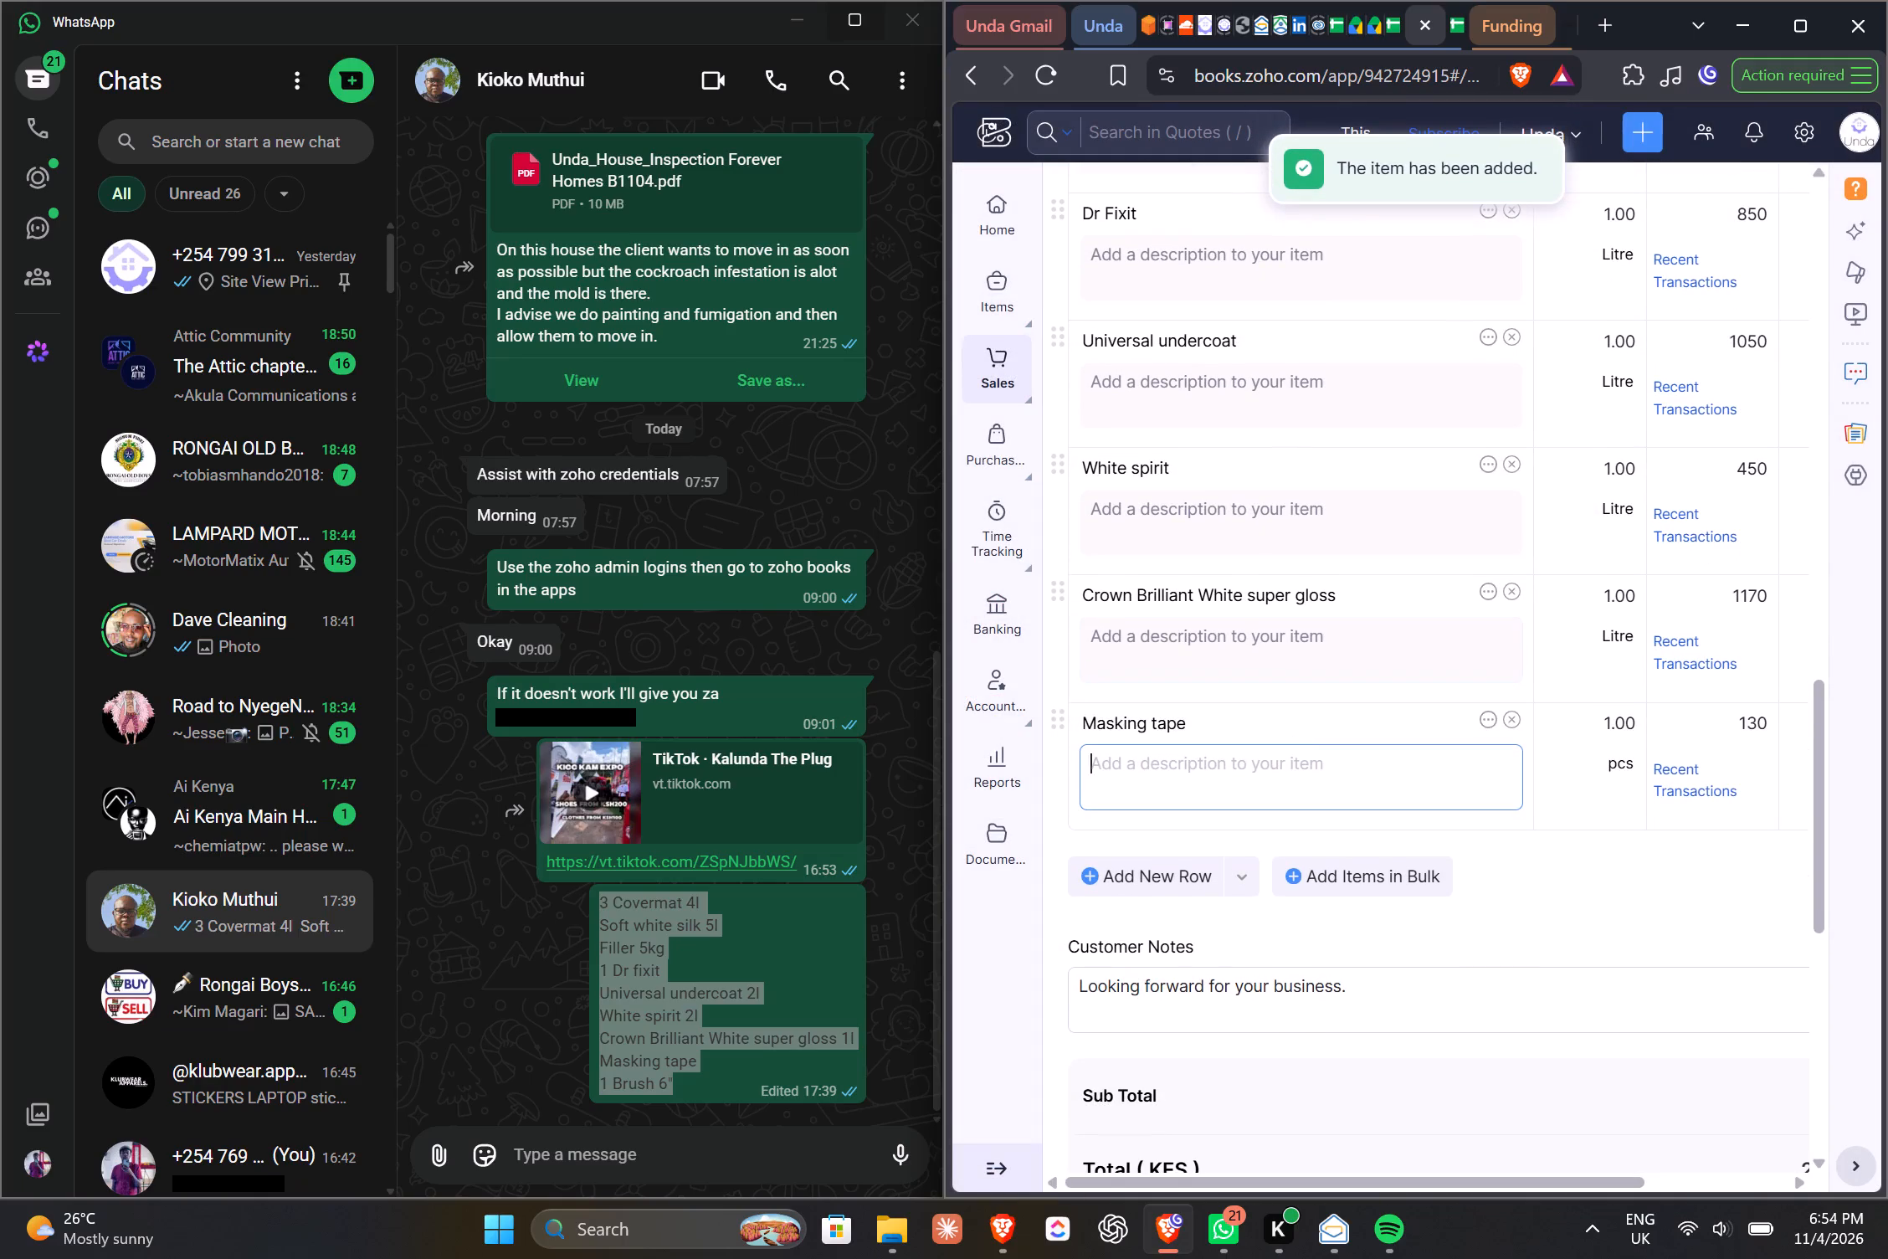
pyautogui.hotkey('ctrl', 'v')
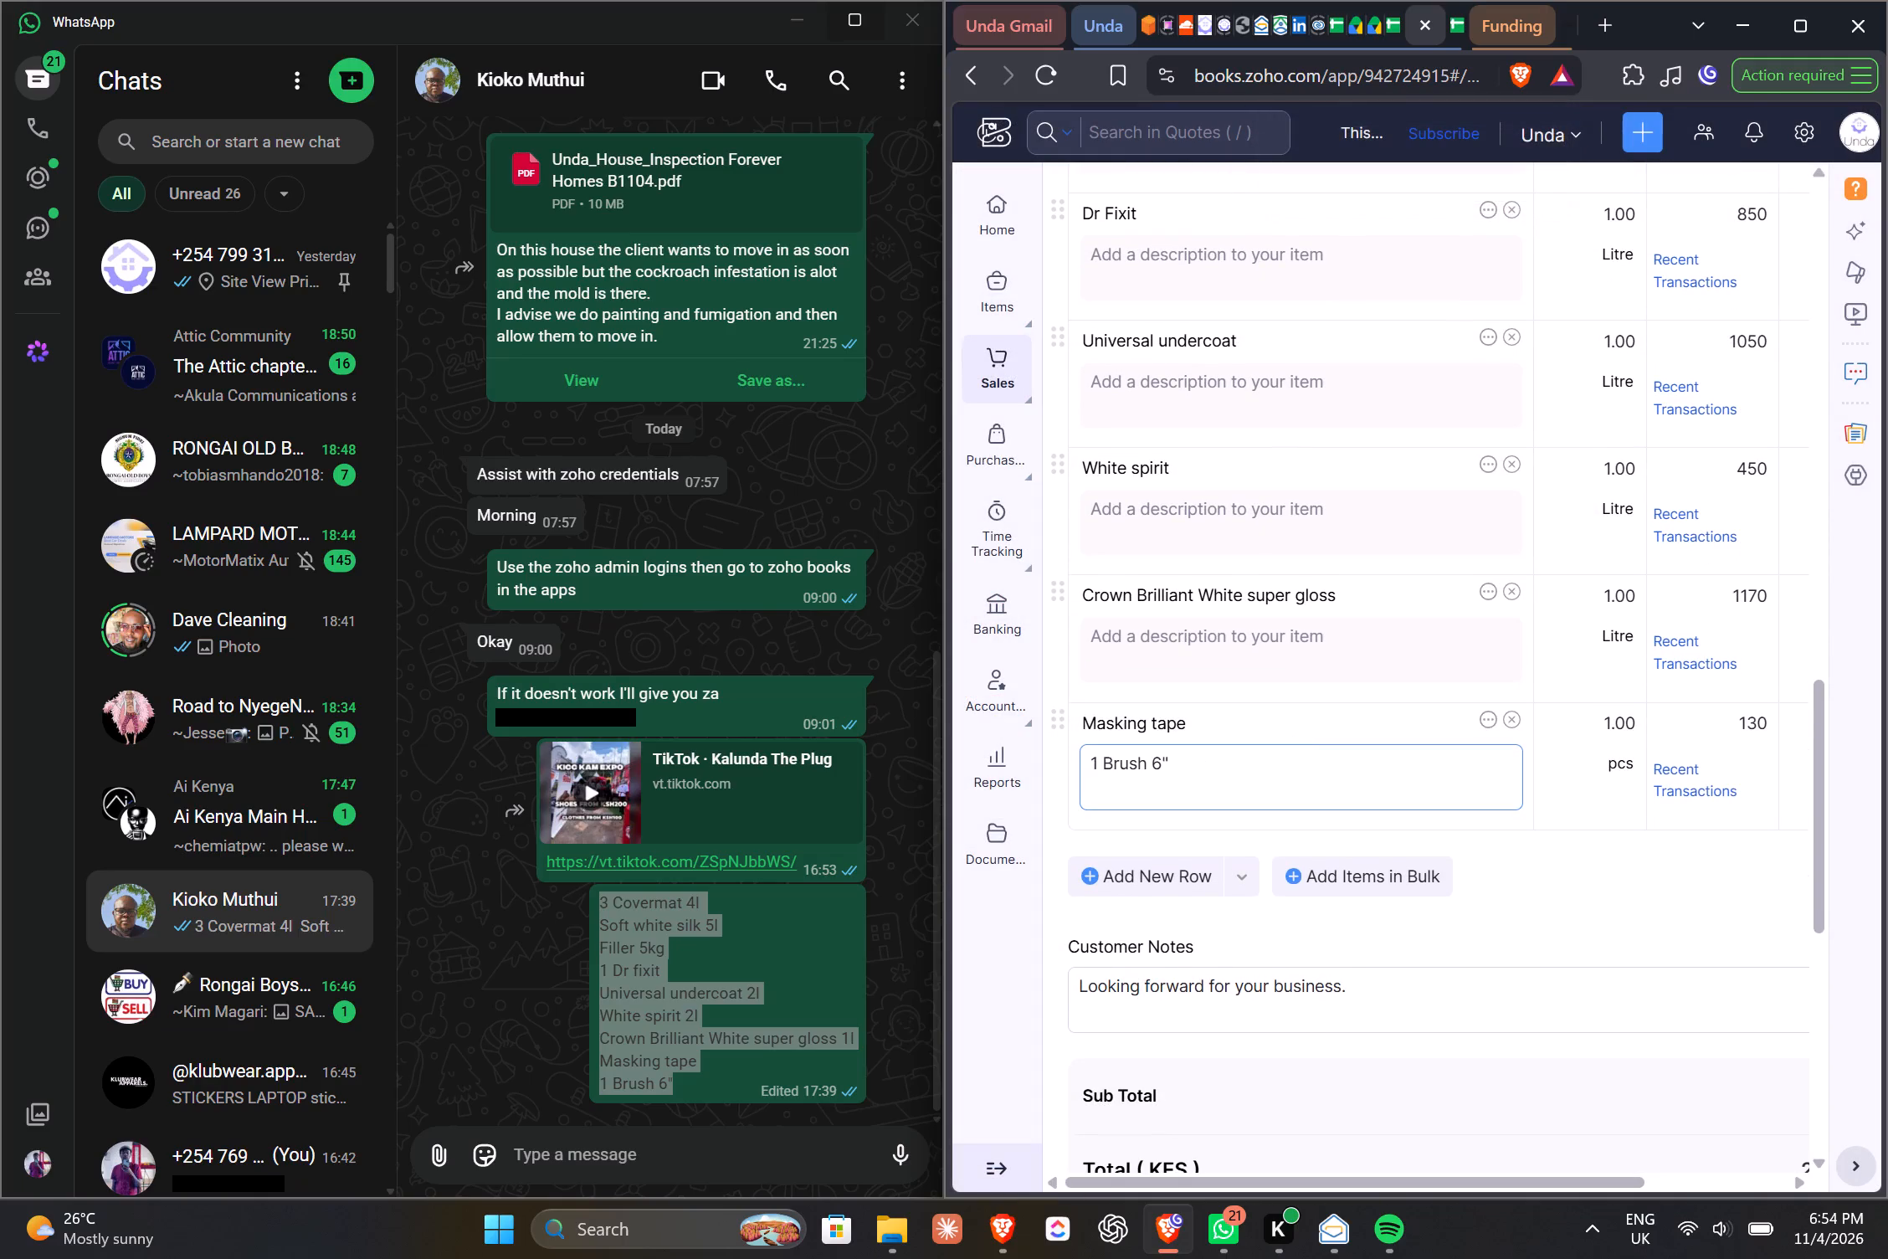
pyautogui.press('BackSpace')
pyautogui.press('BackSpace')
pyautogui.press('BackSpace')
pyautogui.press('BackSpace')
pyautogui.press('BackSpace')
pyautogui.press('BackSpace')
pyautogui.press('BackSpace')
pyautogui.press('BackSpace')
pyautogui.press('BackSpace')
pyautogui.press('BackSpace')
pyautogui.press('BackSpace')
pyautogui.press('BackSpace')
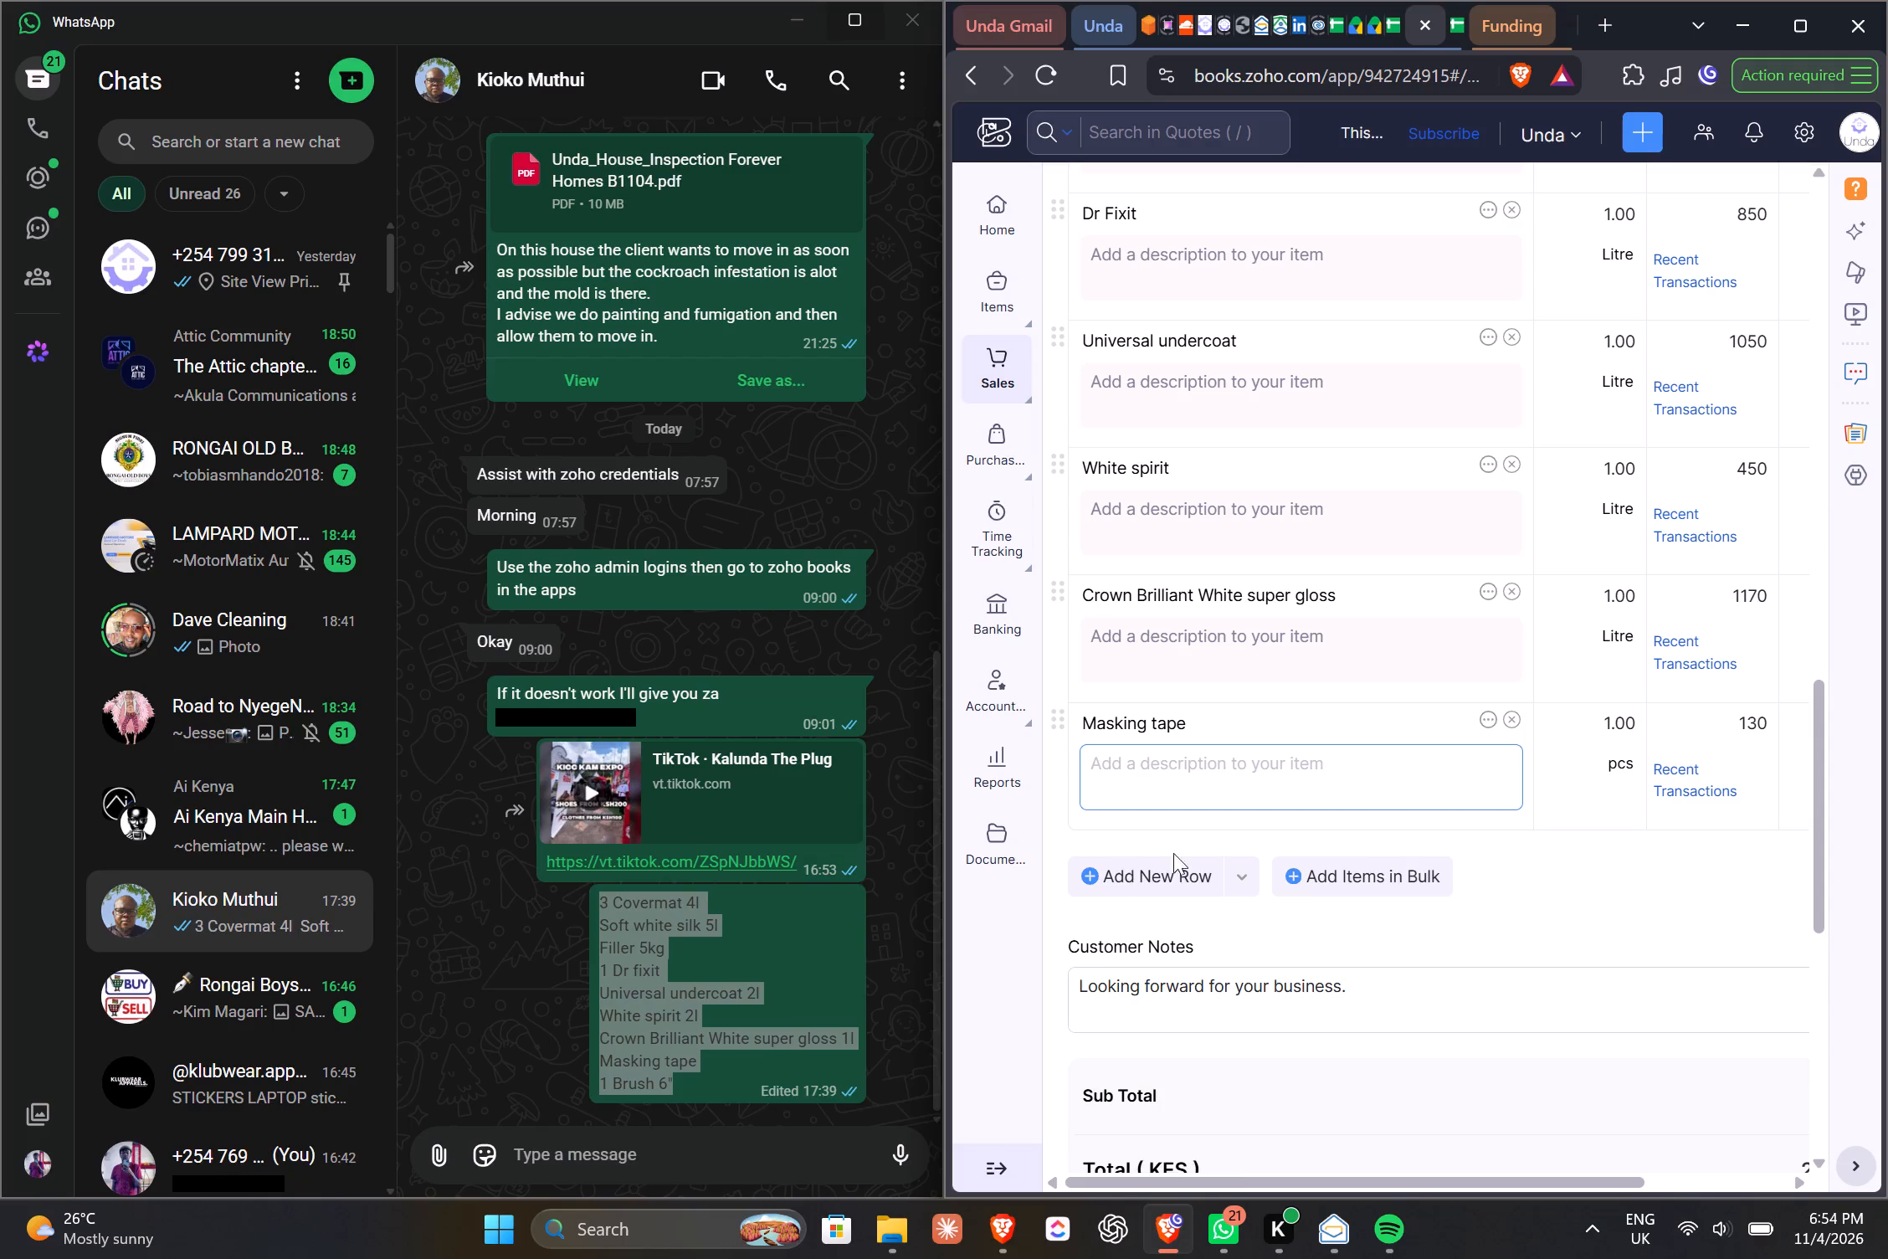
# Add a quote row below Masking tape and enter 1 Brush 6" from the materials list as its item.
pyautogui.click(1114, 875)
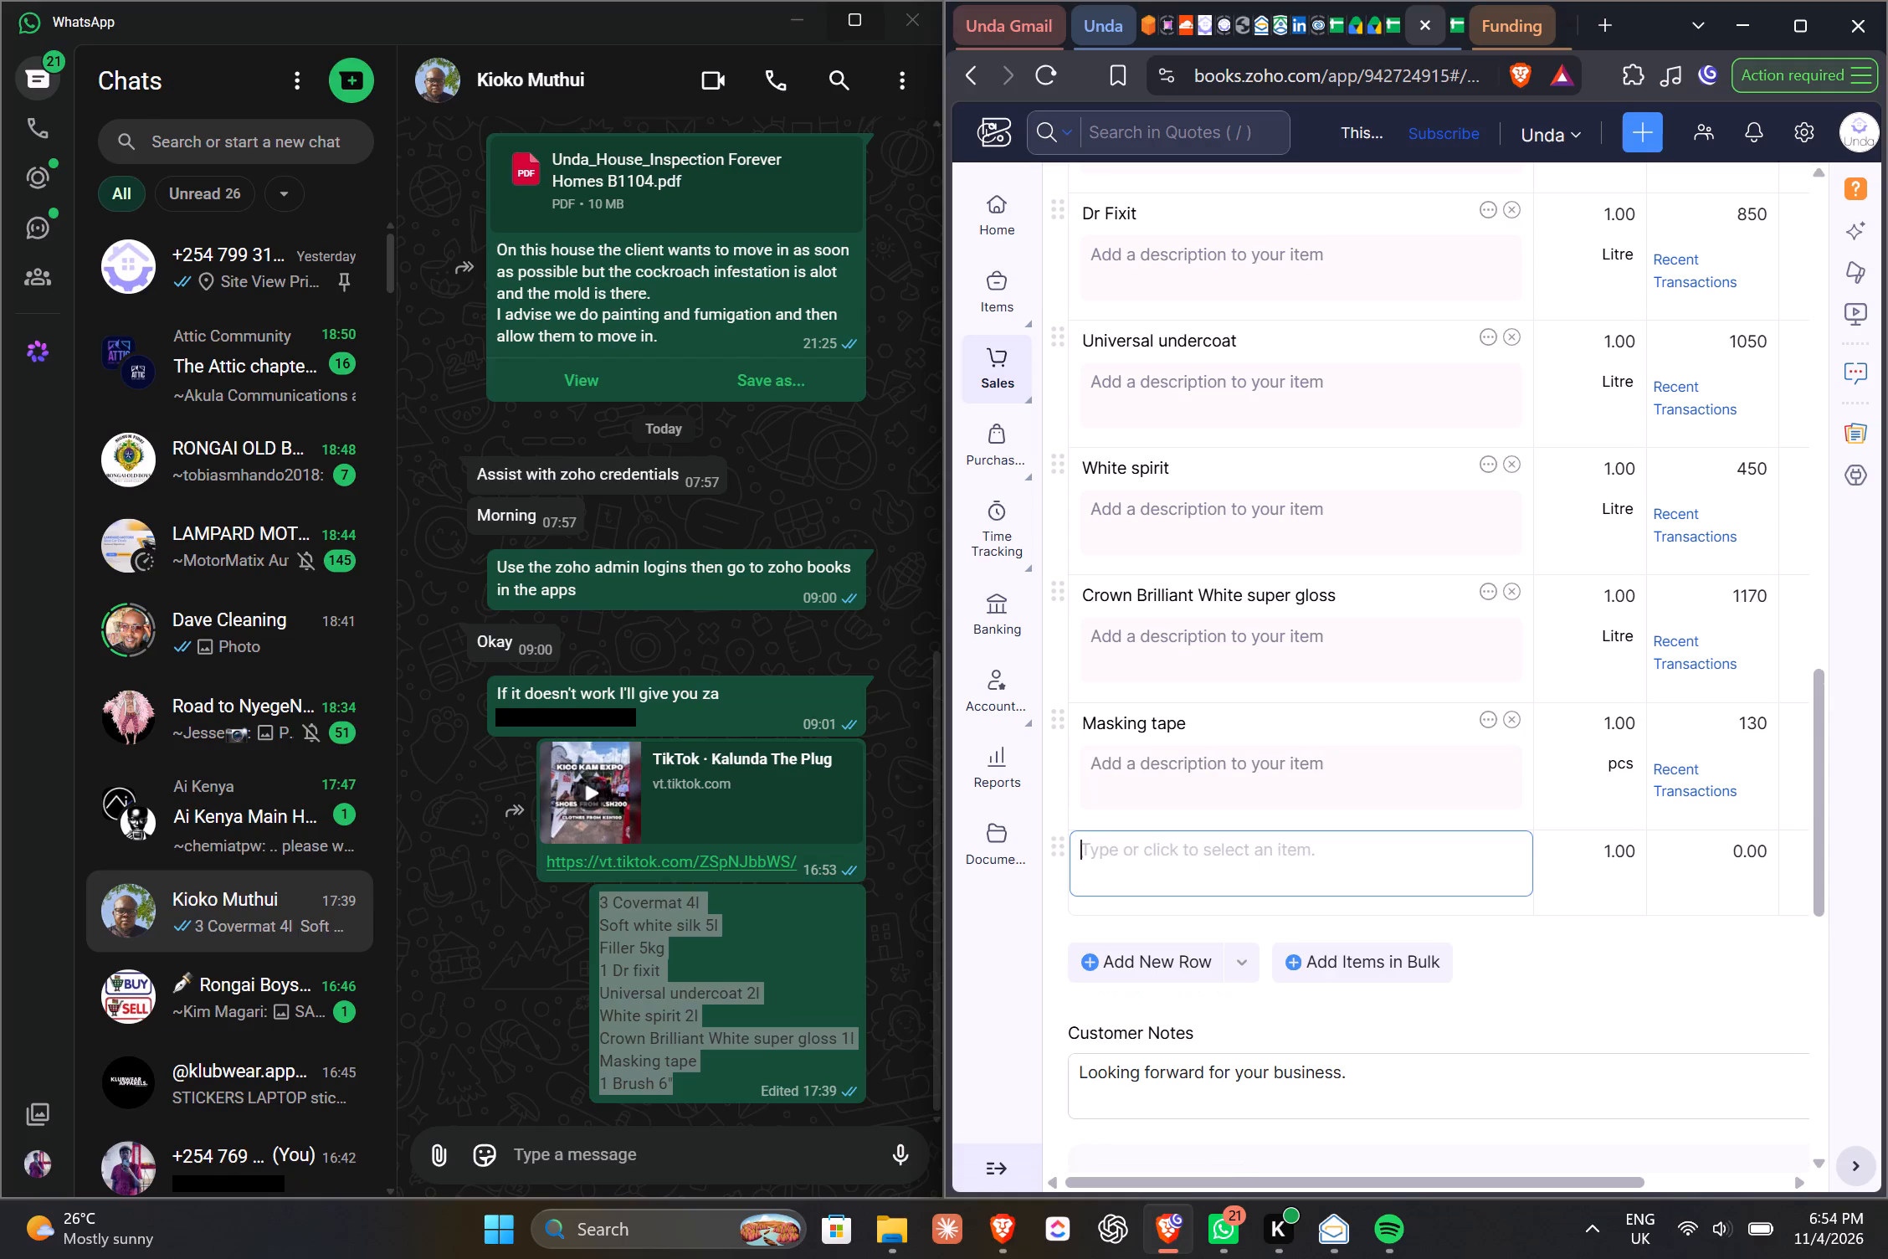
pyautogui.hotkey('ctrl', 'v')
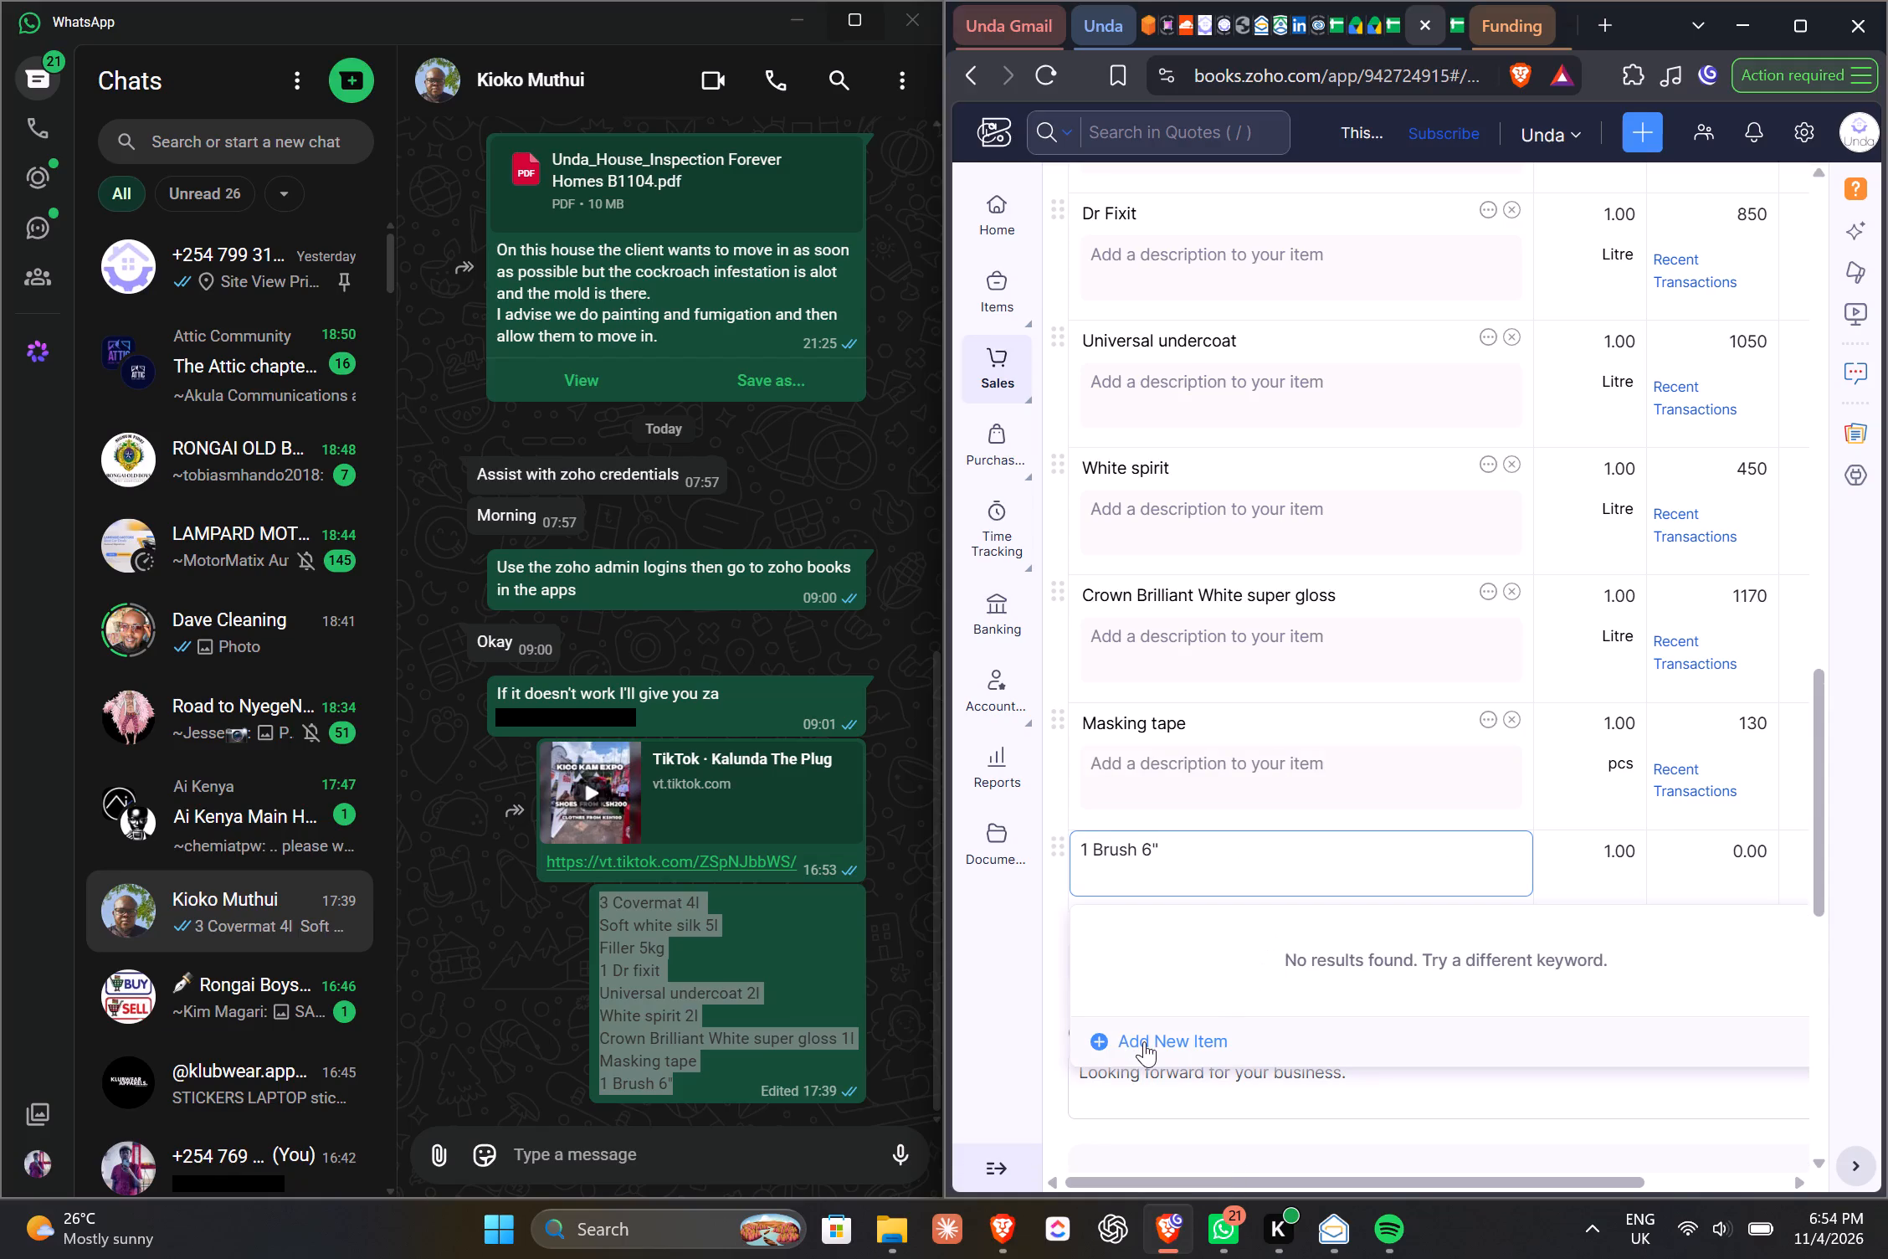
# Start a new item from the brush row, shorten its name to Brush 6", and set its unit to pcs.
pyautogui.click(1144, 1041)
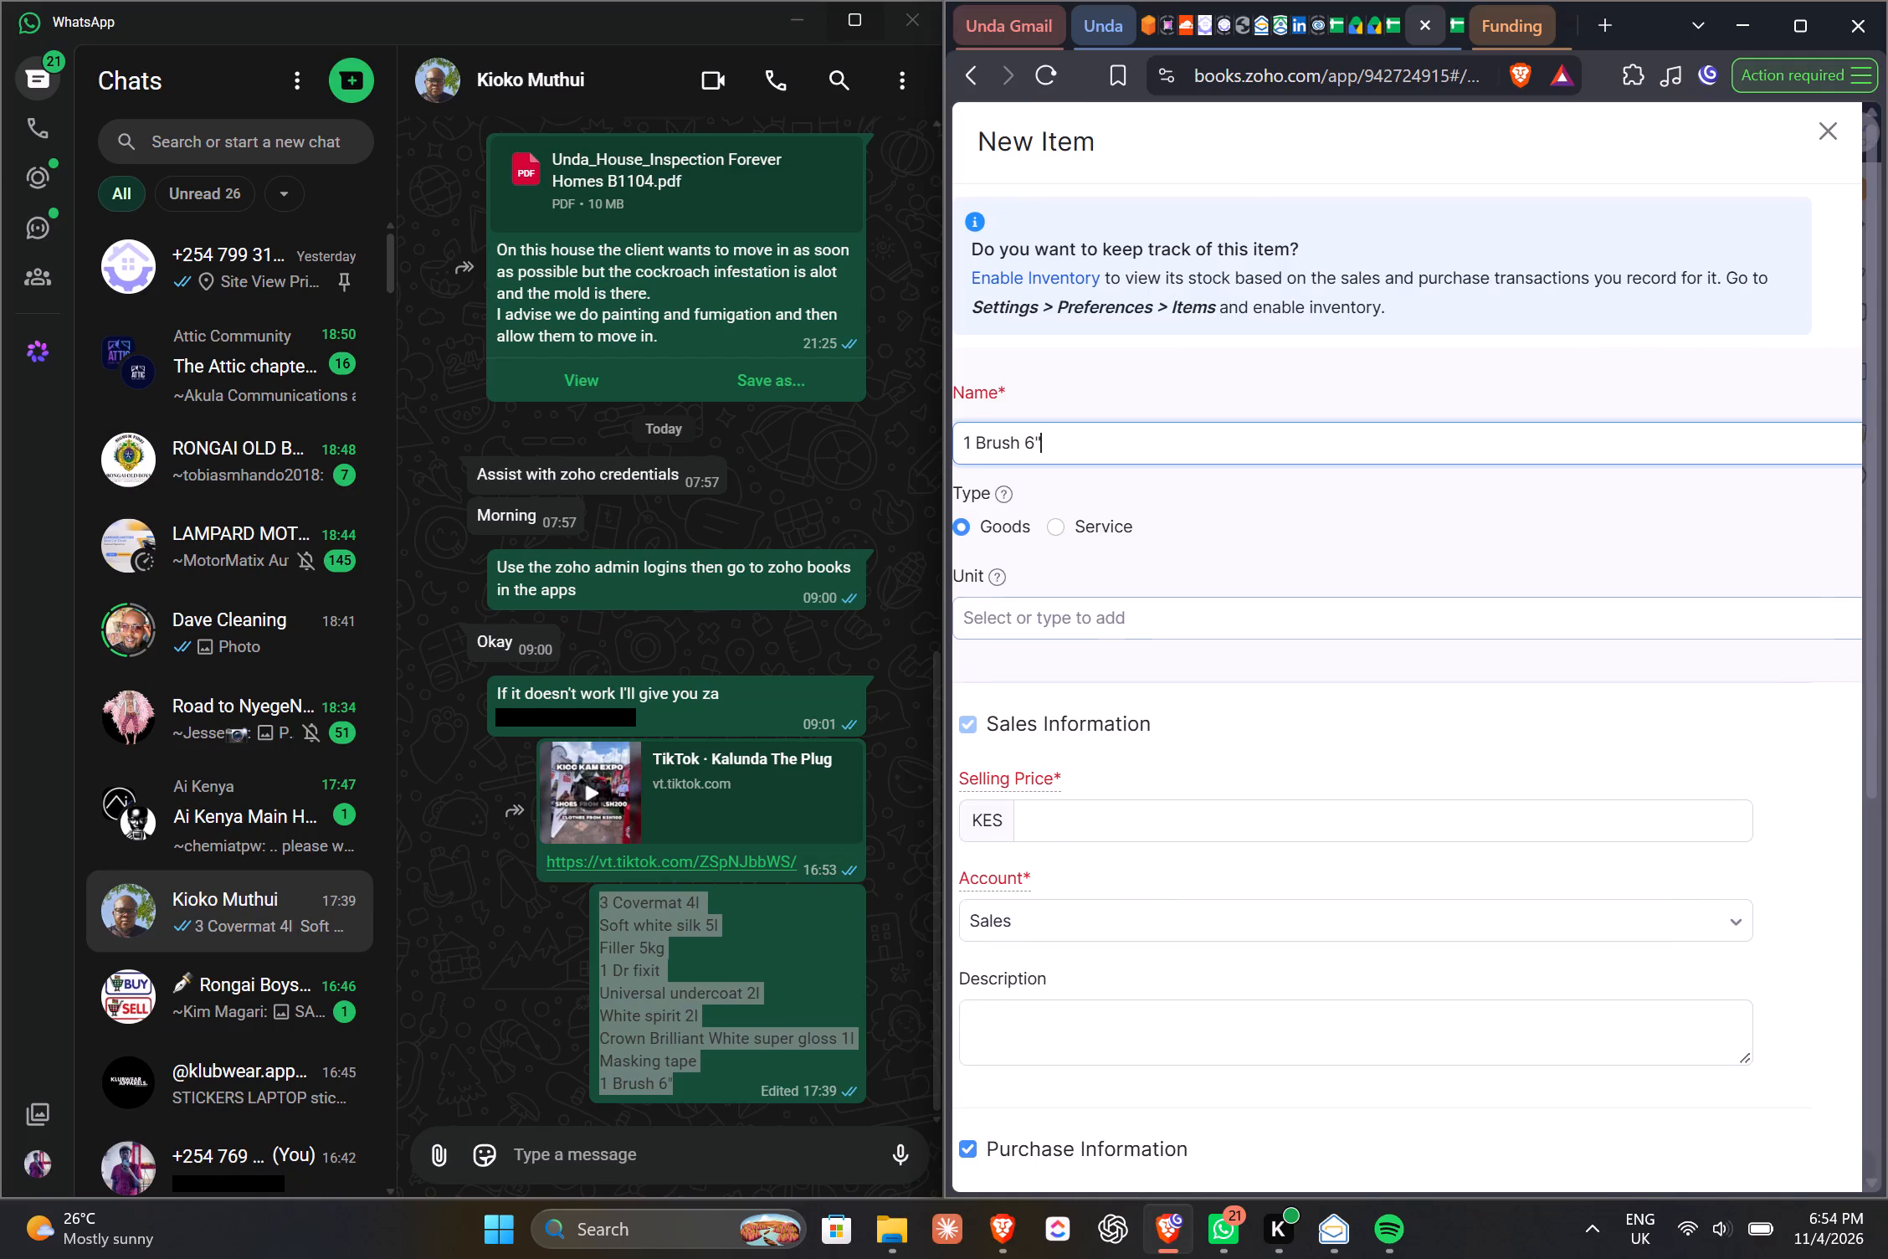
pyautogui.click(980, 445)
pyautogui.press('BackSpace')
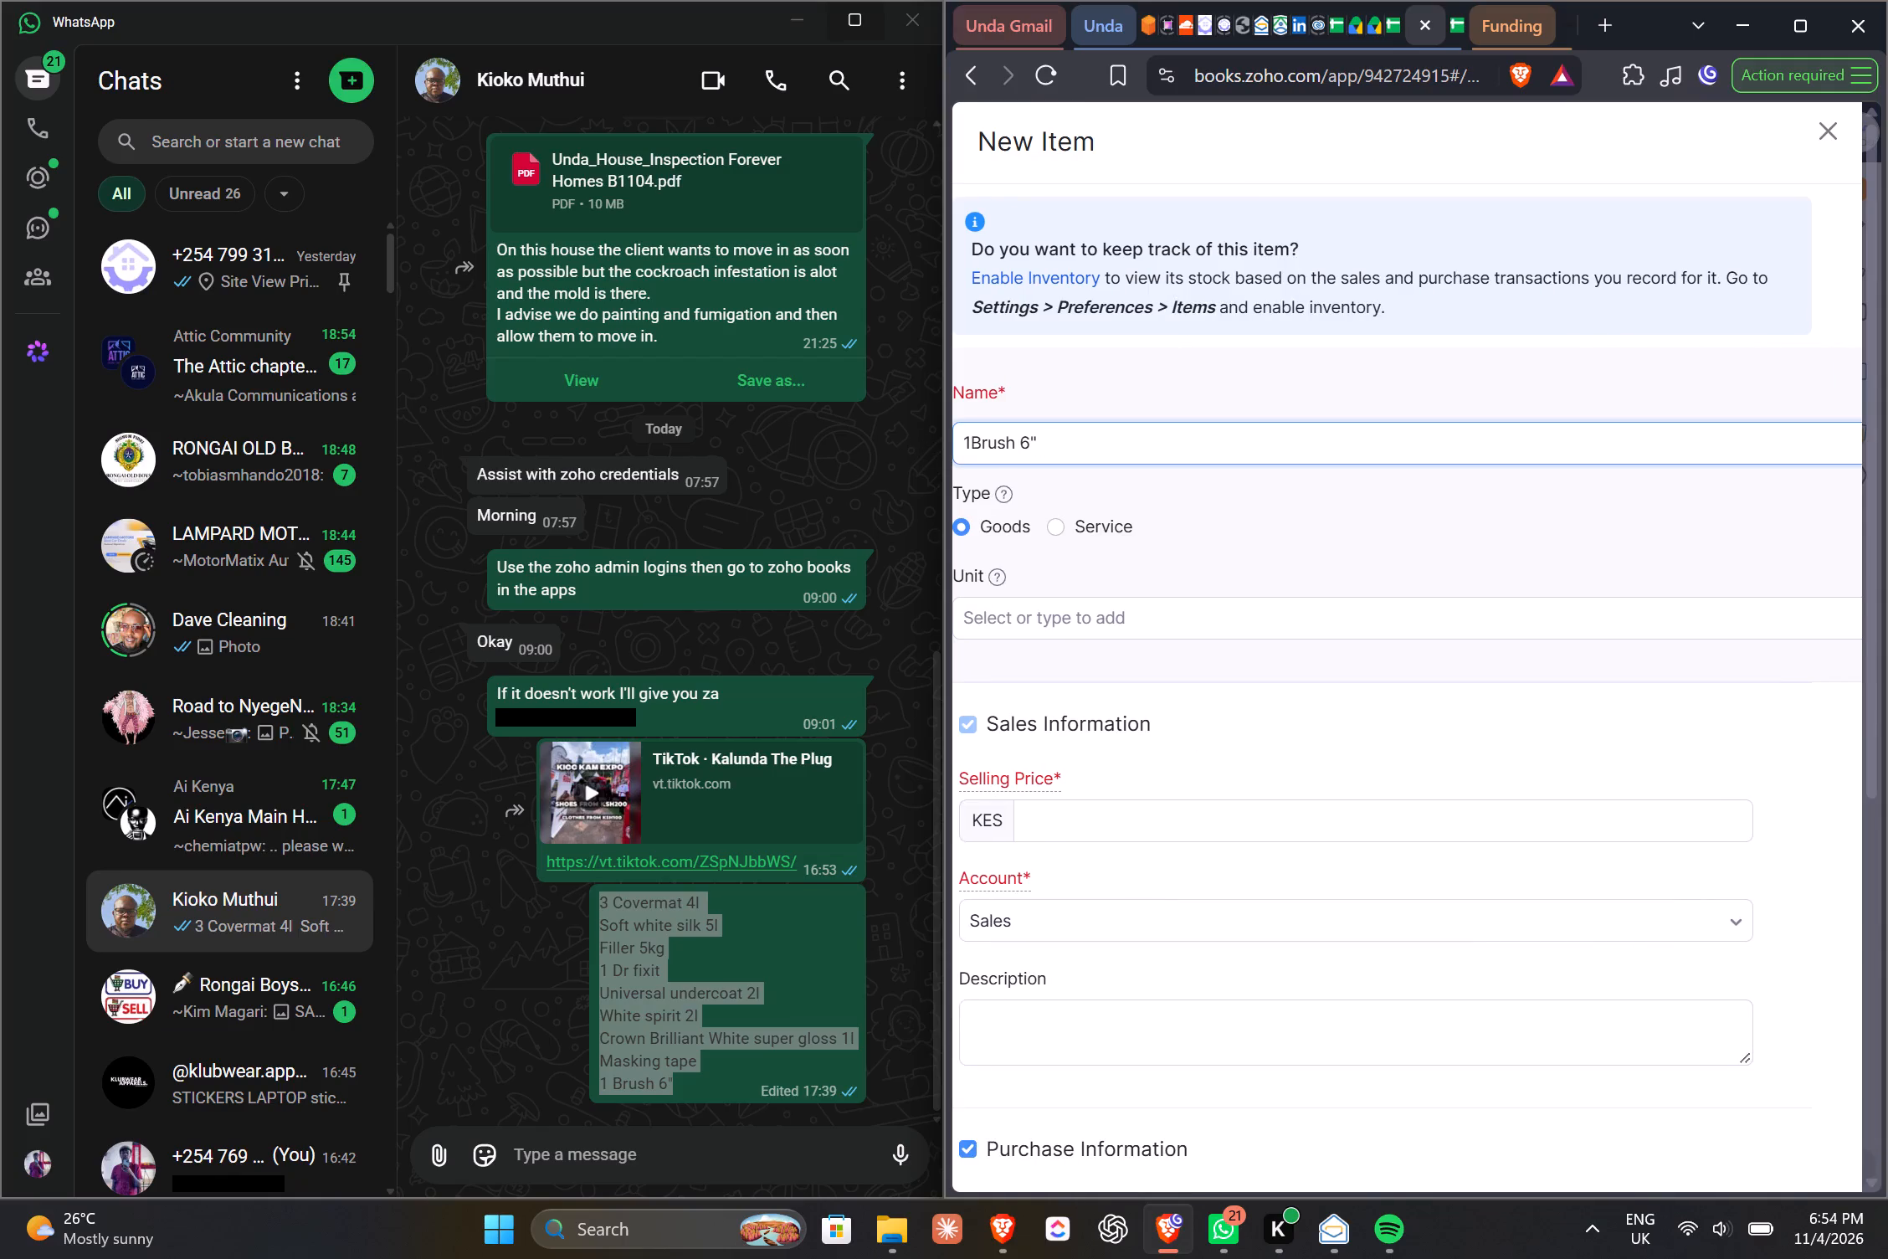
pyautogui.press('BackSpace')
pyautogui.press('BackSpace')
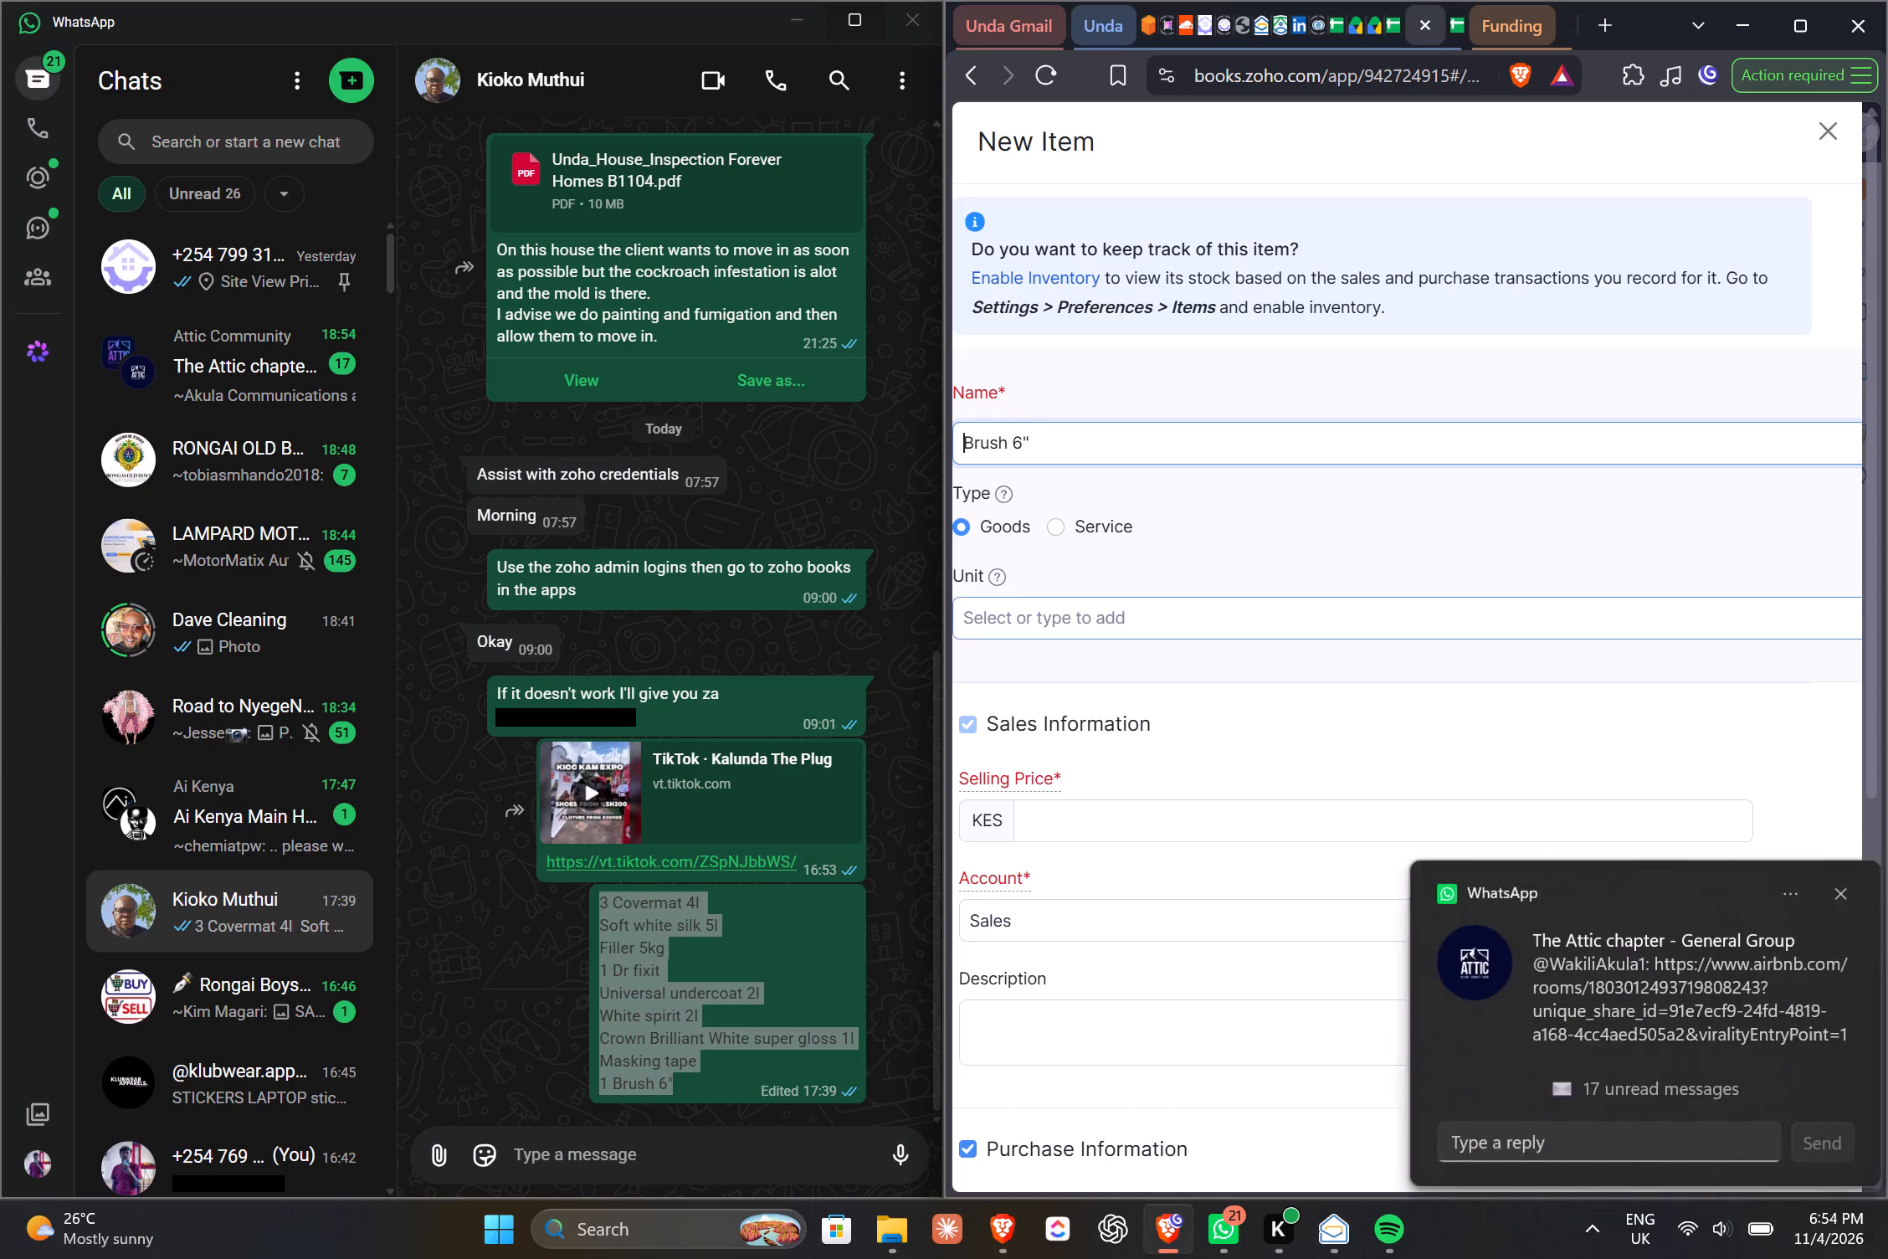
pyautogui.scroll(-1, 1220, 627)
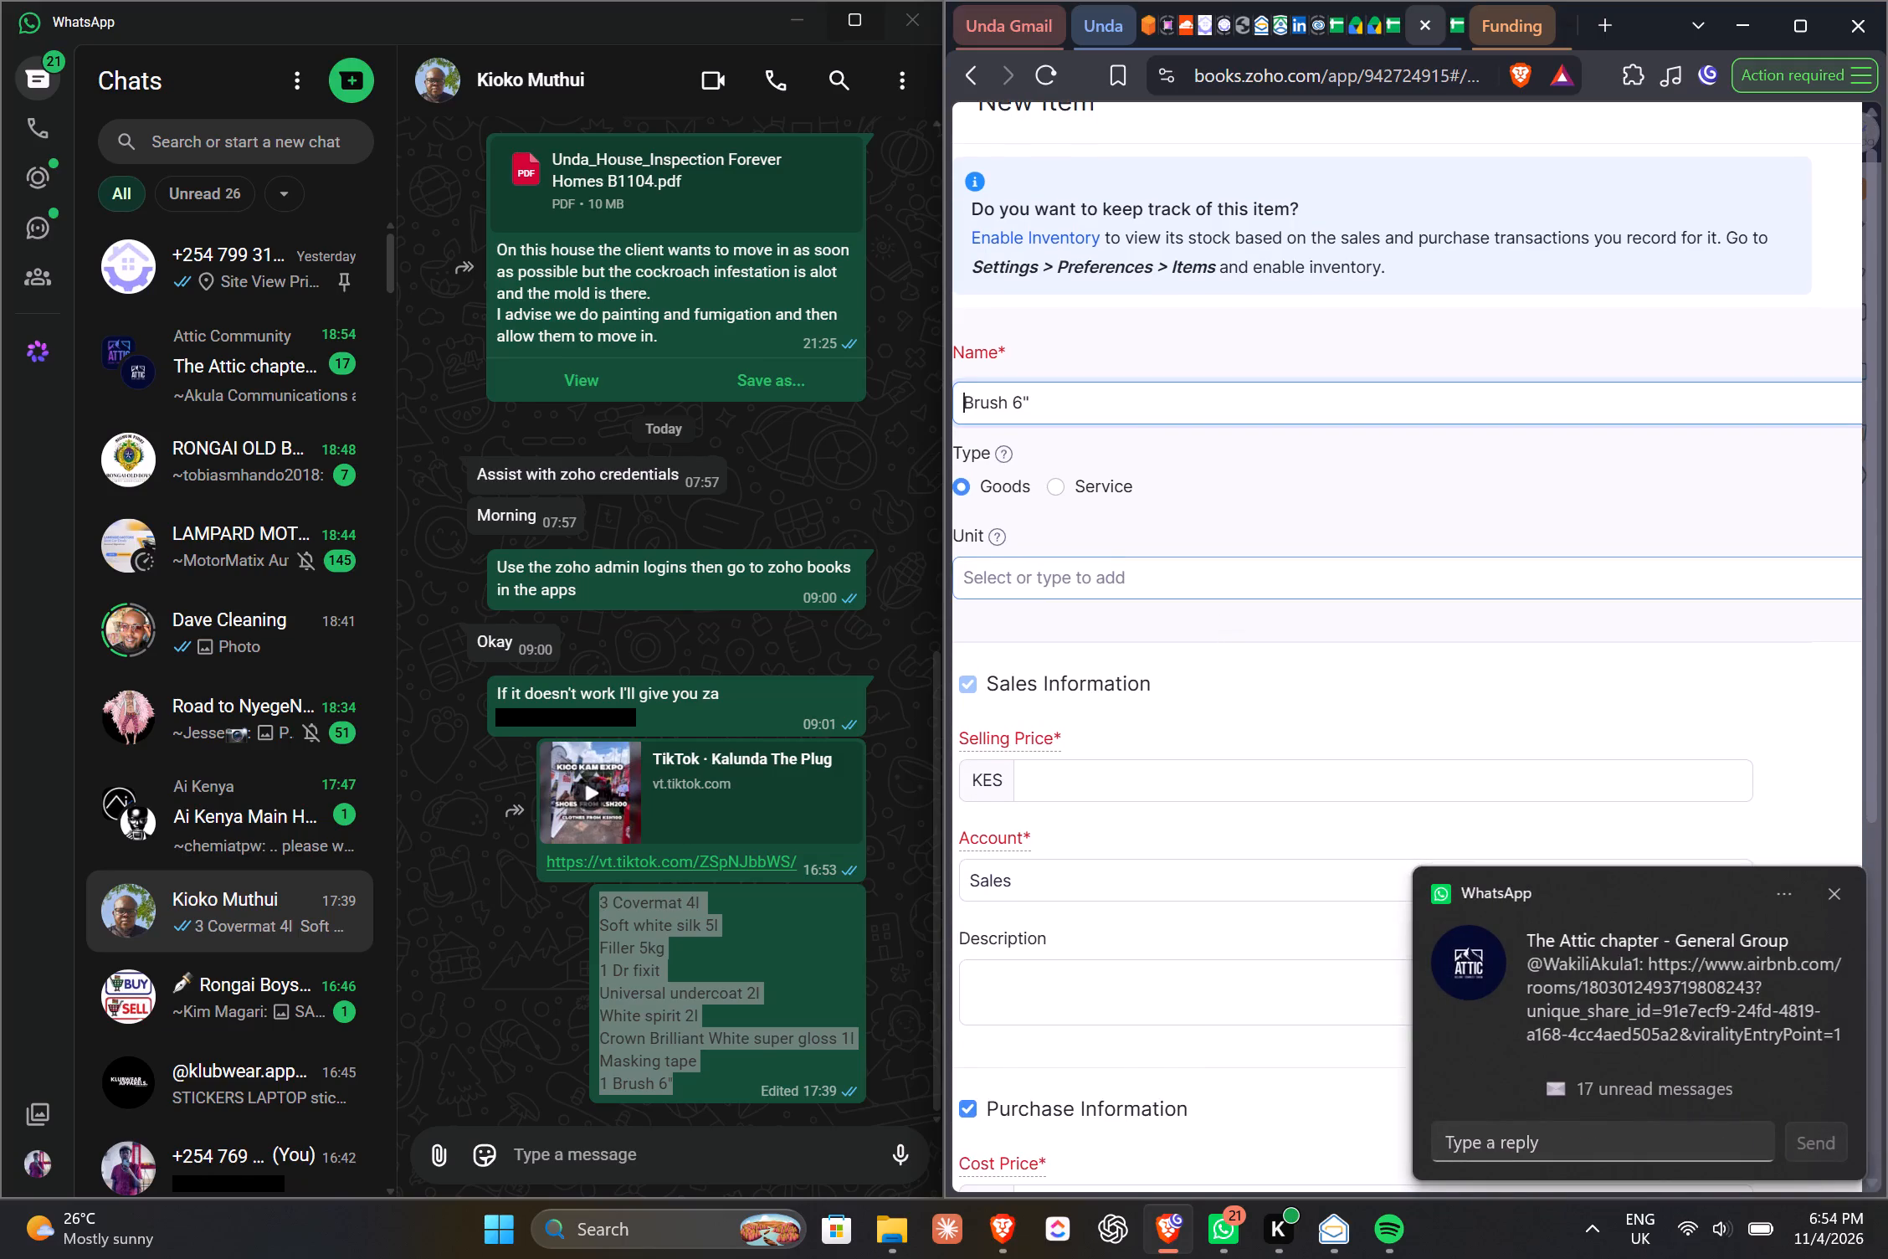
pyautogui.click(1190, 583)
pyautogui.scroll(-1, 1090, 836)
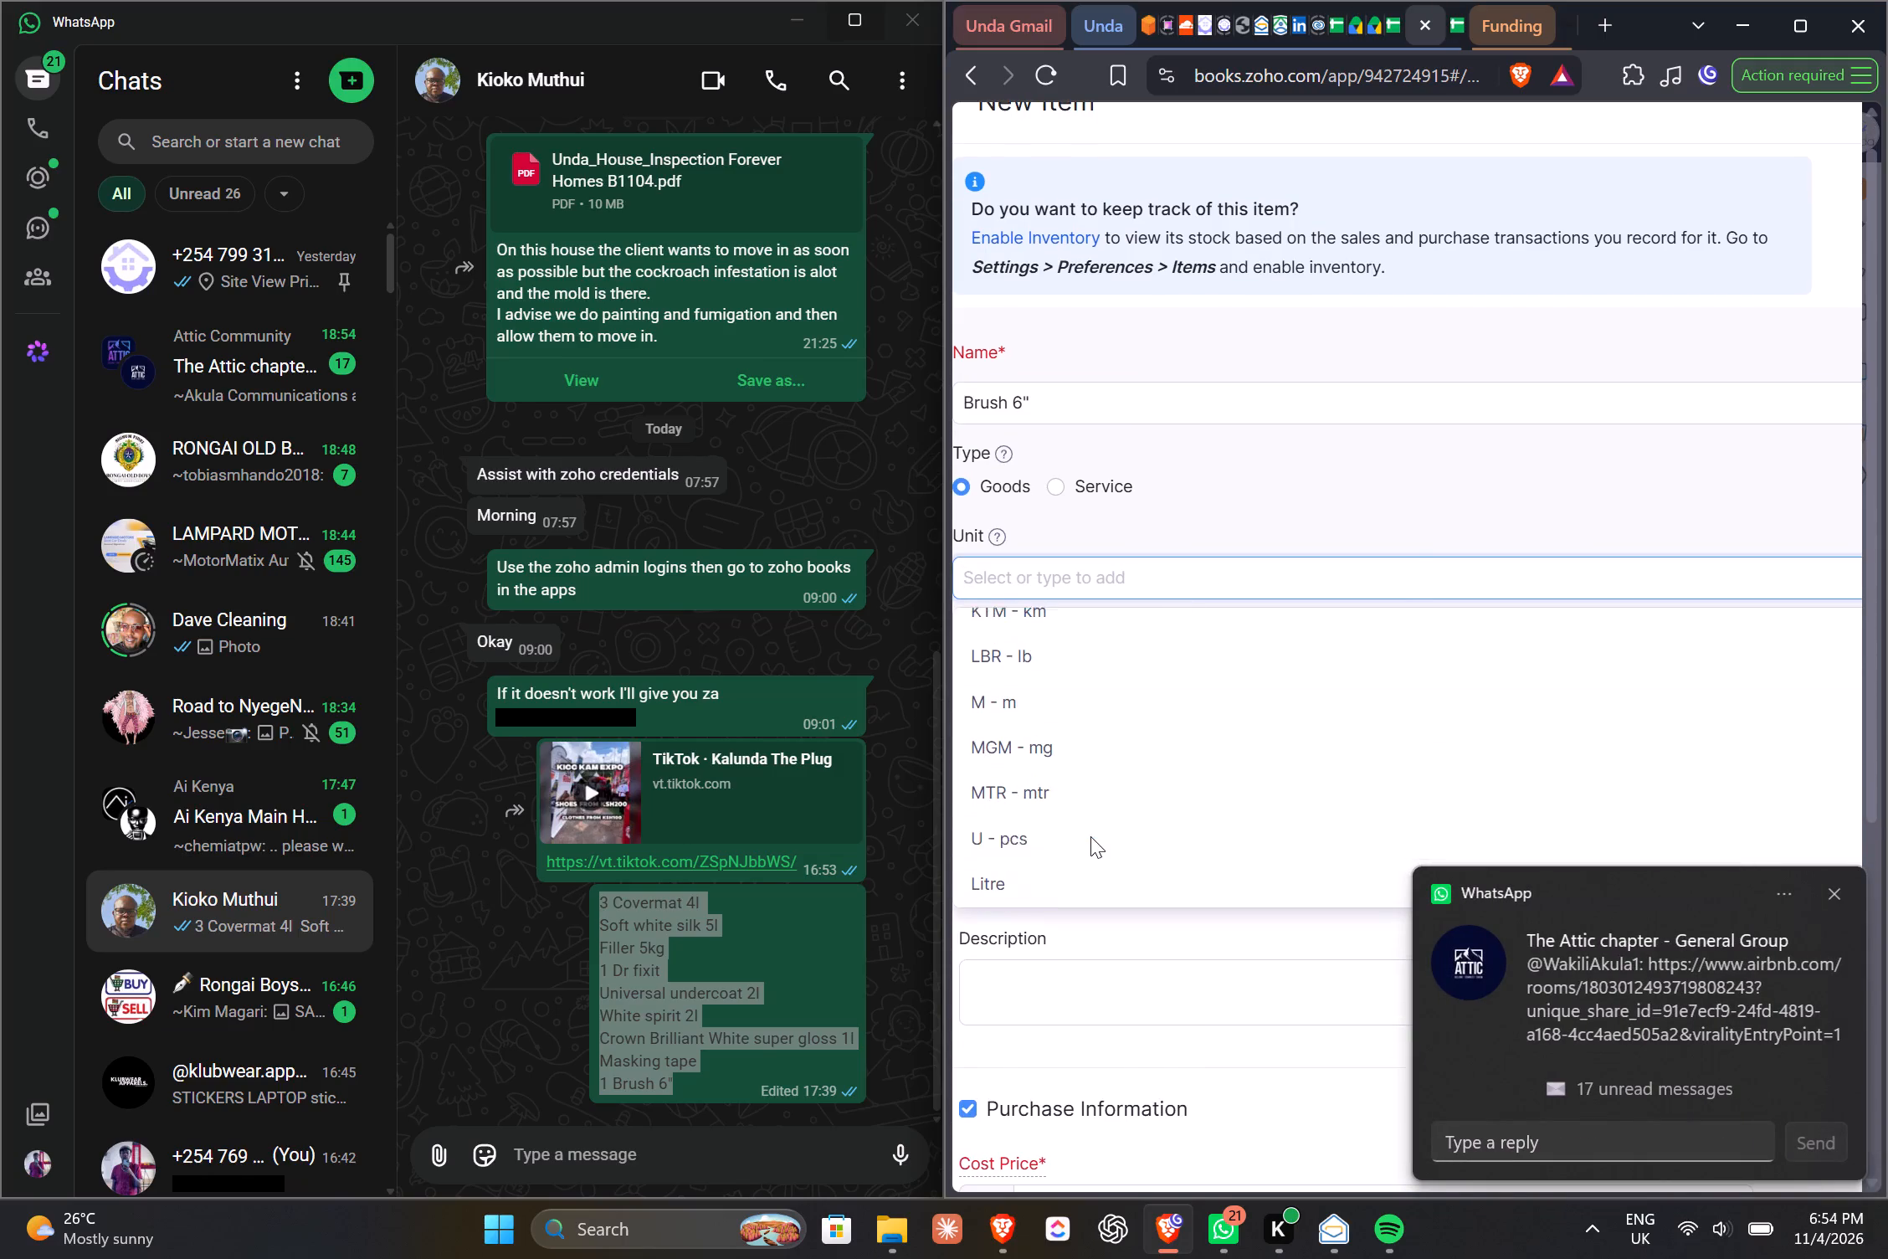
pyautogui.scroll(-1, 1090, 836)
pyautogui.click(1038, 845)
pyautogui.click(1098, 775)
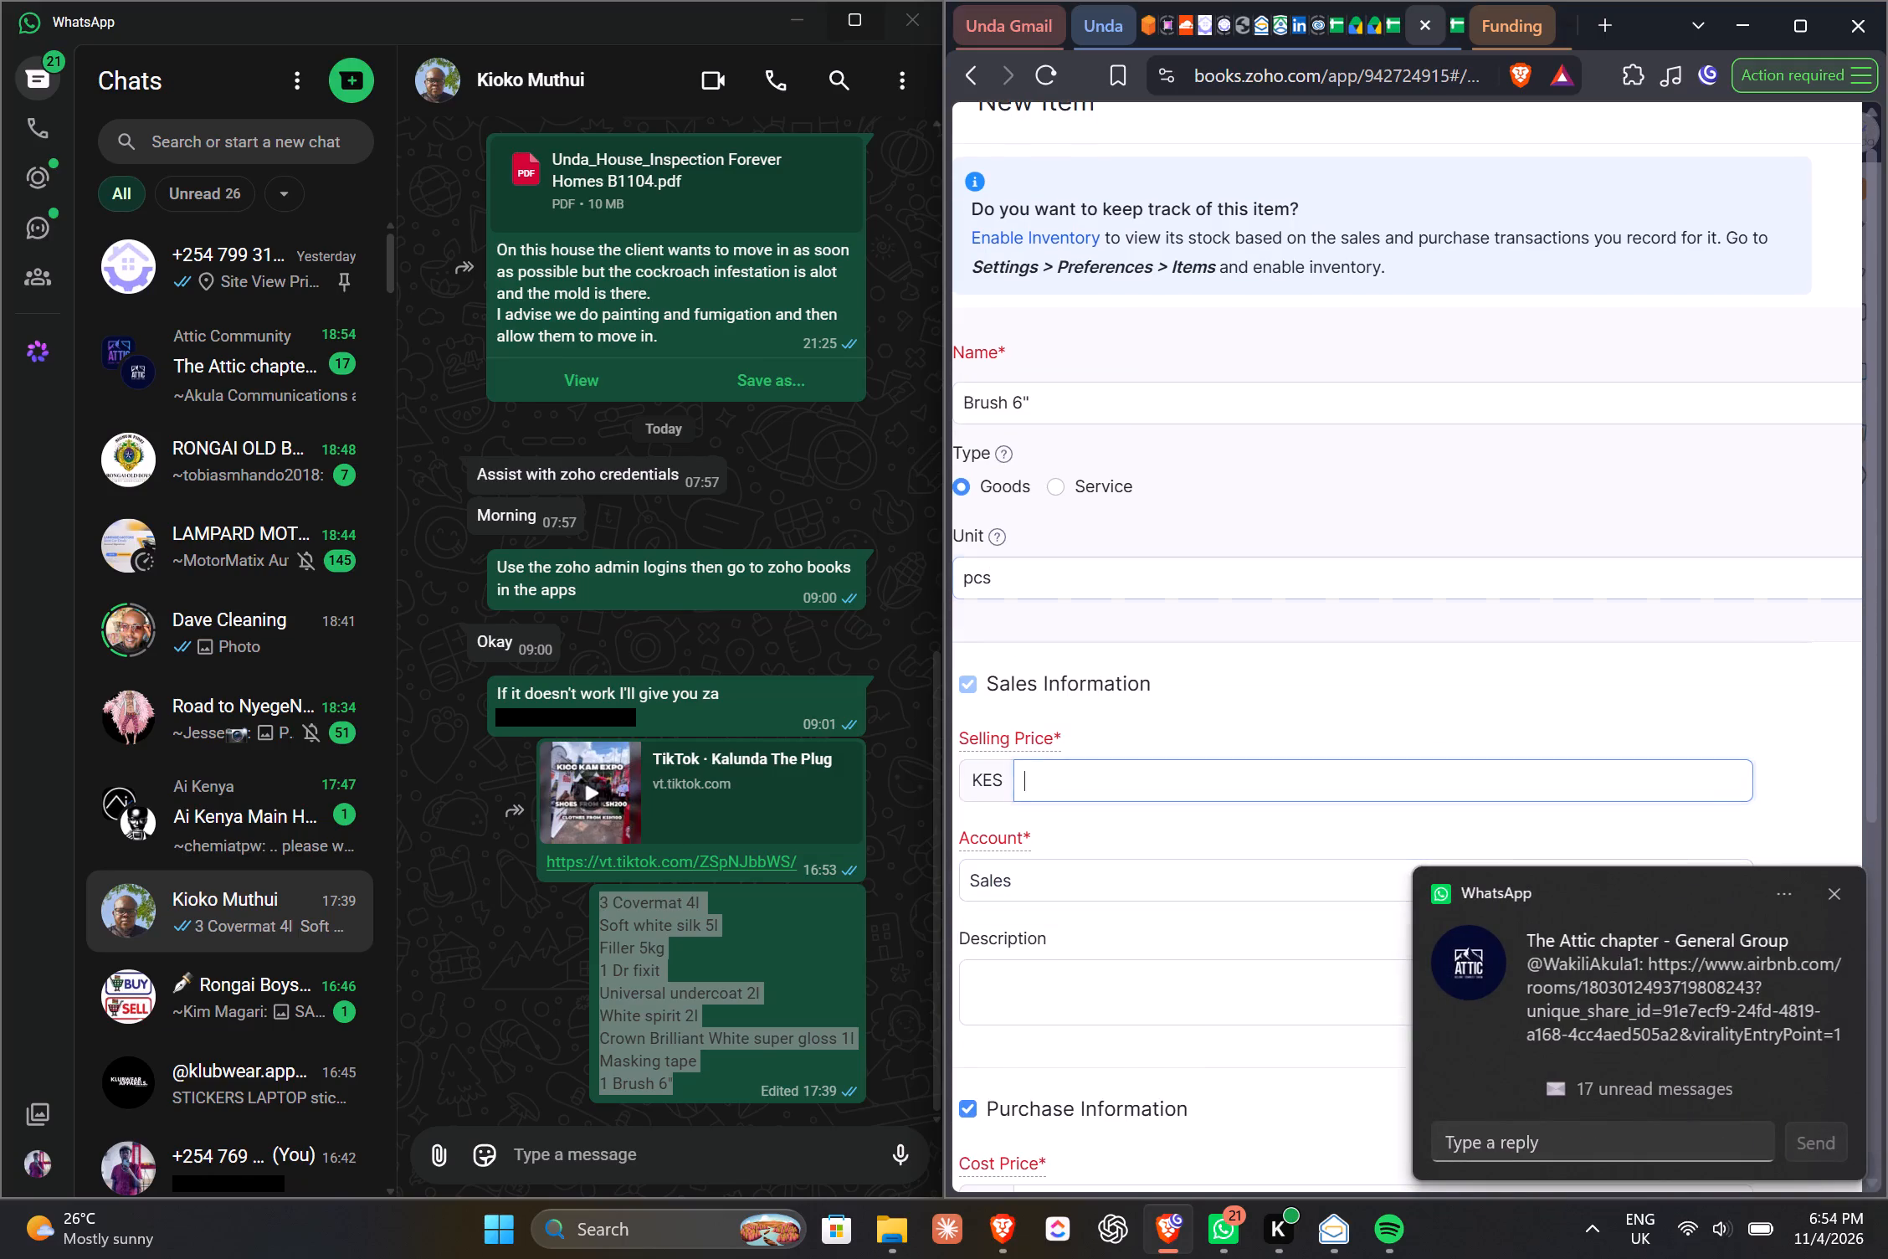
# Consult the Quoting Calculator's town unit price and marked-up price for Brush 6".
pyautogui.click(1396, 21)
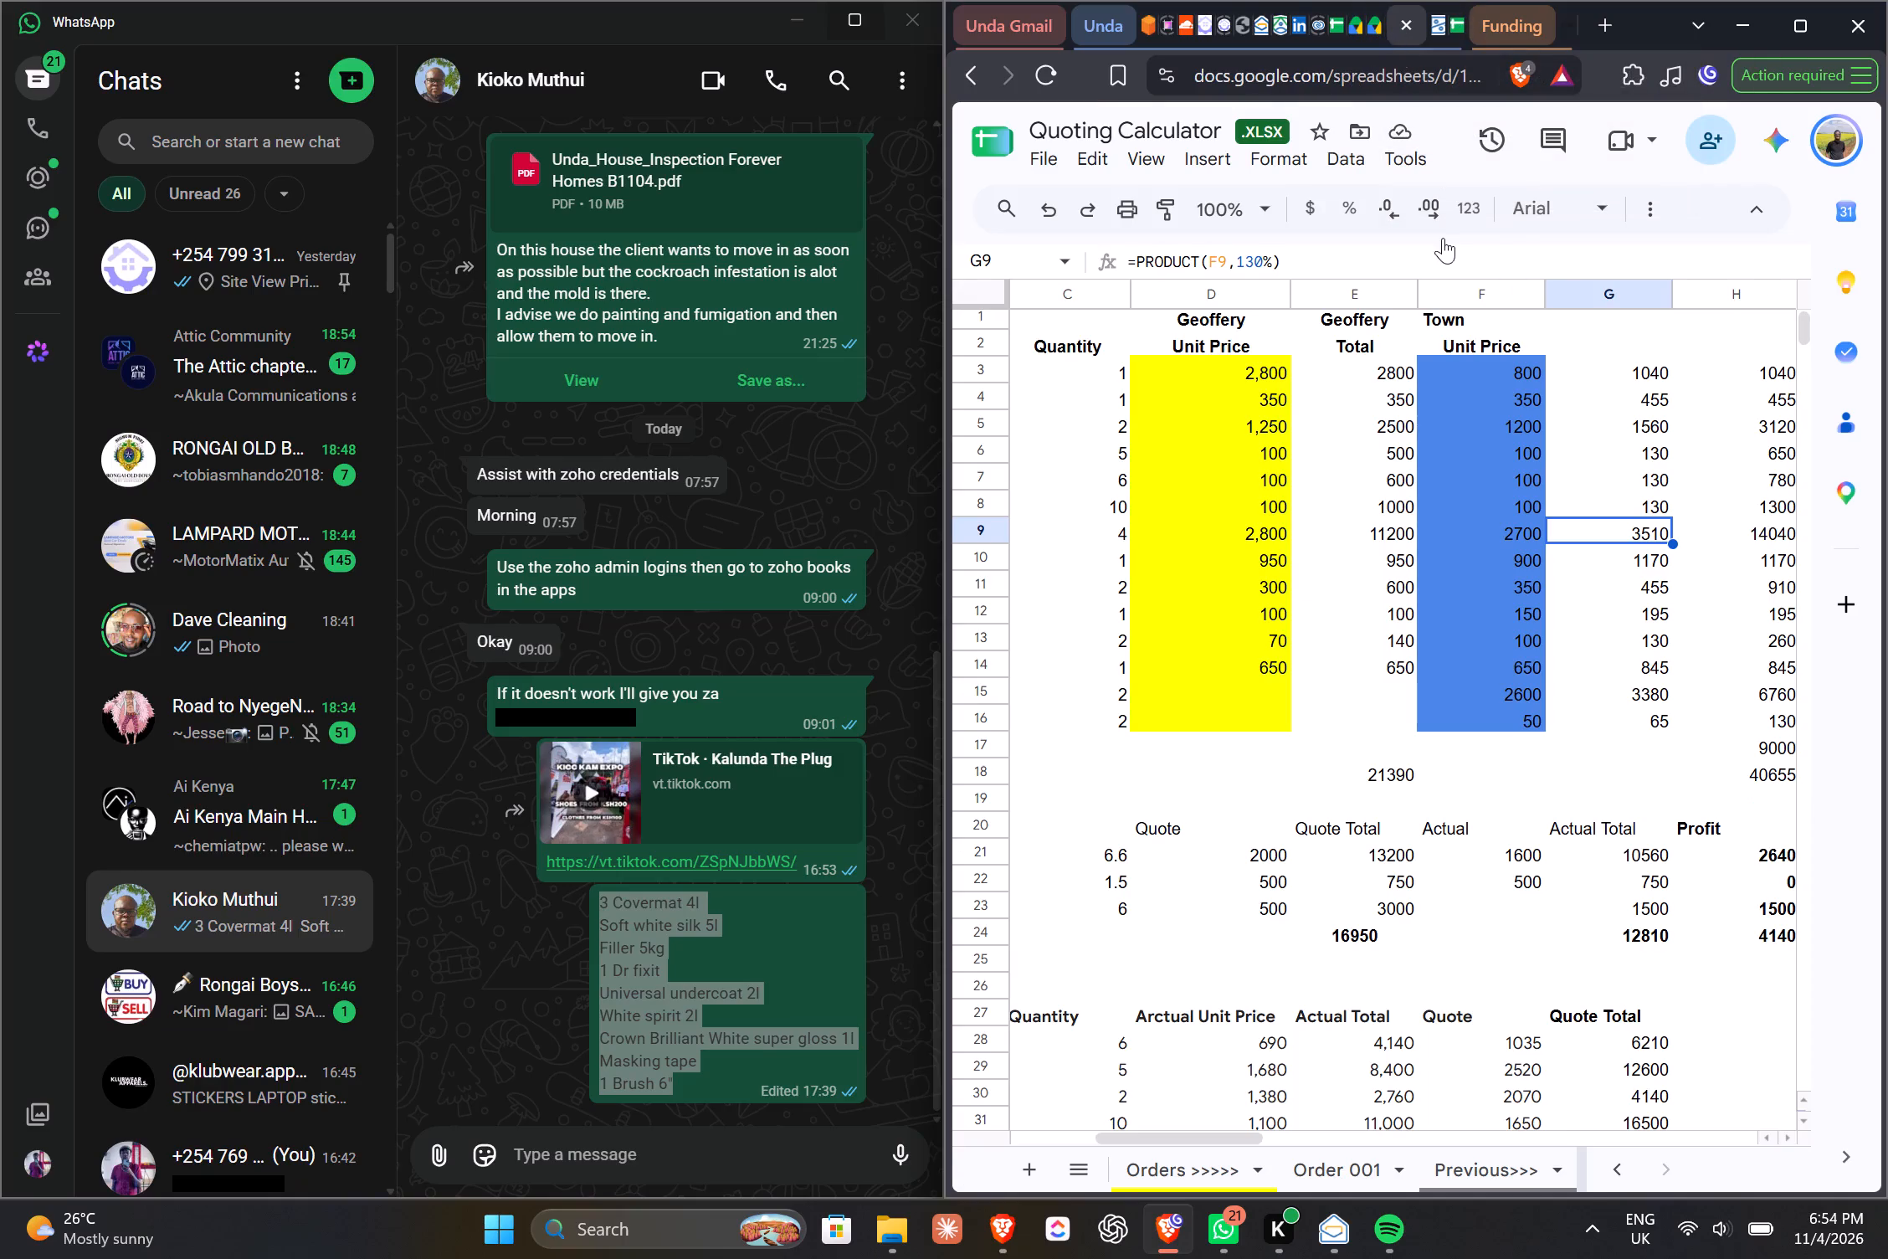
pyautogui.hscroll(3, 1160, 548)
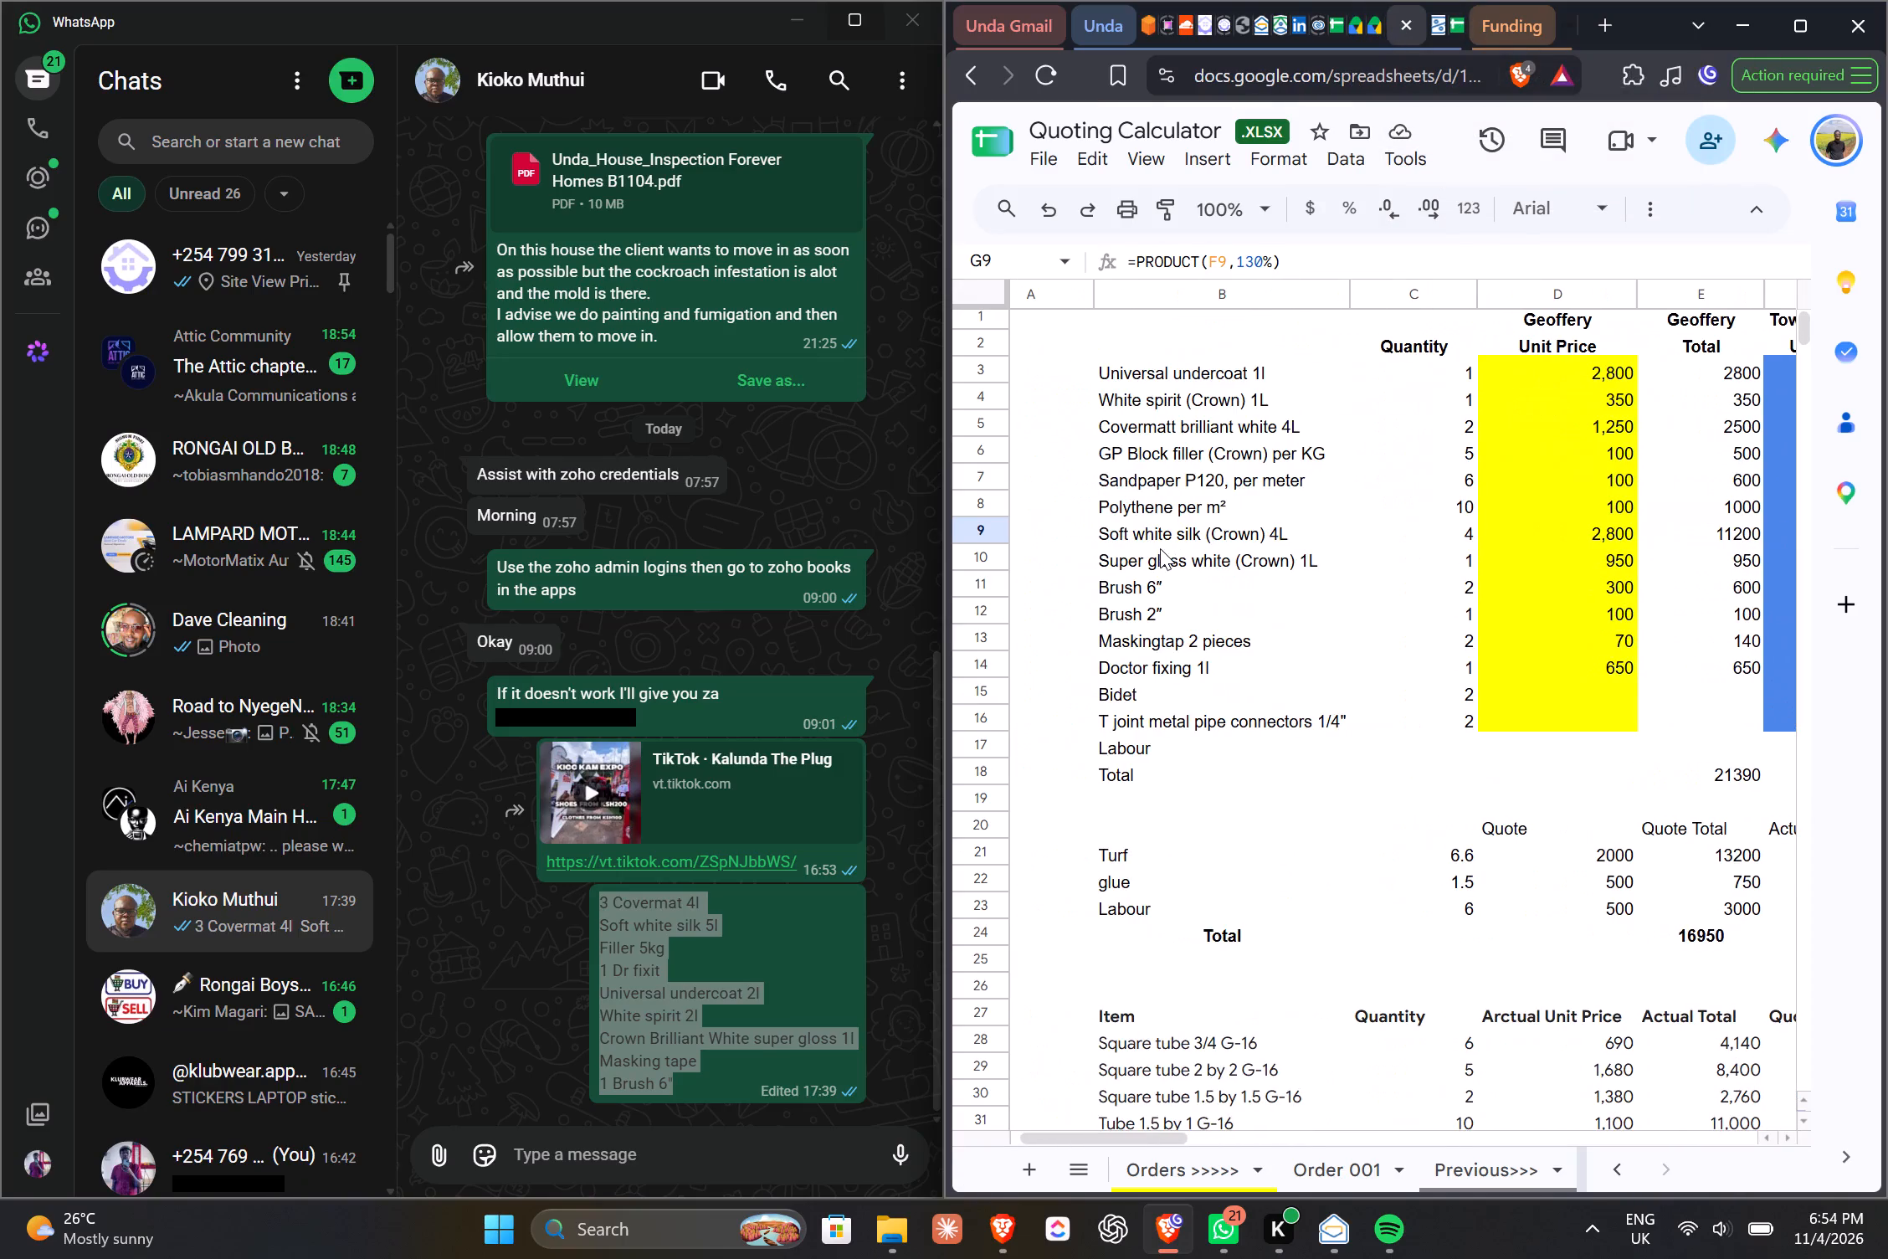
pyautogui.hscroll(-1, 1147, 549)
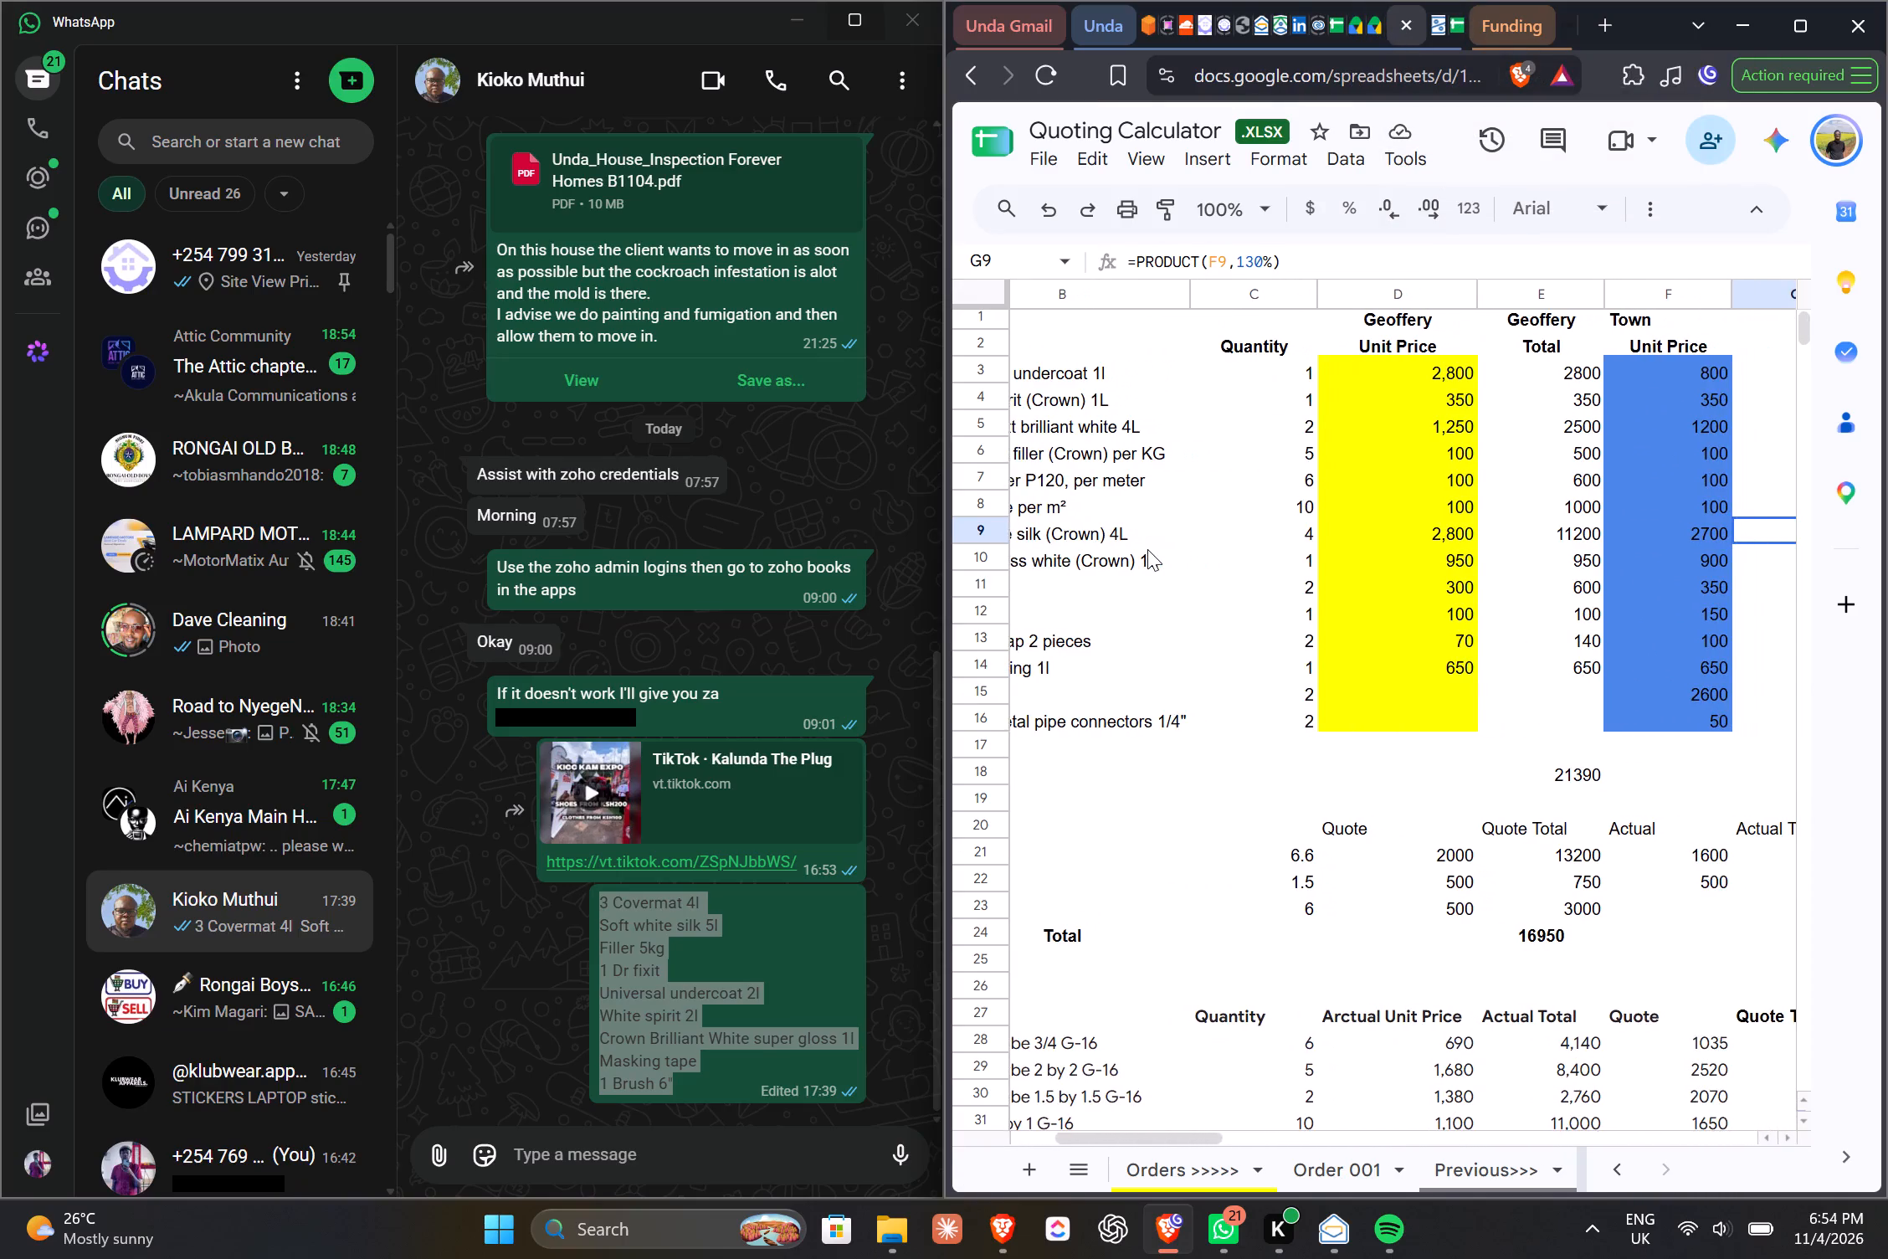
pyautogui.hscroll(-2, 1147, 549)
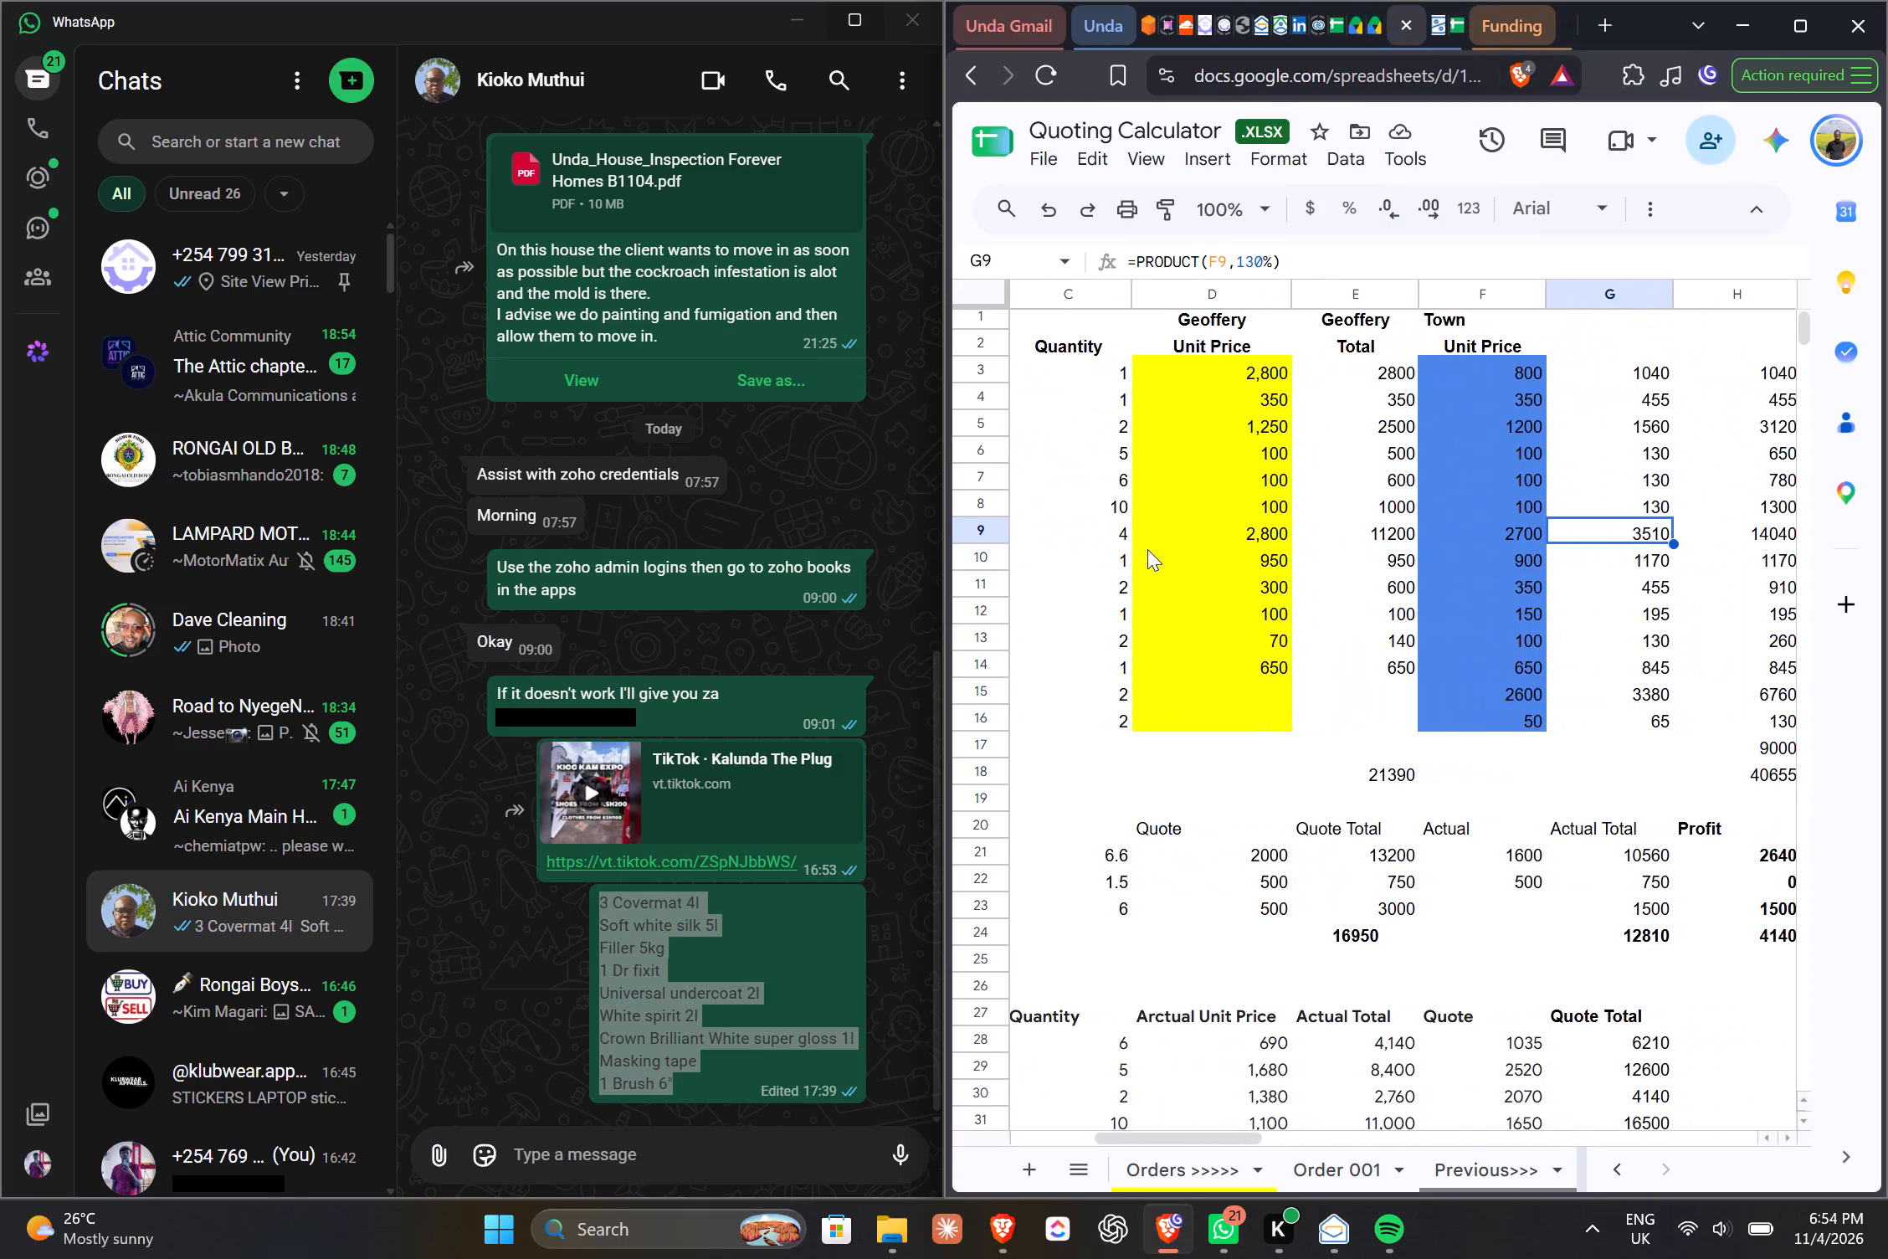
# Give the new Brush 6" item a selling price of KES 450 under the Sales account and a cost price of KES 350.
pyautogui.click(1433, 33)
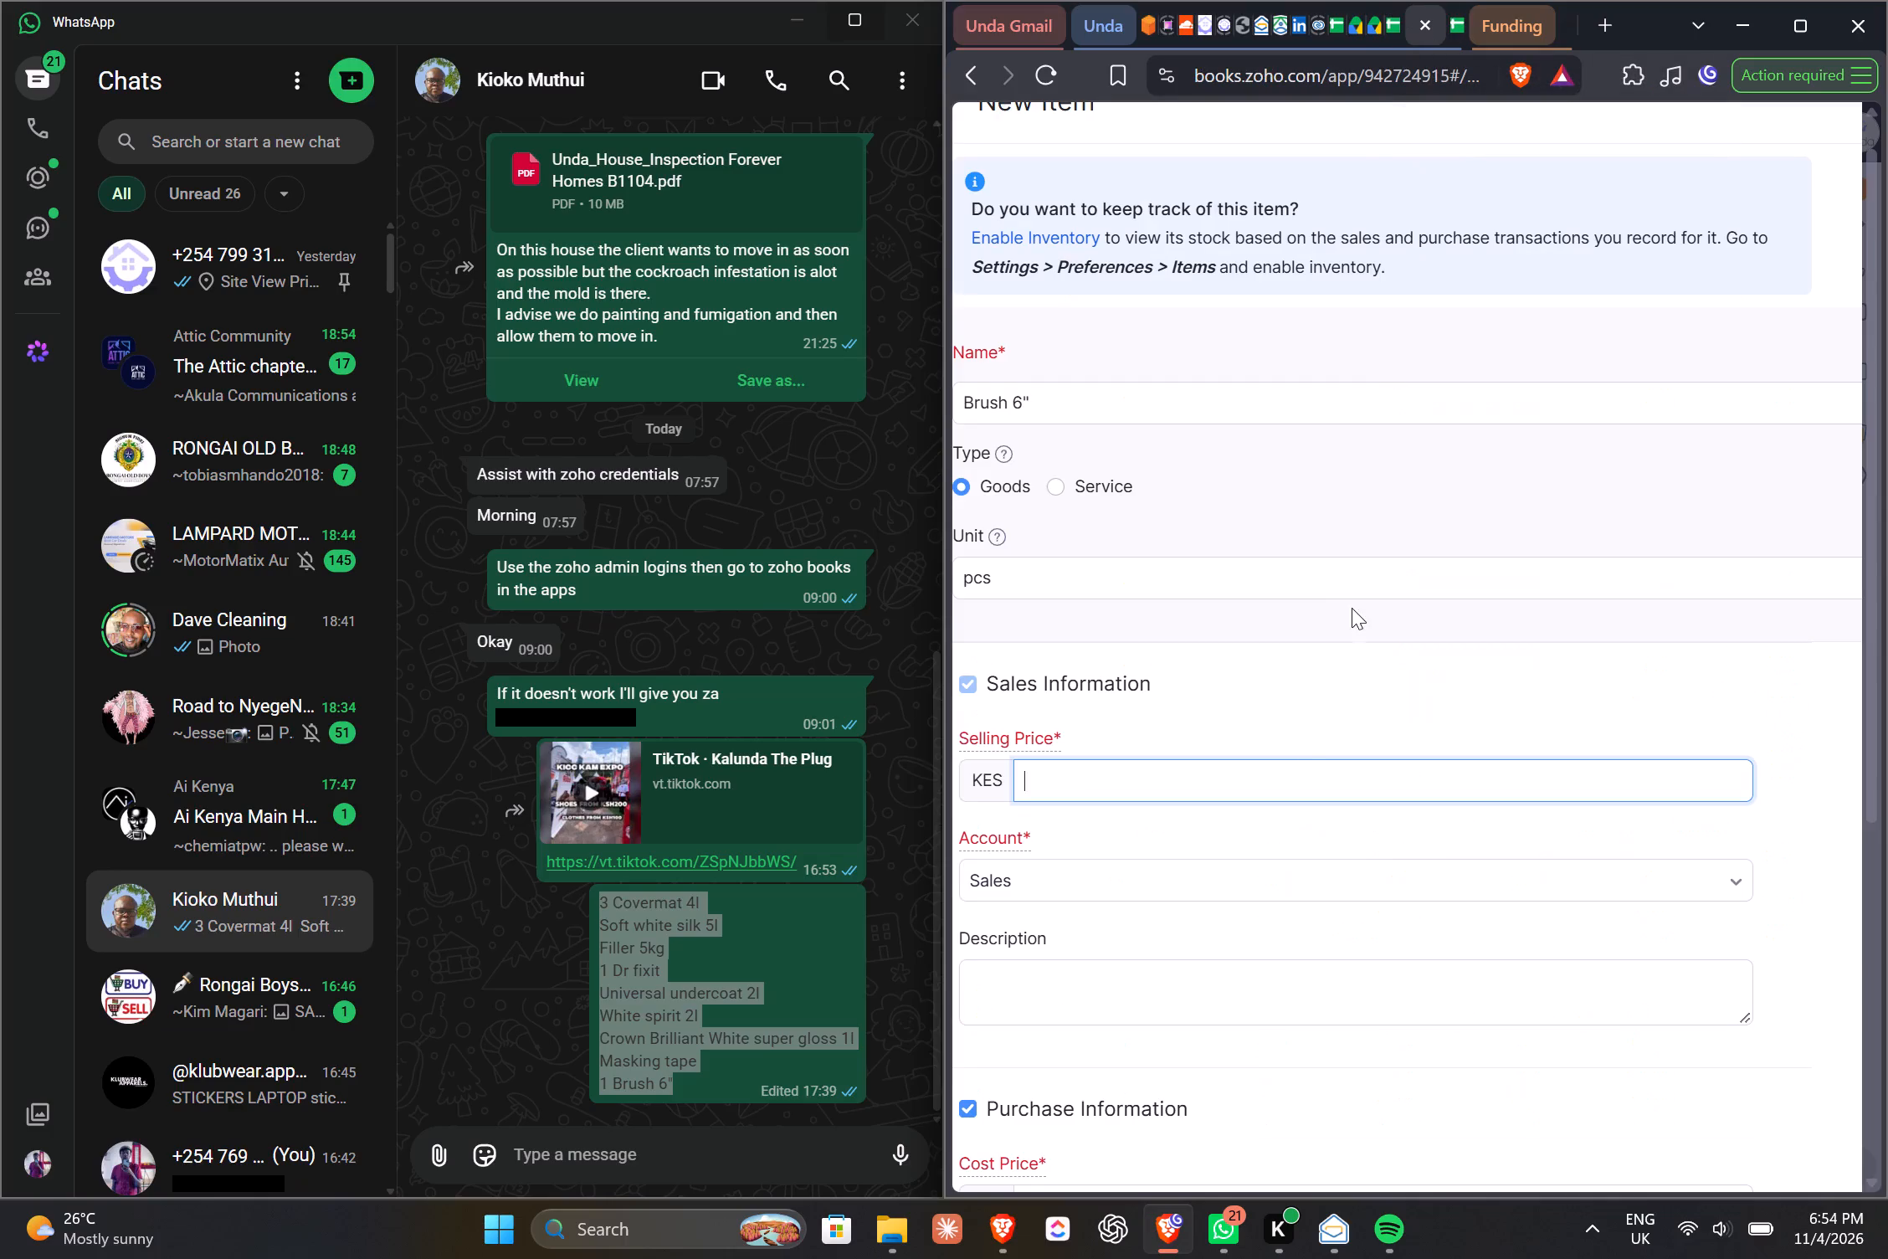
pyautogui.write('450')
pyautogui.scroll(-1, 1241, 857)
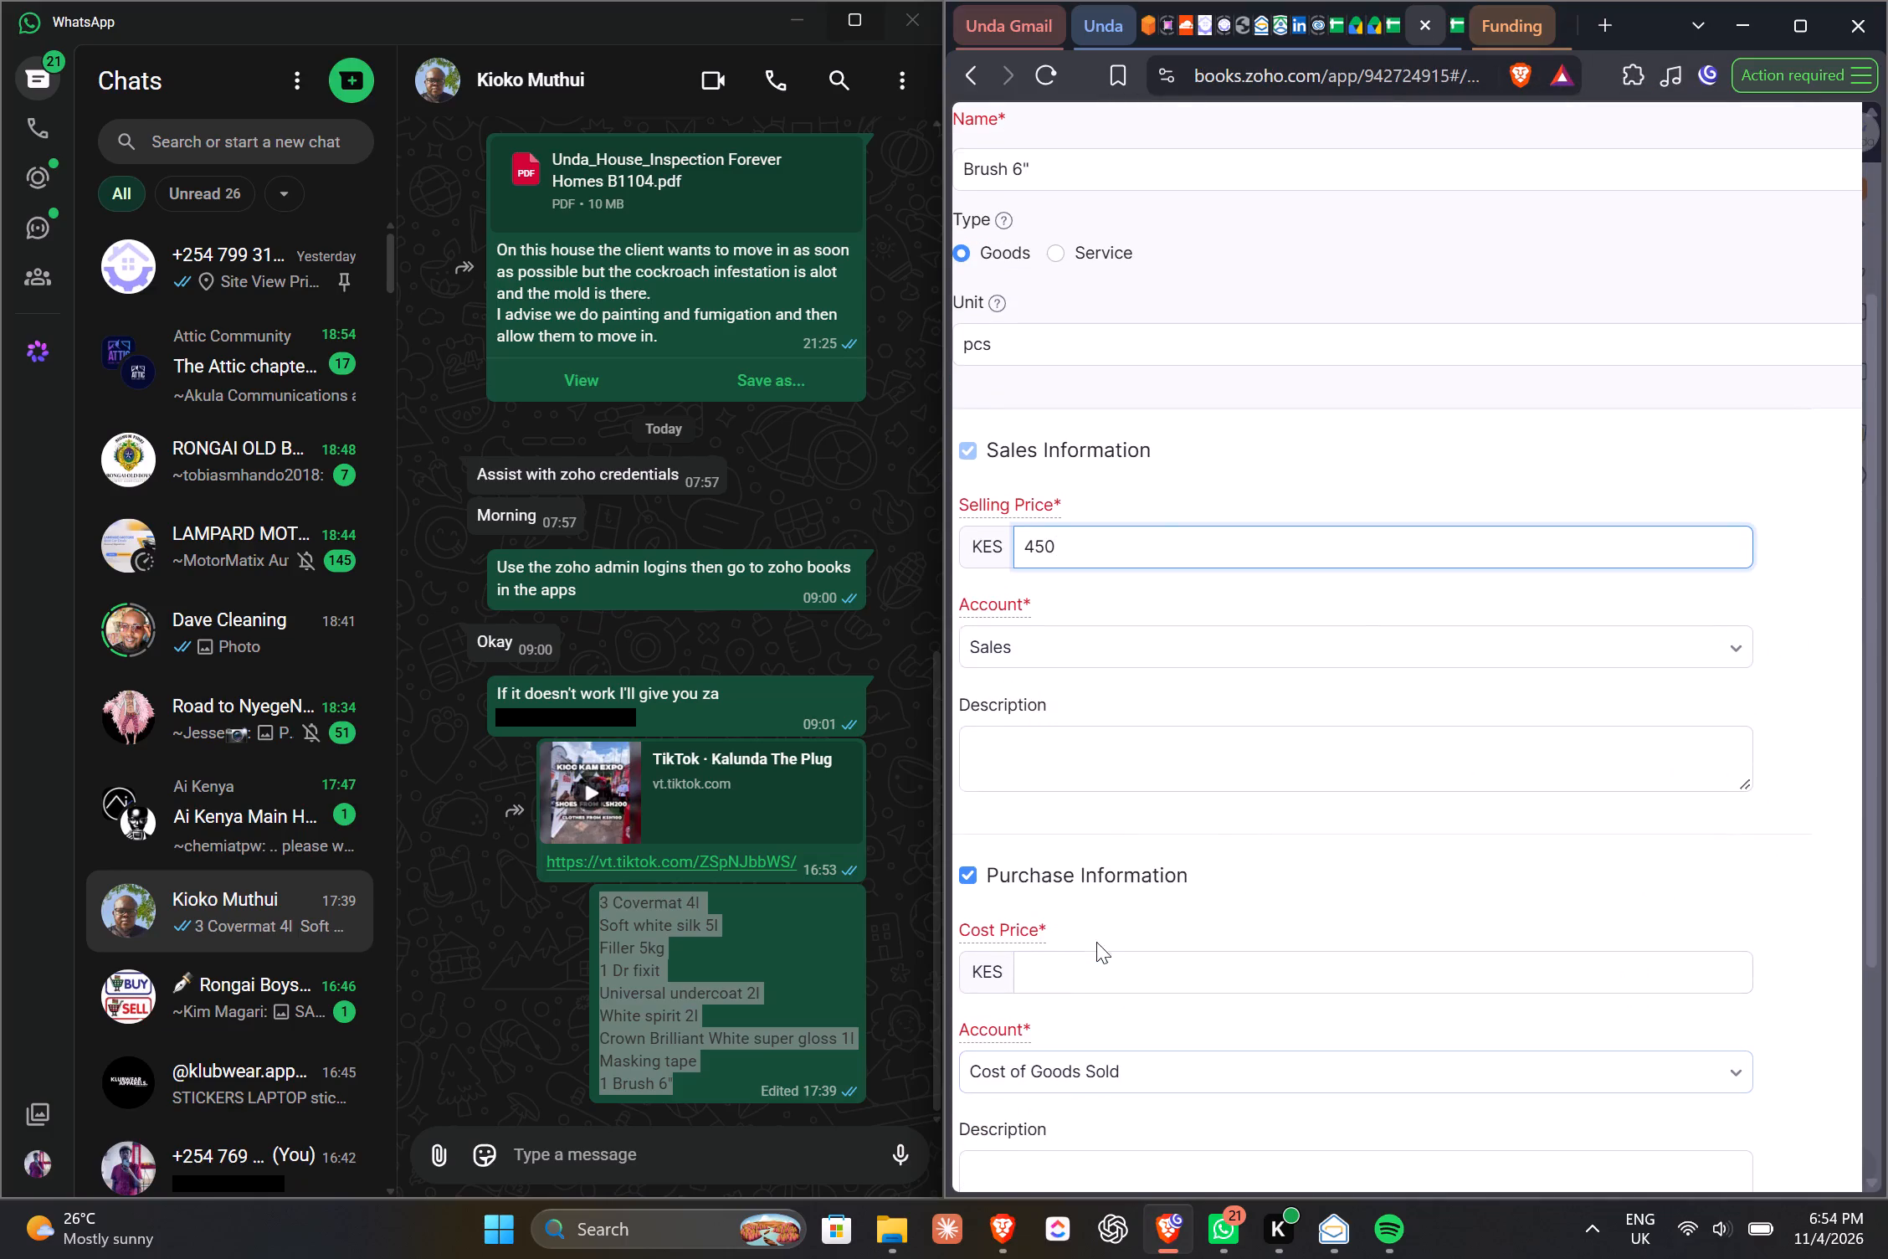
pyautogui.click(1281, 644)
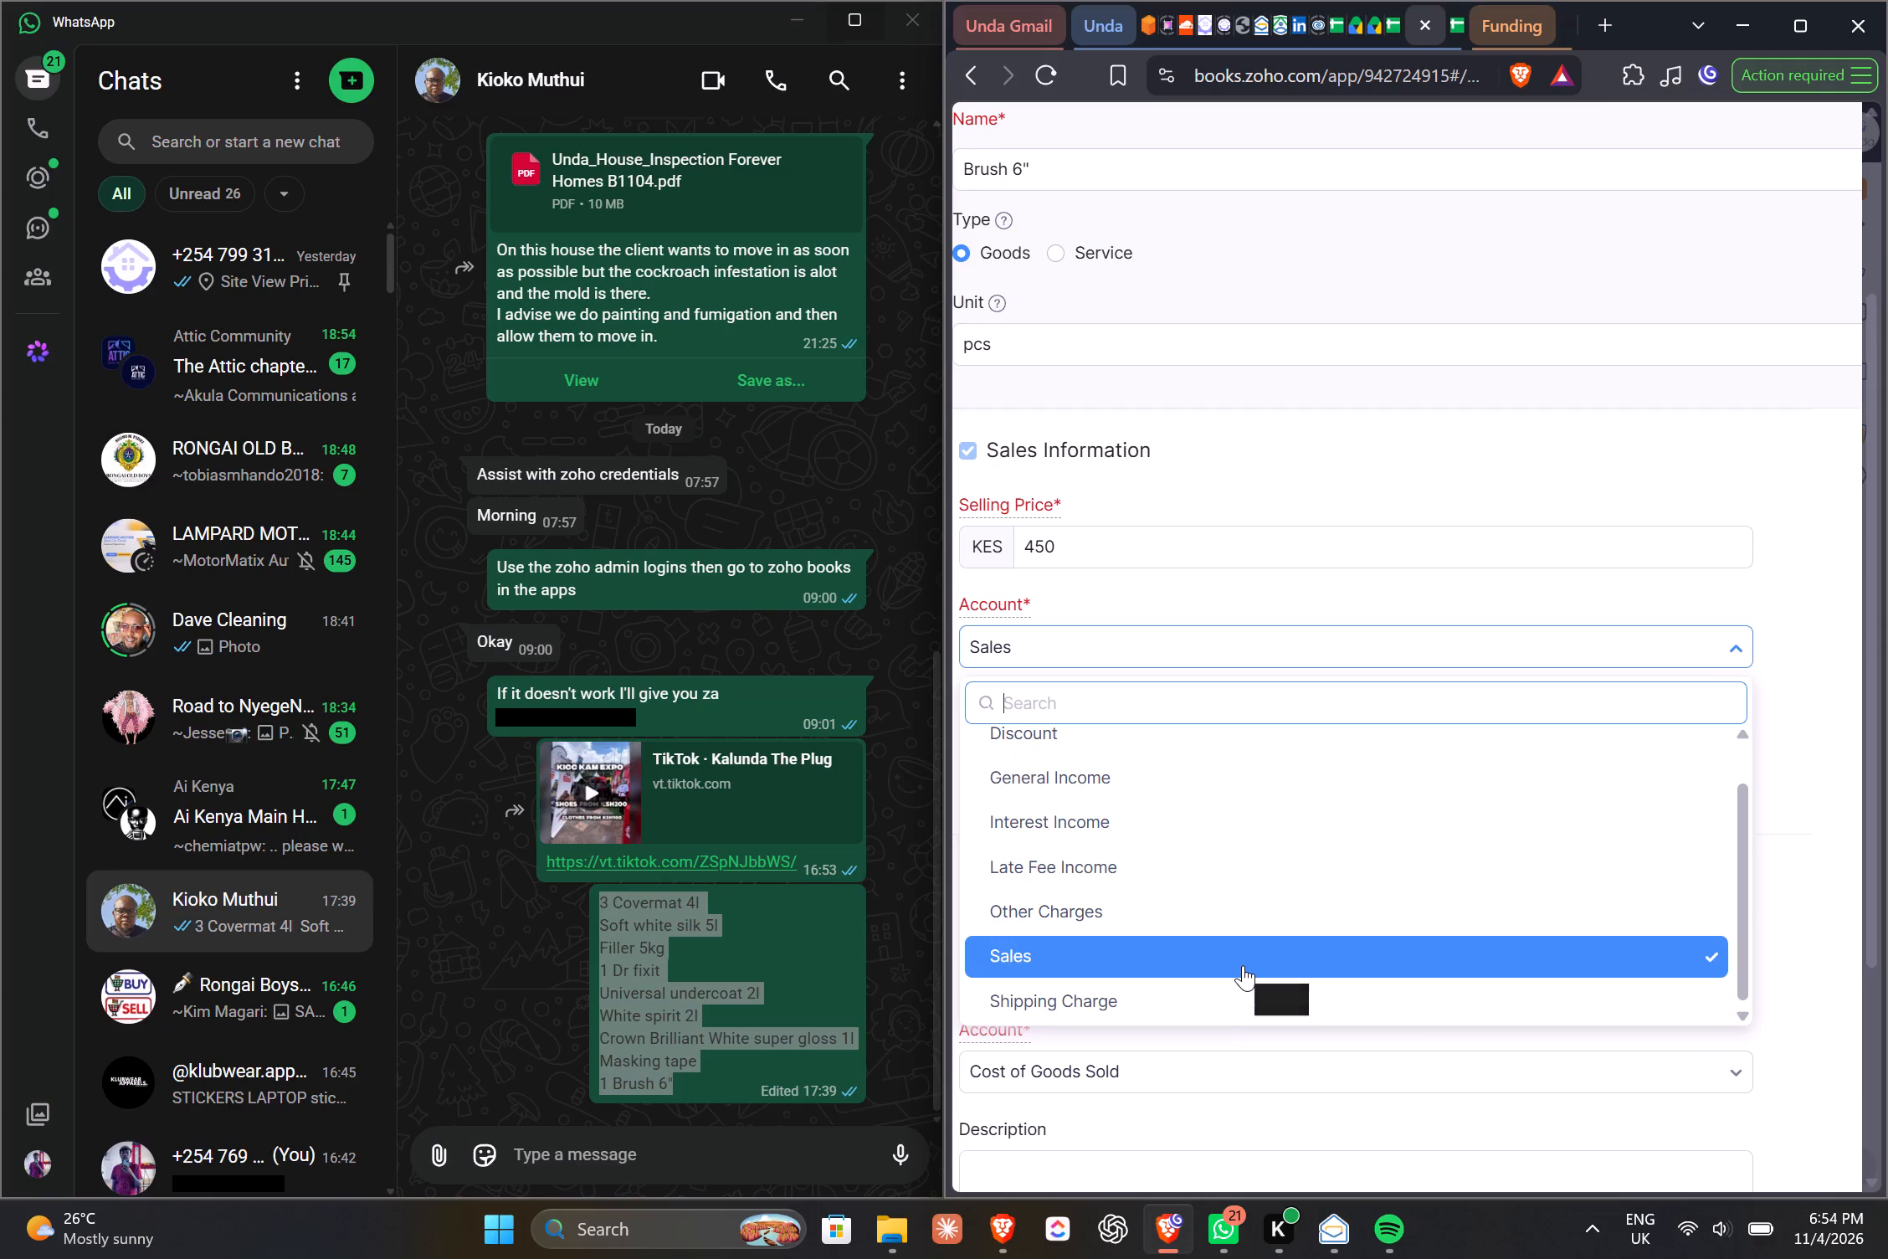
pyautogui.scroll(1, 1243, 965)
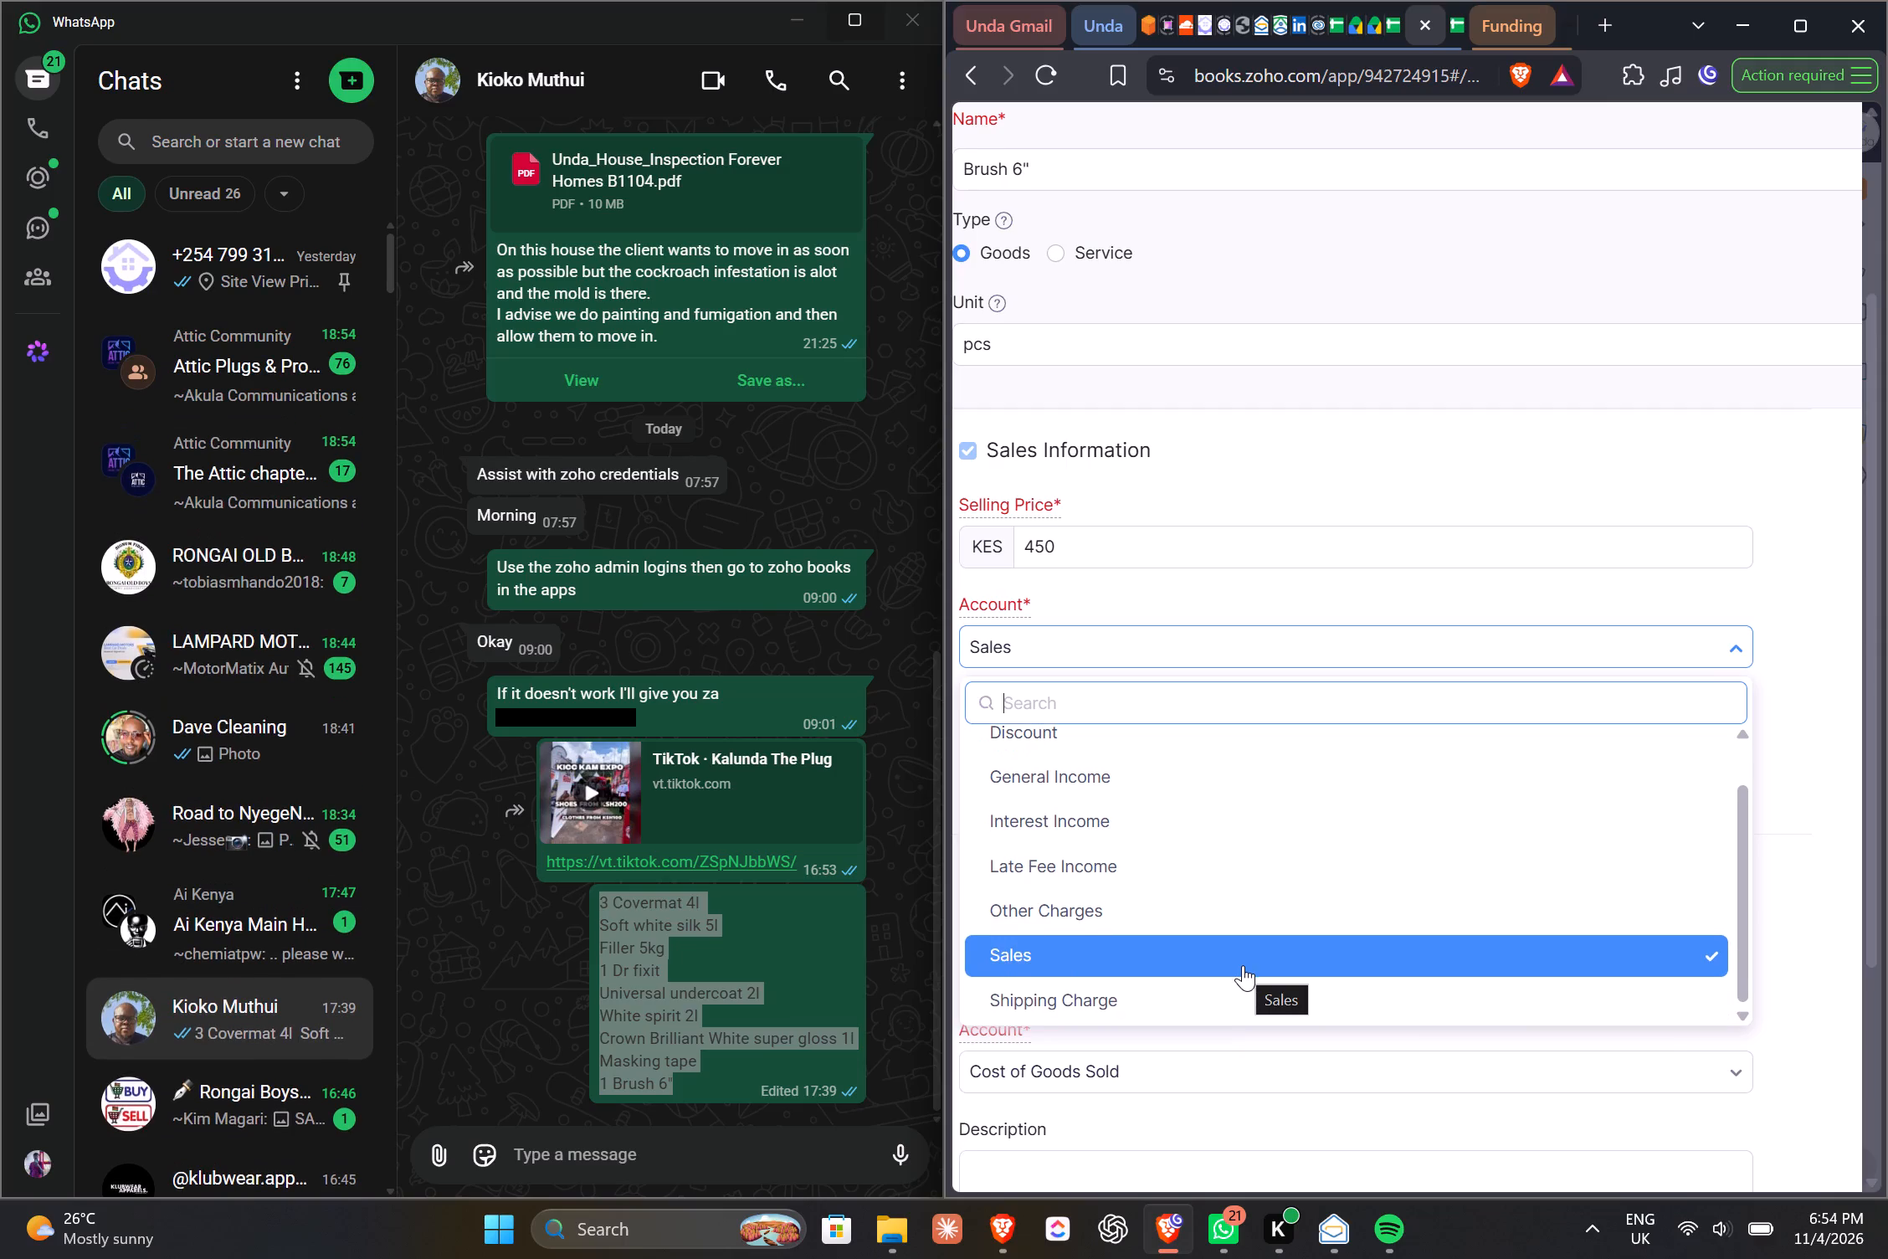
pyautogui.scroll(1, 1243, 965)
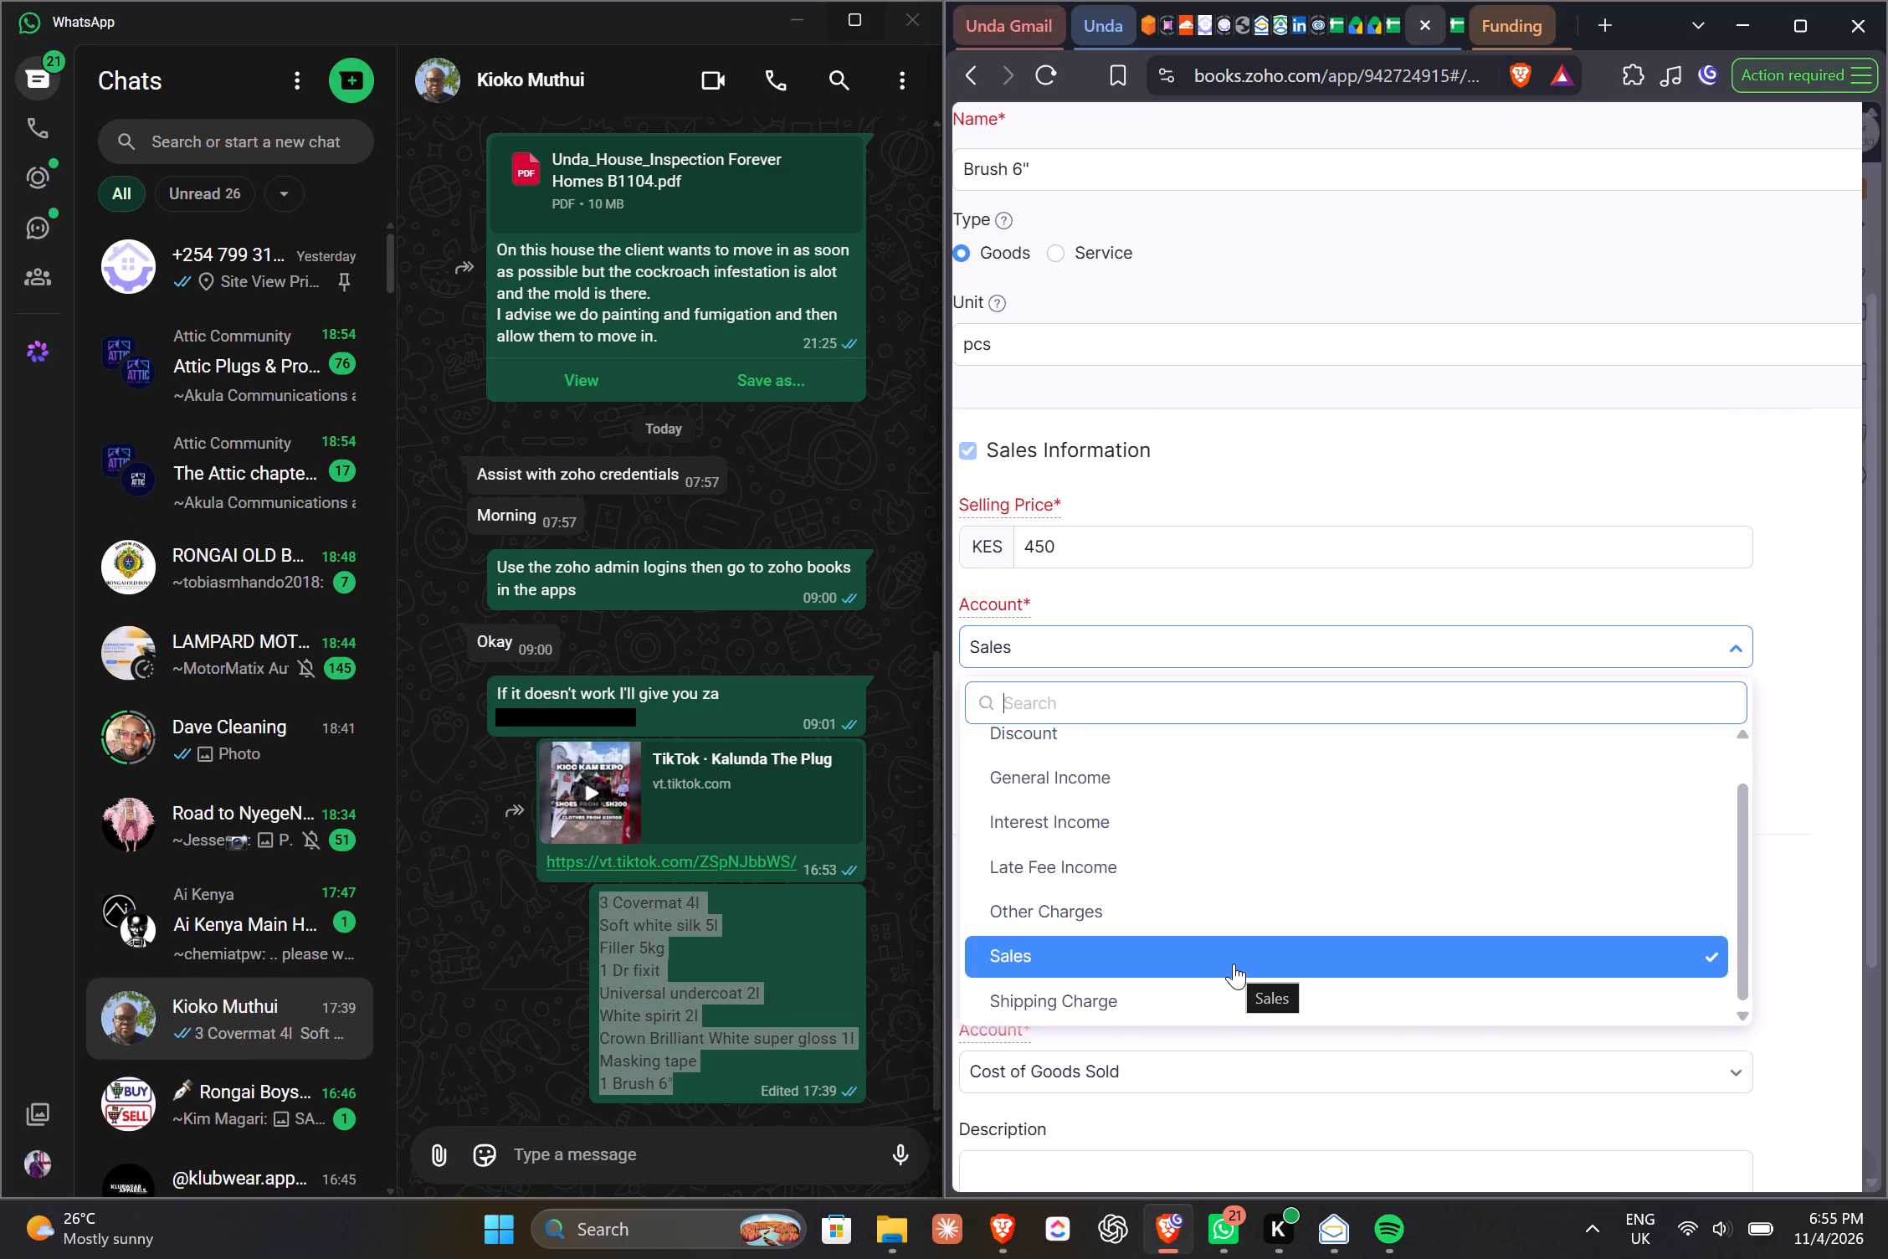
pyautogui.click(1234, 964)
pyautogui.scroll(-2, 1234, 964)
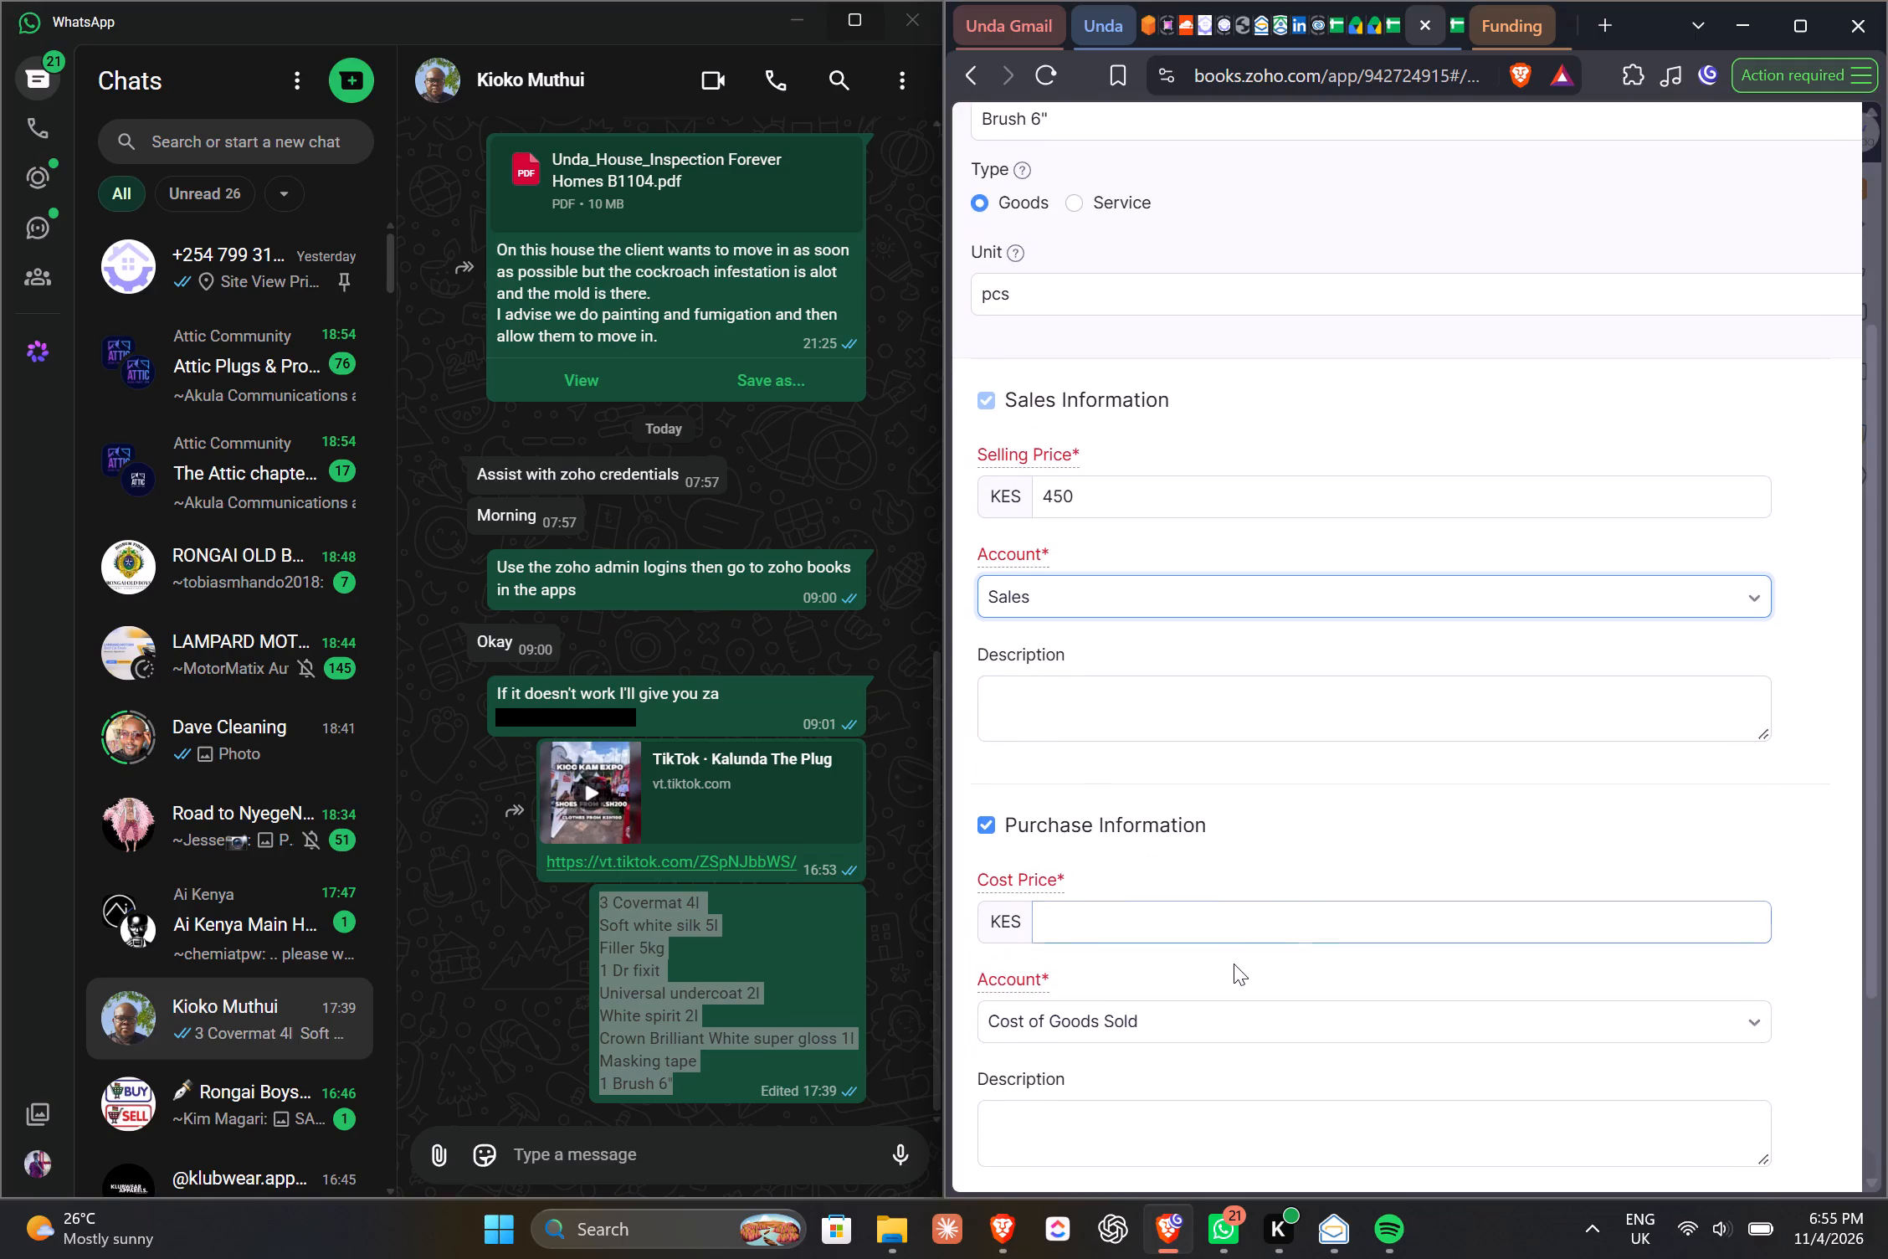
pyautogui.click(1190, 933)
pyautogui.write('350')
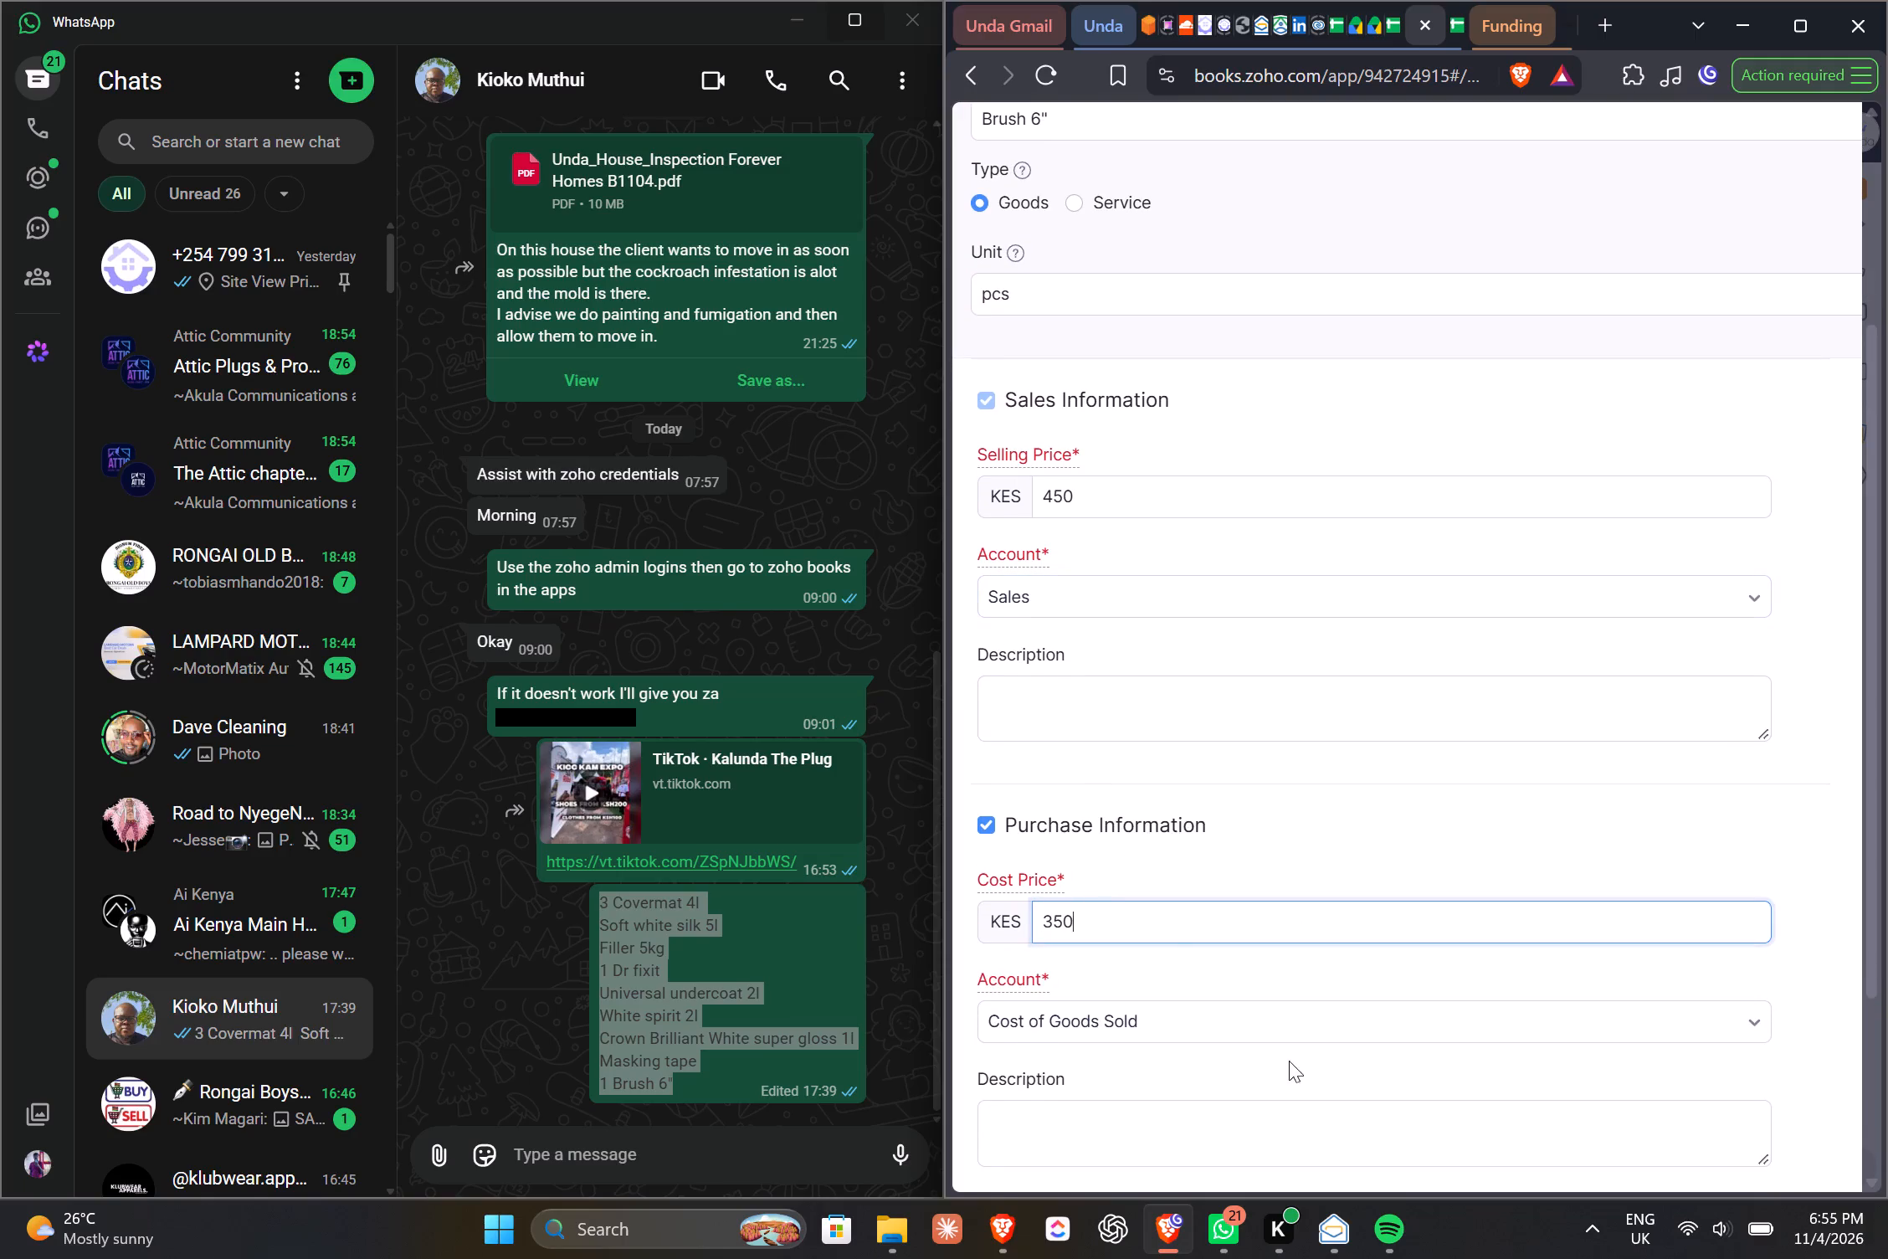
# Look through the purchase accounts available for the Brush 6" item.
pyautogui.click(1287, 1015)
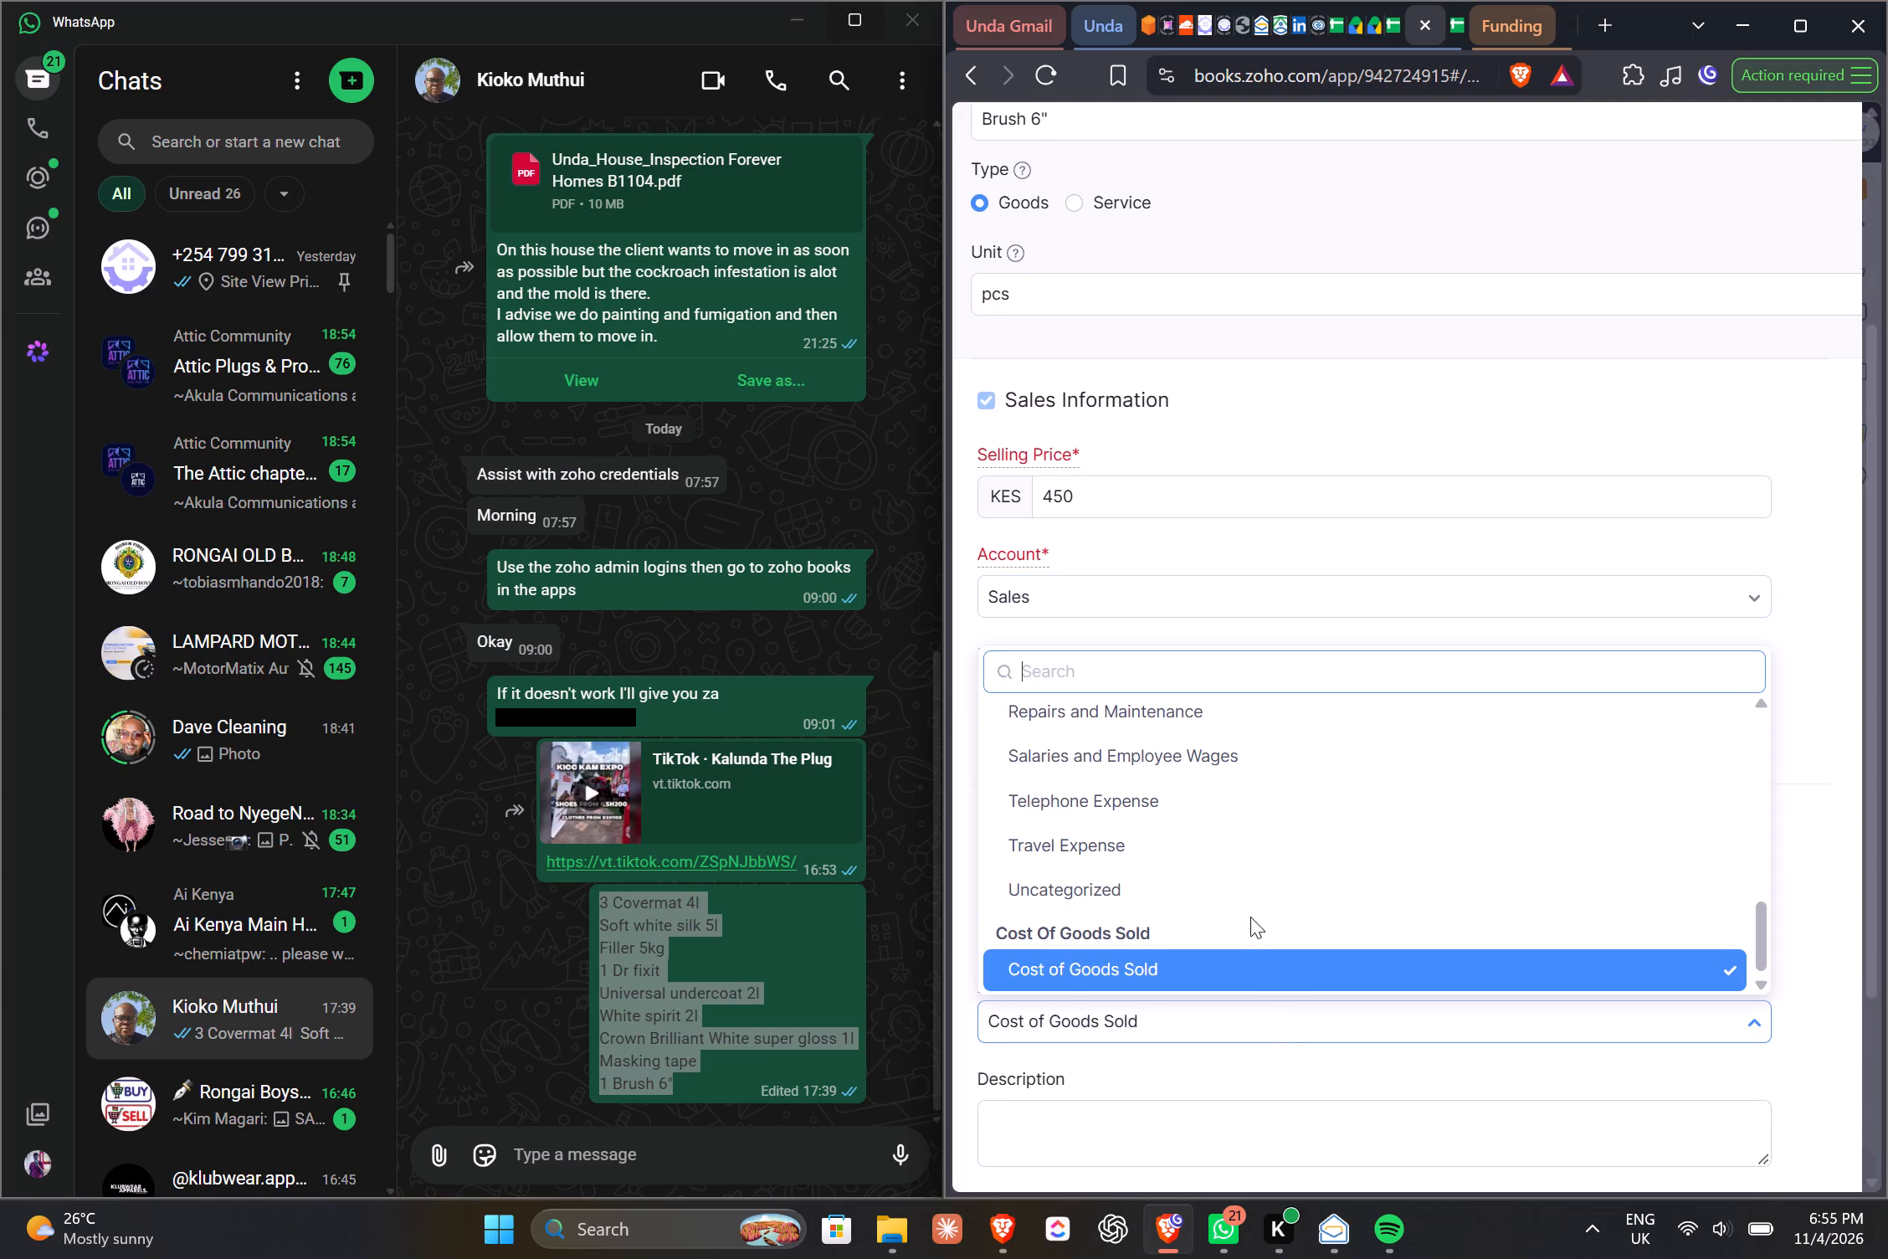
pyautogui.scroll(1, 1259, 776)
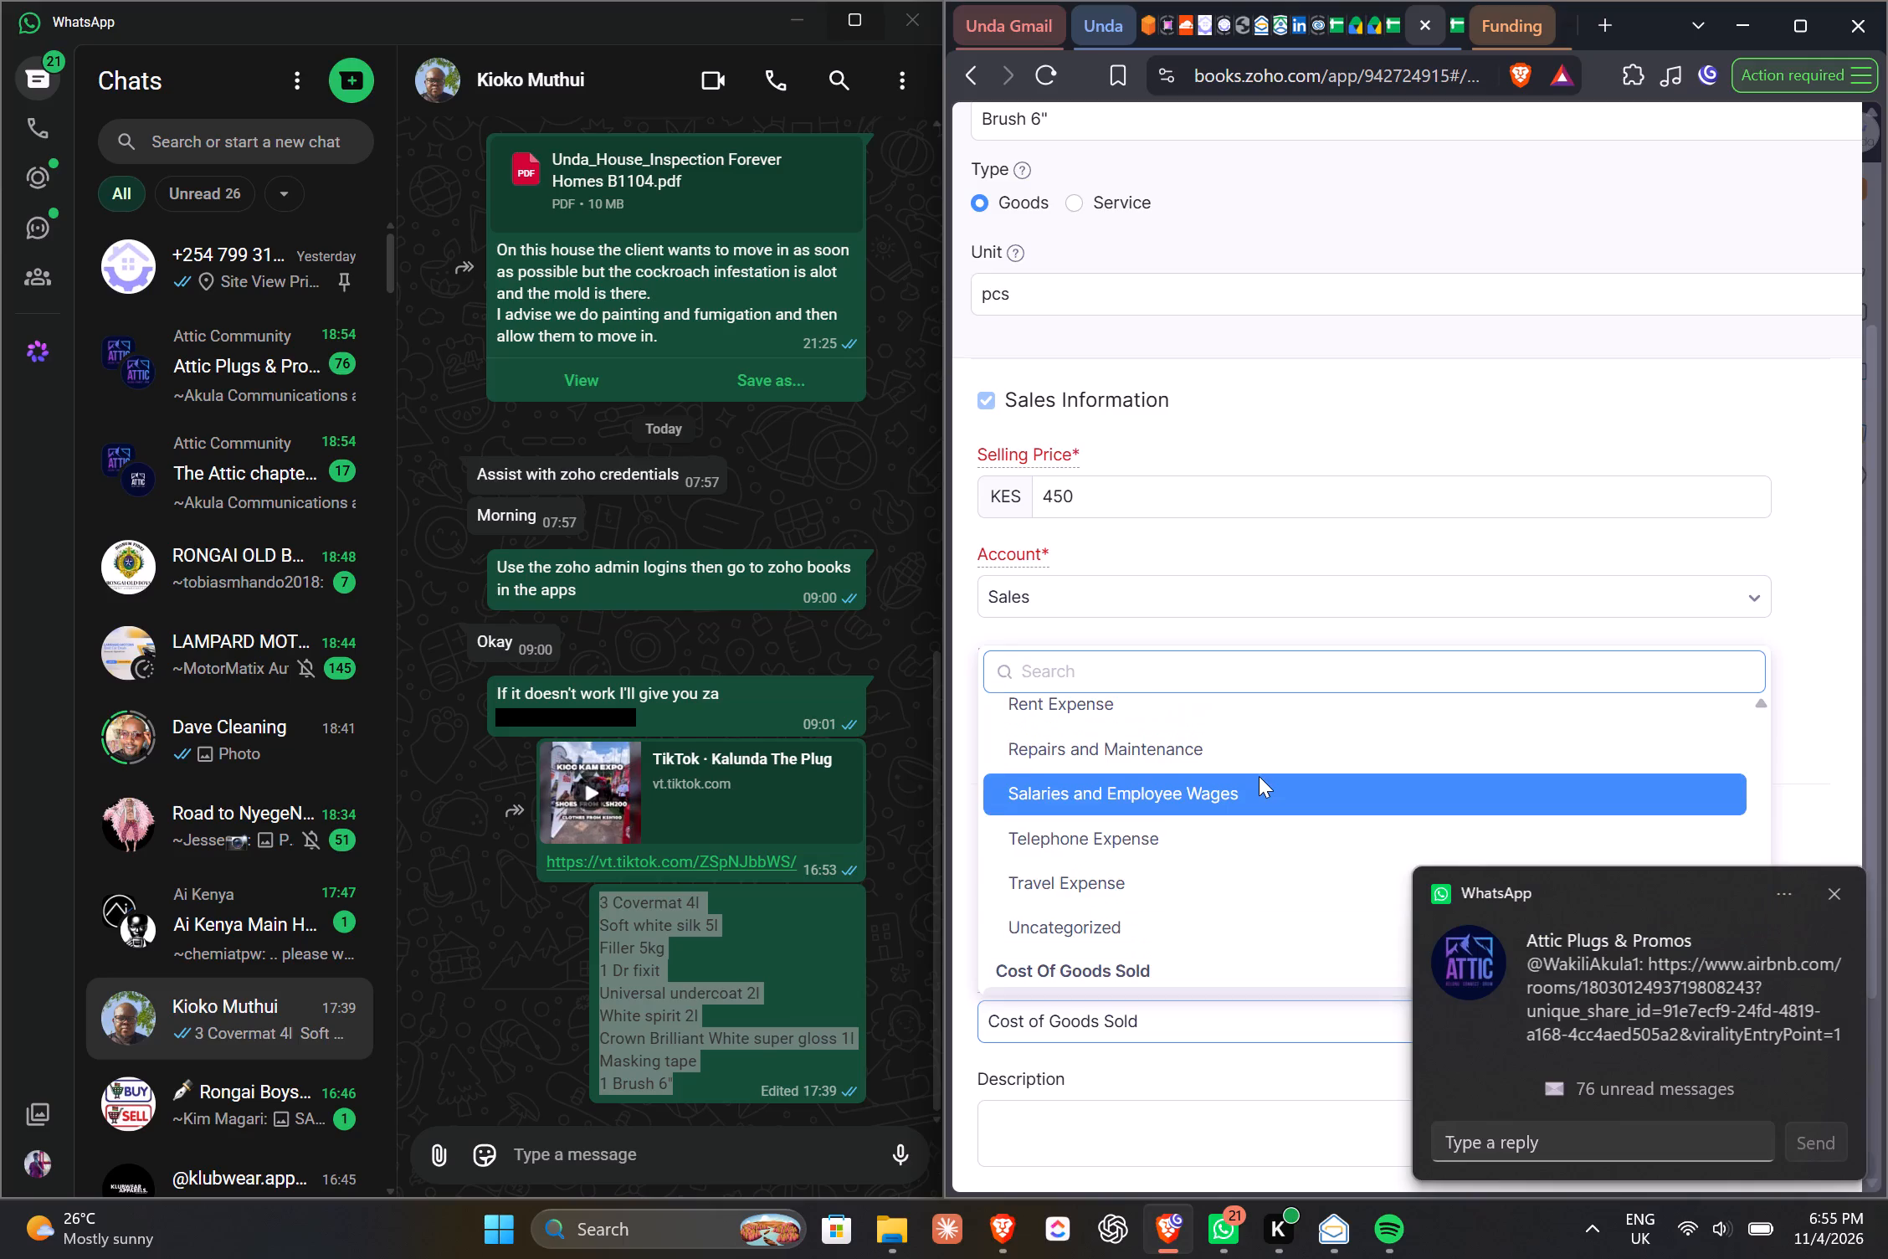
pyautogui.scroll(2, 1259, 776)
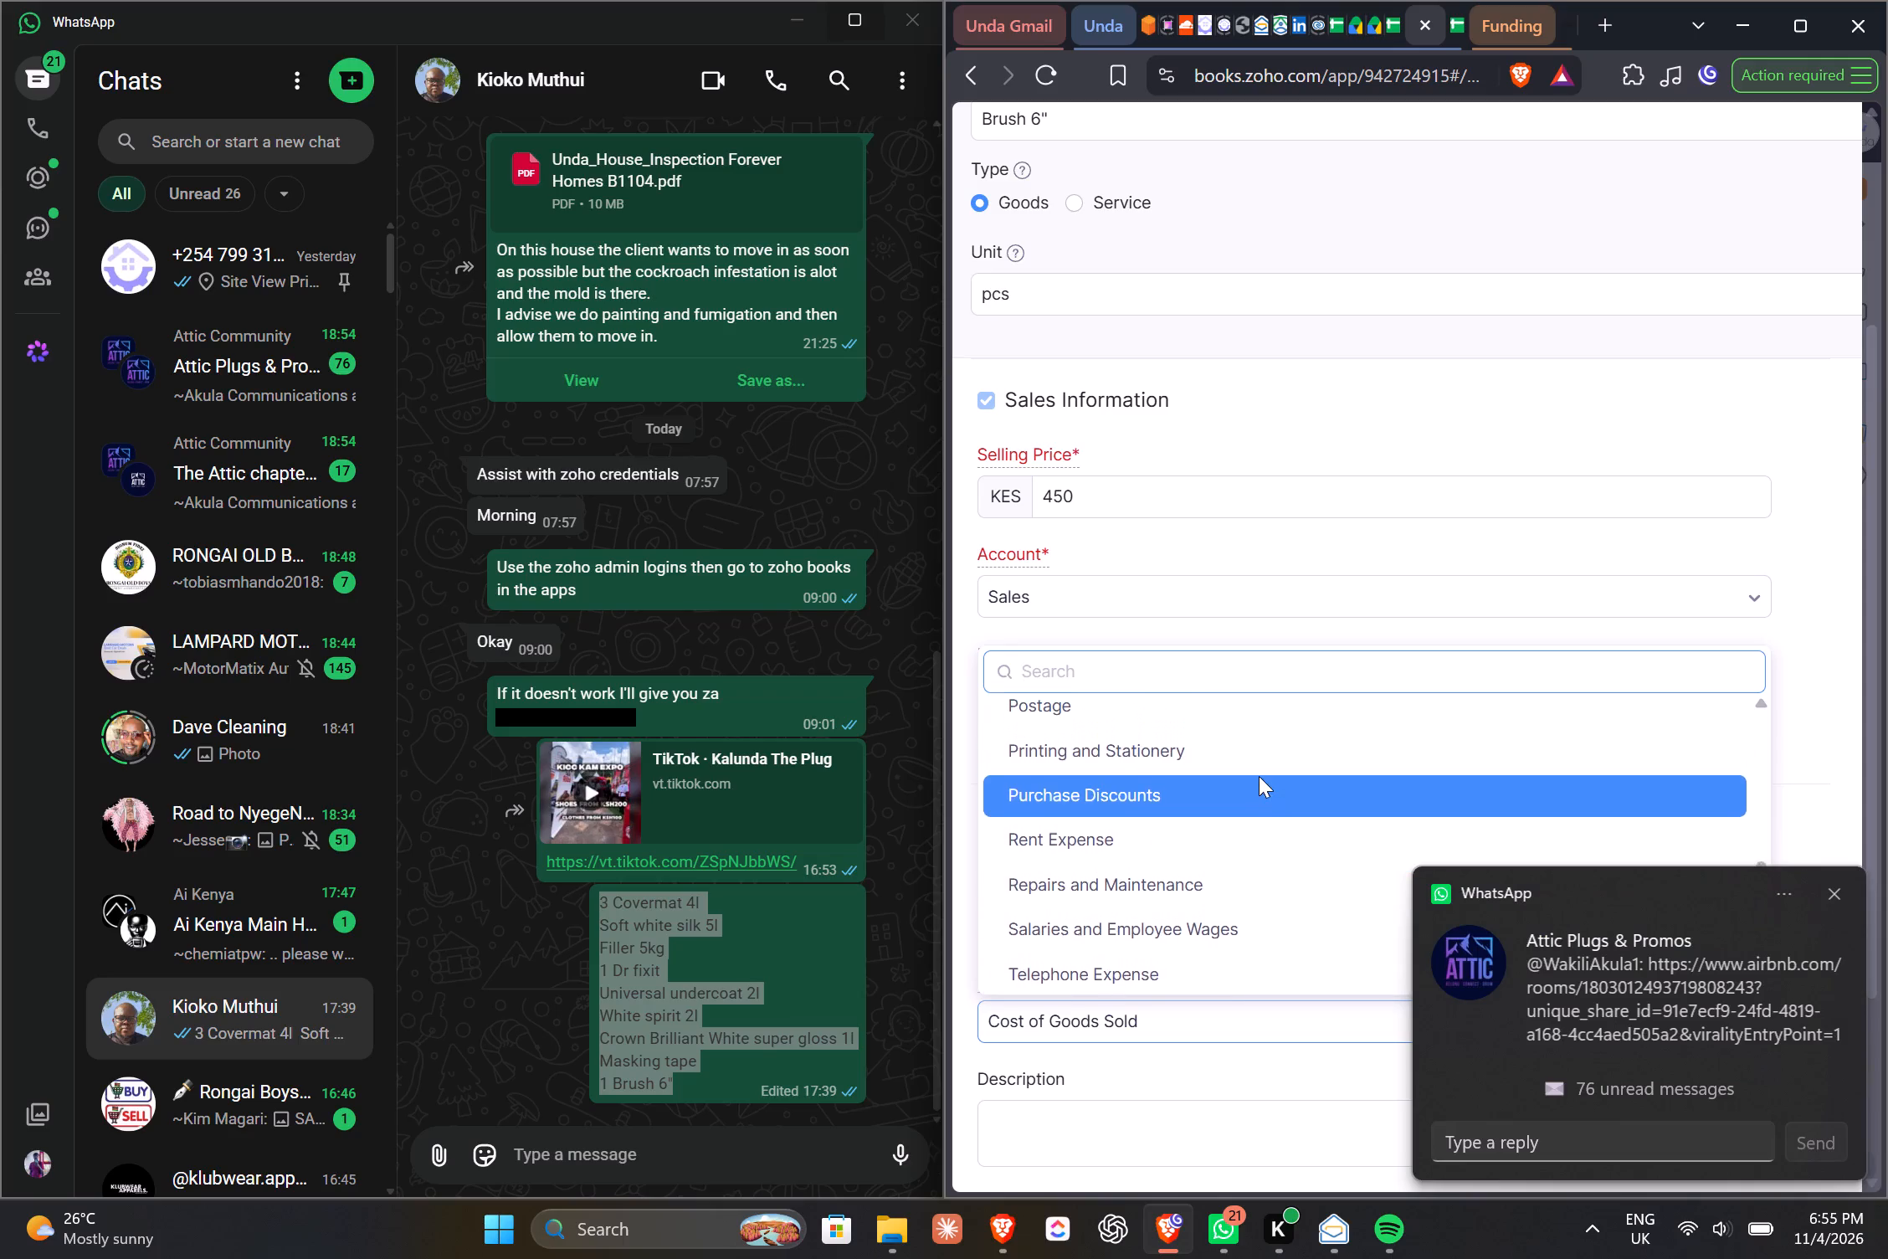
pyautogui.scroll(2, 1259, 776)
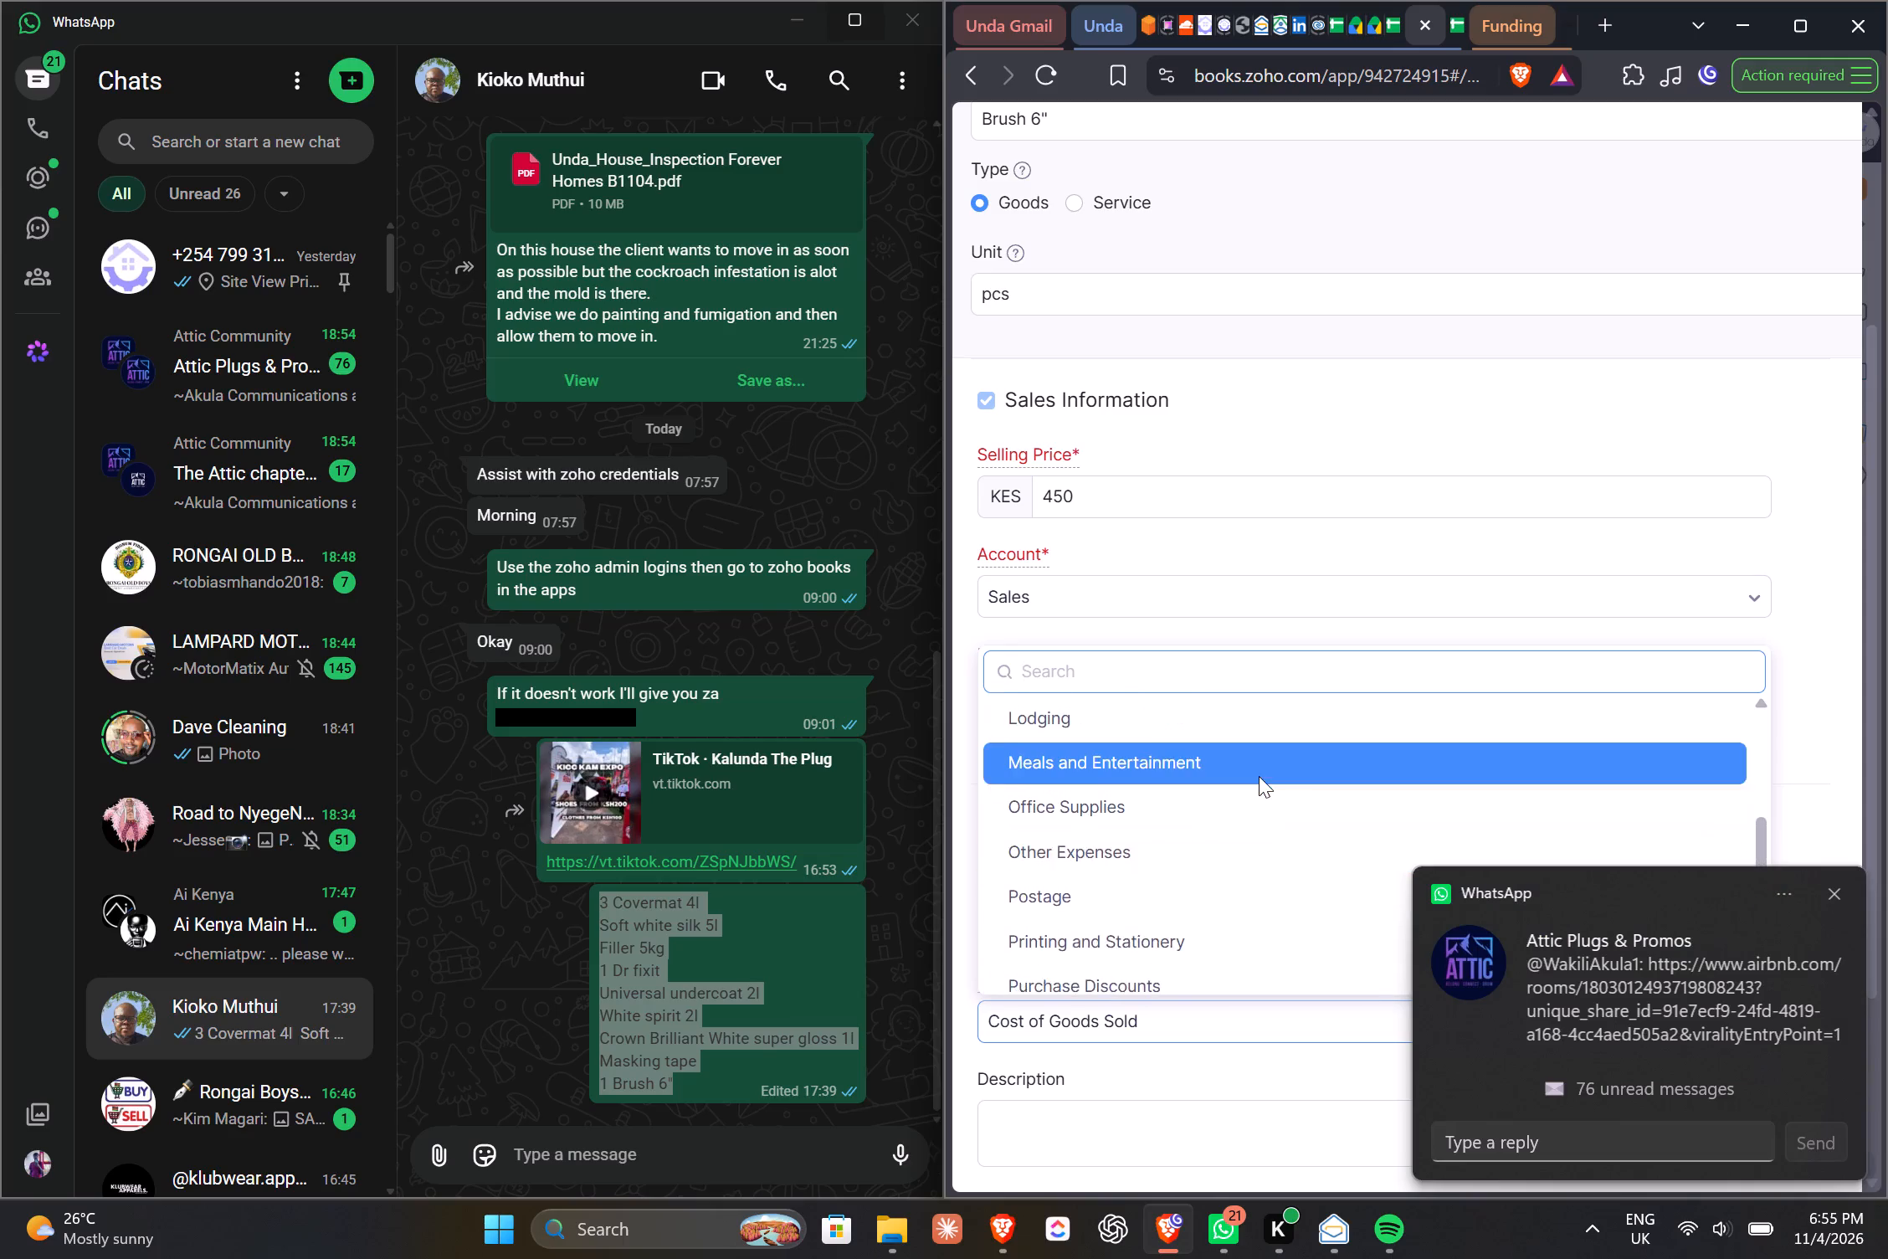
pyautogui.scroll(2, 1259, 776)
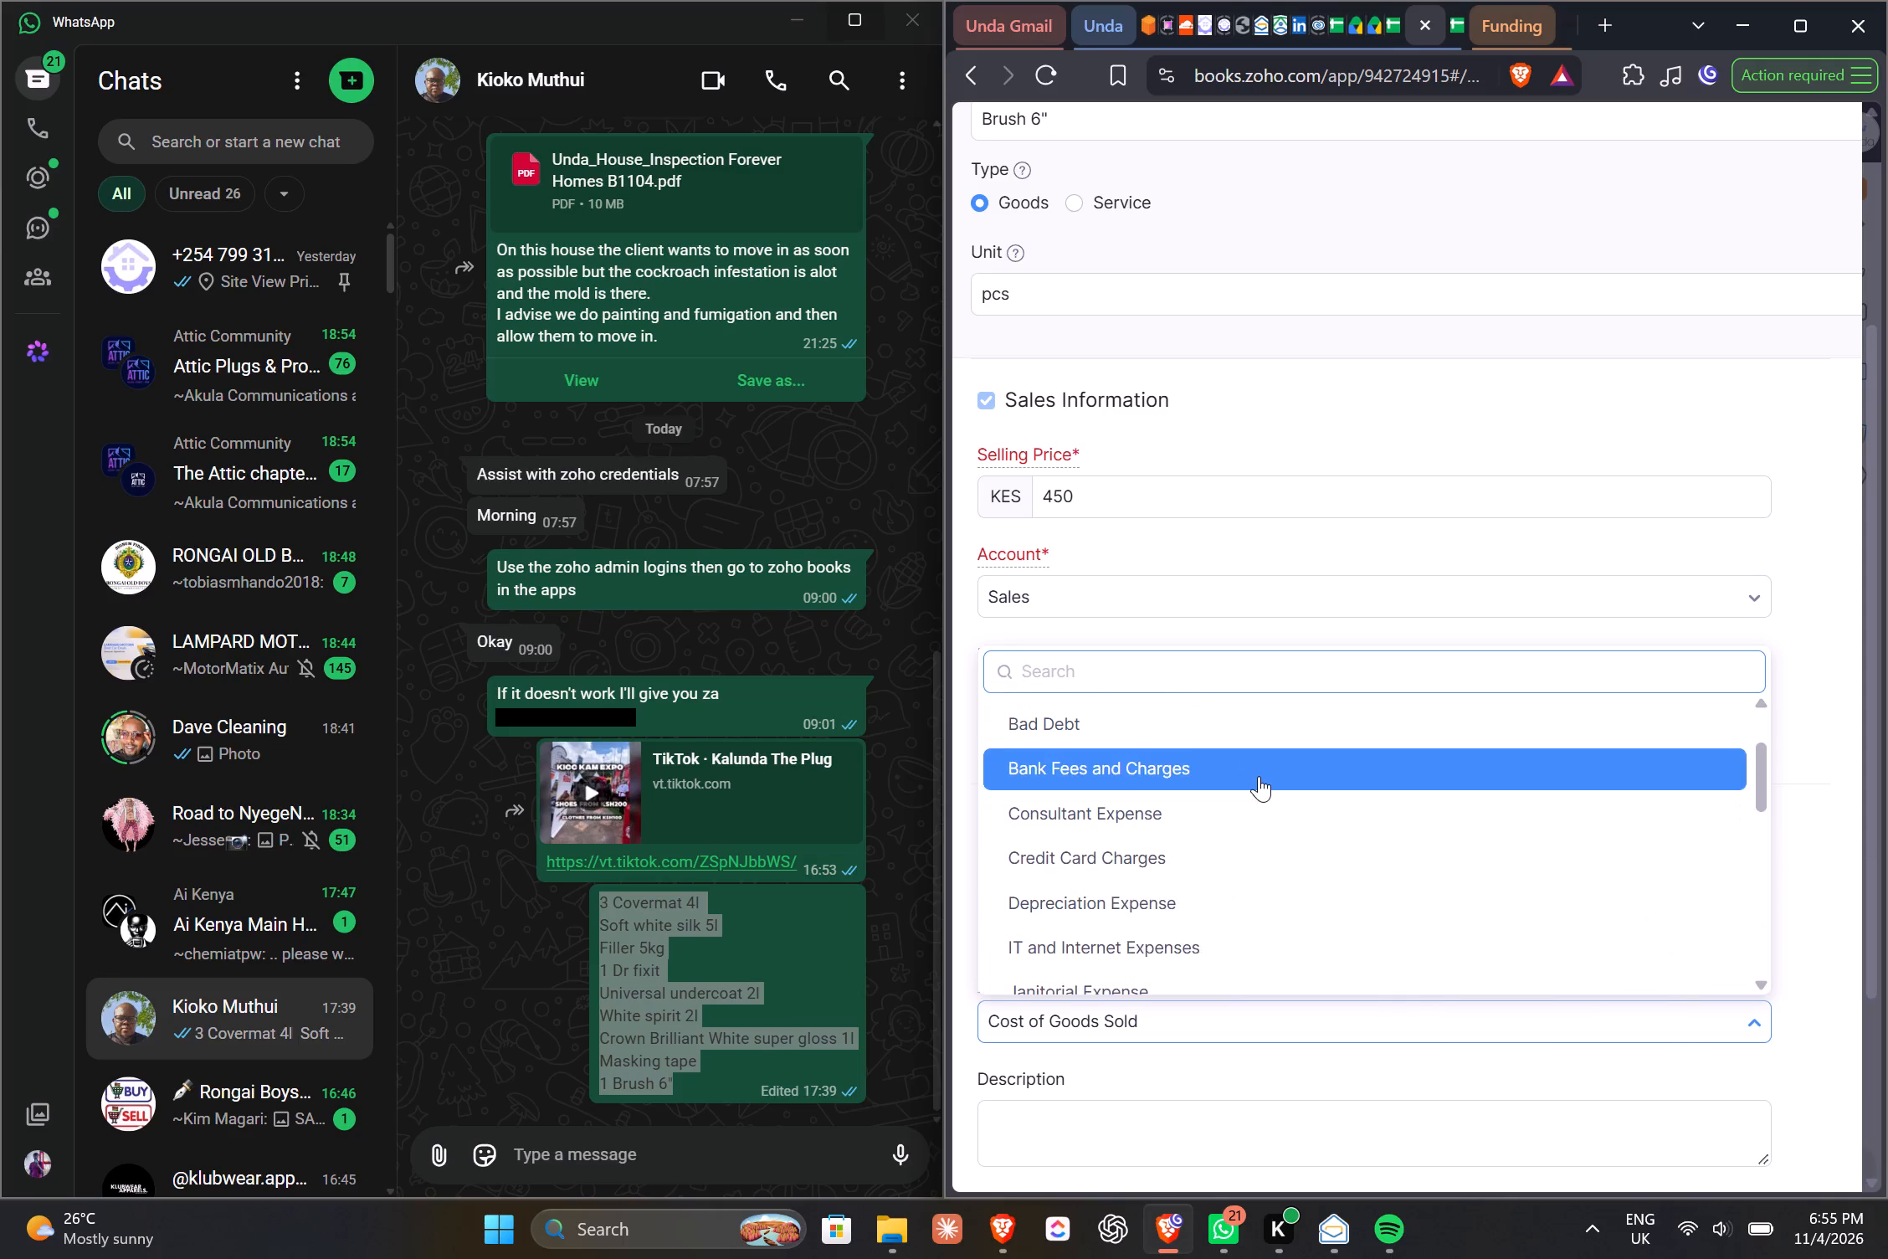
pyautogui.scroll(2, 1259, 776)
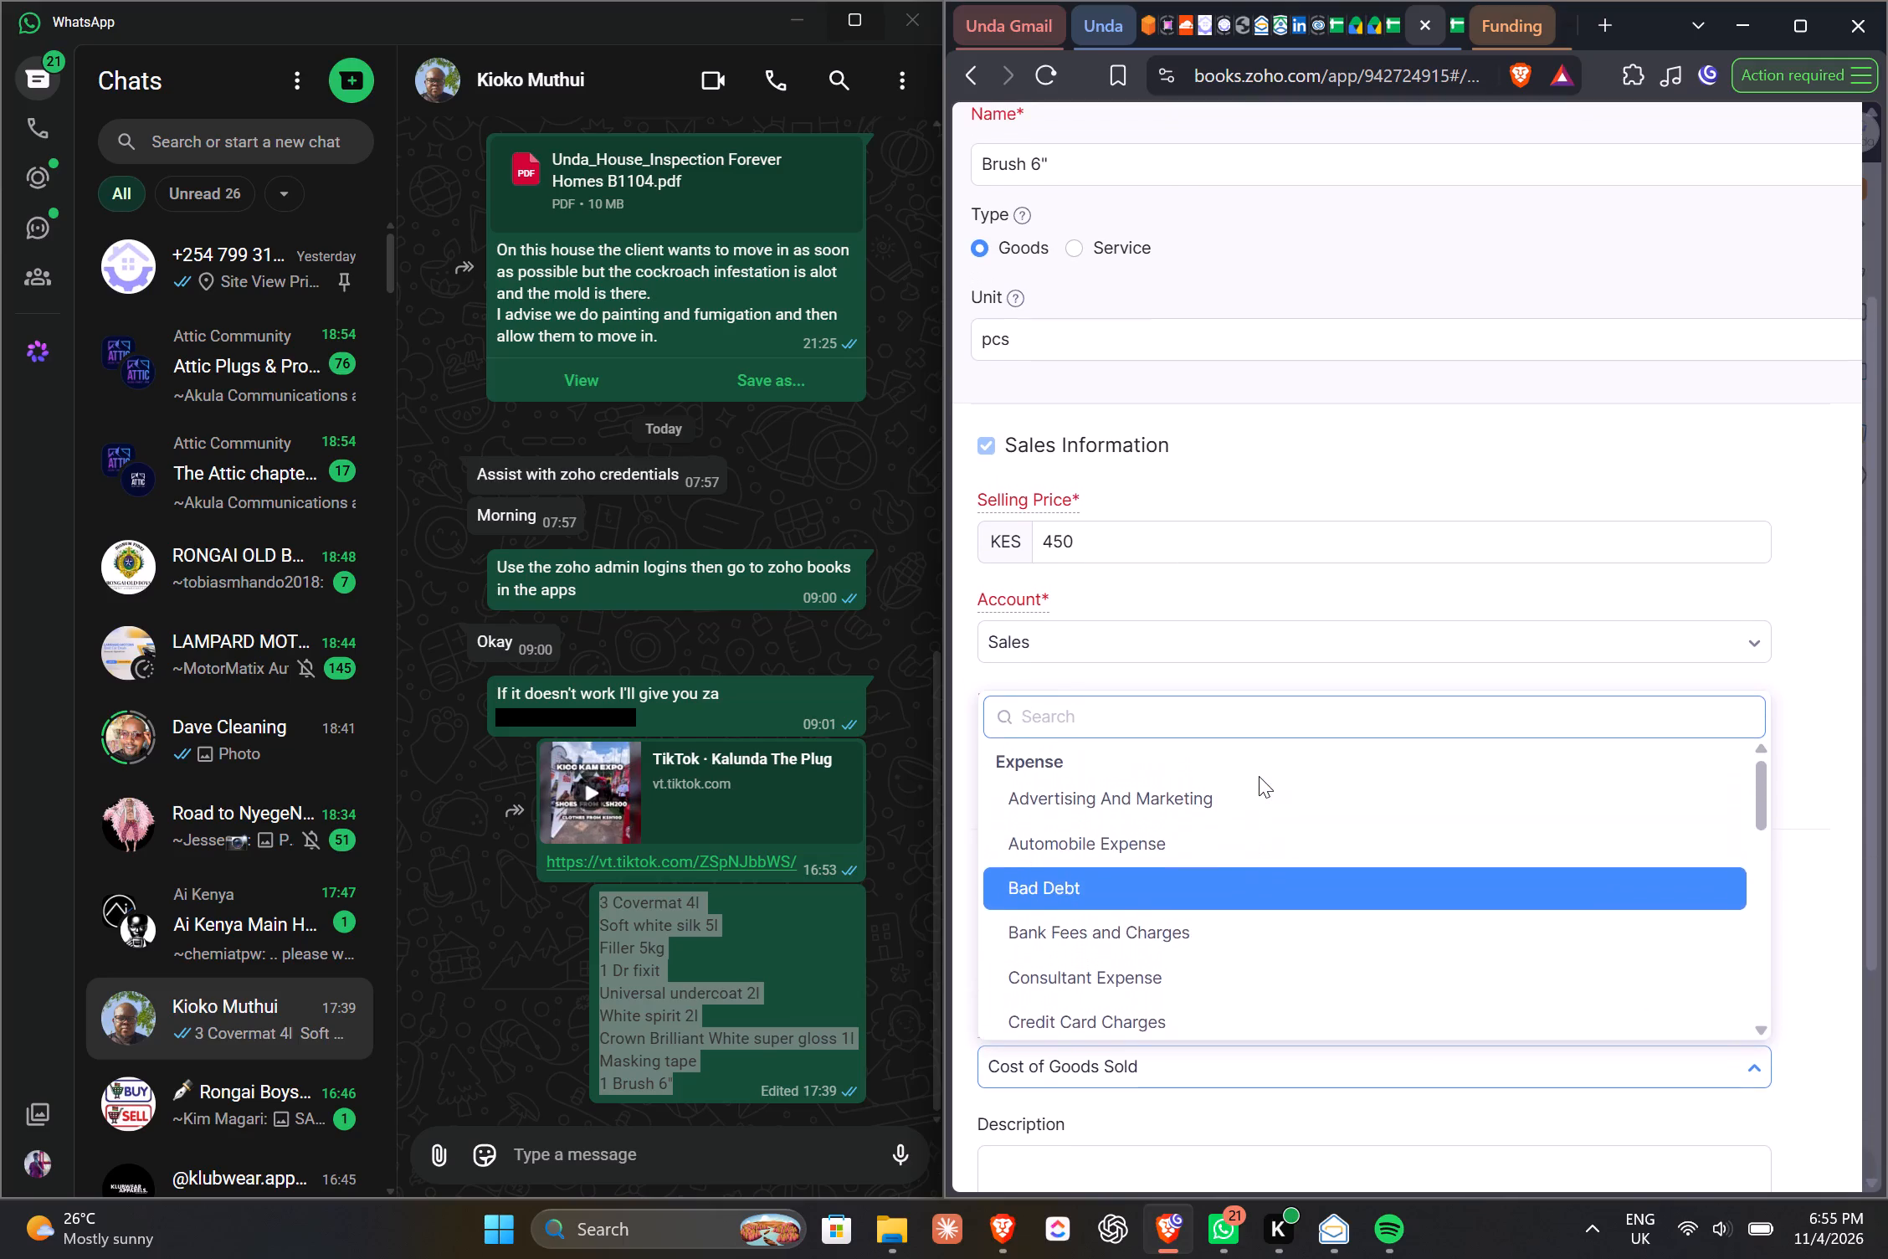
pyautogui.scroll(-6, 1259, 776)
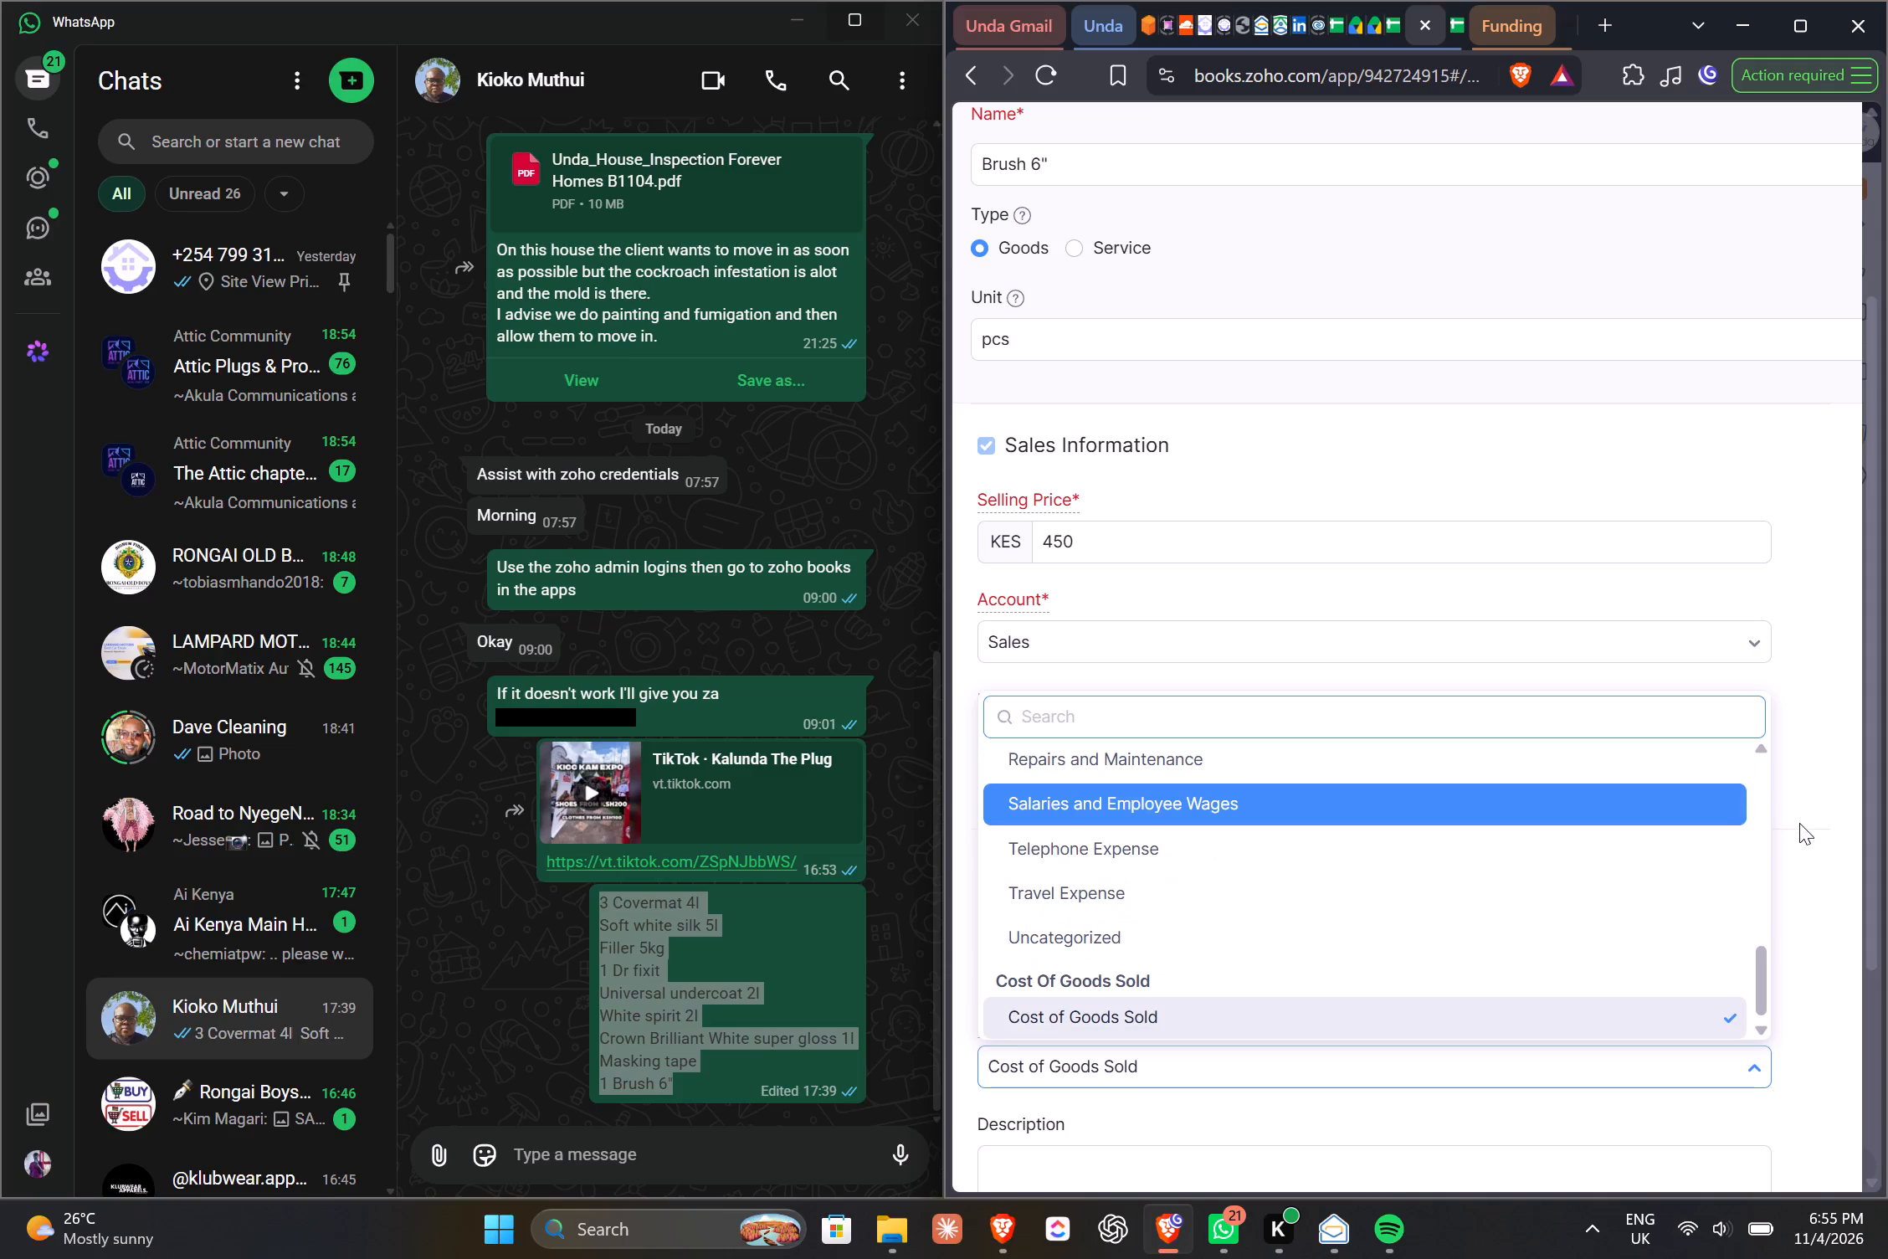
pyautogui.click(1799, 823)
# Review the Brush 6" item's details and save the item.
pyautogui.scroll(-2, 1097, 1123)
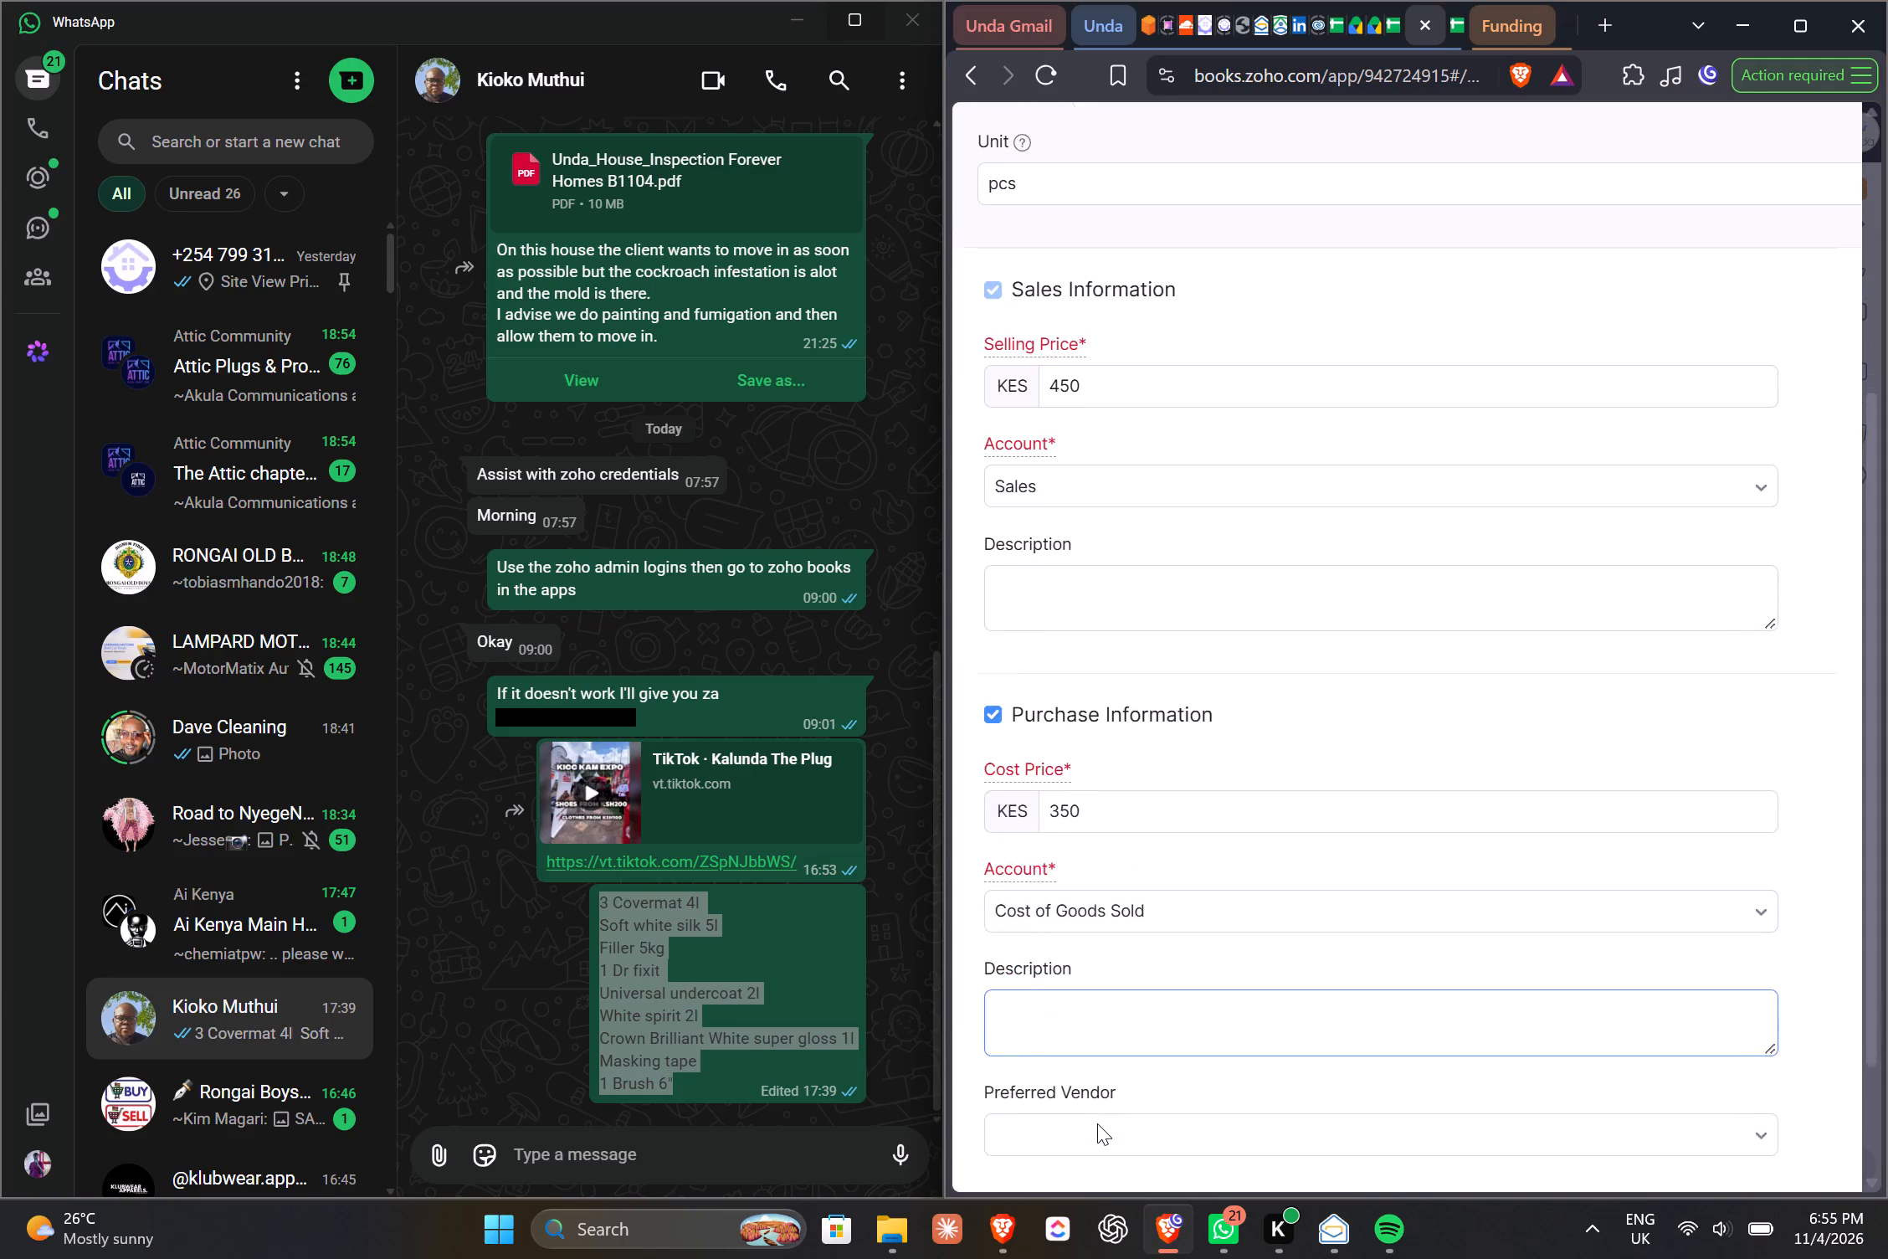
pyautogui.scroll(-1, 1097, 1123)
pyautogui.scroll(2, 1199, 813)
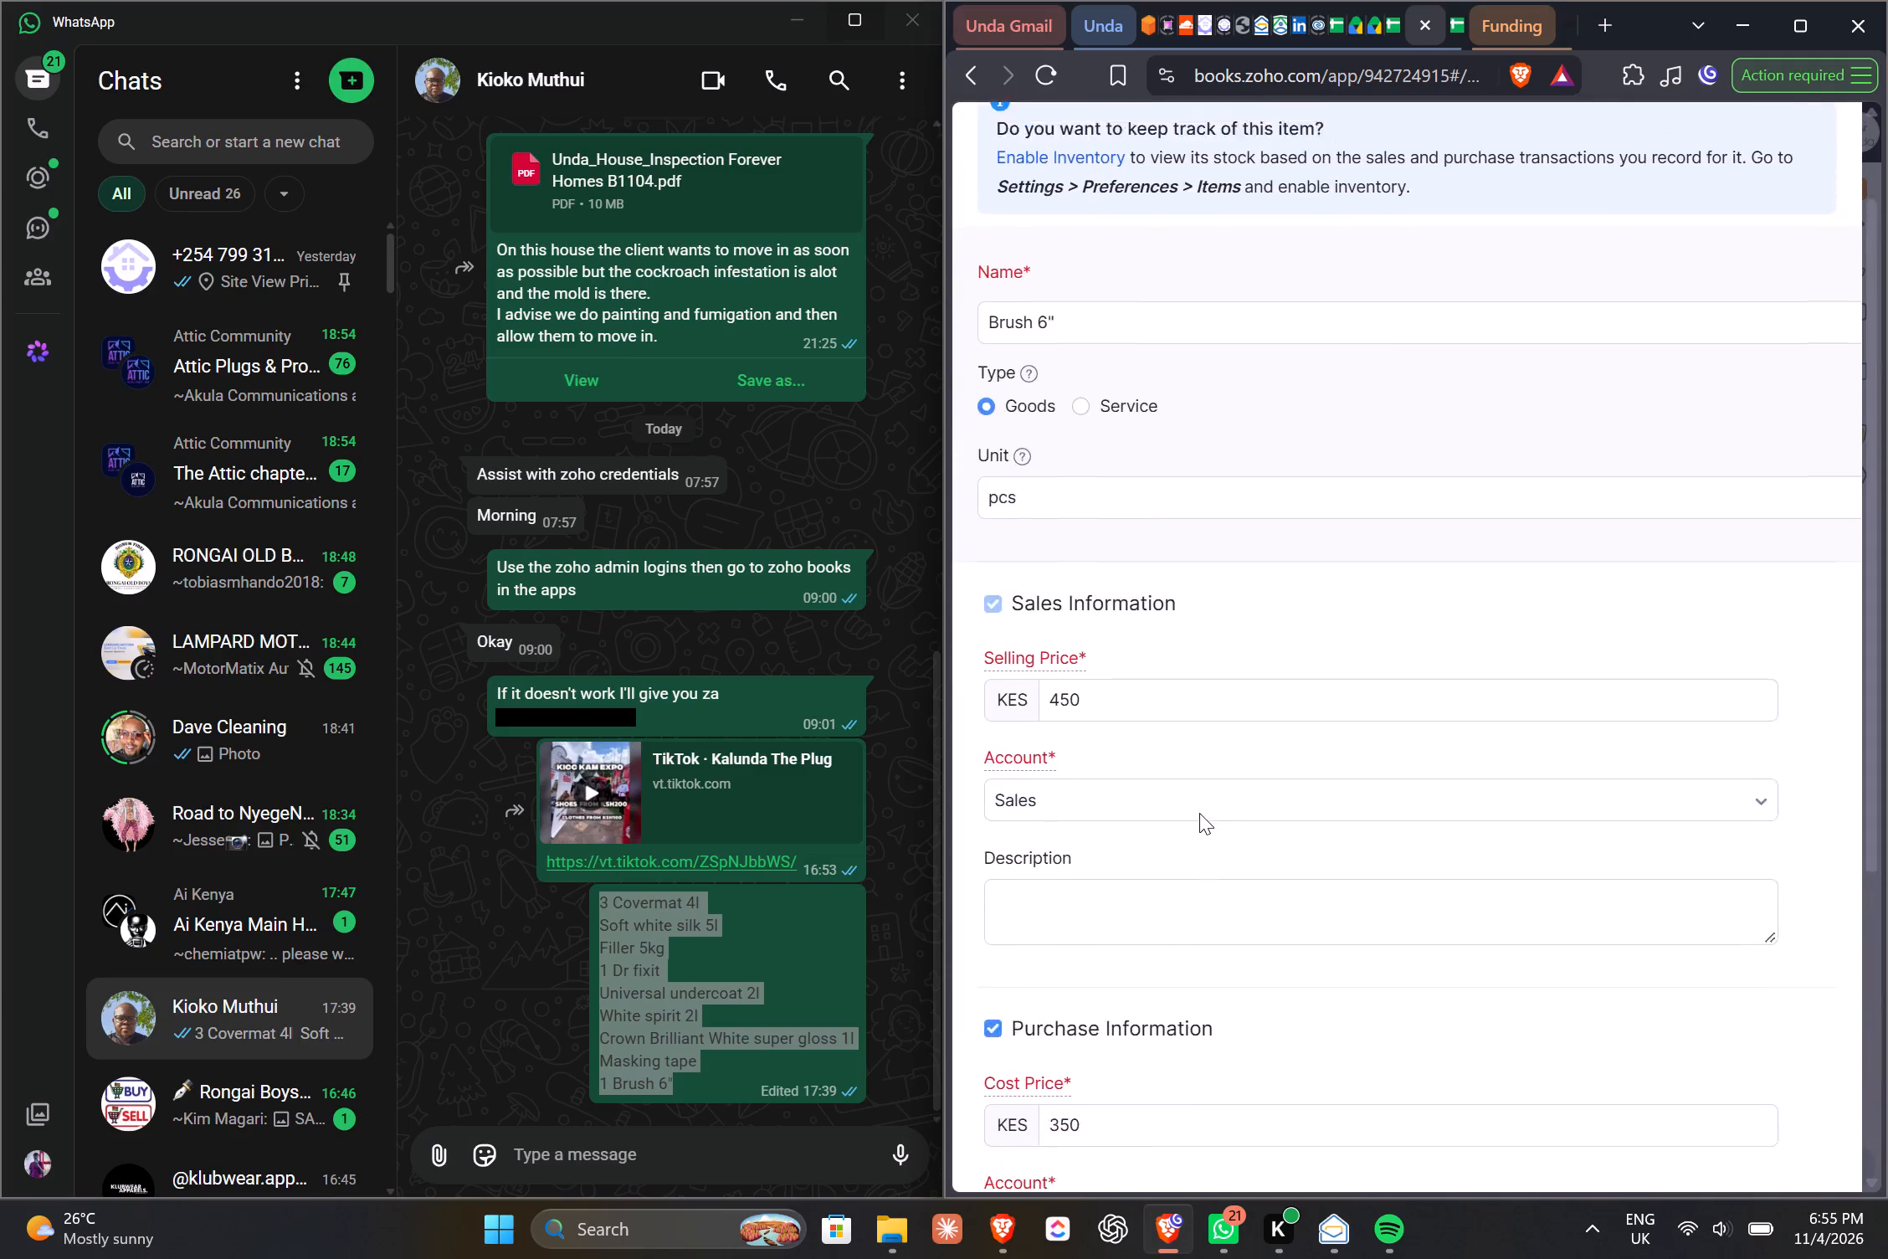
pyautogui.scroll(1, 1199, 813)
pyautogui.scroll(-6, 1199, 813)
pyautogui.click(995, 1156)
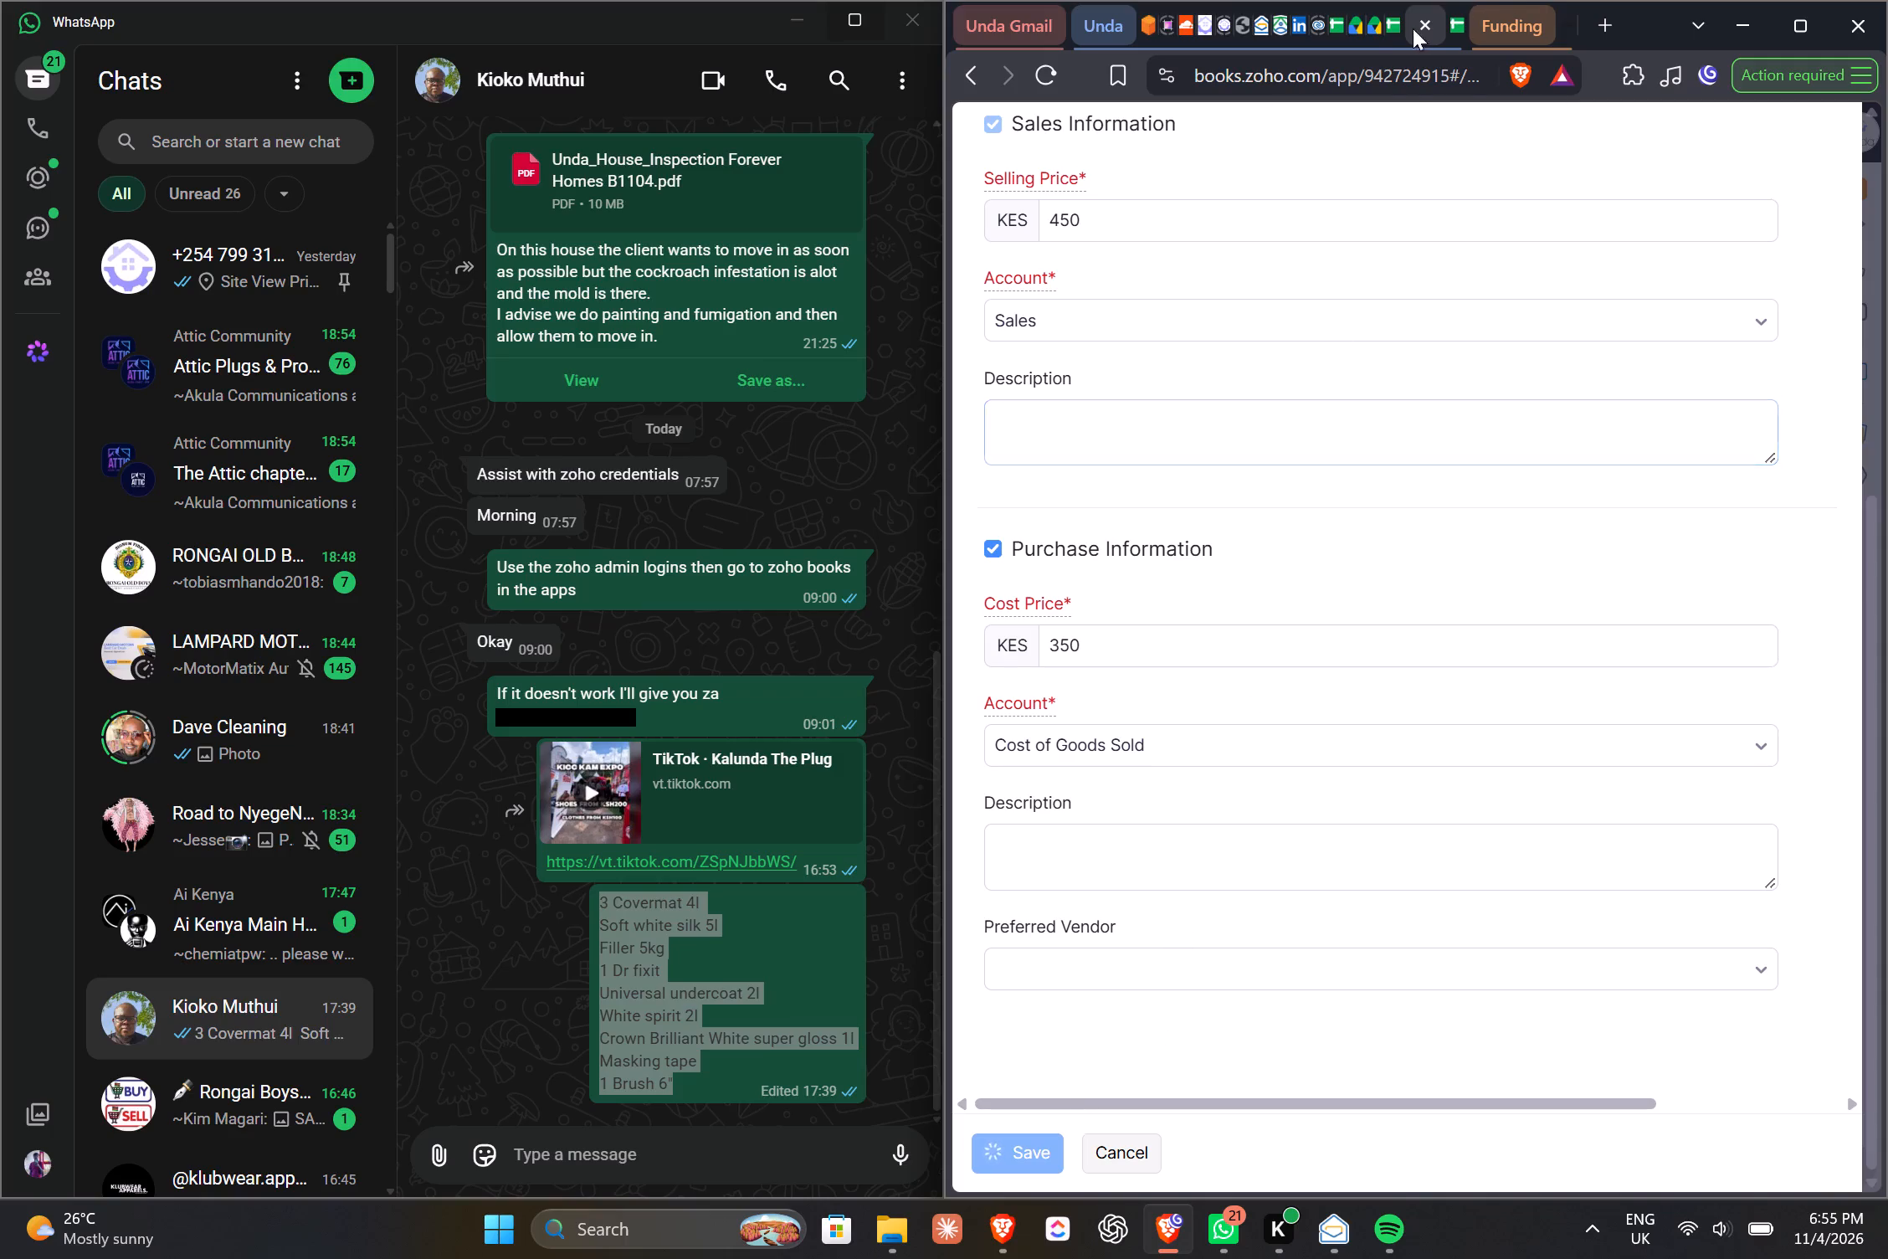
# Find the polythene entry in the Quoting Calculator, then enter Polythene as the item in a new quote row below Brush 6".
pyautogui.click(1387, 24)
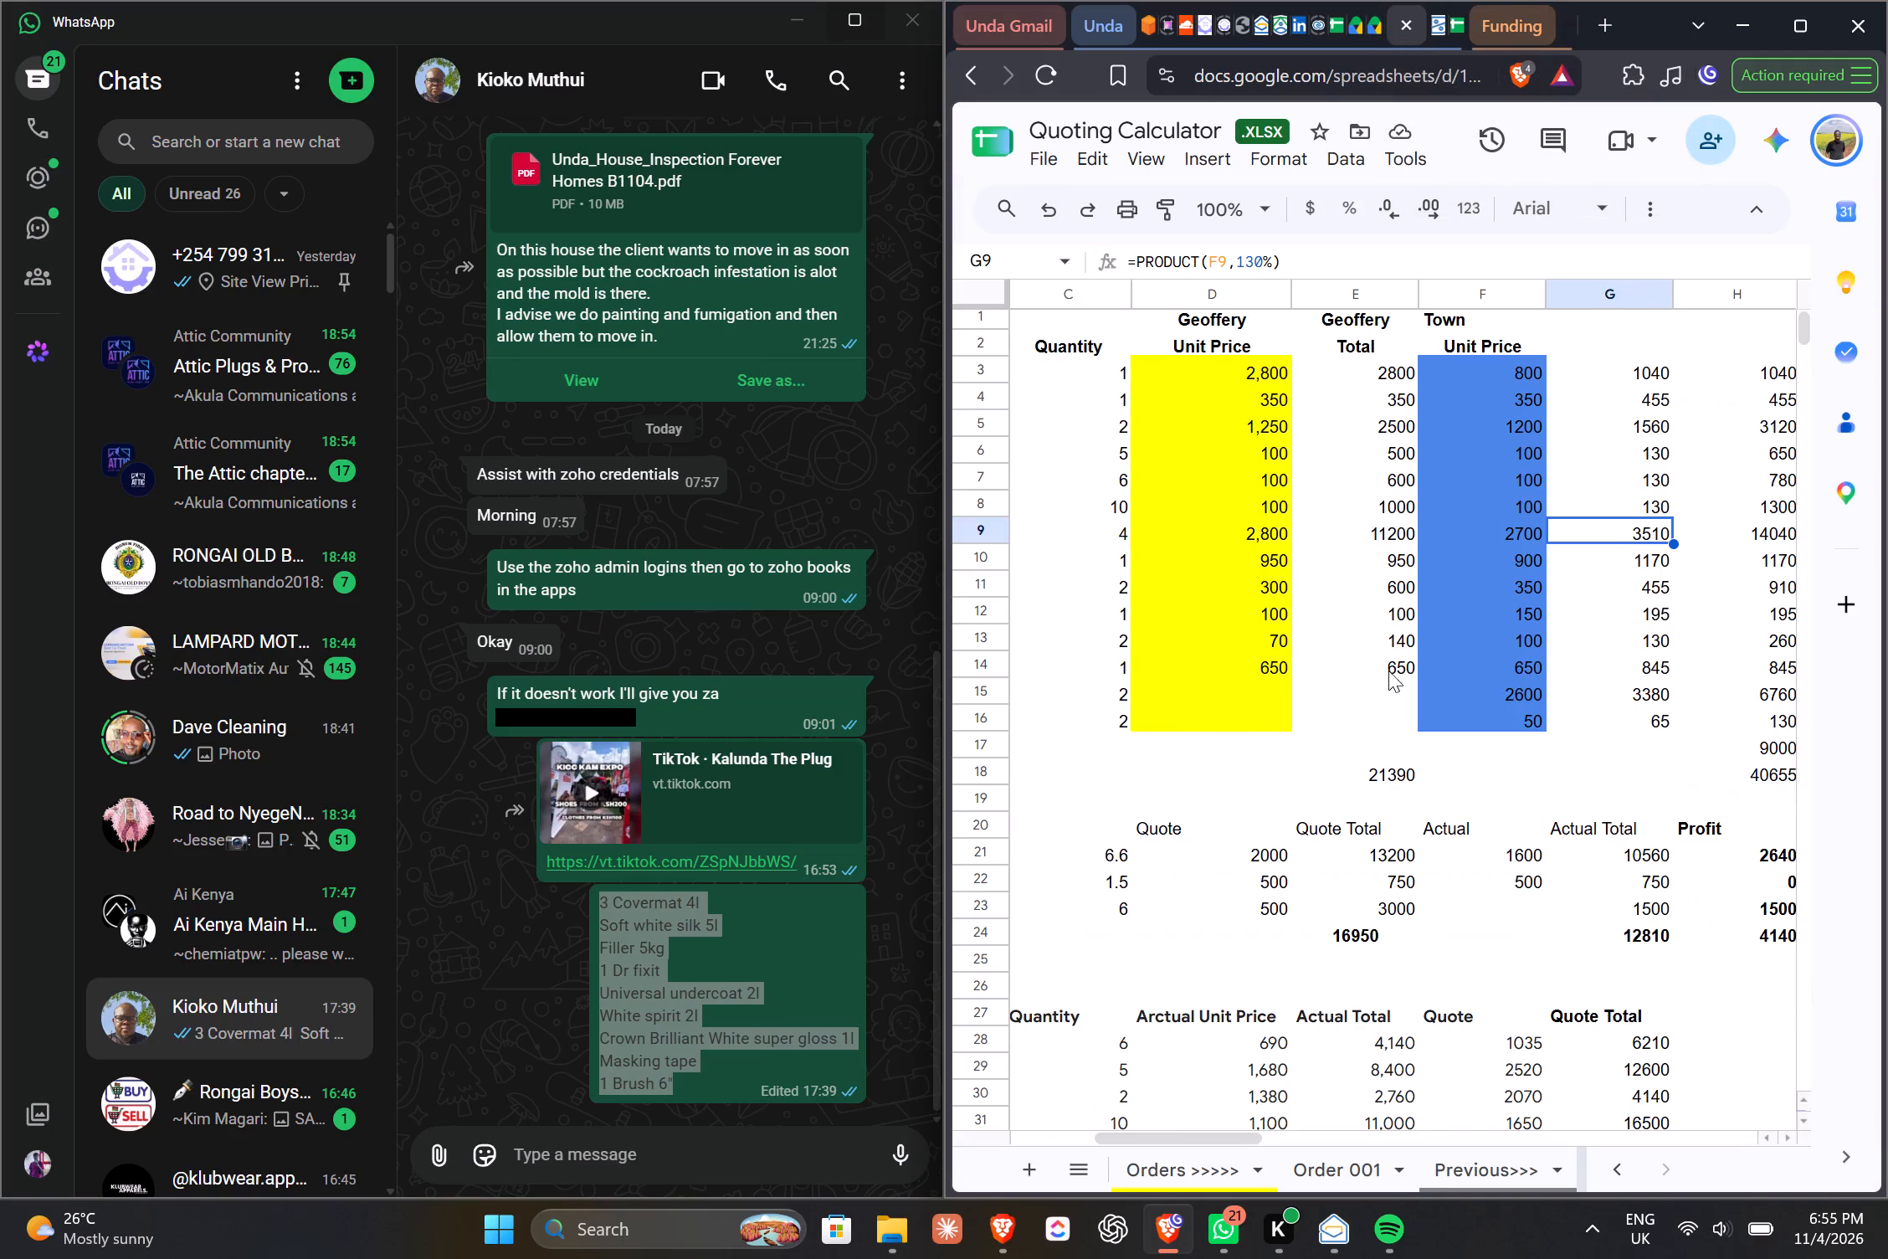
pyautogui.hscroll(3, 1384, 673)
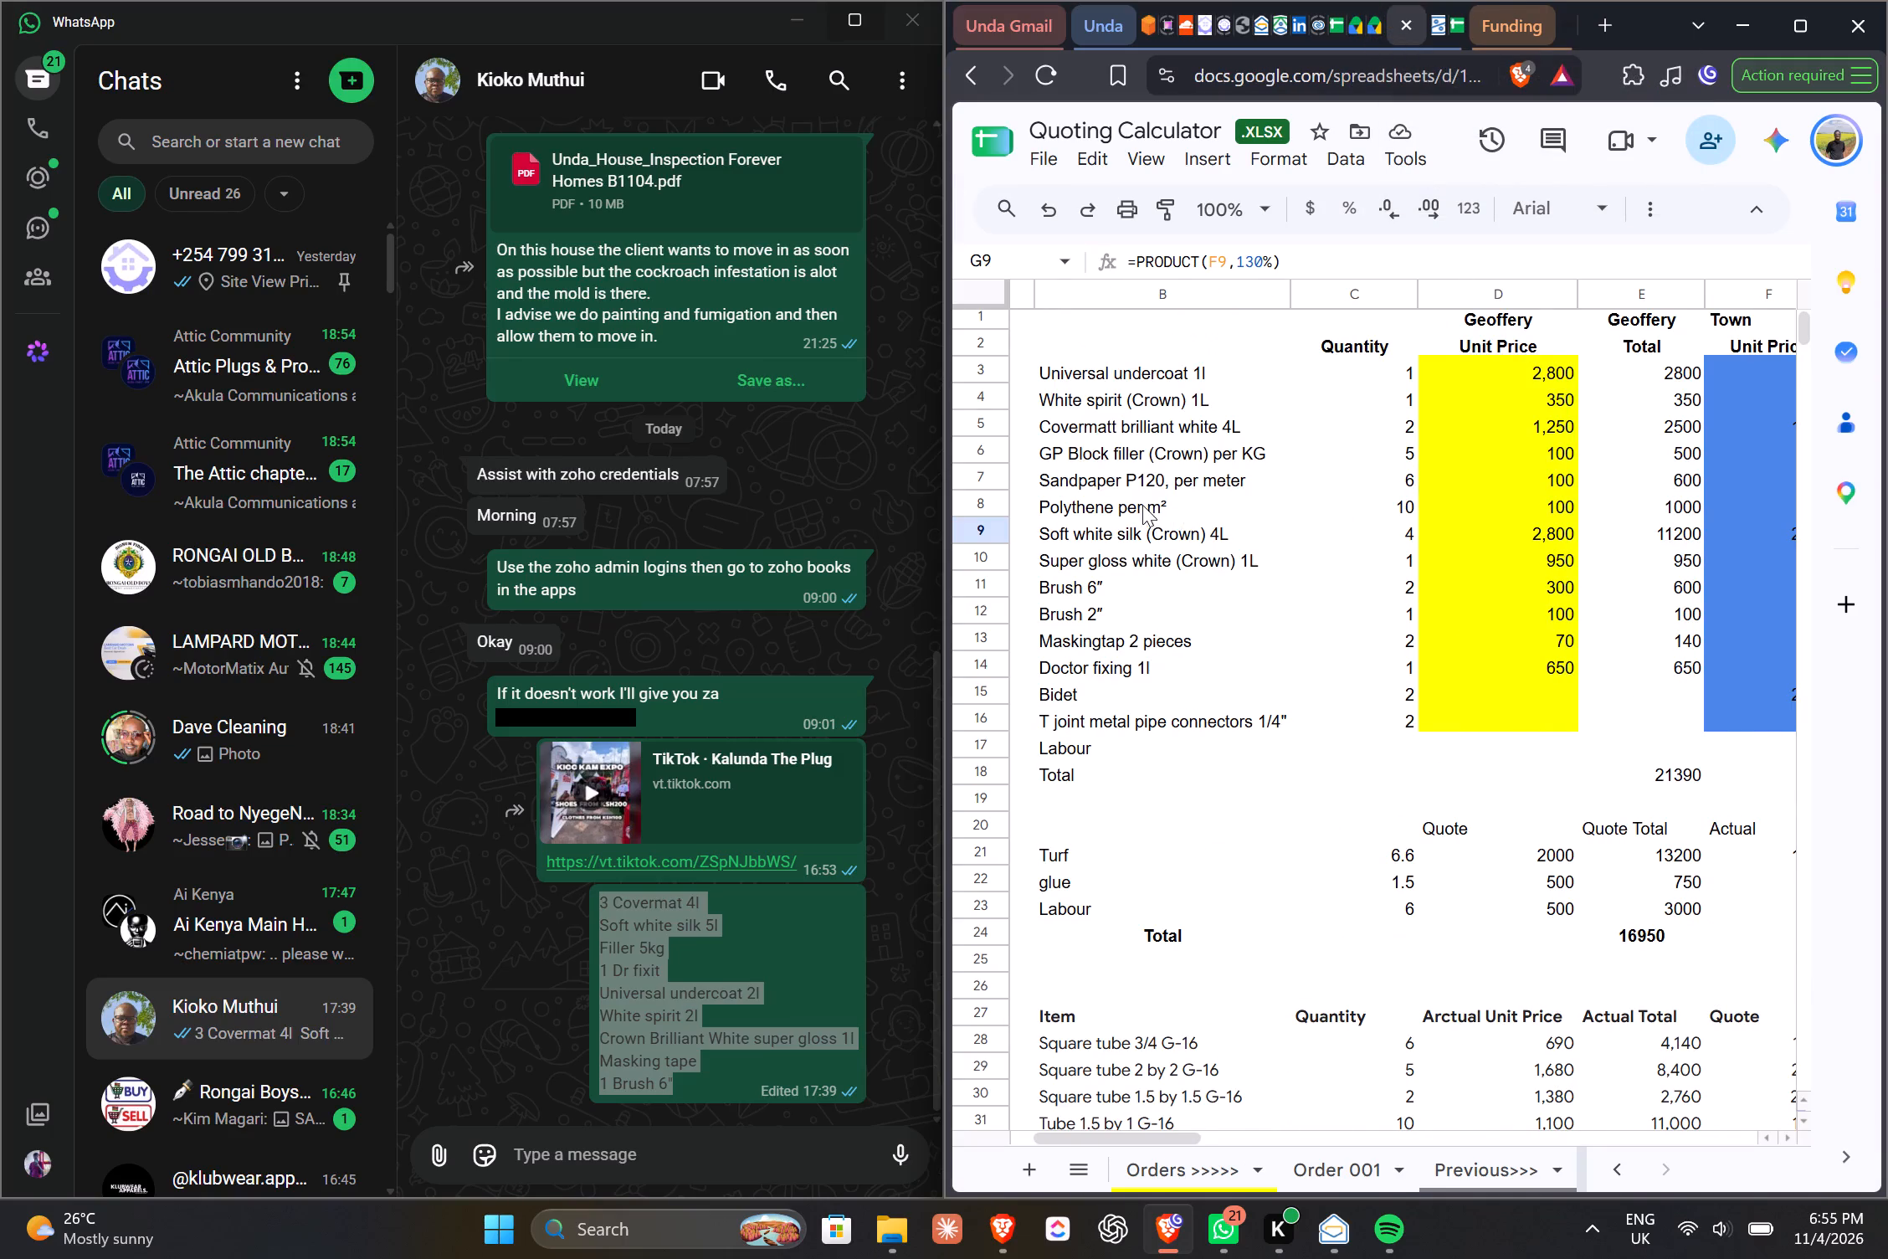
pyautogui.moveTo(1142, 501); pyautogui.dragTo(1238, 500)
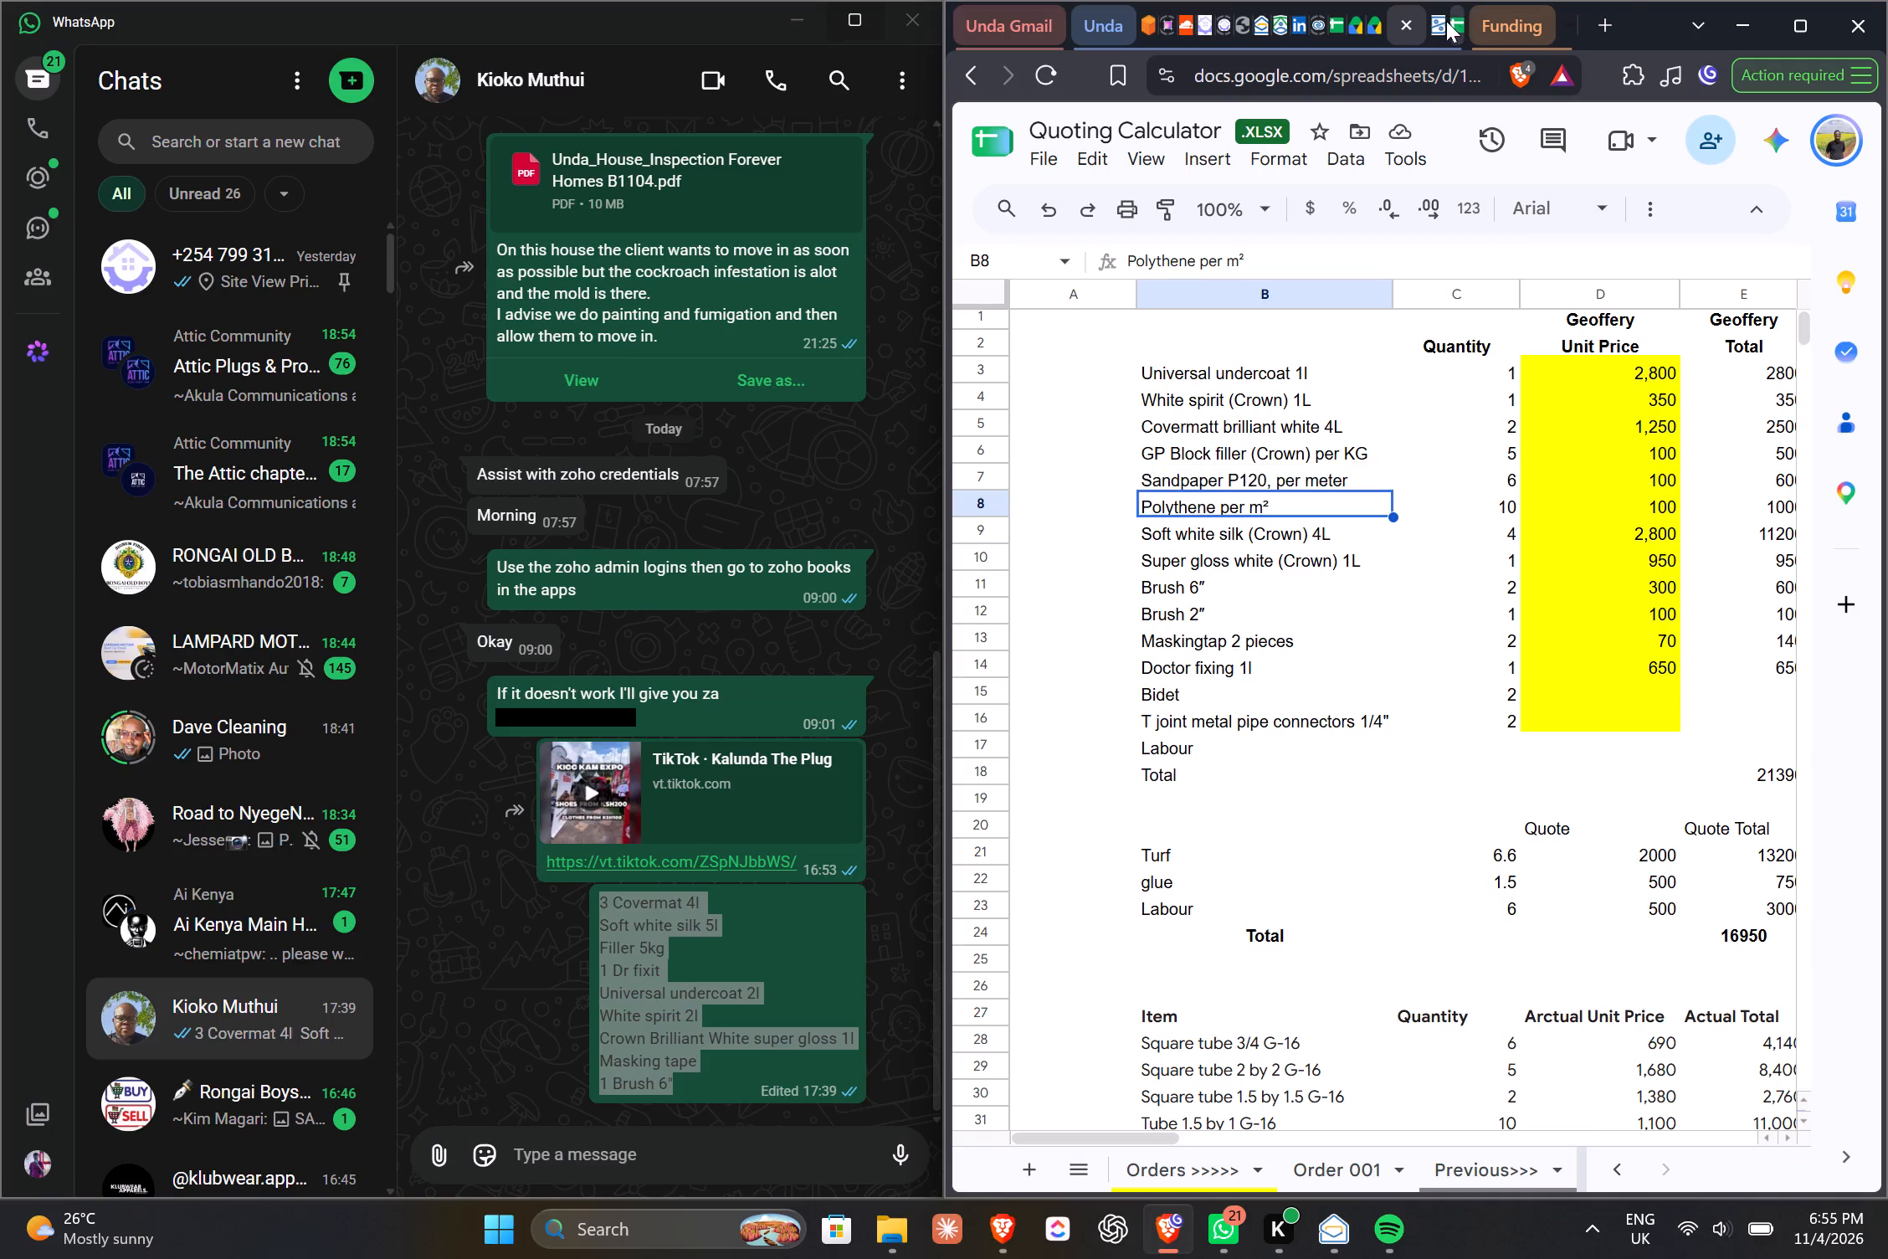
pyautogui.click(1440, 22)
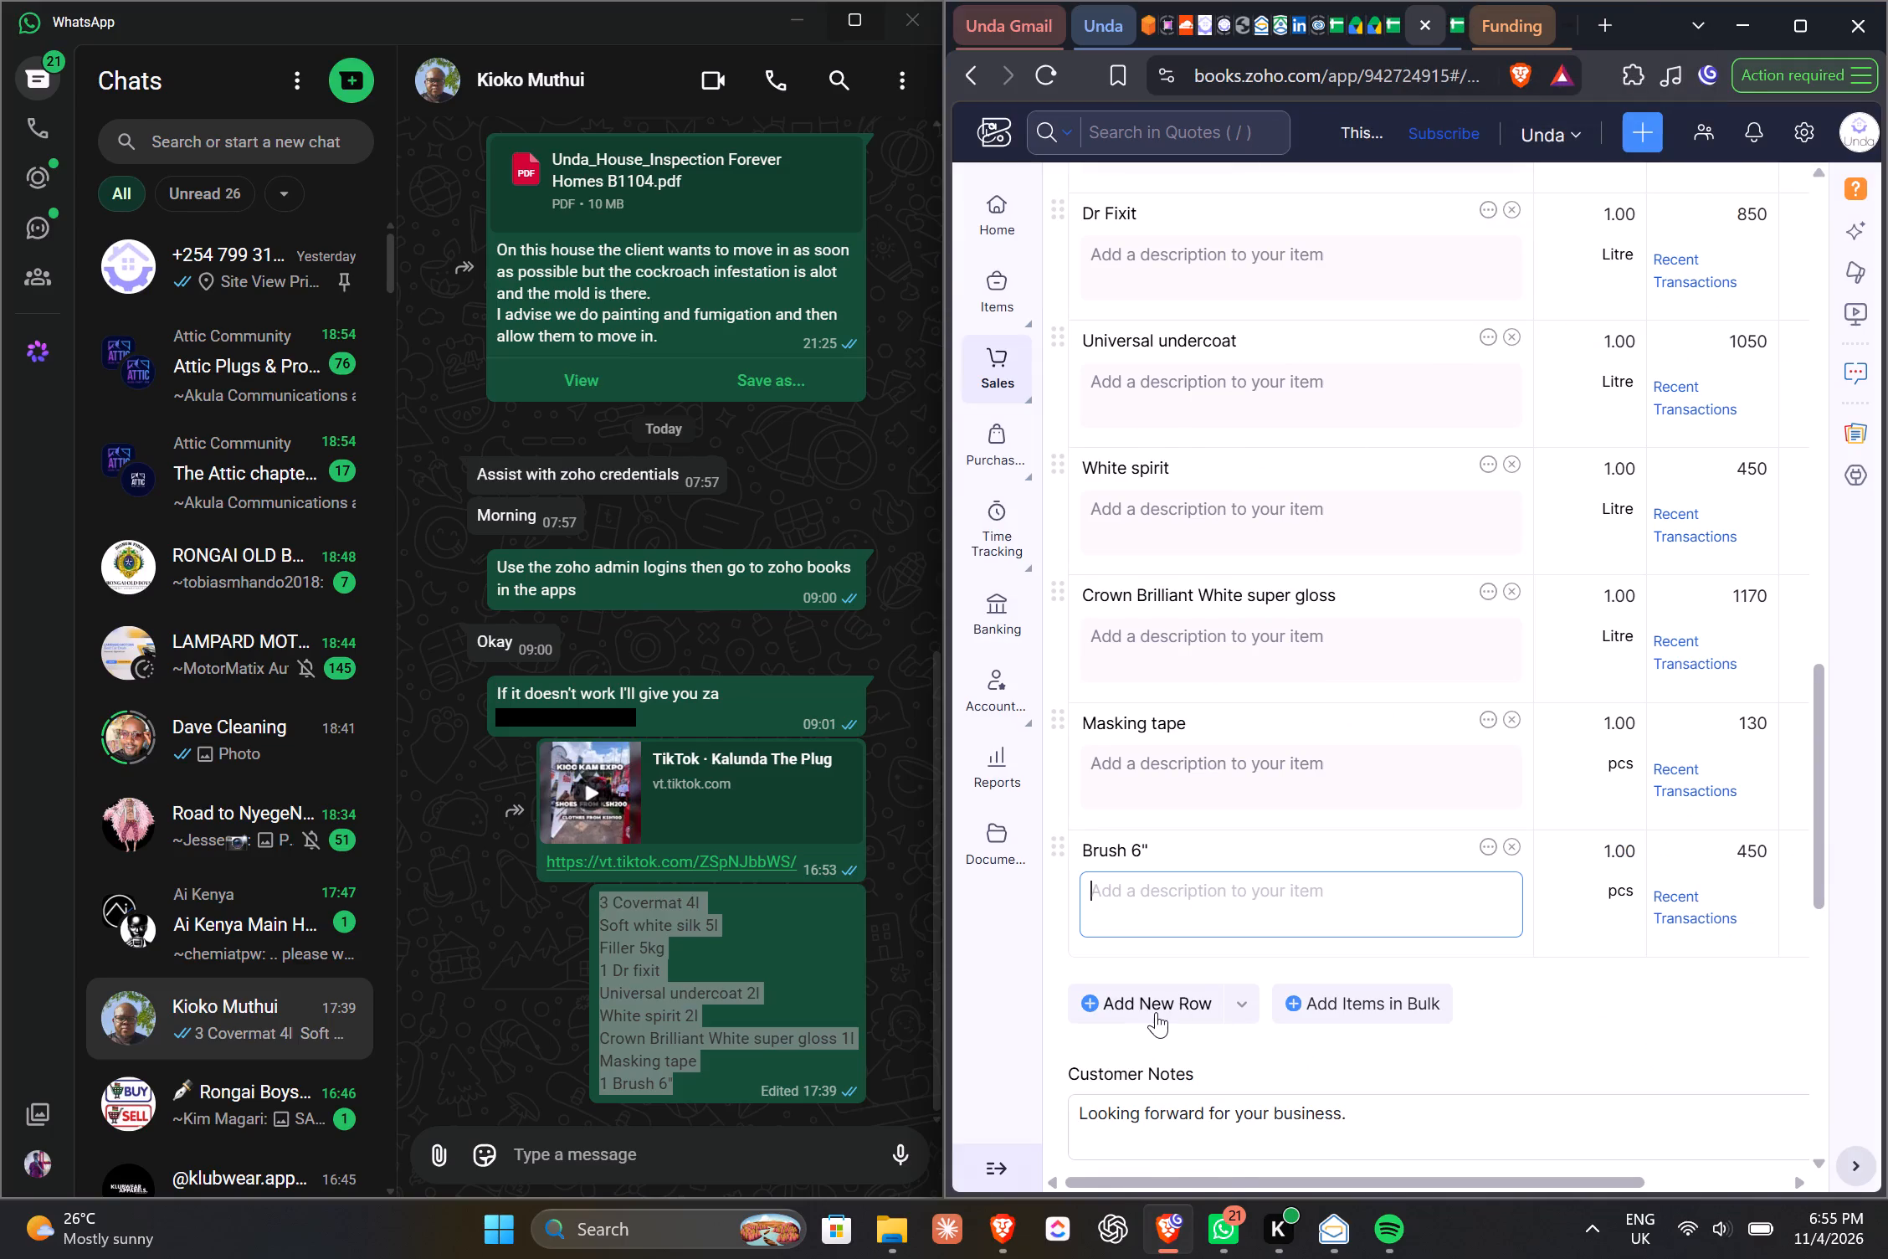
pyautogui.click(1156, 1012)
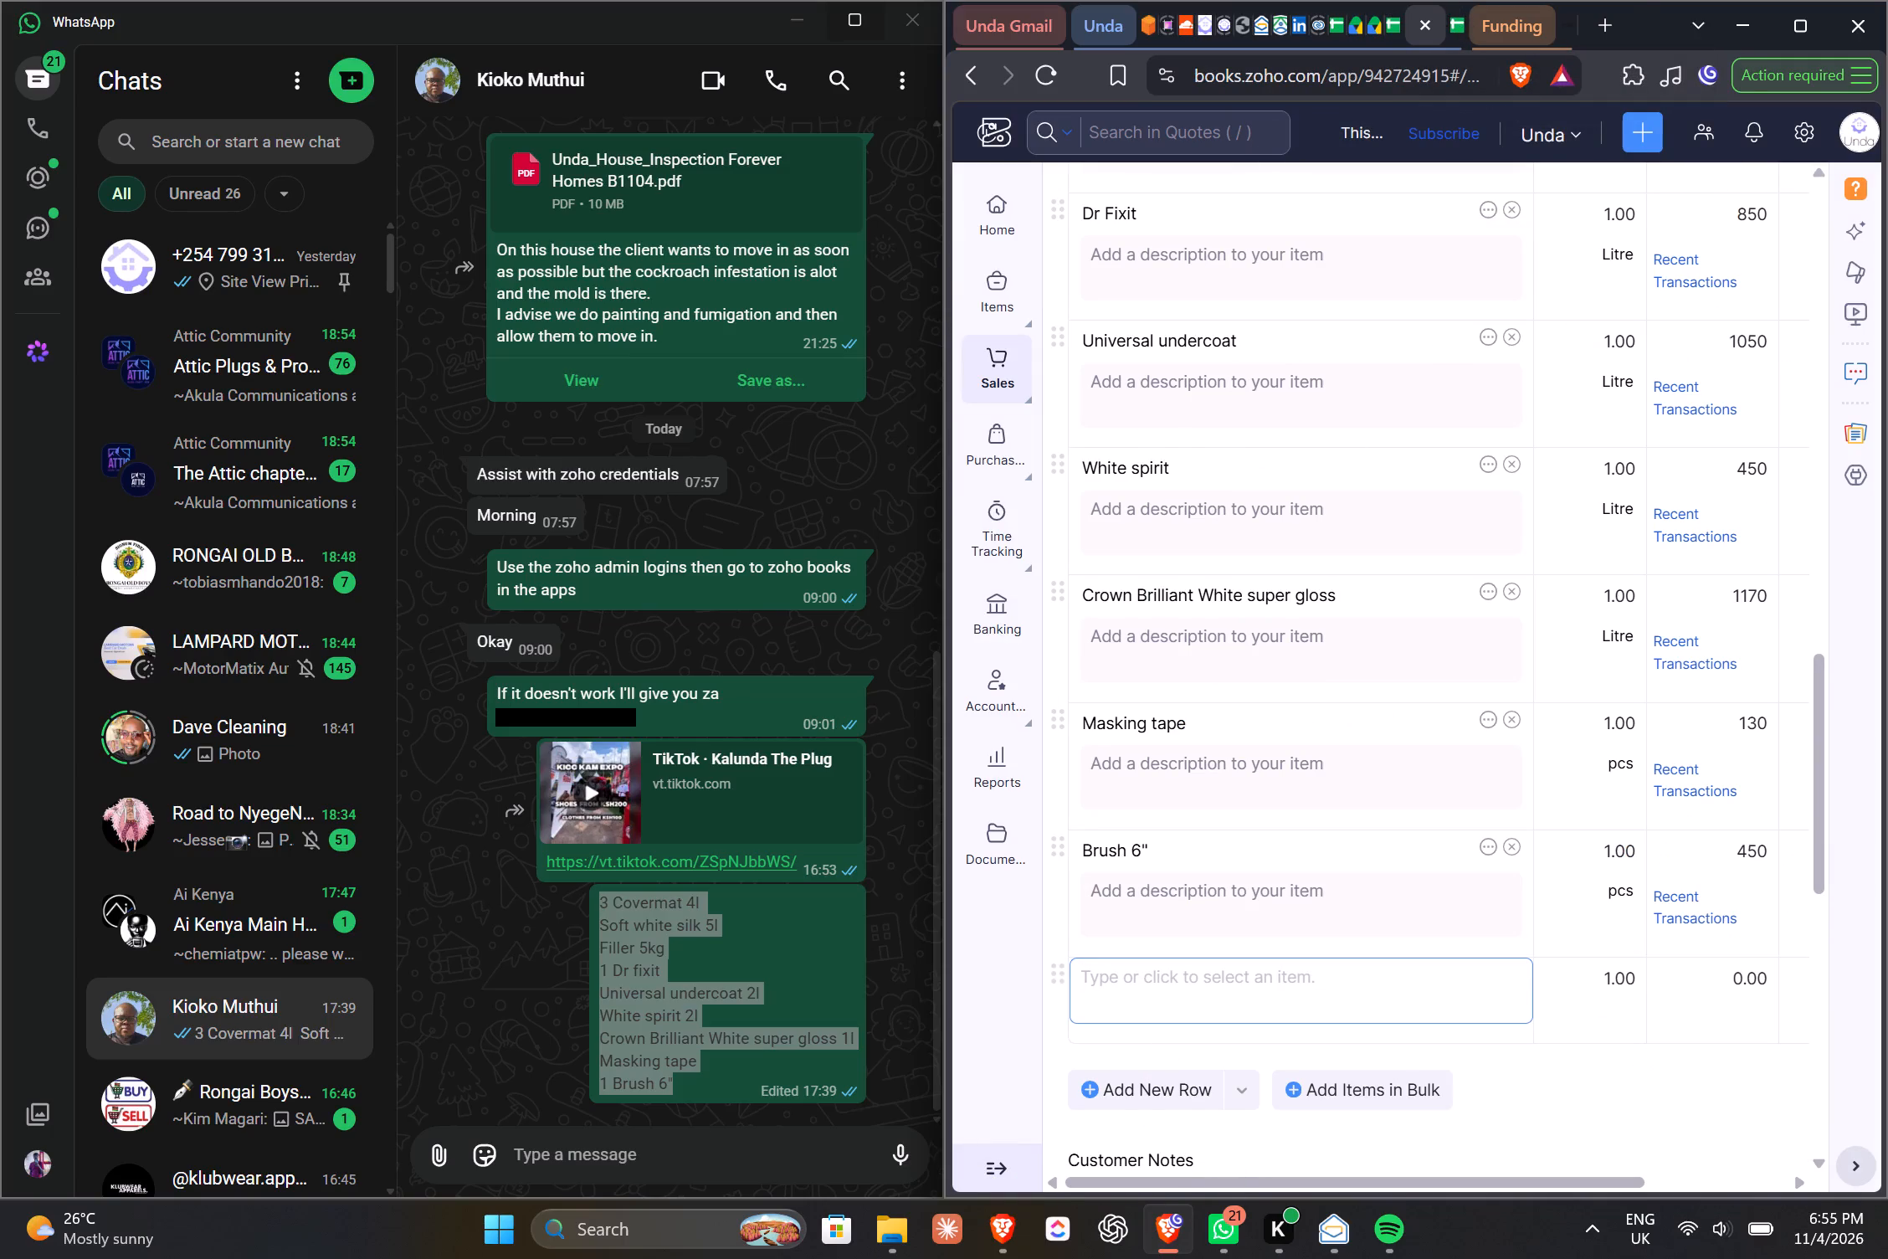
pyautogui.write('Po')
pyautogui.write('lythene')
pyautogui.press('space')
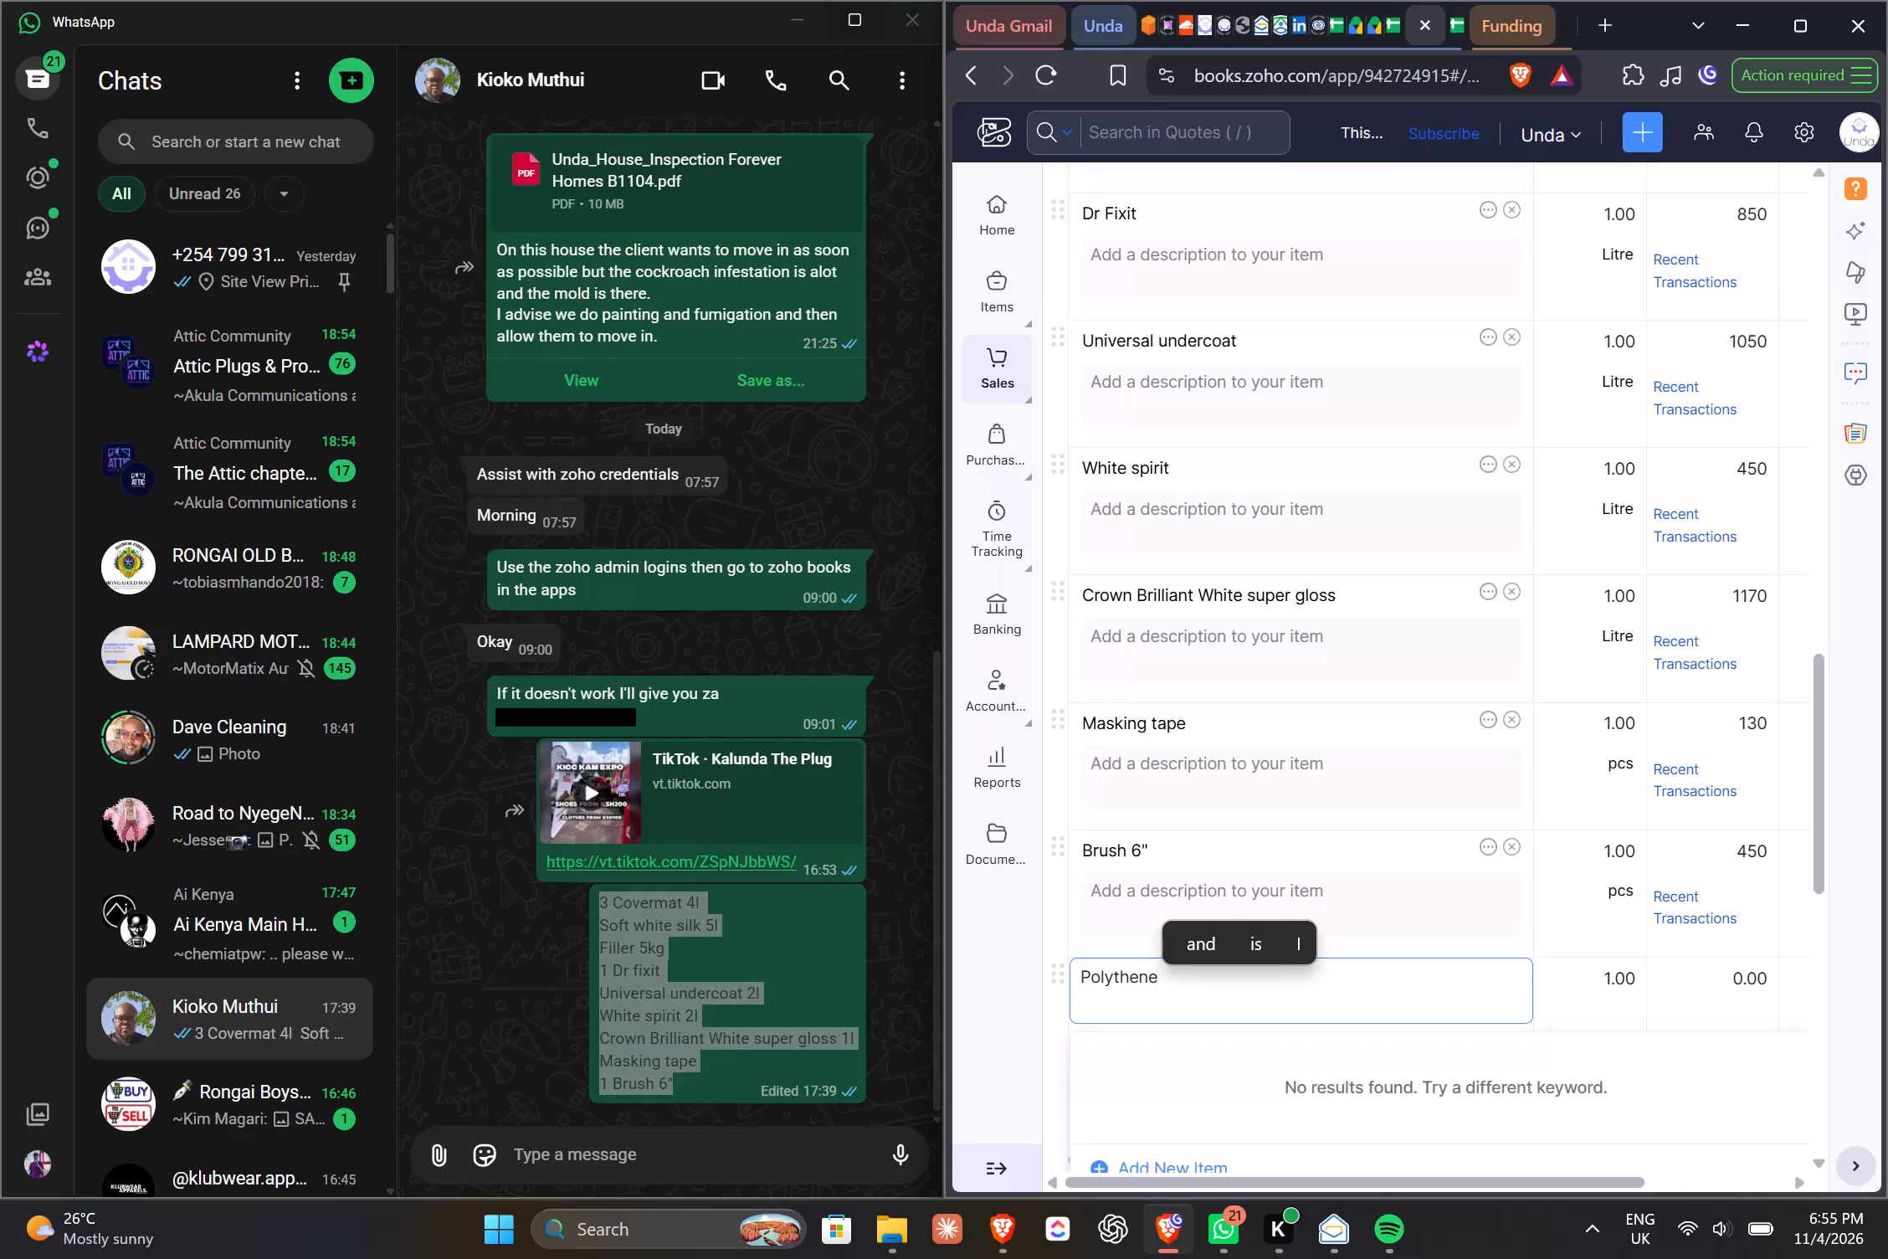
pyautogui.press('BackSpace')
pyautogui.press('BackSpace')
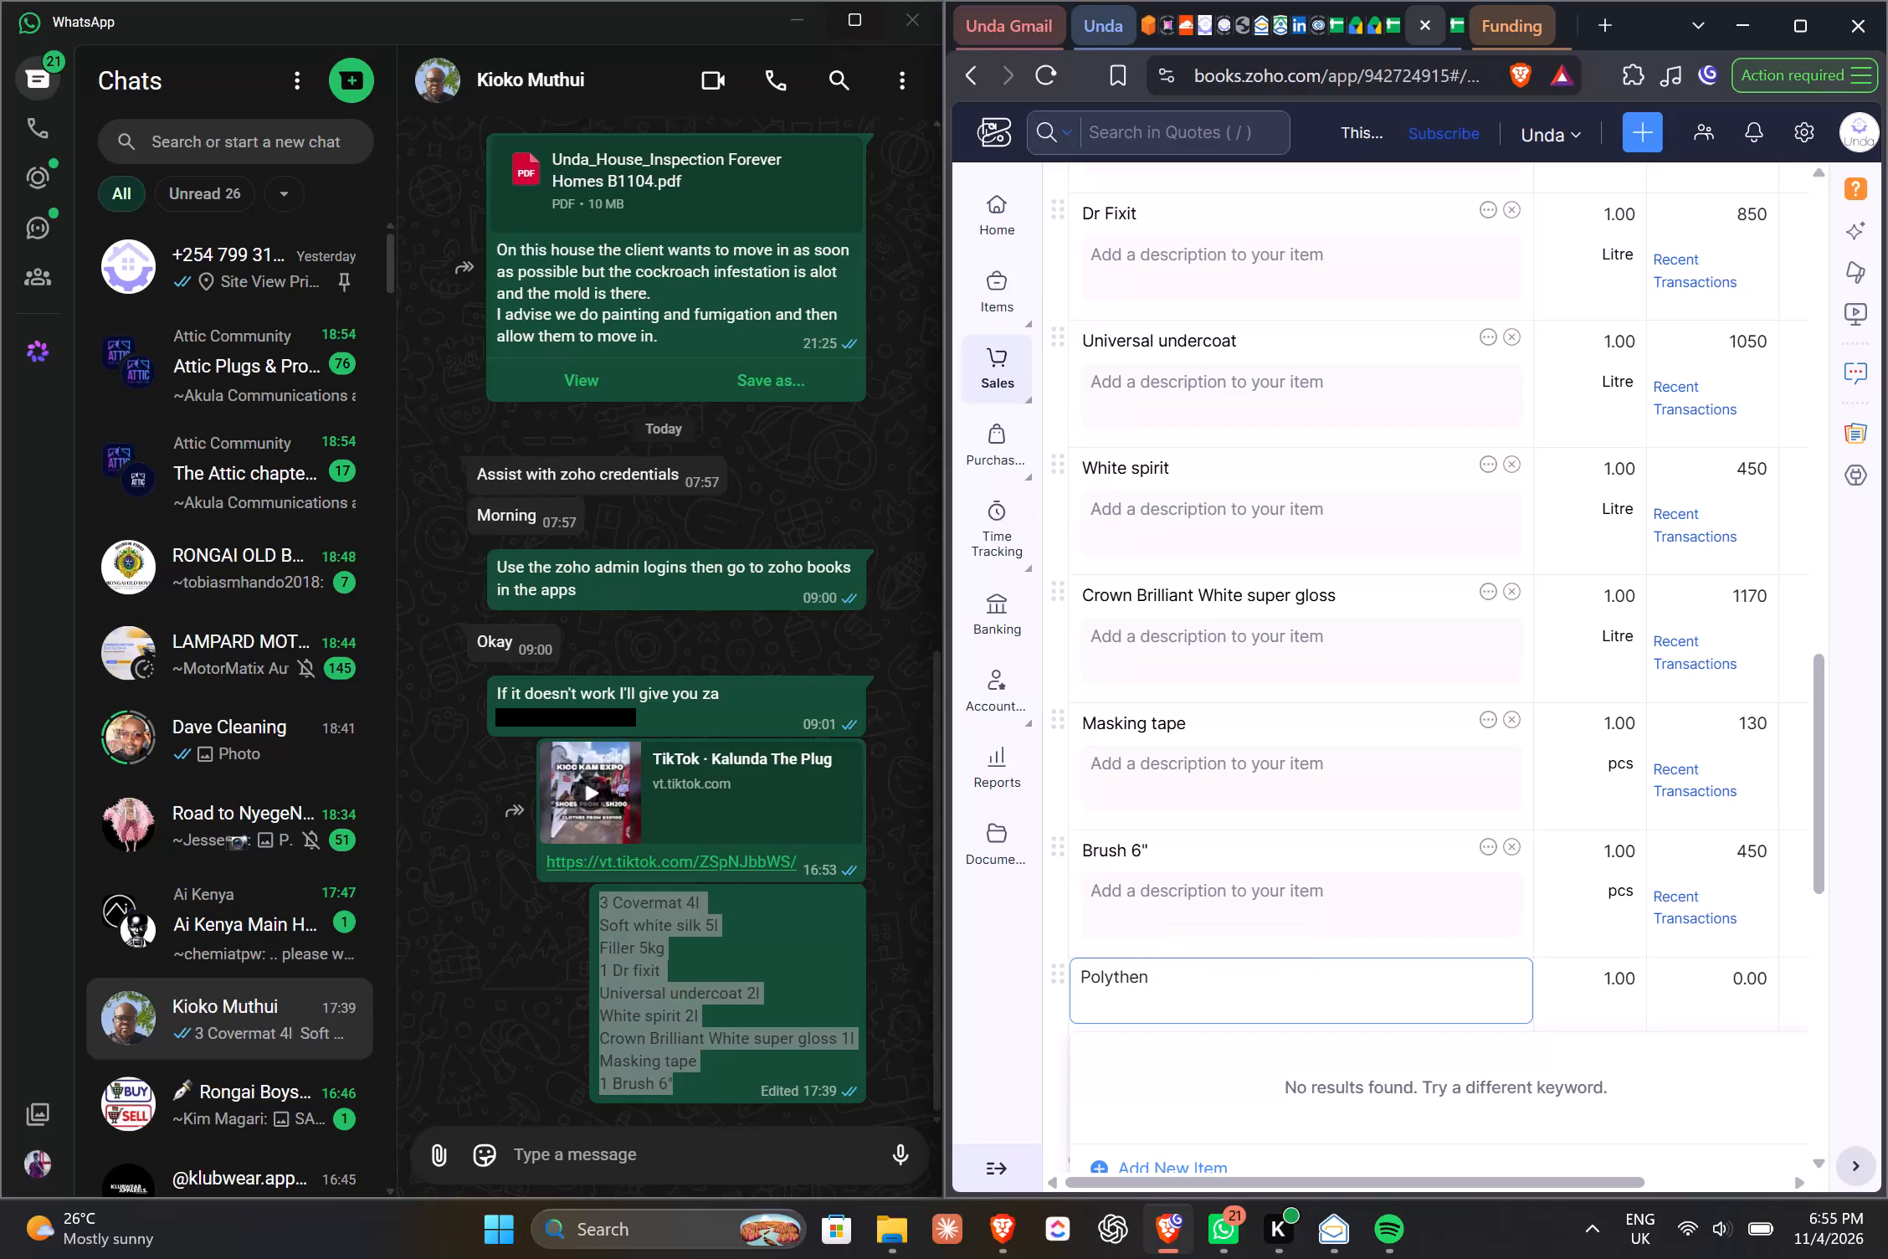
pyautogui.press('BackSpace')
pyautogui.press('BackSpace')
pyautogui.write('ene')
pyautogui.press('space')
pyautogui.press('BackSpace')
# Start a new item from the Polythene row and set its unit to mtr.
pyautogui.scroll(-1, 1224, 1011)
pyautogui.click(1187, 1014)
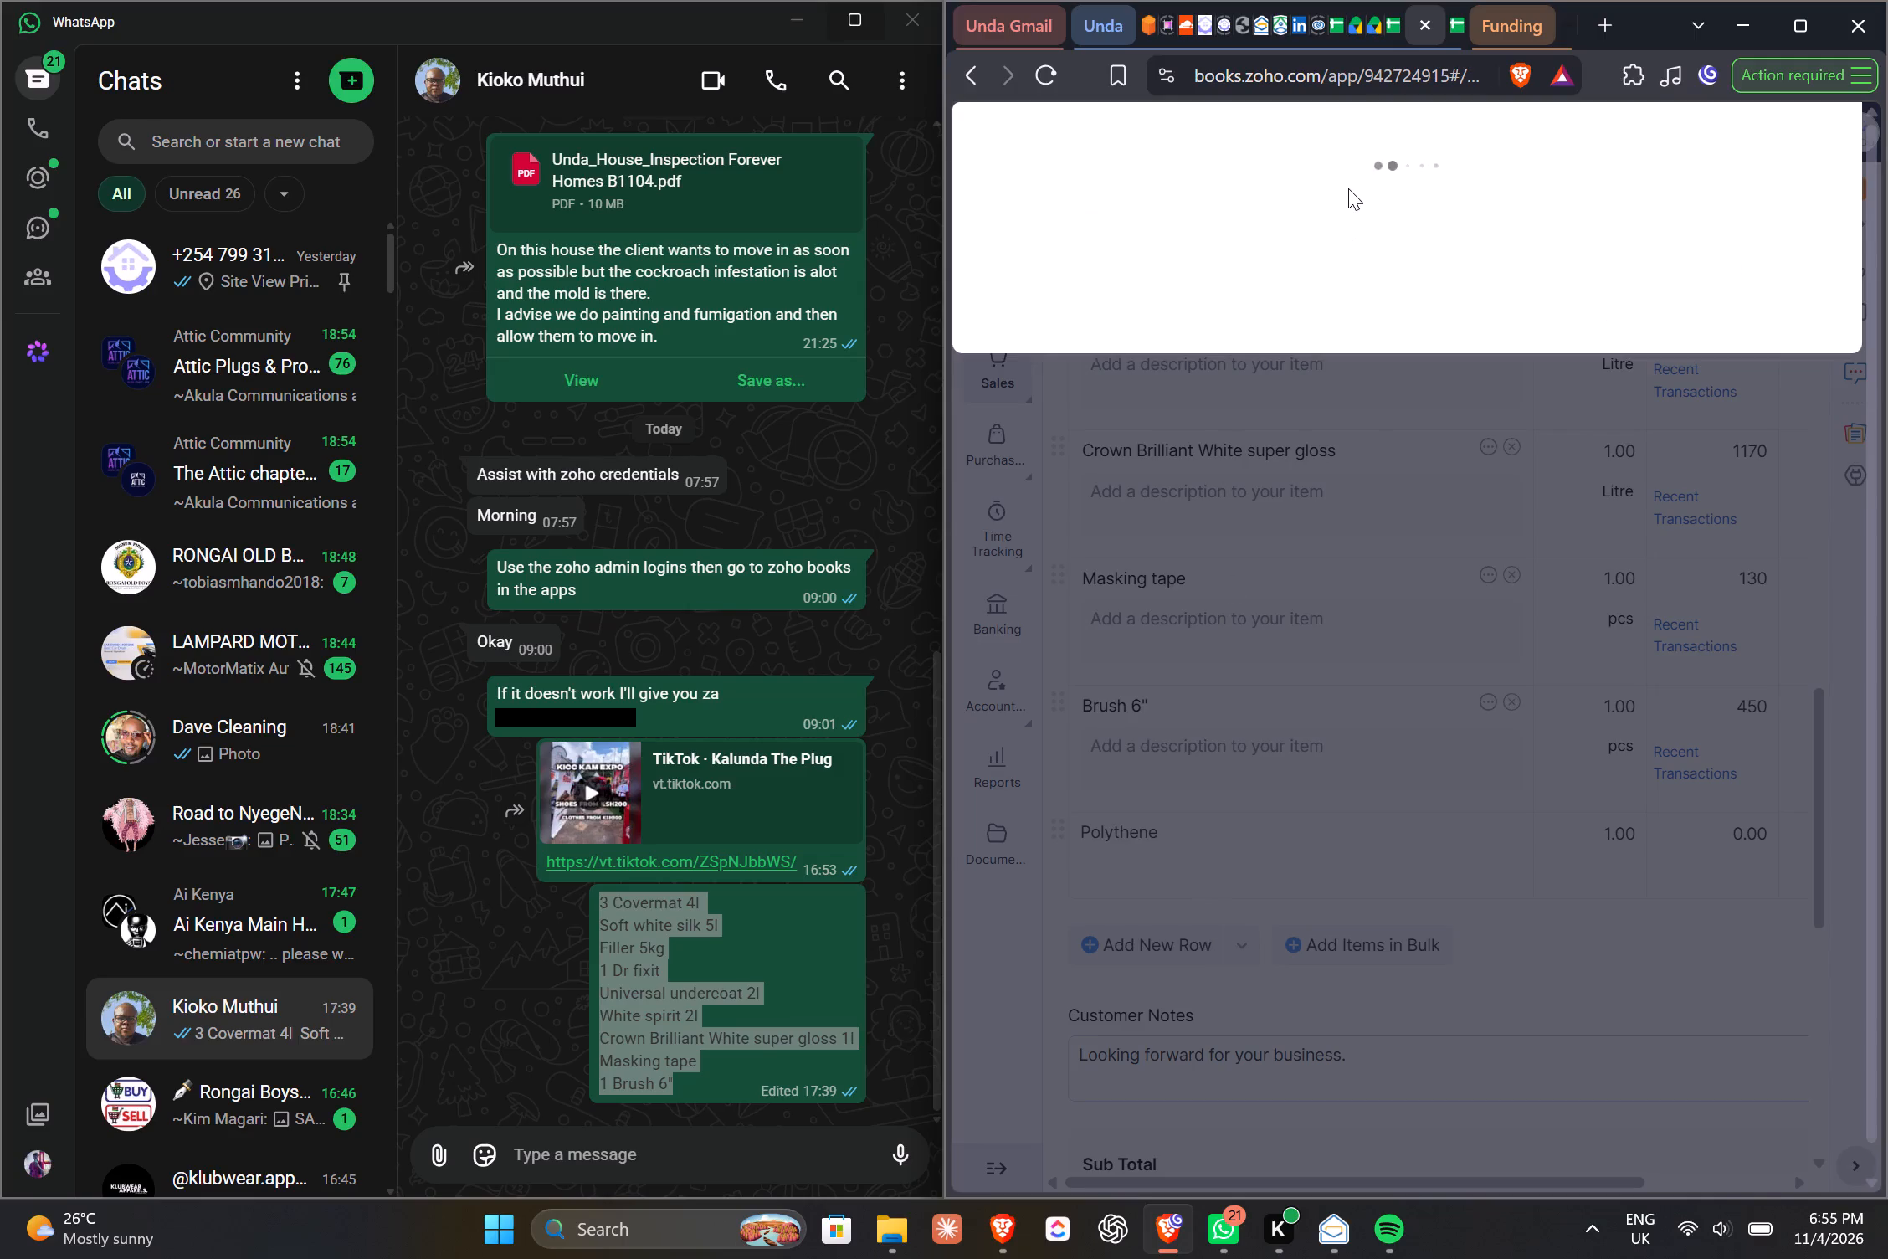
pyautogui.click(1101, 611)
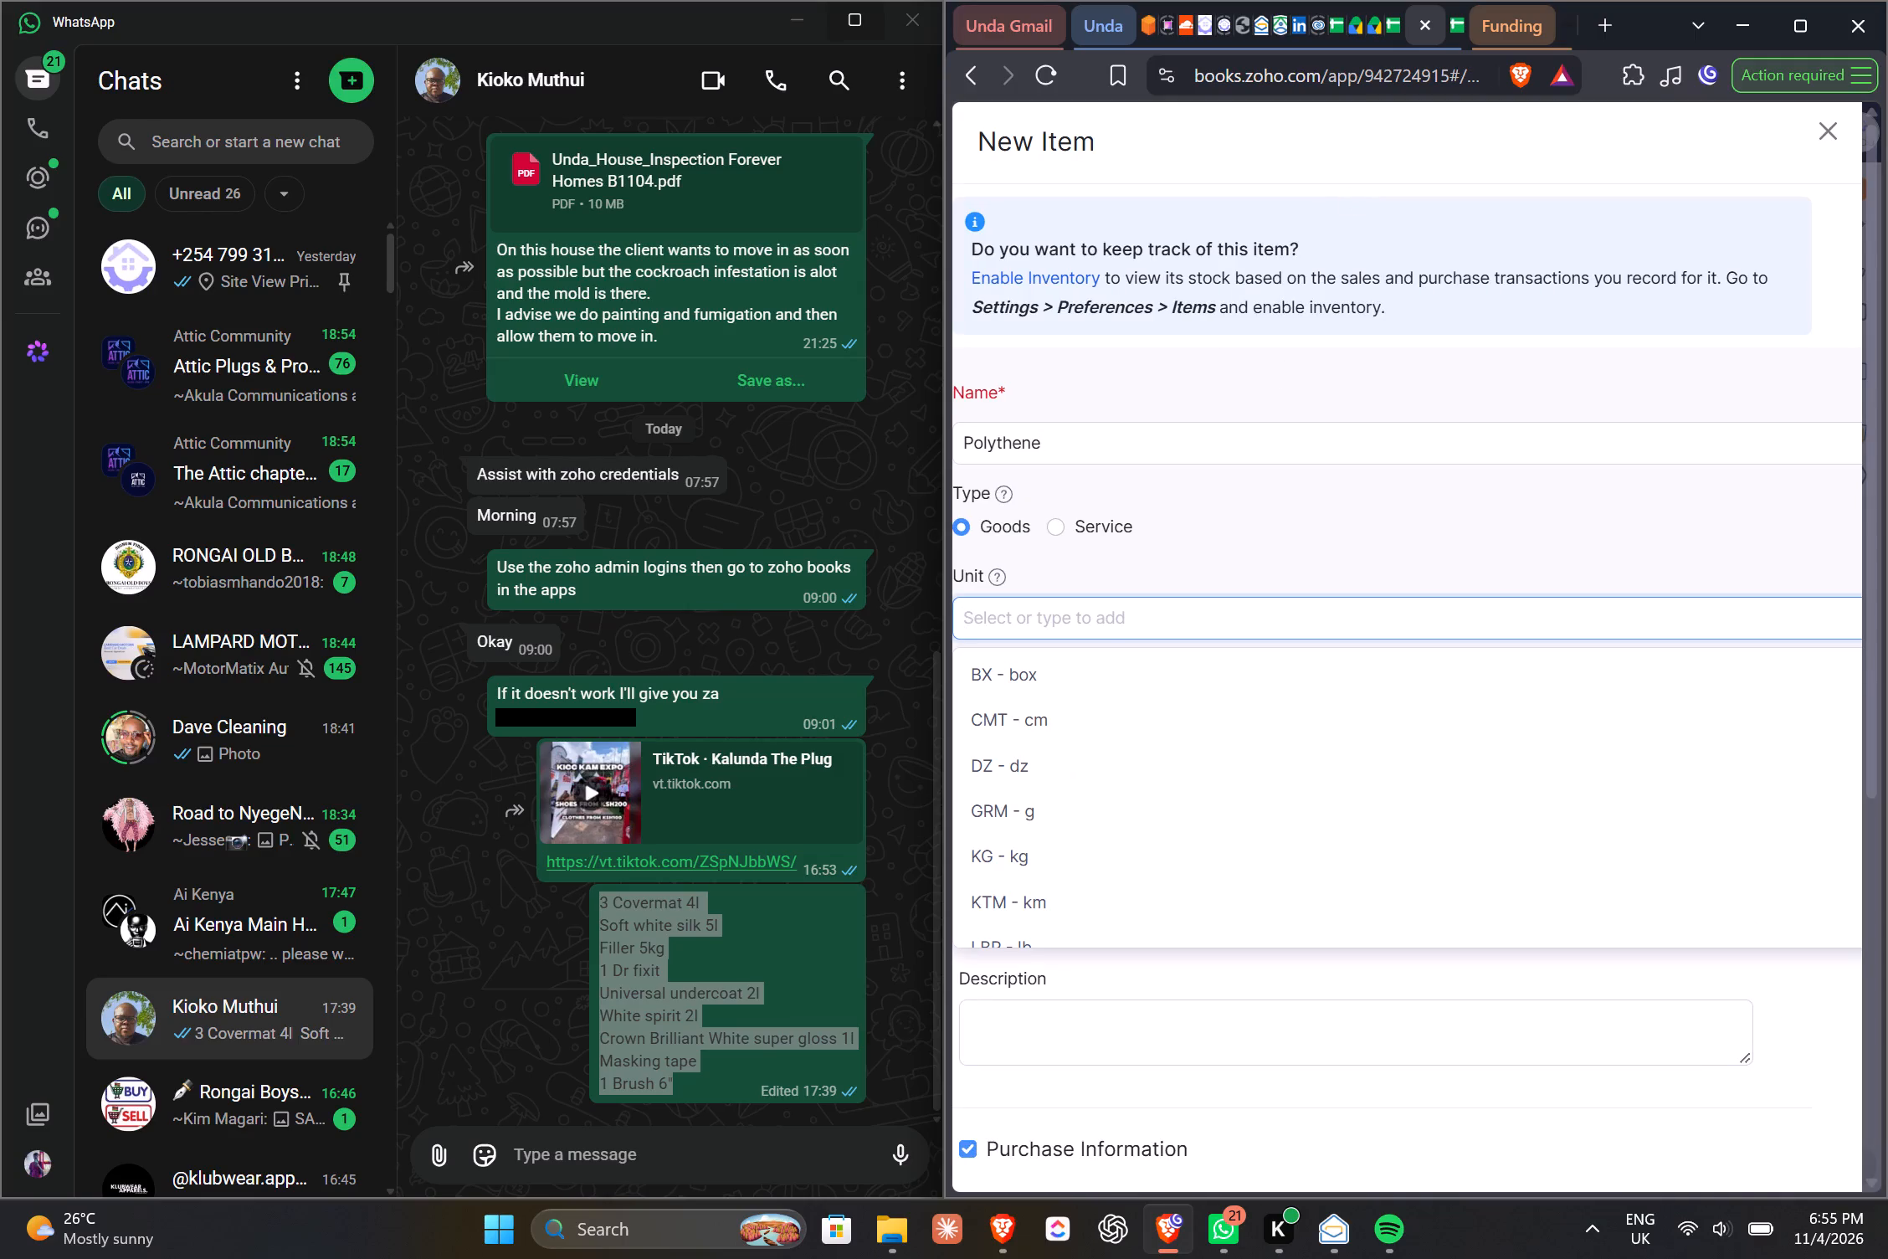
pyautogui.press('m')
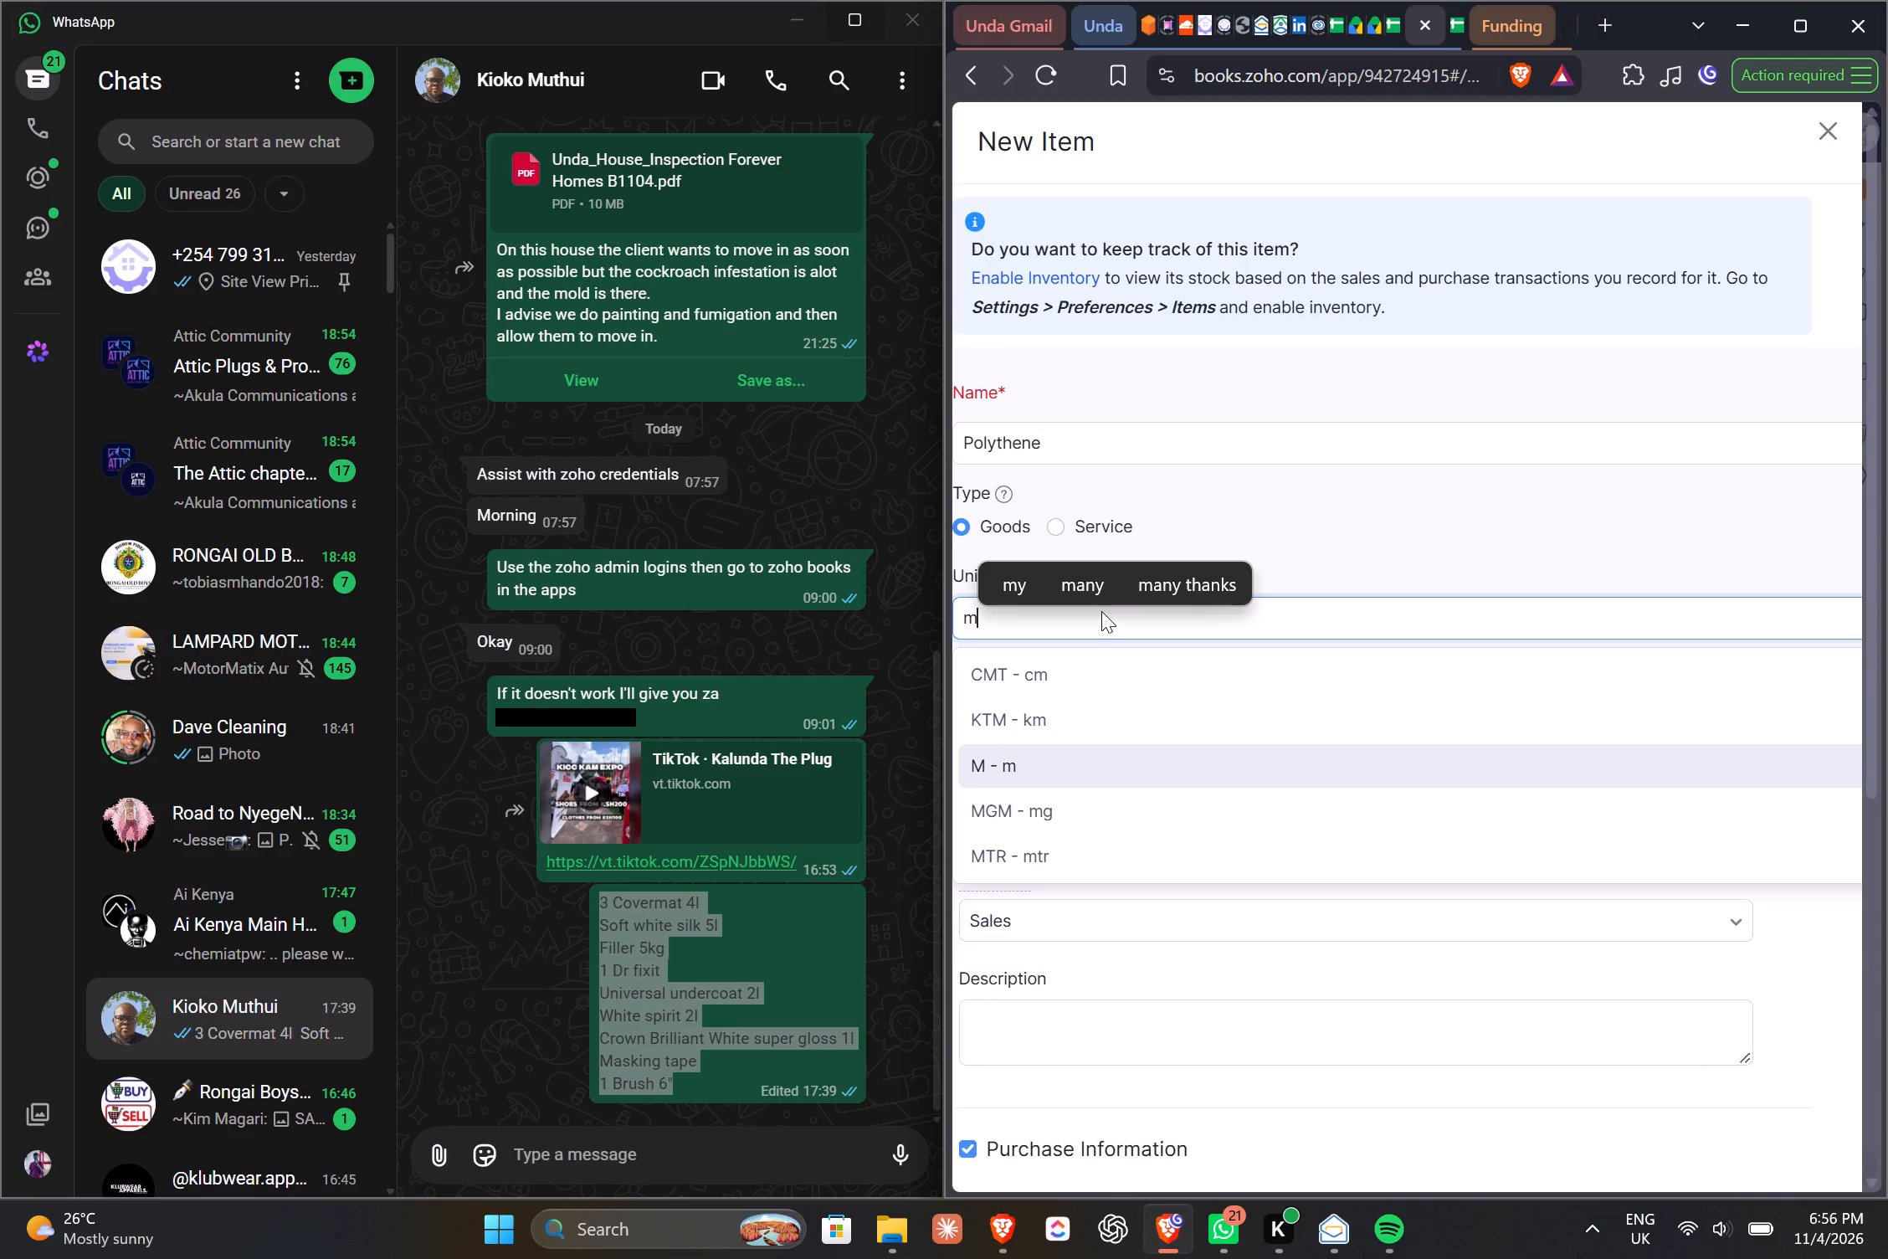
pyautogui.press('2')
pyautogui.press('BackSpace')
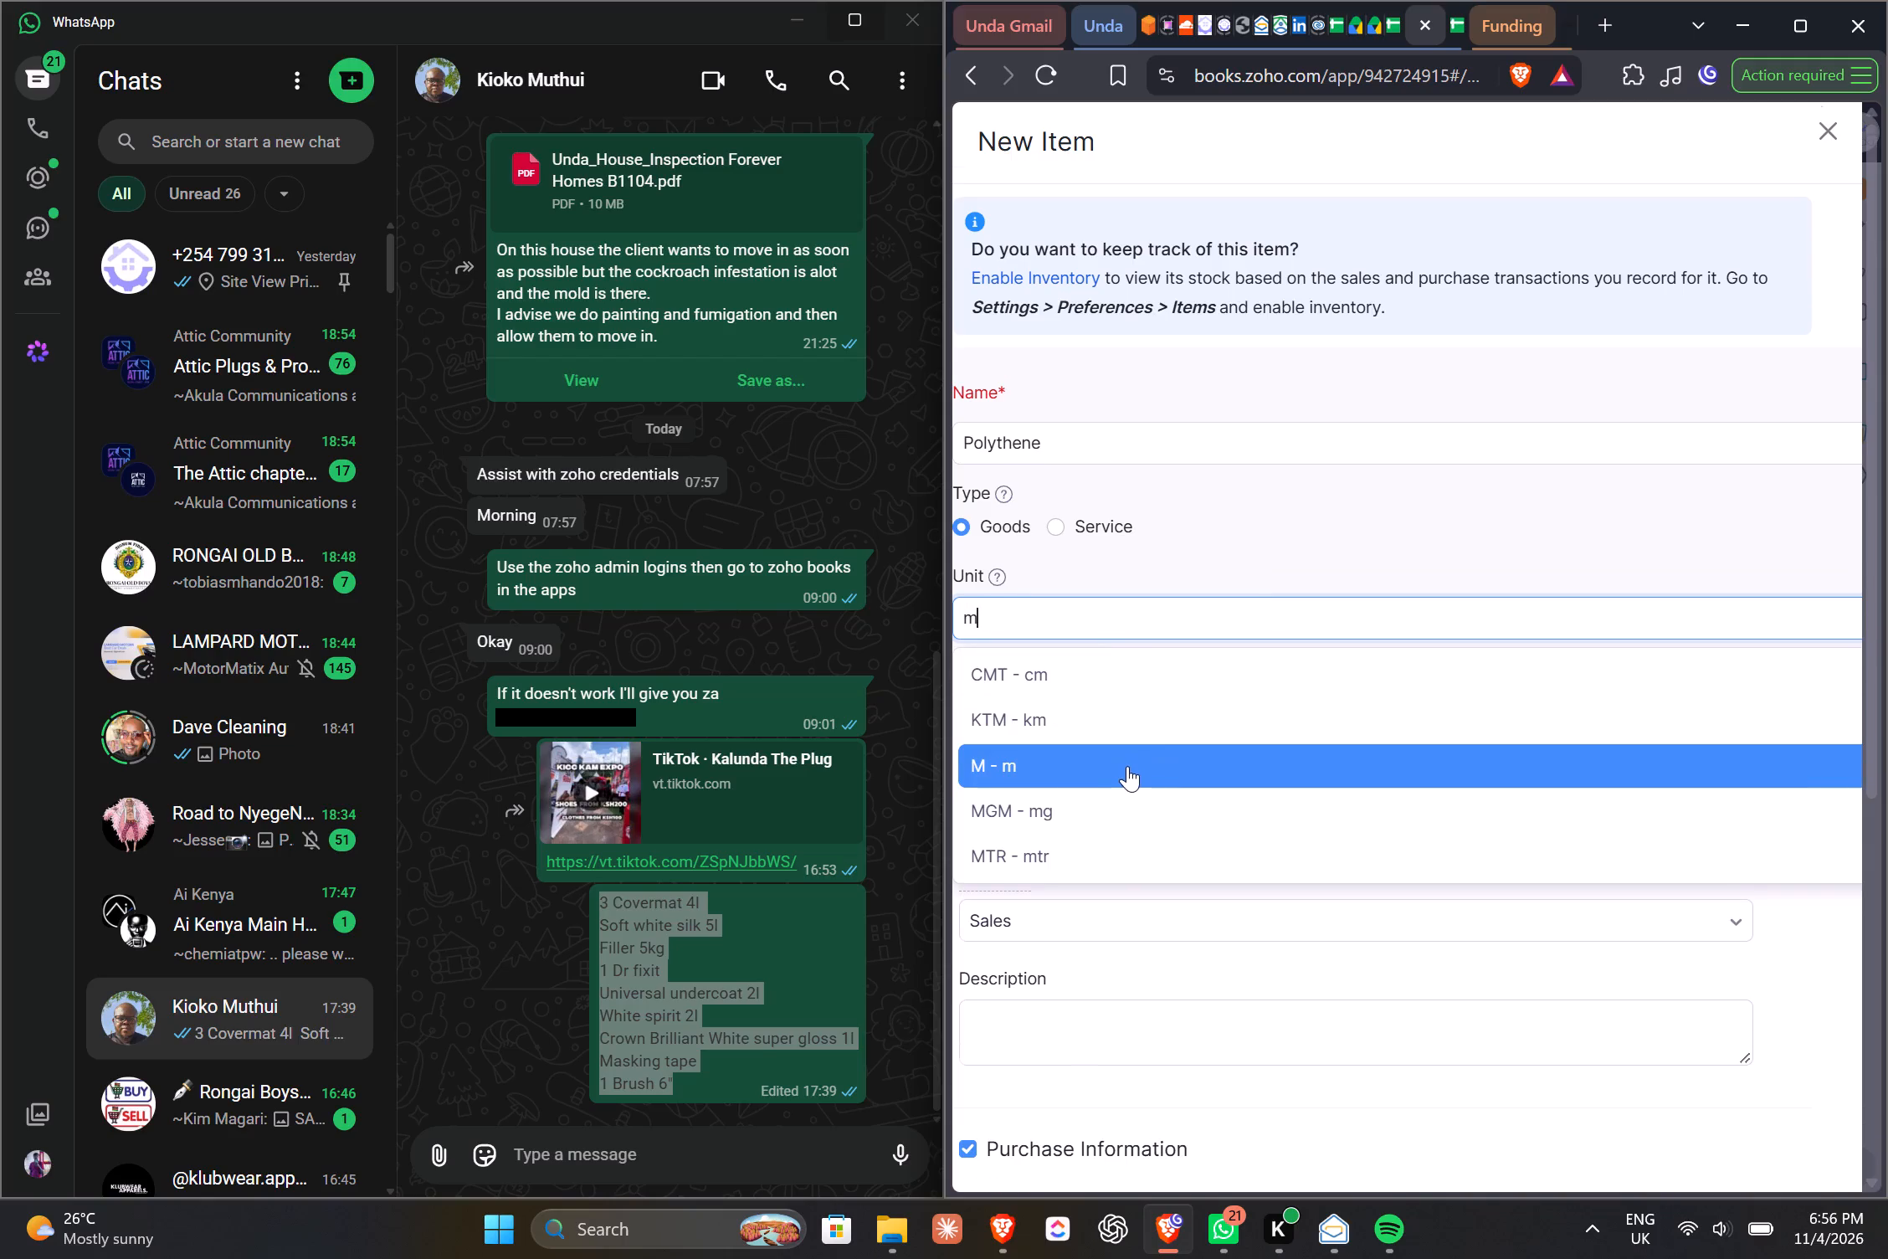
pyautogui.press('BackSpace')
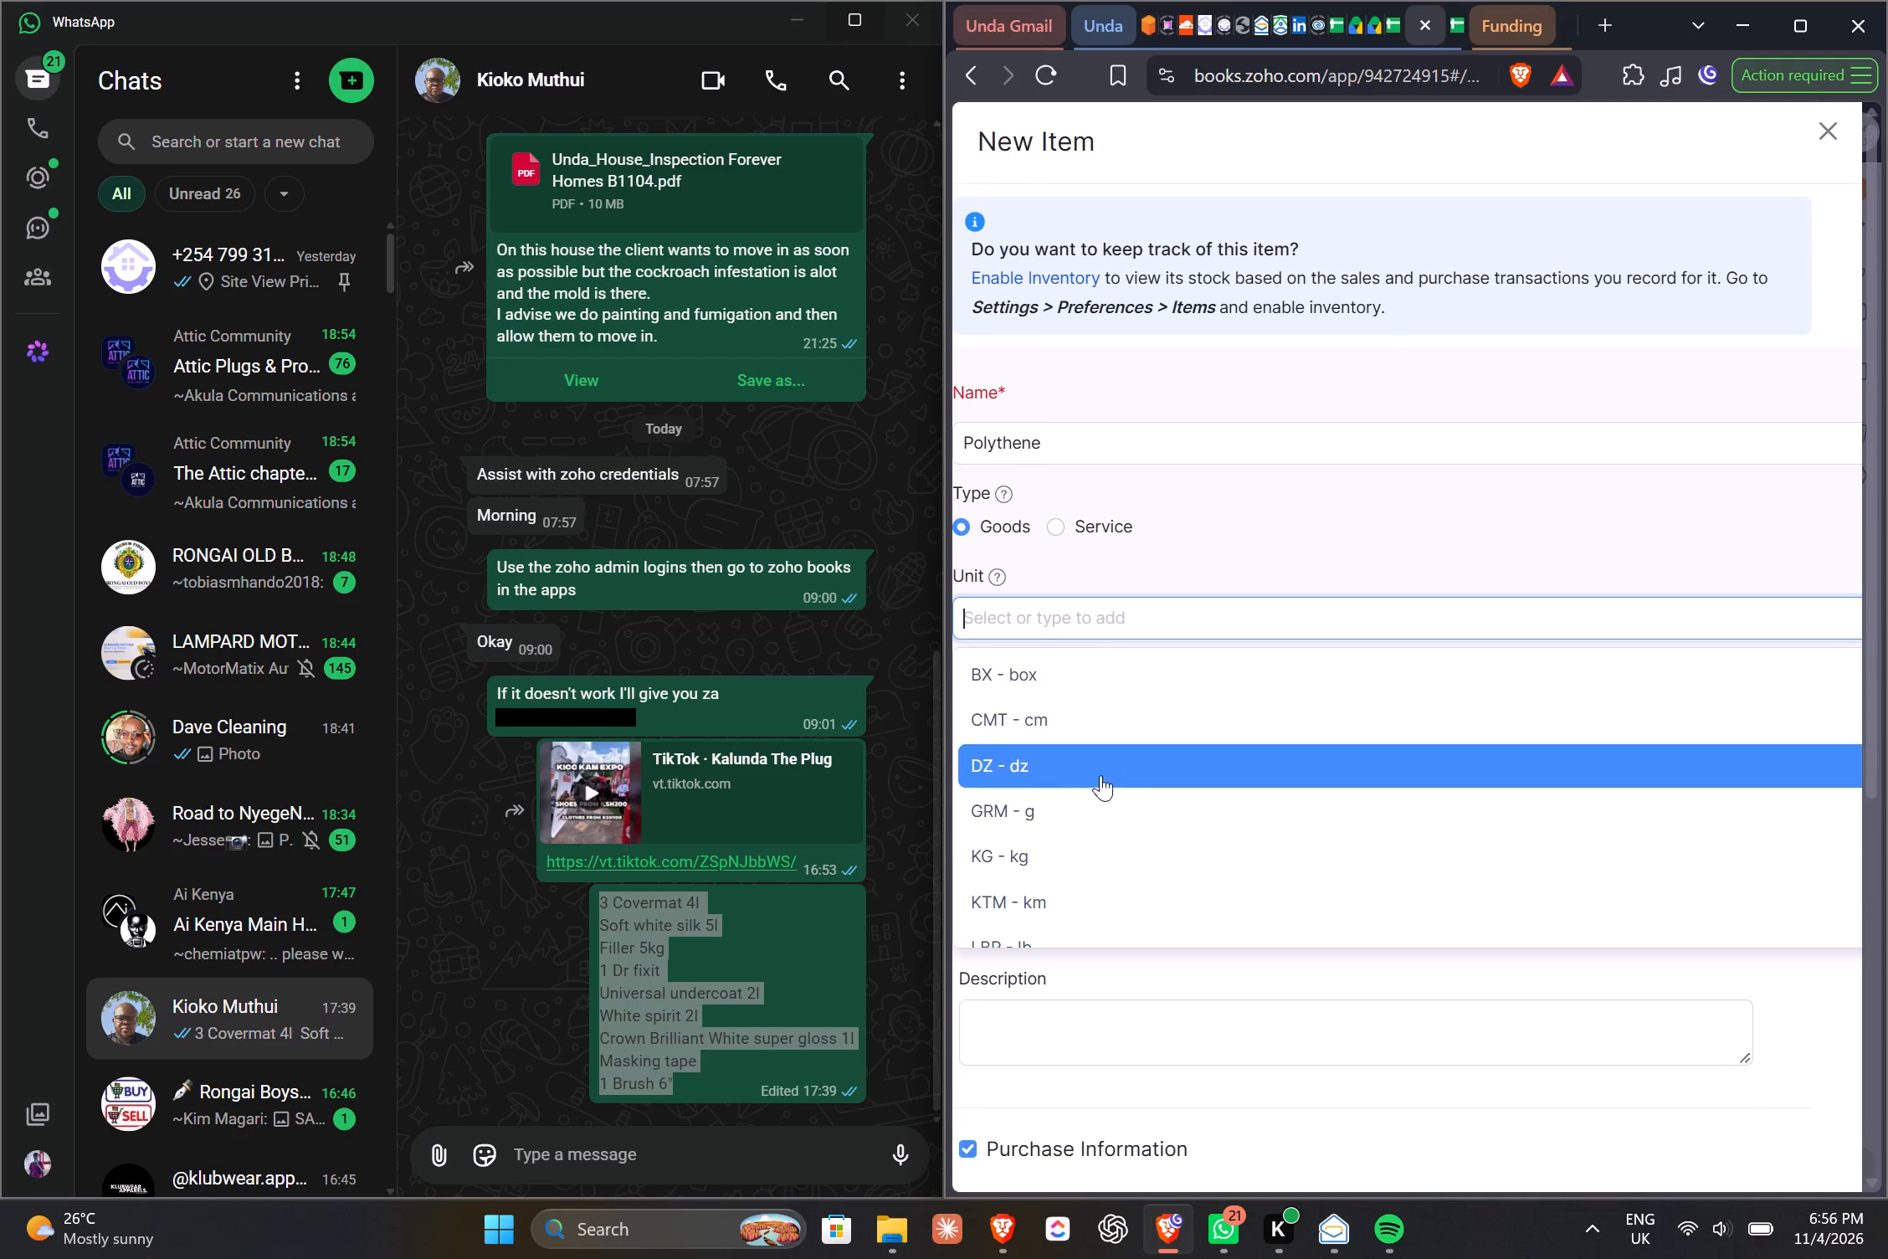
pyautogui.scroll(-2, 1121, 764)
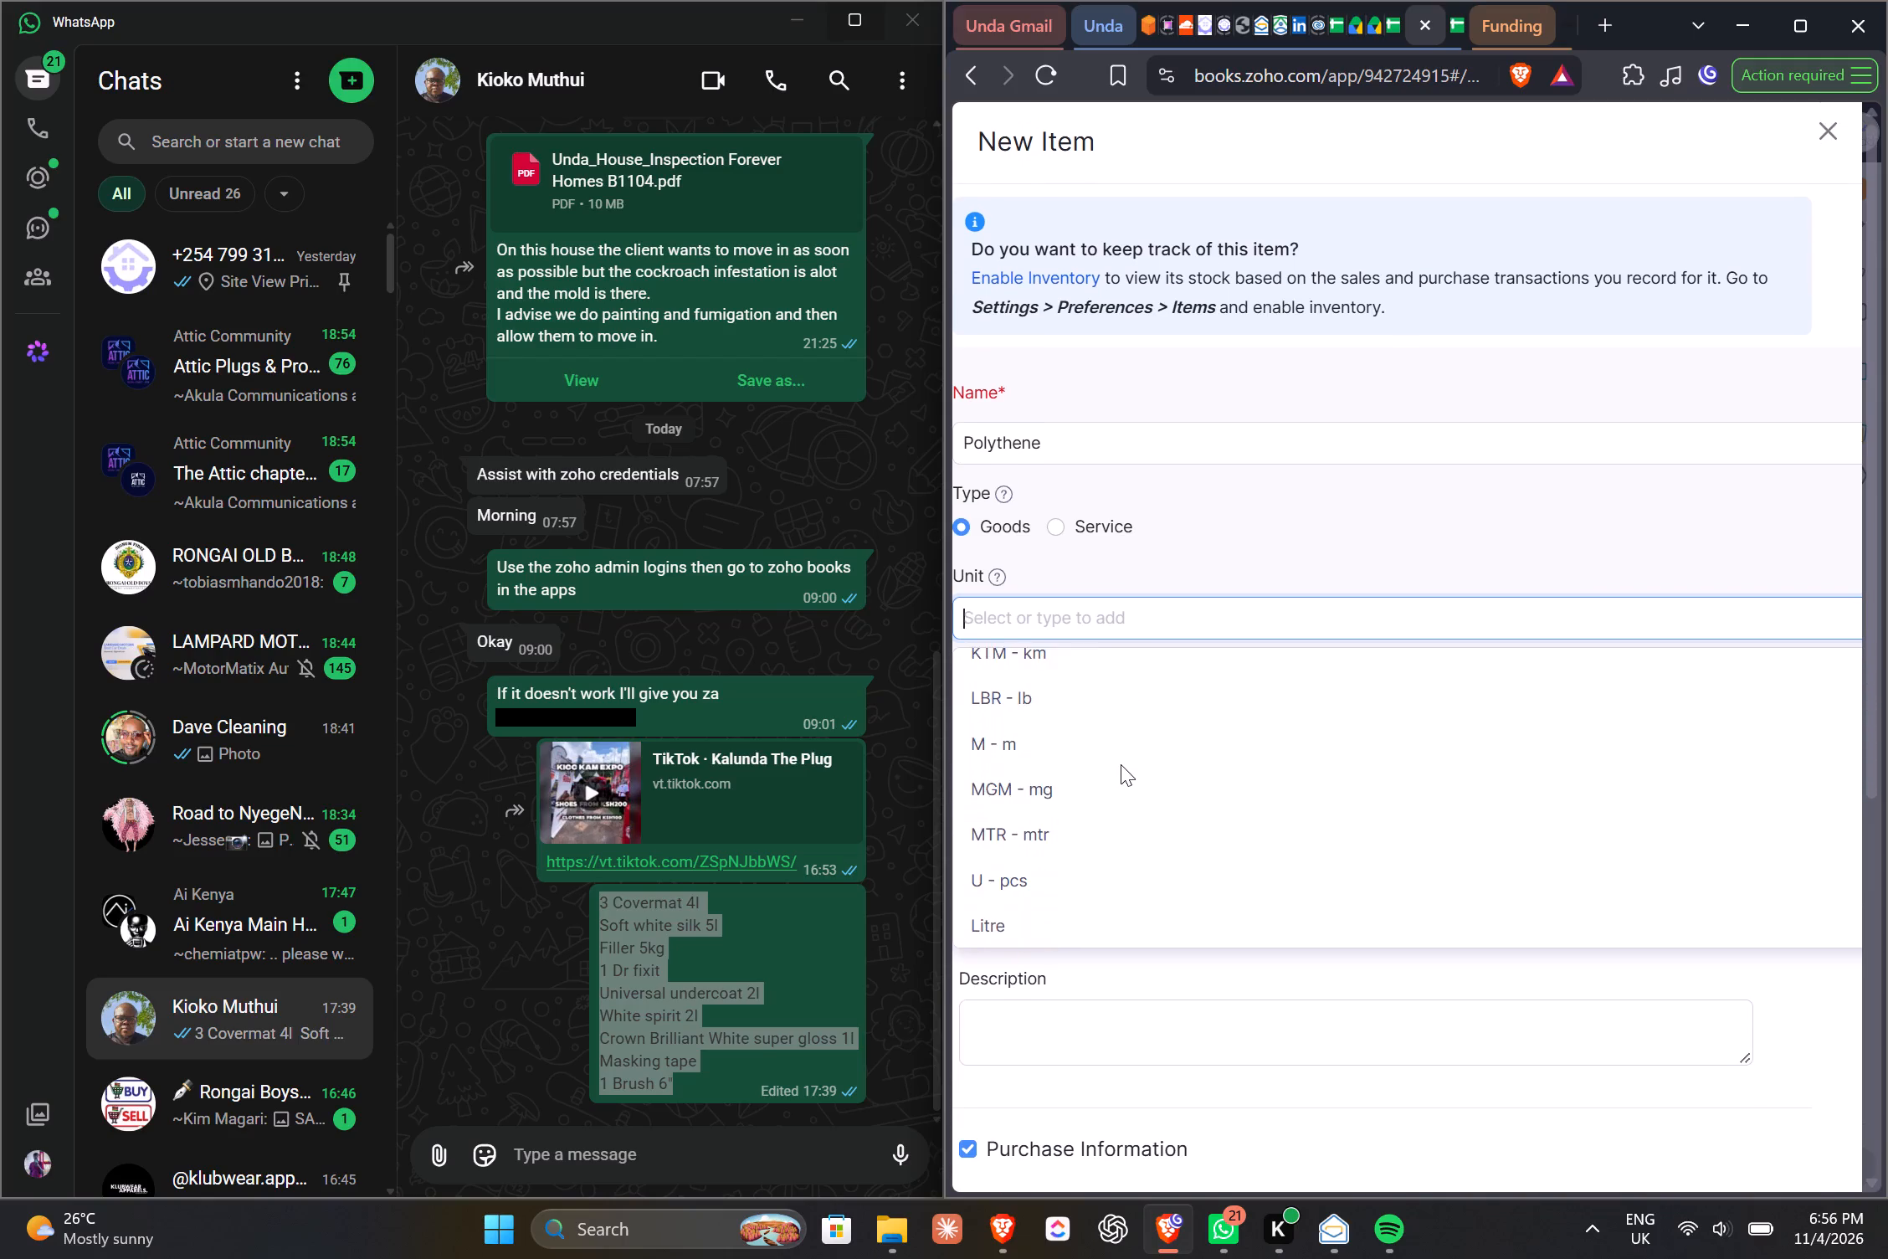
pyautogui.scroll(-1, 1121, 764)
pyautogui.click(1095, 763)
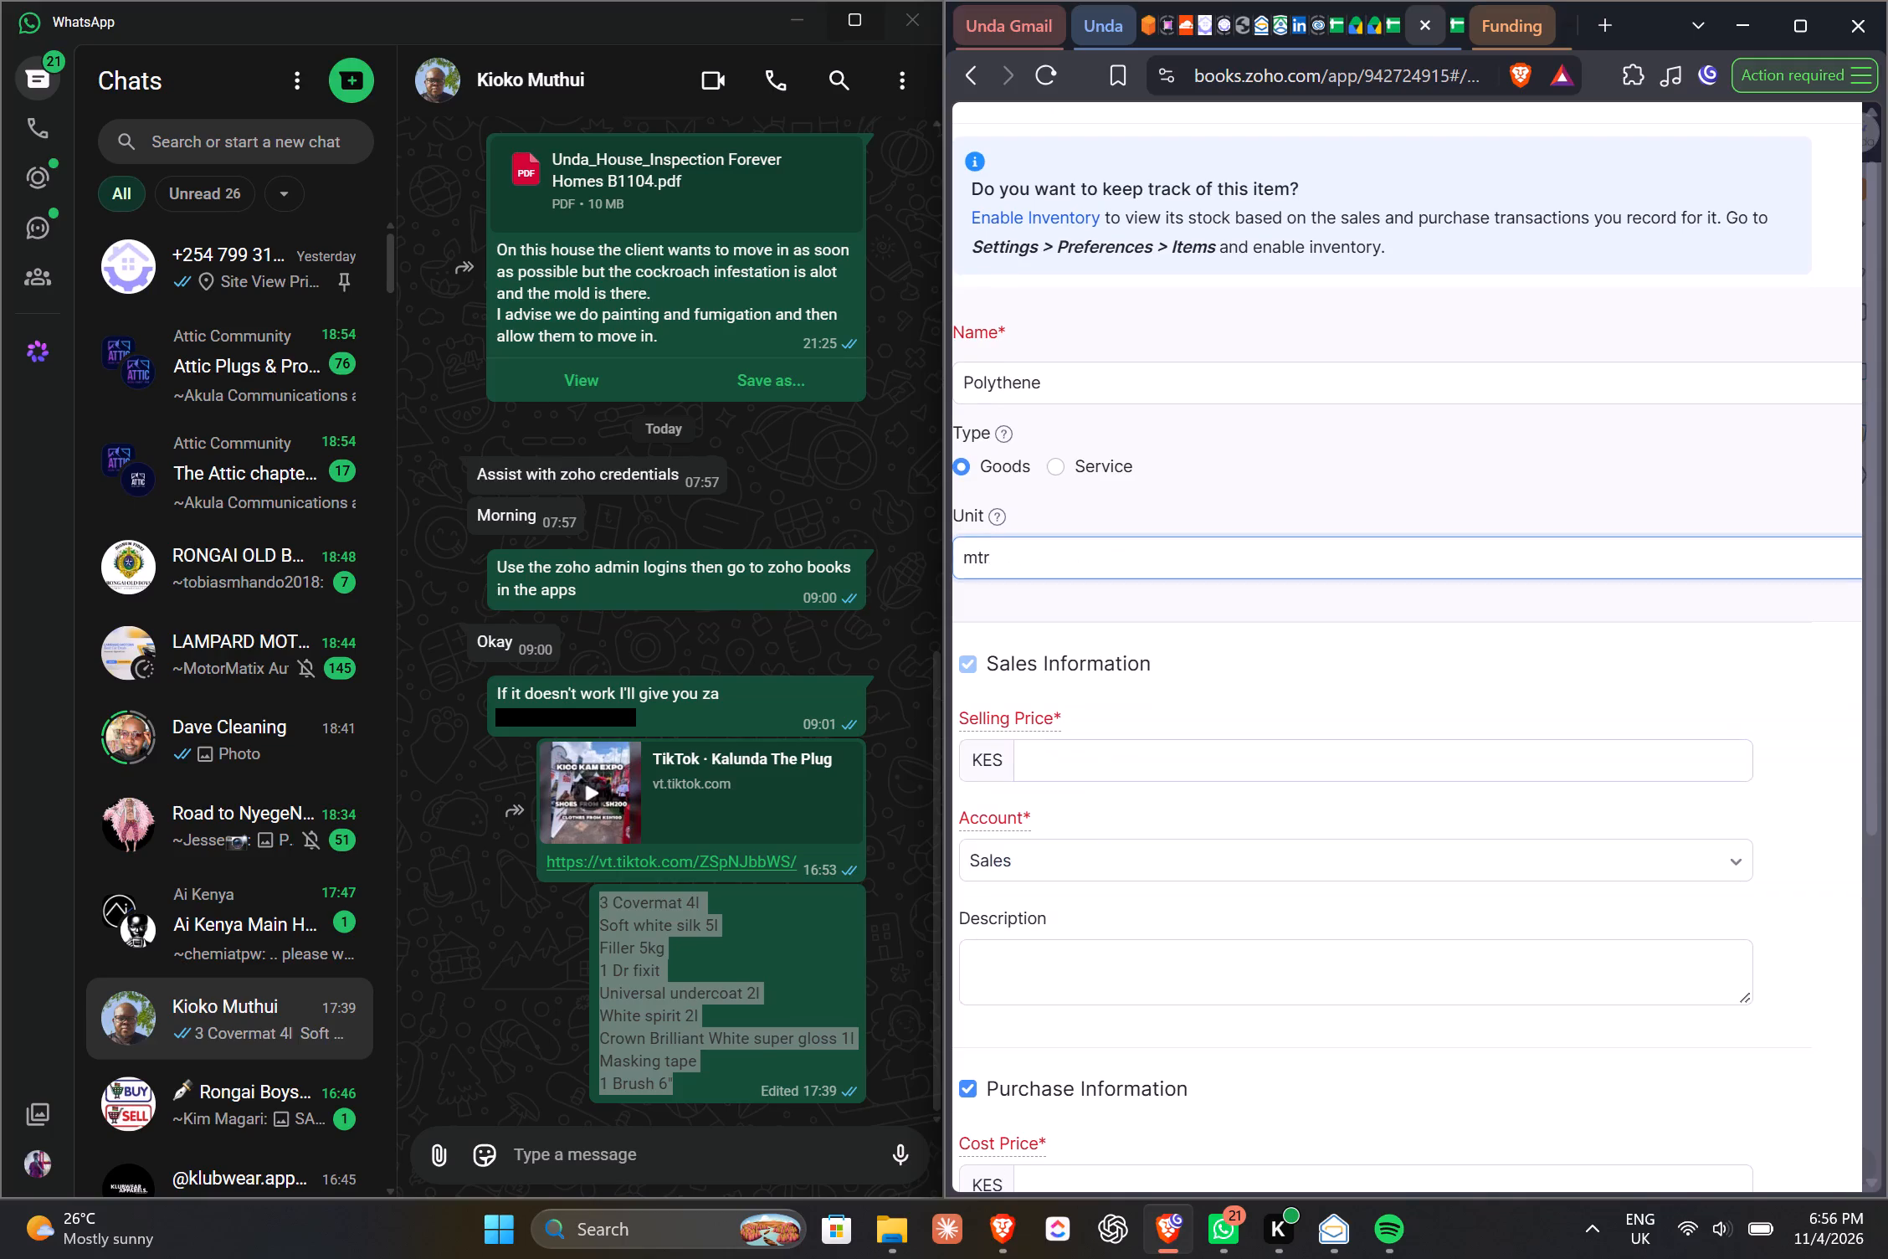
# Look up polythene's prices in the Quoting Calculator, set the selling price to KES 130 and cost price to KES 100, and save the item.
pyautogui.click(1393, 18)
pyautogui.hscroll(-1, 1378, 541)
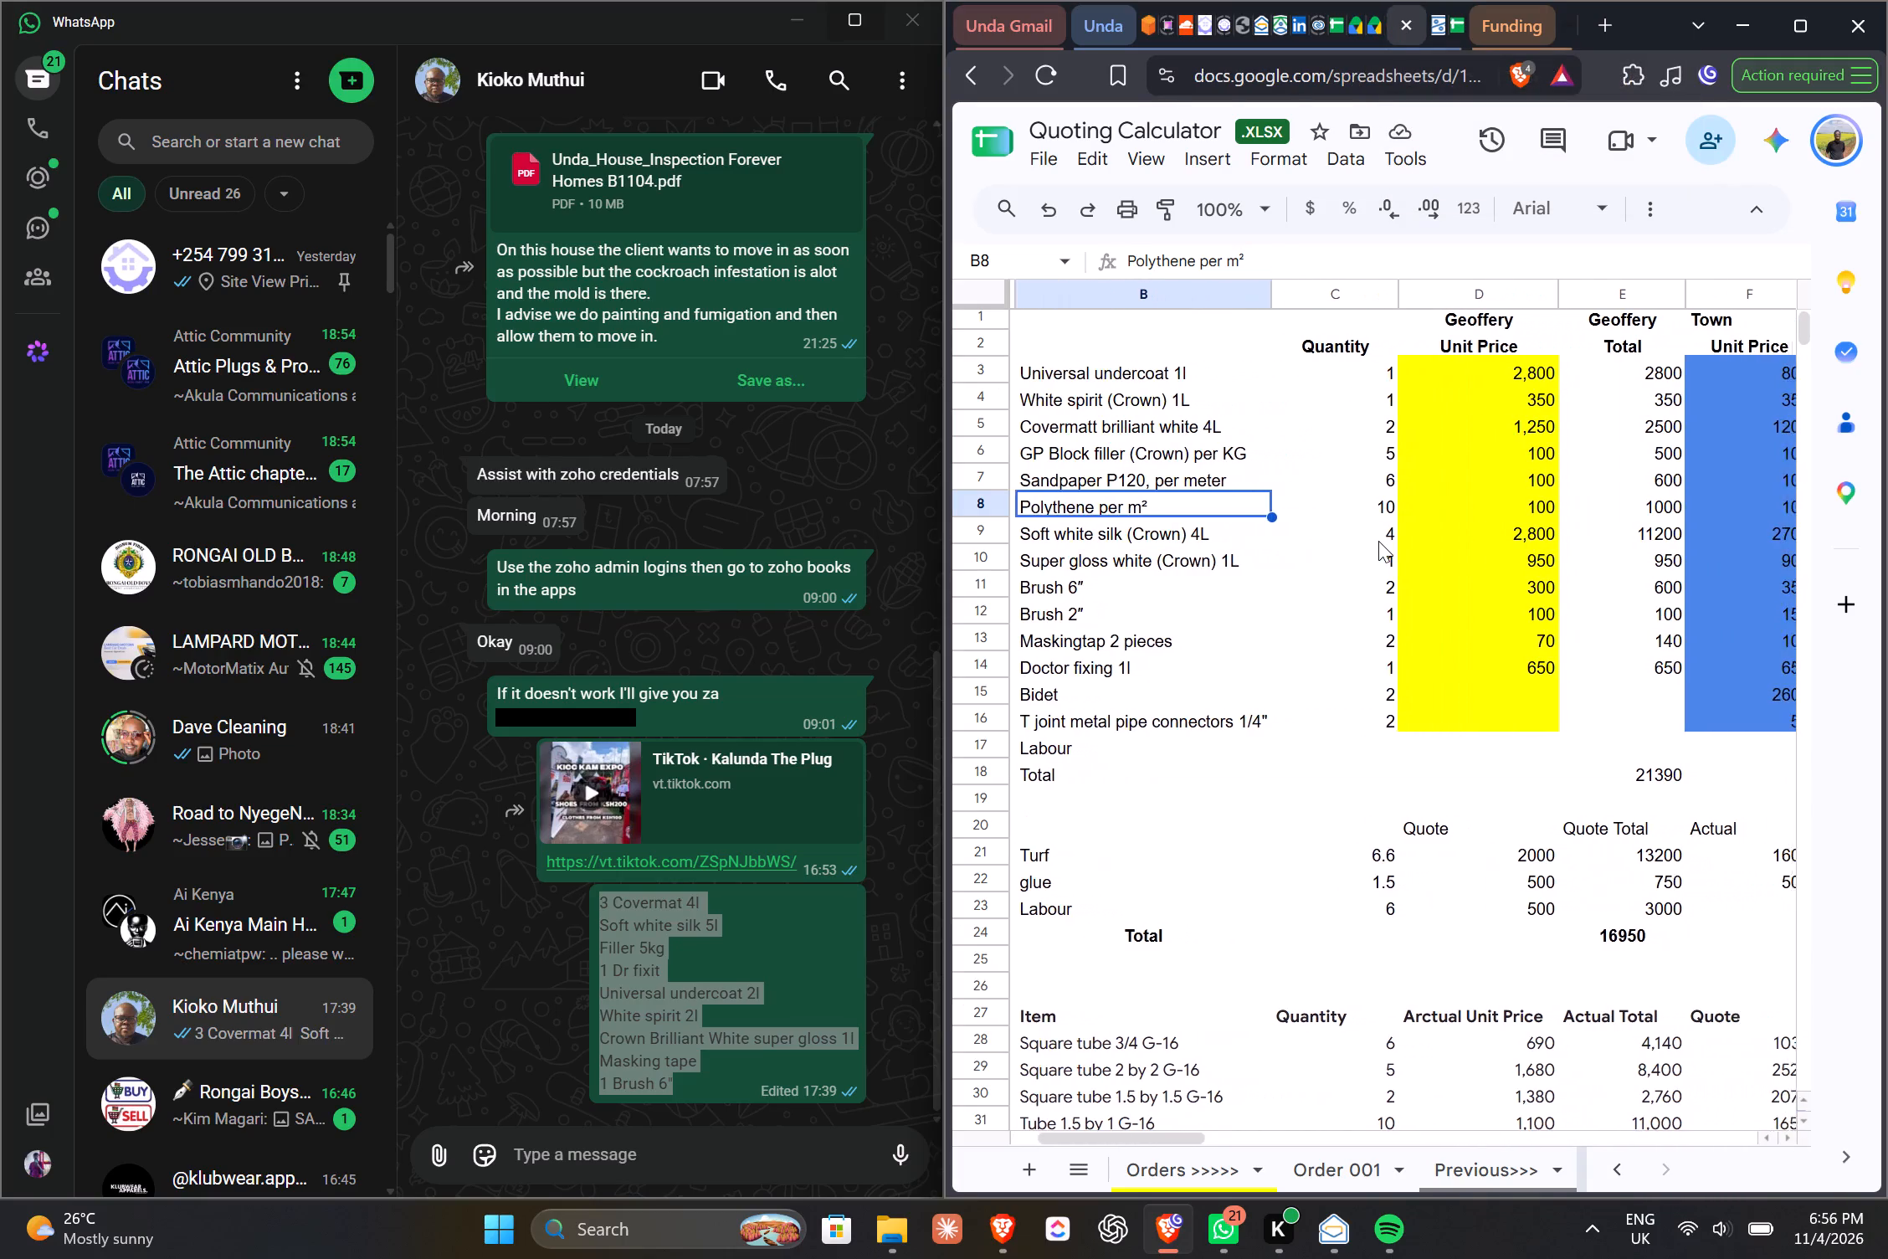
pyautogui.hscroll(-2, 1378, 541)
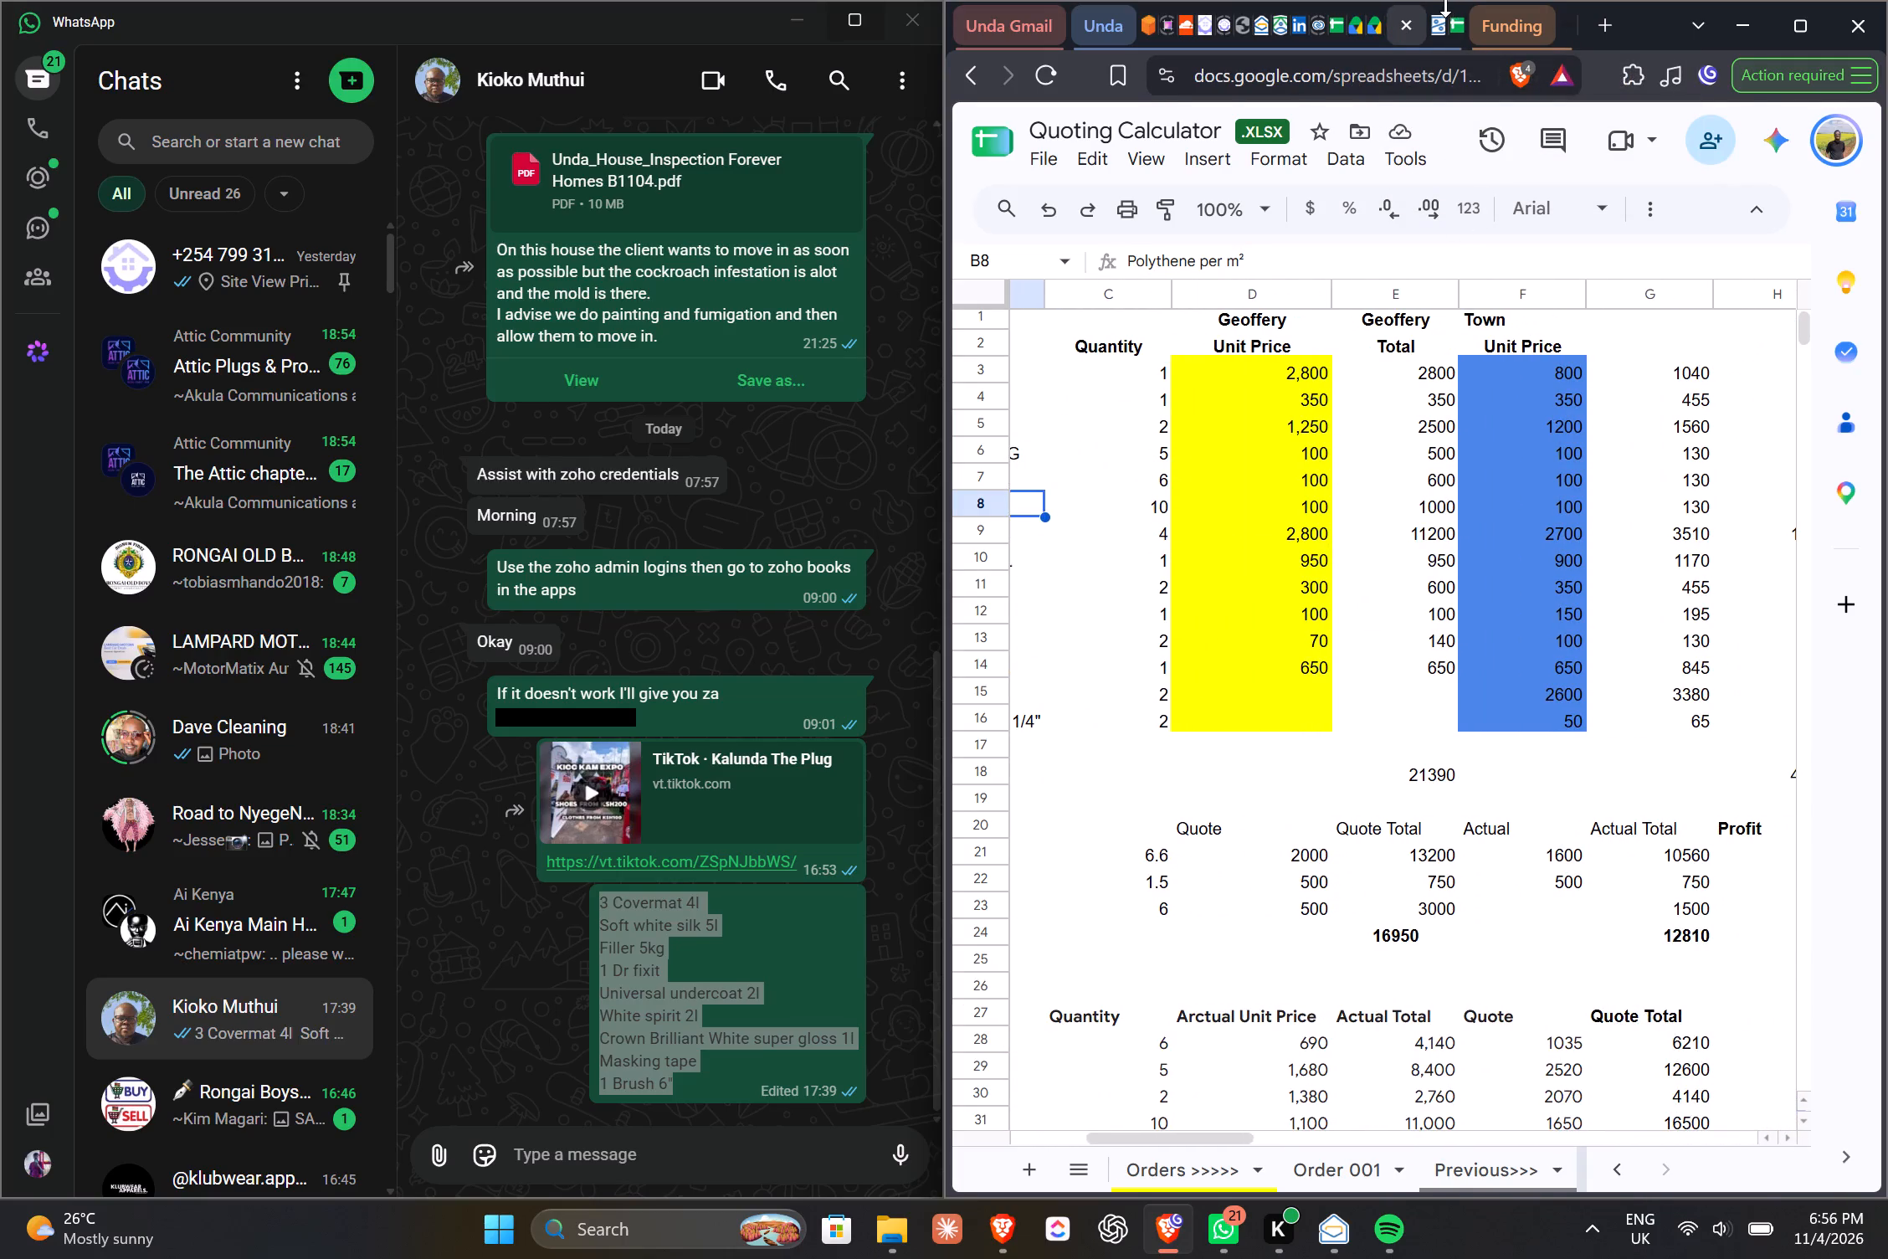
pyautogui.click(1439, 11)
pyautogui.click(1146, 756)
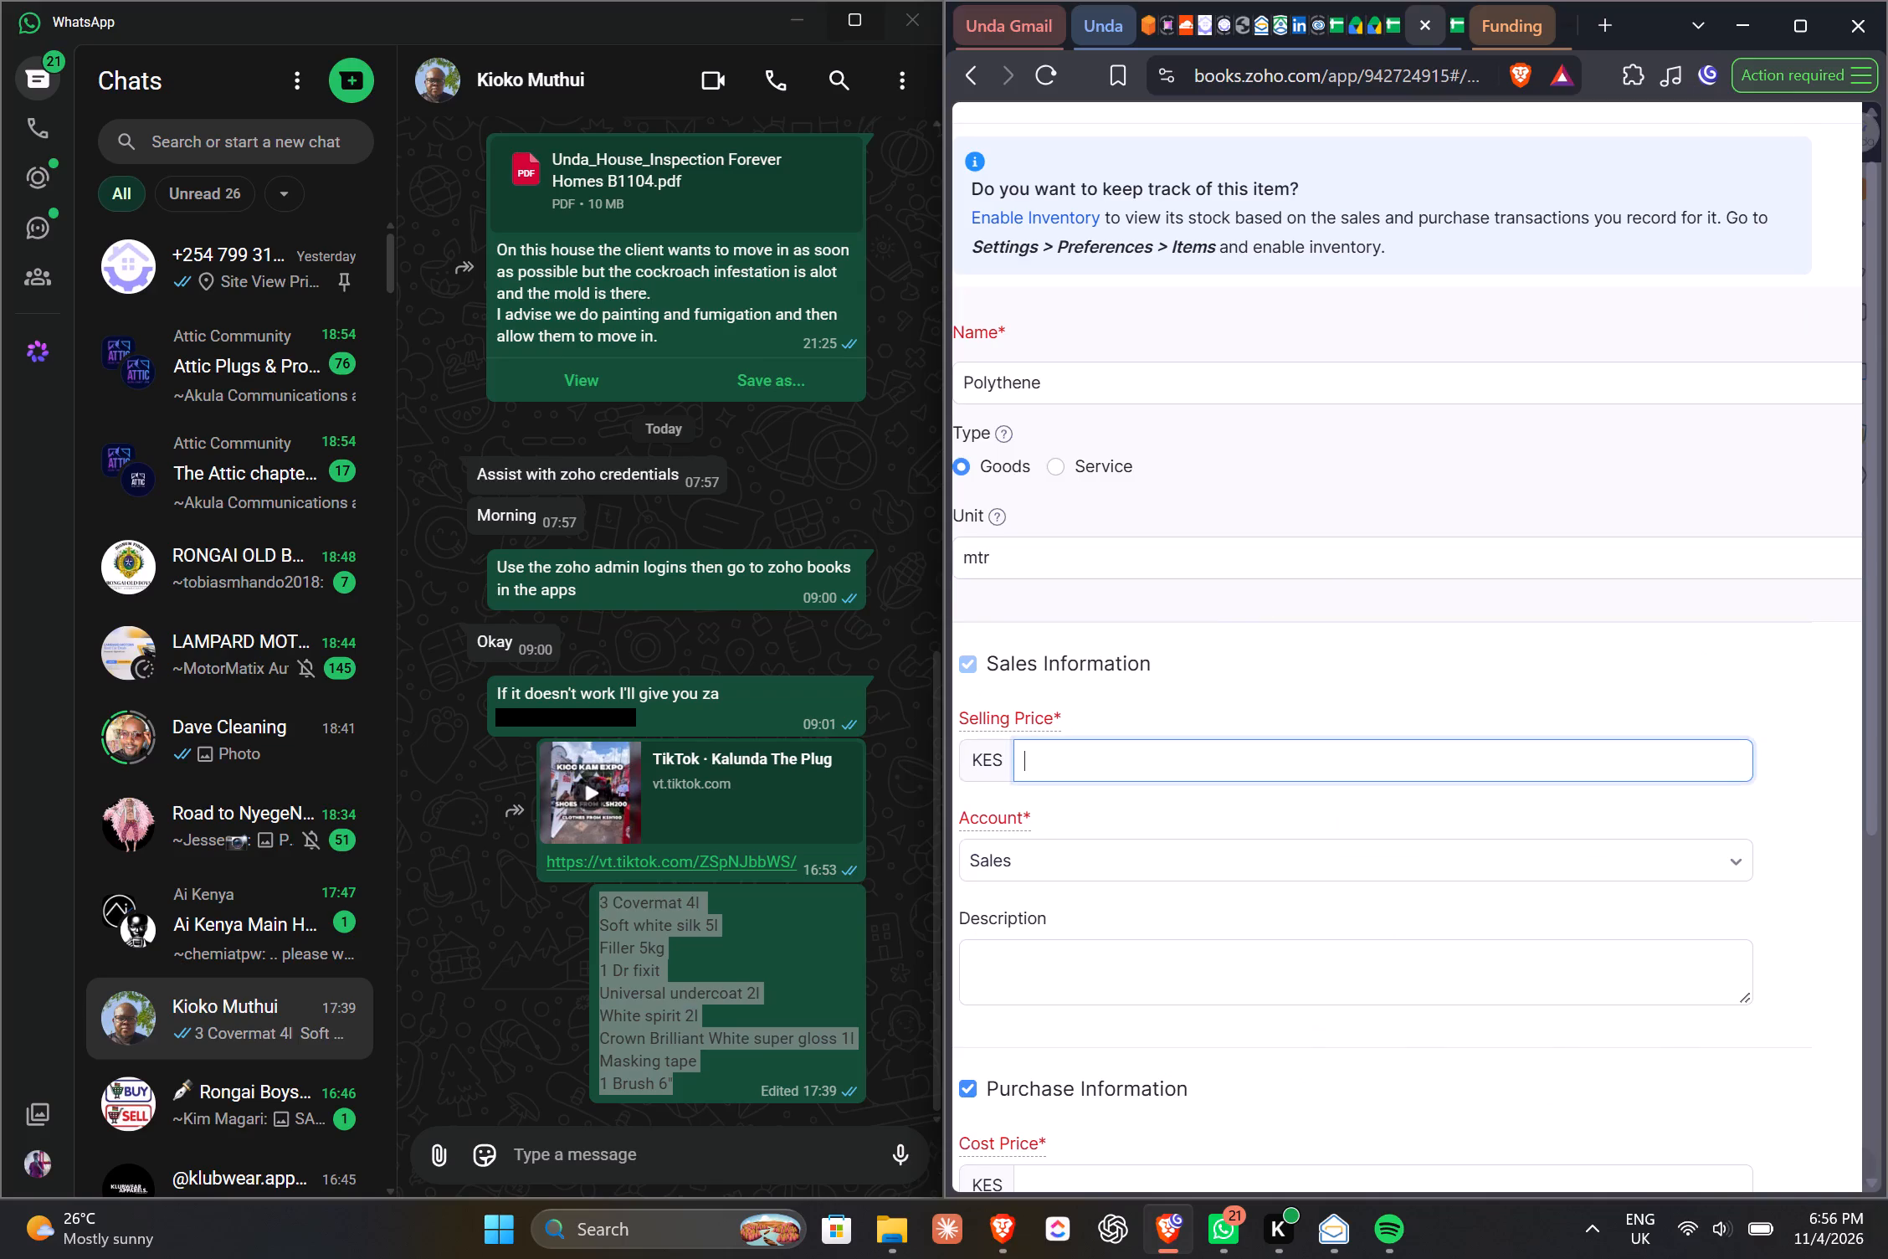
pyautogui.write('130')
pyautogui.scroll(-1, 1085, 1112)
pyautogui.click(1152, 953)
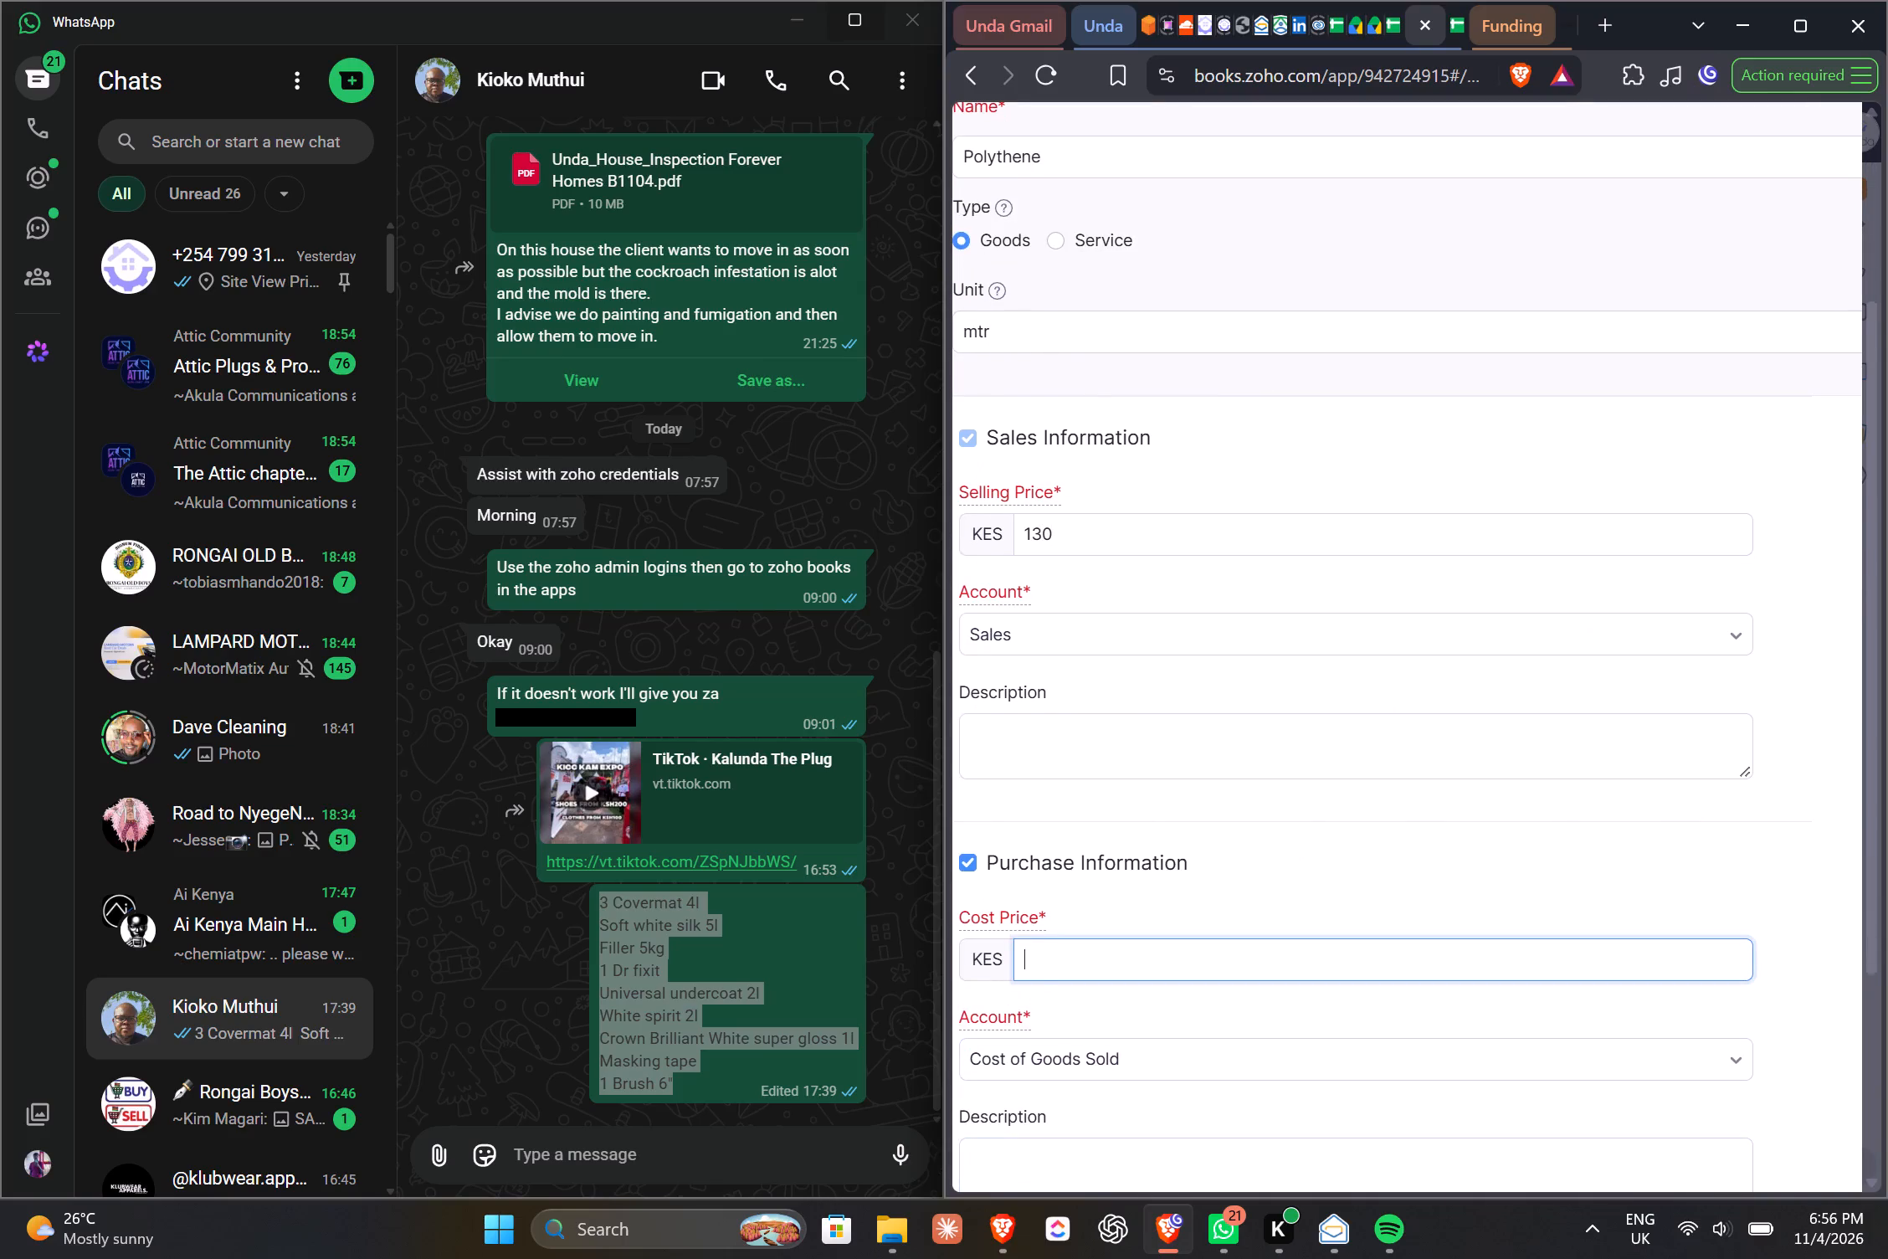
pyautogui.write('100')
pyautogui.scroll(-4, 1152, 953)
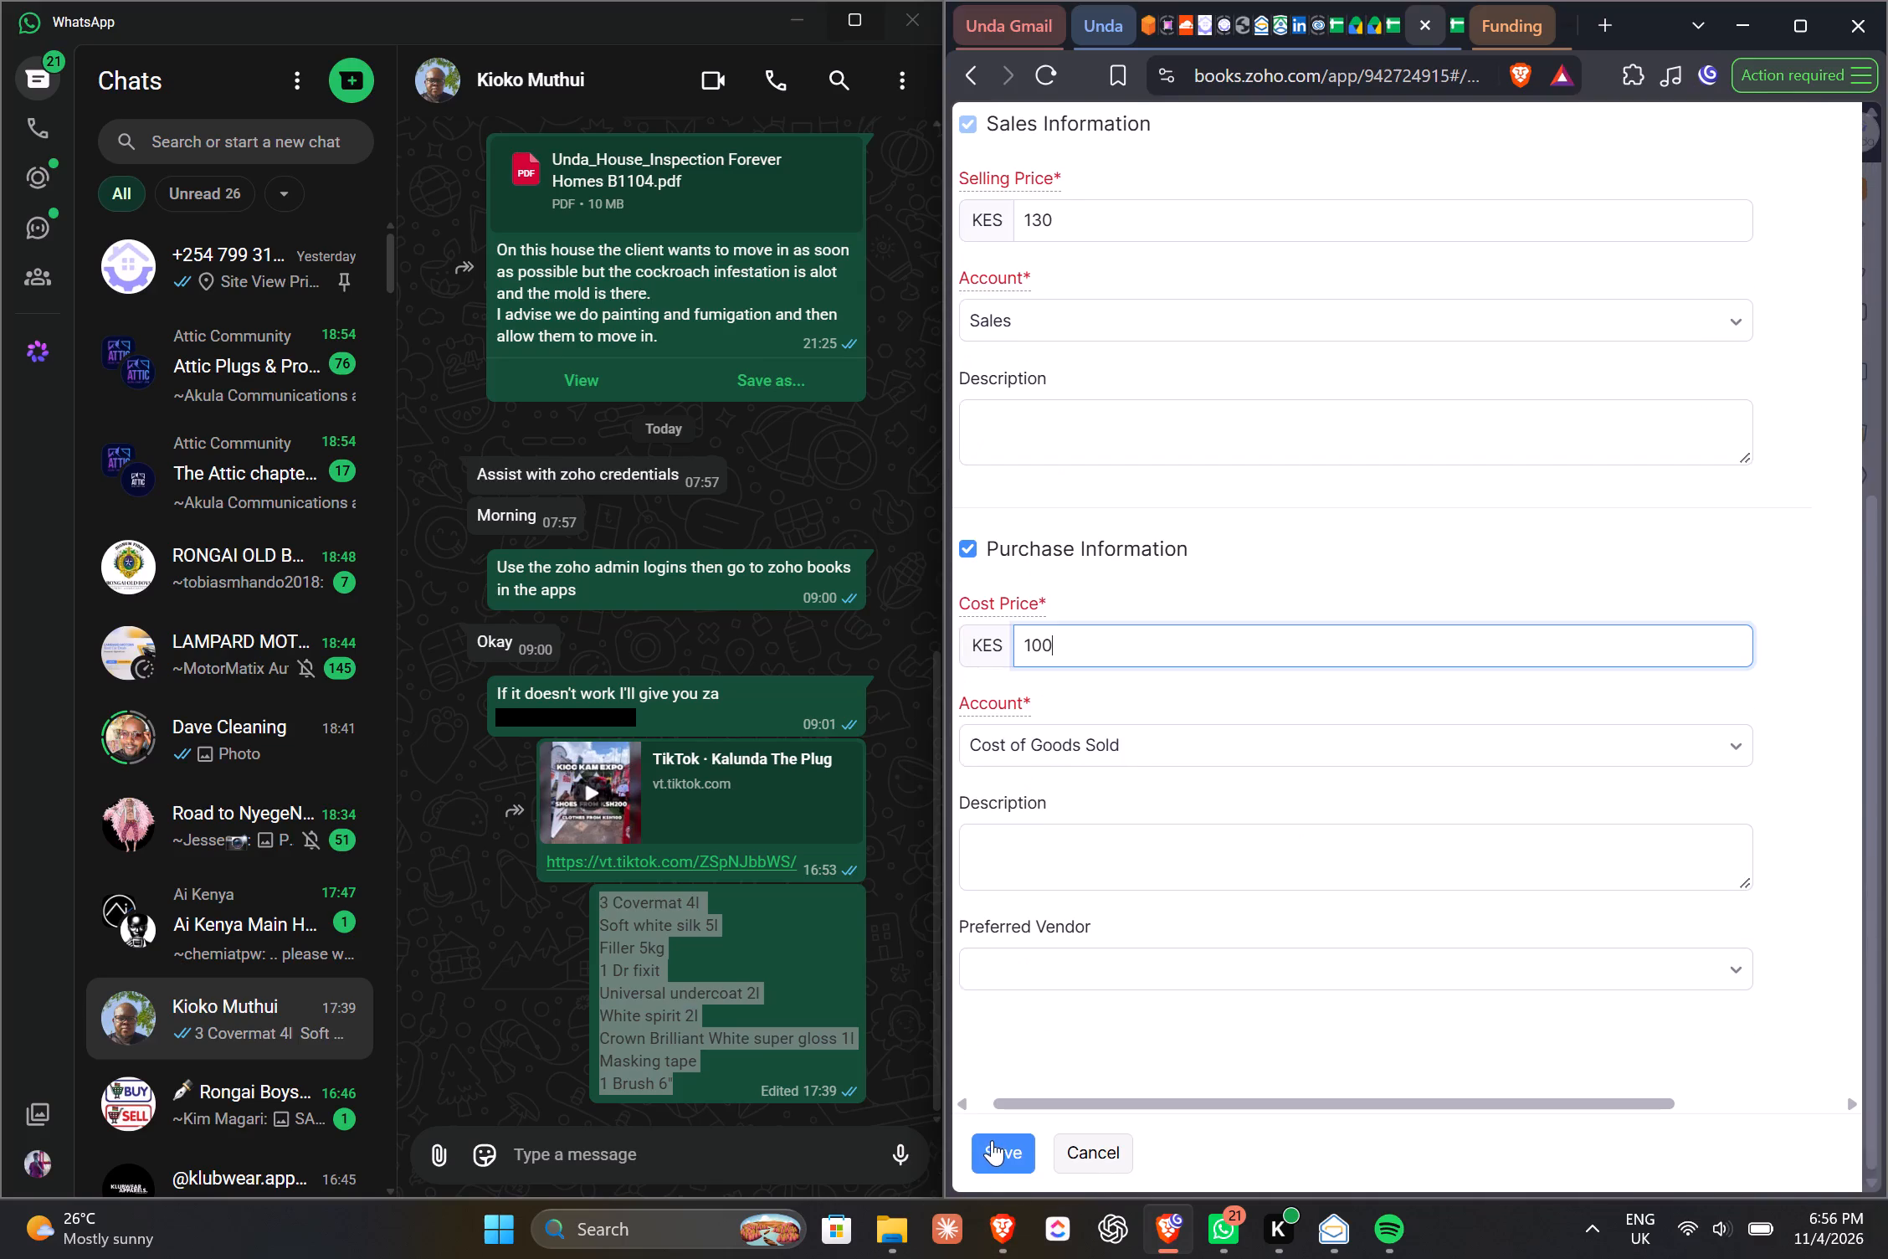
pyautogui.click(993, 1143)
# Set the Polythene quantity in the quote to 2 mtr.
pyautogui.scroll(4, 1261, 738)
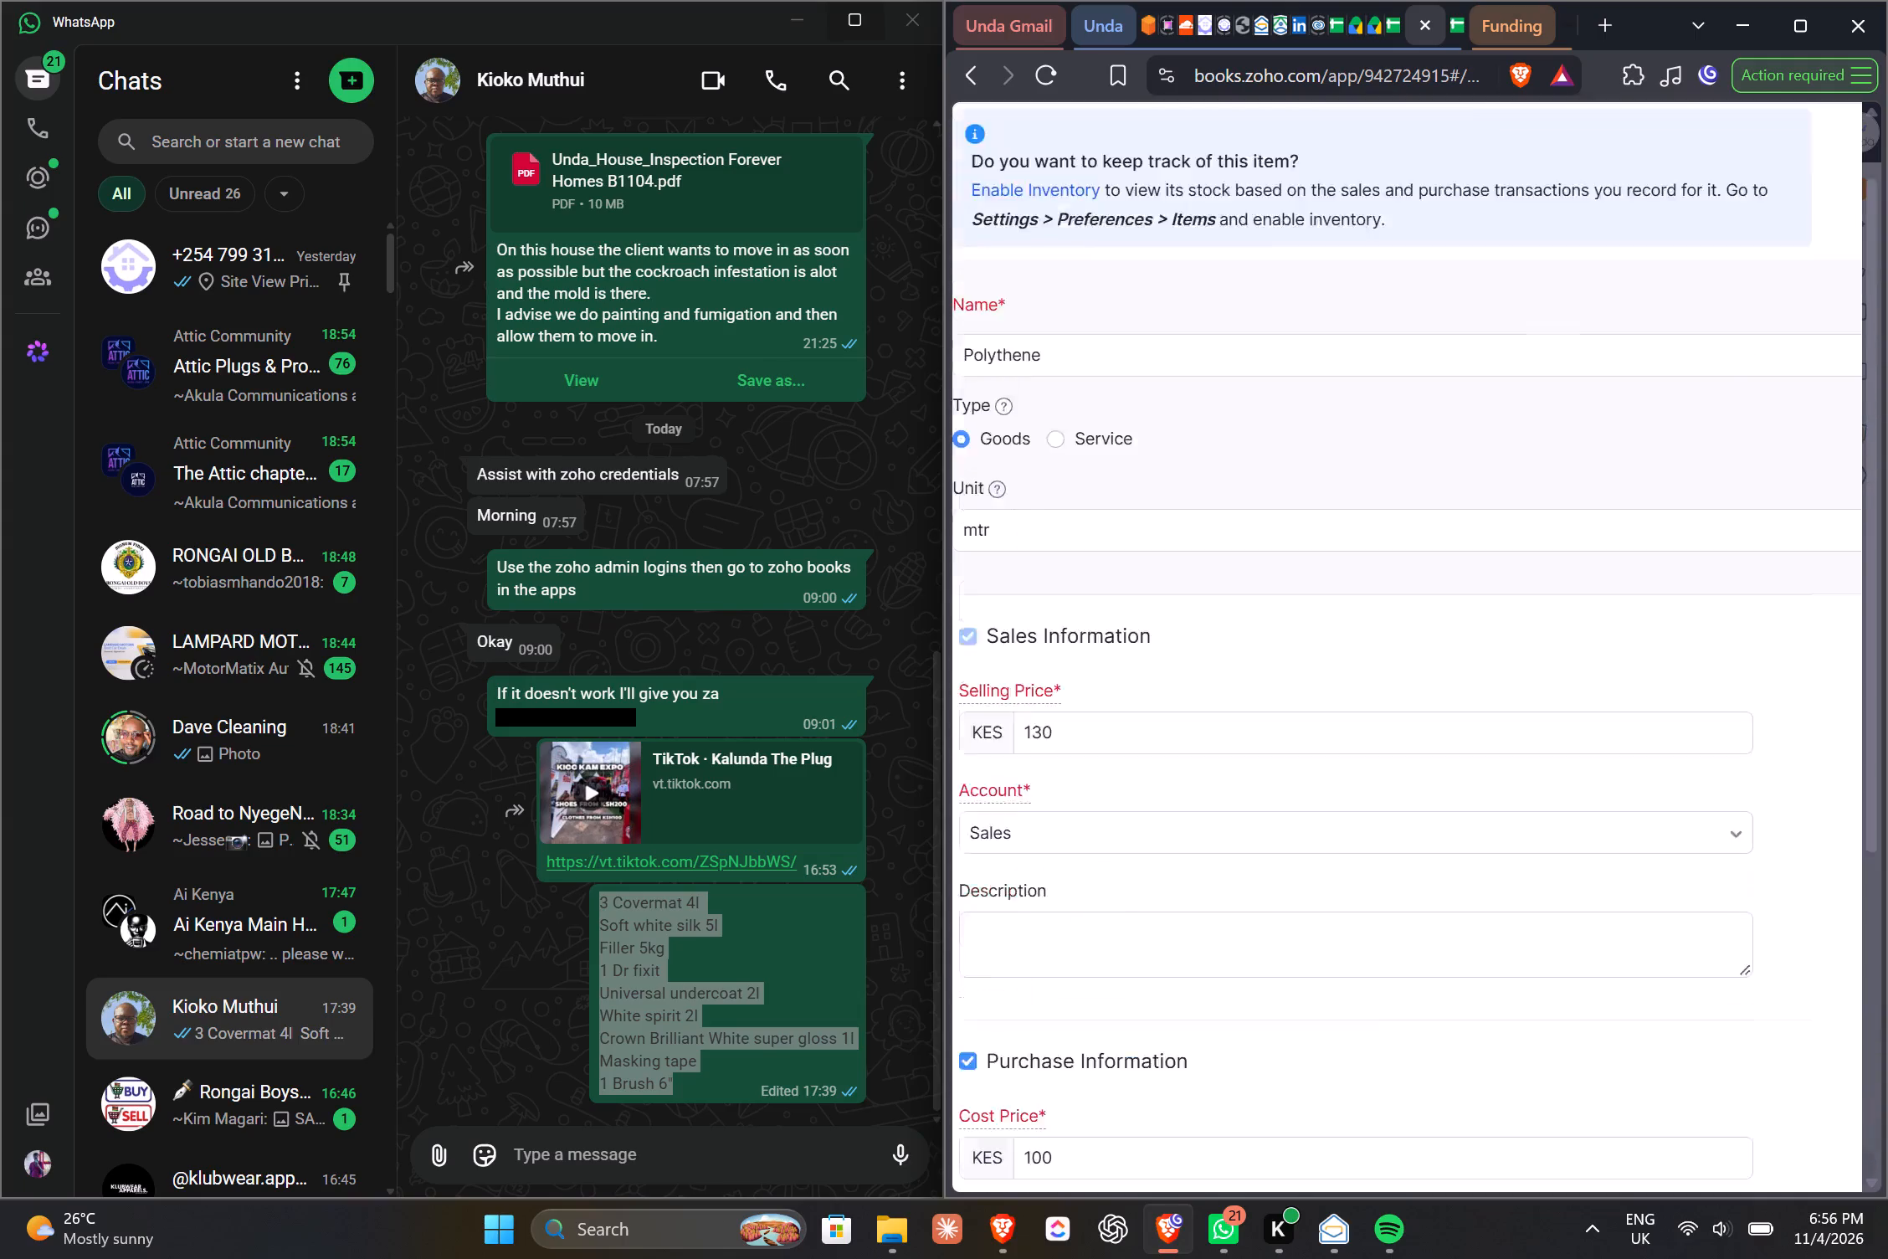
pyautogui.scroll(2, 1261, 738)
pyautogui.hscroll(2, 1261, 738)
pyautogui.scroll(-1, 1261, 738)
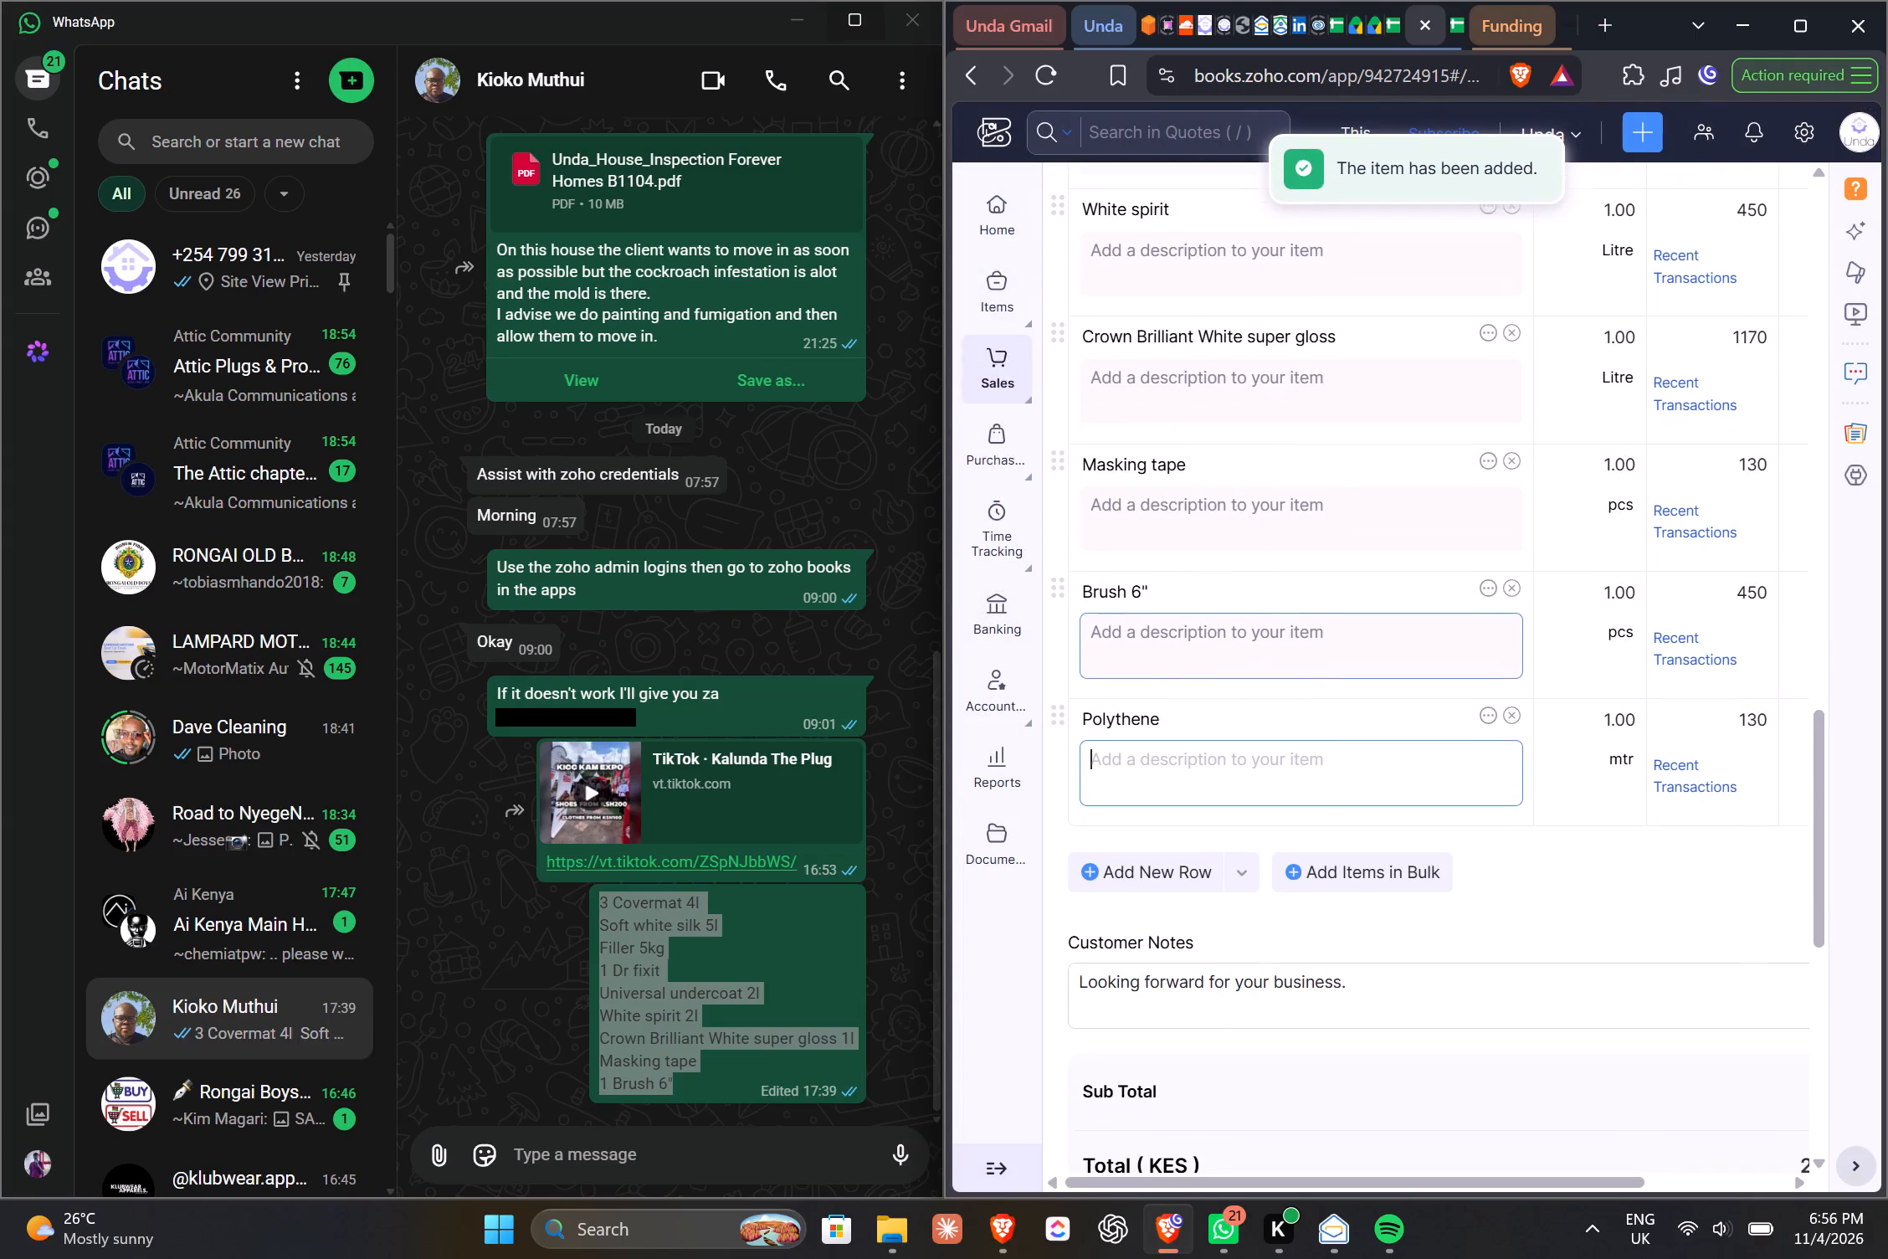
pyautogui.scroll(-1, 1261, 738)
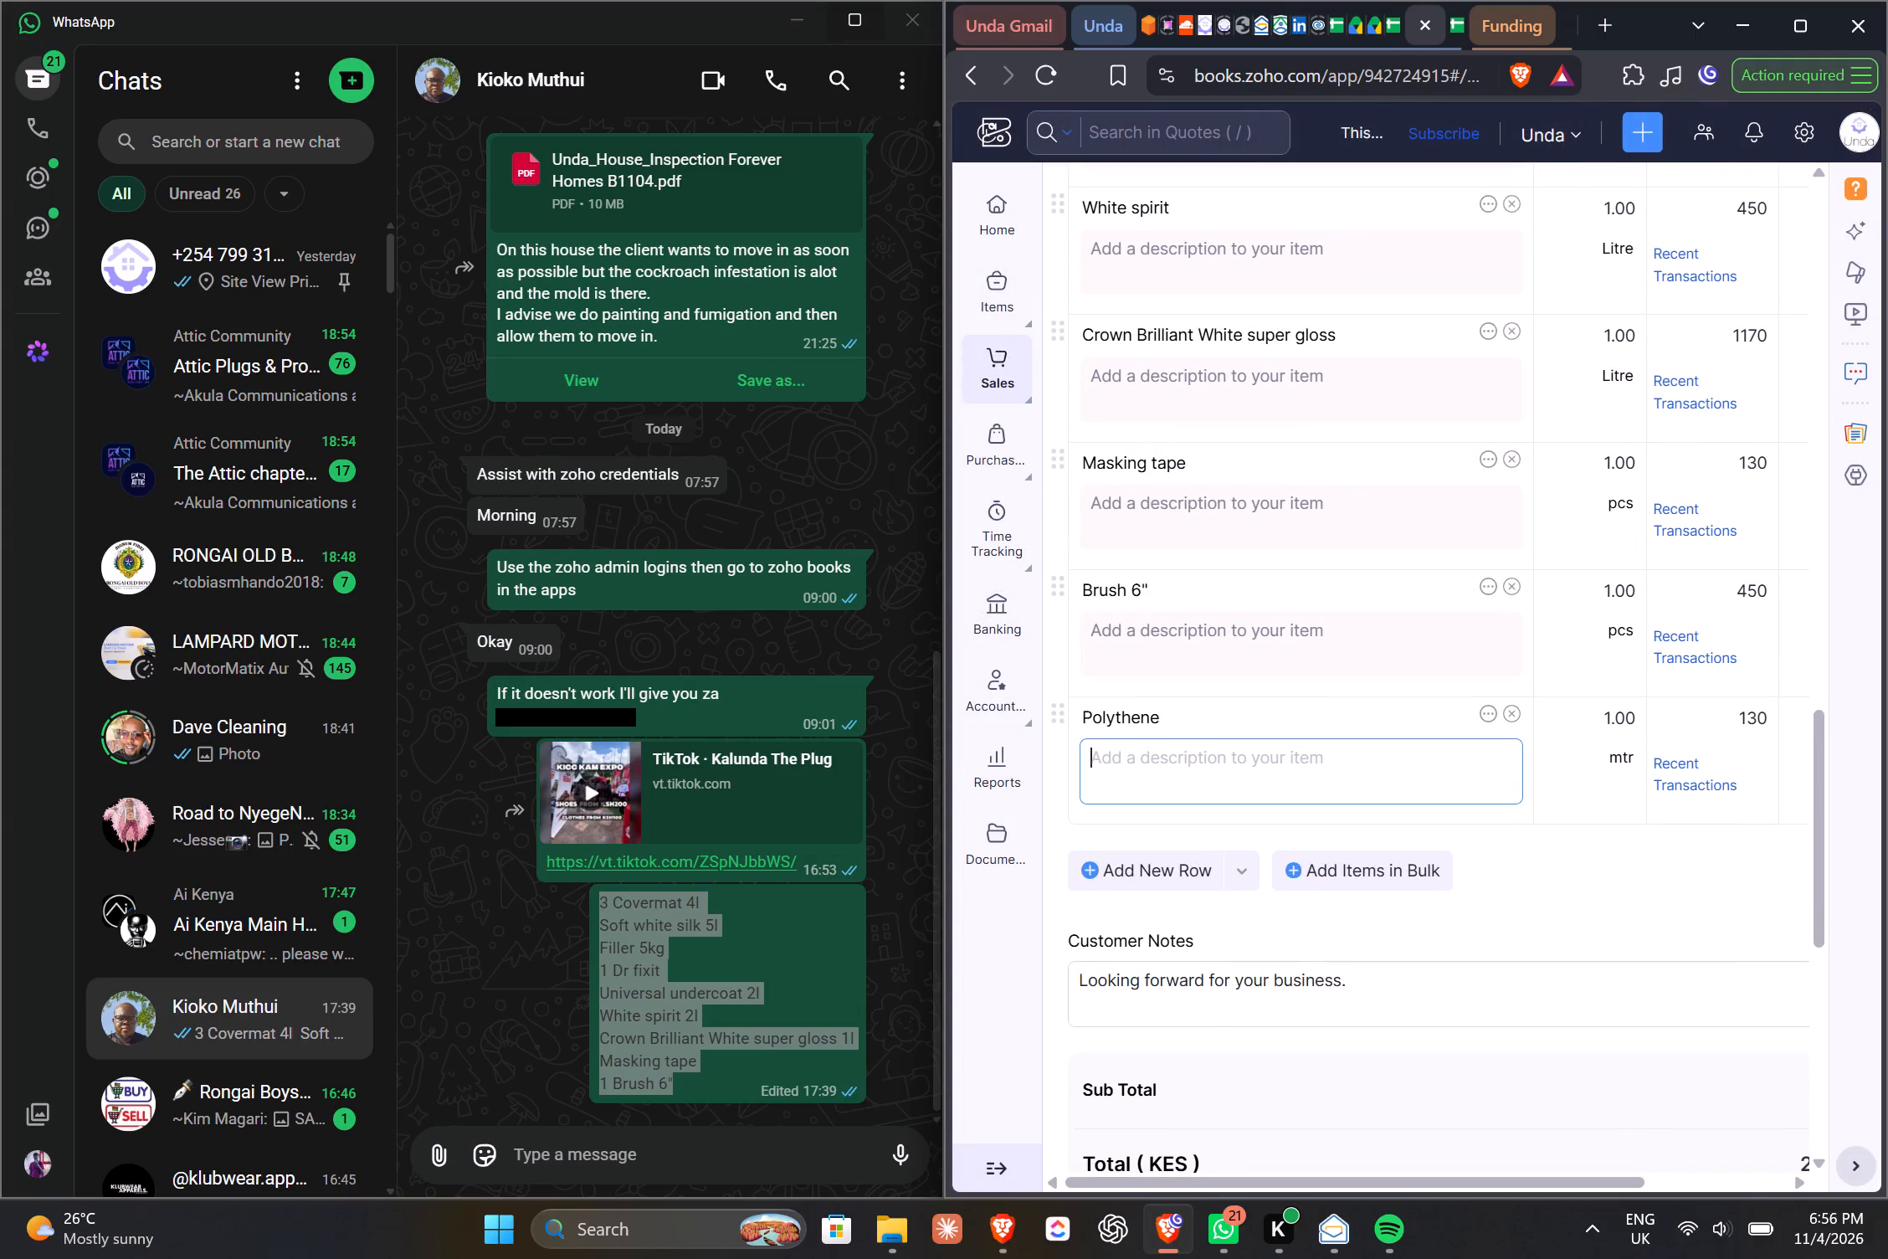
pyautogui.scroll(-1, 1261, 738)
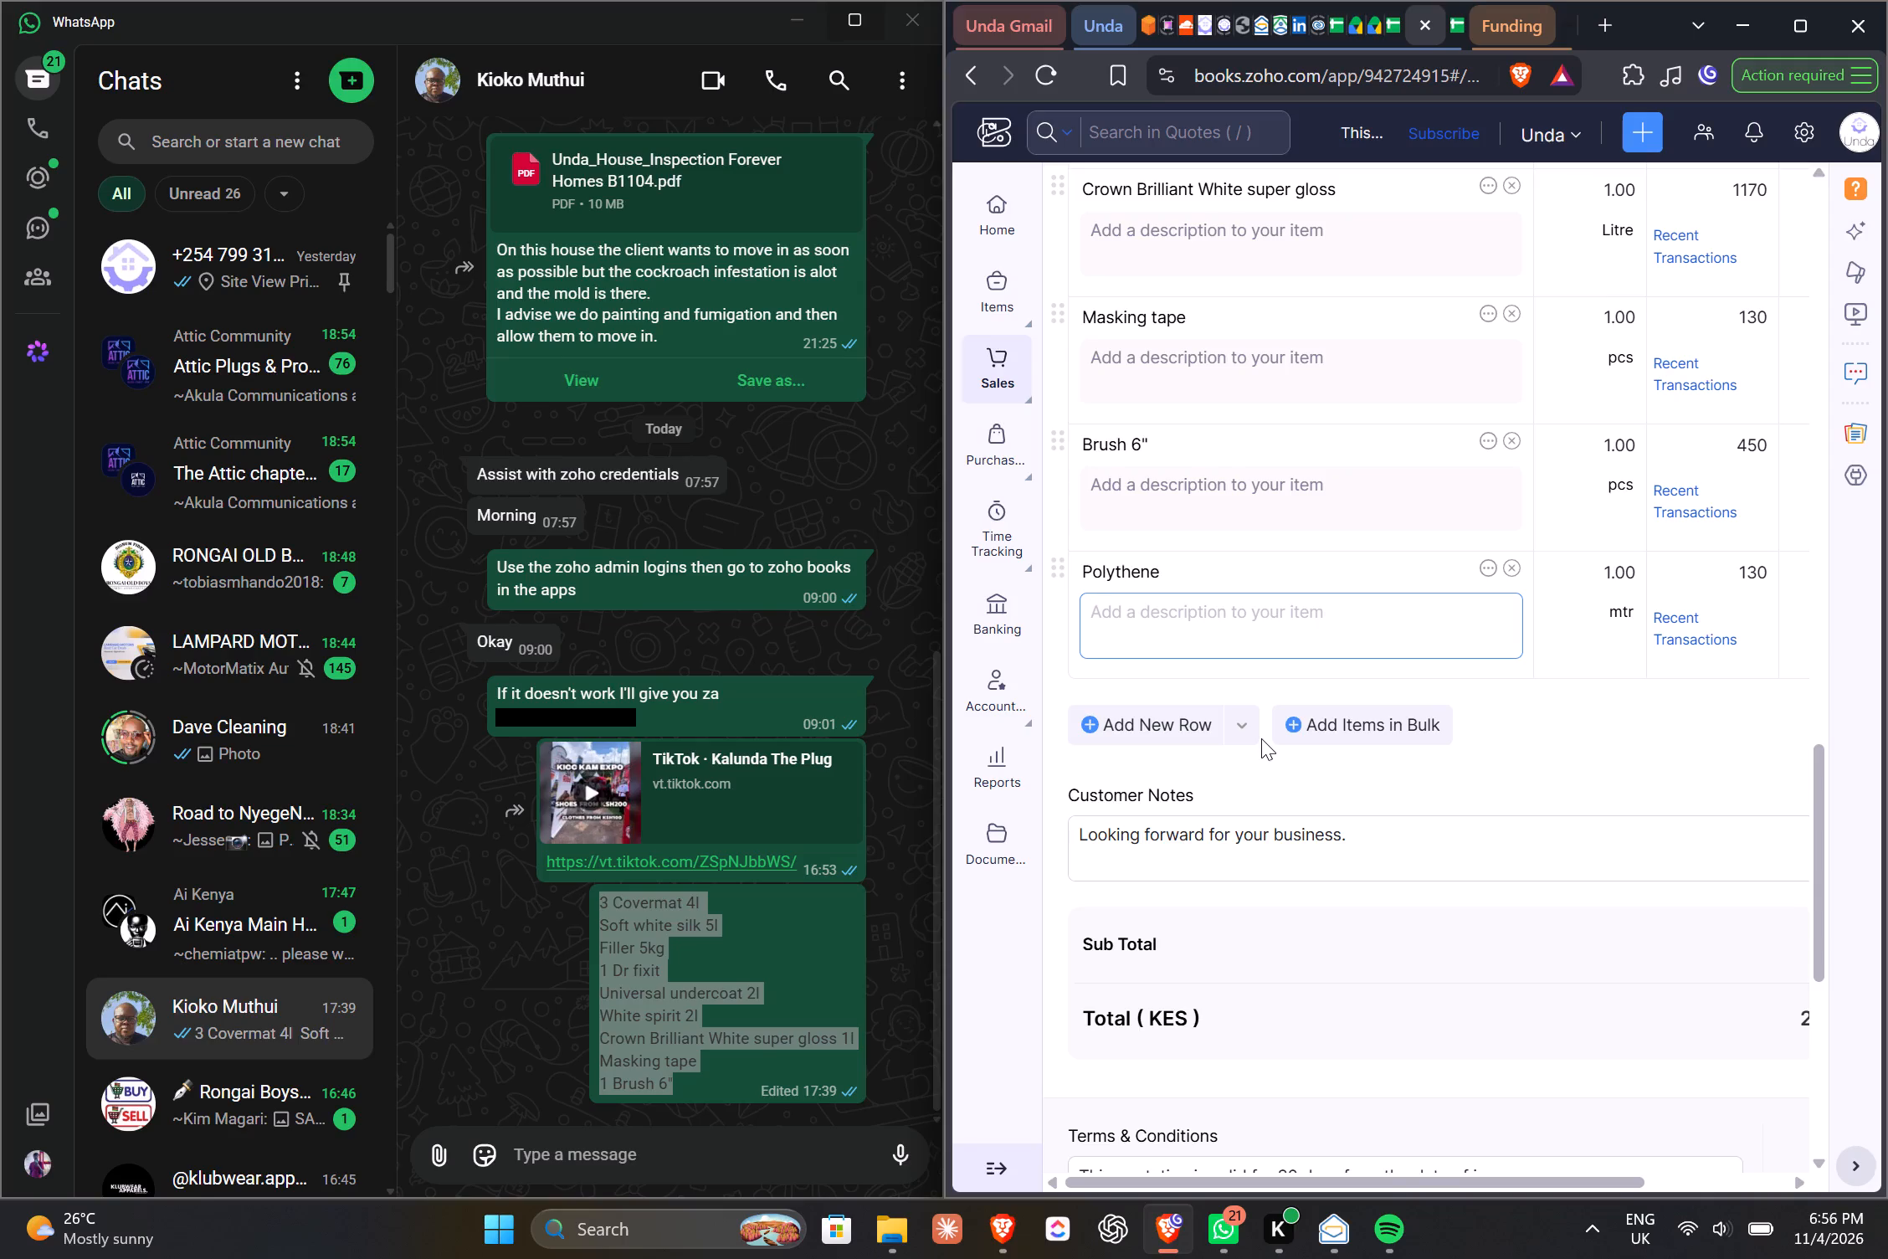
pyautogui.hscroll(-1, 1653, 511)
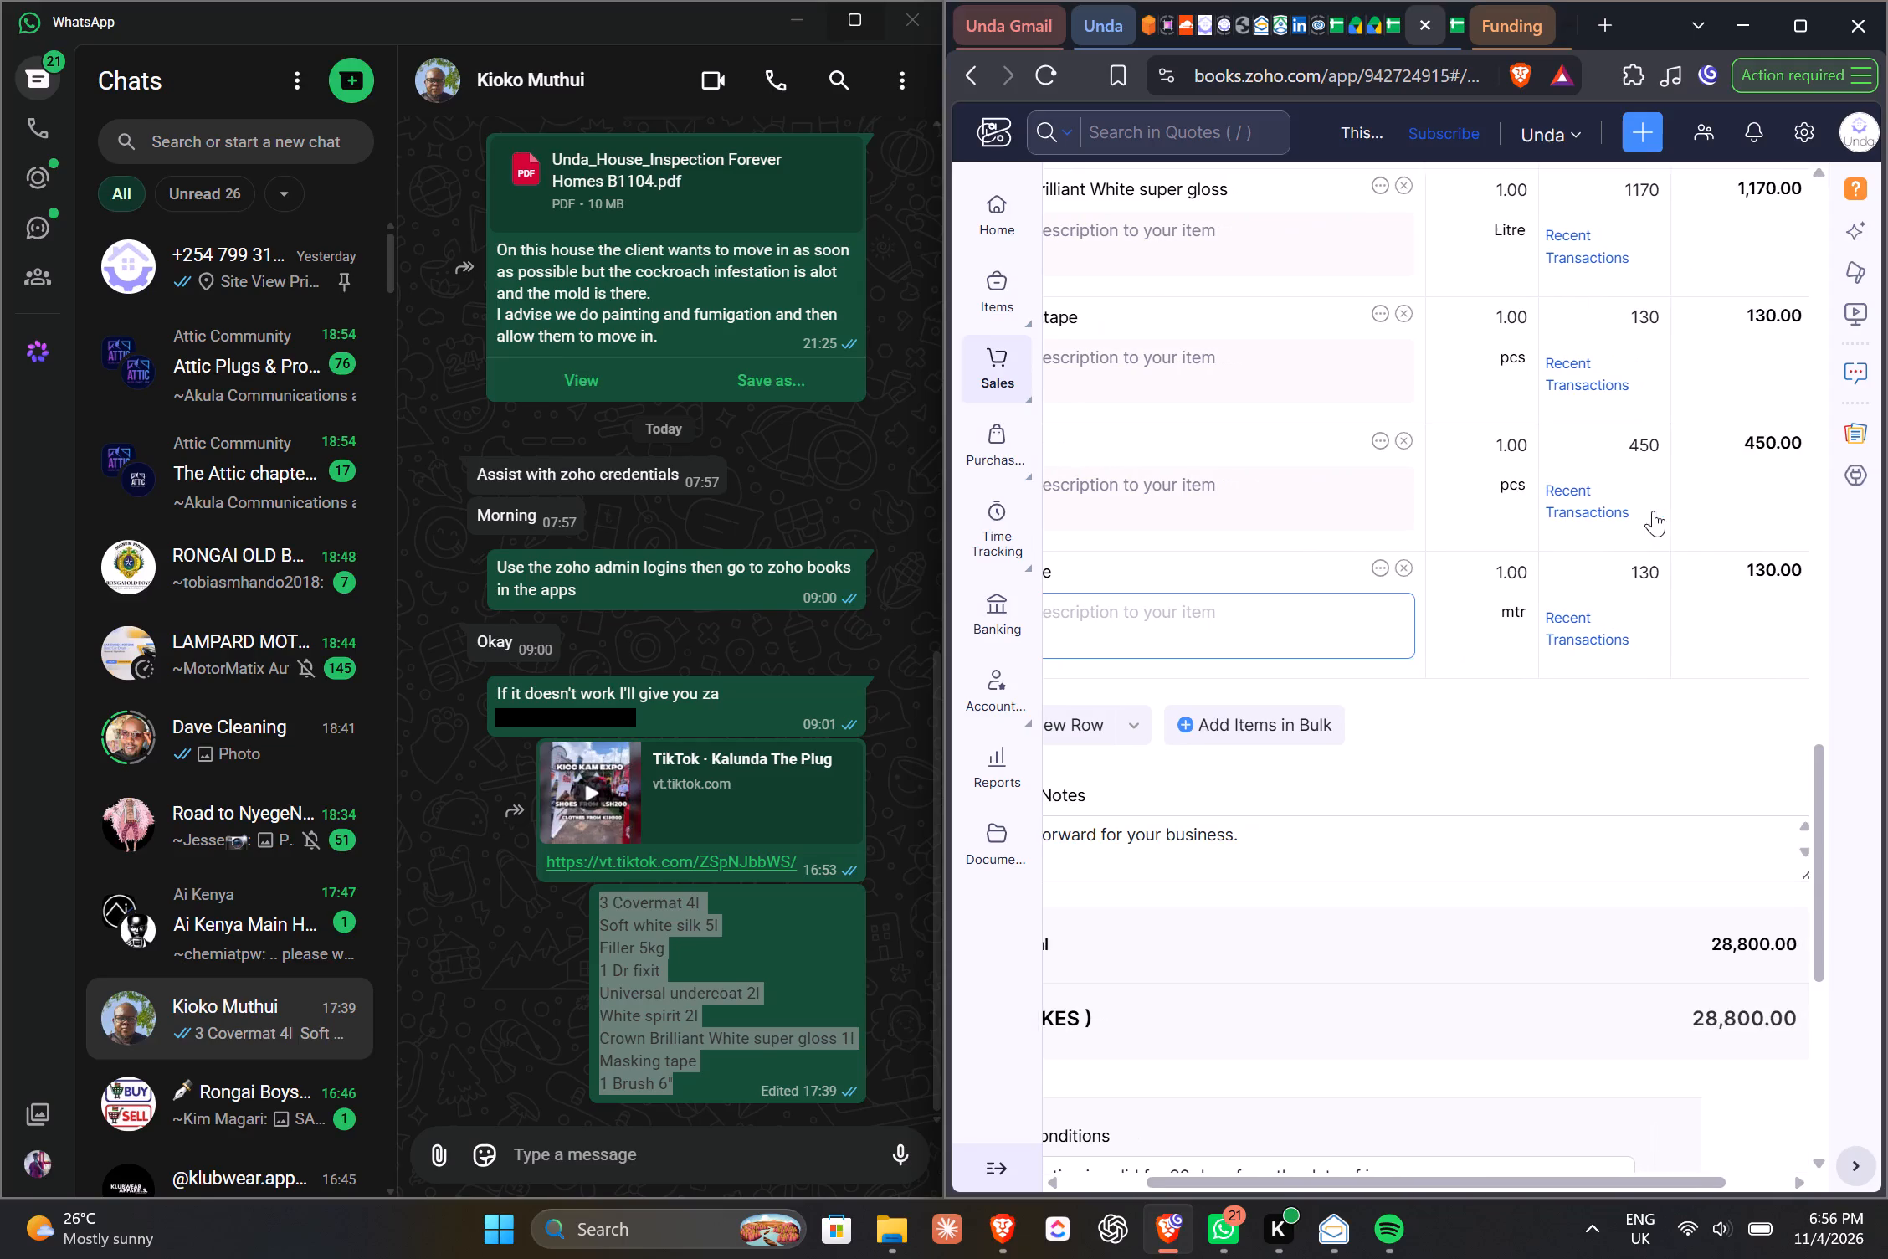
pyautogui.hscroll(-1, 1653, 511)
pyautogui.click(1515, 576)
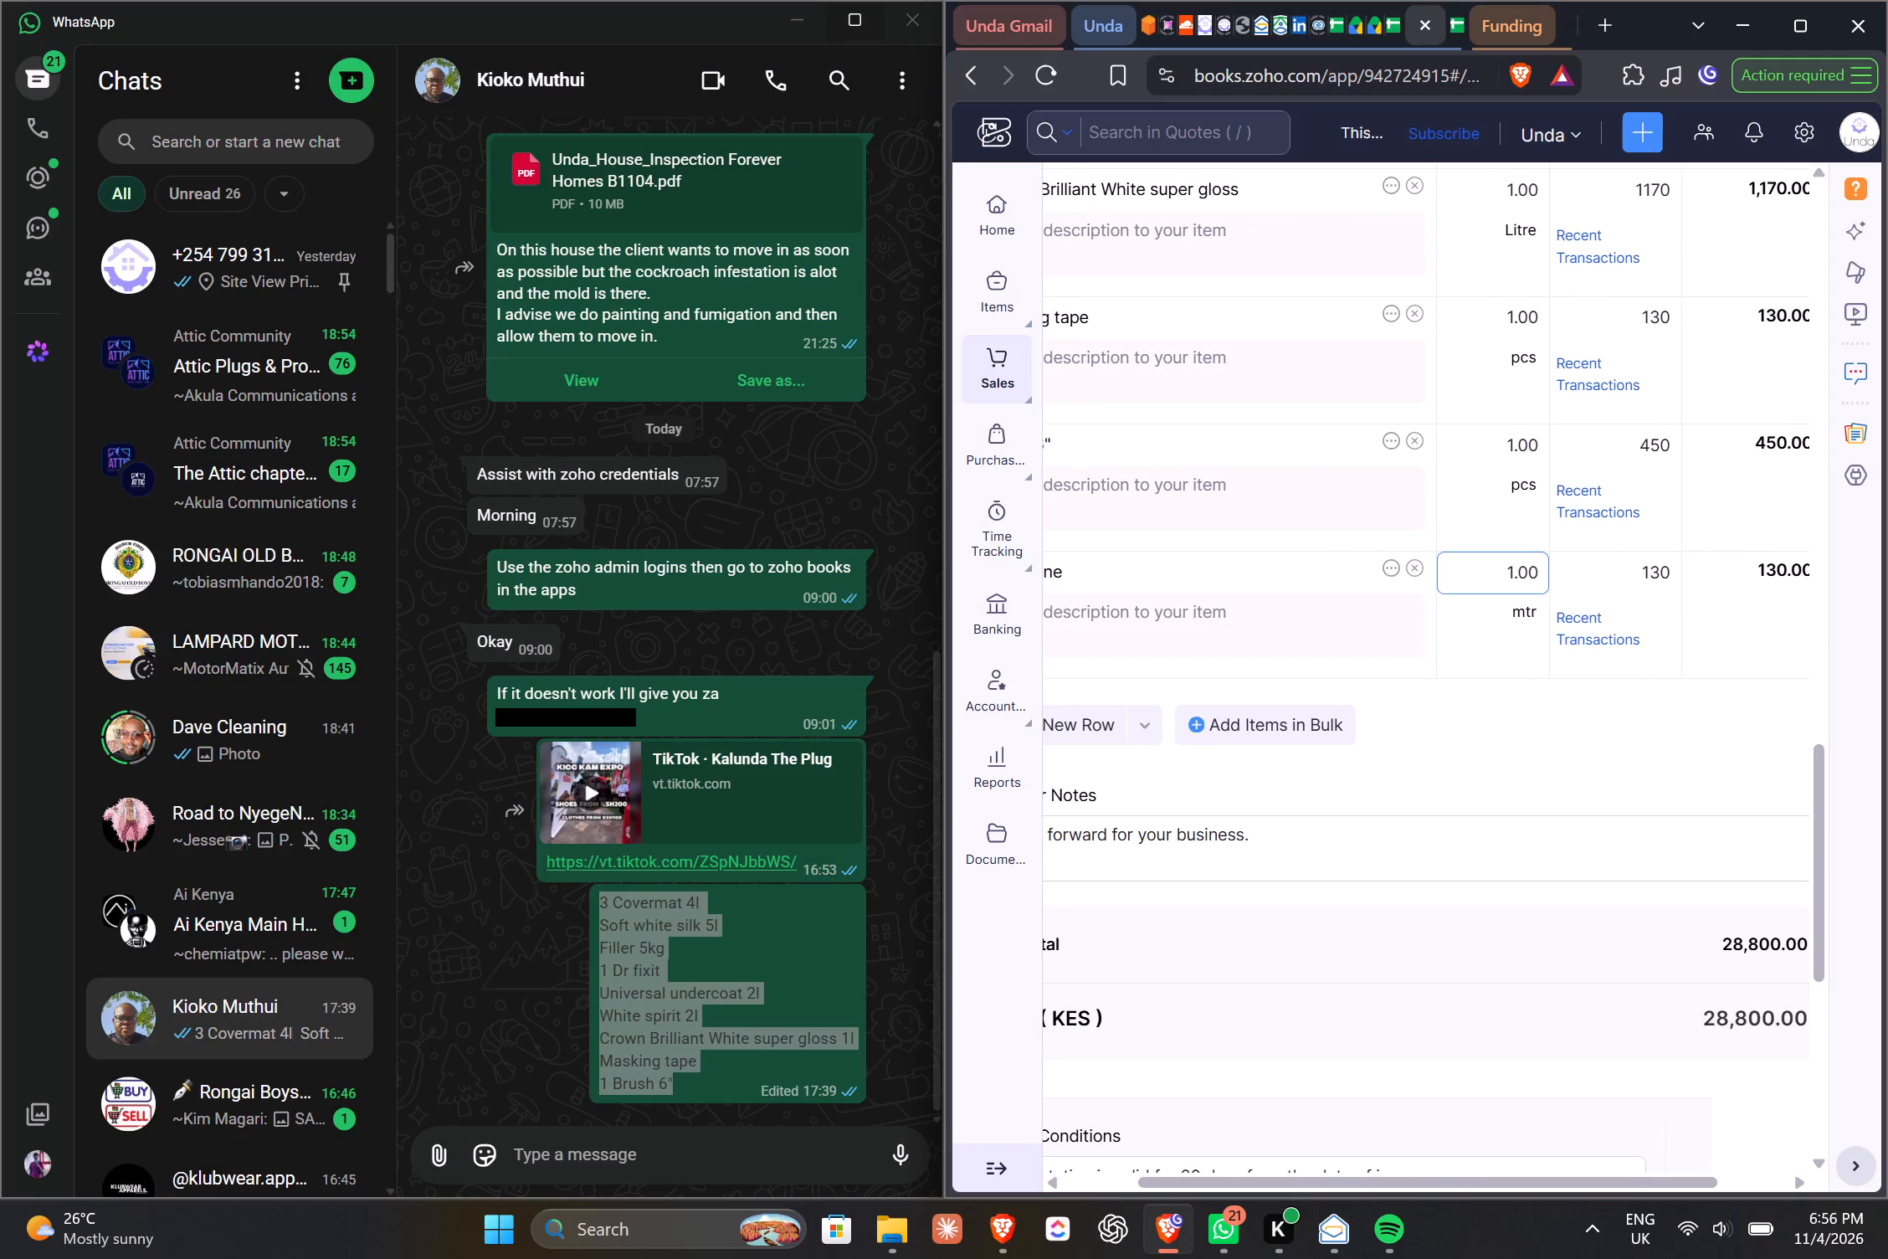
pyautogui.press('BackSpace')
pyautogui.press('2')
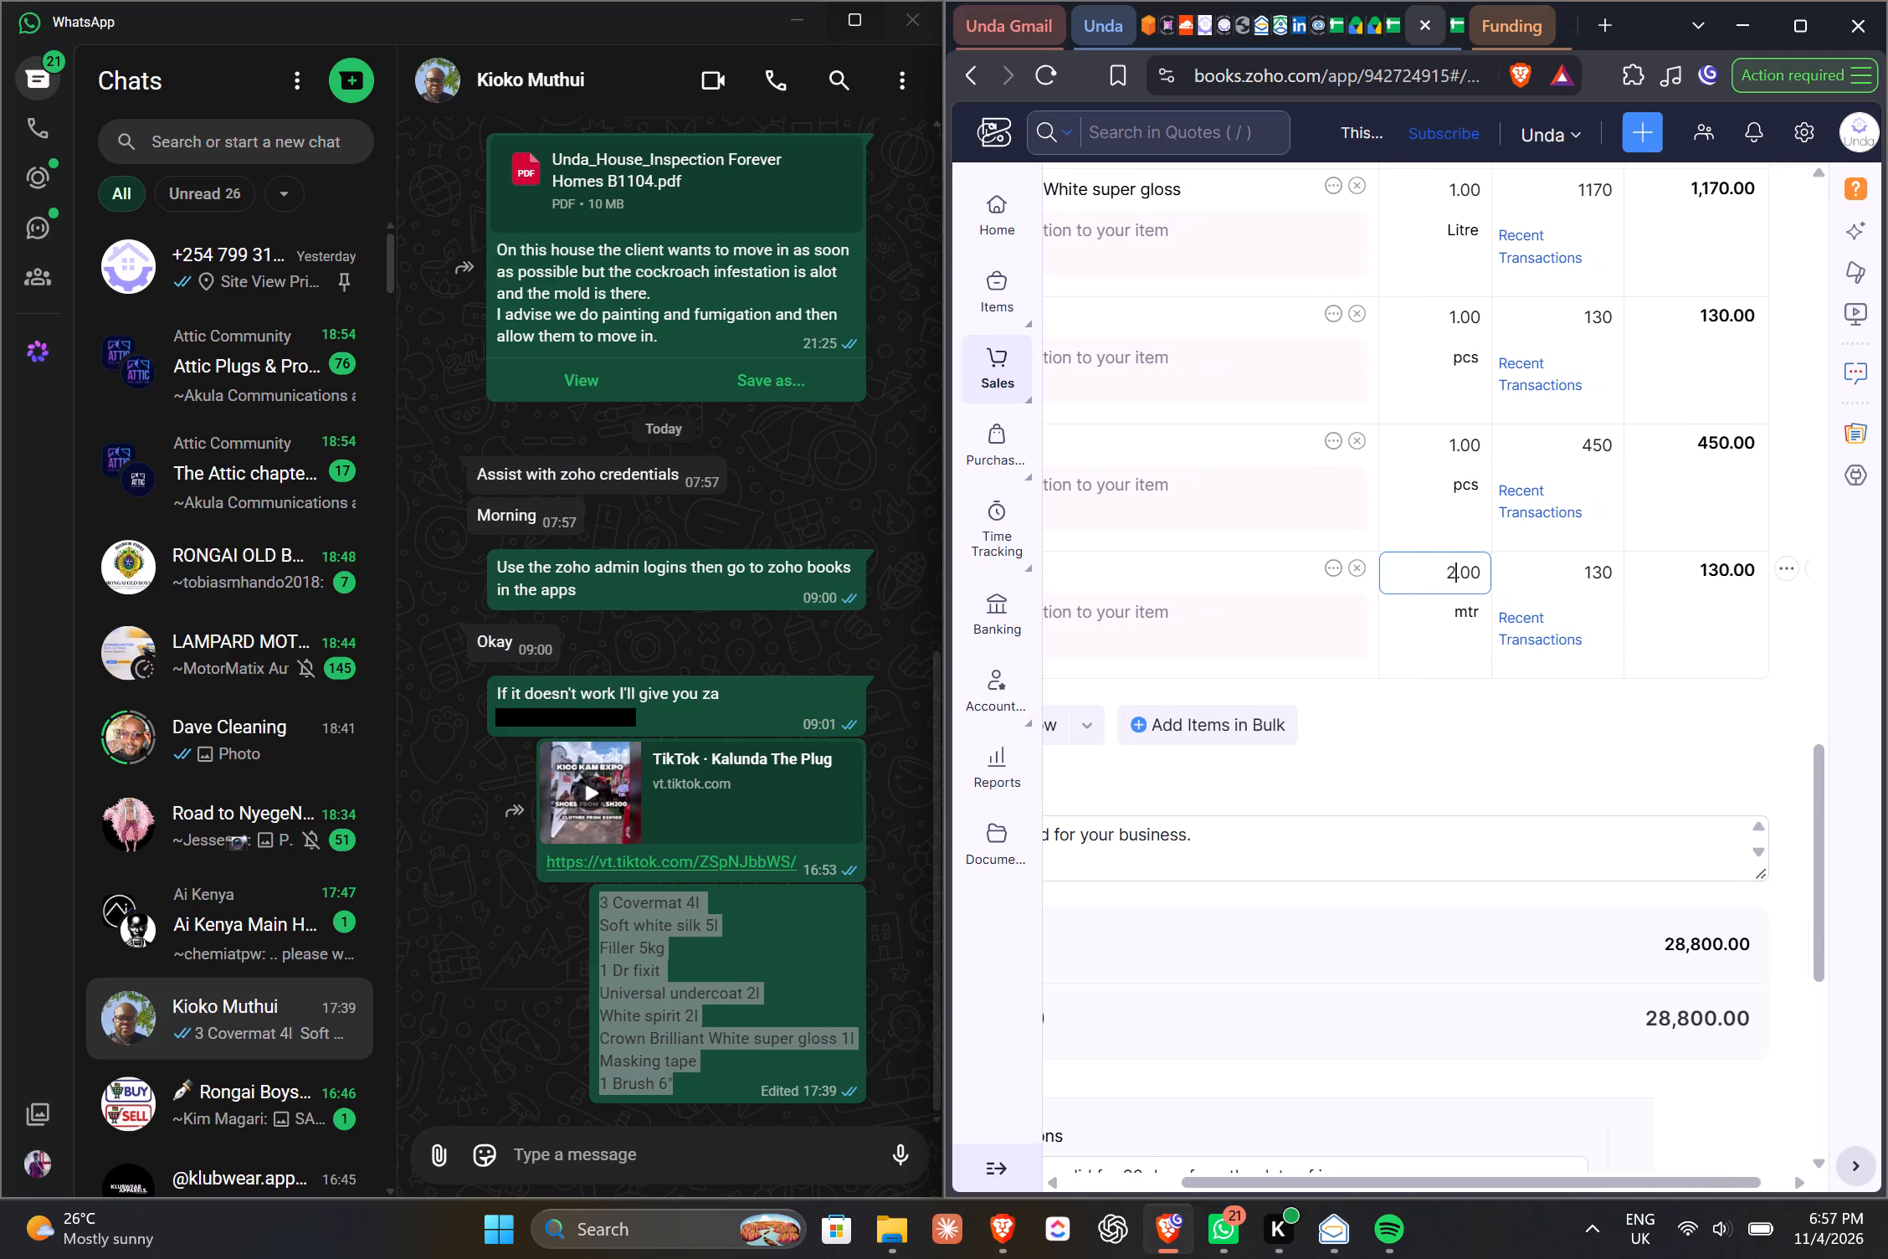
# Check the quote's material quantities against the WhatsApp list and set the Universal undercoat quantity to 2 litres.
pyautogui.scroll(1, 1515, 576)
pyautogui.hscroll(1, 1515, 576)
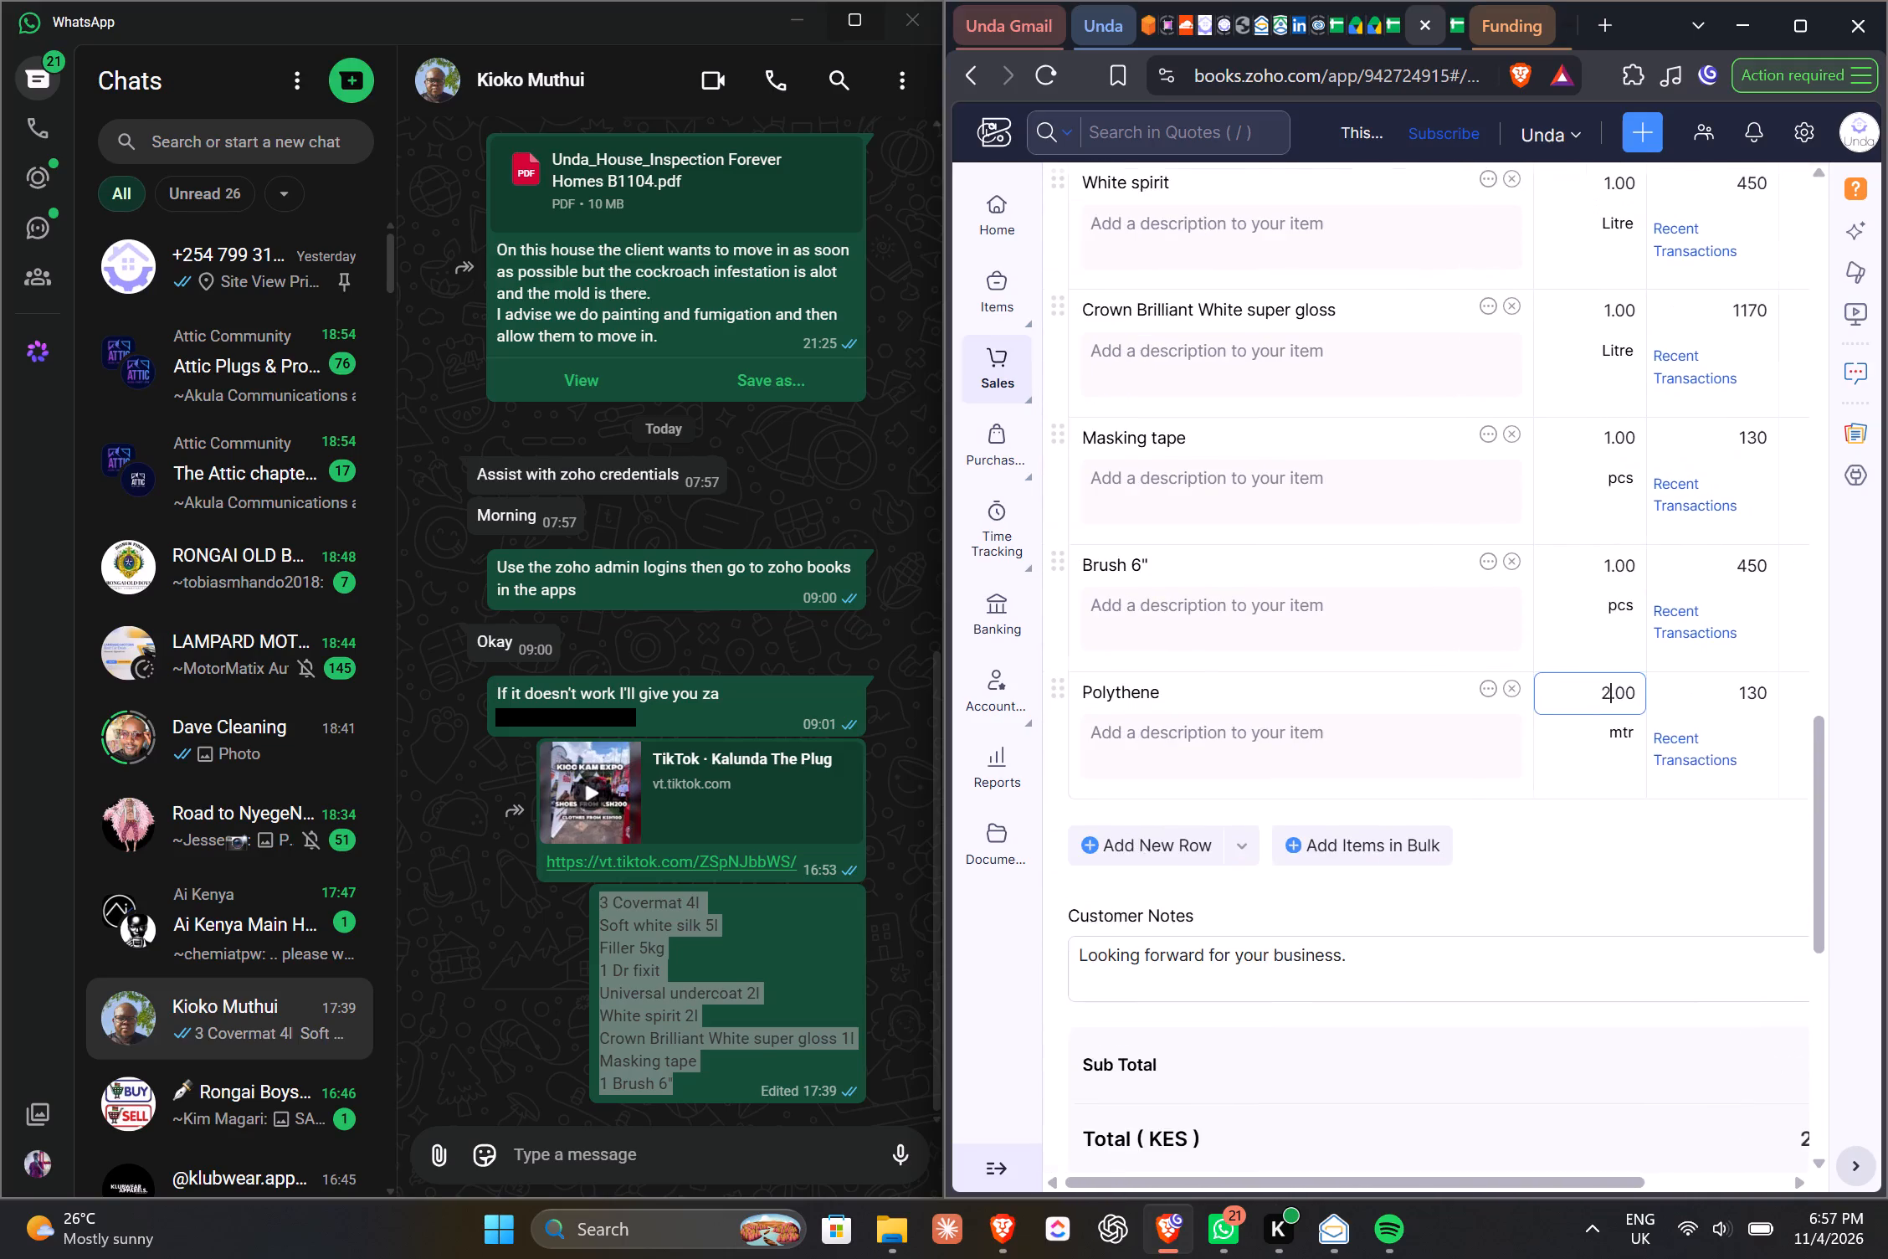
pyautogui.hscroll(1, 1515, 576)
pyautogui.scroll(4, 1515, 576)
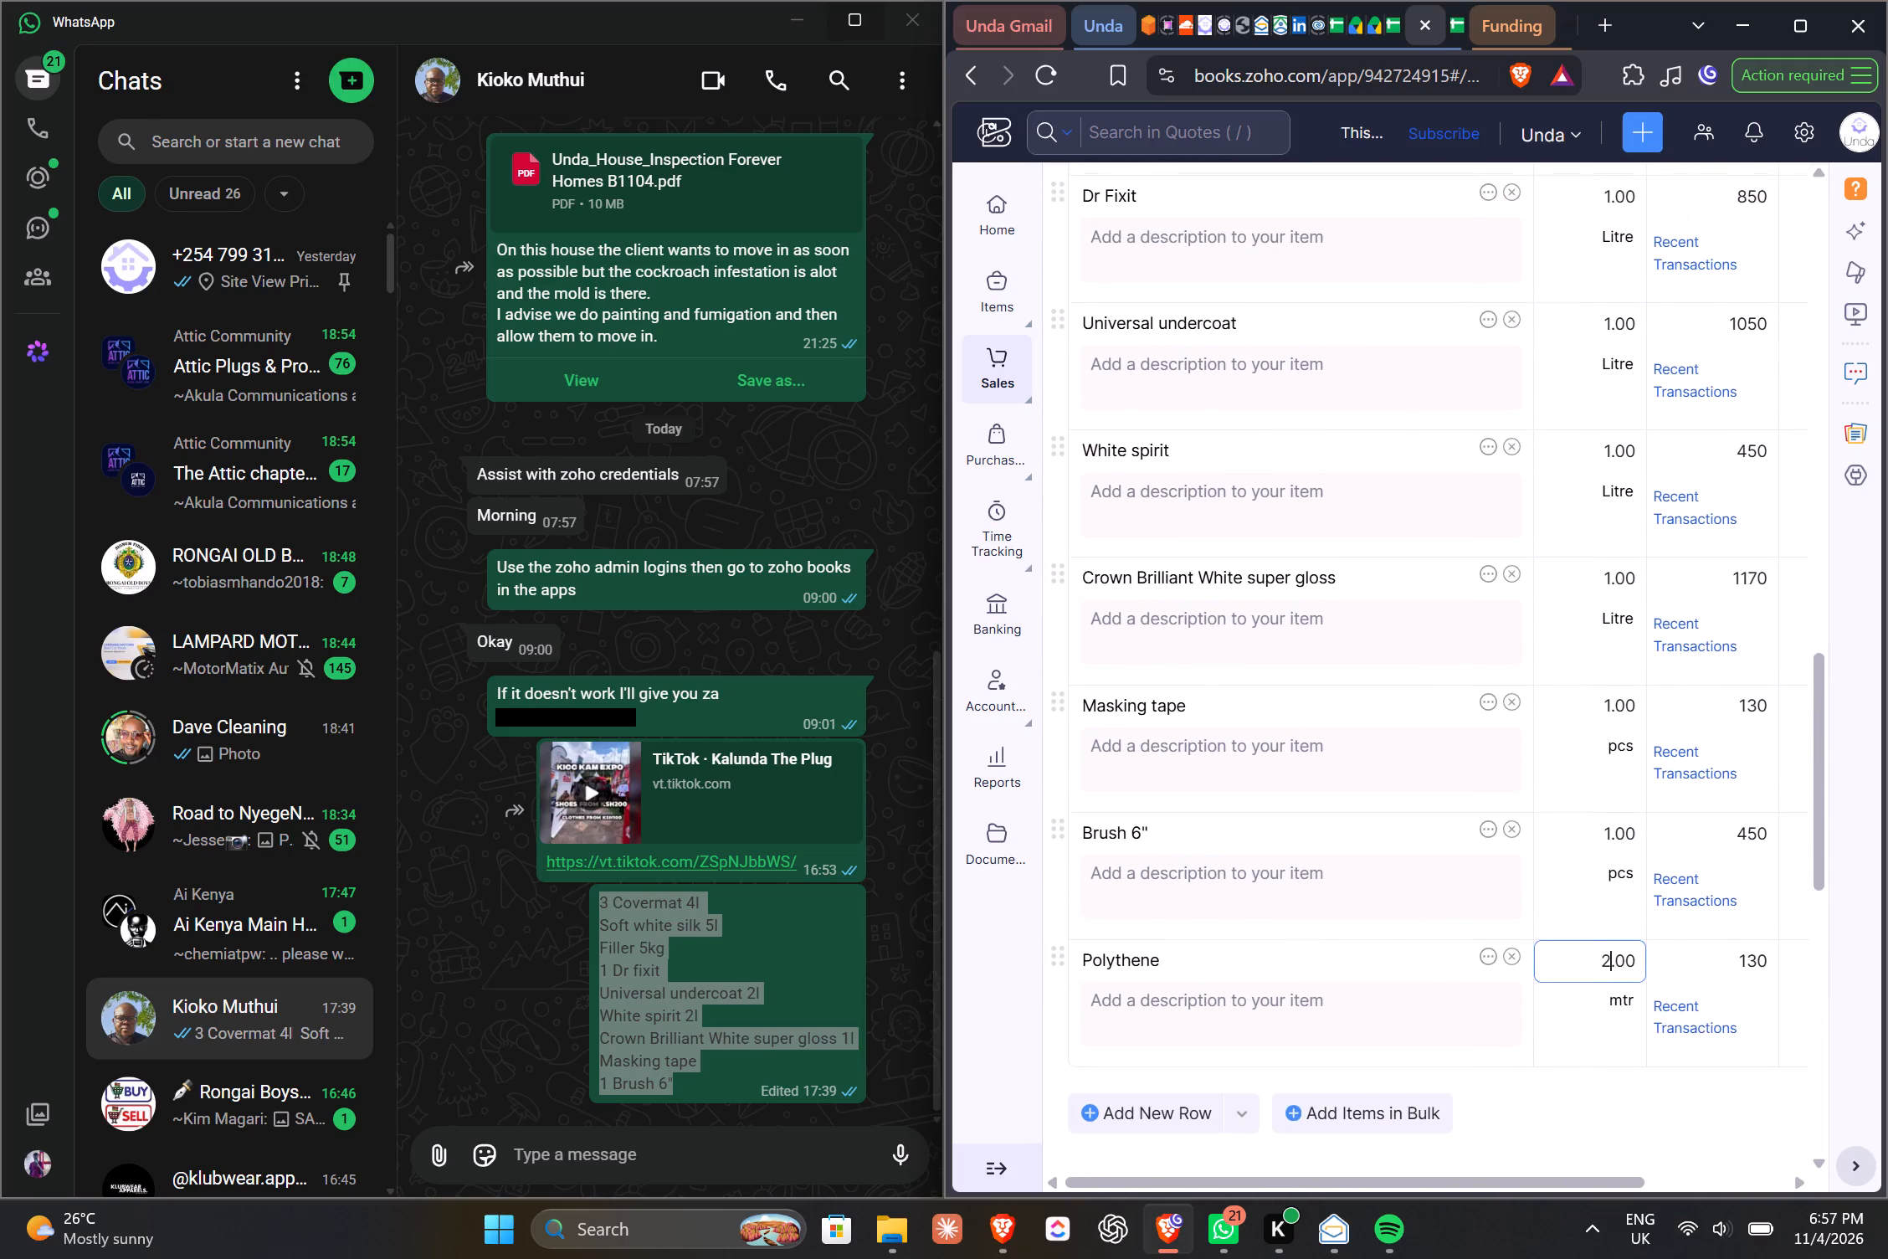
pyautogui.scroll(1, 1515, 576)
pyautogui.hscroll(-1, 1478, 577)
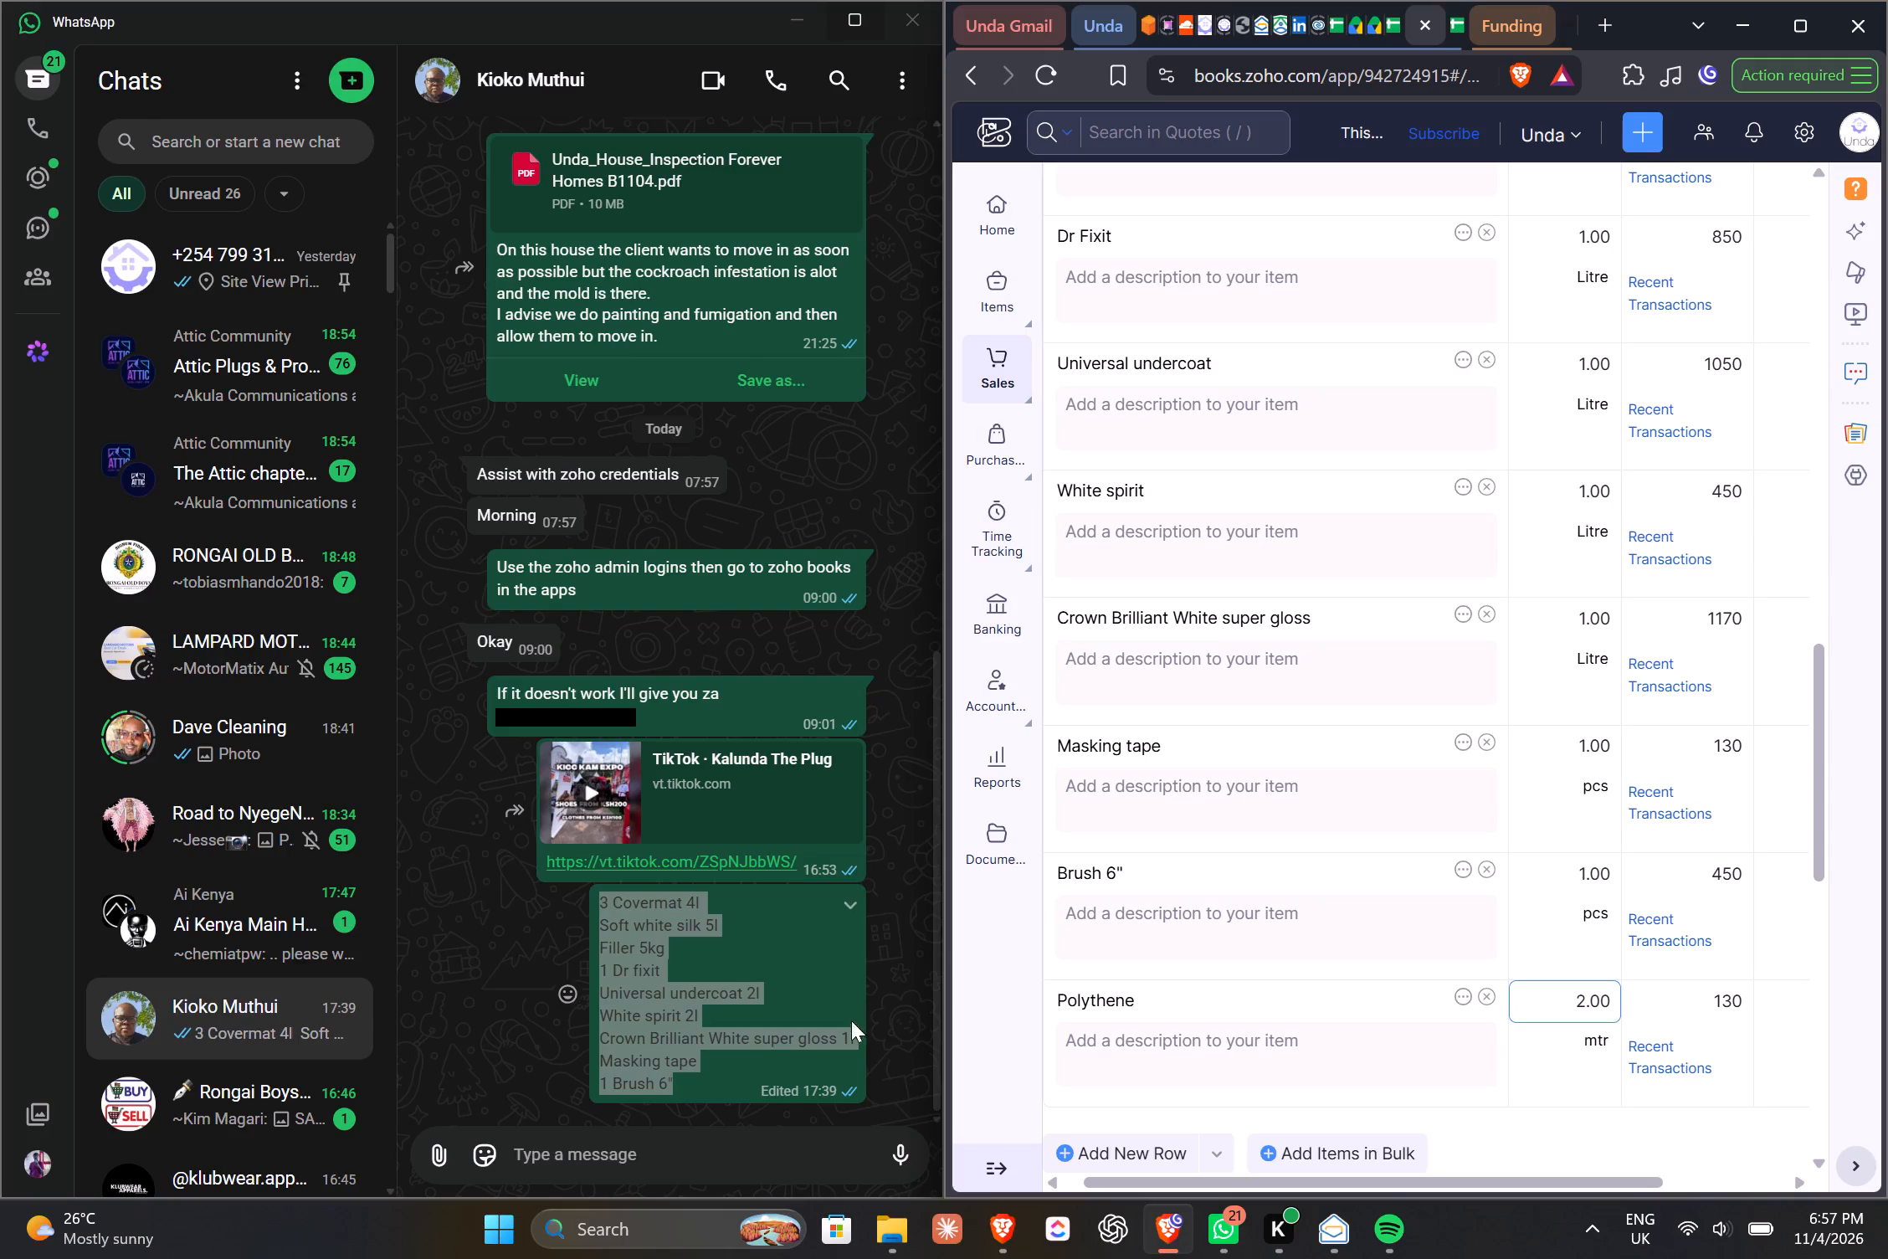
pyautogui.hscroll(1, 1394, 849)
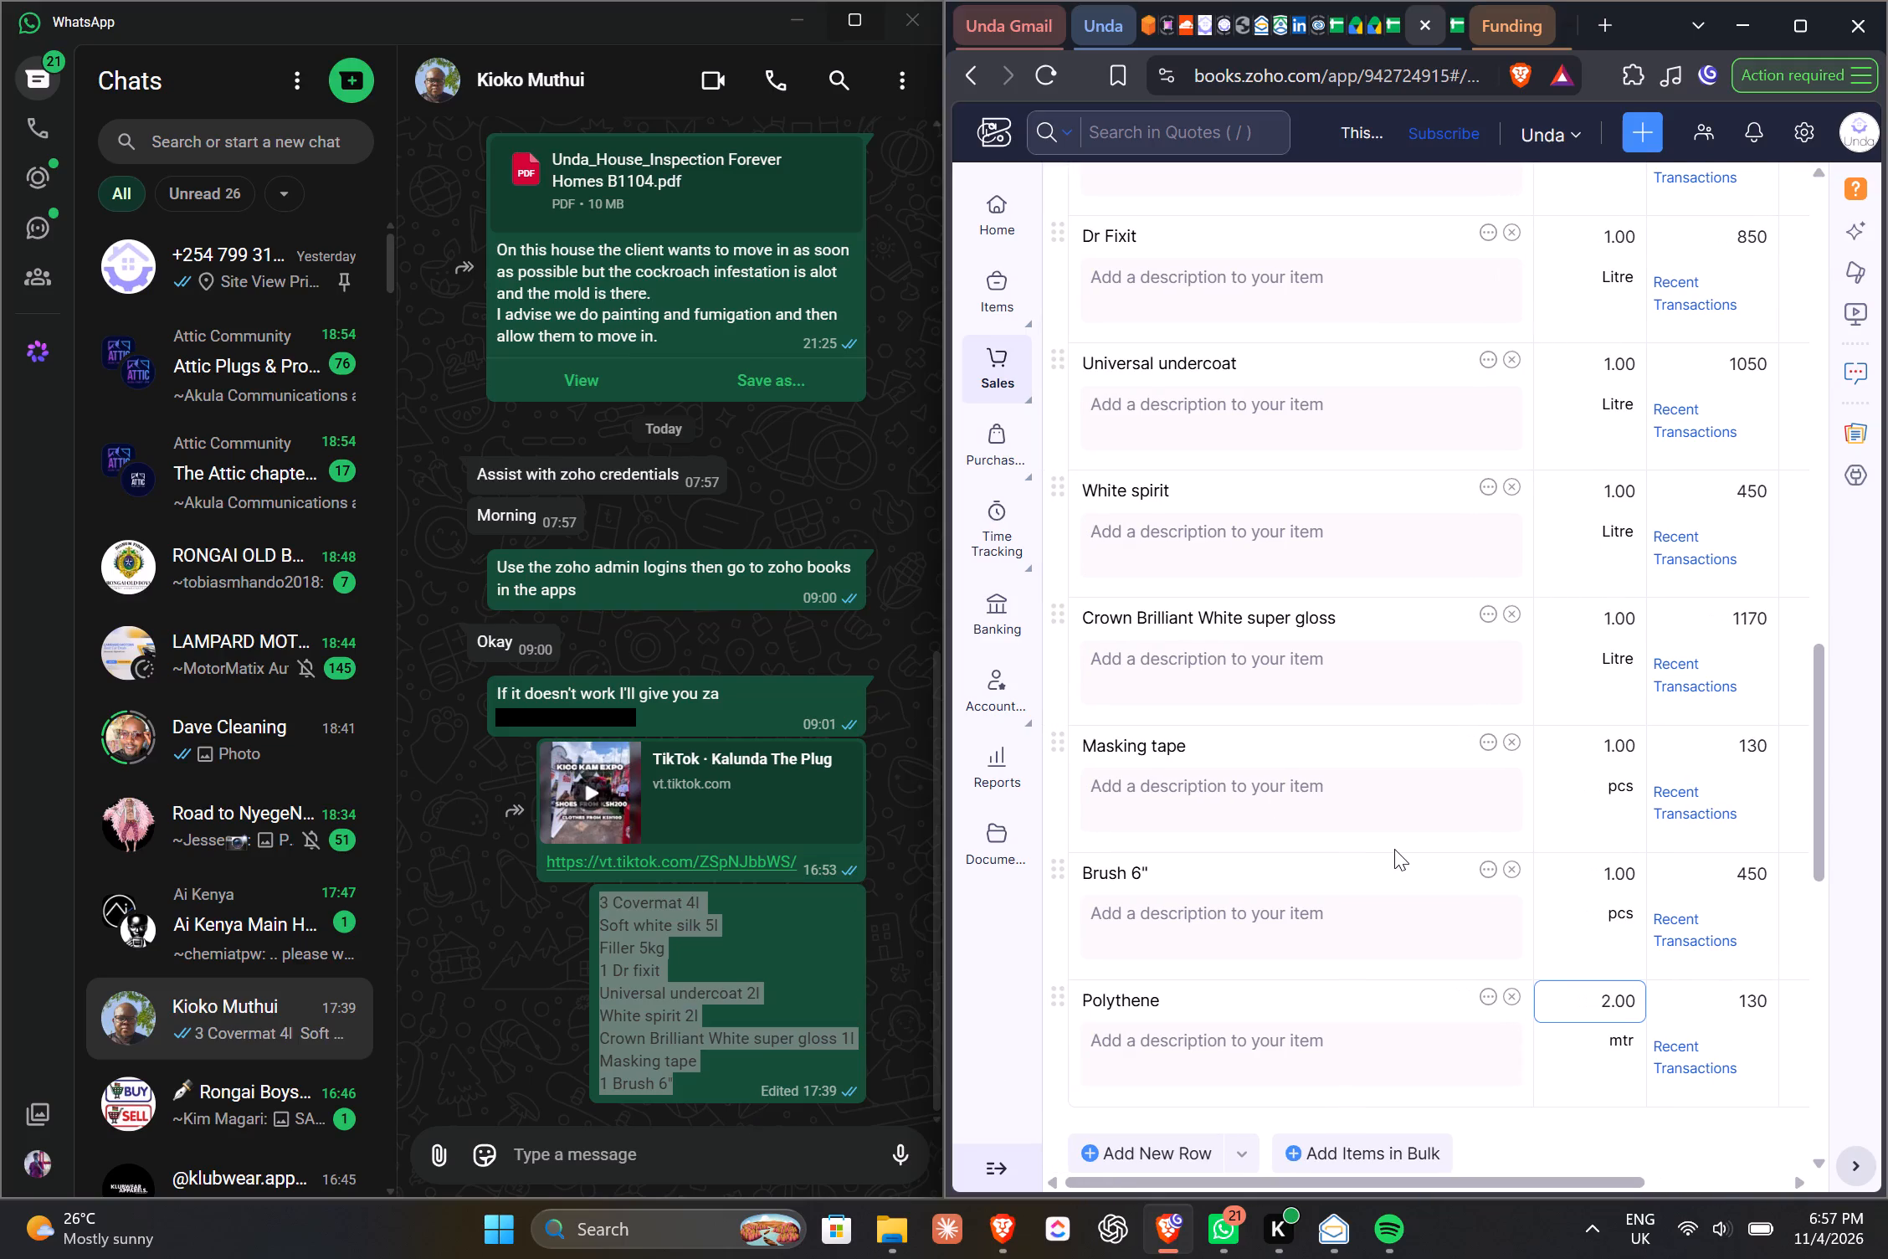
pyautogui.hscroll(1, 1394, 849)
pyautogui.hscroll(-1, 1394, 849)
pyautogui.hscroll(1, 1394, 849)
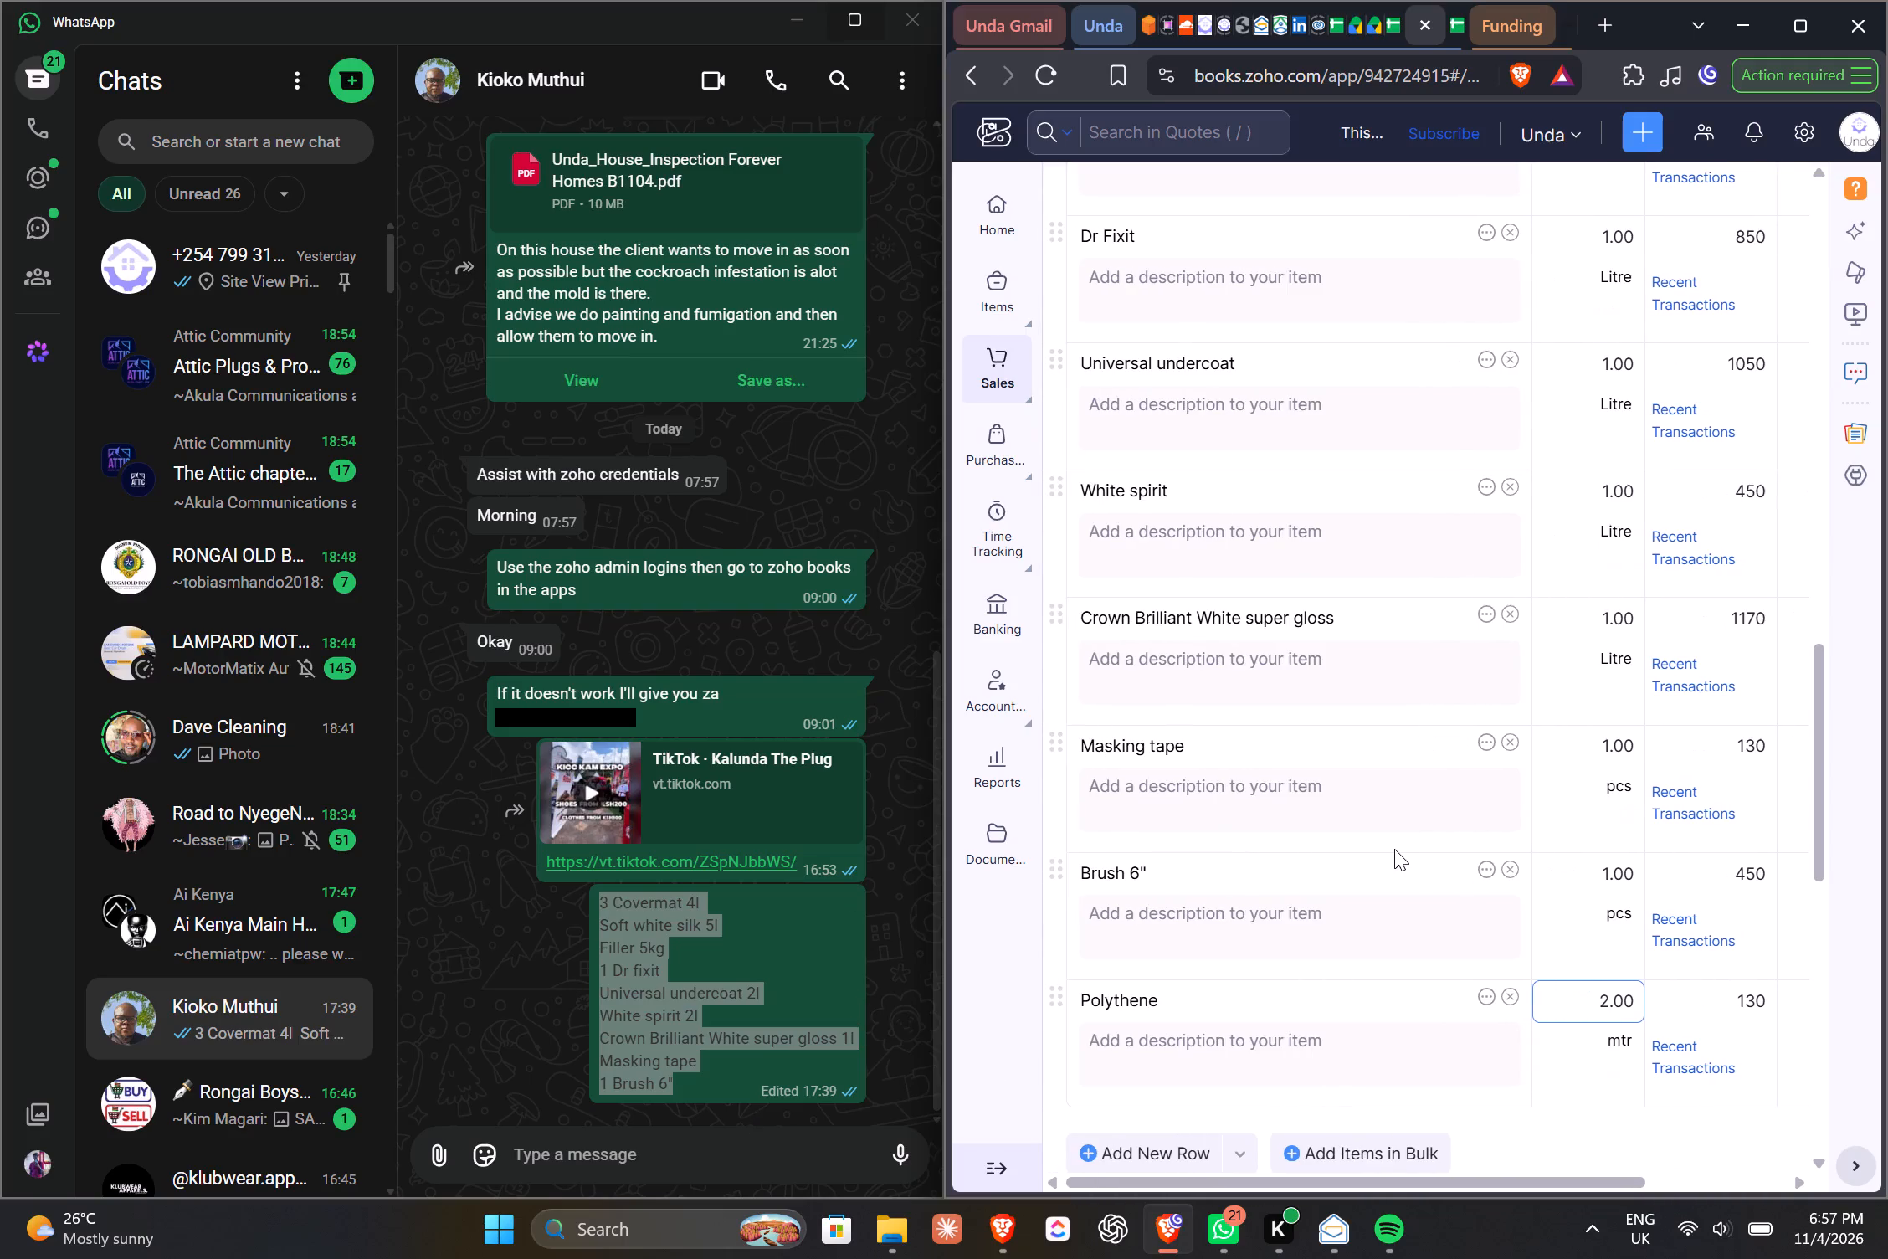
pyautogui.hscroll(1, 1394, 849)
pyautogui.scroll(1, 1394, 849)
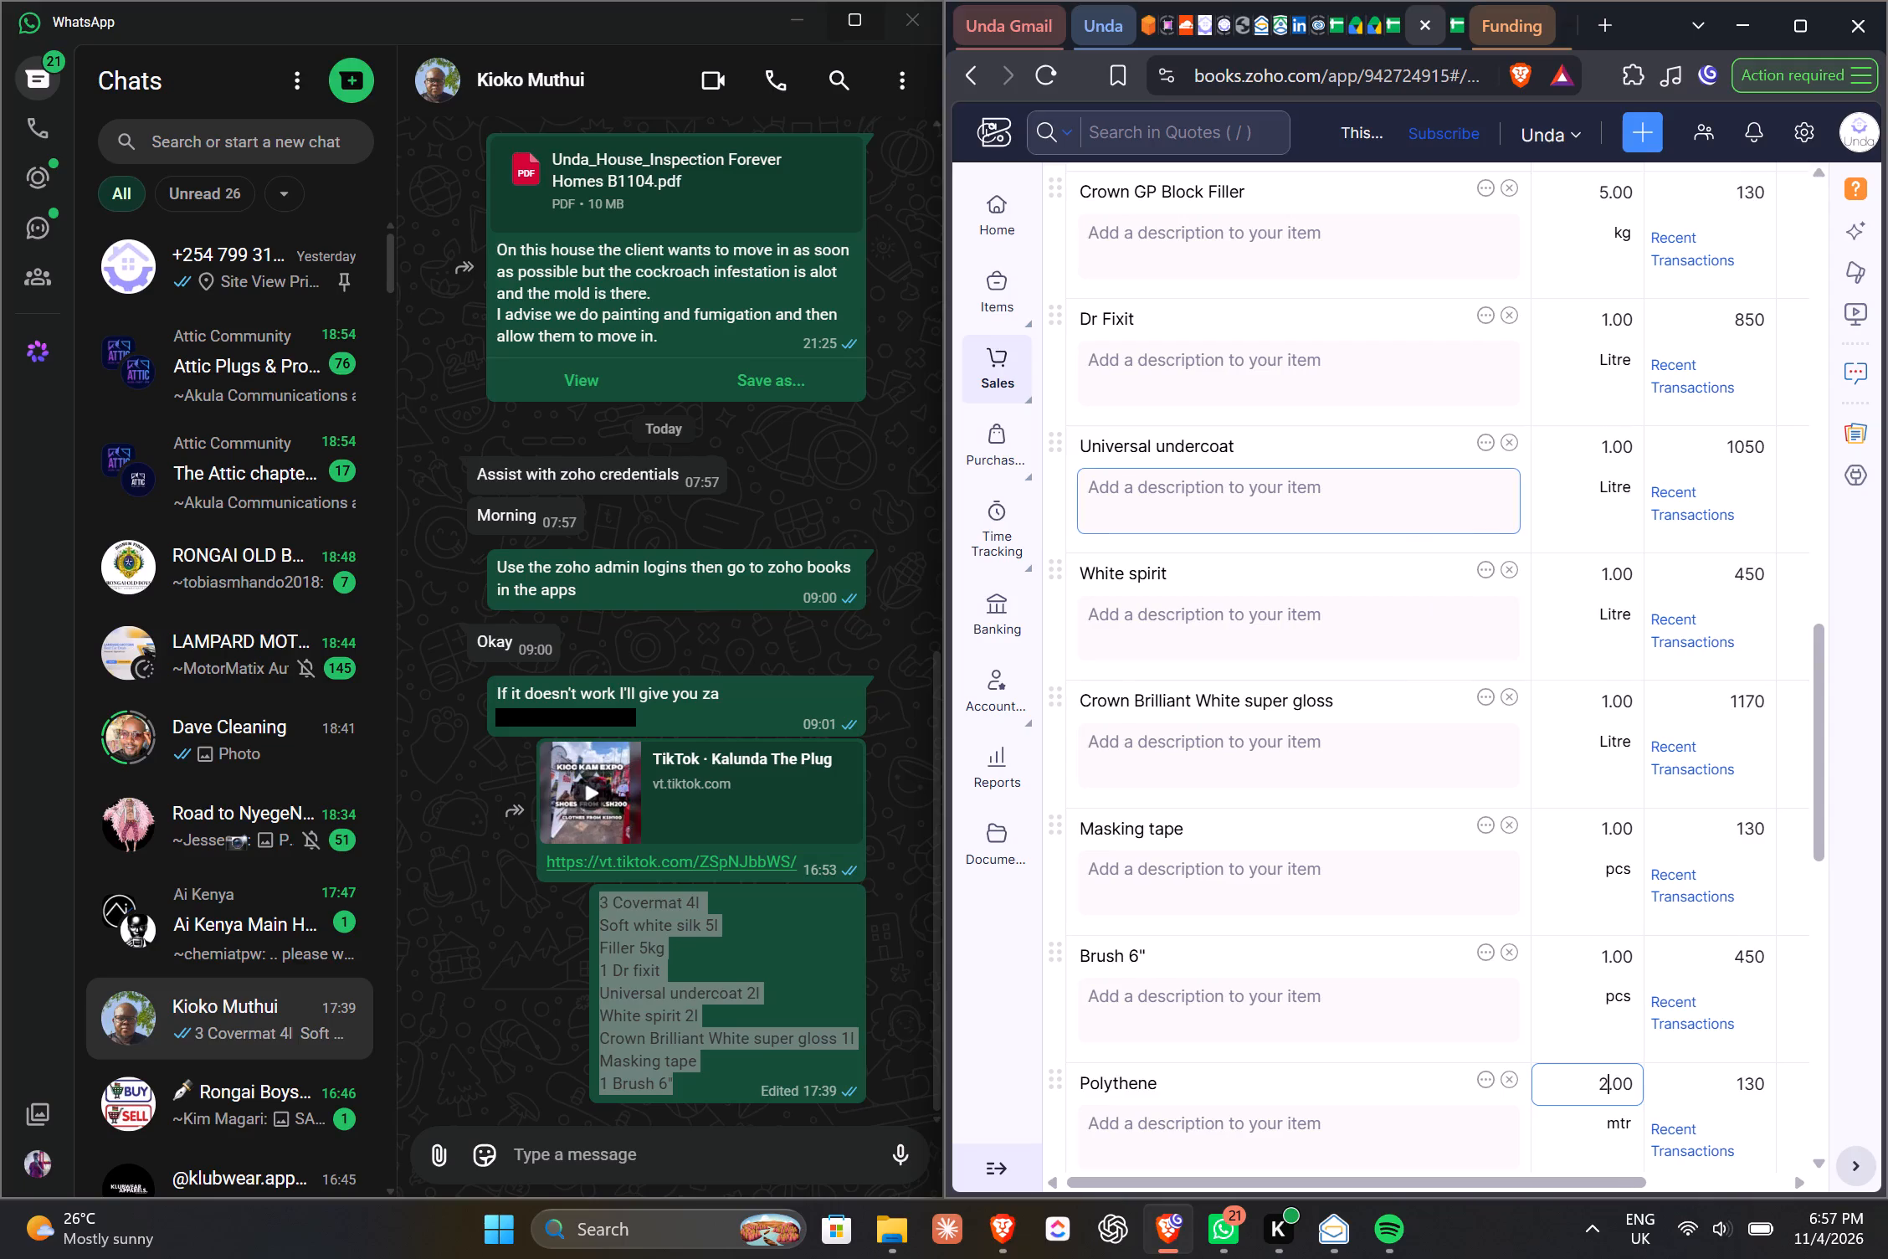
pyautogui.click(1604, 448)
pyautogui.press('Delete')
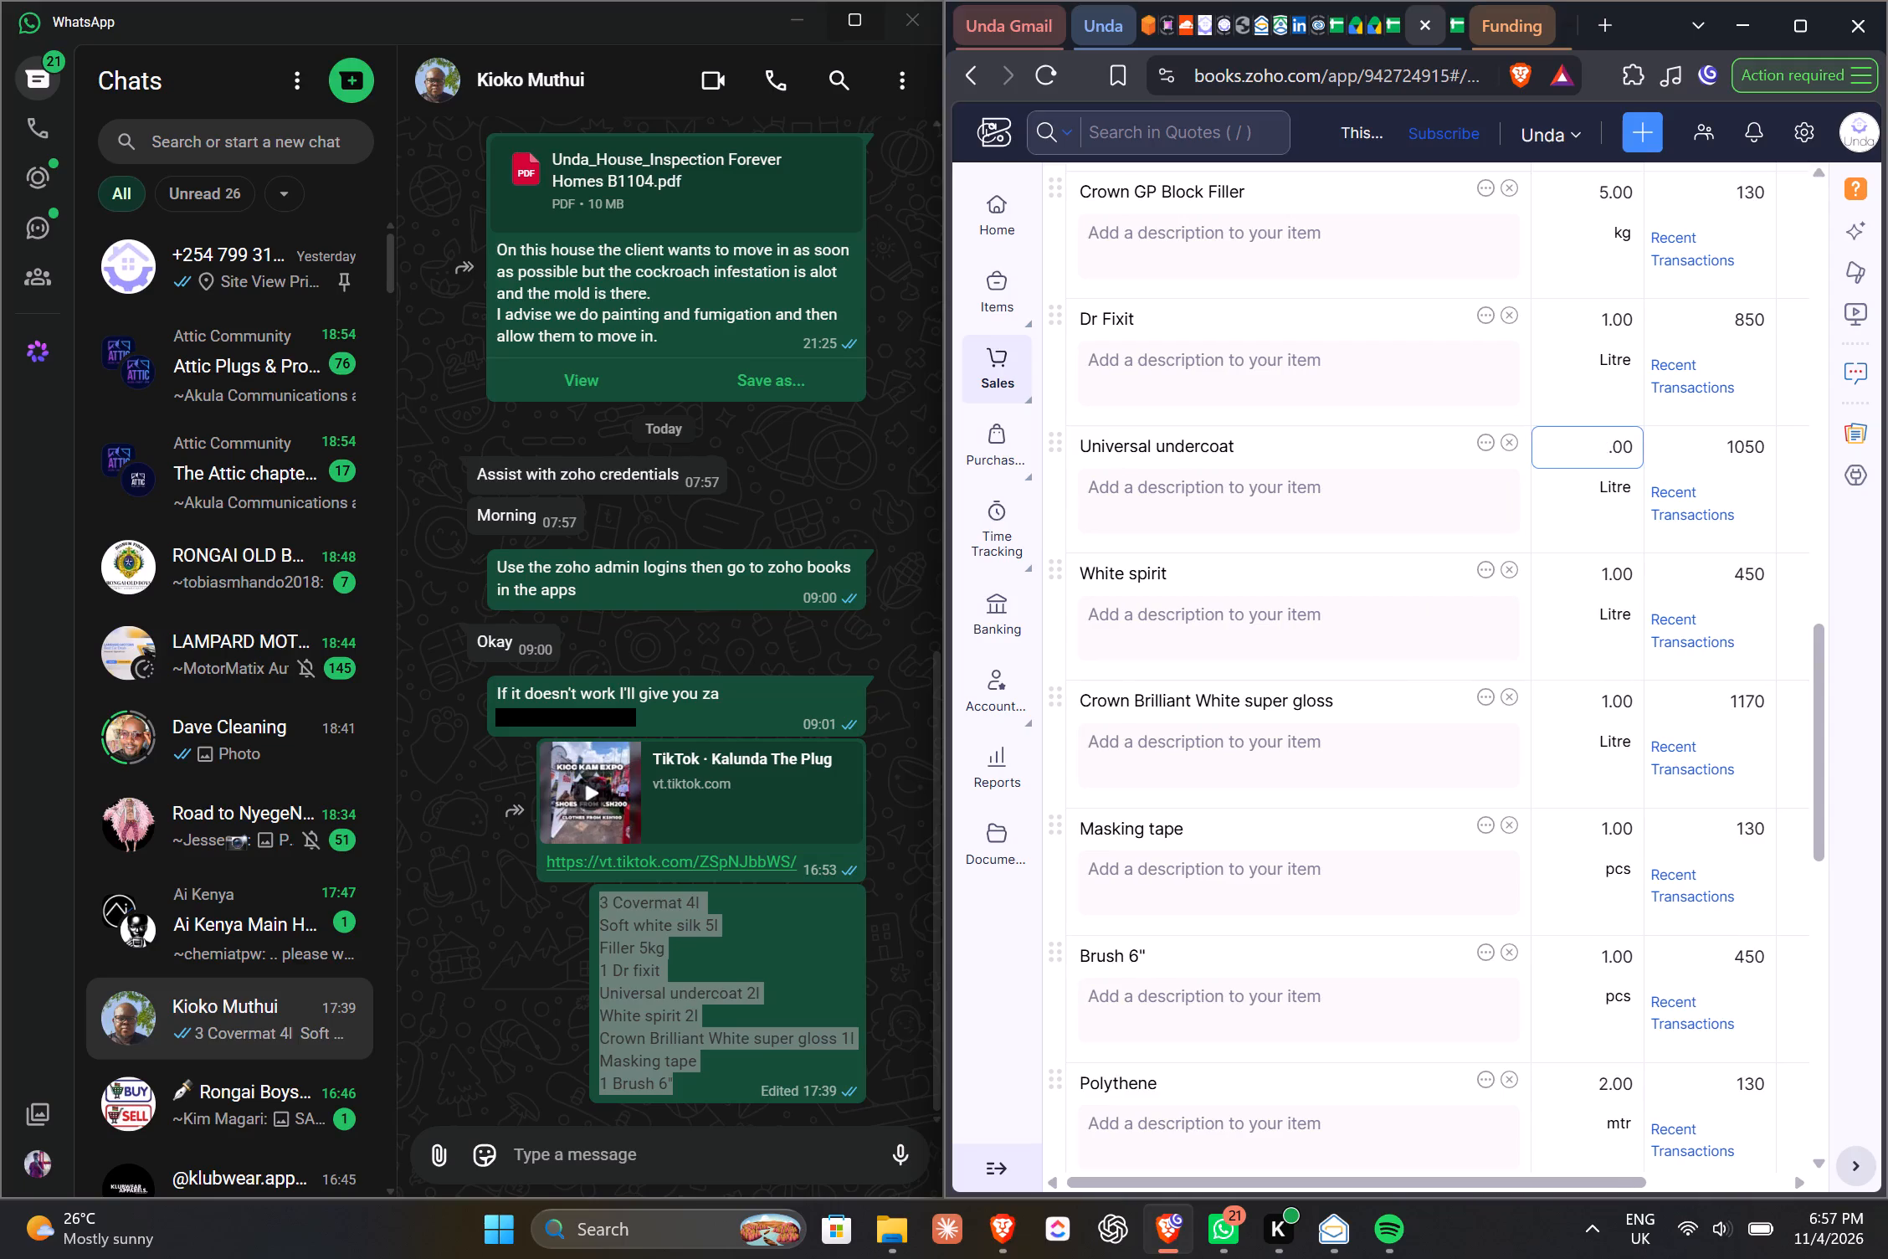
pyautogui.press('2')
# Add a new empty item row below Polythene in the quote.
pyautogui.scroll(-3, 1604, 450)
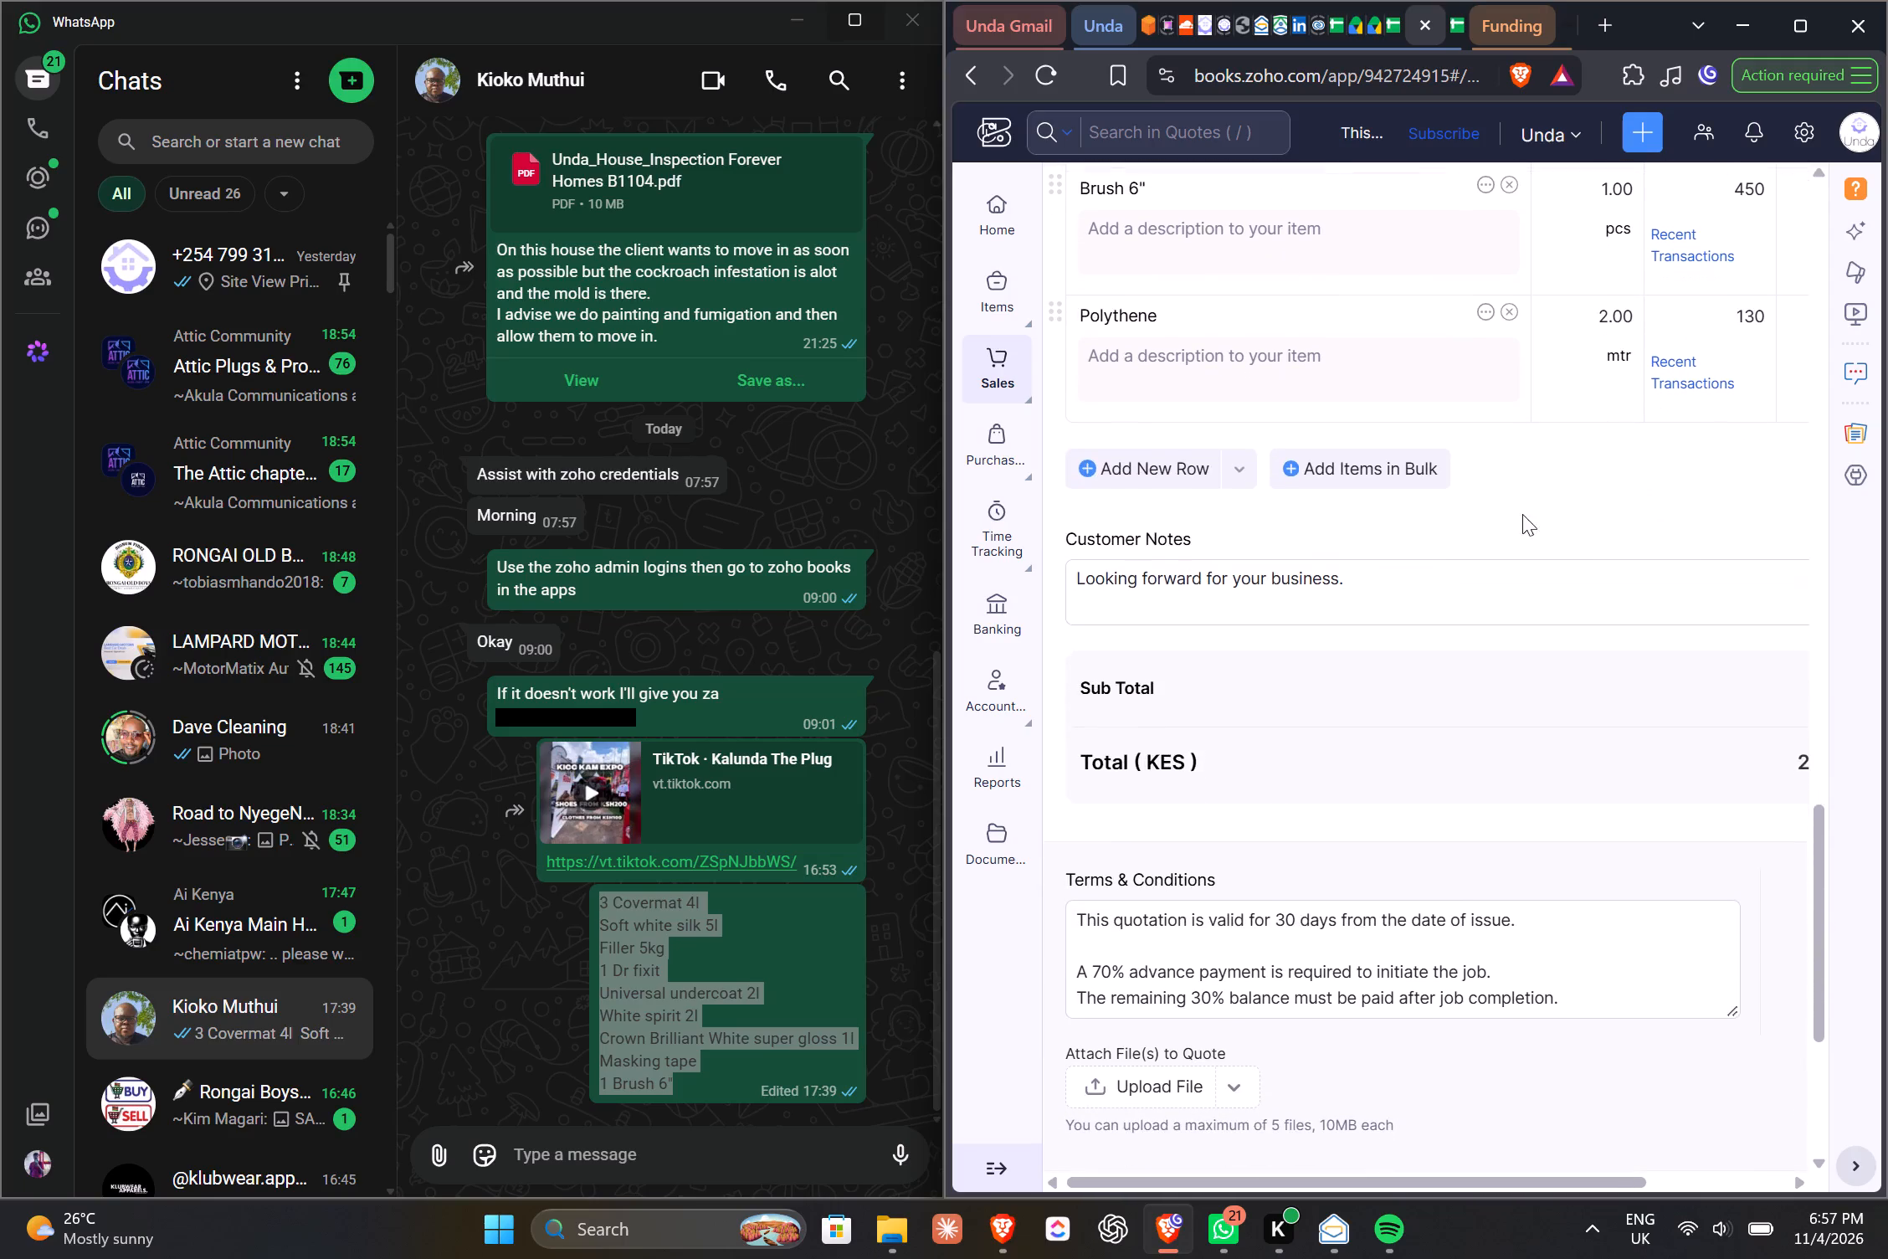
pyautogui.click(1162, 459)
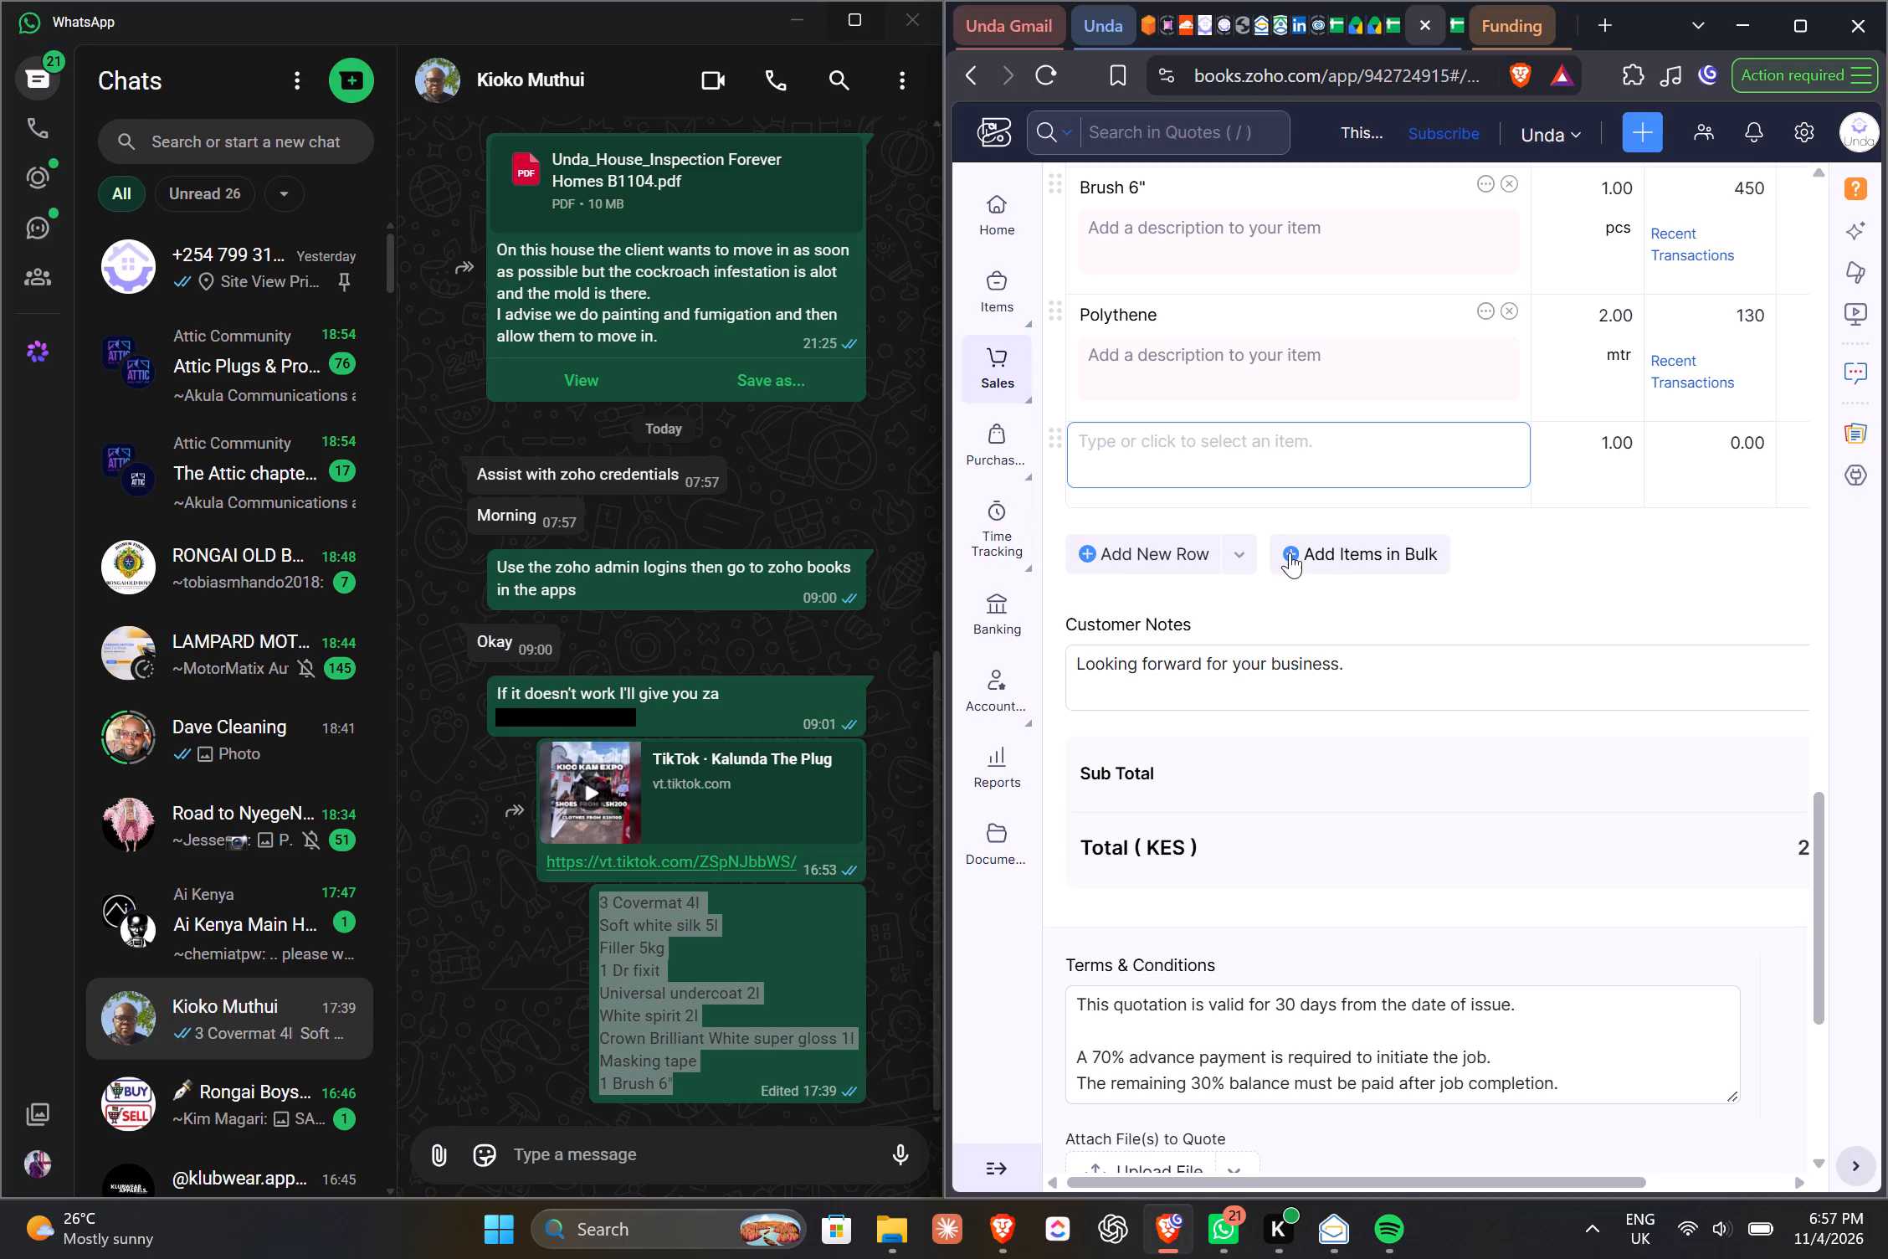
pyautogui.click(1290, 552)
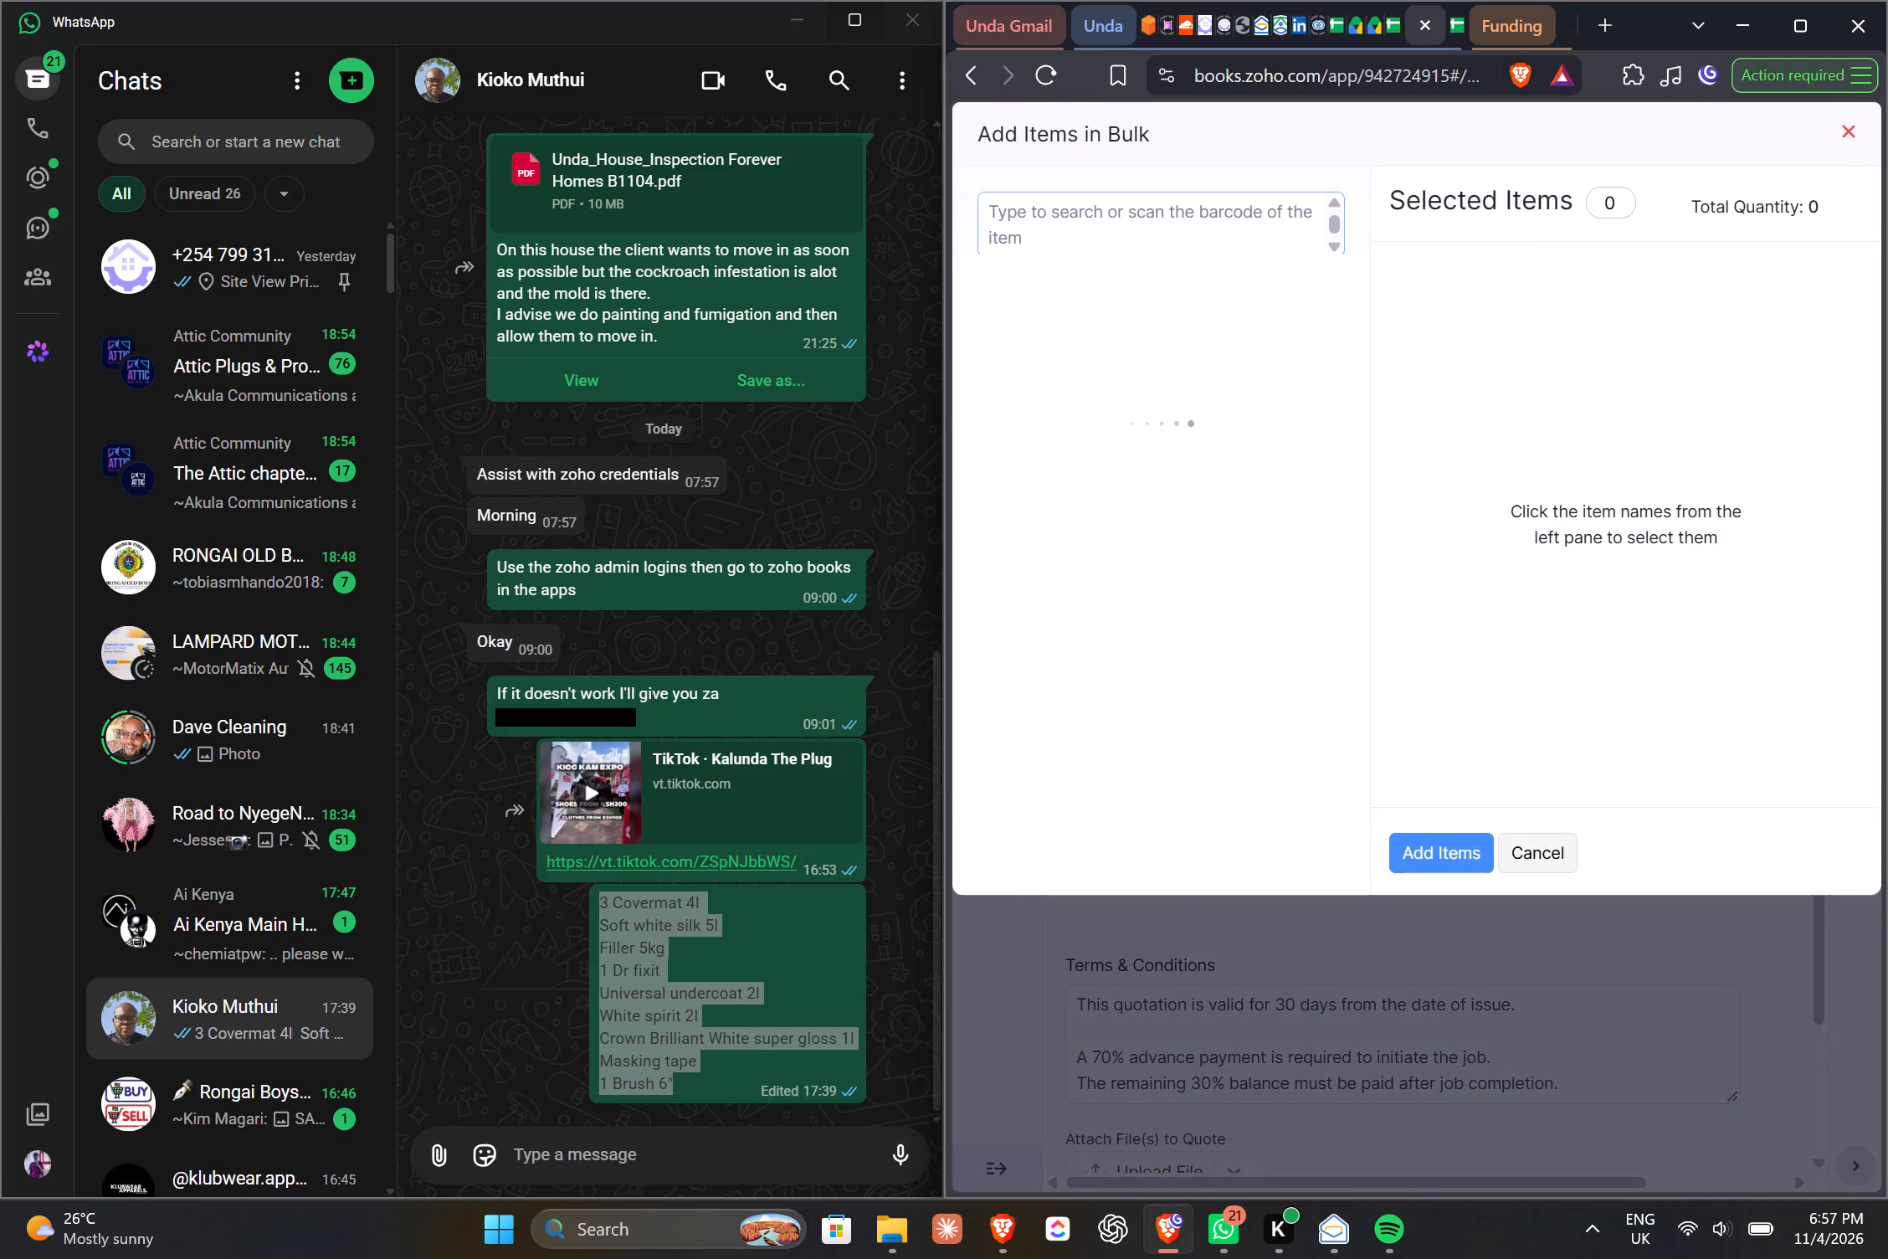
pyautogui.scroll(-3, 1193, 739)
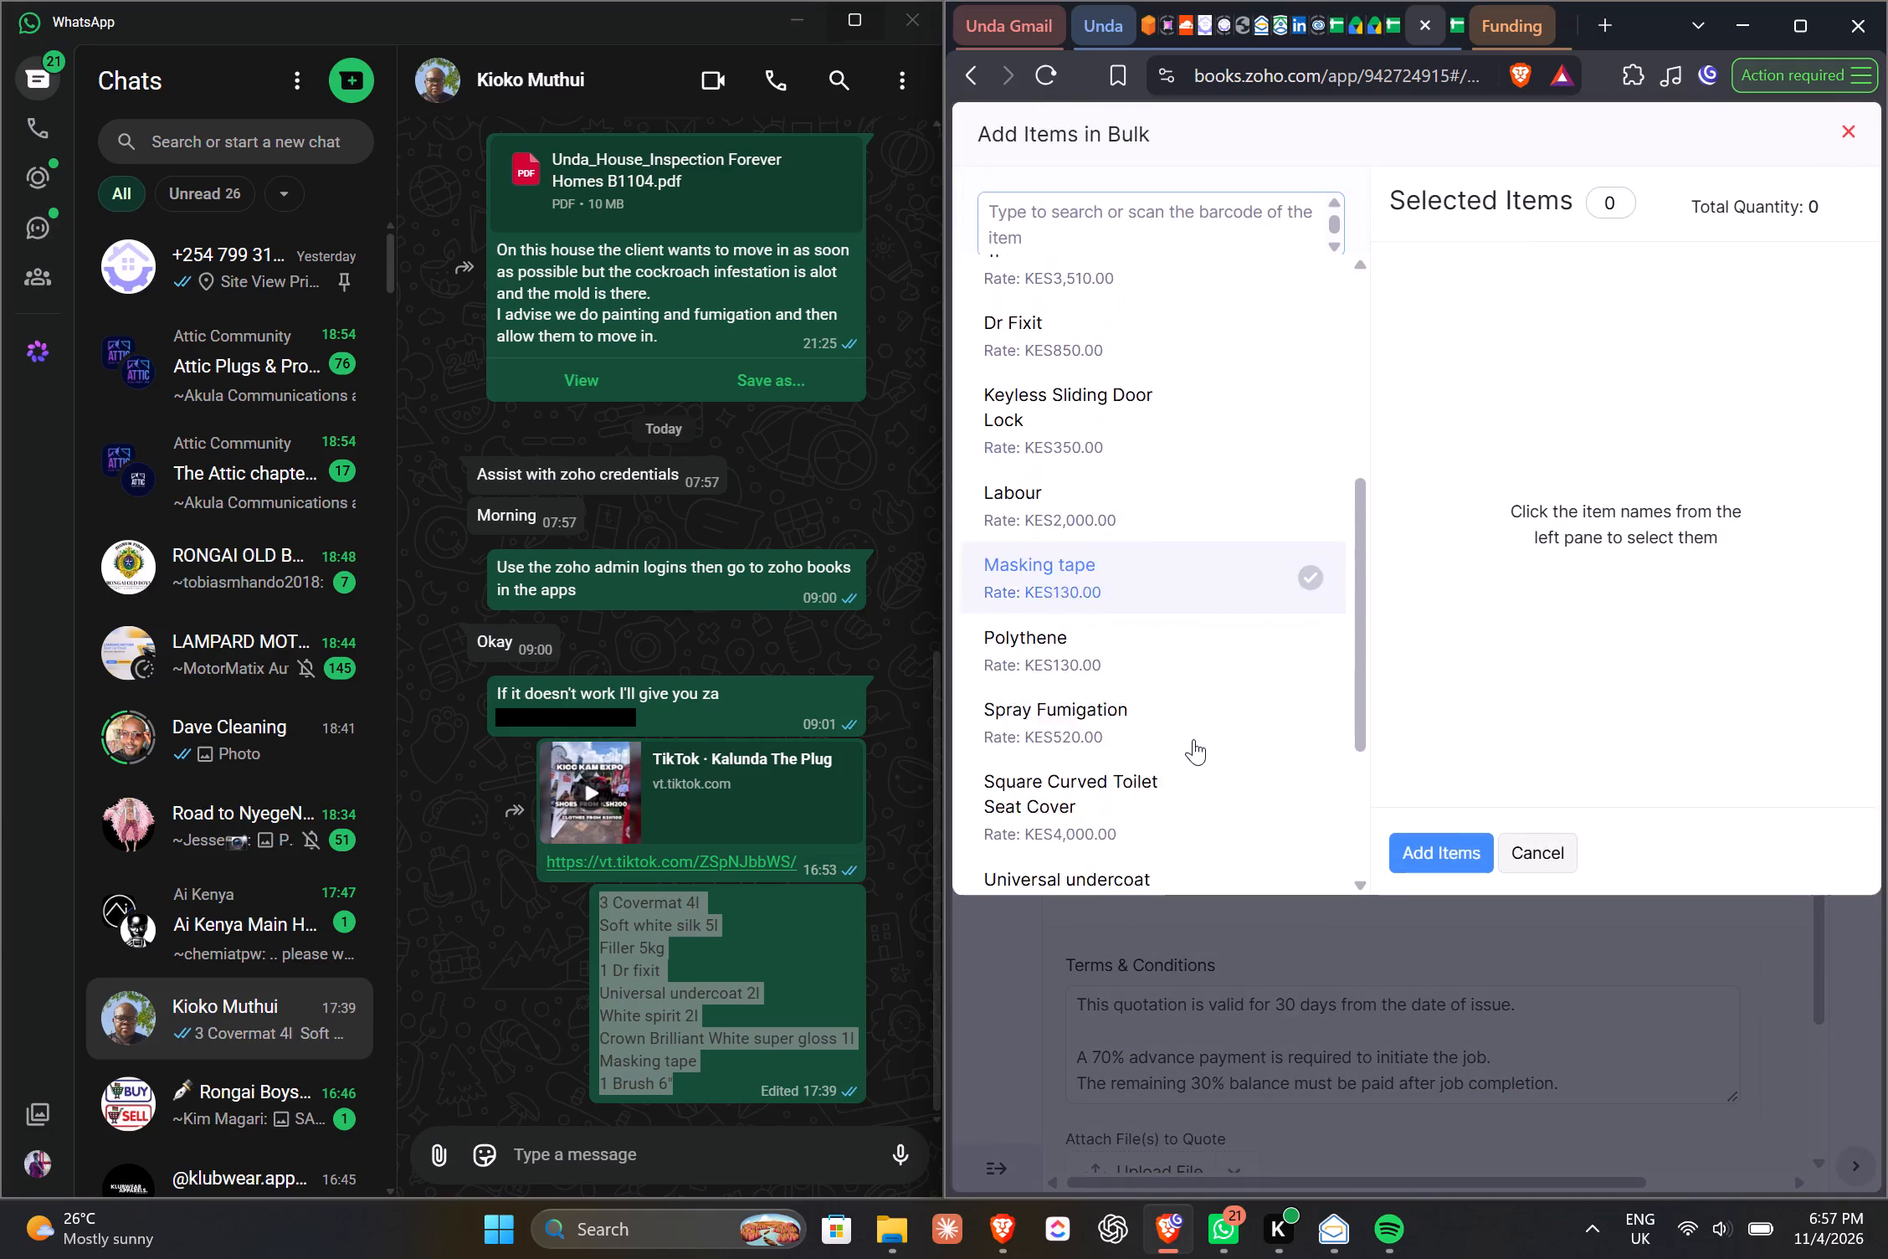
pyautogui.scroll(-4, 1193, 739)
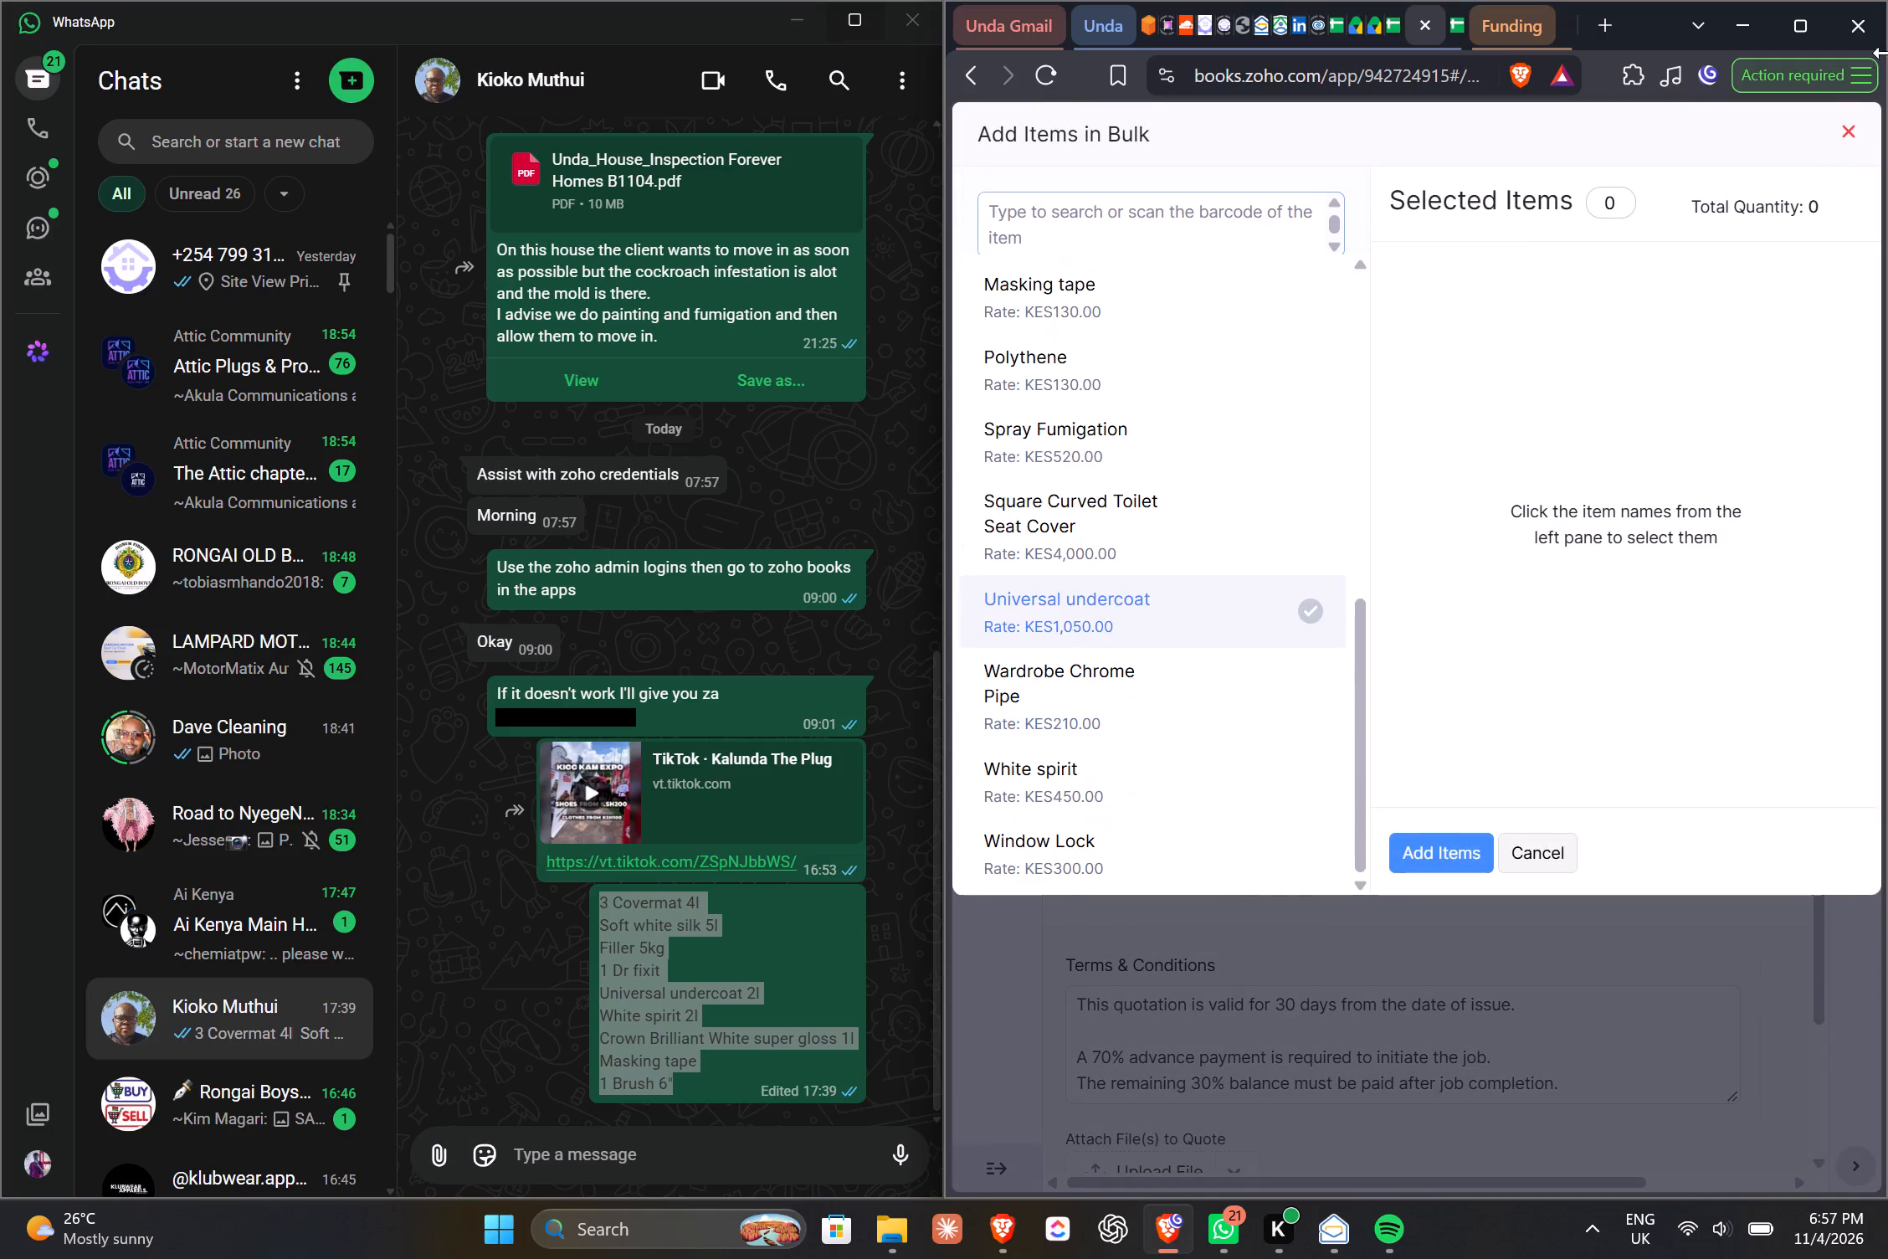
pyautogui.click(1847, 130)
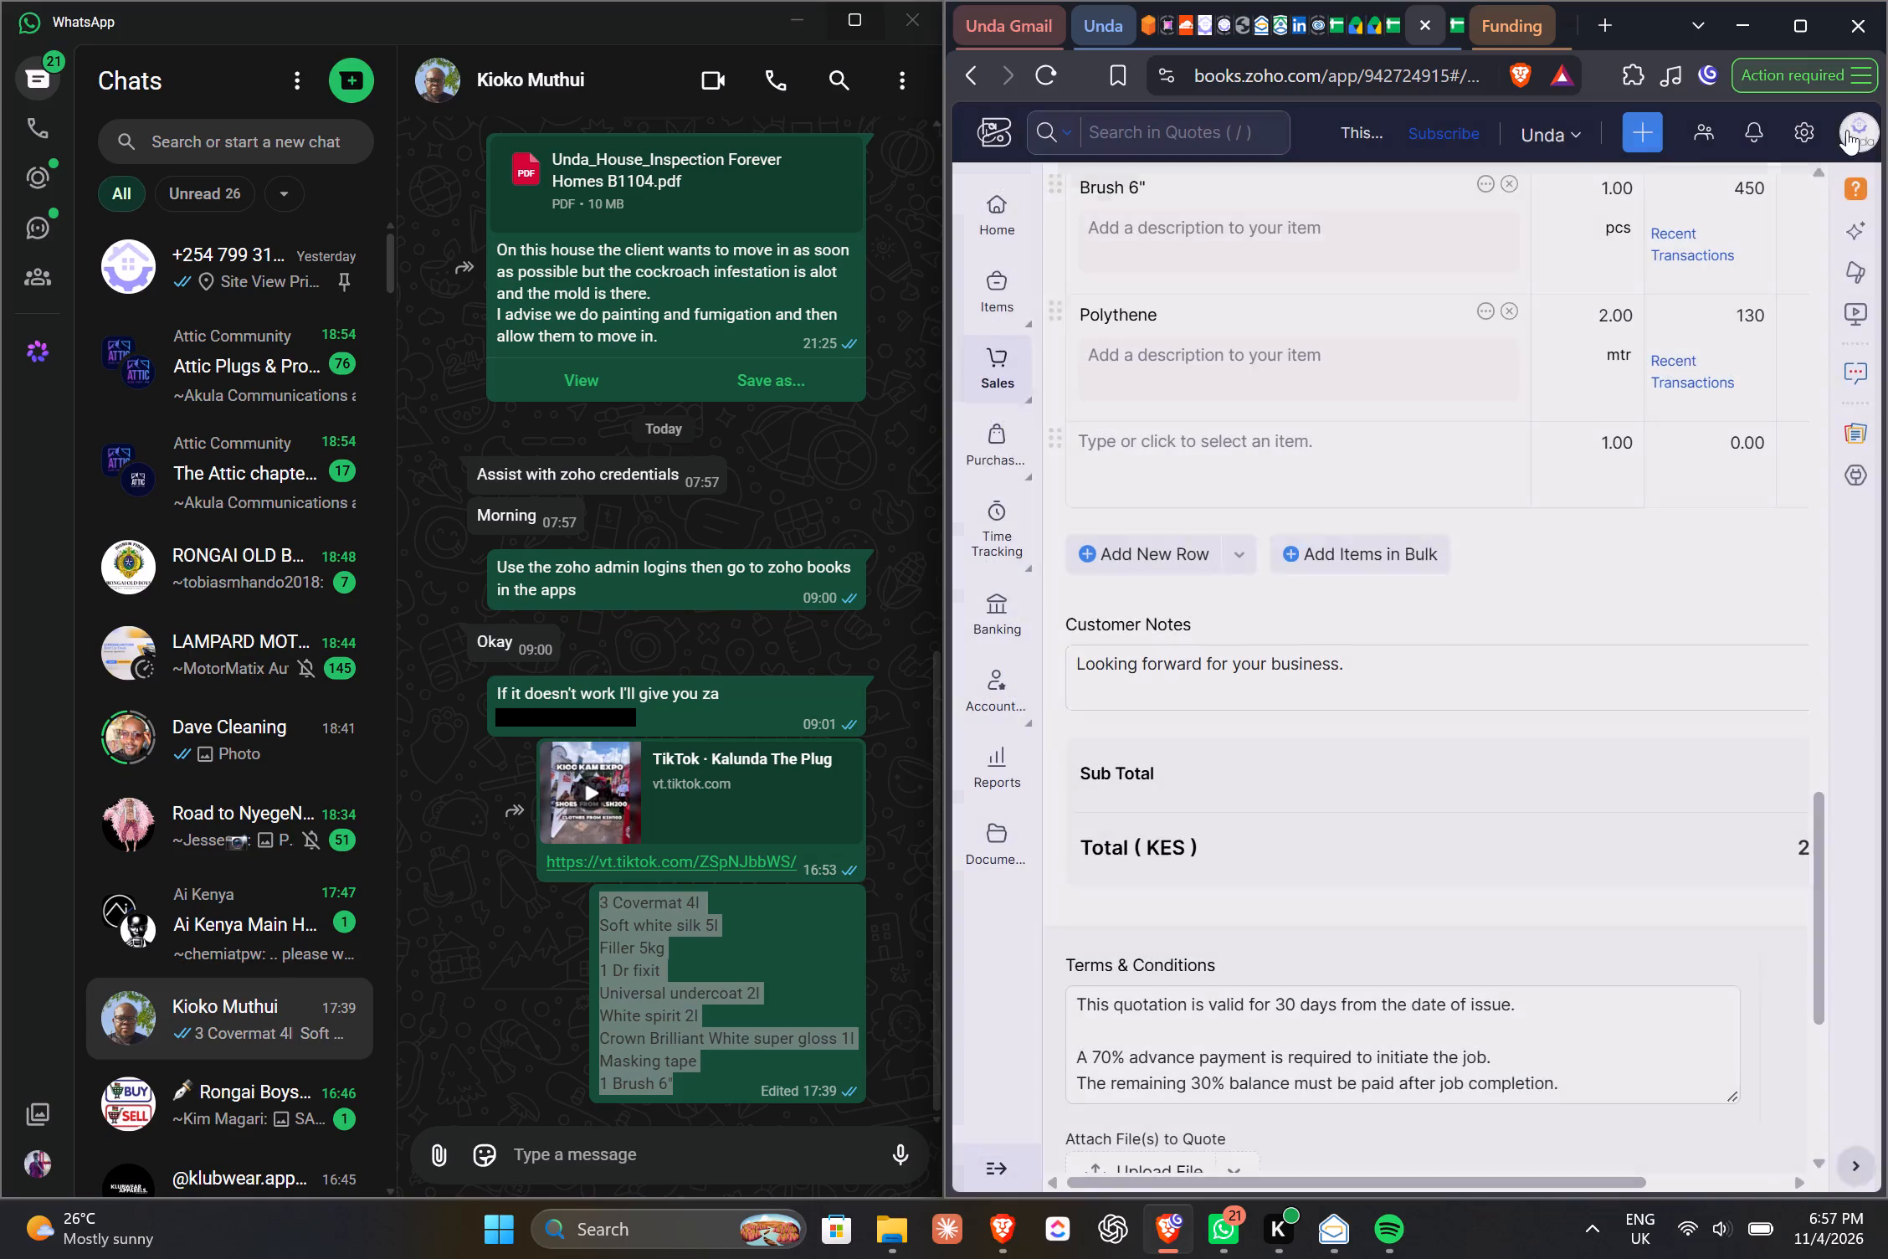
# Search for Lab in the empty row below Polythene and choose the existing Labour item.
pyautogui.click(1240, 455)
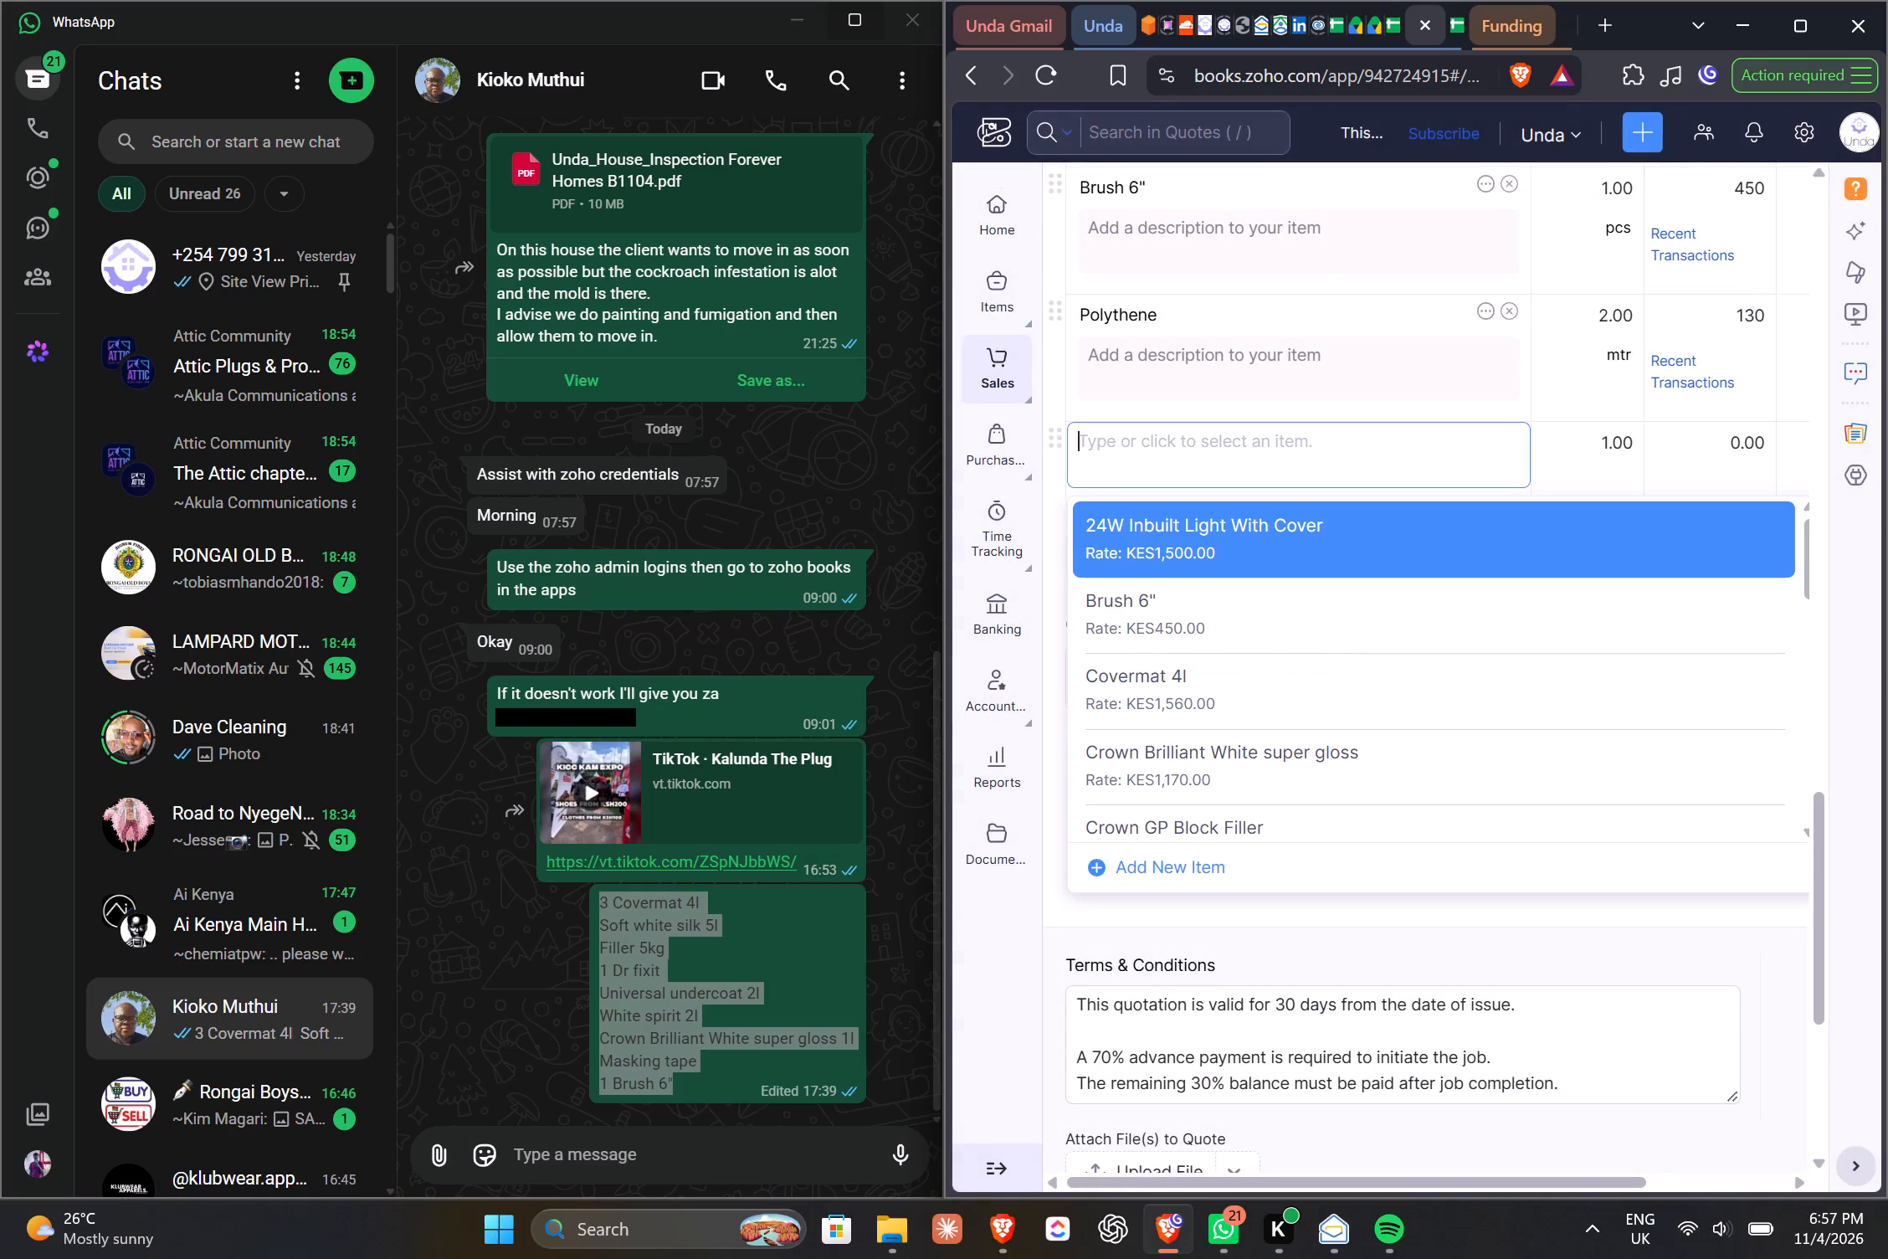
pyautogui.write('La')
pyautogui.press('b')
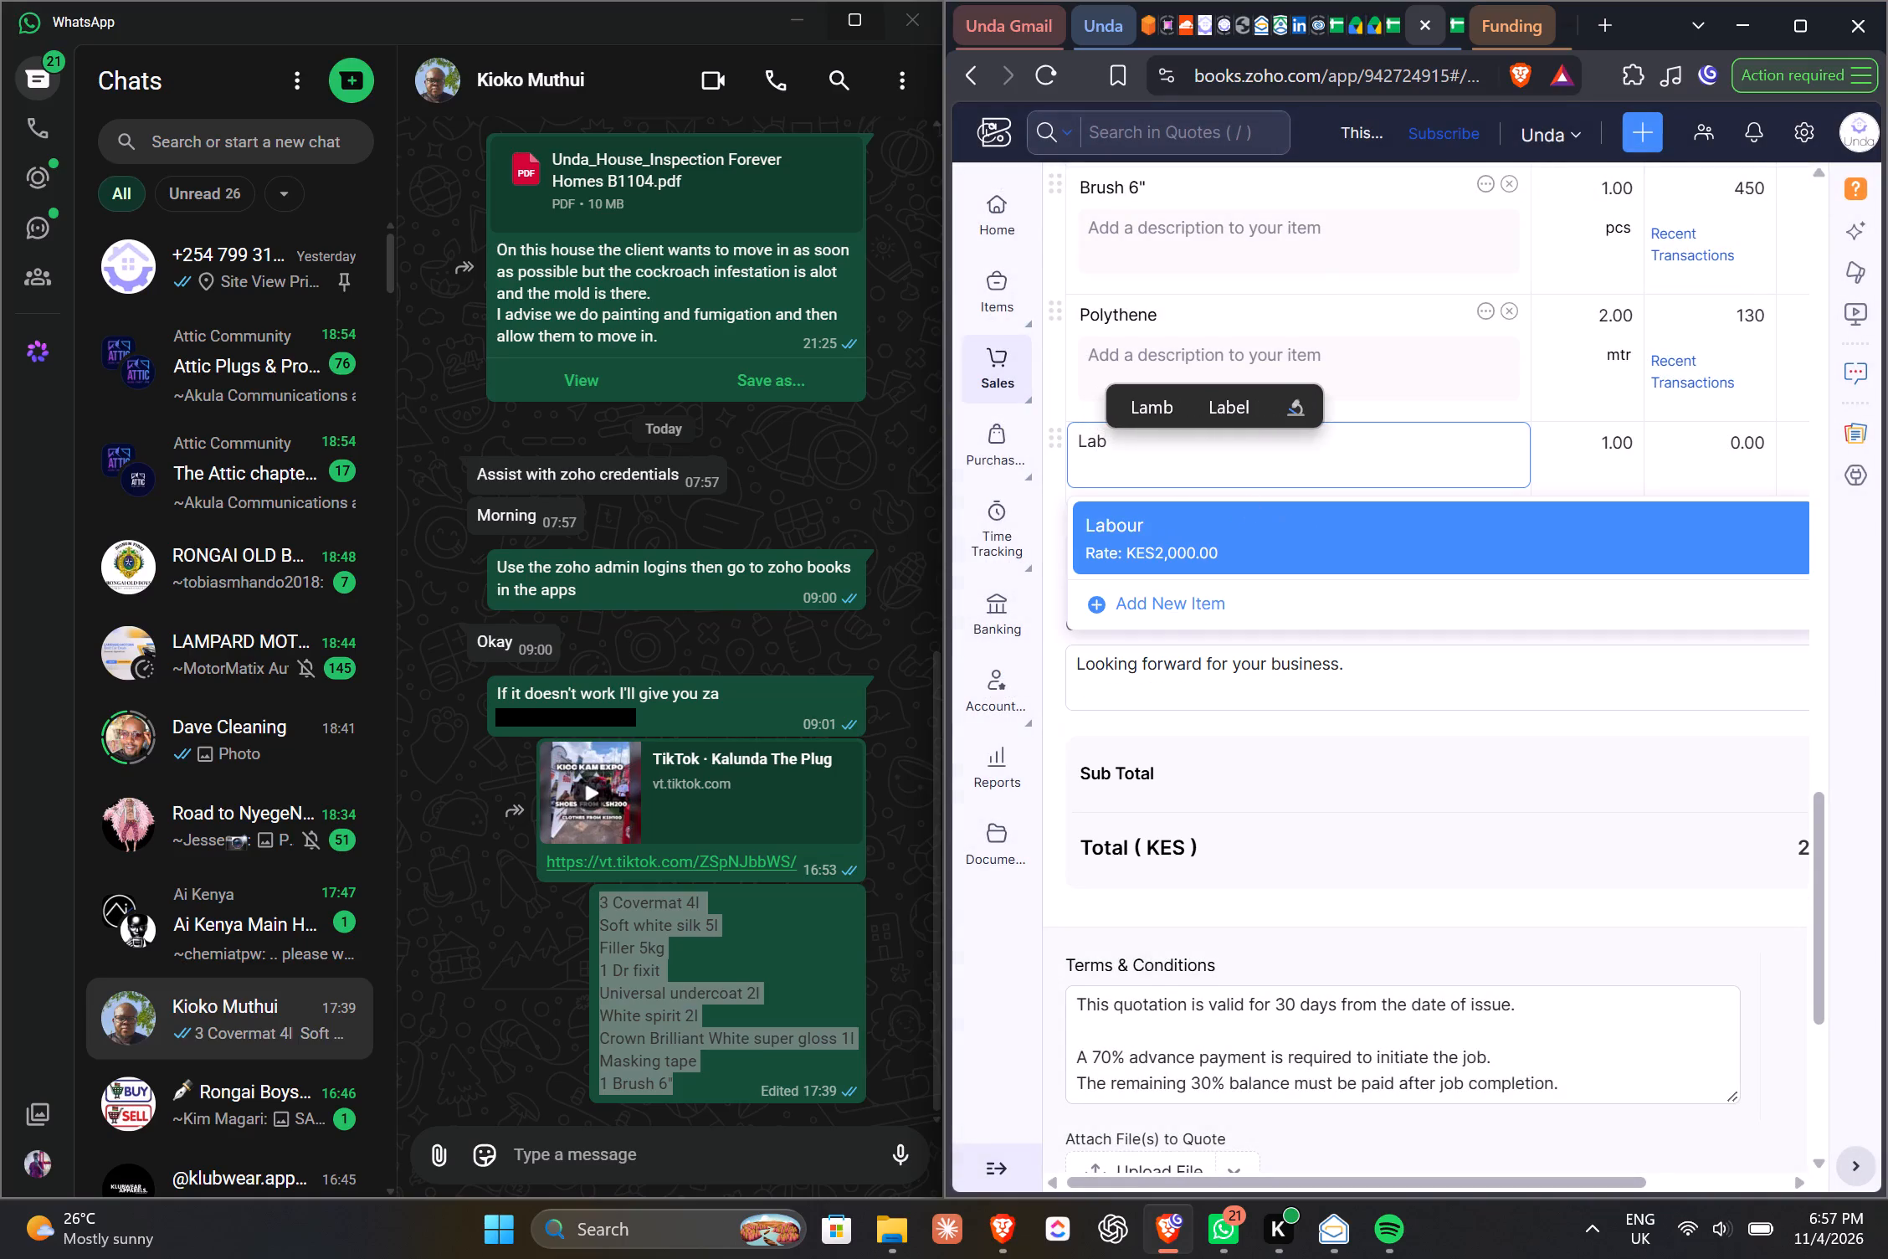
pyautogui.click(1243, 546)
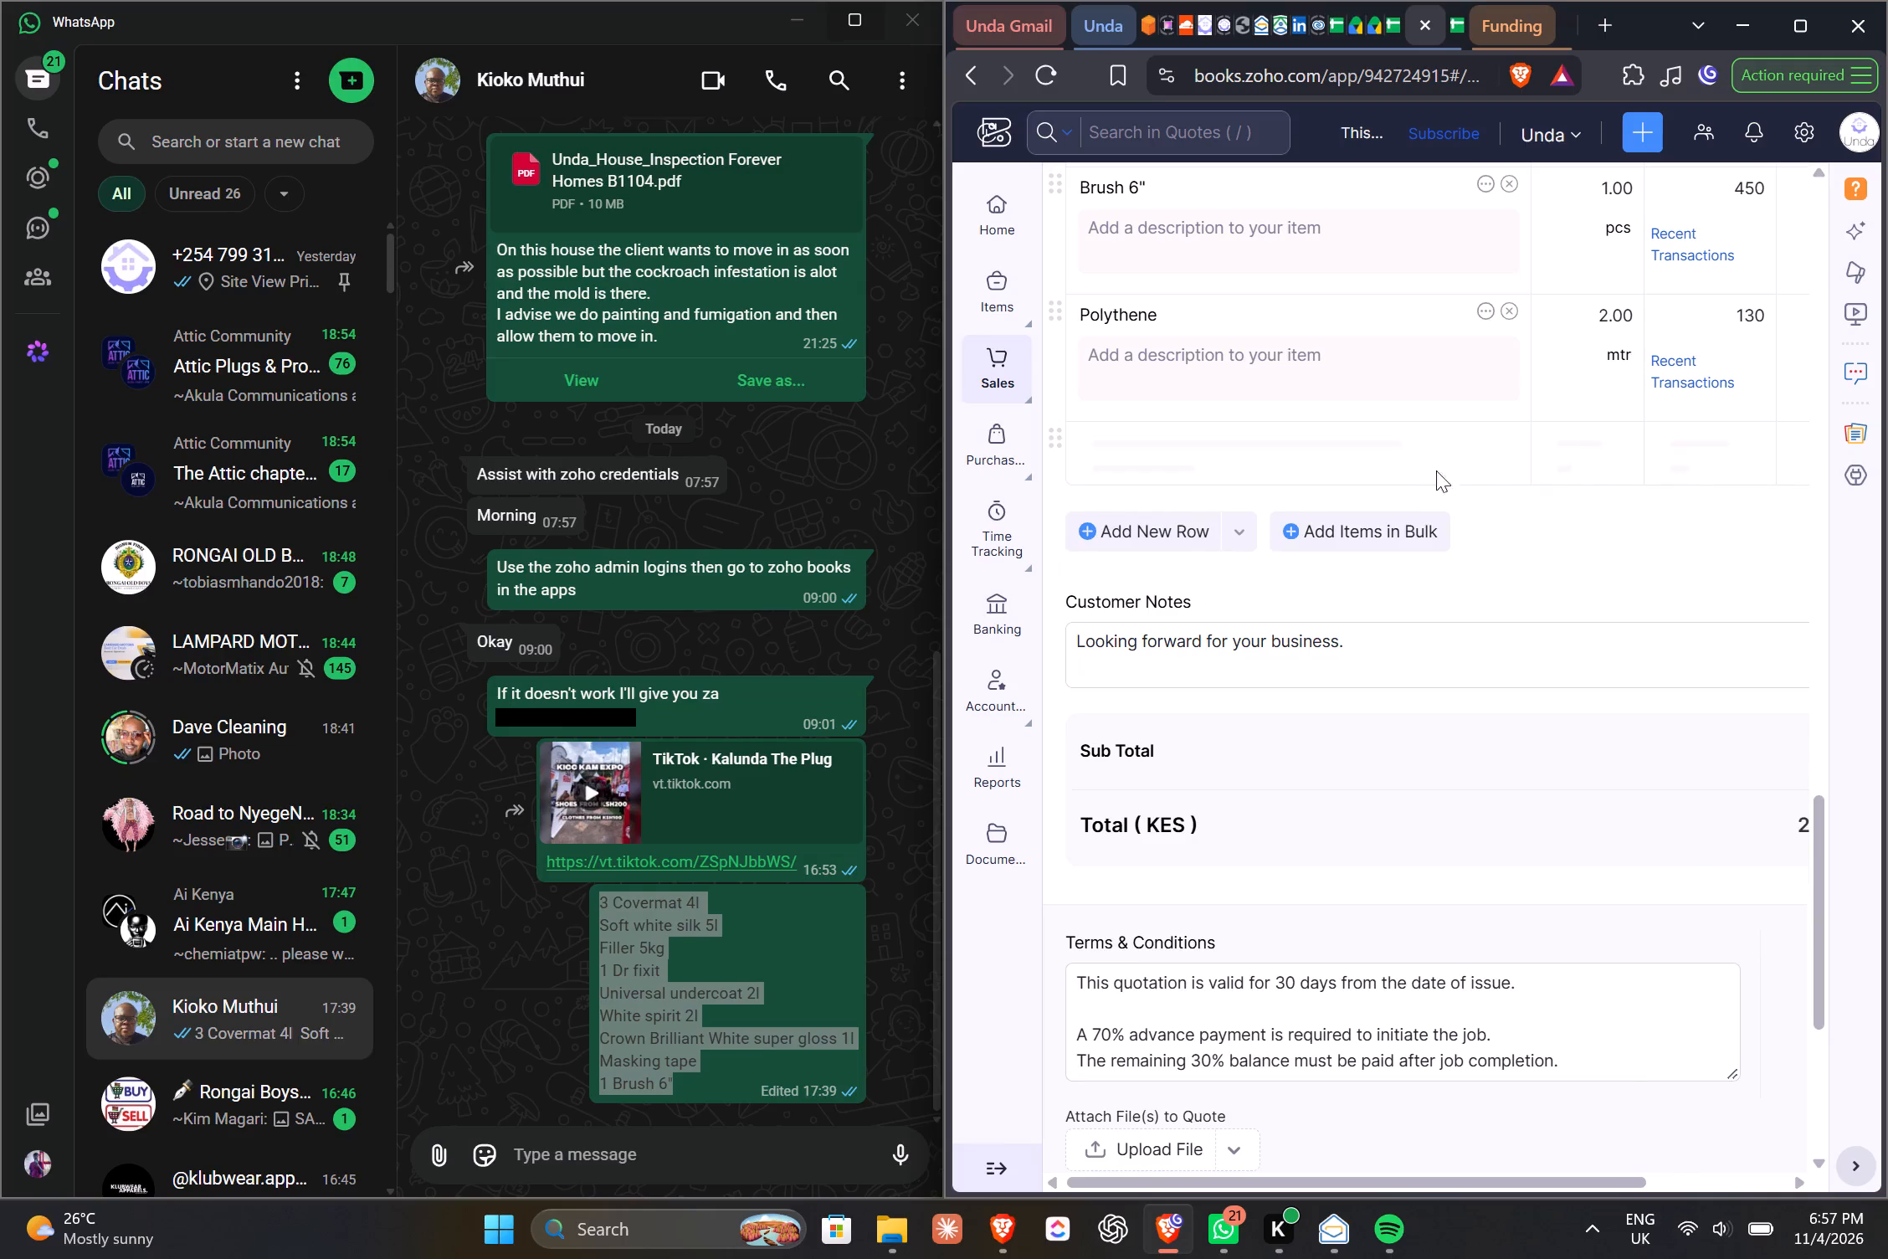
pyautogui.scroll(2, 1526, 480)
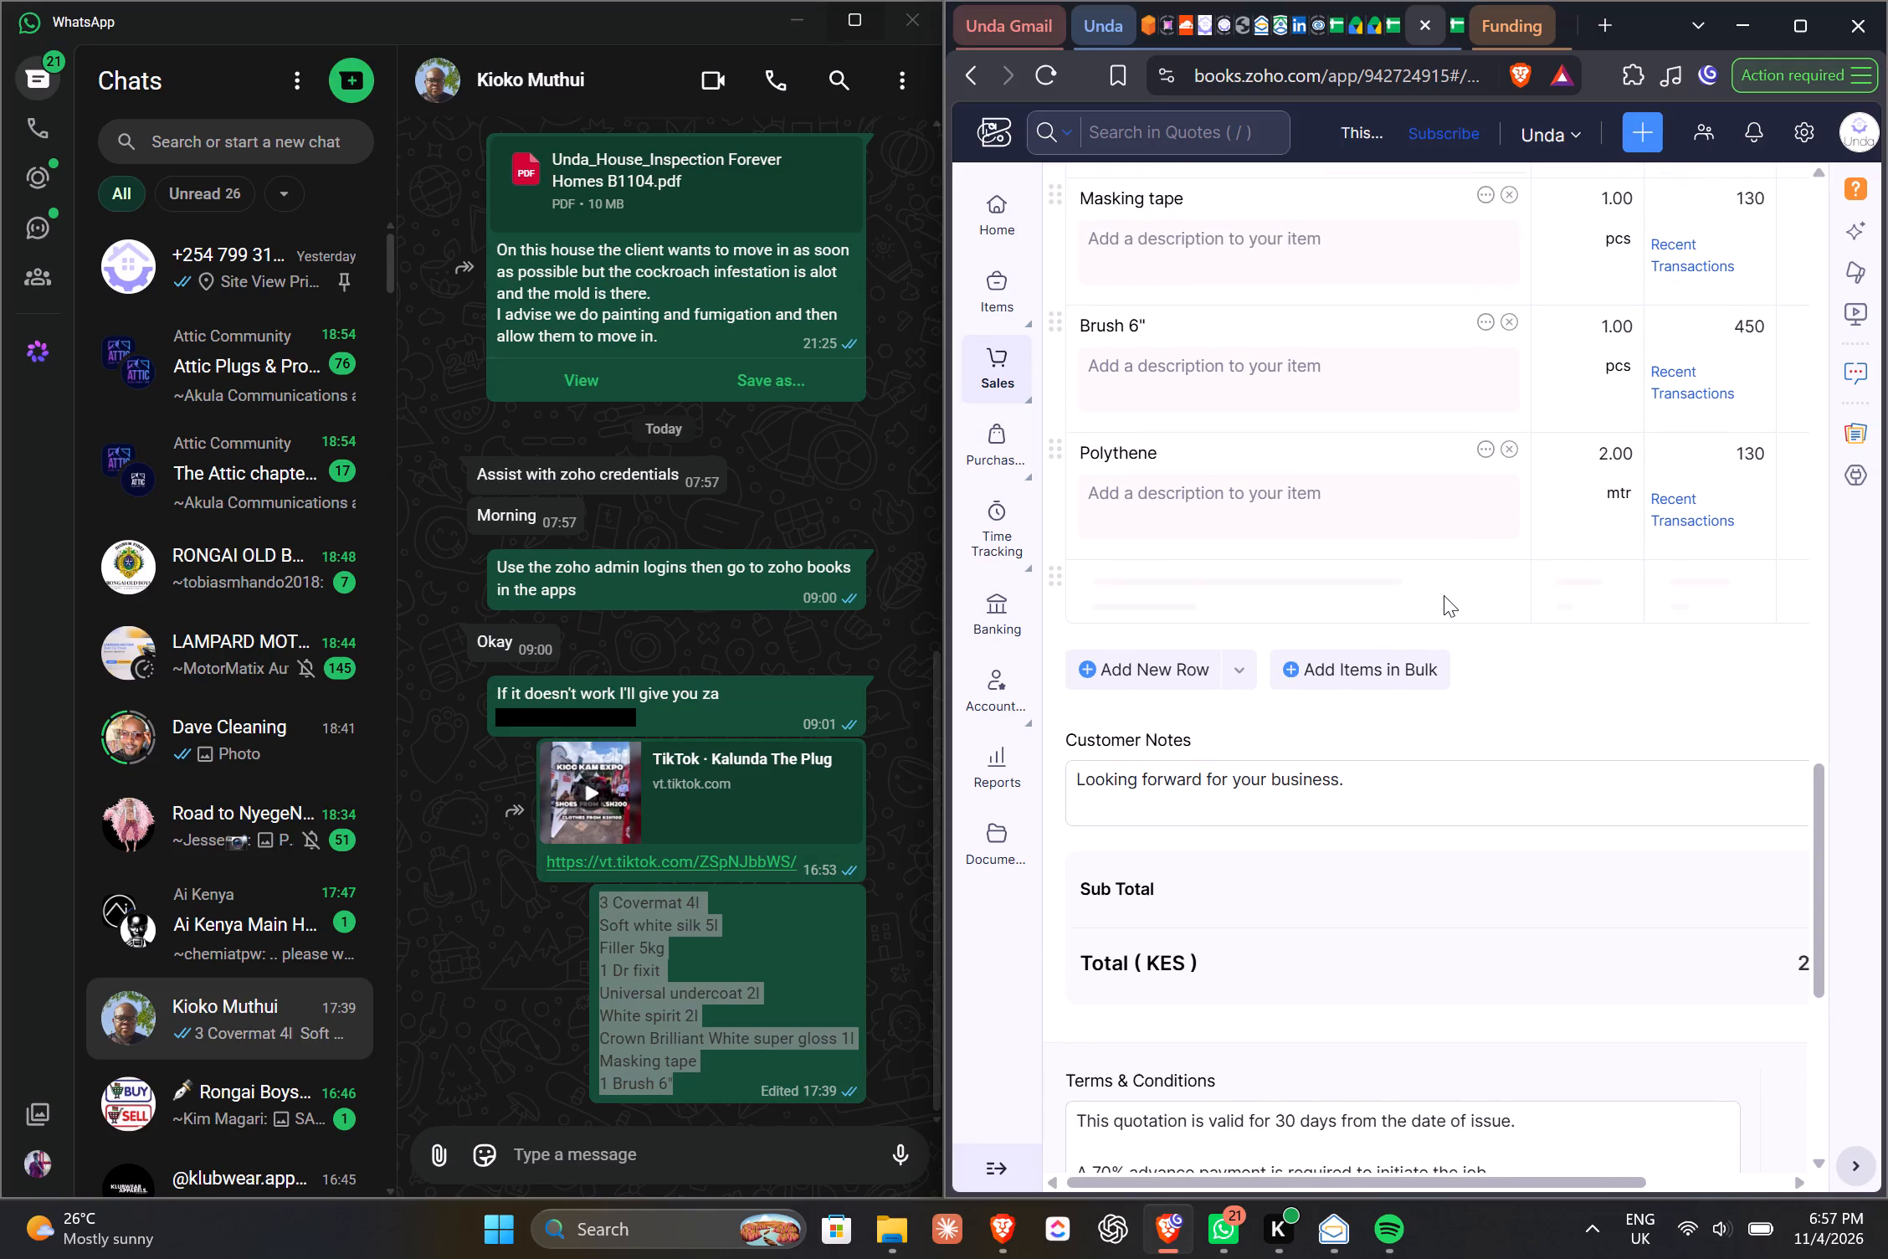
pyautogui.click(1444, 595)
pyautogui.scroll(3, 1180, 641)
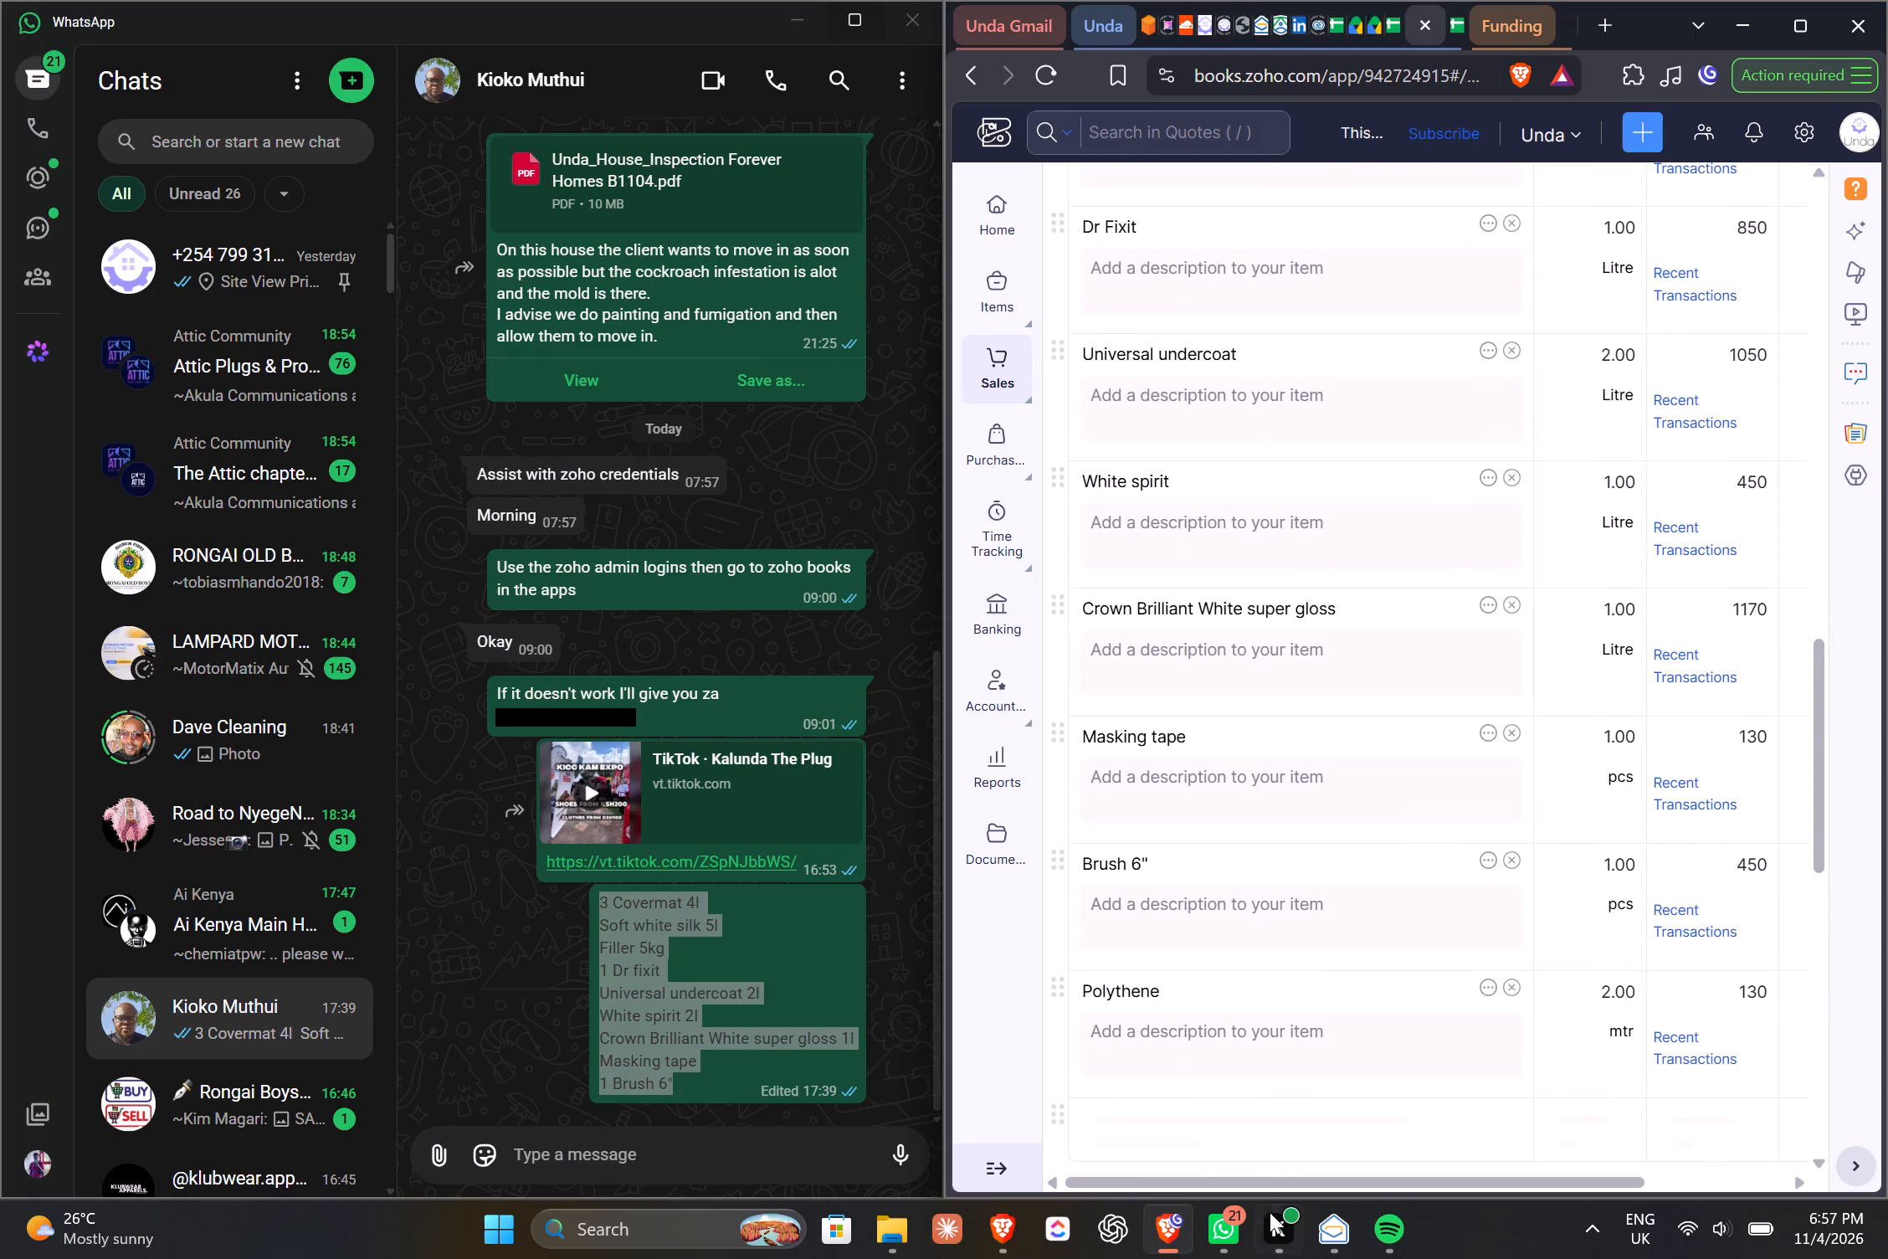
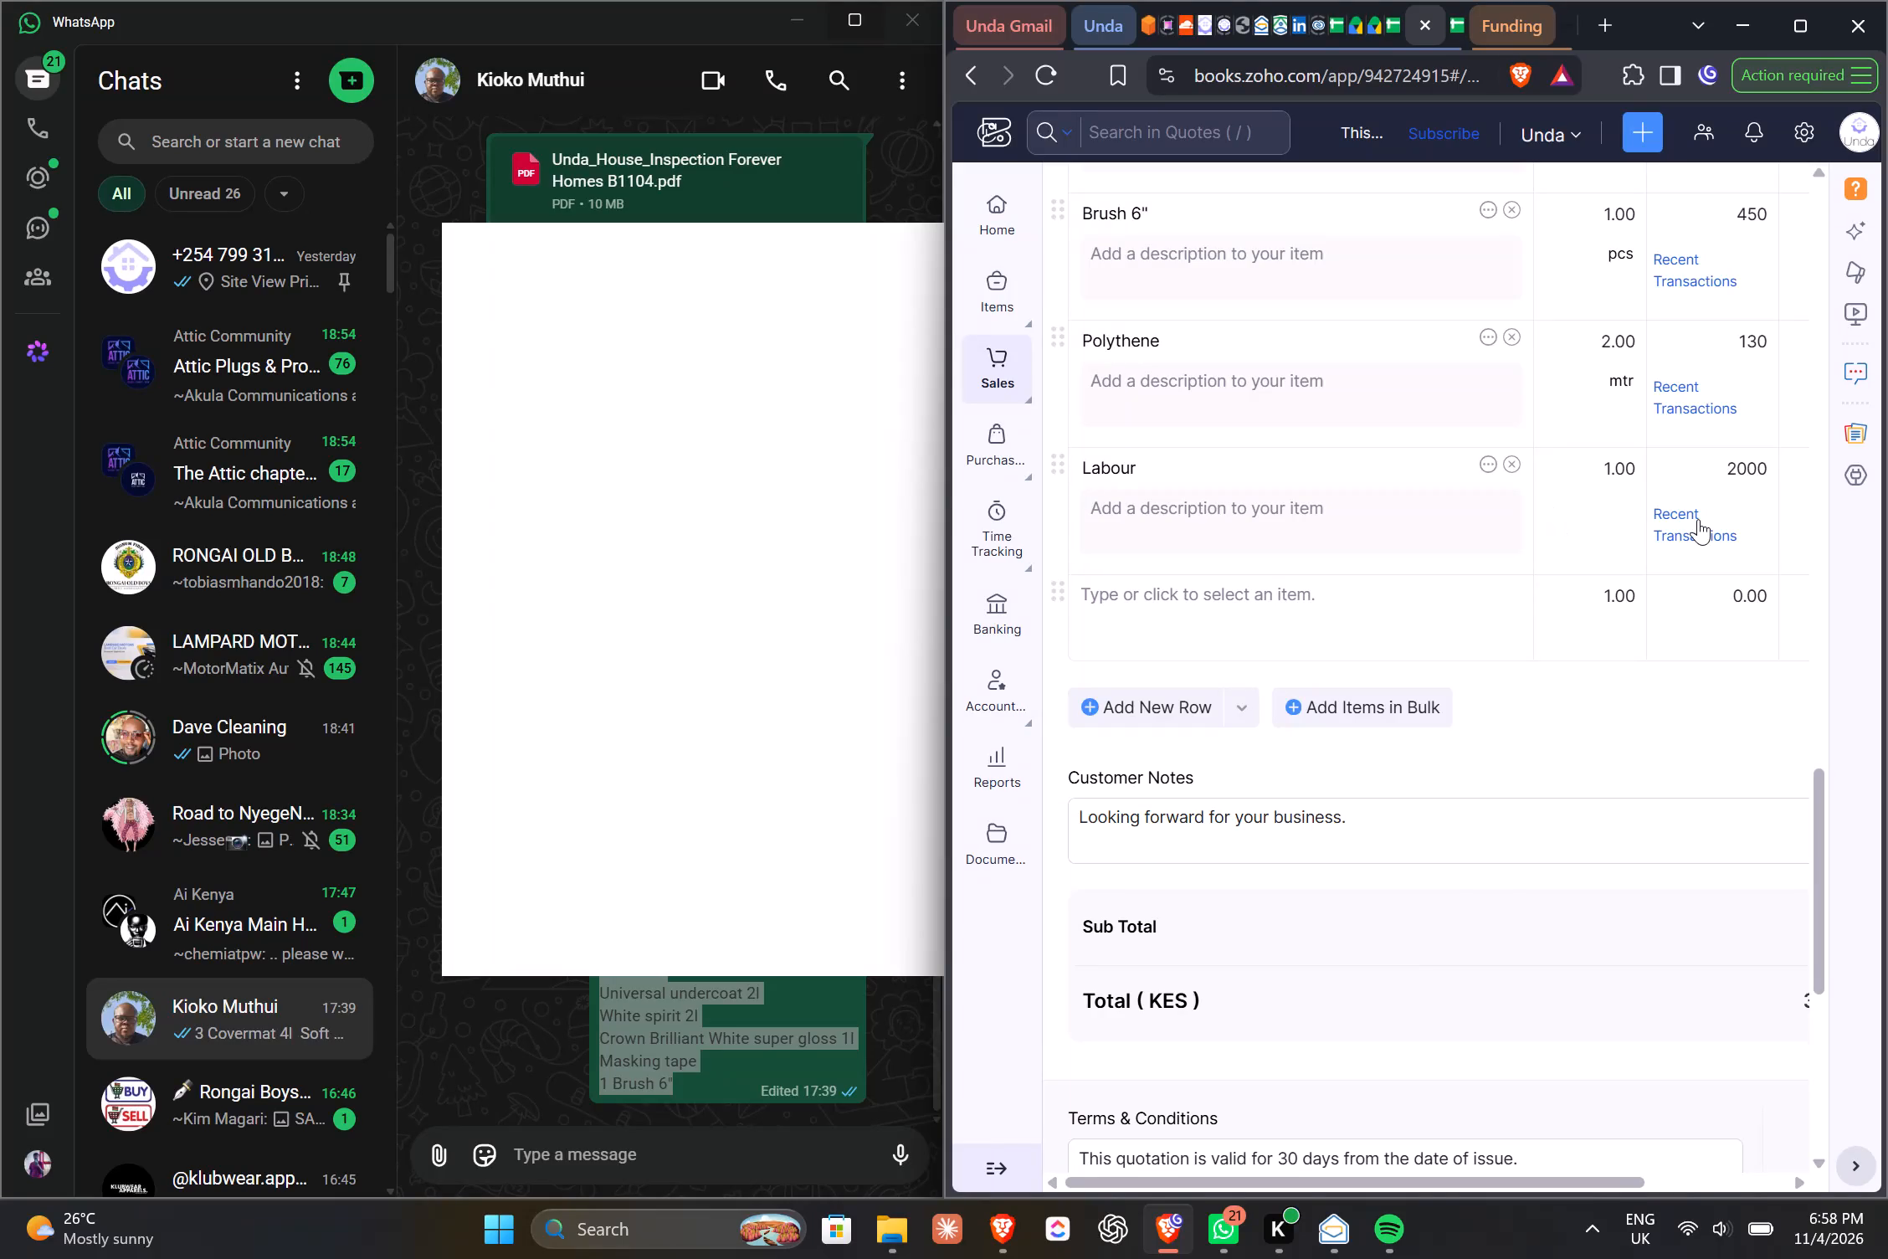
# Set the Labour item's rate in the quote to 9000.
pyautogui.hscroll(-1, 1698, 519)
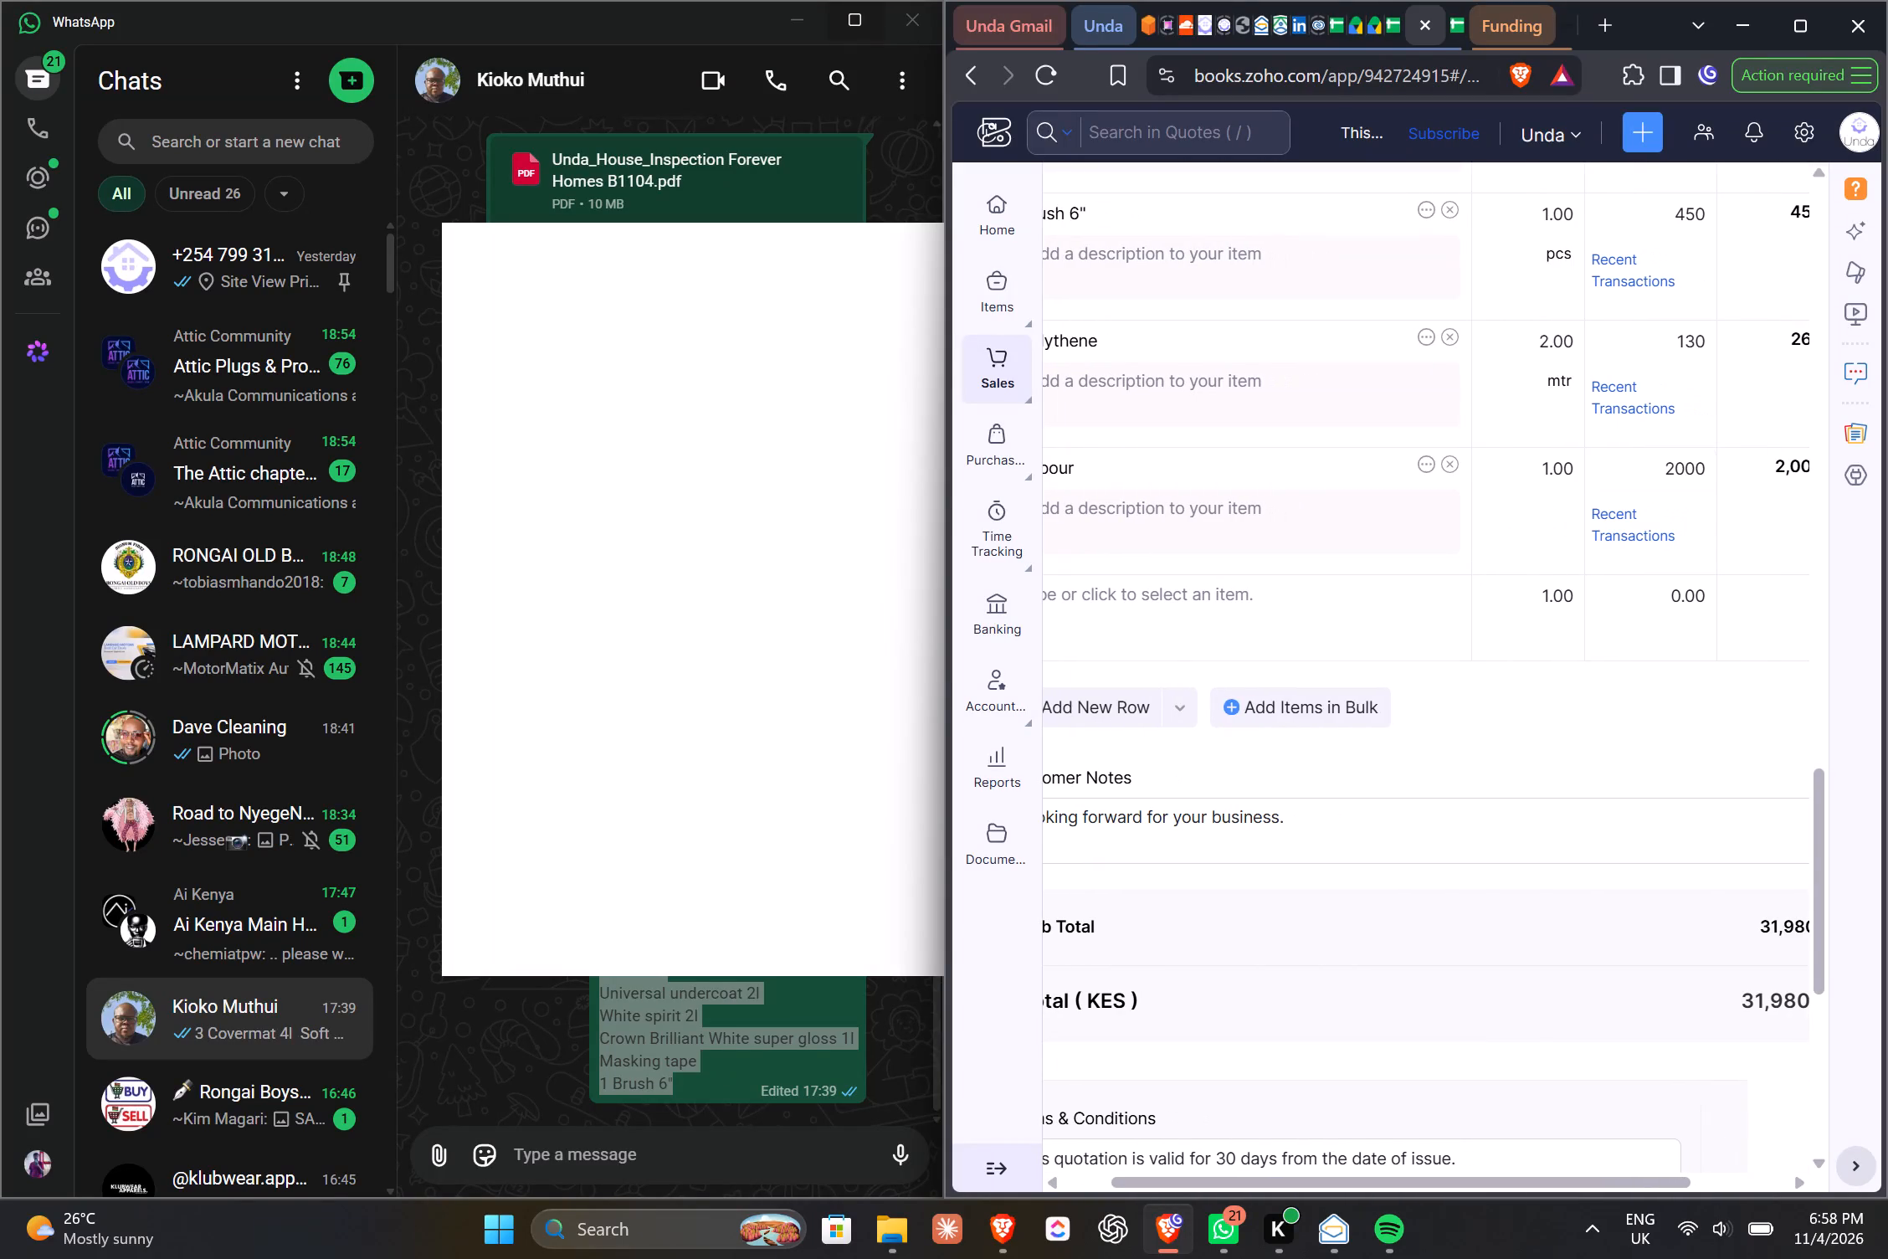
pyautogui.click(1673, 473)
pyautogui.press('Delete')
pyautogui.press('BackSpace')
pyautogui.press('1')
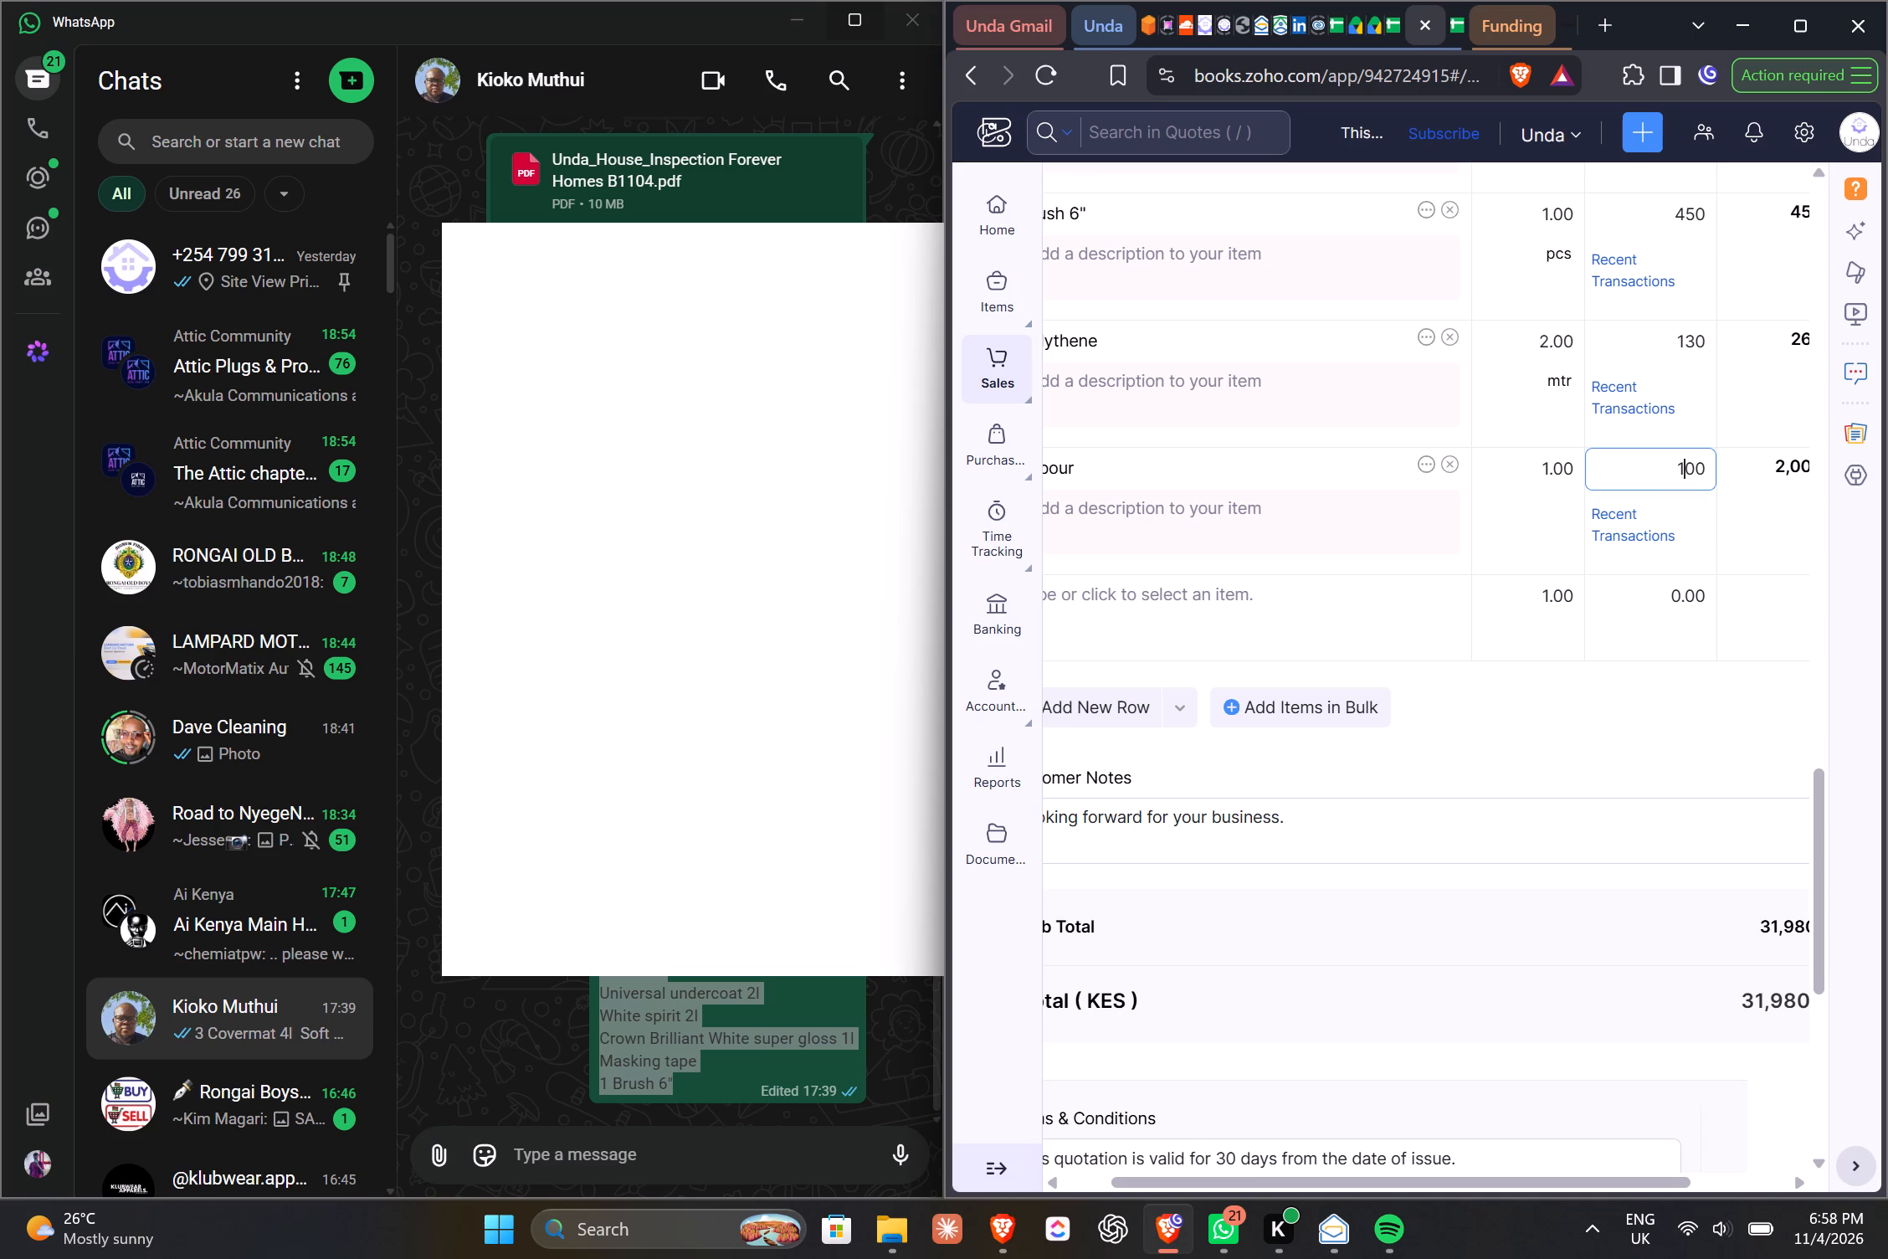
pyautogui.press('BackSpace')
pyautogui.press('3')
pyautogui.press('BackSpace')
pyautogui.write('90')
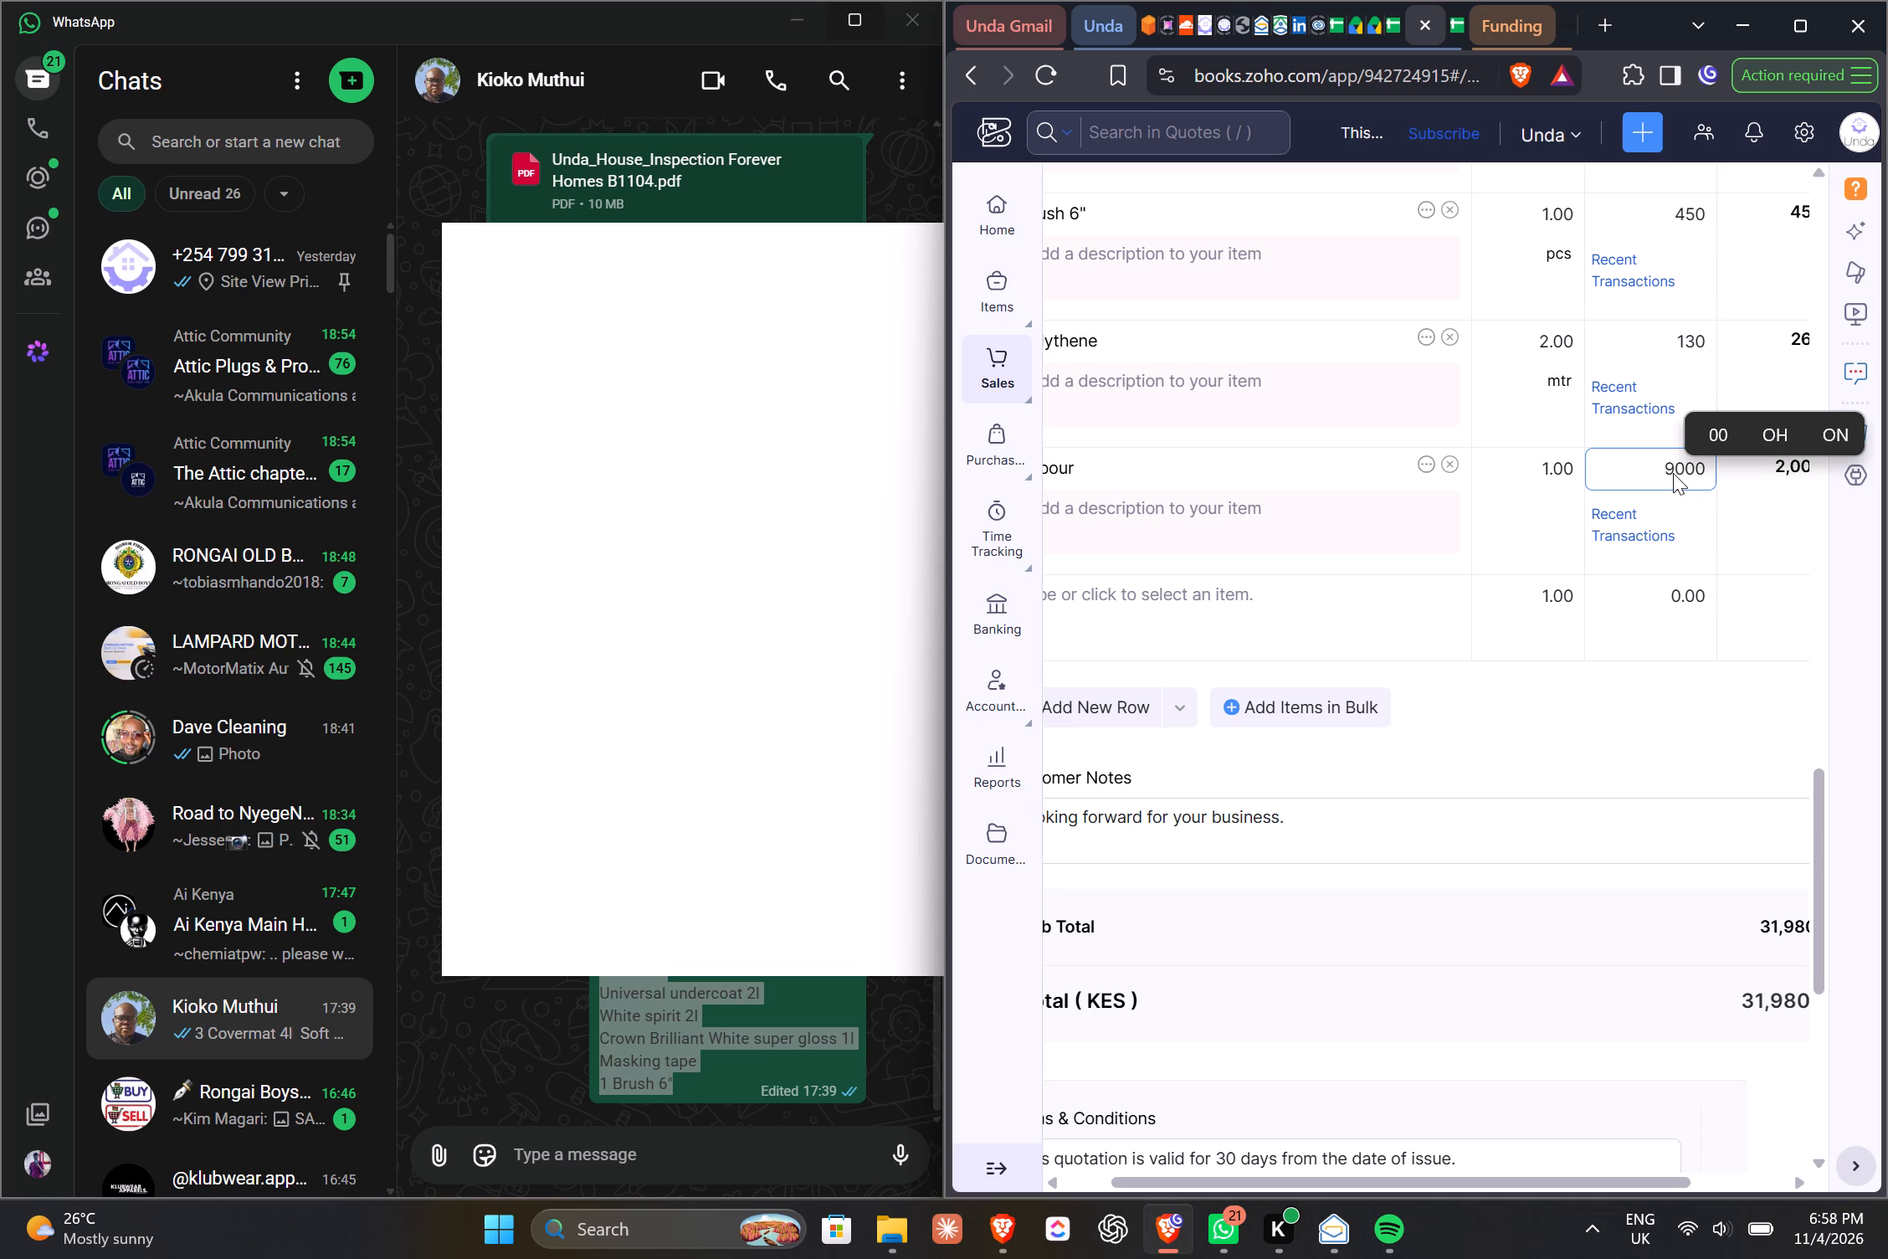
pyautogui.click(1224, 470)
pyautogui.hscroll(1, 1224, 470)
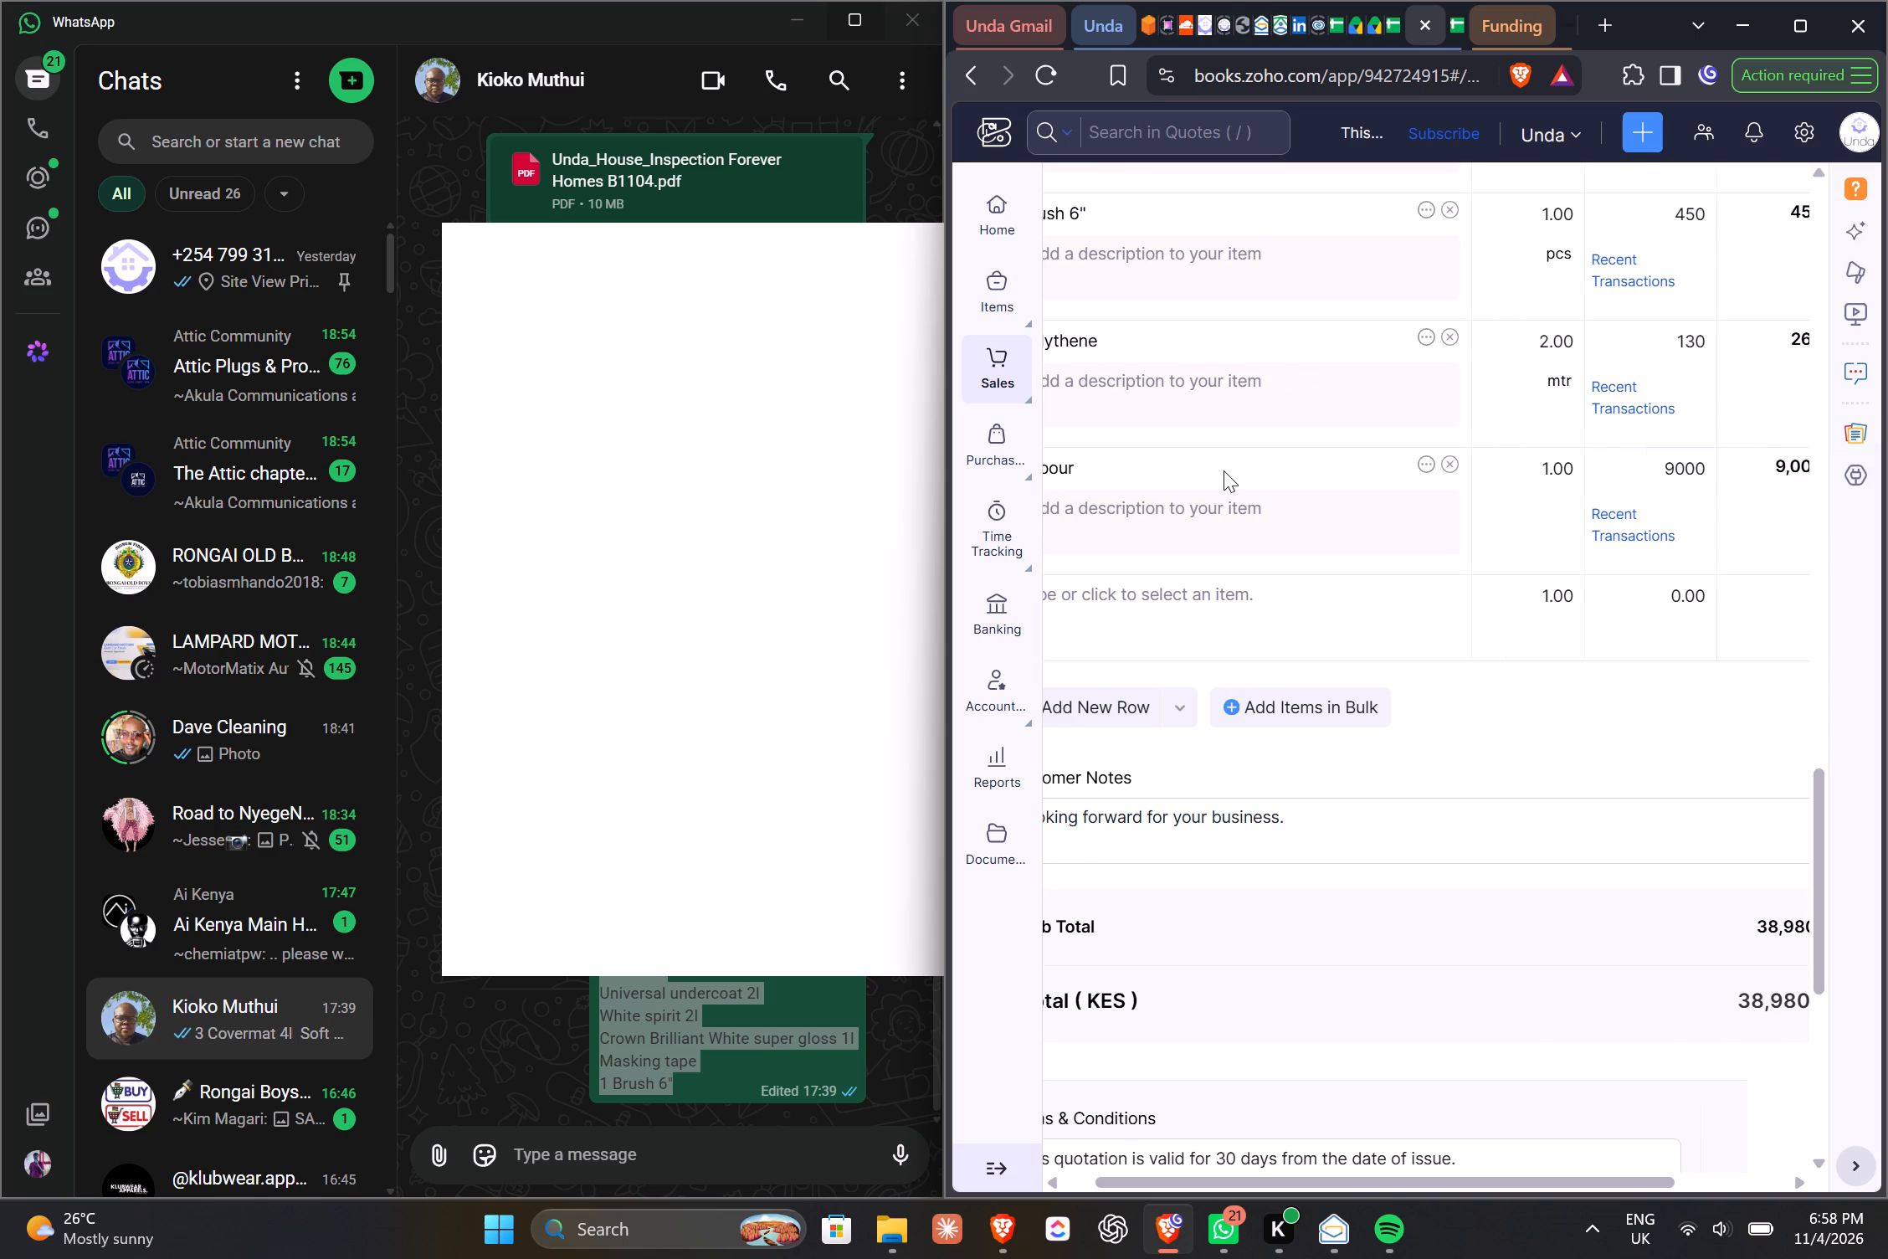
pyautogui.hscroll(1, 1224, 470)
pyautogui.click(1153, 465)
pyautogui.click(1115, 469)
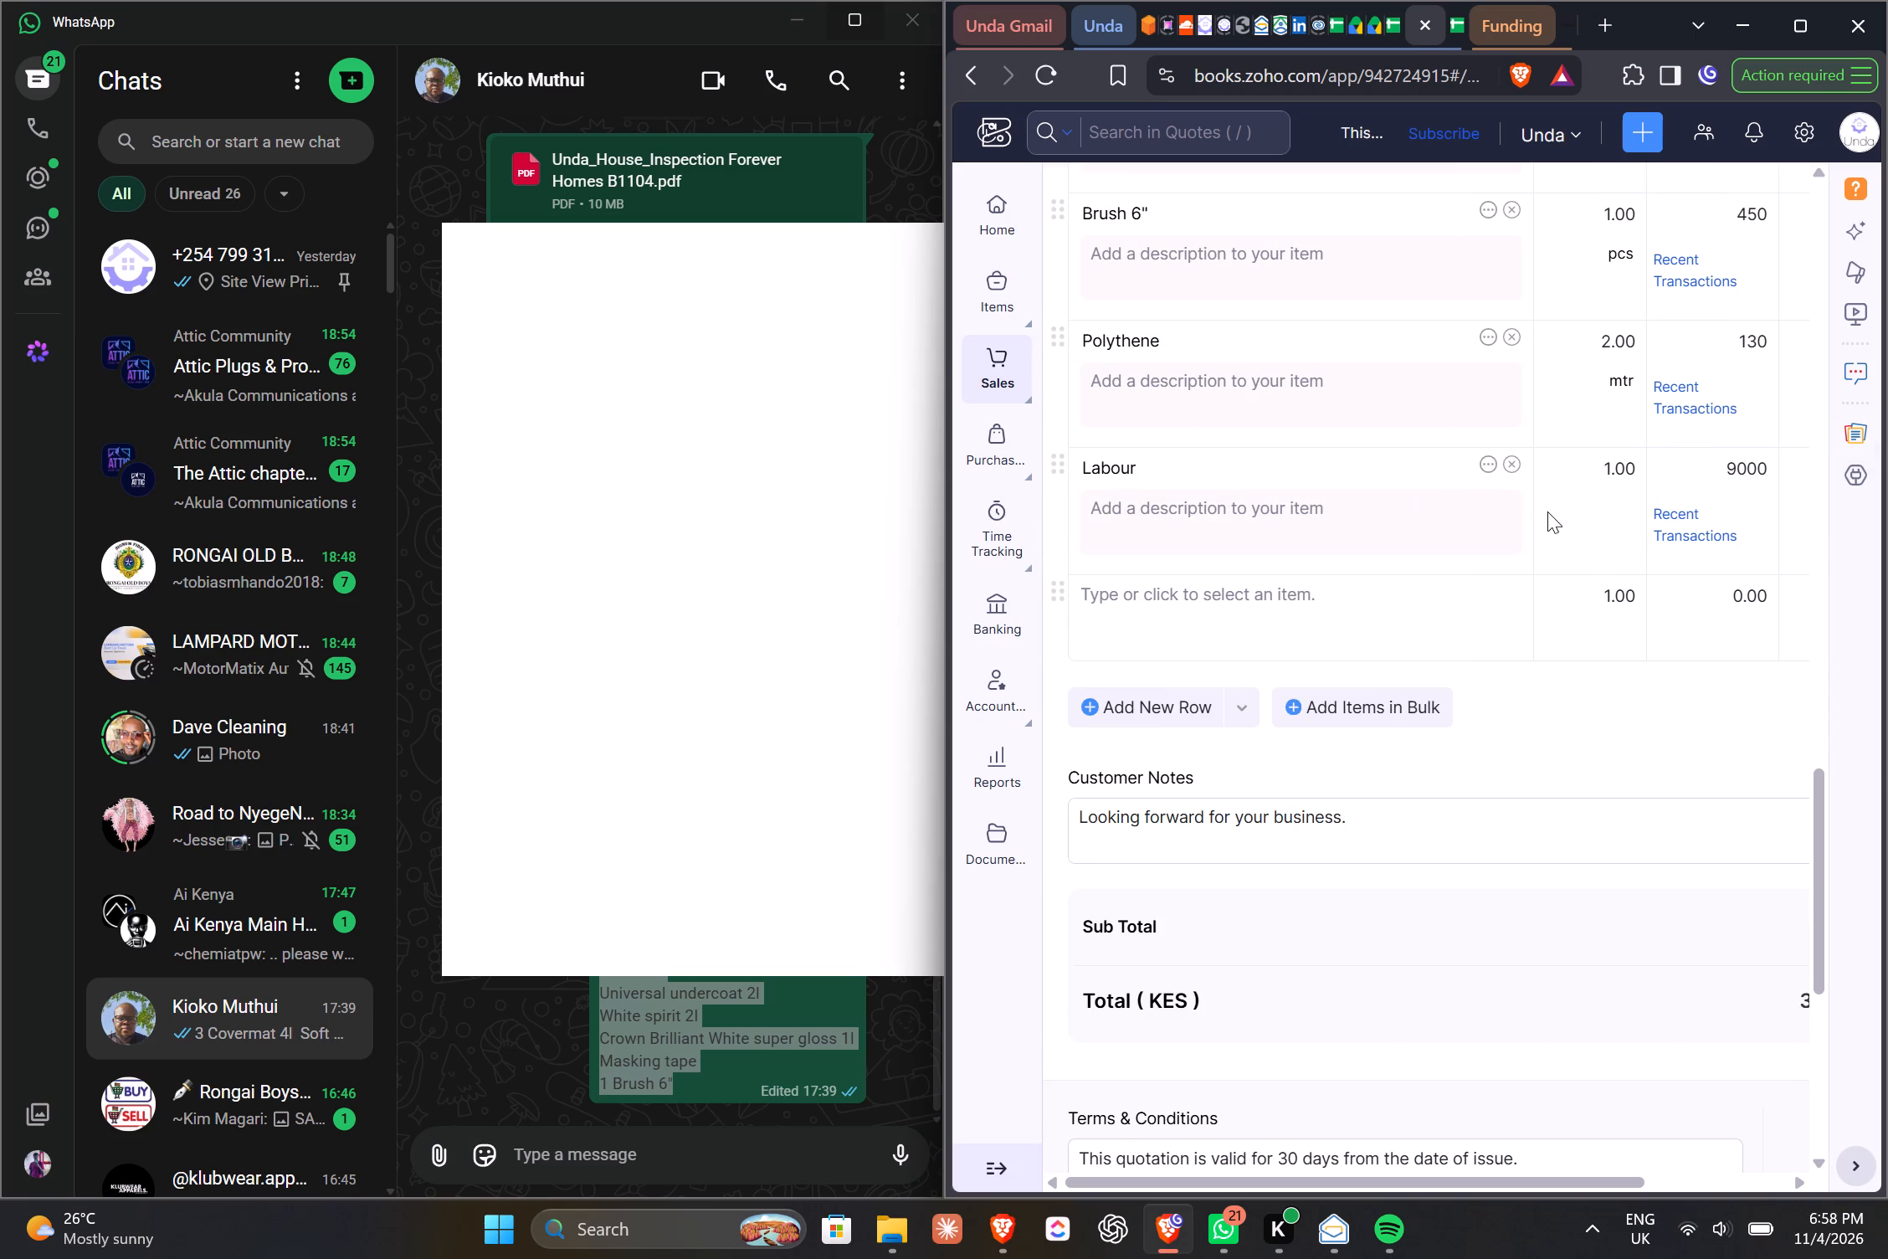
# Review the quote's line amounts, total, item rows and the customer, reference and date details at its beginning.
pyautogui.hscroll(-1, 1727, 553)
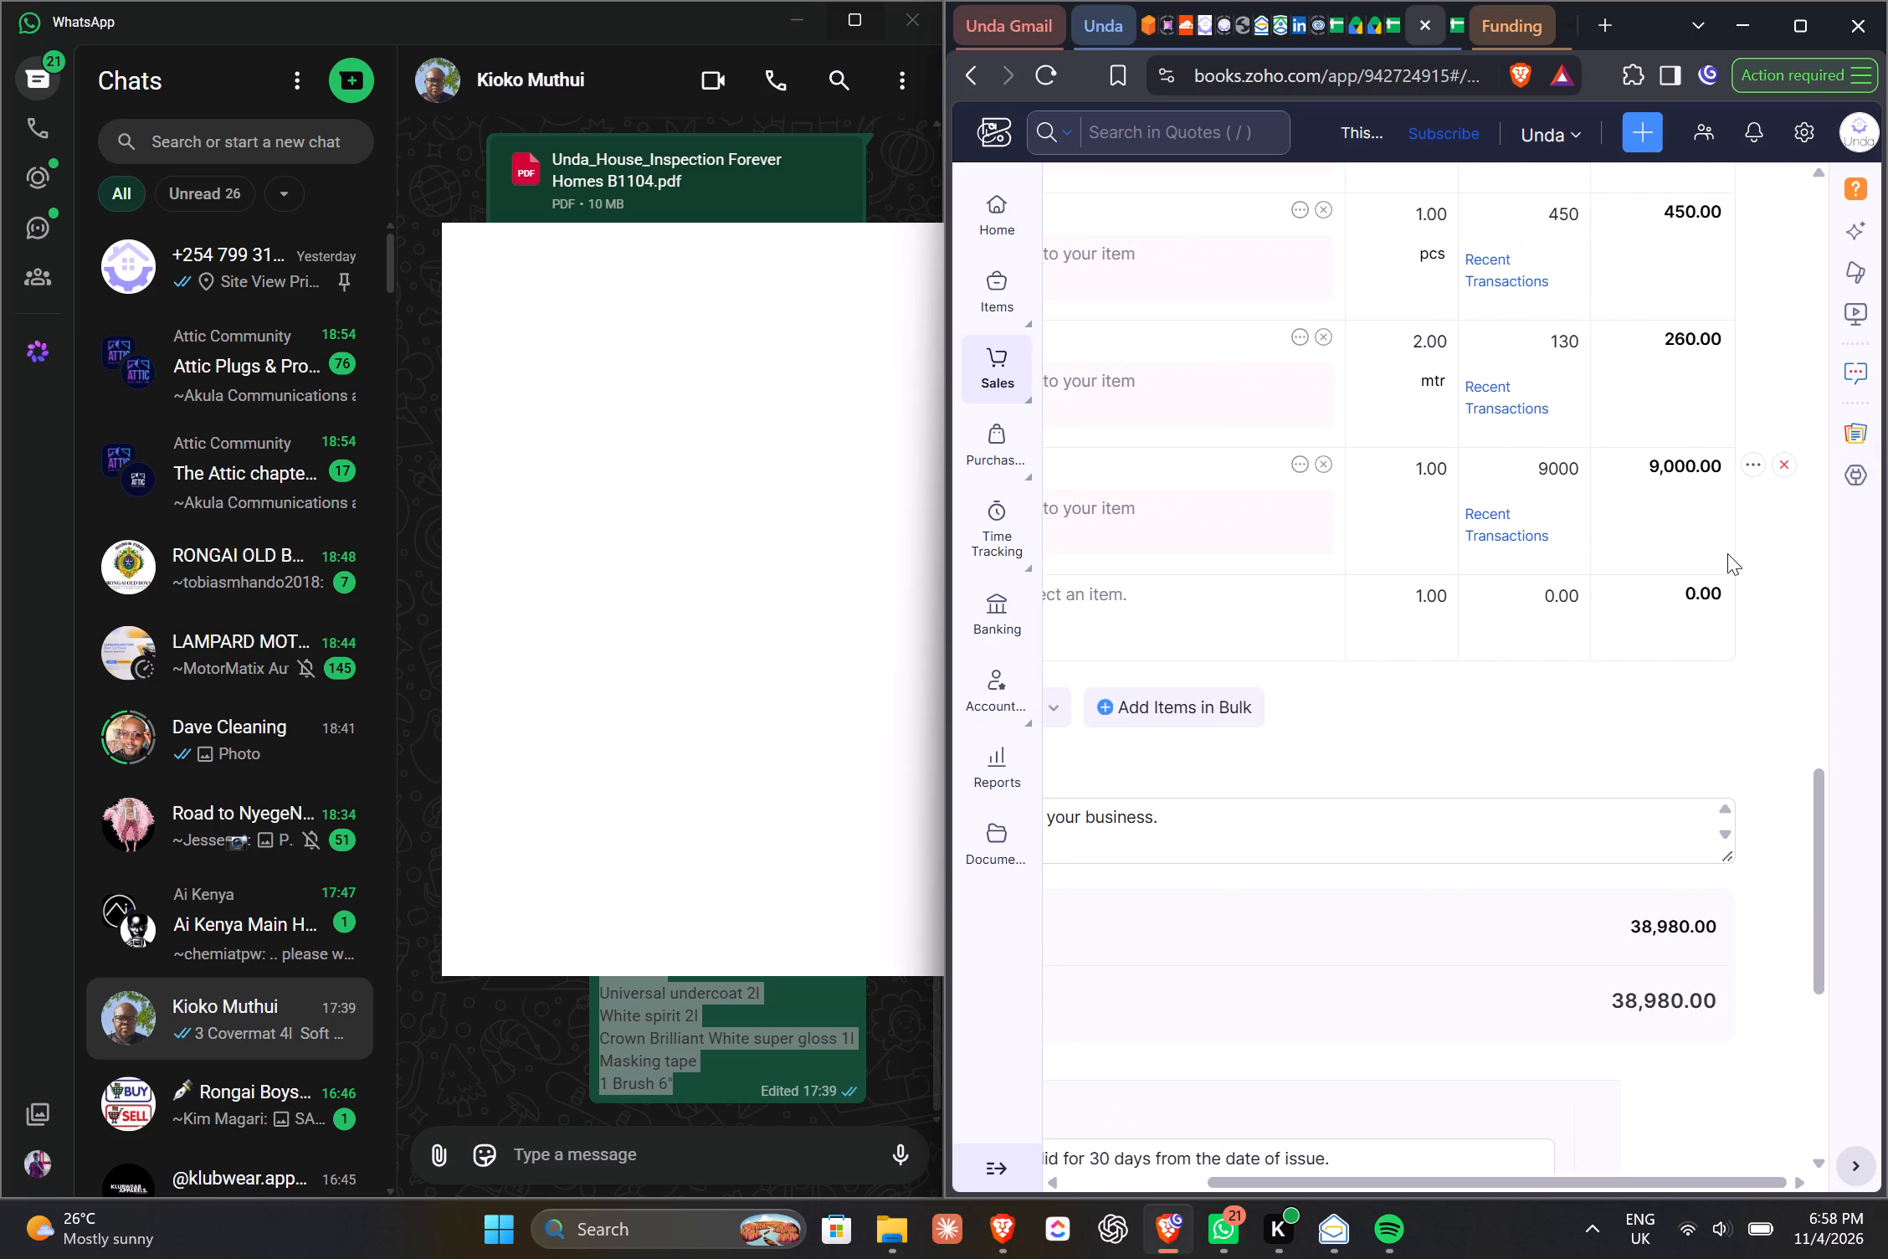
pyautogui.hscroll(-1, 1727, 553)
pyautogui.click(1813, 580)
pyautogui.scroll(-3, 1813, 580)
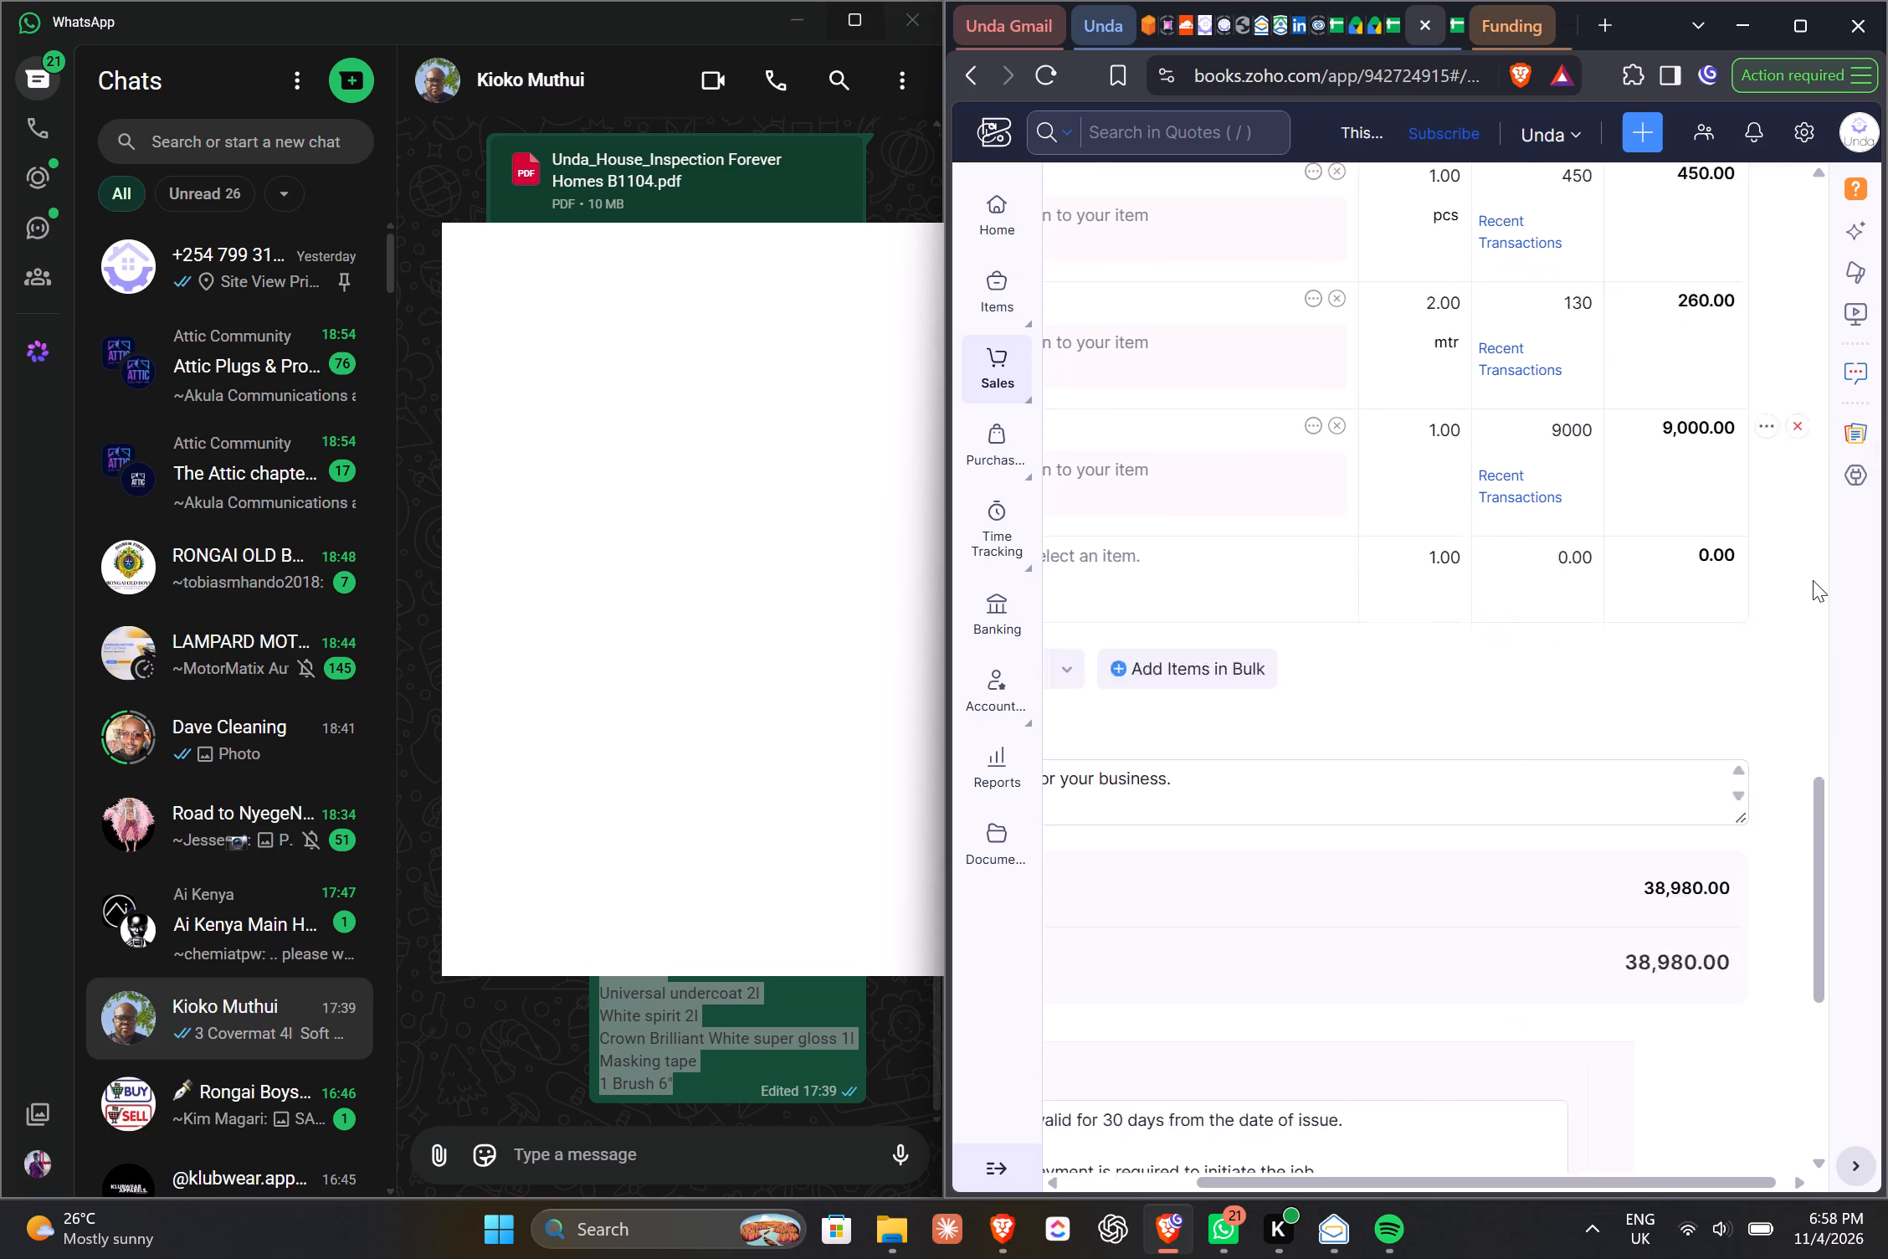
pyautogui.scroll(-1, 1813, 580)
pyautogui.scroll(5, 1813, 580)
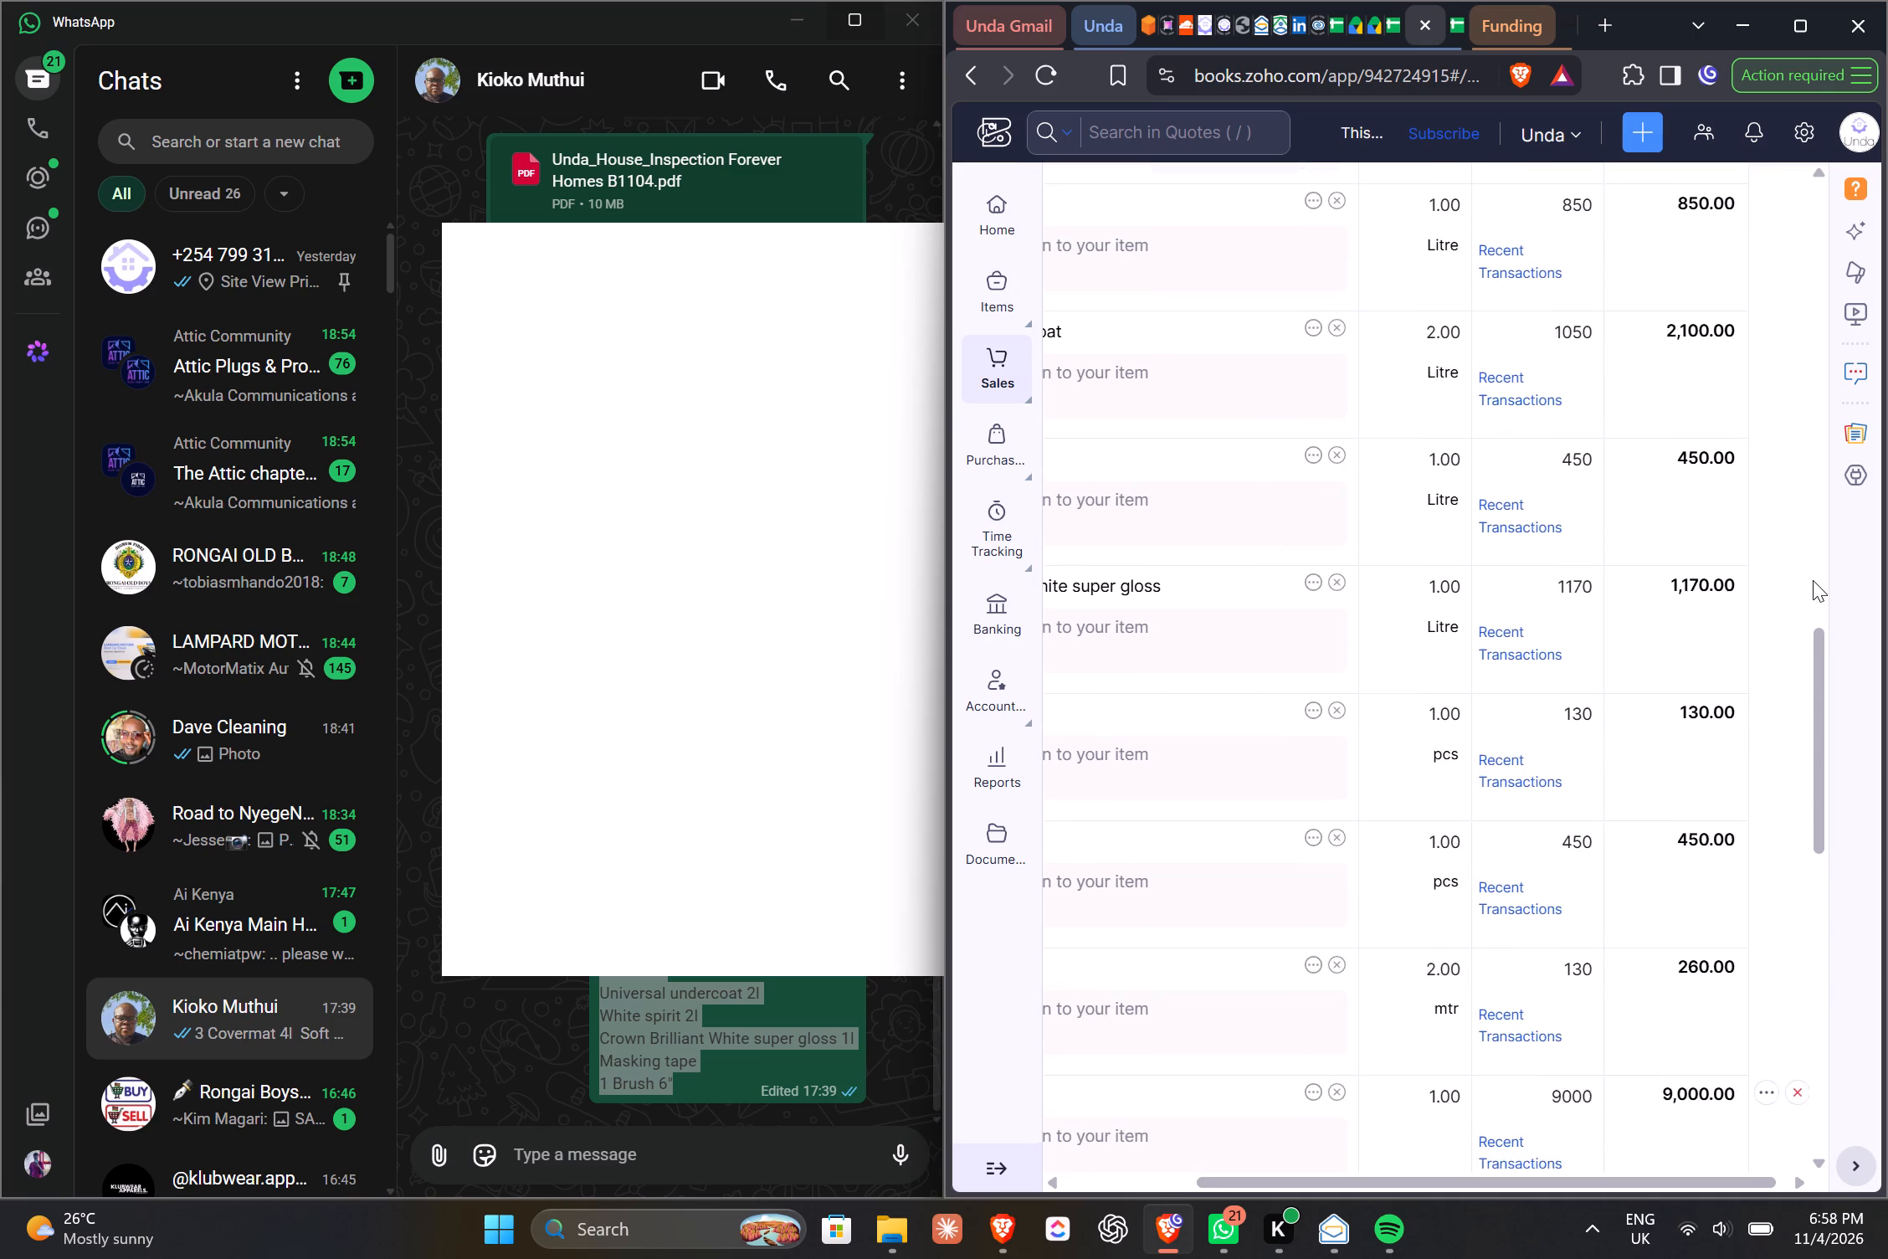
pyautogui.scroll(3, 1813, 580)
pyautogui.scroll(-1, 1813, 580)
pyautogui.hscroll(3, 1813, 580)
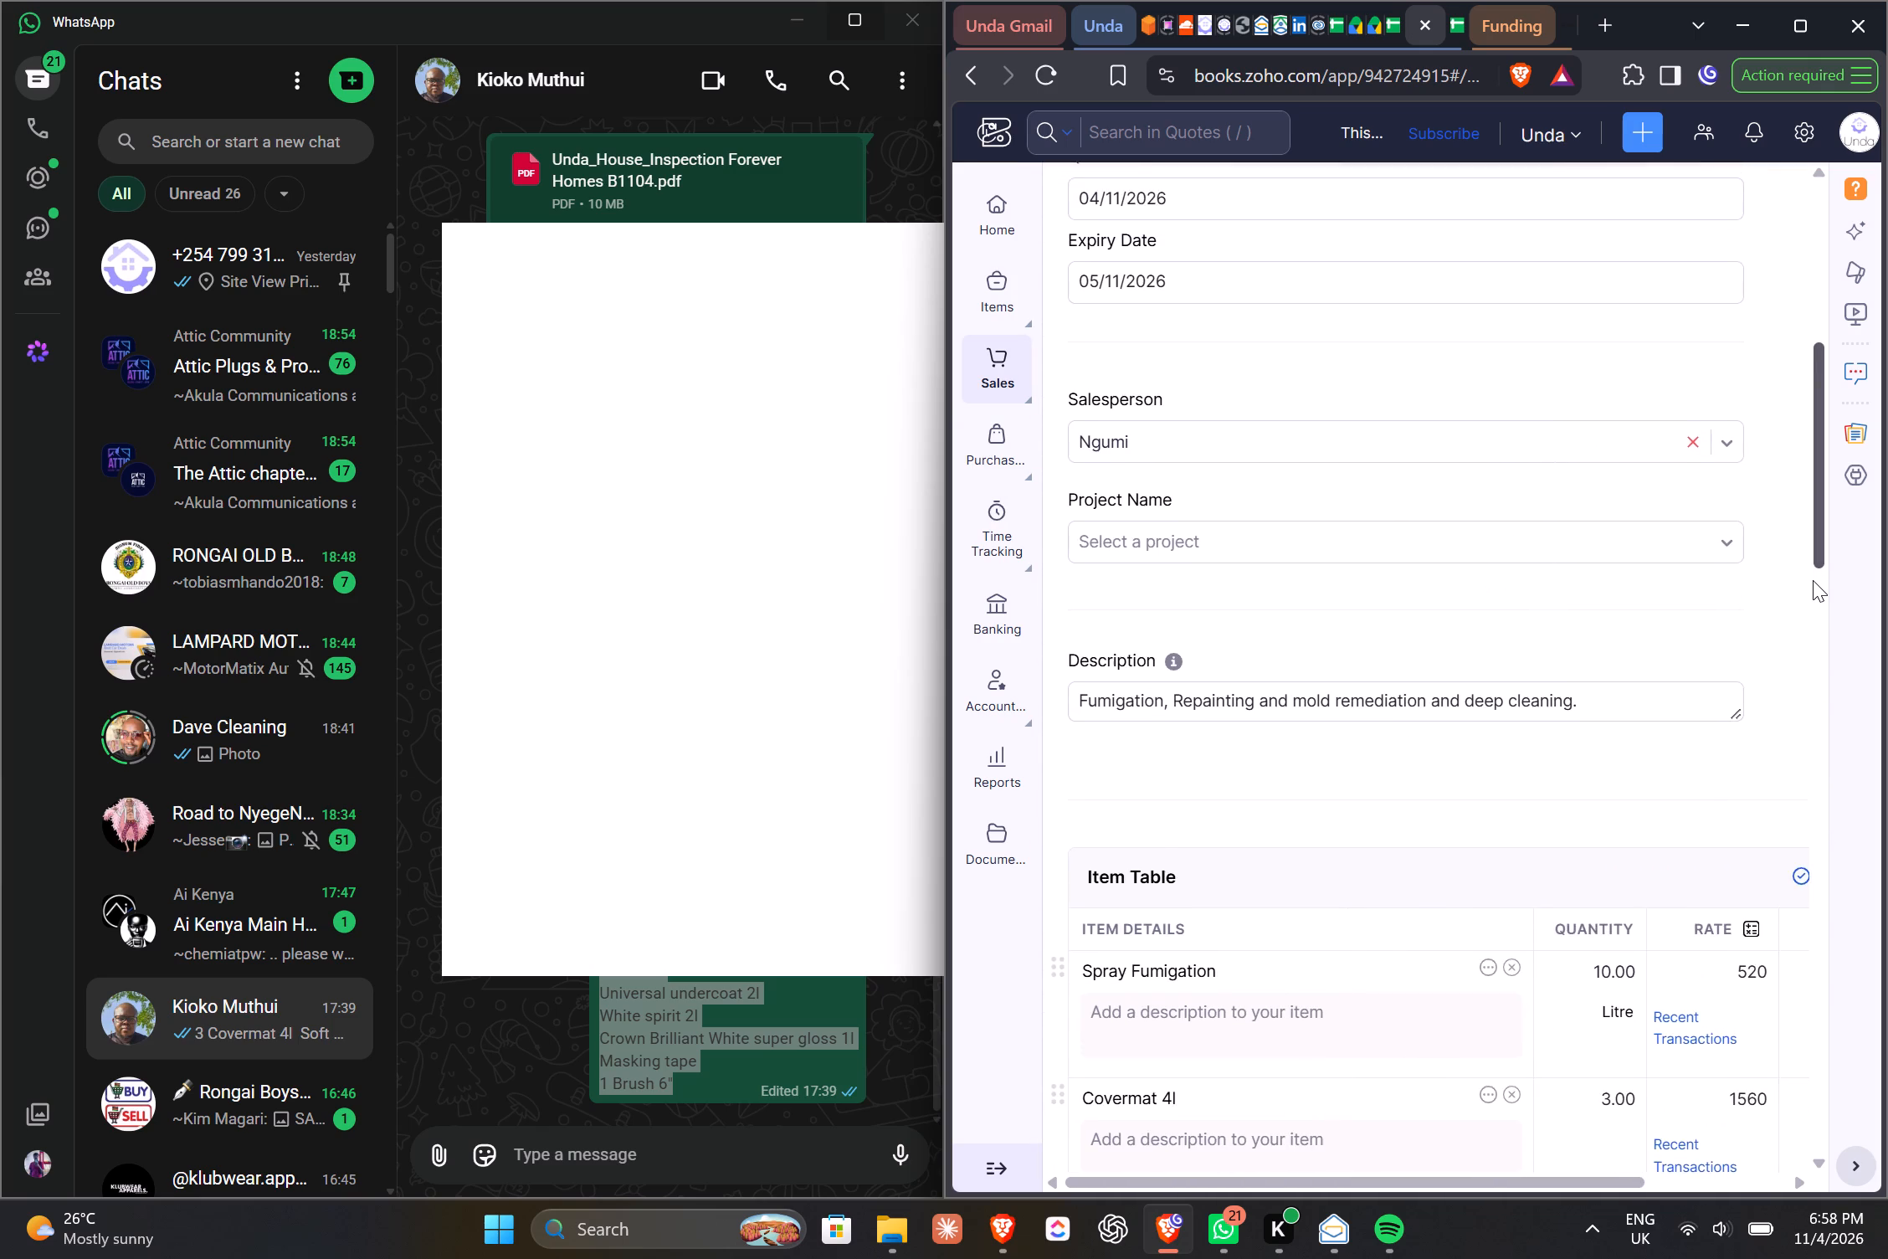
pyautogui.scroll(4, 1813, 580)
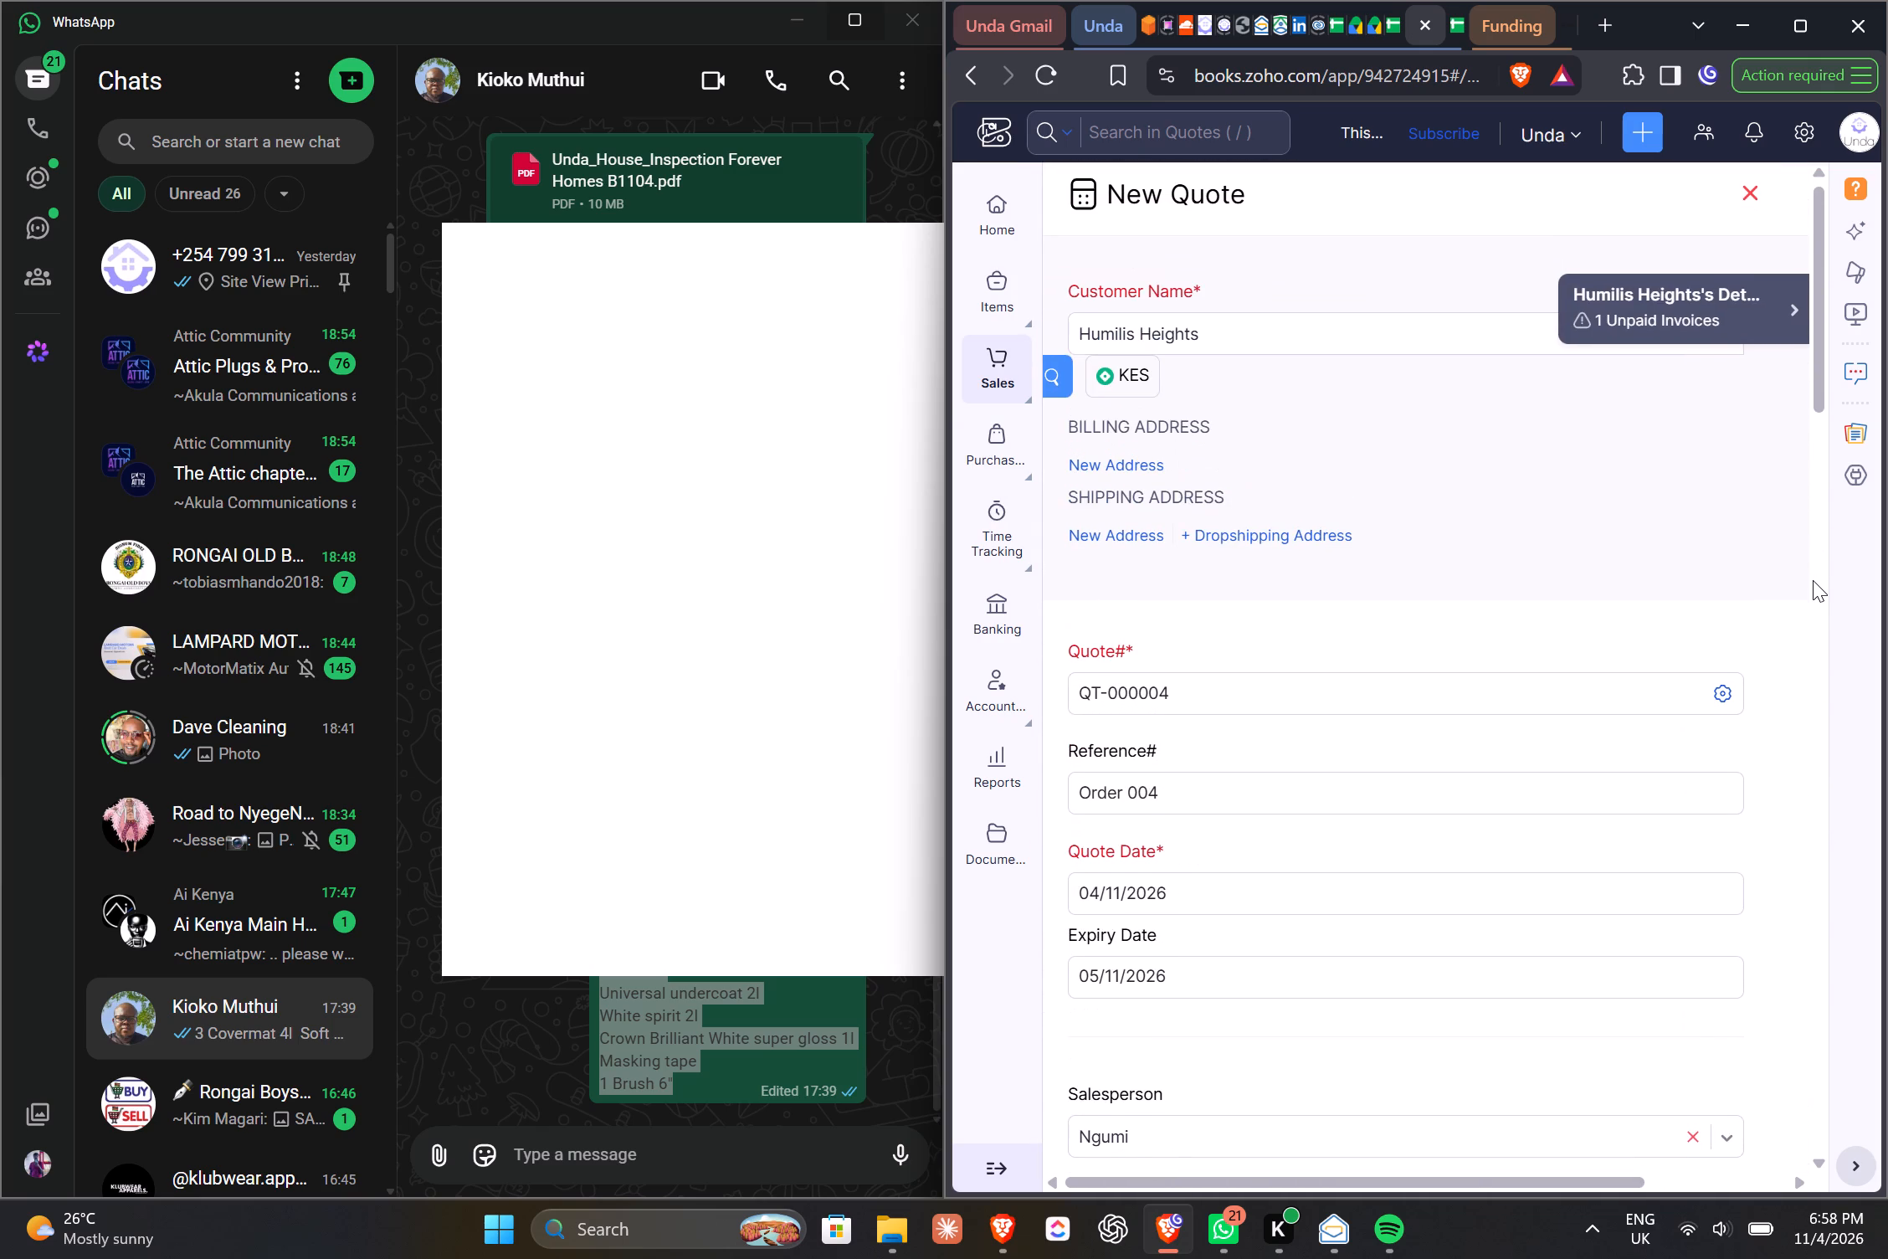